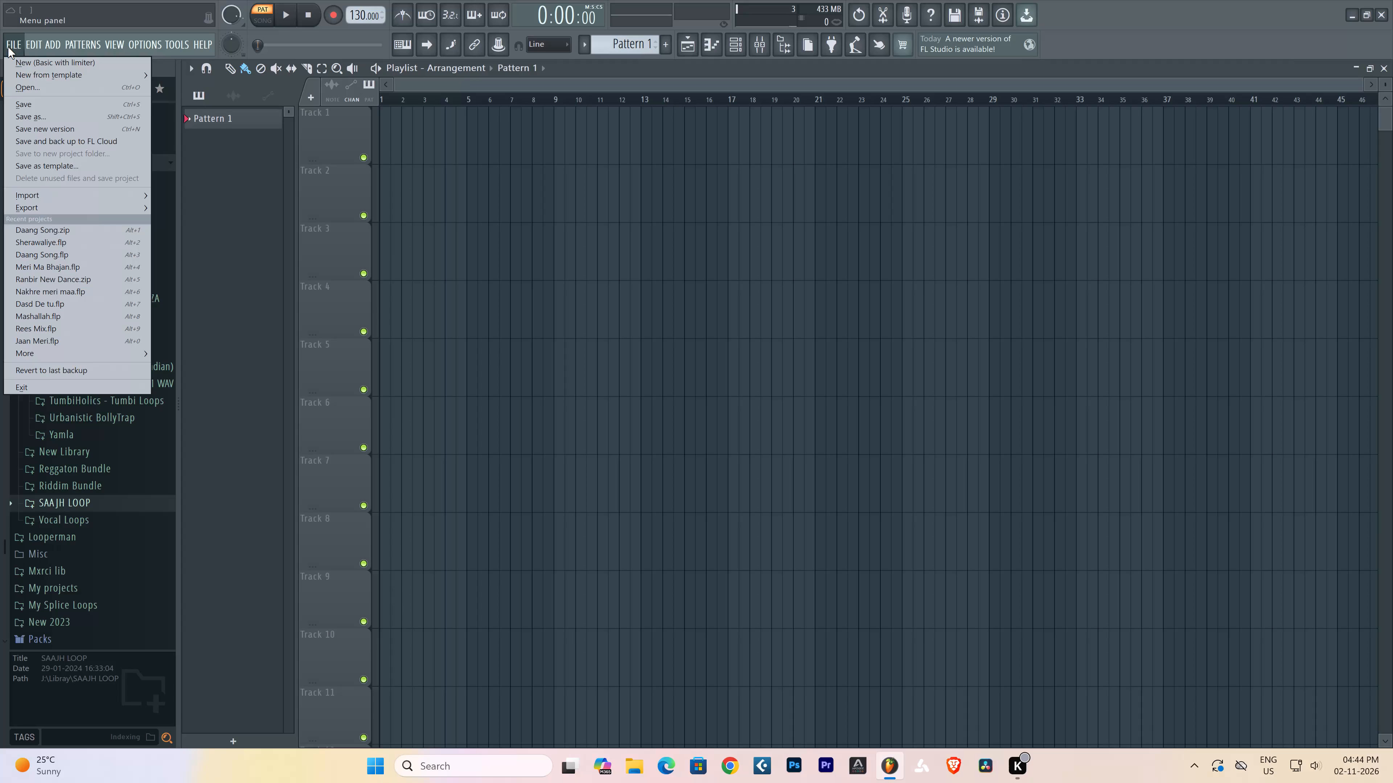
# Open the recent project Daang Song.zip without saving the changes to the untitled project.
pyautogui.click(53, 234)
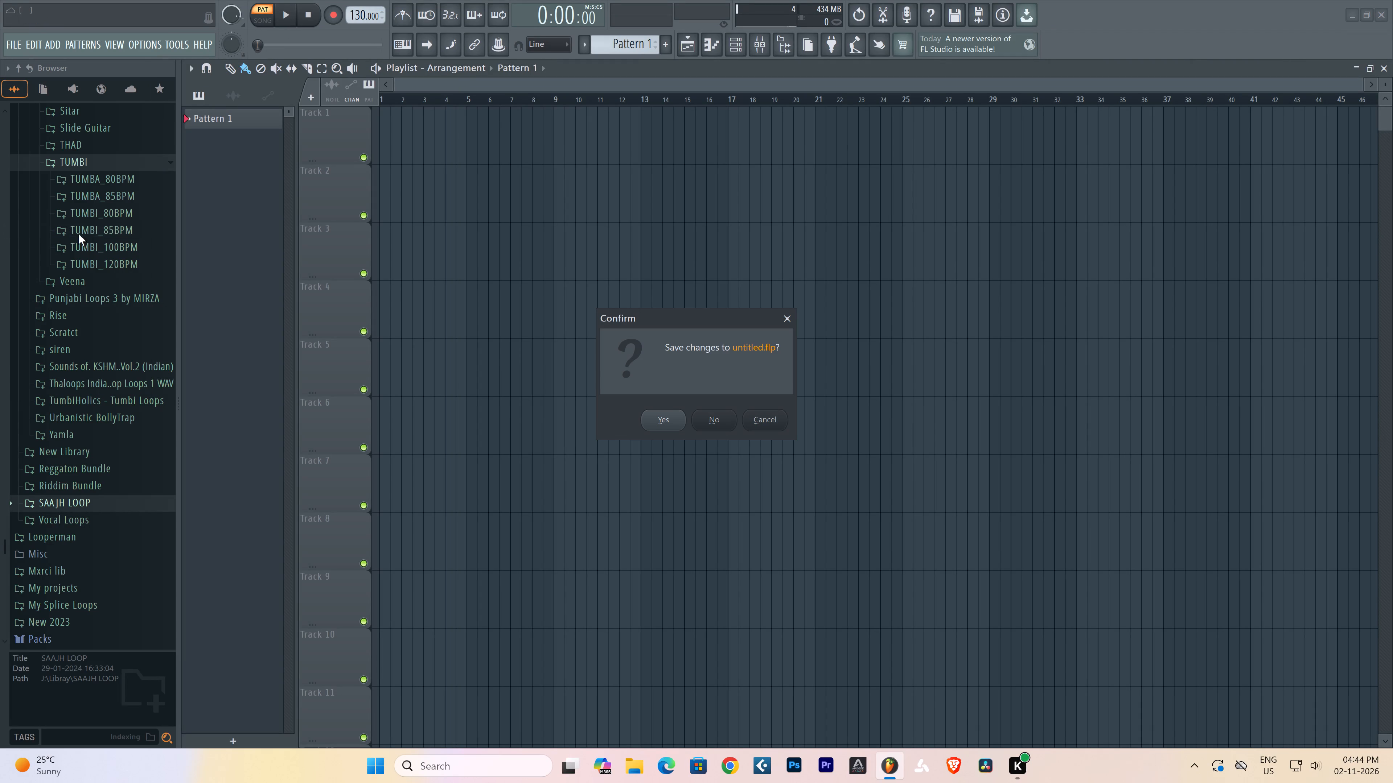
pyautogui.click(729, 425)
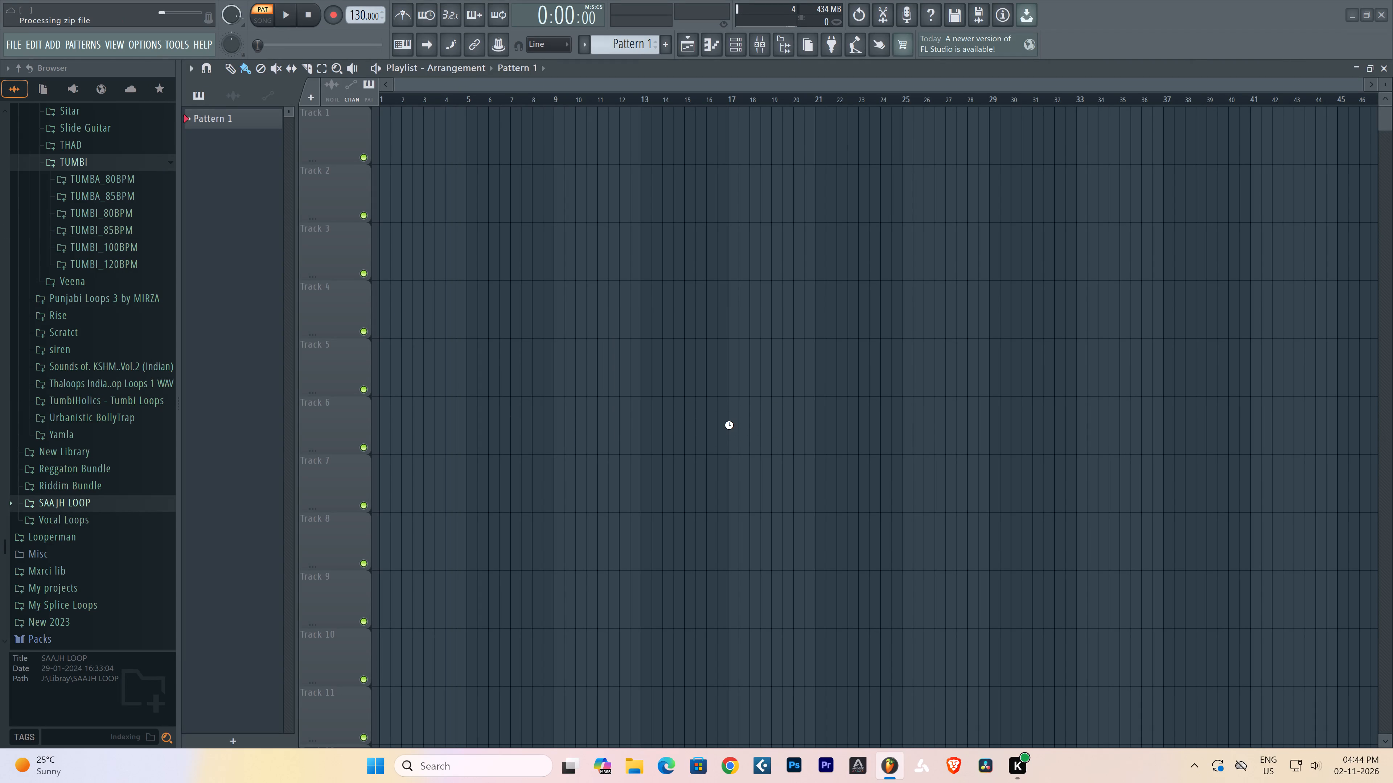
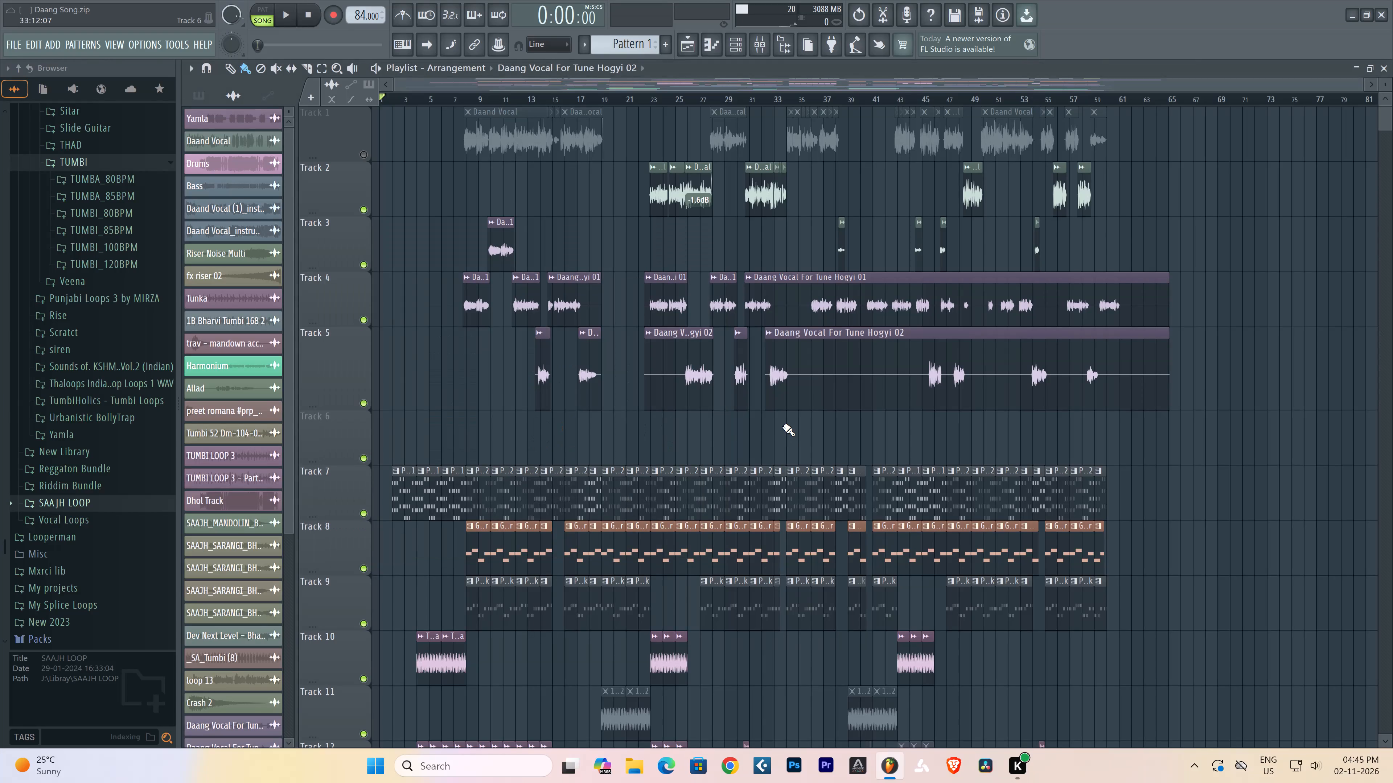
# Start playback of the arrangement from around bar 2, where the first pattern clips begin.
pyautogui.press('space')
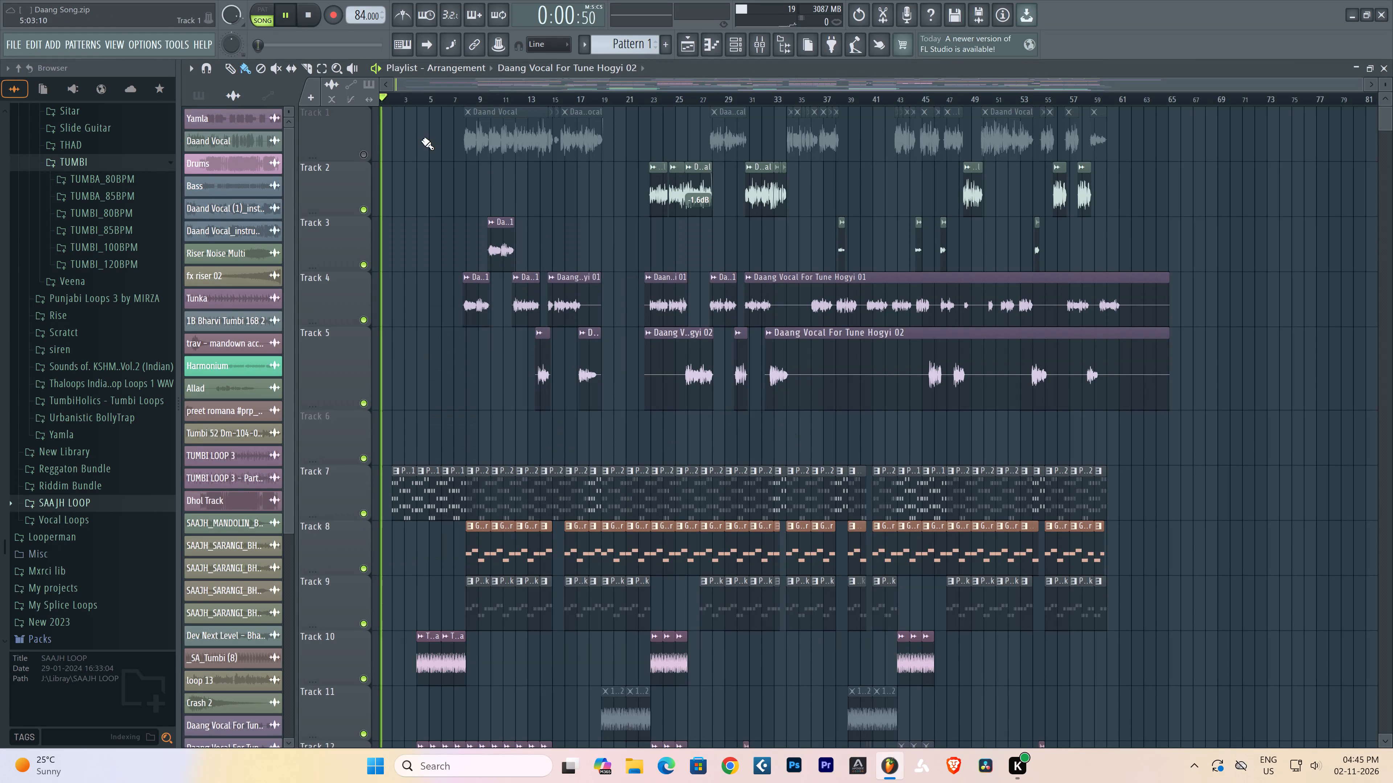
pyautogui.scroll(5, 390, 106)
pyautogui.click(392, 99)
pyautogui.scroll(1, 392, 99)
pyautogui.scroll(-1, 392, 99)
pyautogui.scroll(1, 392, 99)
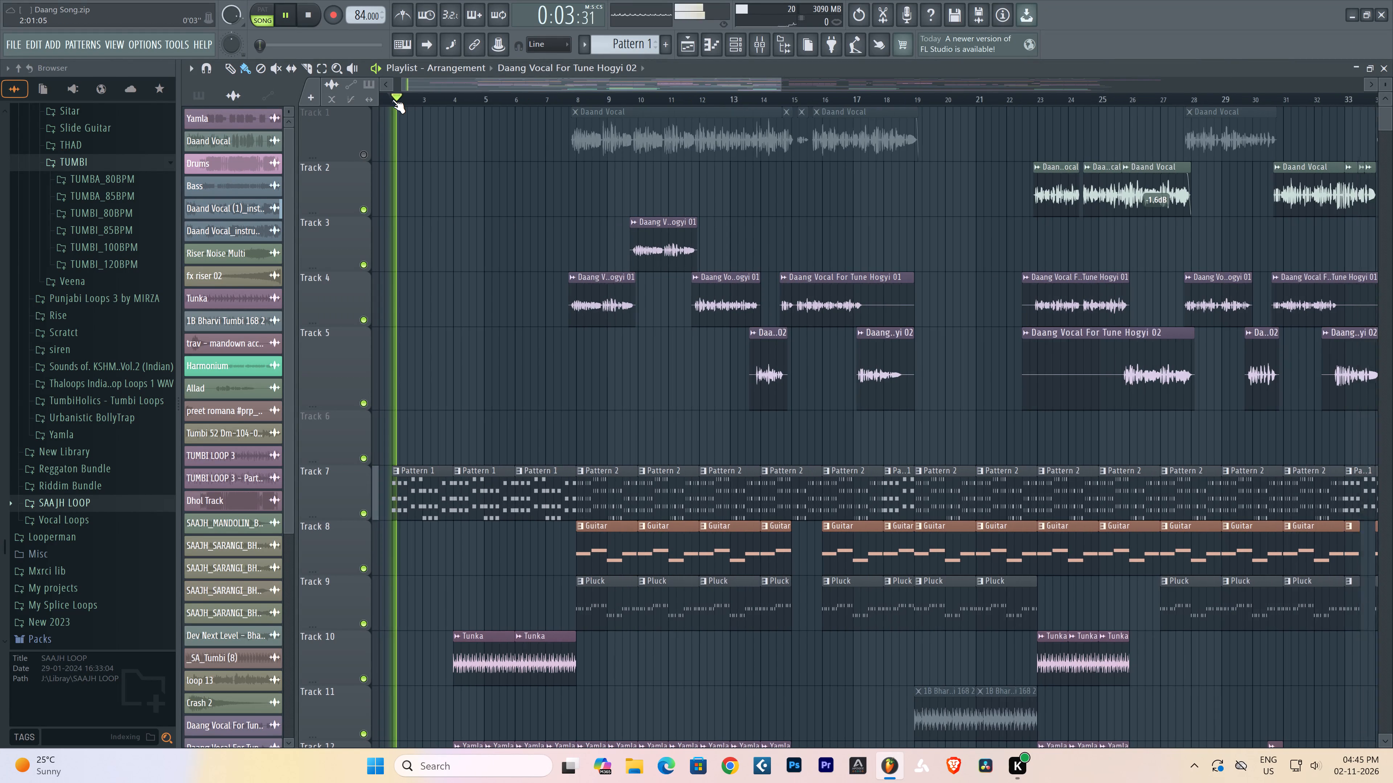
pyautogui.moveTo(423, 86); pyautogui.dragTo(365, 94)
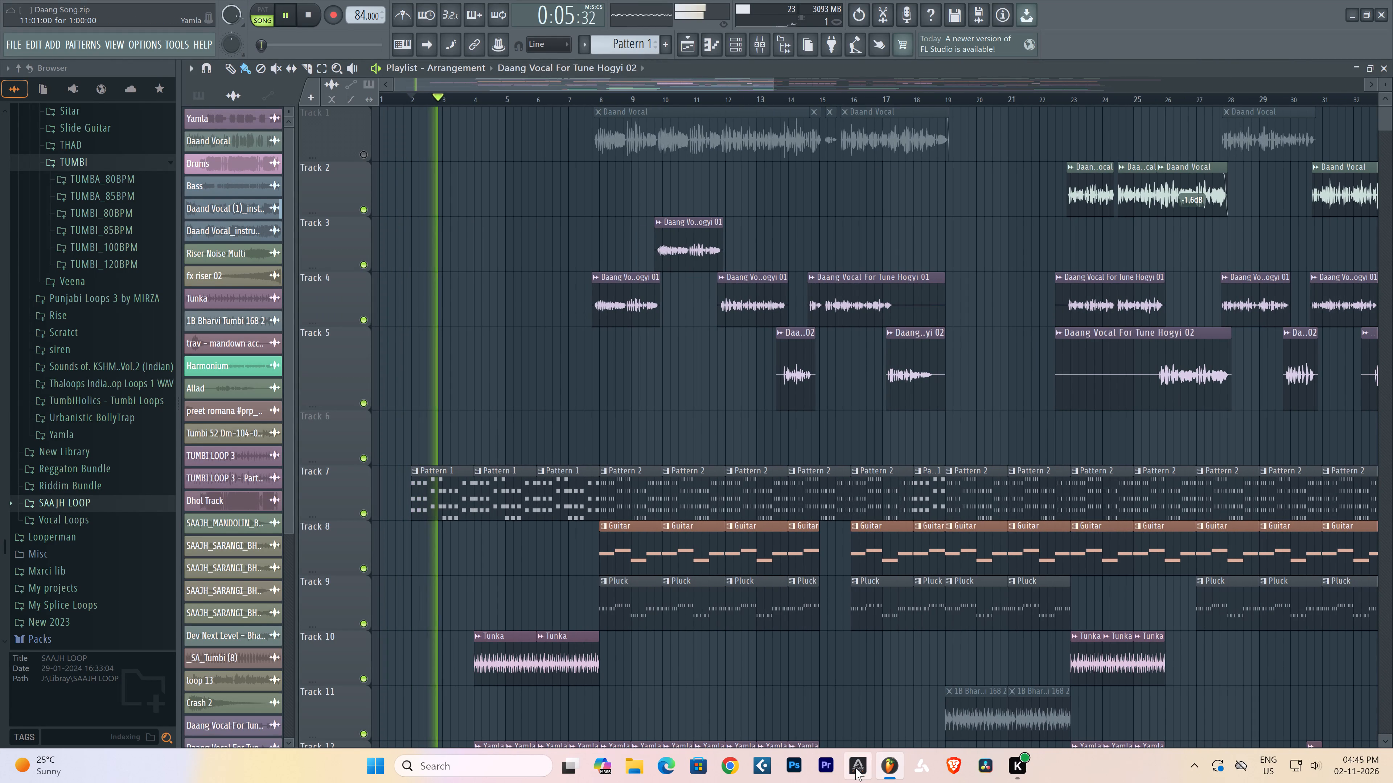
# Switch to Apogee Control 2, raise the Duet 3 speaker output level, and return to FL Studio.
pyautogui.click(858, 767)
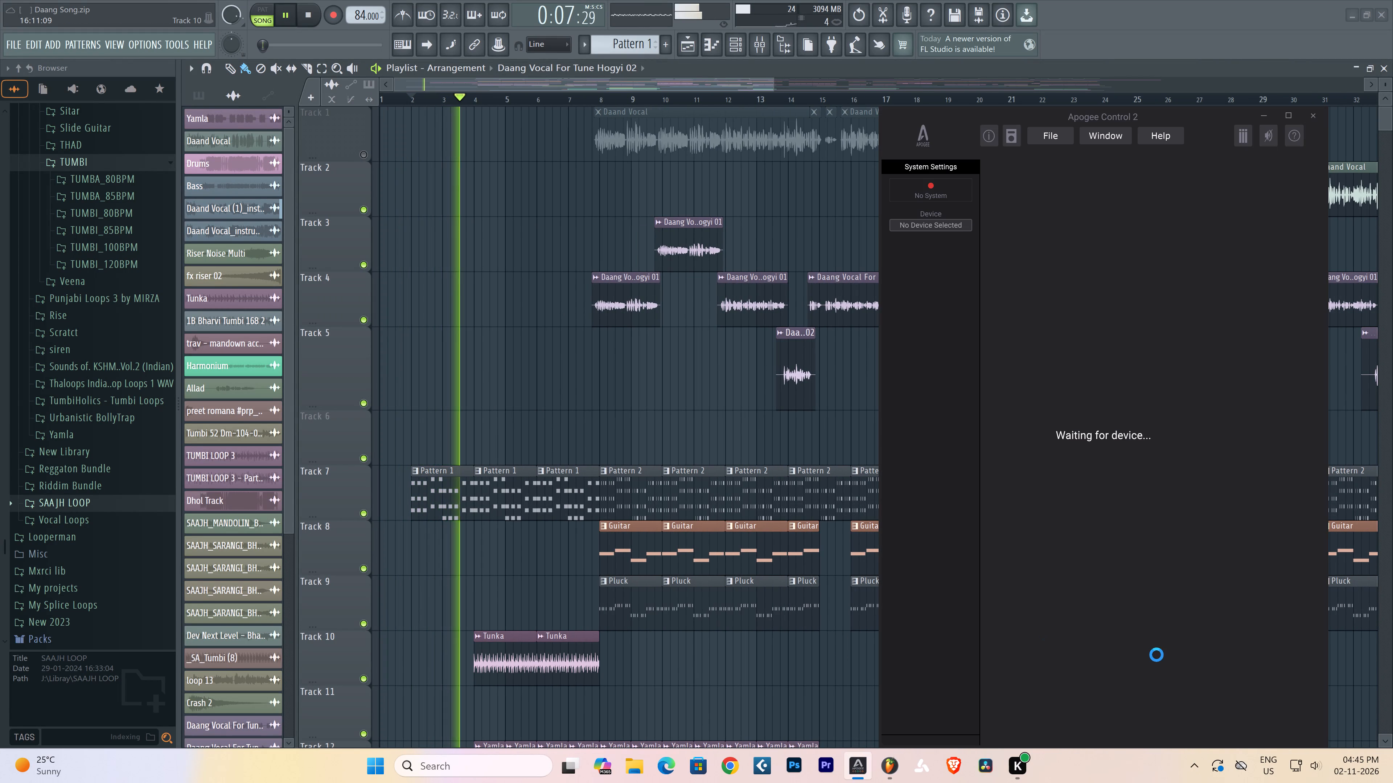
pyautogui.scroll(1, 1260, 673)
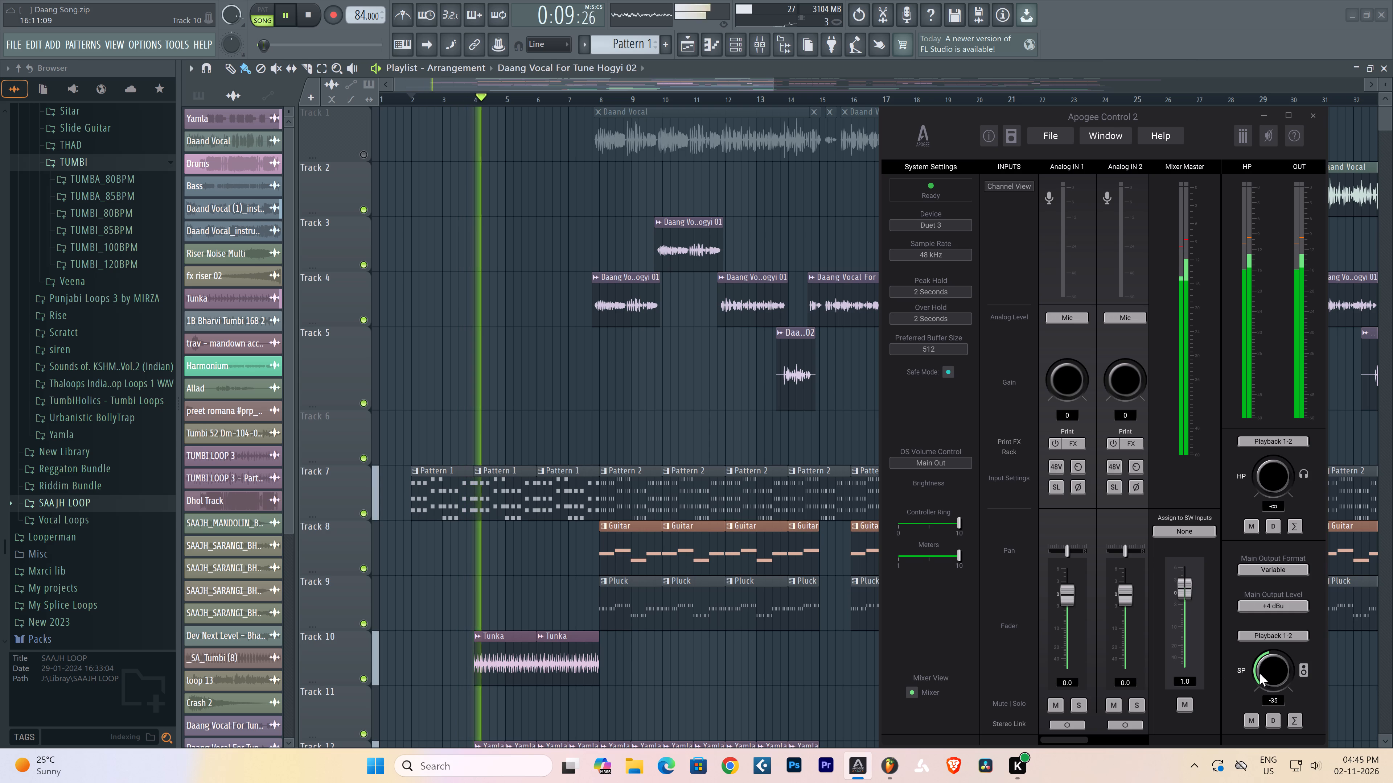
pyautogui.scroll(1, 1260, 673)
pyautogui.rightClick(695, 406)
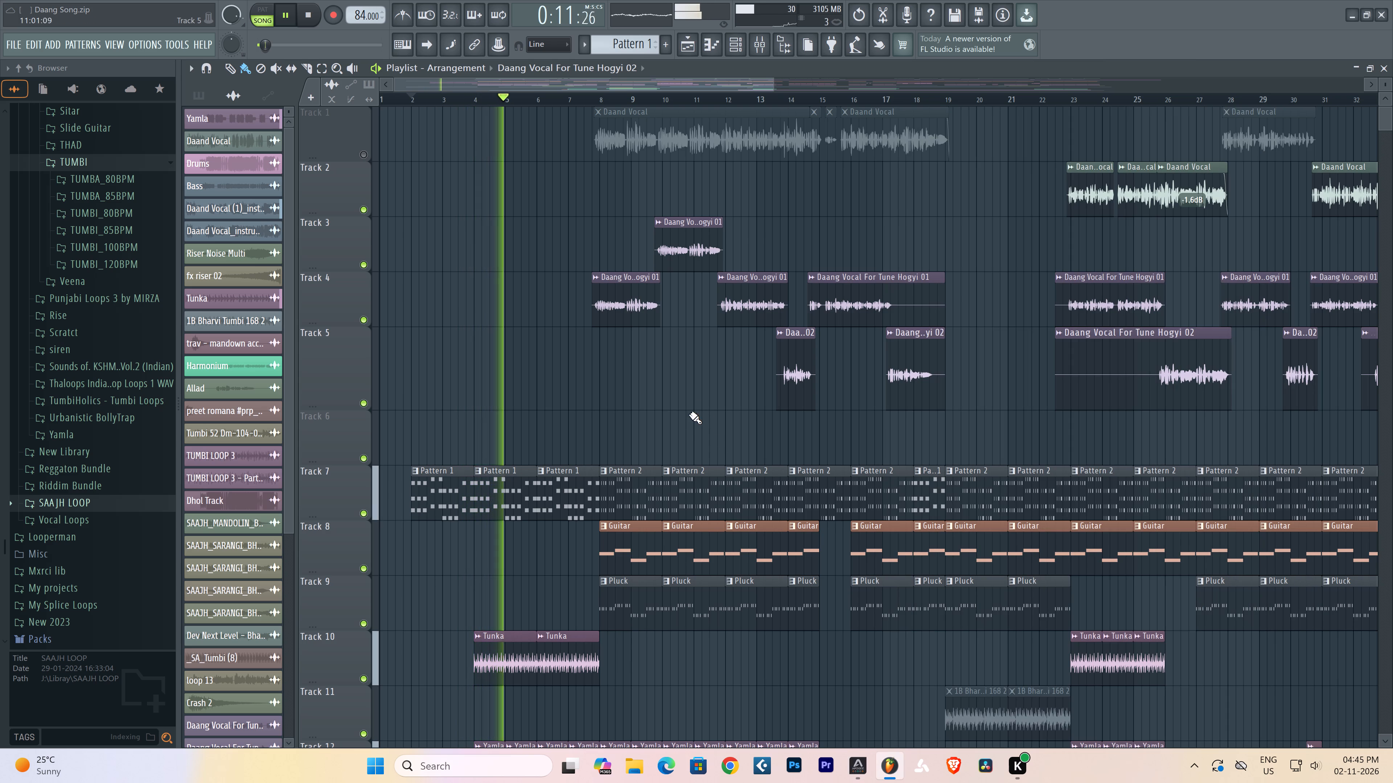
# Solo Track 10 with the Tunka clips to hear it alone, and return to playing all tracks.
pyautogui.scroll(3, 629, 409)
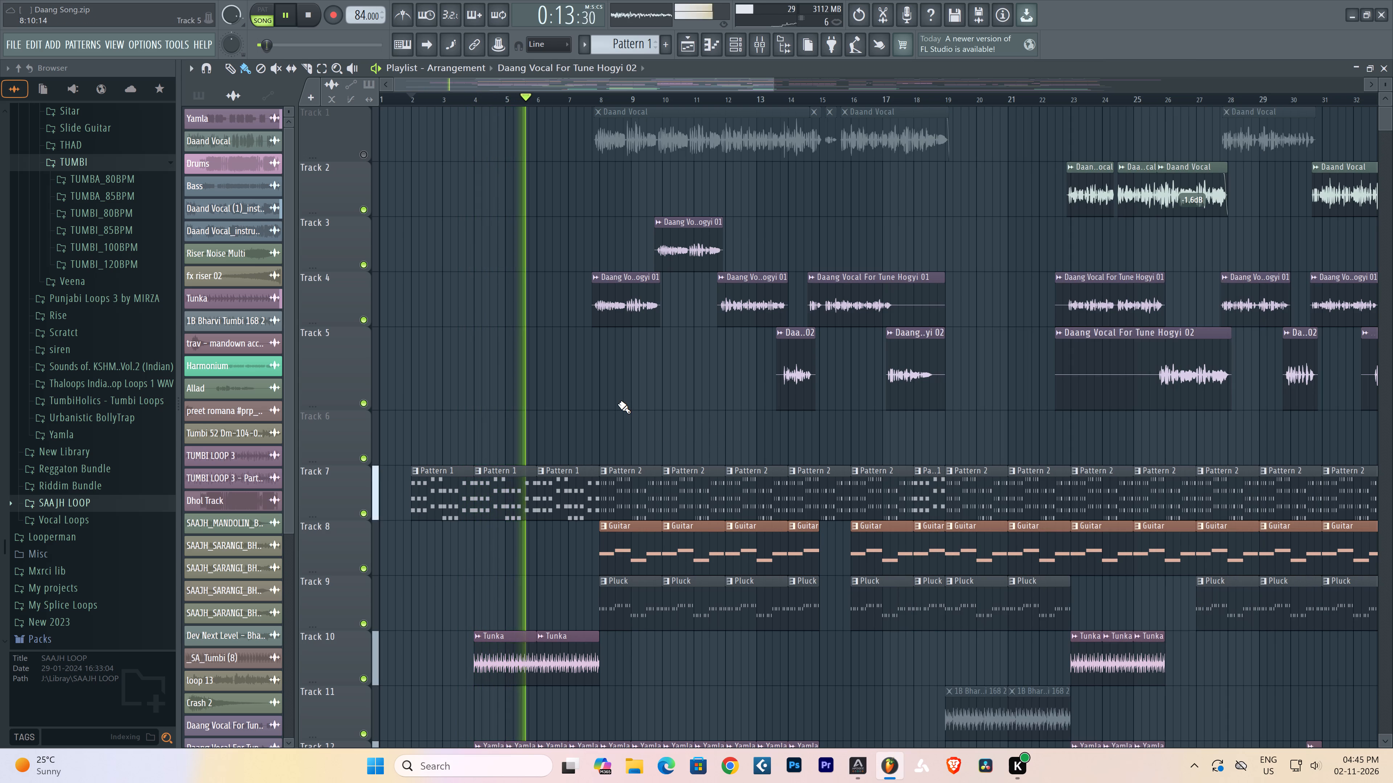
pyautogui.scroll(2, 618, 403)
pyautogui.scroll(-3, 618, 403)
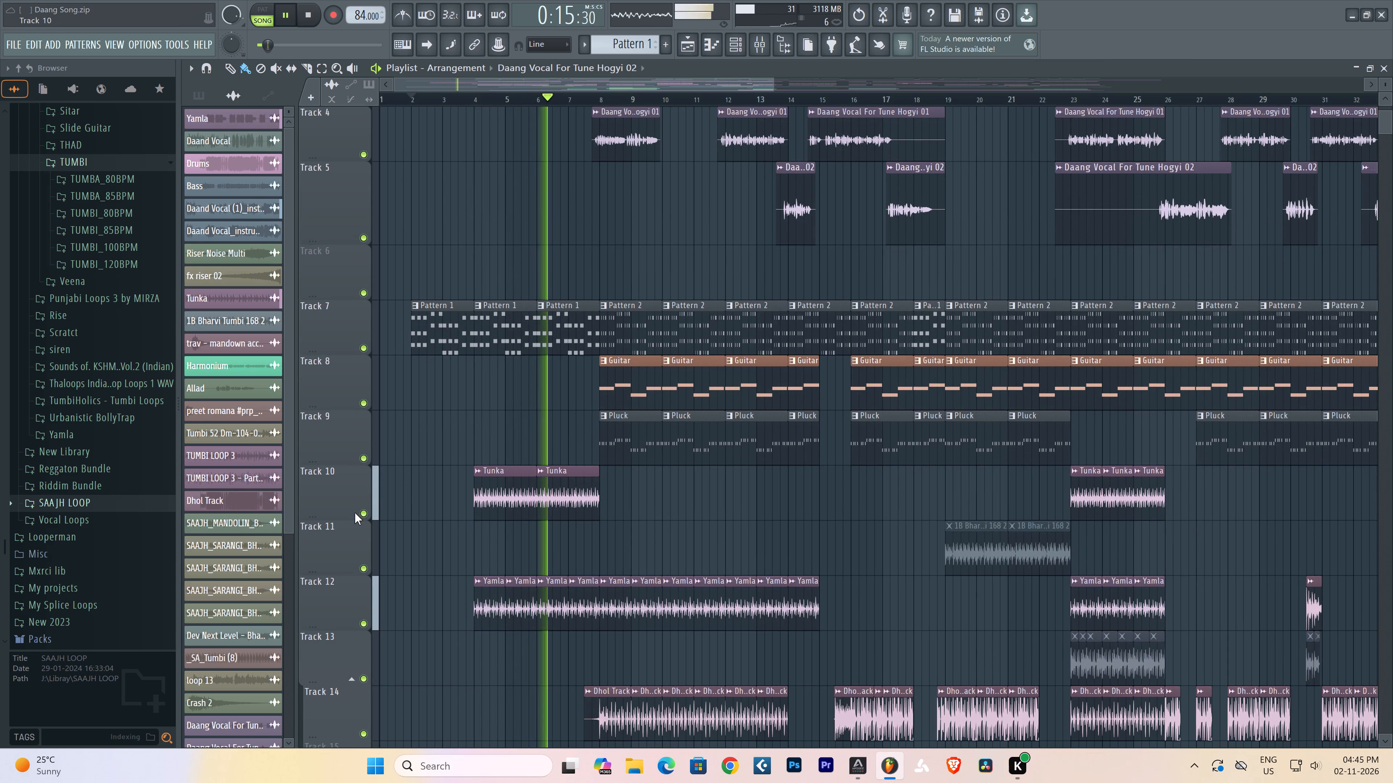
pyautogui.rightClick(354, 513)
pyautogui.click(353, 508)
pyautogui.rightClick(365, 513)
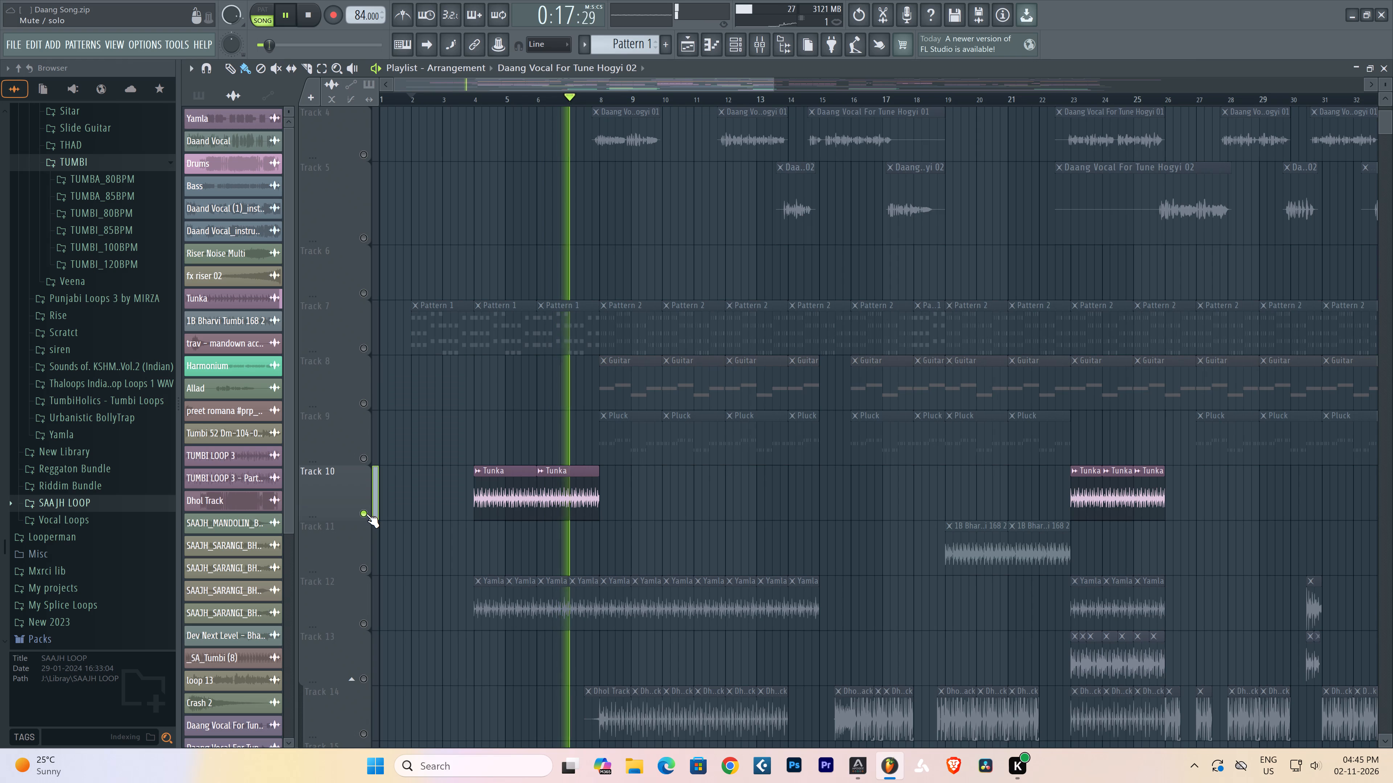
pyautogui.rightClick(366, 514)
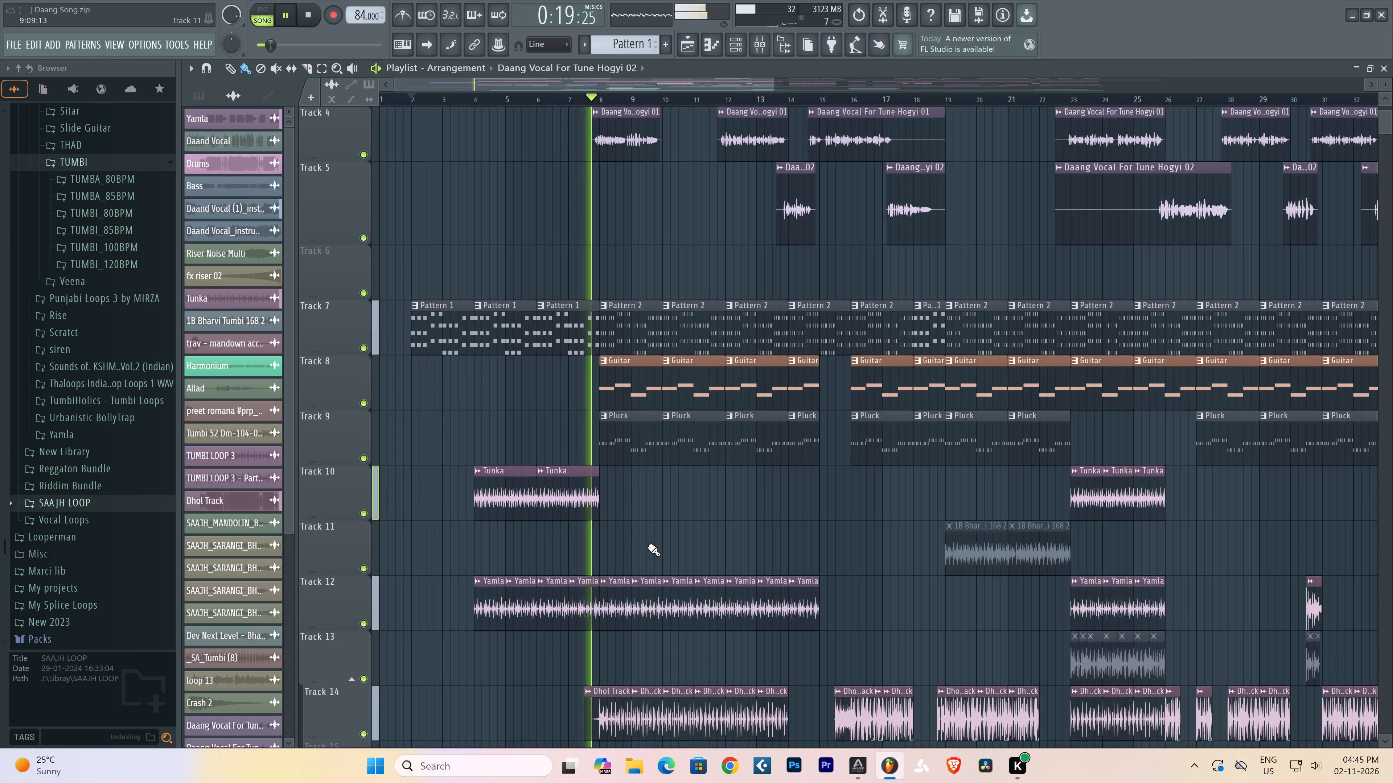
# Mute the Daand Vocal clips on Track 1 between bars 8 and 19, and return to the Draw tool.
pyautogui.scroll(8, 650, 546)
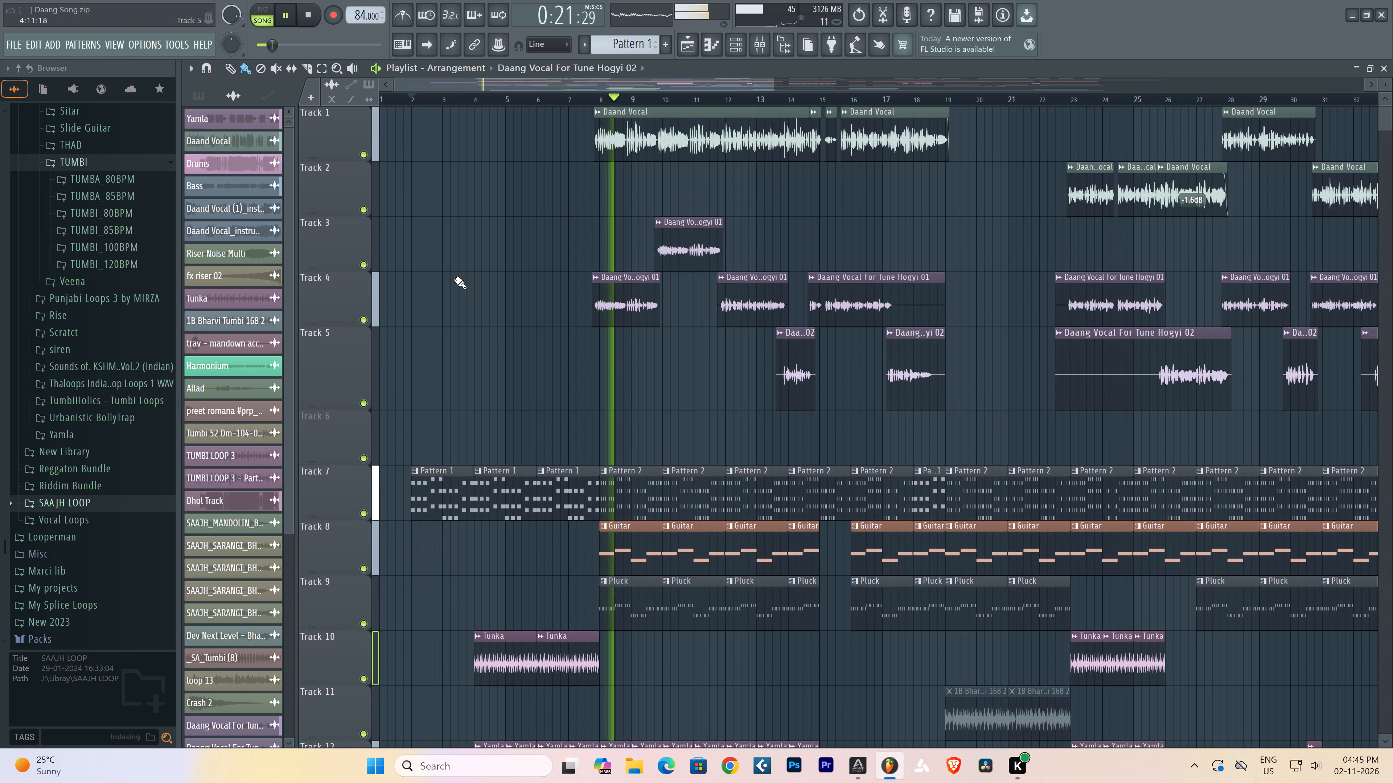
pyautogui.click(272, 70)
pyautogui.moveTo(507, 141); pyautogui.dragTo(929, 139)
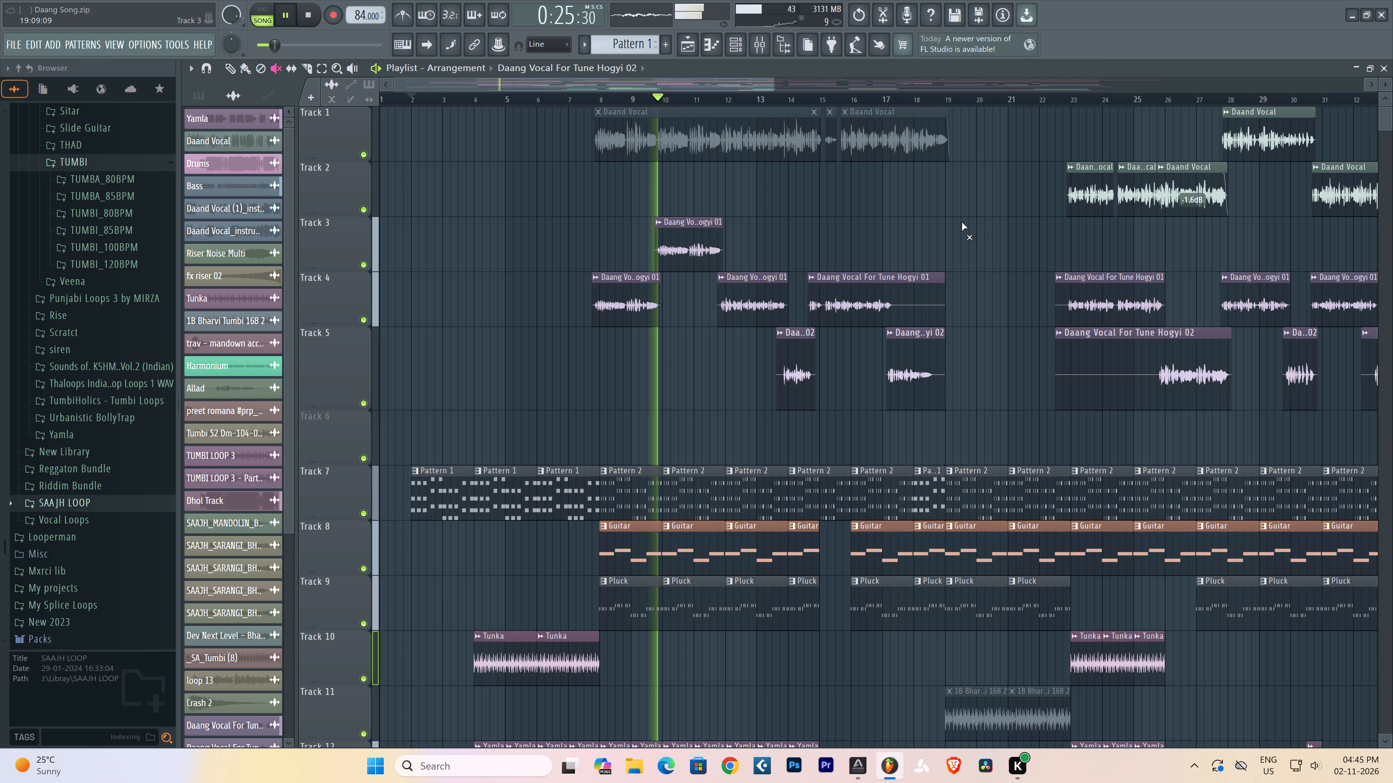
pyautogui.click(231, 67)
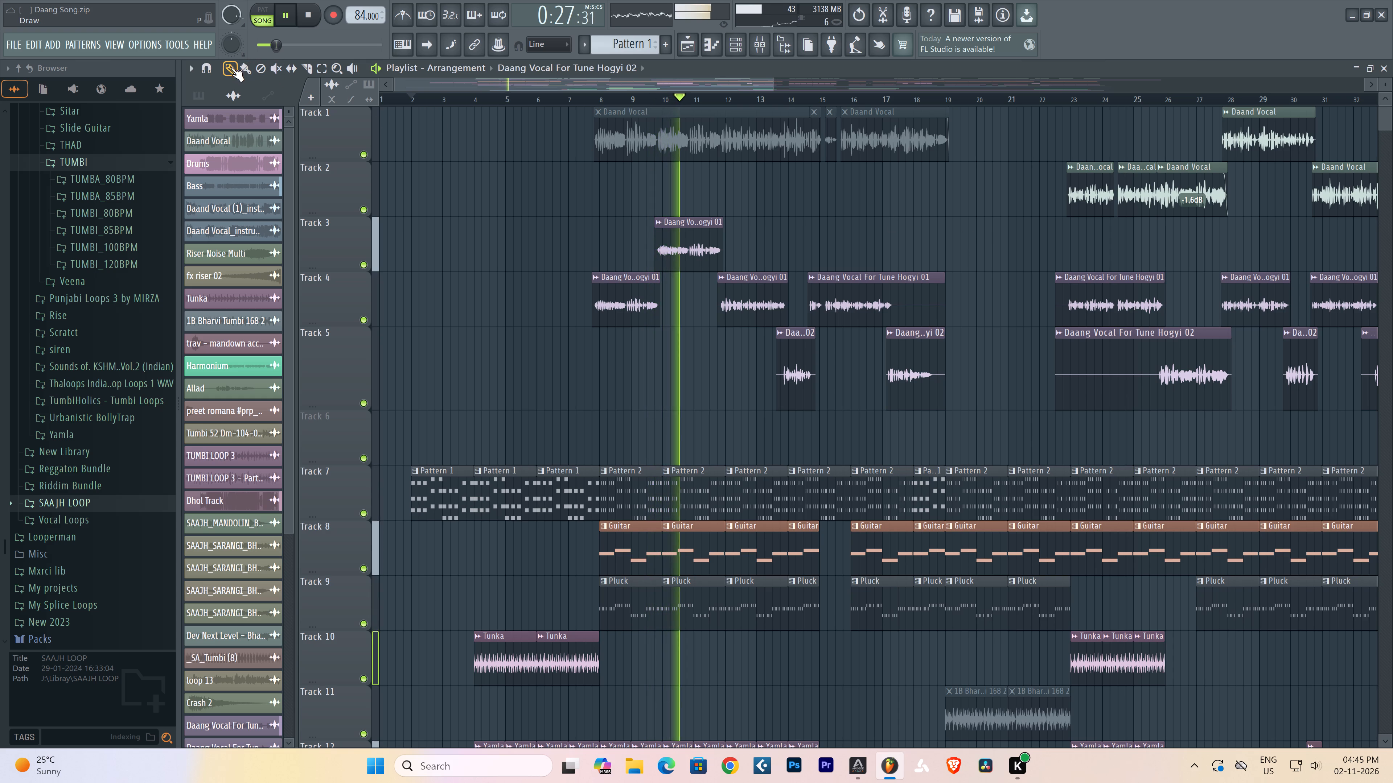
# Slice off the silent tails of the Track 4 vocal clip around bars 15 to 17 and the Track 5 clip at bar 17.
pyautogui.scroll(6, 781, 95)
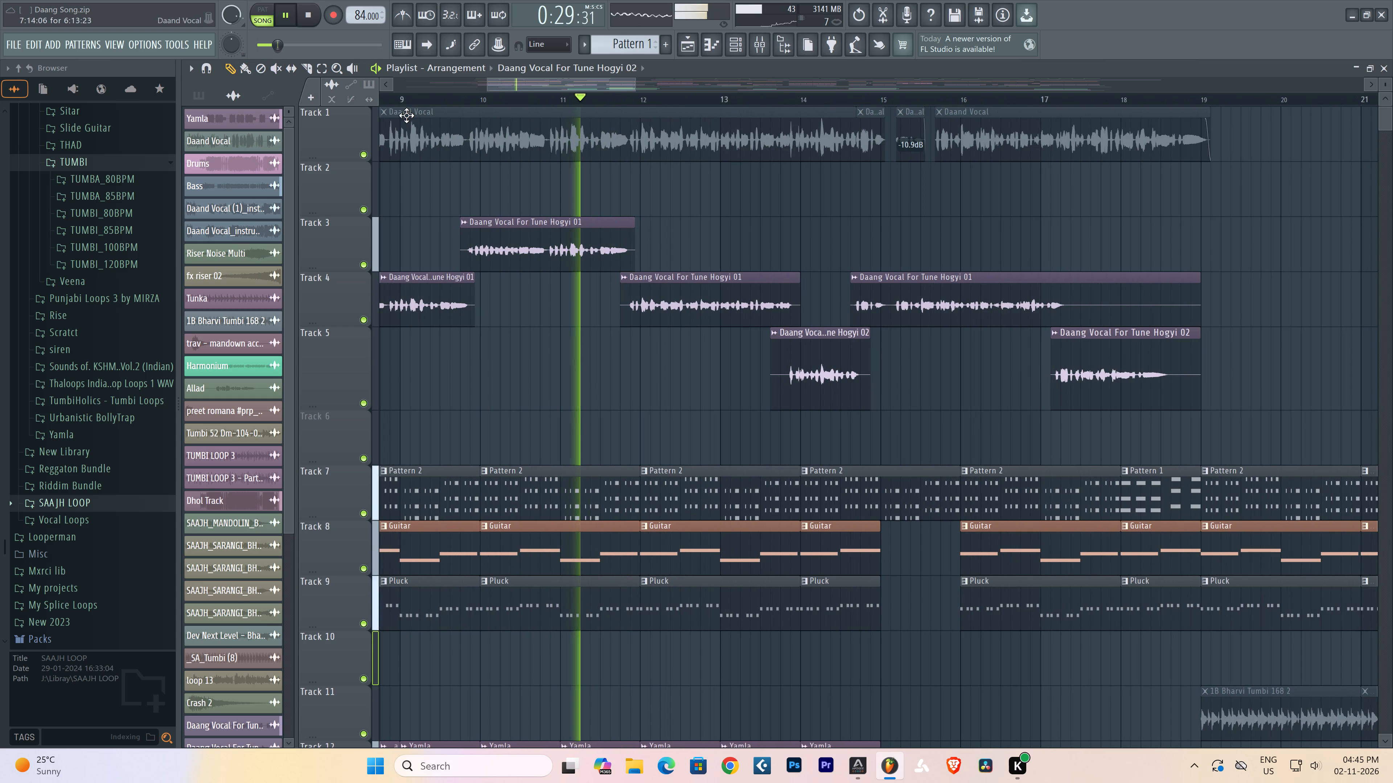
pyautogui.click(330, 92)
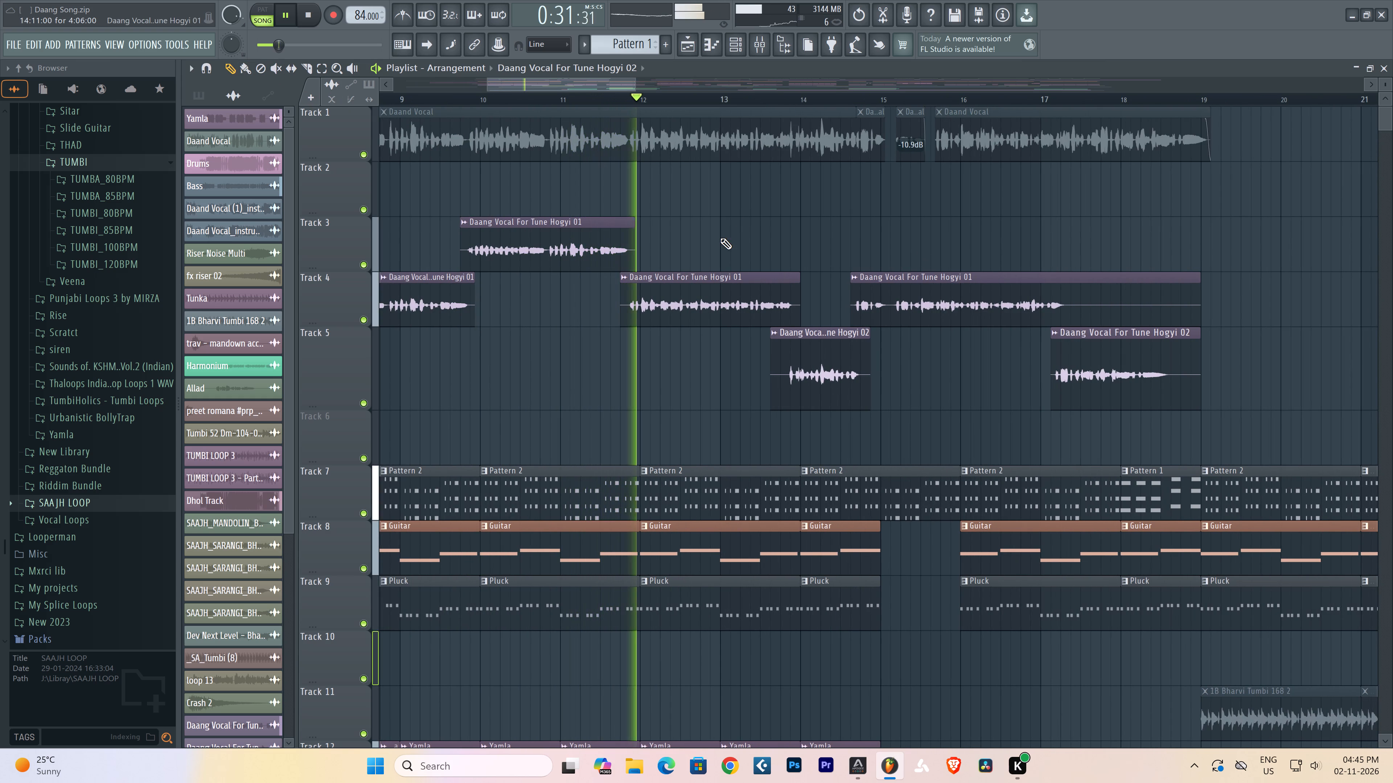
pyautogui.click(308, 69)
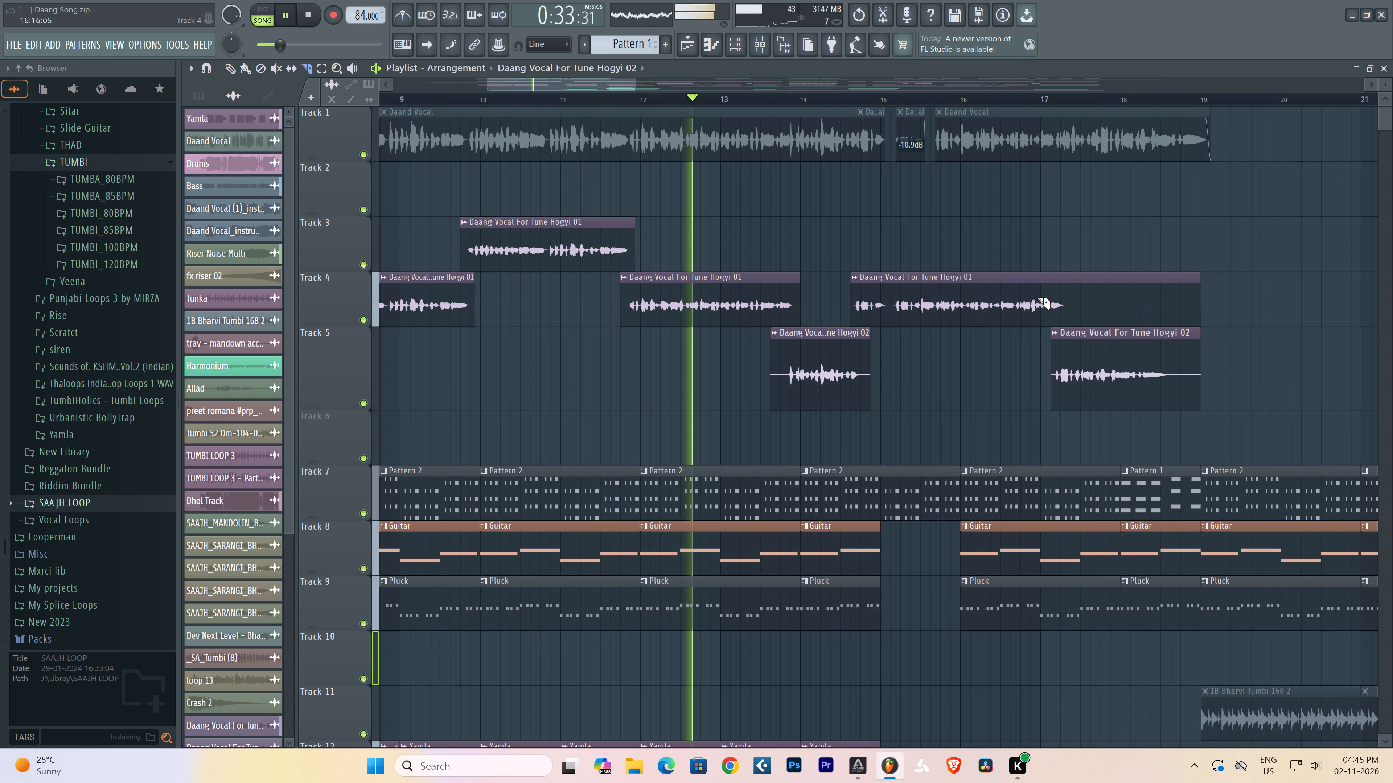
pyautogui.moveTo(1081, 308); pyautogui.dragTo(1069, 307, button='right')
pyautogui.moveTo(1178, 365); pyautogui.dragTo(1177, 367, button='right')
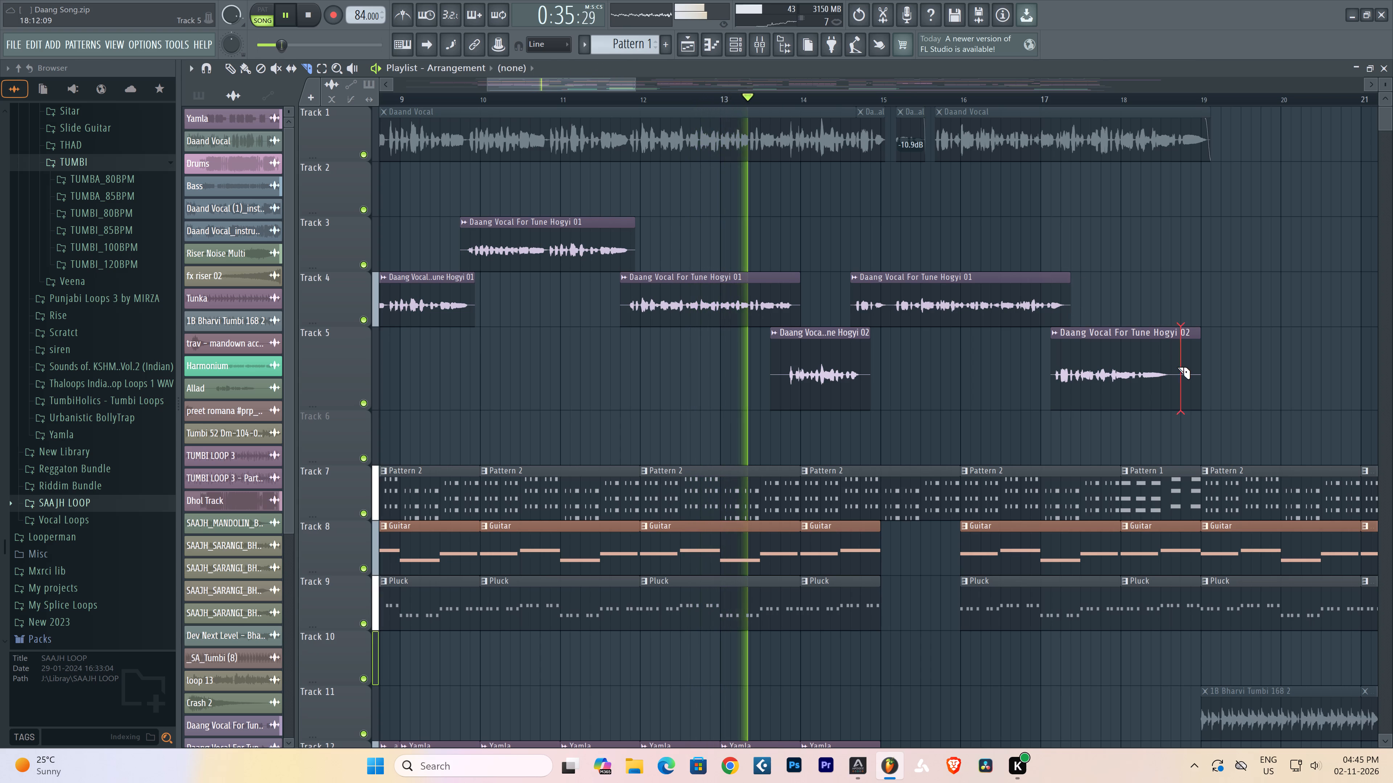
pyautogui.moveTo(1177, 367); pyautogui.dragTo(1171, 373, button='right')
# Slice off the silent start and end of the Track 5 vocal clip just before bar 14.
pyautogui.moveTo(781, 382); pyautogui.dragTo(782, 382, button='right')
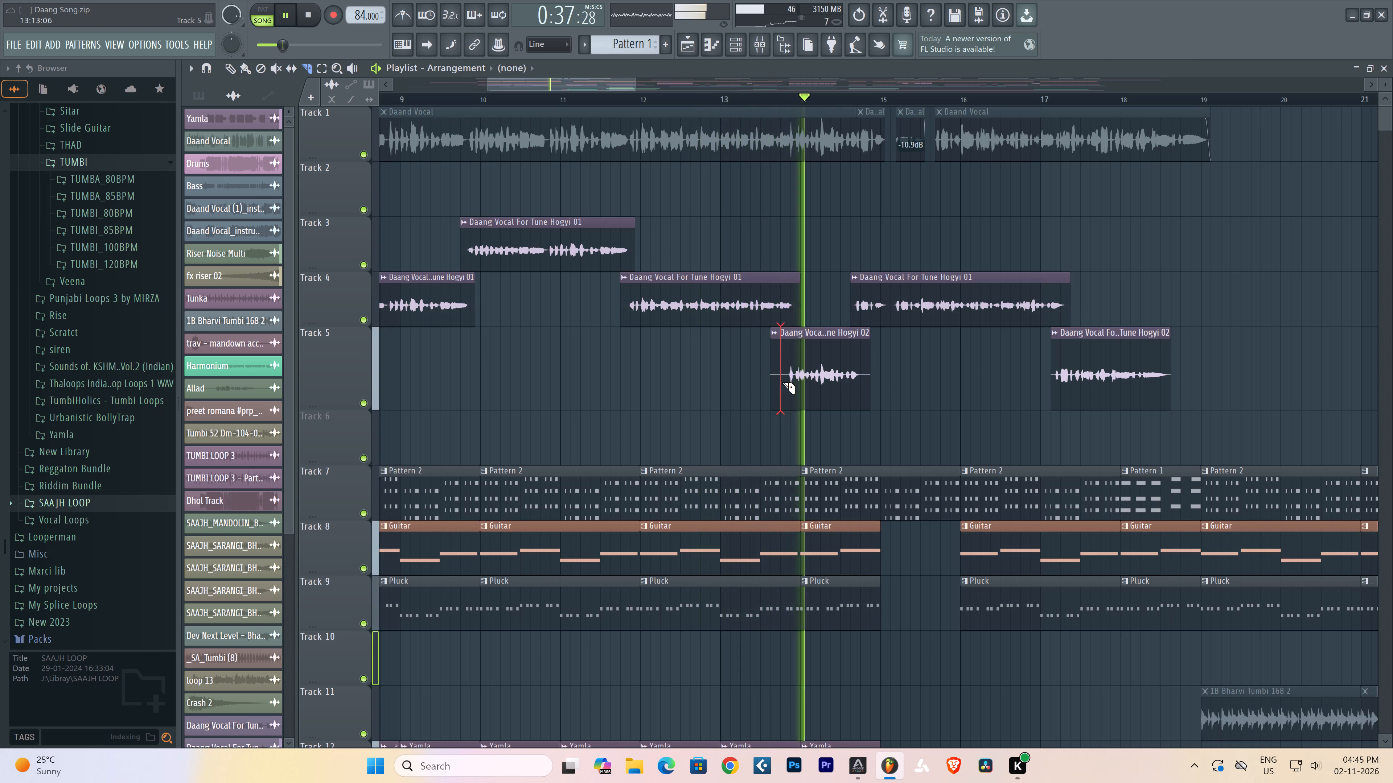
pyautogui.moveTo(782, 382); pyautogui.dragTo(786, 384, button='right')
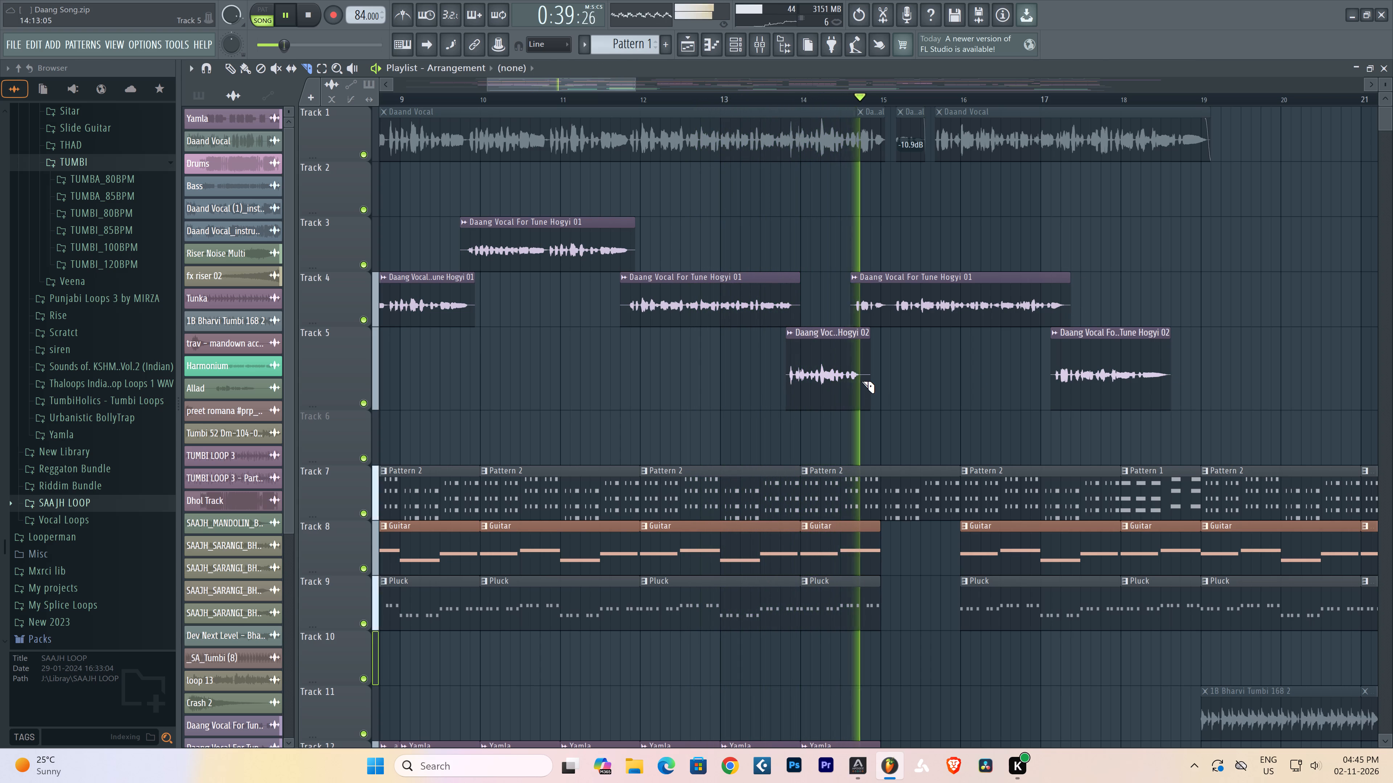
pyautogui.keyDown('alt'); pyautogui.rightClick(862, 381); pyautogui.keyUp('alt')
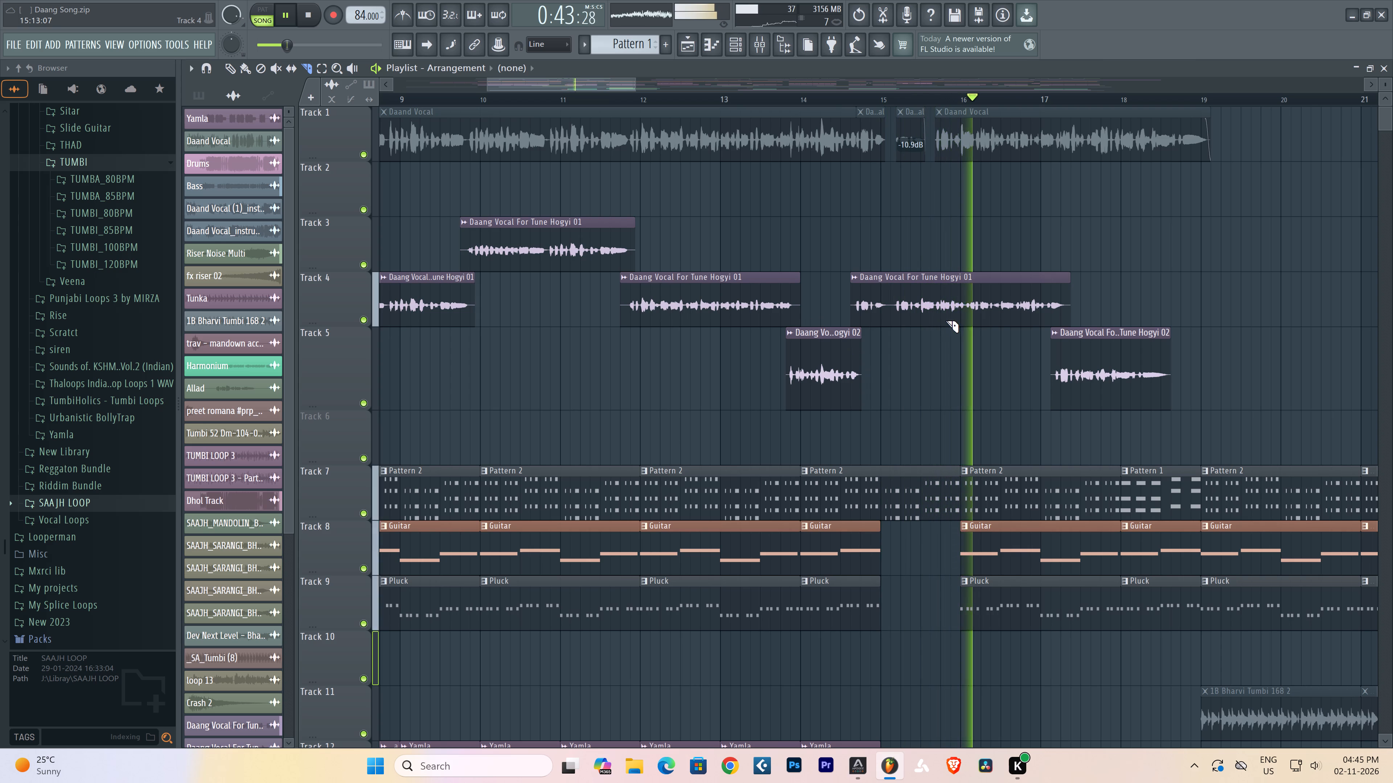
# Replay from near bar 16 and set the gain of the Track 5 vocal clip at bar 17 to 2.8 dB.
pyautogui.scroll(-3, 681, 103)
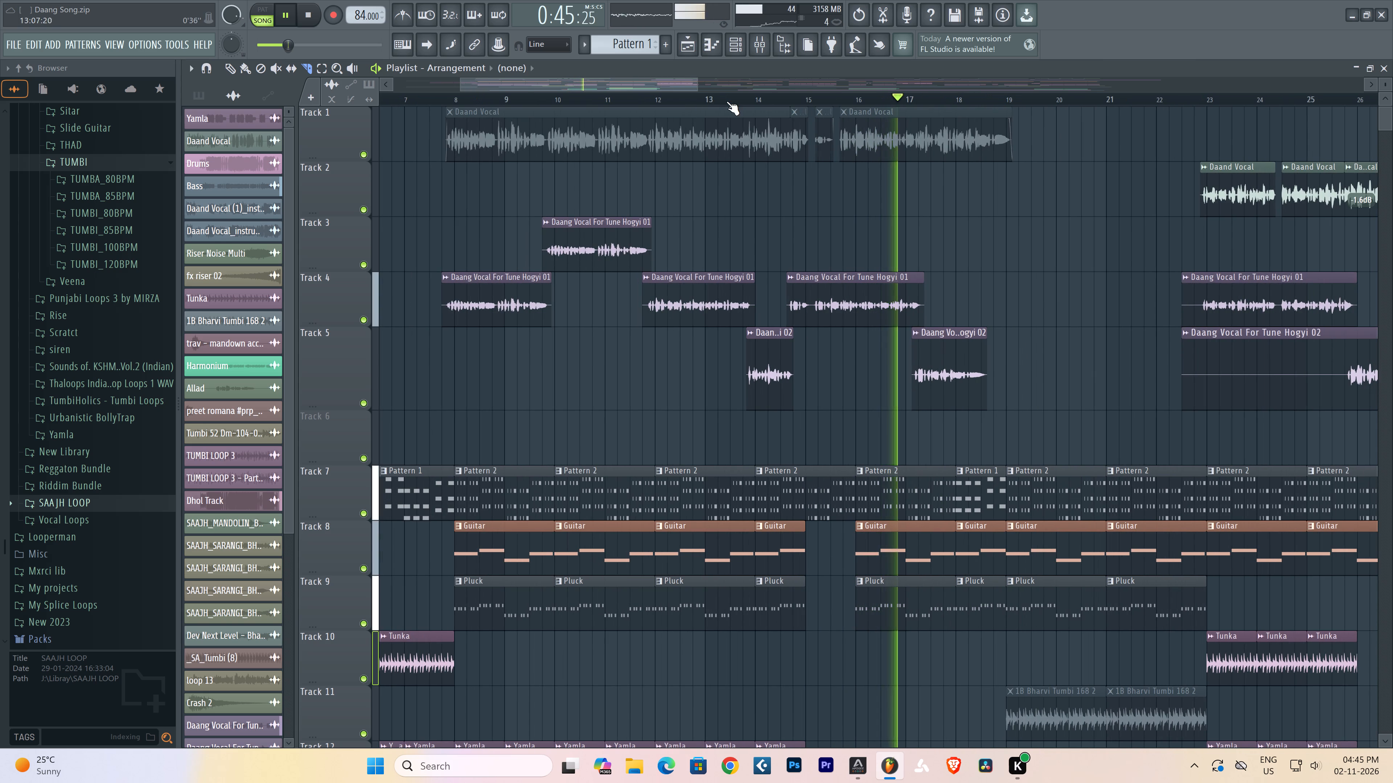
pyautogui.scroll(-2, 875, 97)
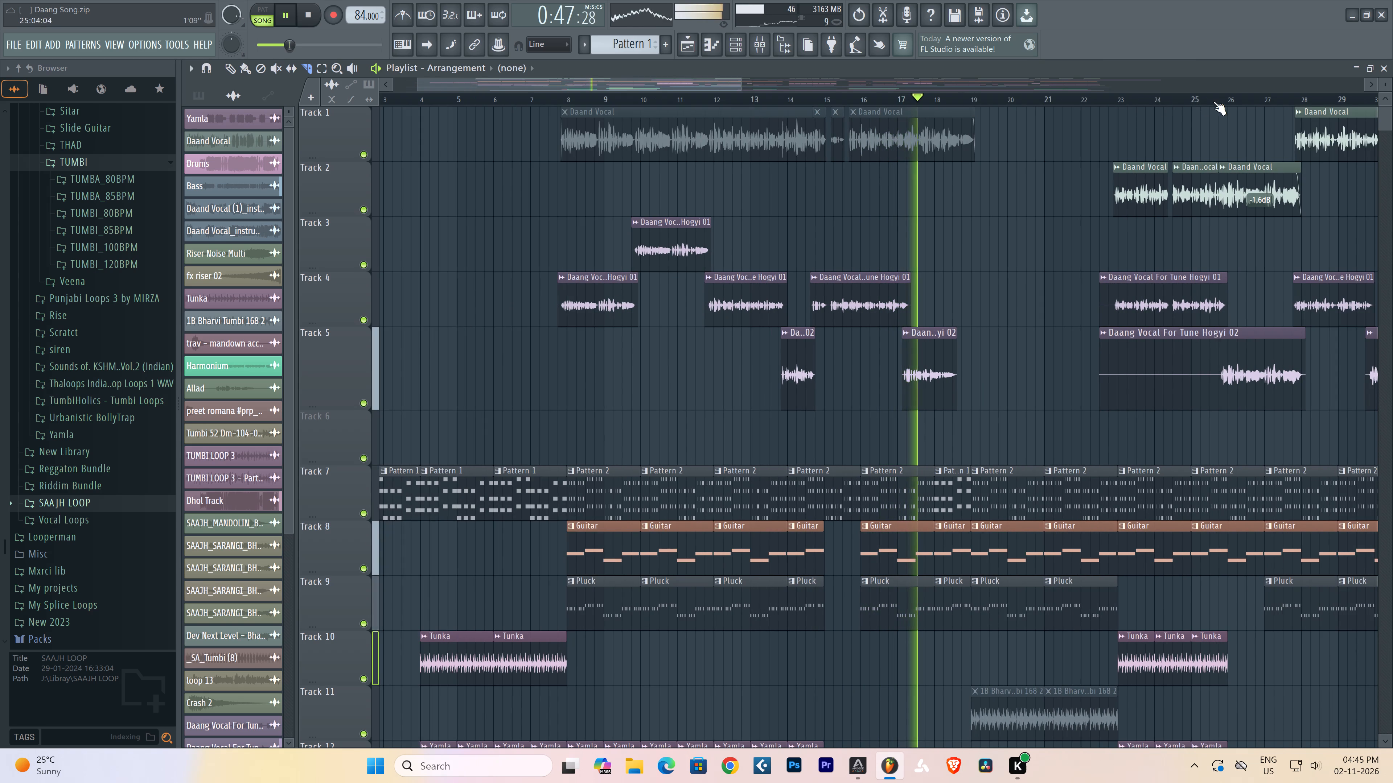
pyautogui.scroll(4, 1245, 103)
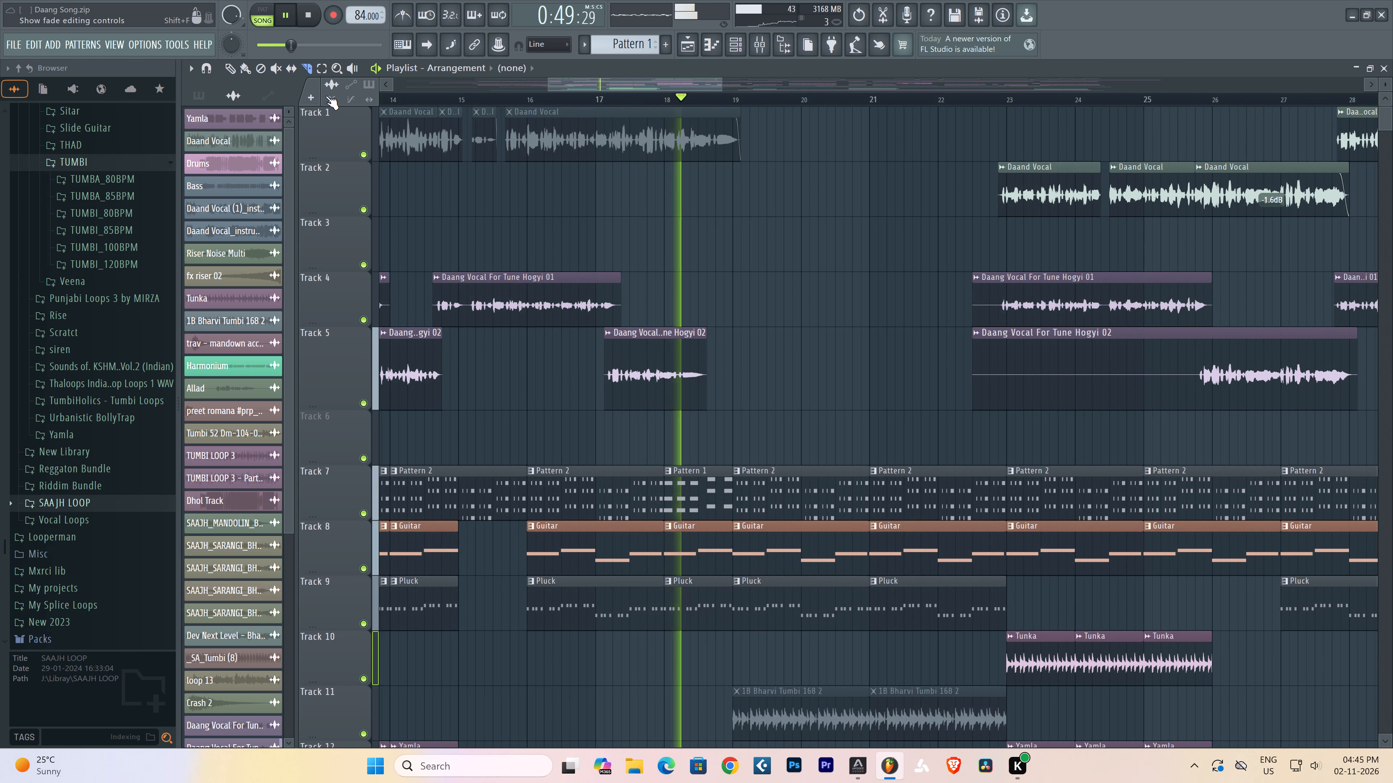
pyautogui.click(332, 98)
pyautogui.click(517, 100)
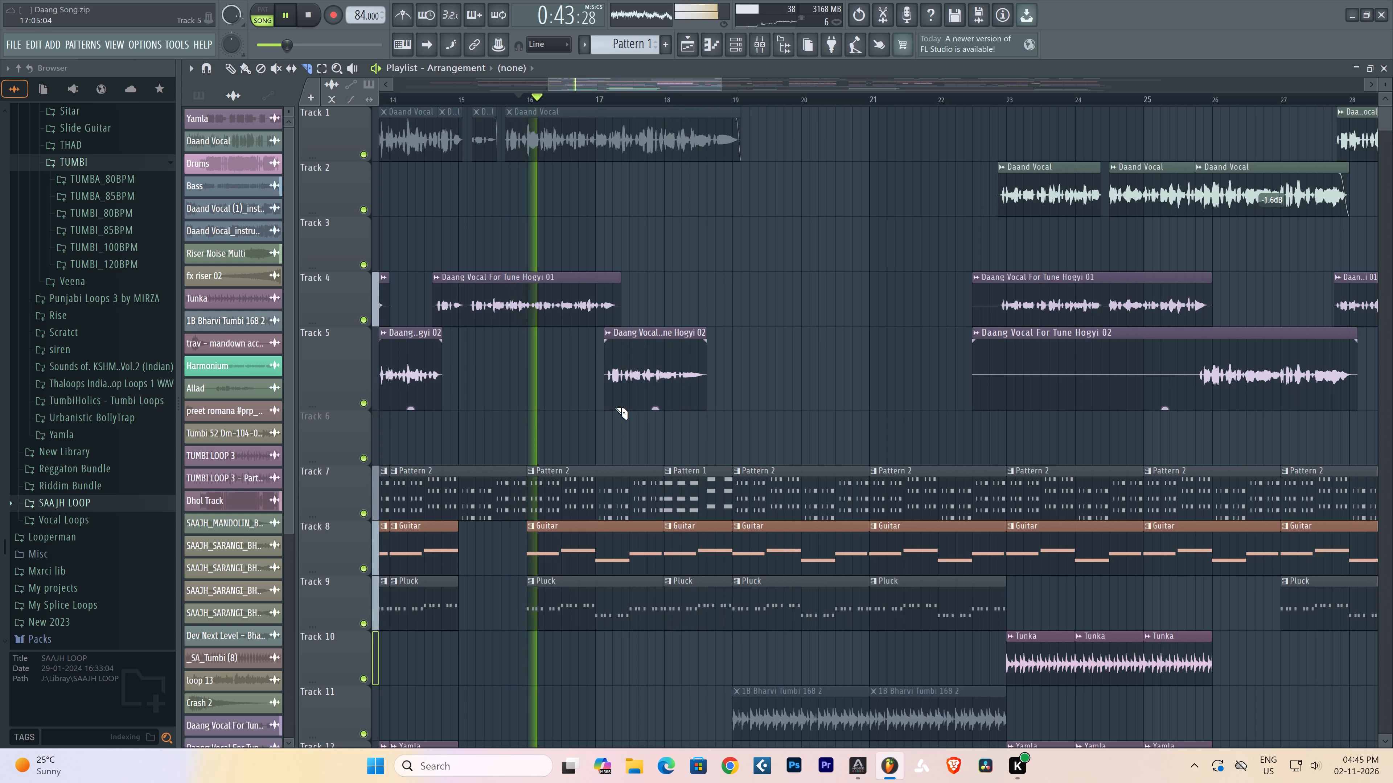
pyautogui.moveTo(652, 408); pyautogui.dragTo(654, 395)
pyautogui.click(652, 408)
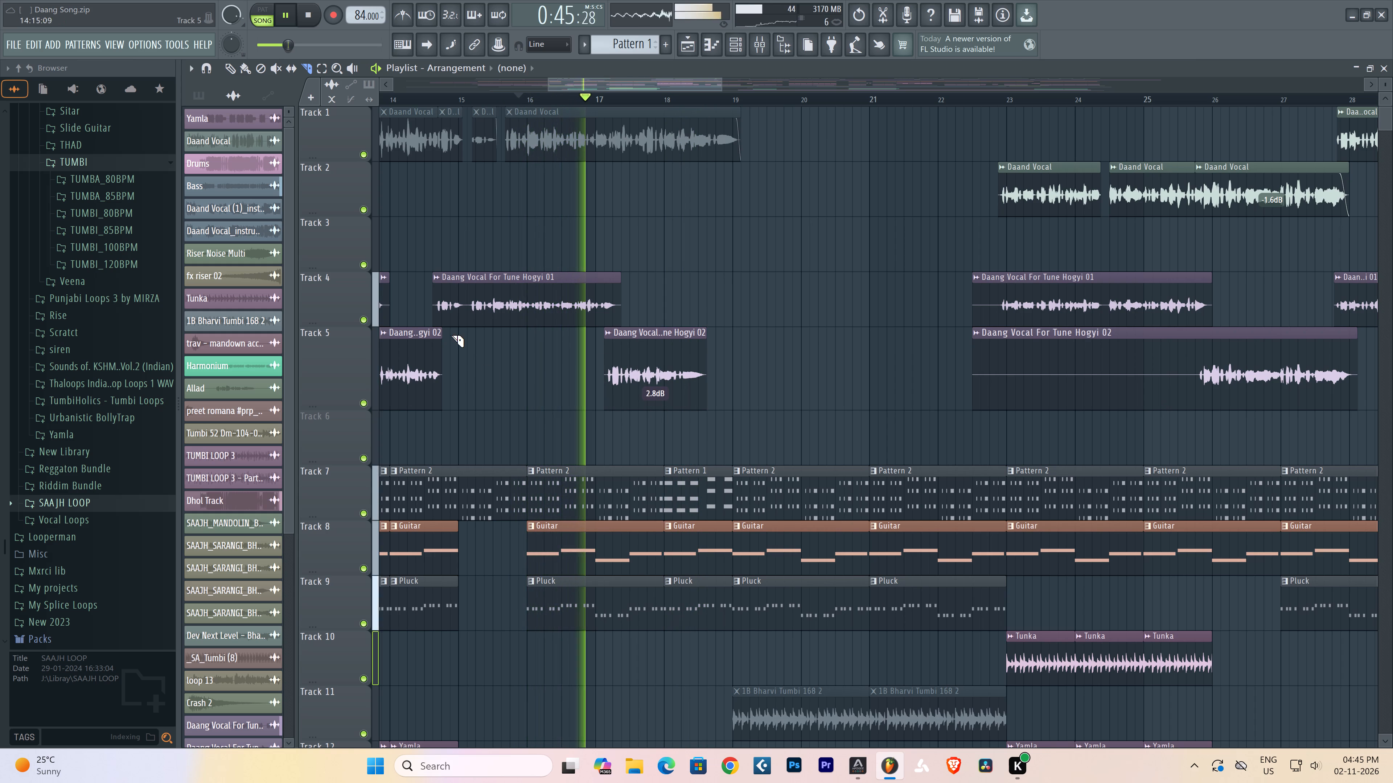
# Set the gain of the Track 4 vocal clip spanning about bars 15 to 17 to 1.3 dB.
pyautogui.moveTo(524, 323); pyautogui.dragTo(526, 319)
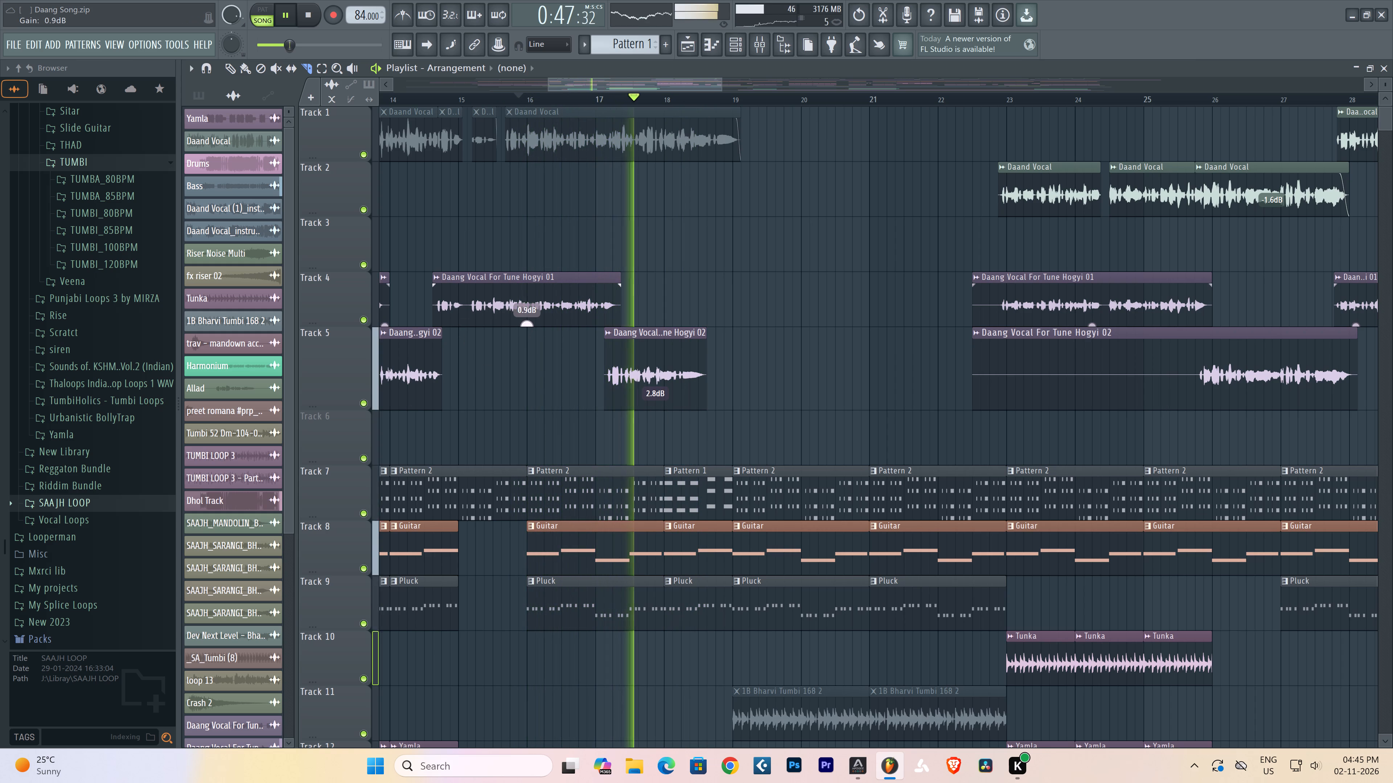
pyautogui.moveTo(526, 319); pyautogui.dragTo(527, 318)
# Replay the vocals around bars 17 and 18 to check the adjusted clip levels against the rest of the arrangement.
pyautogui.scroll(4, 606, 99)
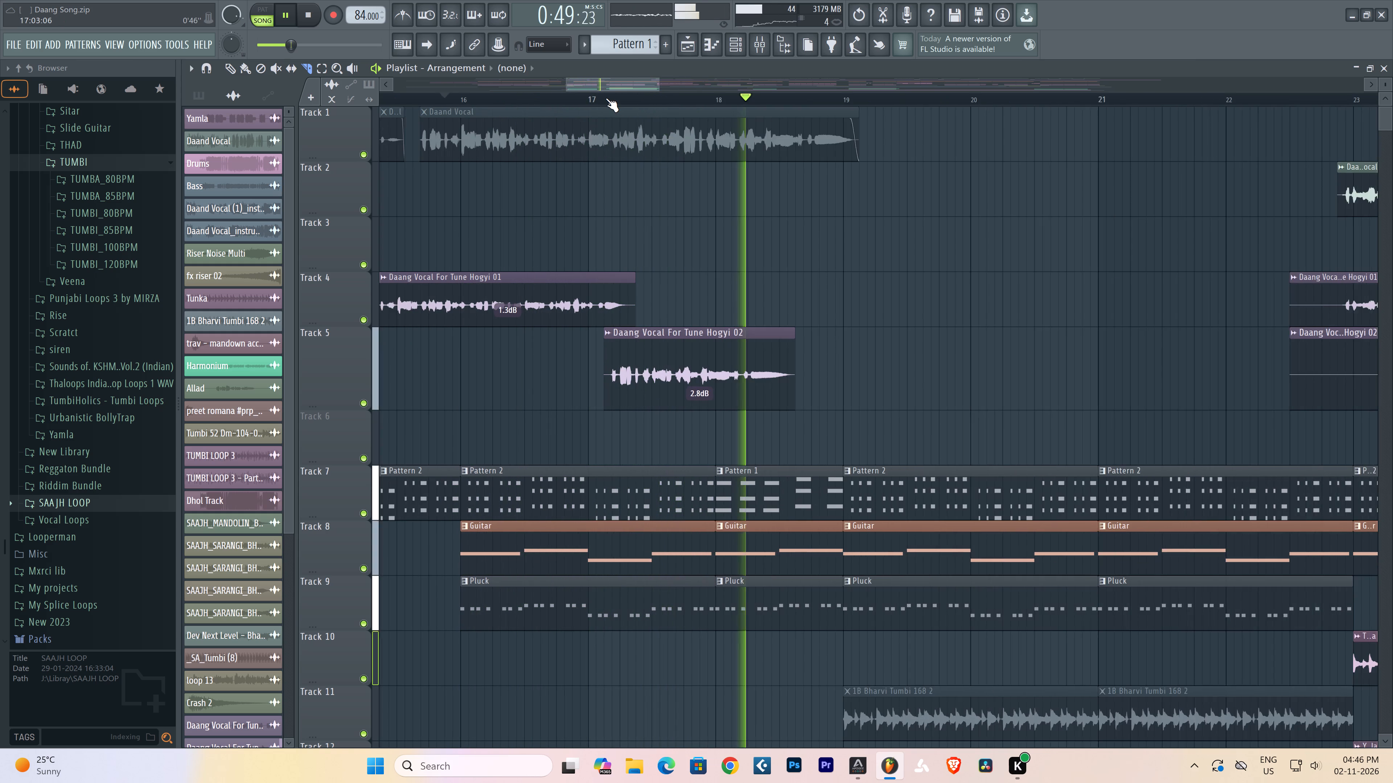
pyautogui.scroll(-1, 605, 98)
pyautogui.scroll(2, 605, 98)
pyautogui.scroll(-2, 605, 98)
pyautogui.scroll(3, 605, 98)
pyautogui.scroll(-8, 605, 98)
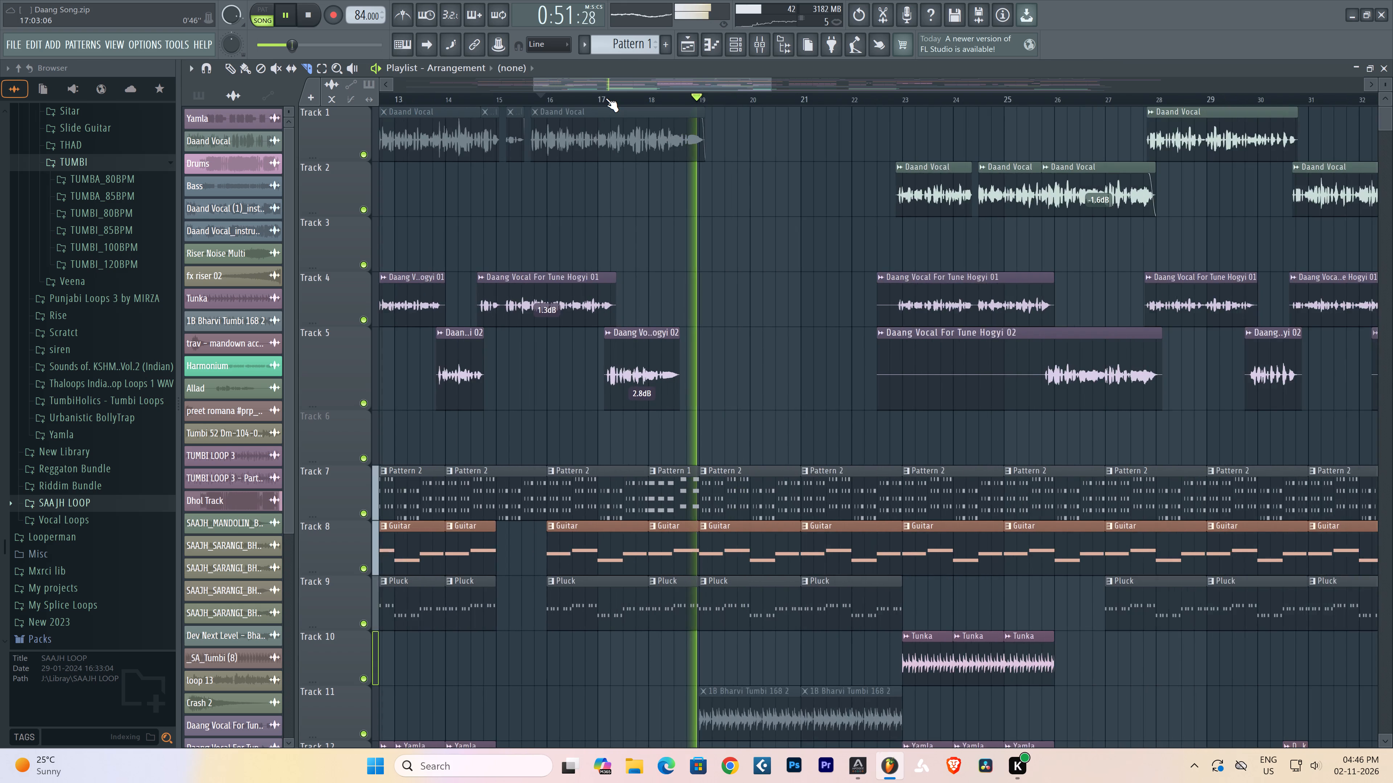
pyautogui.scroll(-3, 605, 98)
pyautogui.click(613, 100)
pyautogui.scroll(6, 644, 100)
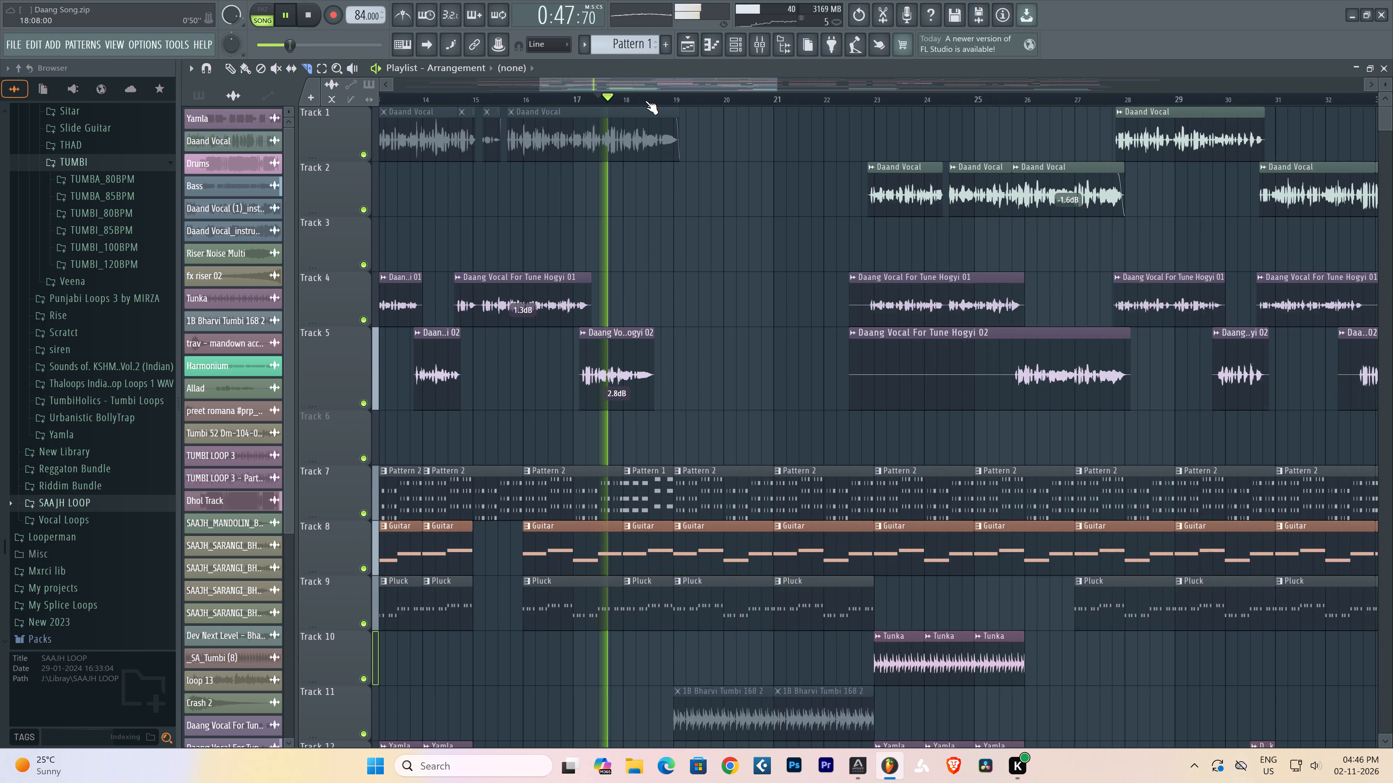
pyautogui.scroll(1, 645, 100)
pyautogui.scroll(-1, 645, 100)
pyautogui.scroll(5, 645, 100)
pyautogui.scroll(-7, 645, 100)
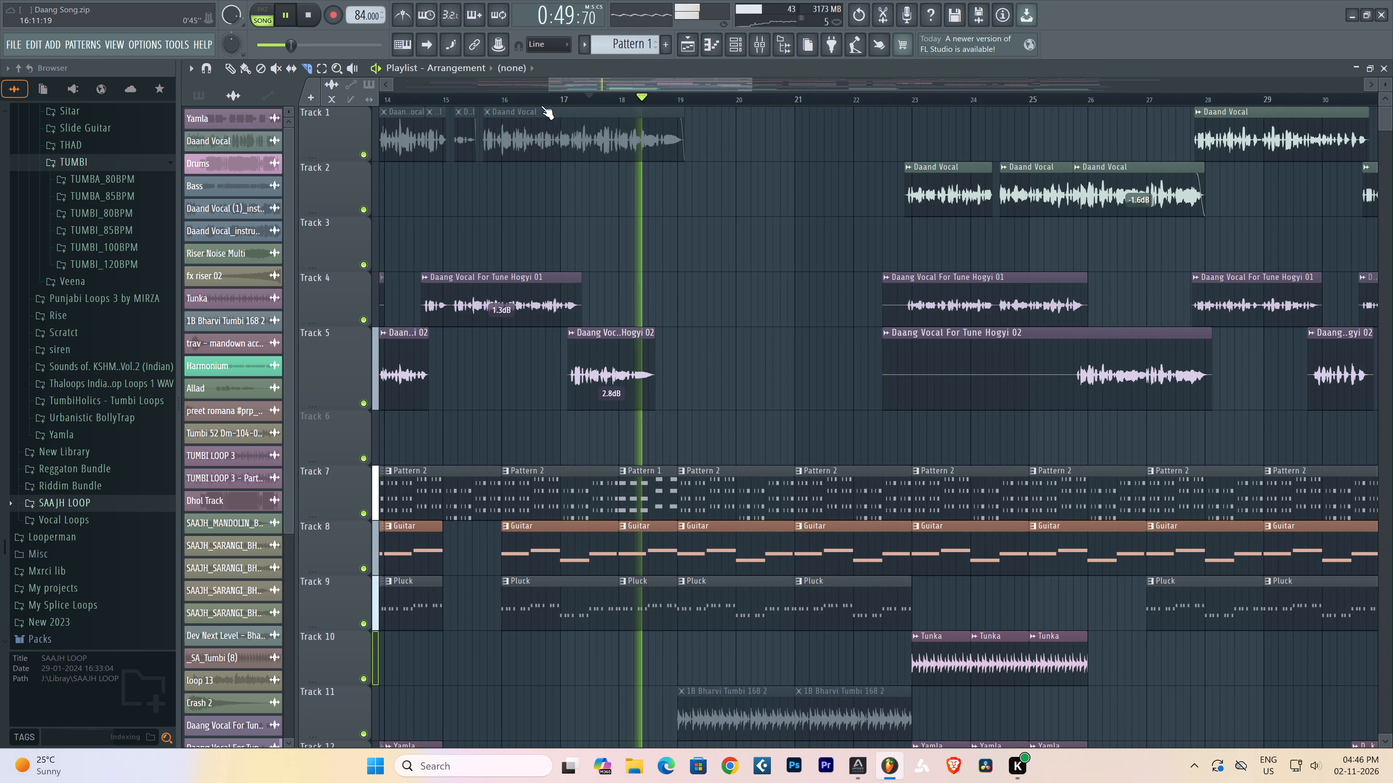
# Replay from just before bar 16 and unmute the Daand Vocal clip on Track 1 spanning about bars 16 to 19.
pyautogui.click(488, 100)
pyautogui.click(269, 69)
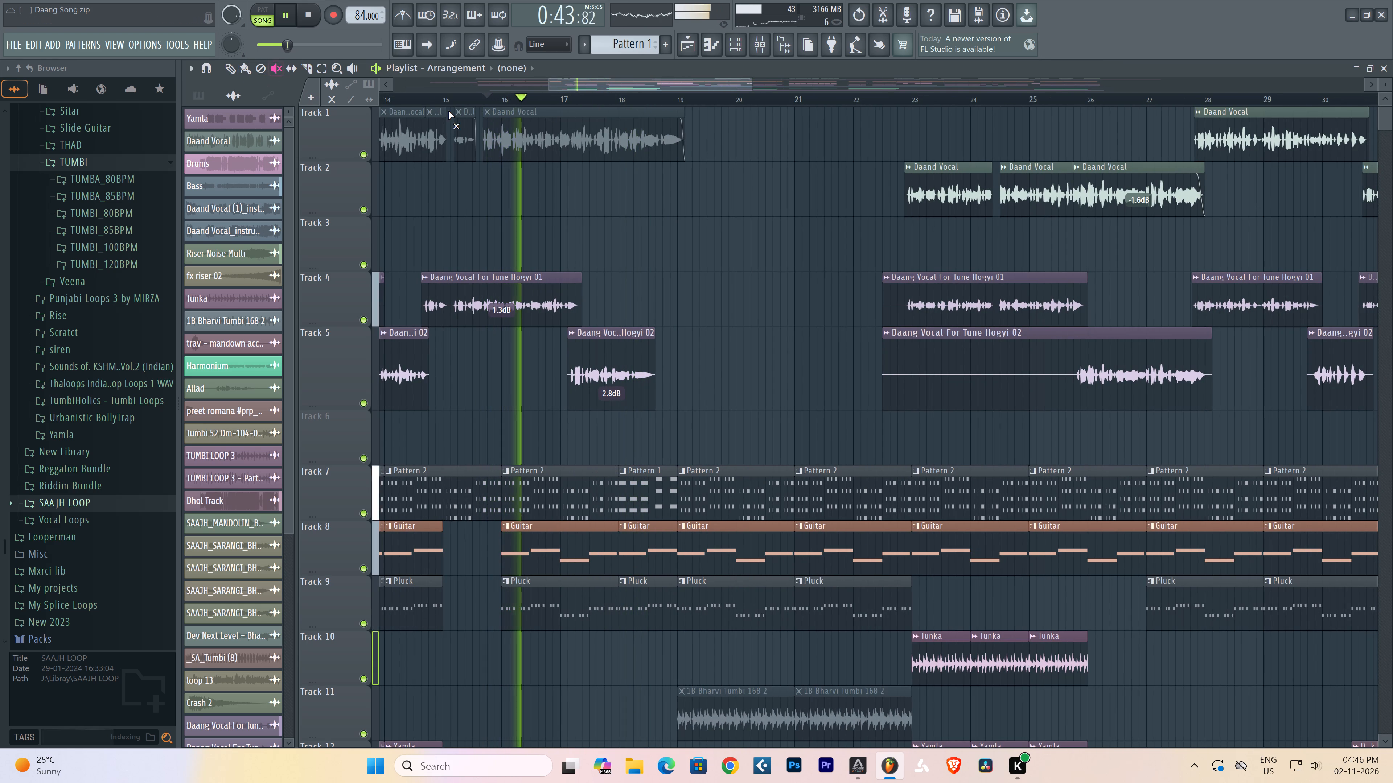
pyautogui.click(527, 136)
pyautogui.scroll(4, 573, 101)
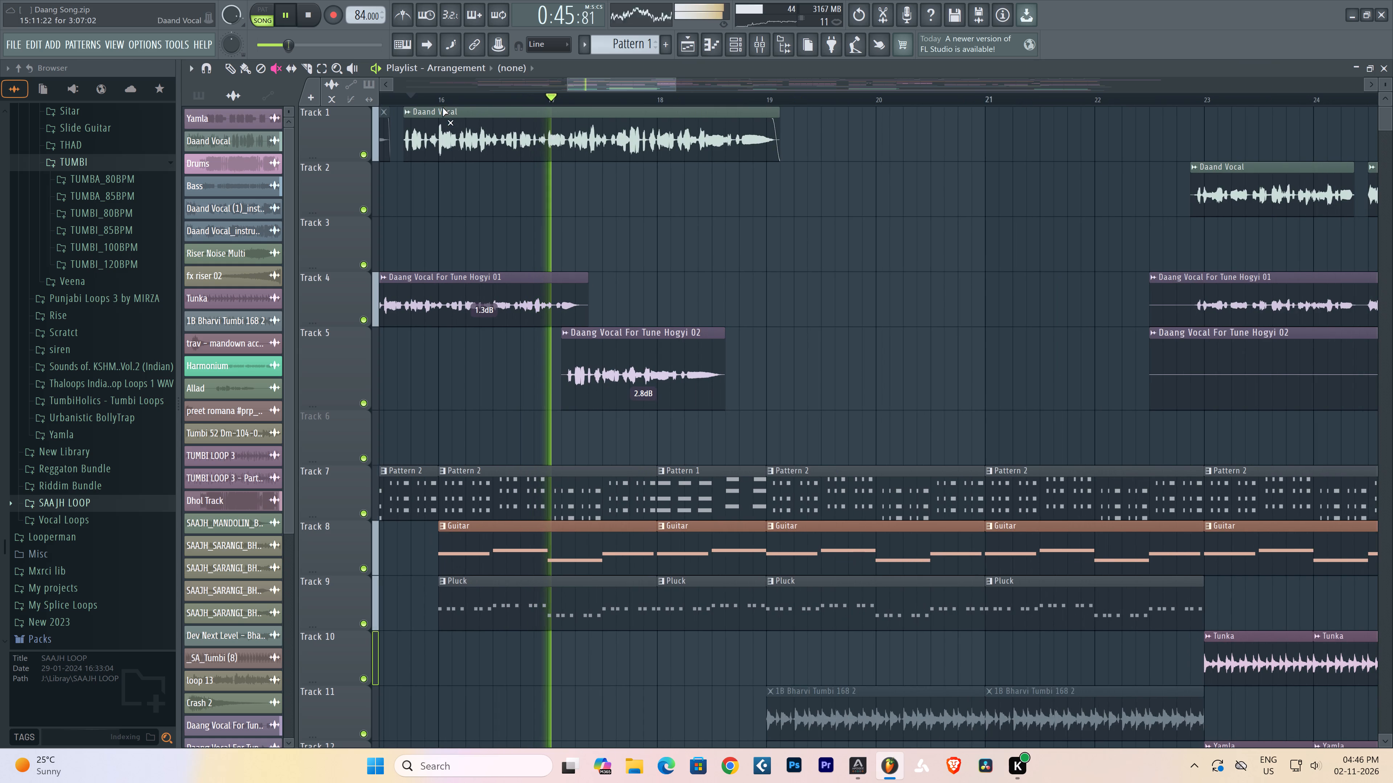
# Replay the vocal section from around bar 14 with the unmuted clip included, and return to the Draw tool.
pyautogui.click(387, 97)
pyautogui.moveTo(645, 90); pyautogui.dragTo(616, 91)
pyautogui.click(616, 91)
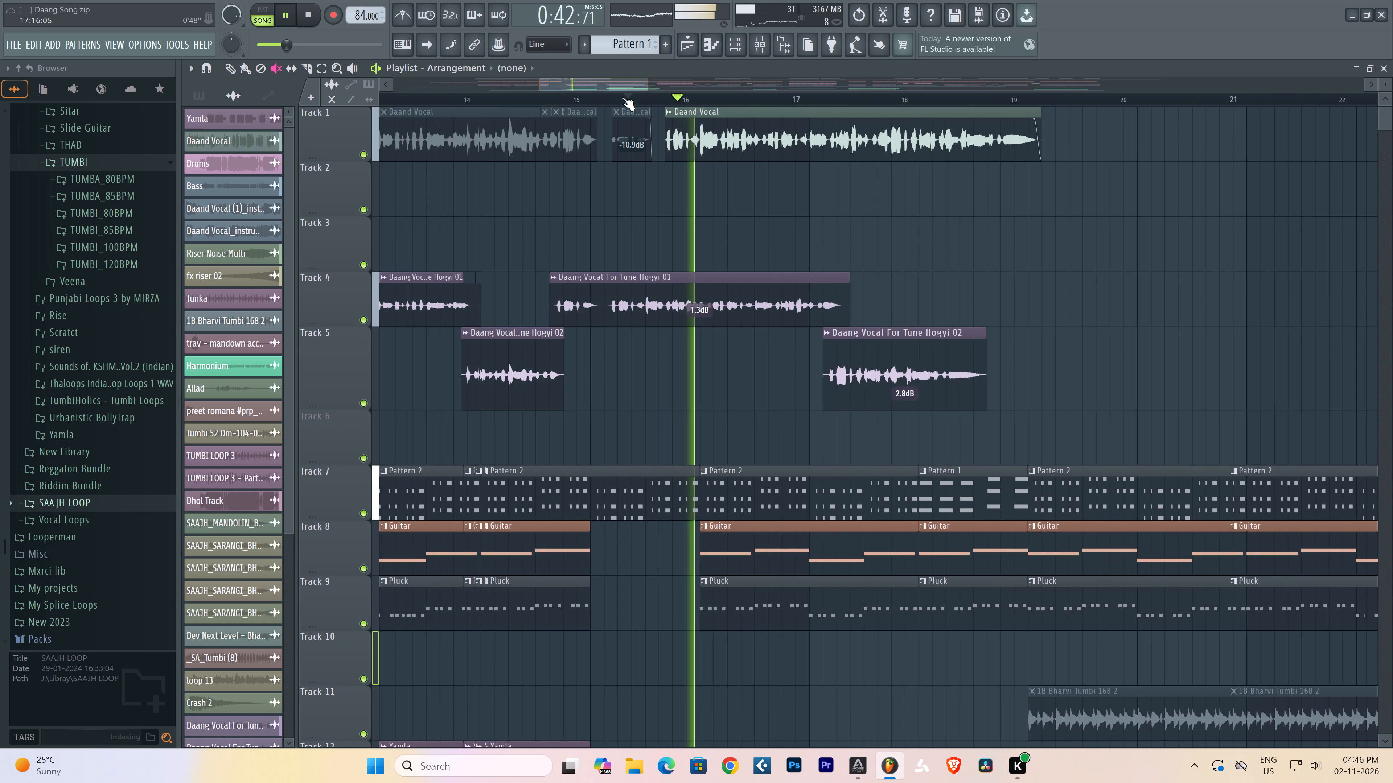
pyautogui.click(518, 99)
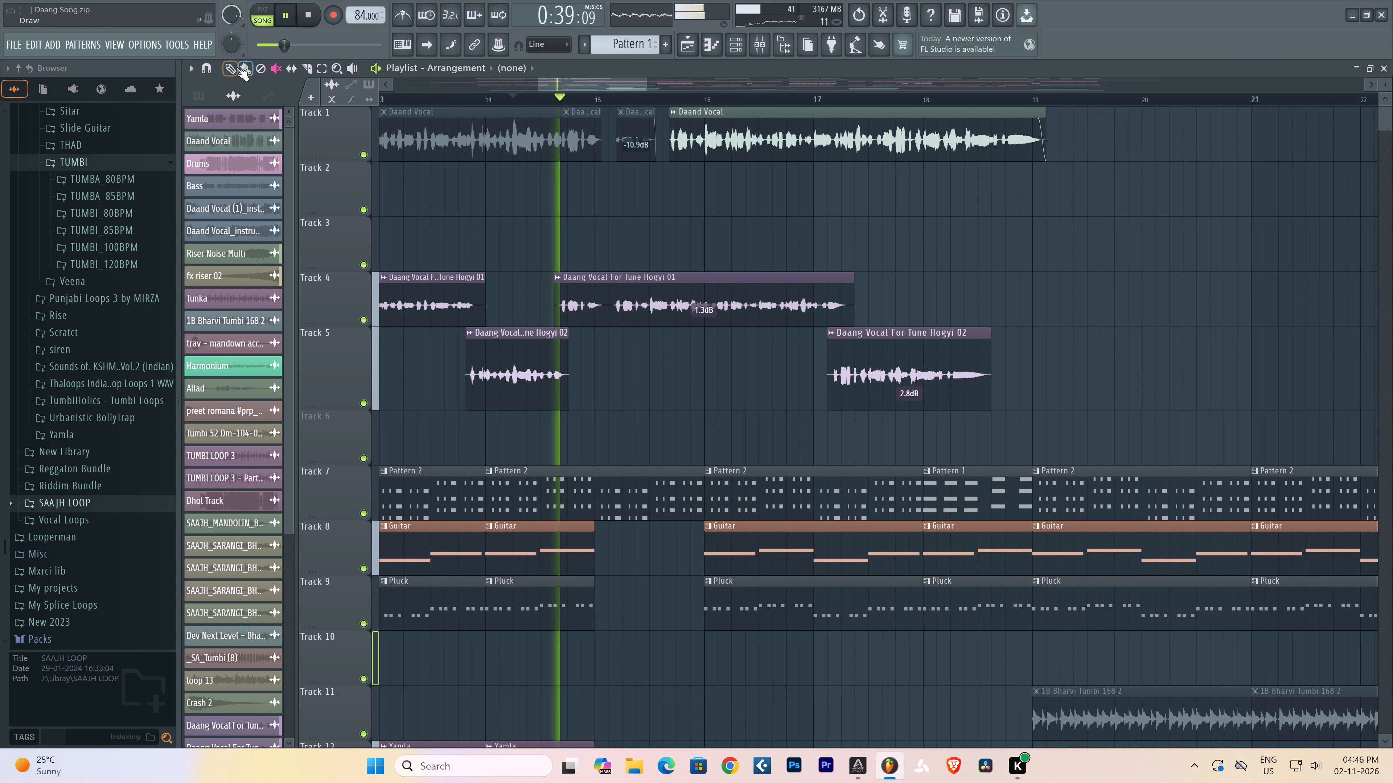
pyautogui.click(231, 69)
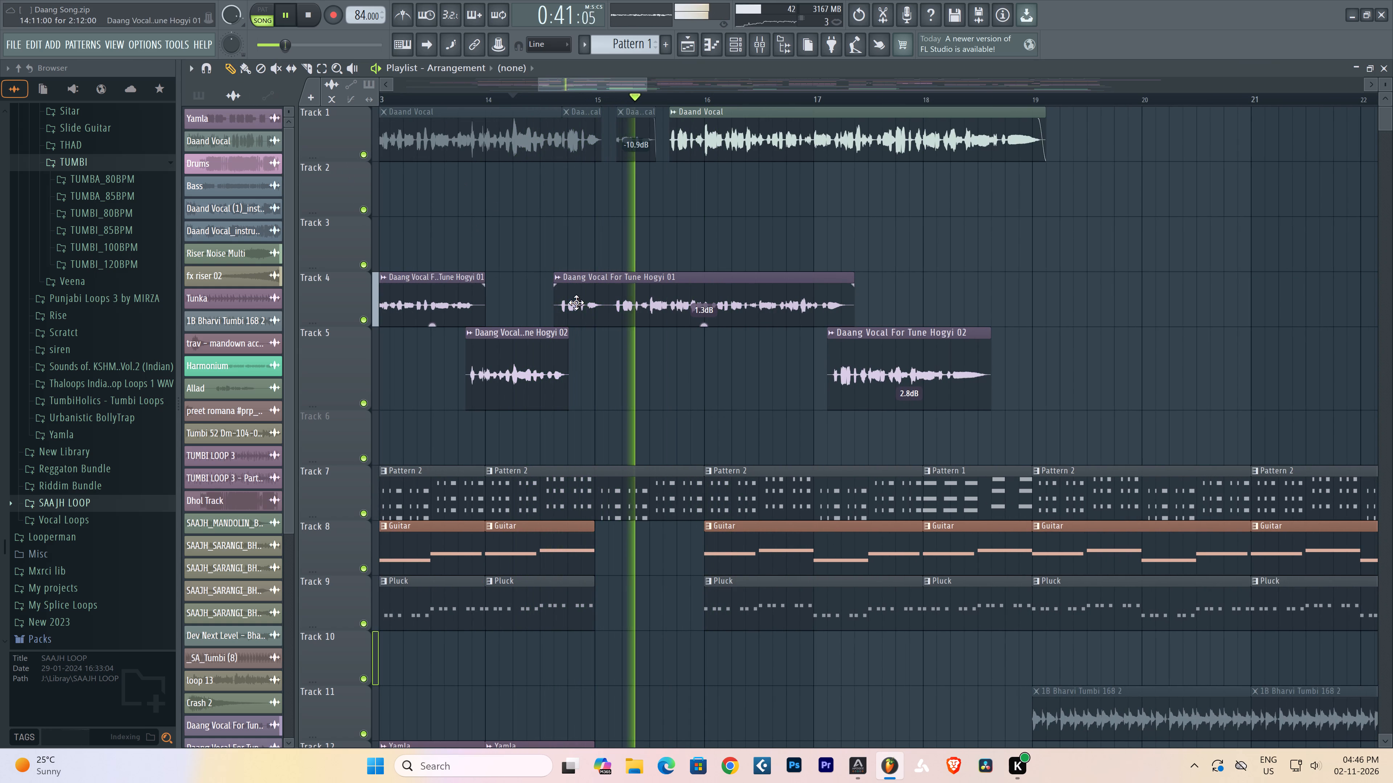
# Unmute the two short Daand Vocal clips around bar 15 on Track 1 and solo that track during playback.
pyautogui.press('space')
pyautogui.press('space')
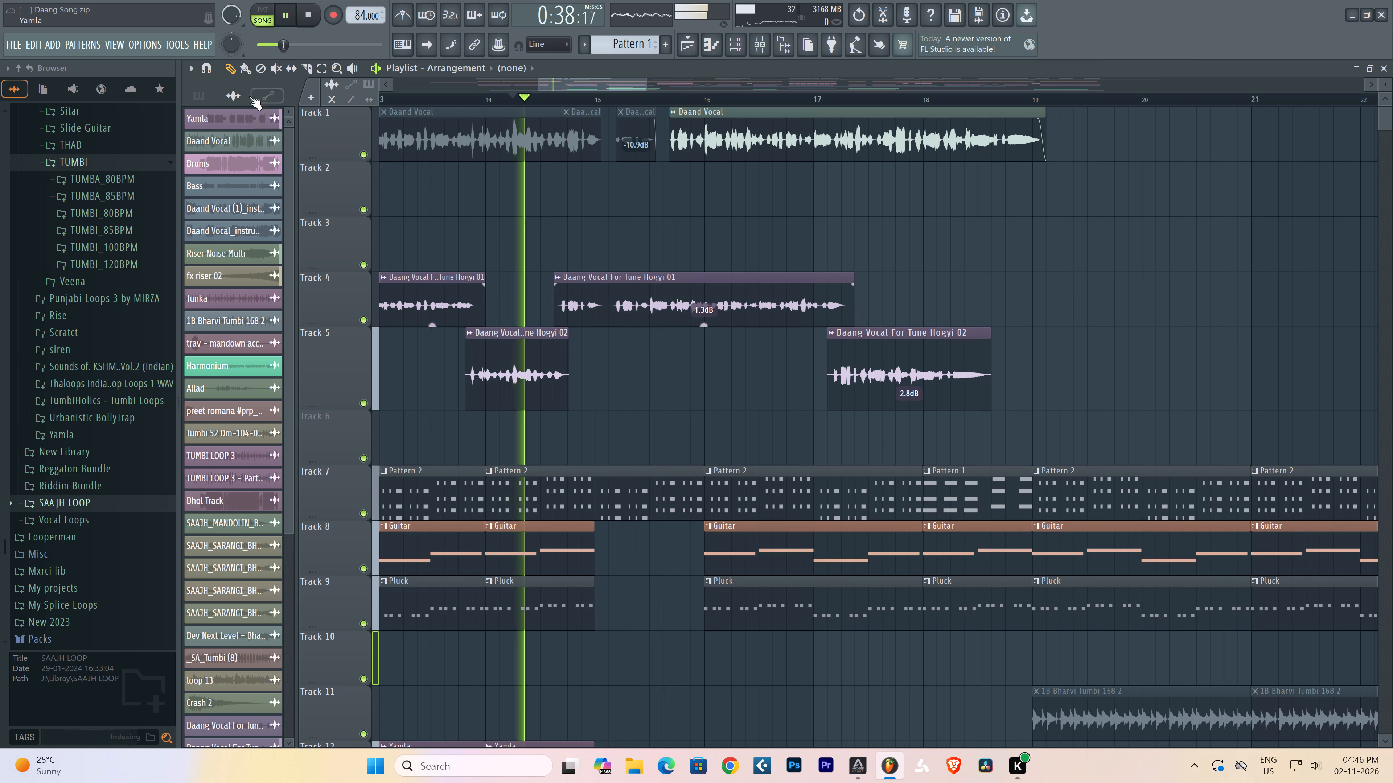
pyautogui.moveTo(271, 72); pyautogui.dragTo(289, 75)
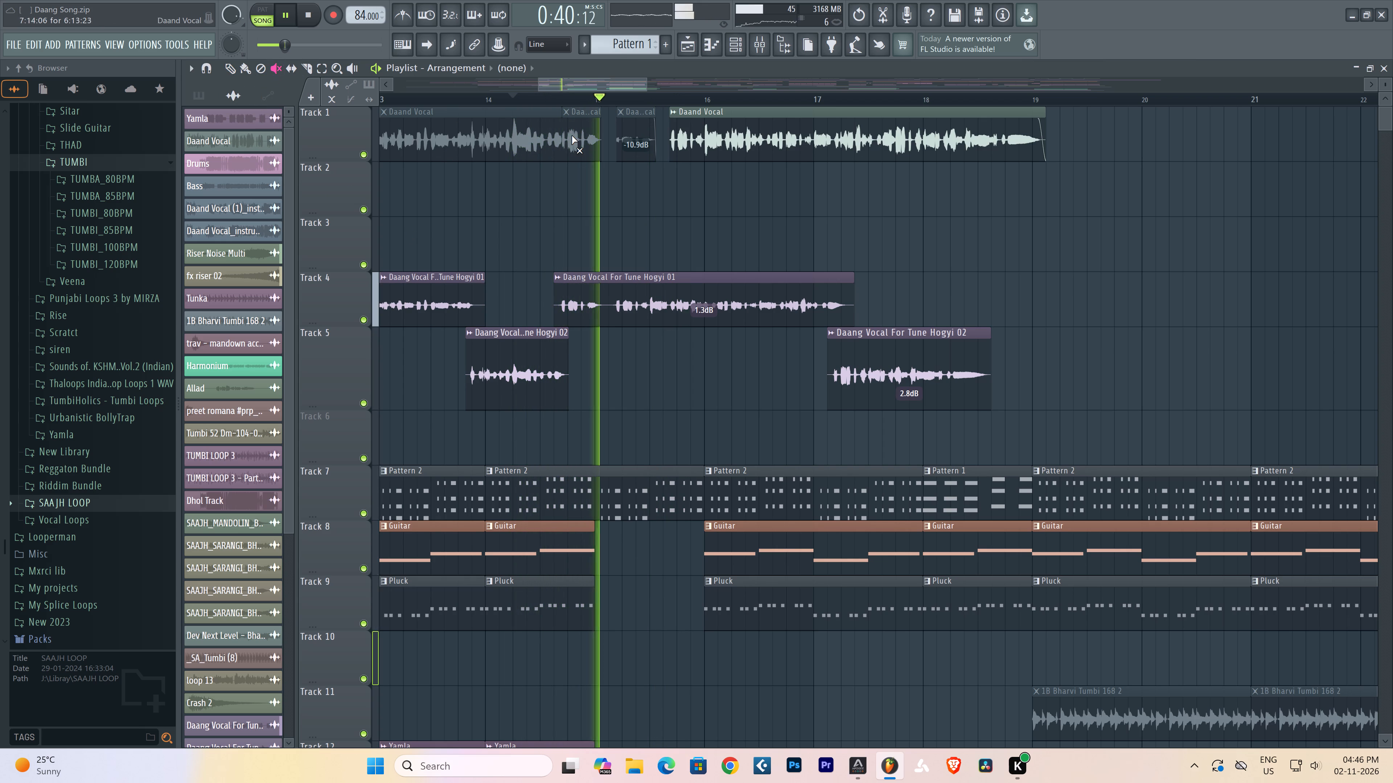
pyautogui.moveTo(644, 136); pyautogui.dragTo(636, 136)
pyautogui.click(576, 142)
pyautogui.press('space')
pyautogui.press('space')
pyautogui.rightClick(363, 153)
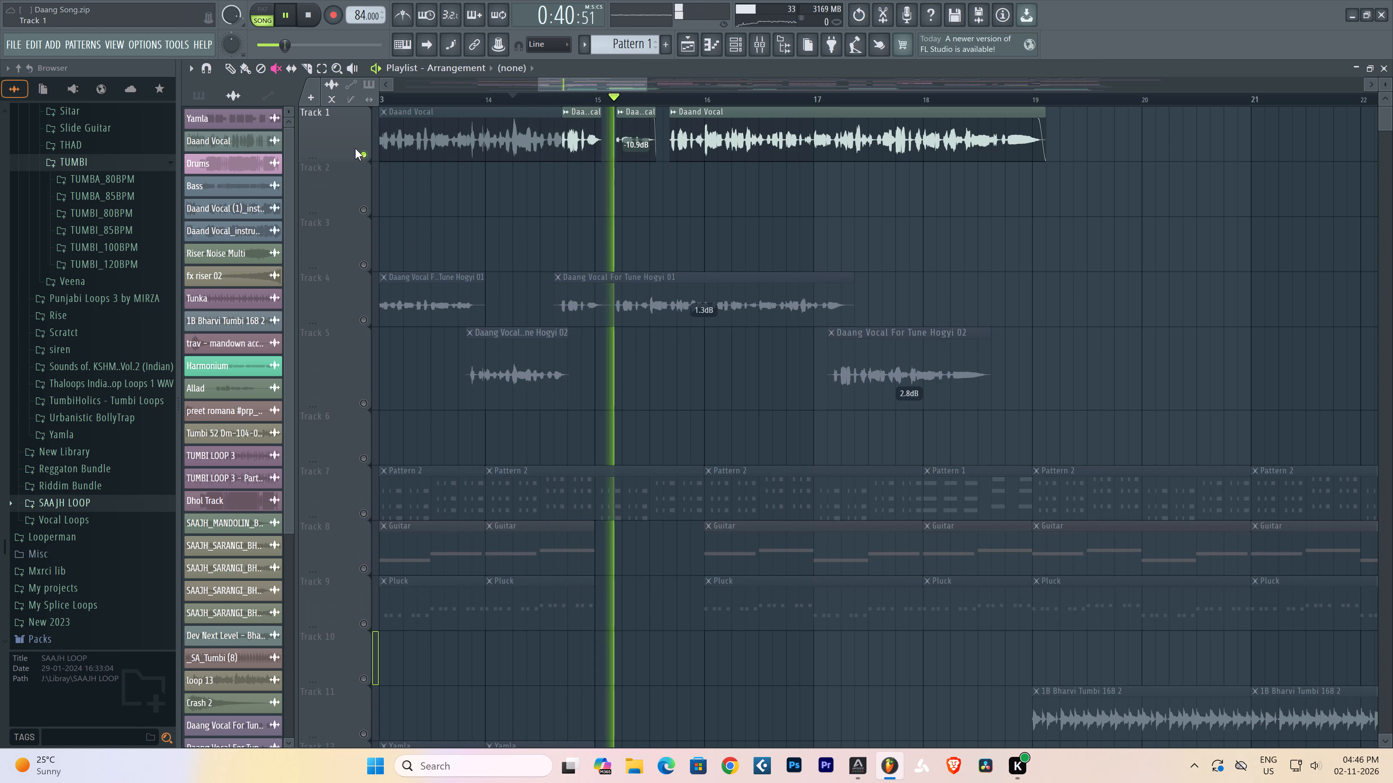
# Select the second Track 4 vocal clip and the Track 5 clip near bar 17 and move both later, to about bars 15.2 and 17.8.
pyautogui.click(235, 71)
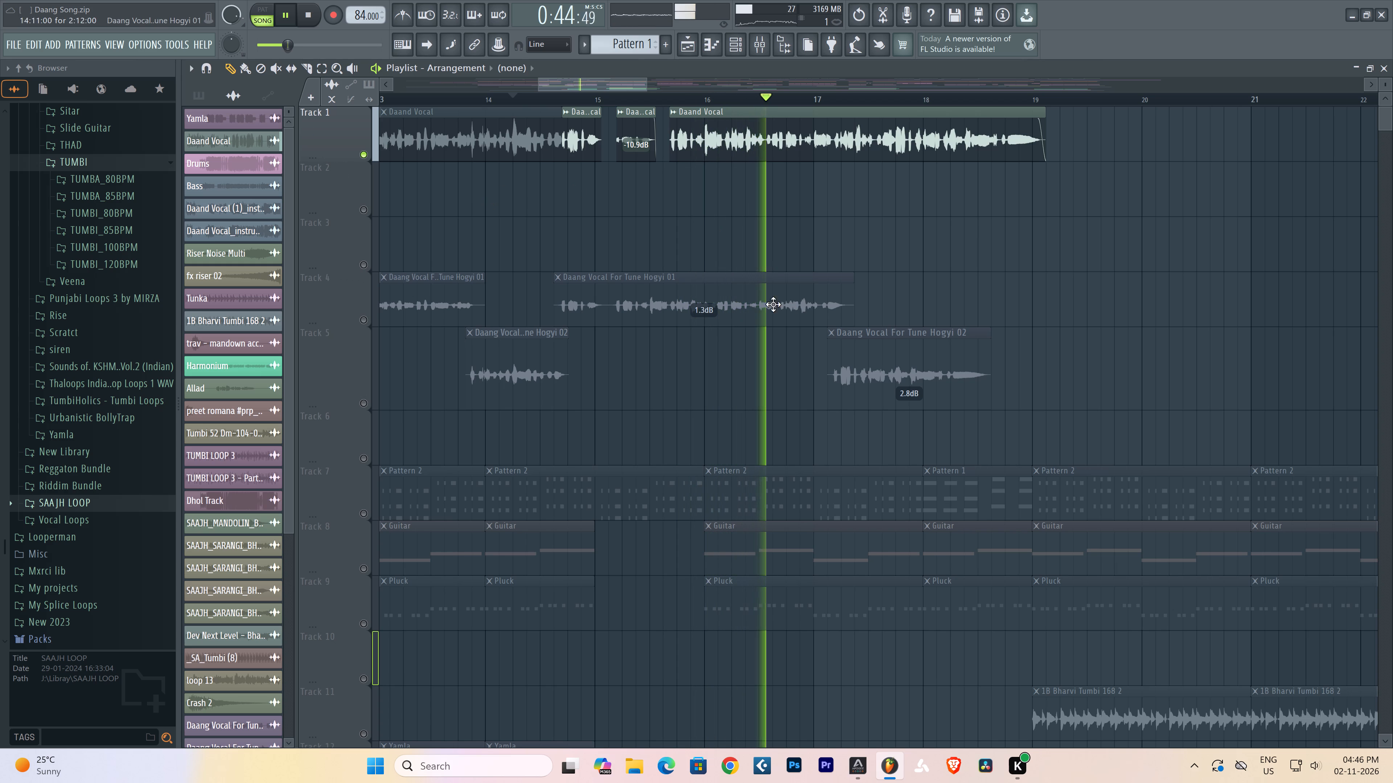
pyautogui.keyDown('alt'); pyautogui.moveTo(953, 295); pyautogui.dragTo(724, 378); pyautogui.keyUp('alt')
pyautogui.rightClick(753, 365)
pyautogui.moveTo(912, 283); pyautogui.dragTo(783, 339)
pyautogui.rightClick(903, 301)
pyautogui.keyDown('ctrl'); pyautogui.moveTo(949, 295); pyautogui.dragTo(752, 373); pyautogui.keyUp('ctrl')
pyautogui.press('space')
pyautogui.moveTo(713, 298); pyautogui.dragTo(780, 301)
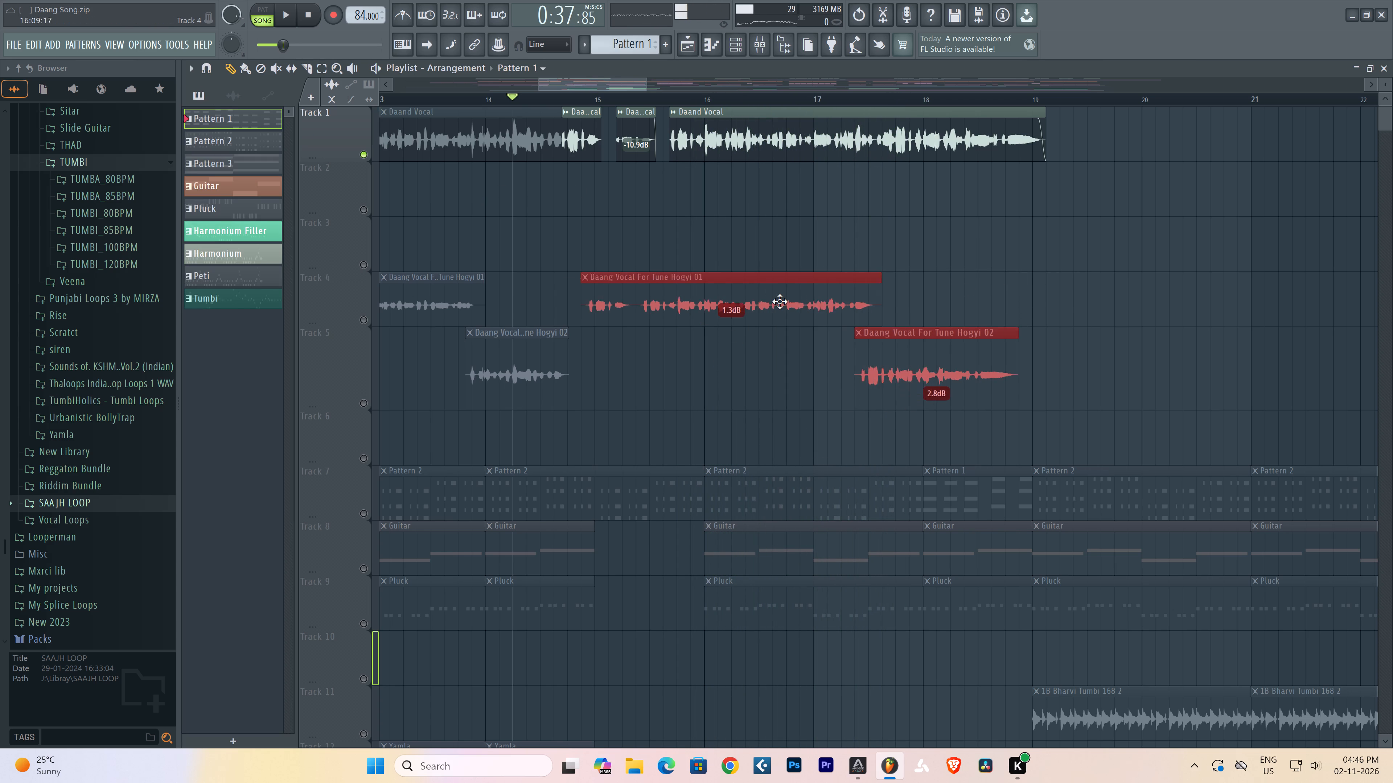
pyautogui.moveTo(780, 301); pyautogui.dragTo(781, 301)
pyautogui.click(781, 301)
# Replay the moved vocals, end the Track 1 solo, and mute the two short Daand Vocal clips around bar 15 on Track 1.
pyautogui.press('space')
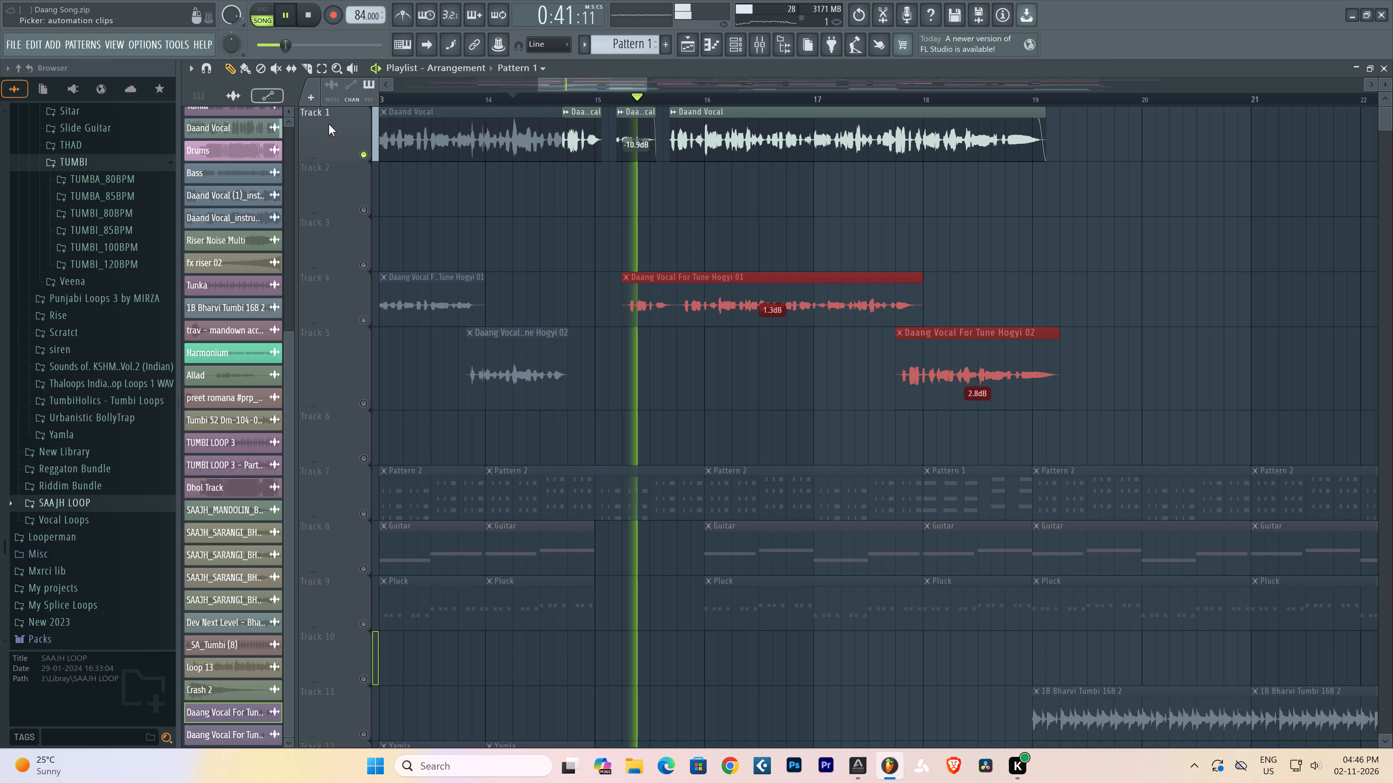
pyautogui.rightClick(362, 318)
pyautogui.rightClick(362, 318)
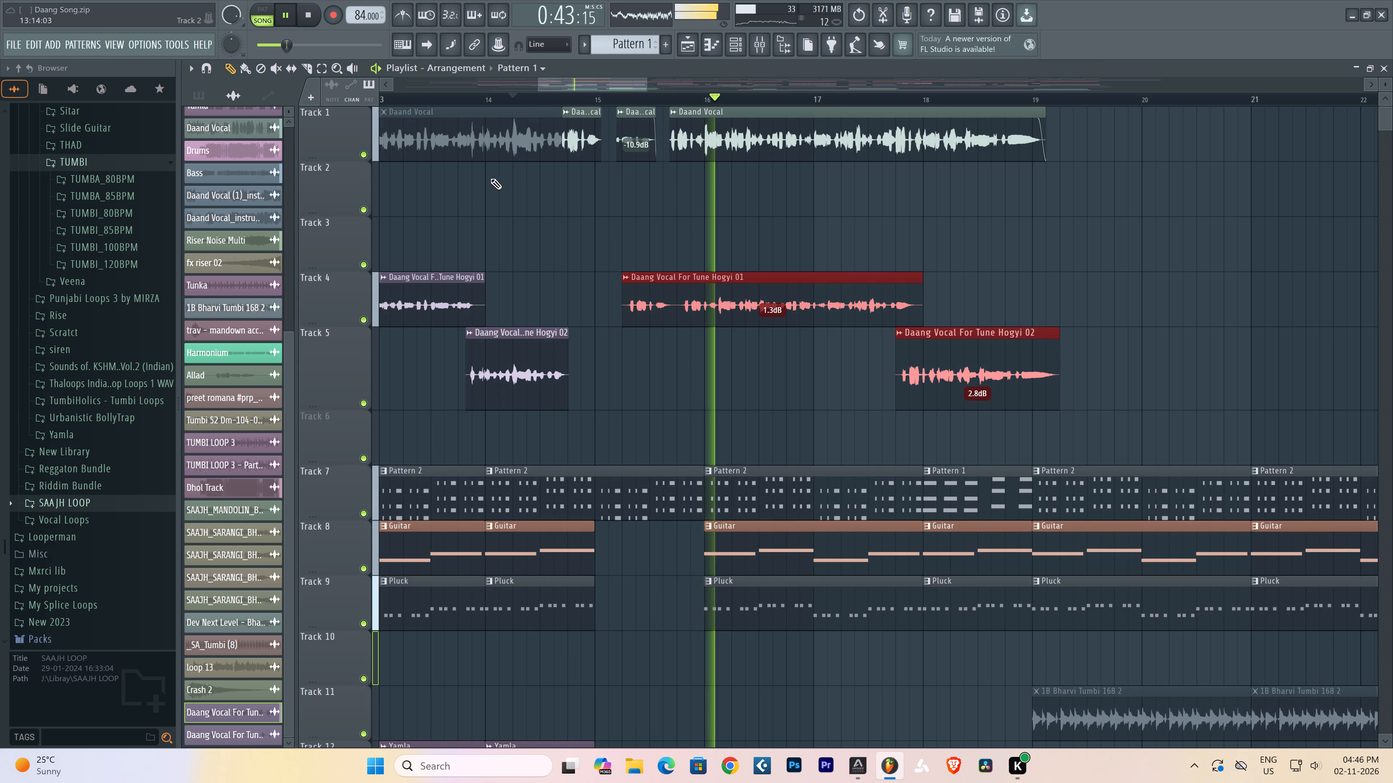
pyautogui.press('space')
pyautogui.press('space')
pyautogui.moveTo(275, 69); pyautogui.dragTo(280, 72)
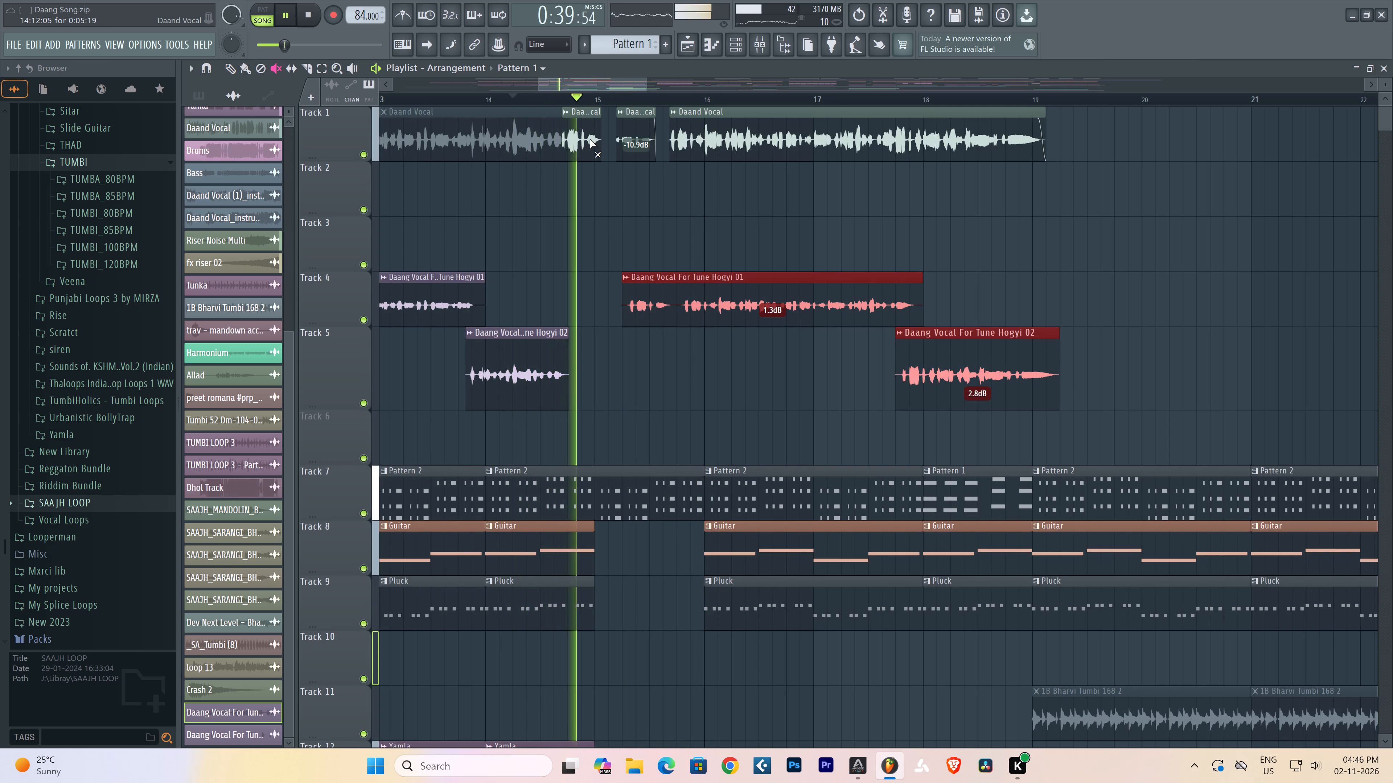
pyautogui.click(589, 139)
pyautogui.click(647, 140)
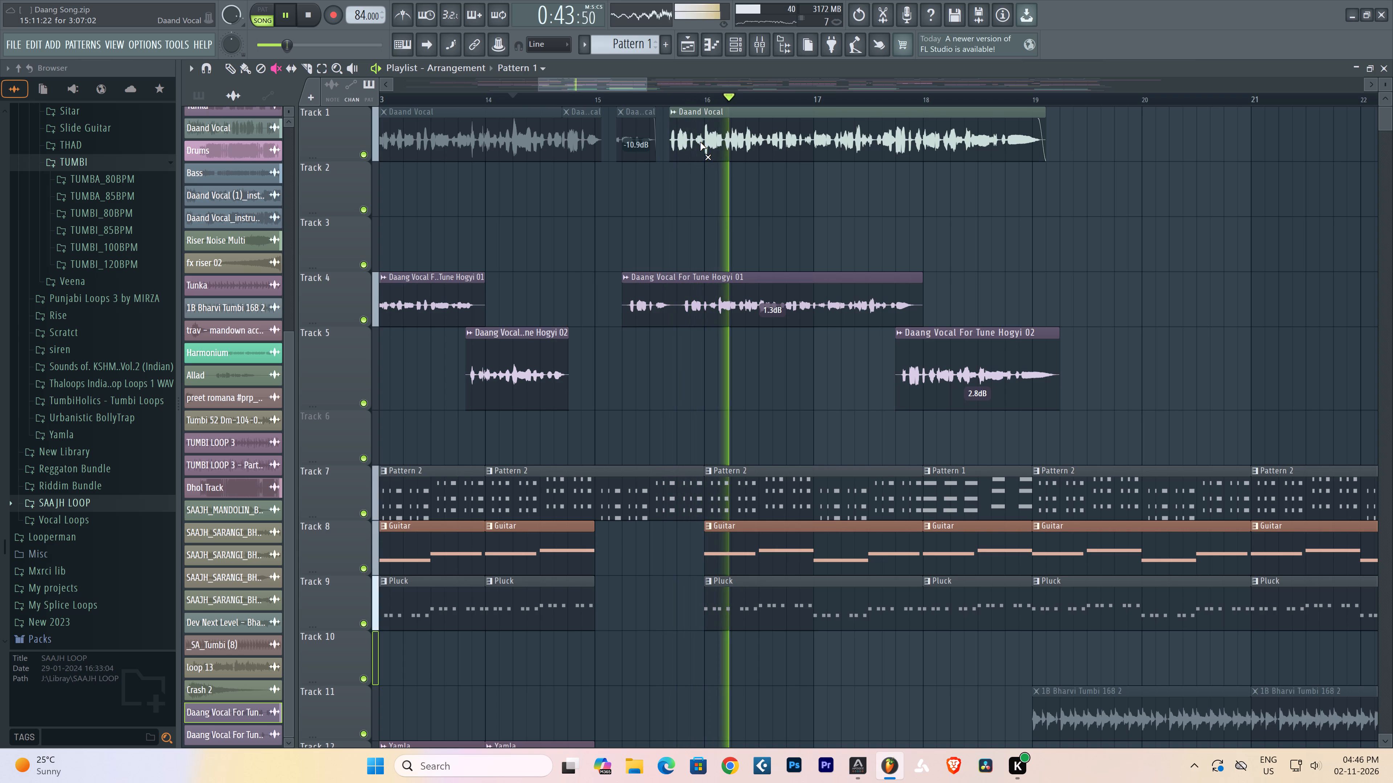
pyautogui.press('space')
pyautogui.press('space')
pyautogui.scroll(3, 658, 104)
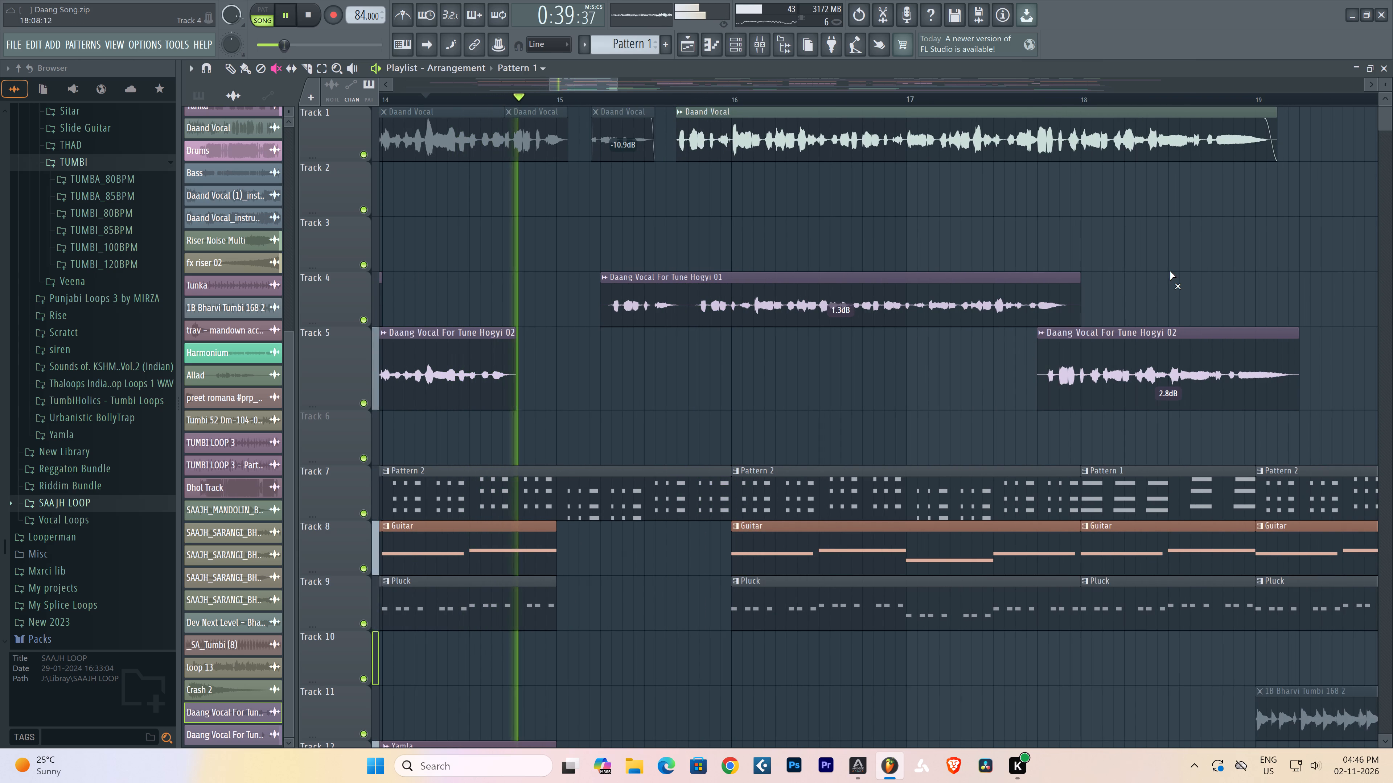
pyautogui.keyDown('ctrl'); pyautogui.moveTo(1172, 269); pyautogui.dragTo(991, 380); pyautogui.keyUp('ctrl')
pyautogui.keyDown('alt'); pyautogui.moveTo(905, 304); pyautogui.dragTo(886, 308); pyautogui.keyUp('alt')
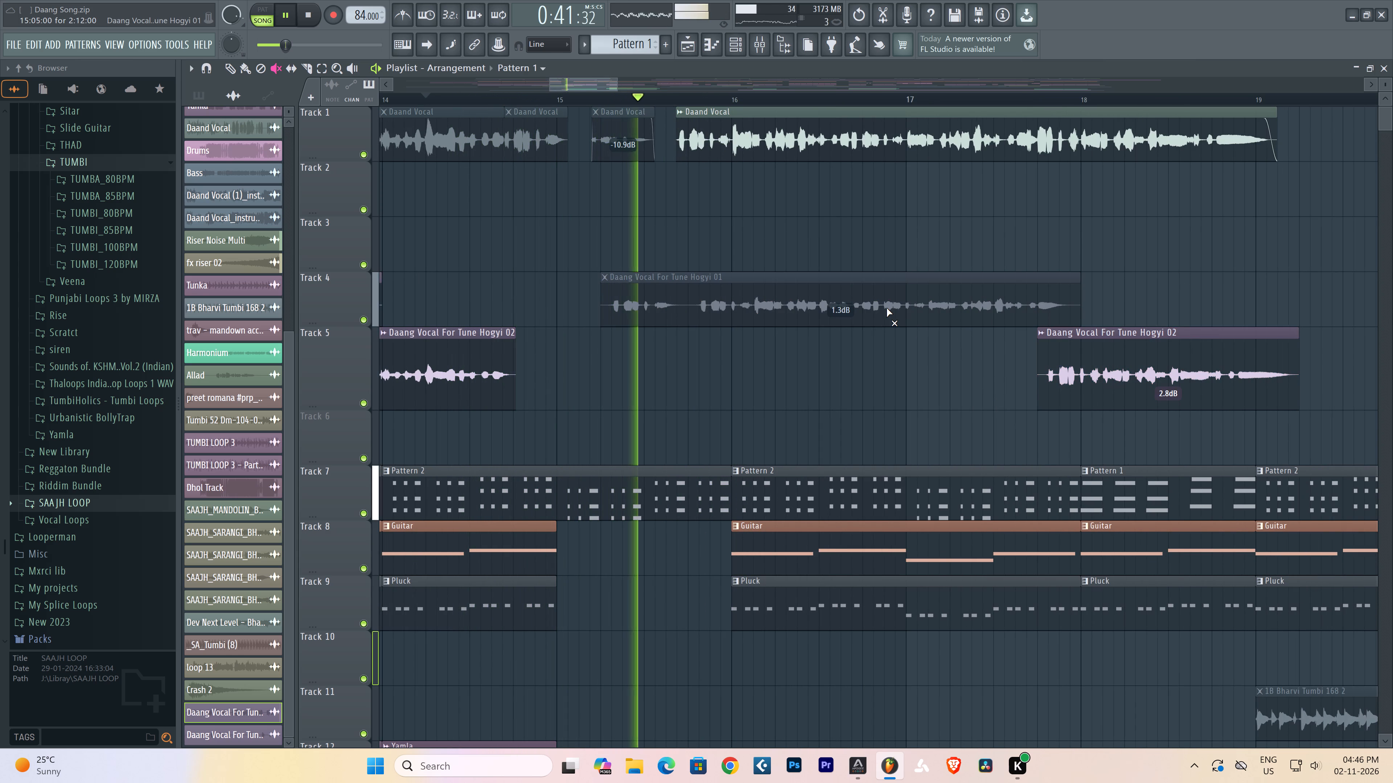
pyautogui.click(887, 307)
# Shift the two moved Track 4 and Track 5 vocal clips slightly earlier, aligning the Track 5 clip's end with the Track 1 Daand Vocal clip's end.
pyautogui.press('space')
pyautogui.press('space')
pyautogui.click(234, 75)
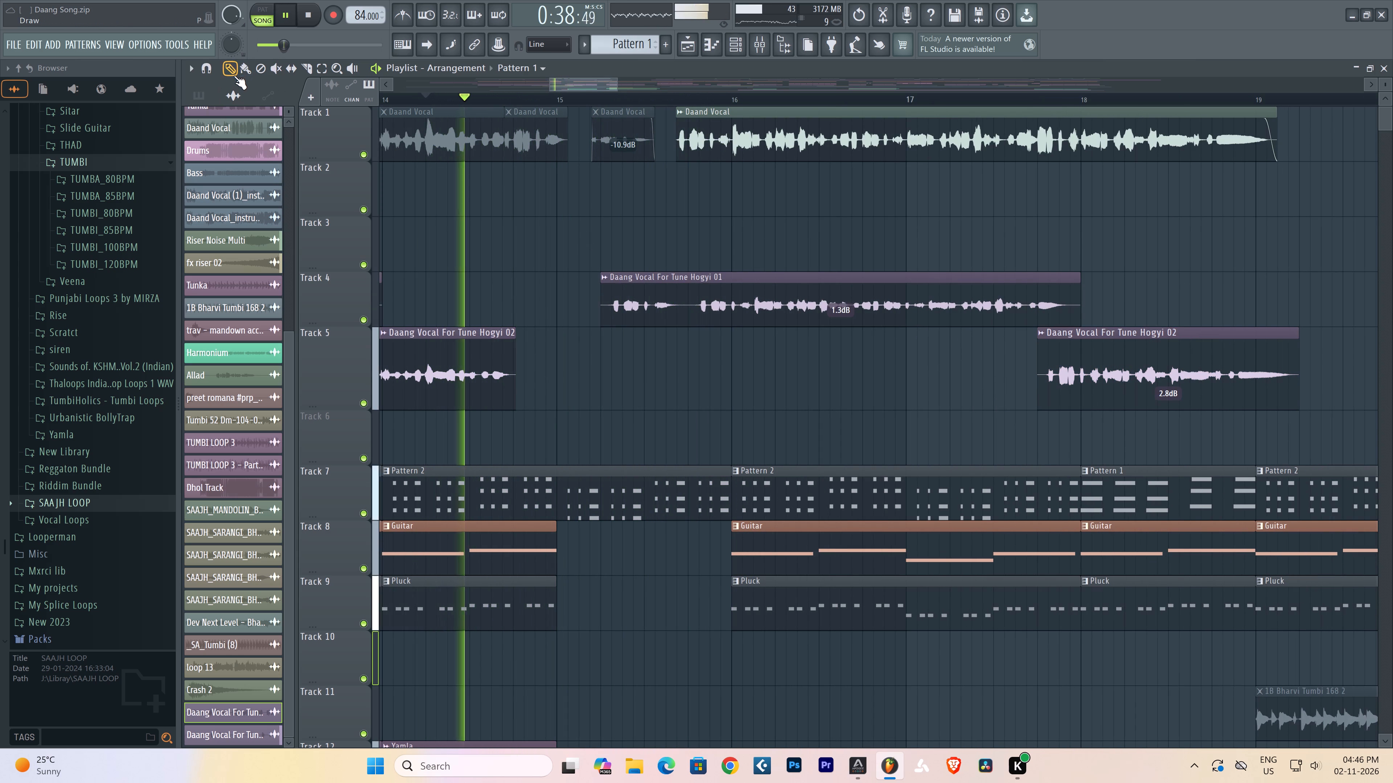
pyautogui.keyDown('ctrl'); pyautogui.moveTo(1232, 289); pyautogui.dragTo(954, 400); pyautogui.keyUp('ctrl')
pyautogui.scroll(1, 681, 110)
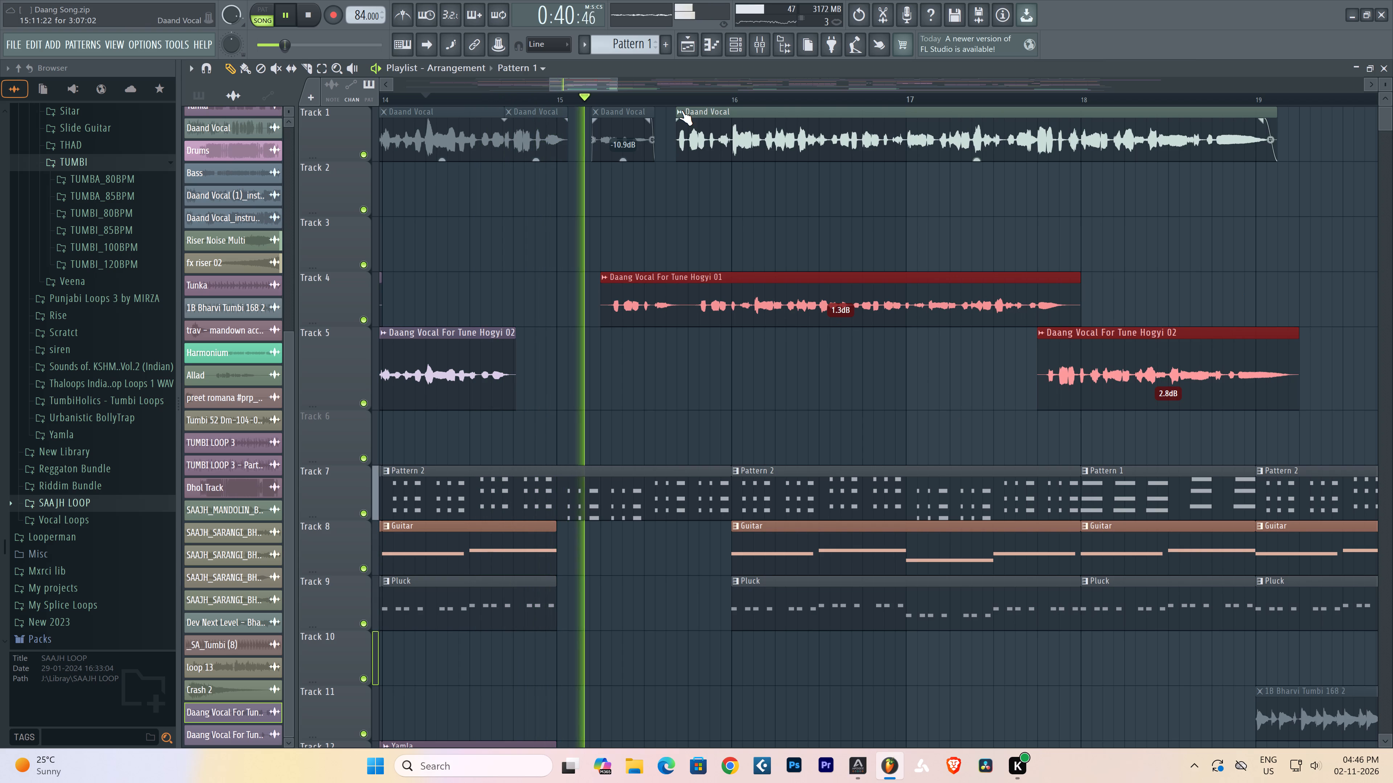
pyautogui.scroll(8, 681, 110)
pyautogui.press('space')
pyautogui.press('space')
pyautogui.moveTo(787, 308); pyautogui.dragTo(768, 308)
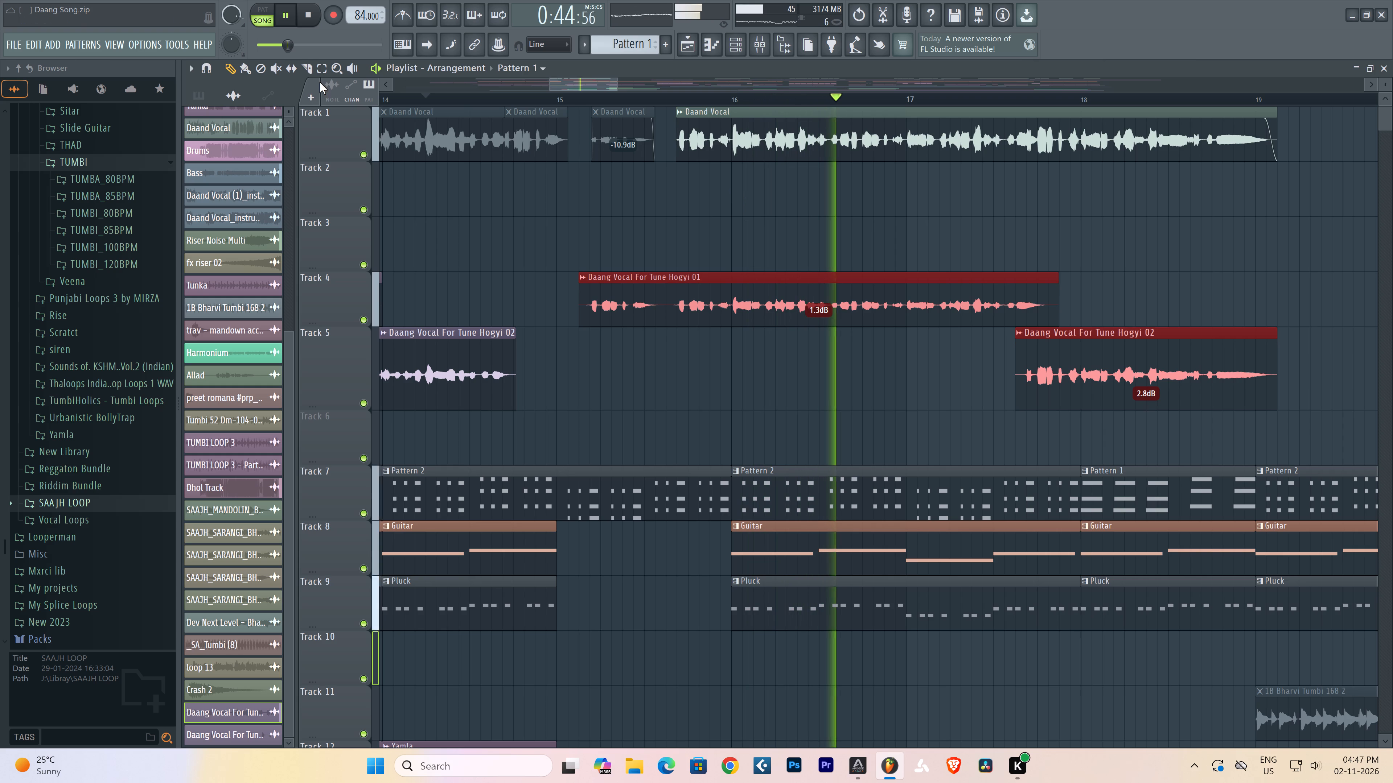
# Mute the Daand Vocal clip on Track 1 spanning about bars 16 to 19 and replay from bar 14.
pyautogui.click(276, 75)
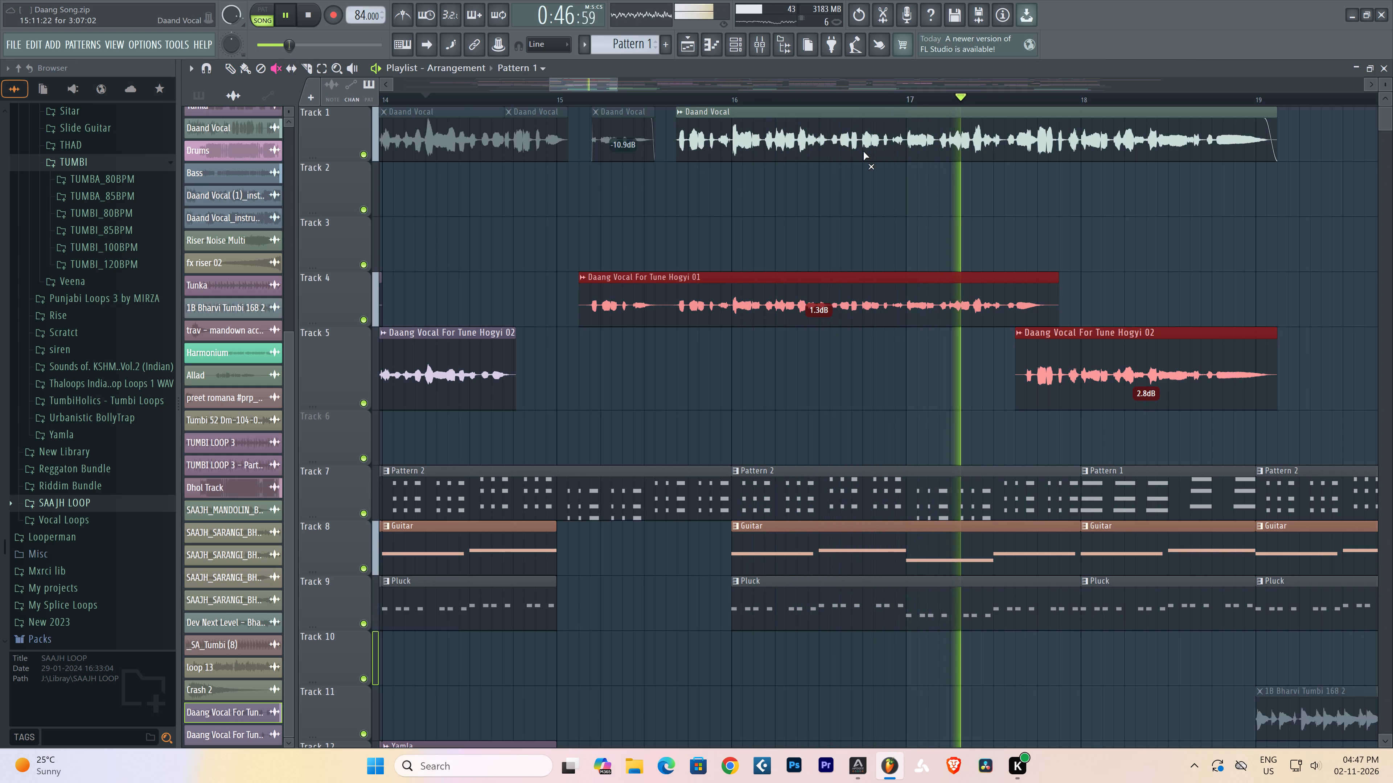
pyautogui.scroll(15, 900, 100)
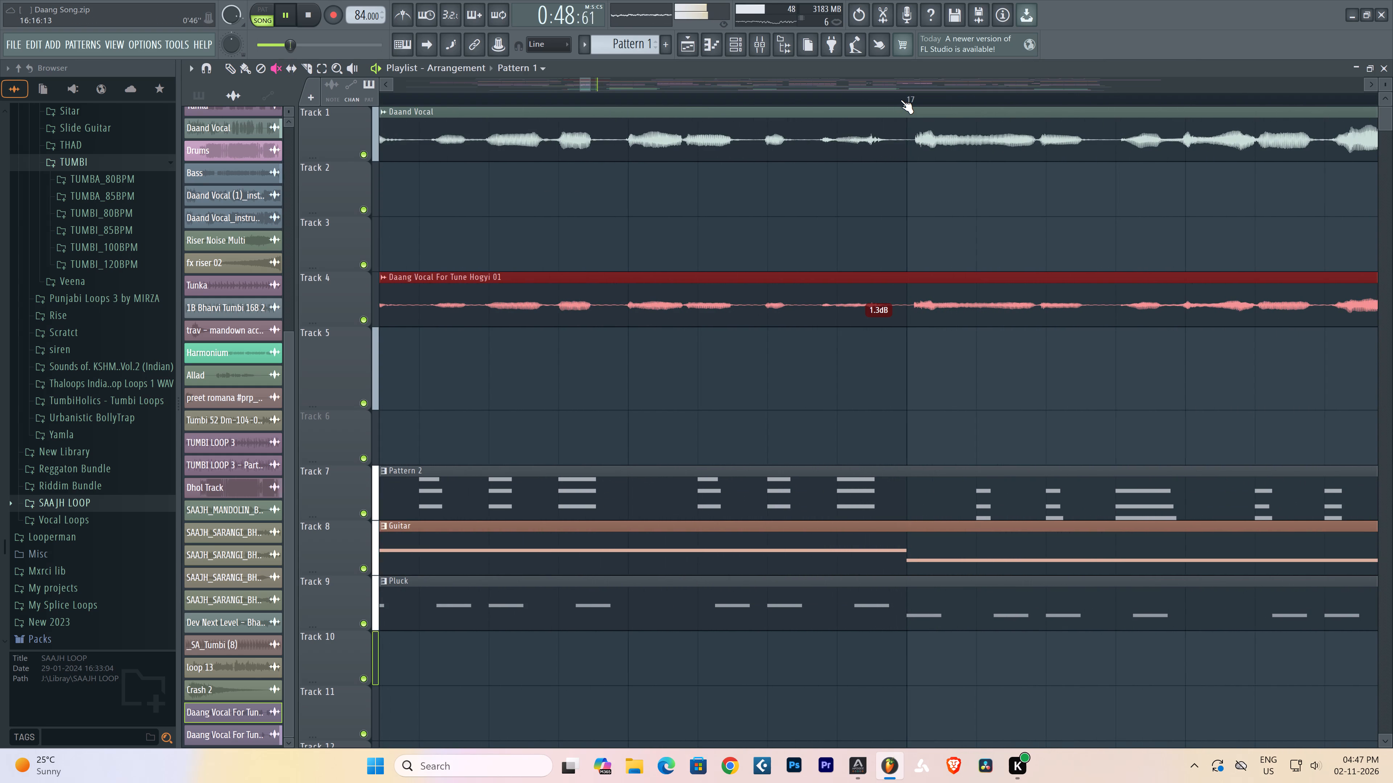
pyautogui.scroll(-4, 720, 105)
pyautogui.click(725, 113)
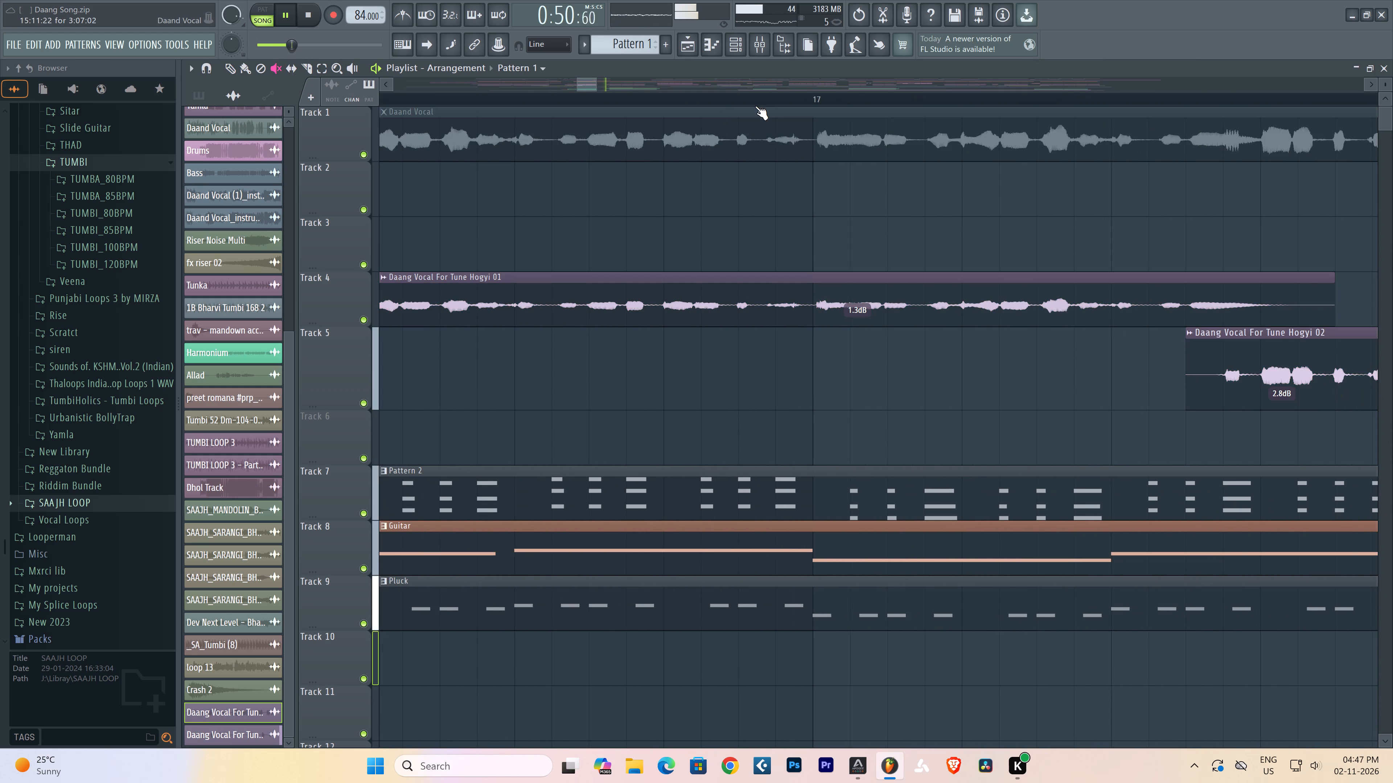
pyautogui.scroll(-4, 768, 100)
pyautogui.scroll(1, 768, 100)
pyautogui.scroll(-9, 768, 100)
pyautogui.press('space')
pyautogui.press('space')
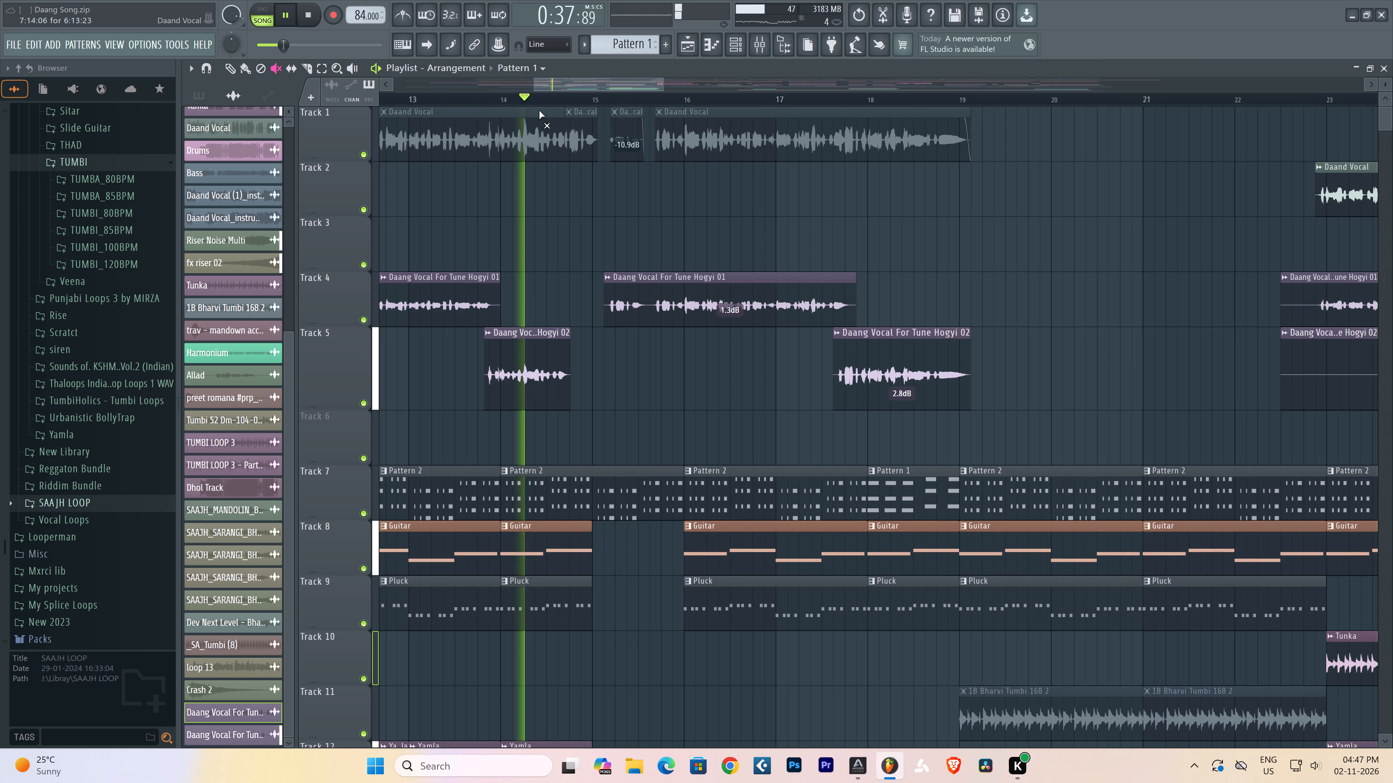
# Slice the Track 4 vocal clip at about bar 15.6, separating its short opening phrase from the rest.
pyautogui.click(228, 66)
pyautogui.press('space')
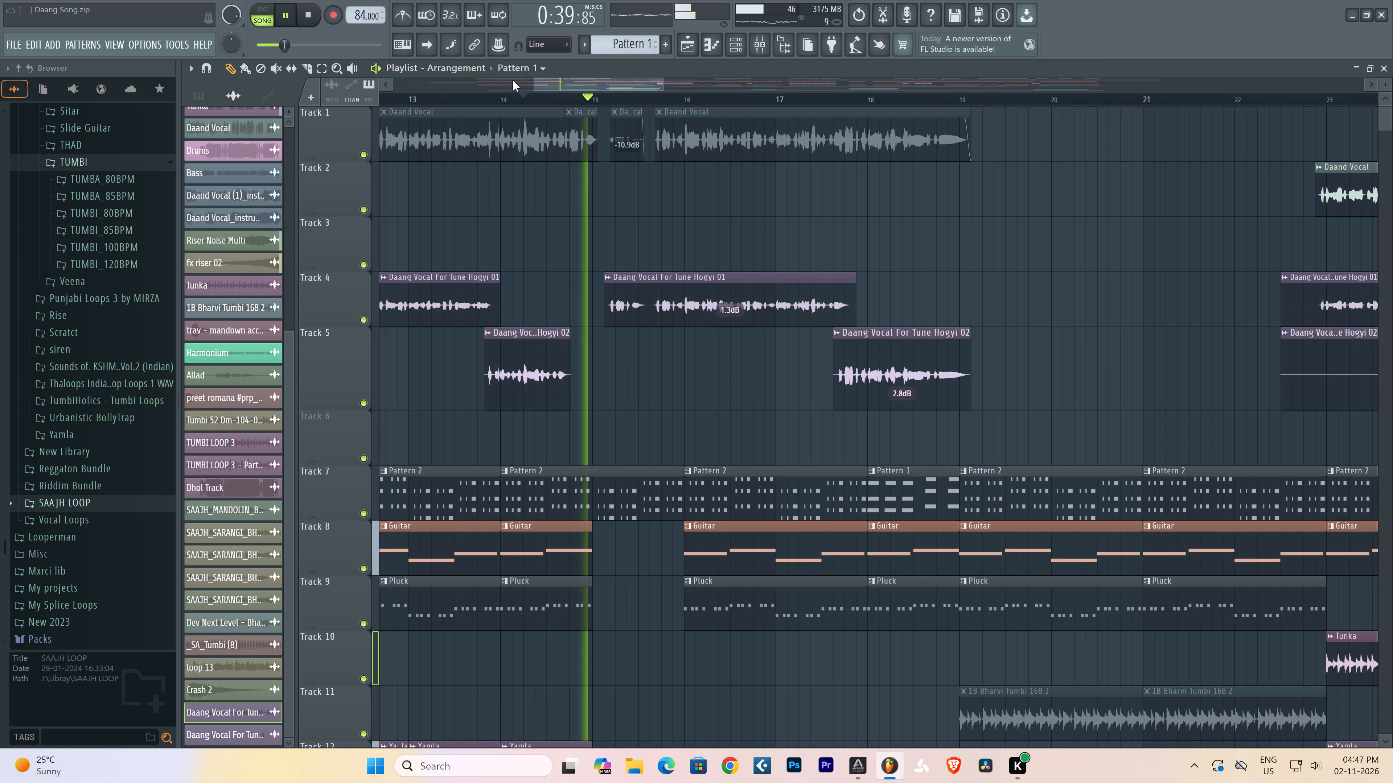
pyautogui.press('space')
pyautogui.scroll(3, 505, 98)
pyautogui.press('space')
pyautogui.press('space')
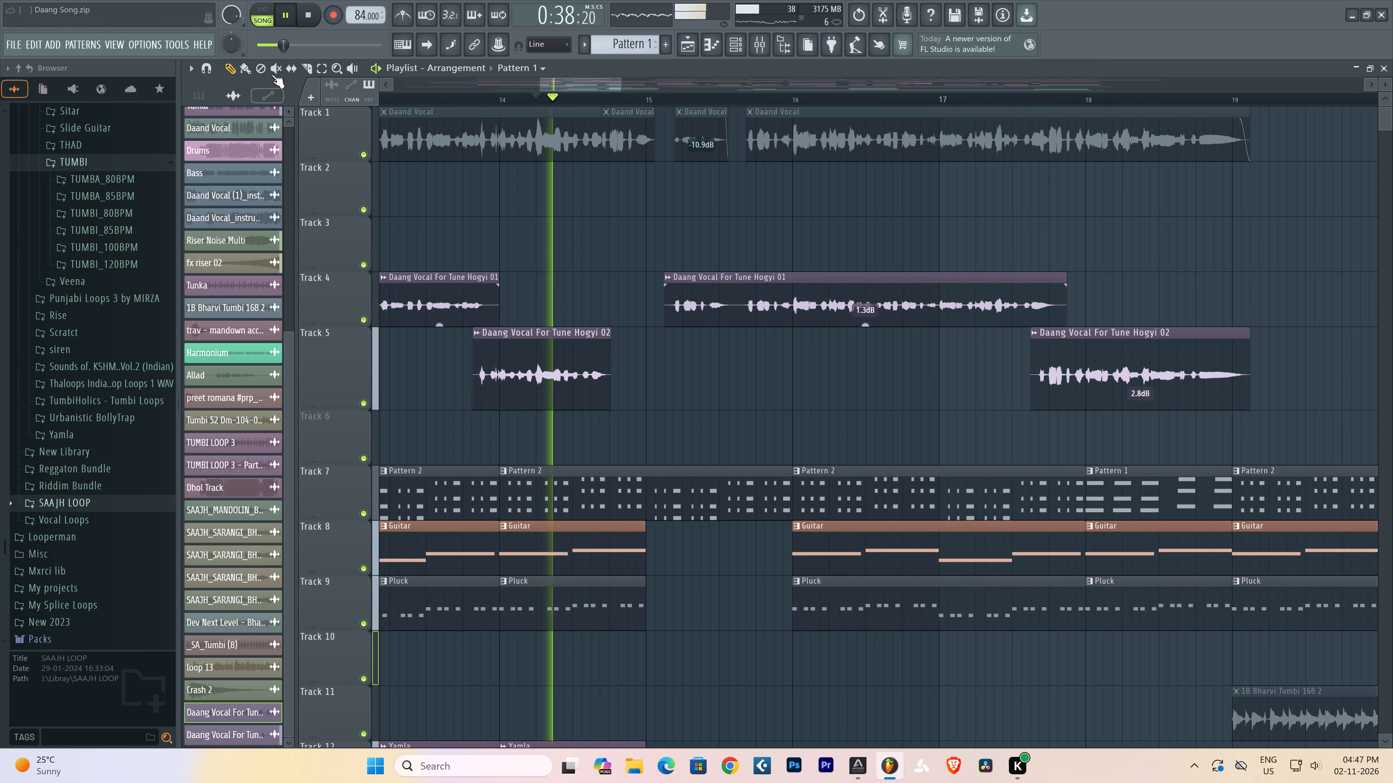
pyautogui.click(309, 72)
pyautogui.keyDown('shift'); pyautogui.click(732, 320); pyautogui.keyUp('shift')
pyautogui.click(735, 314)
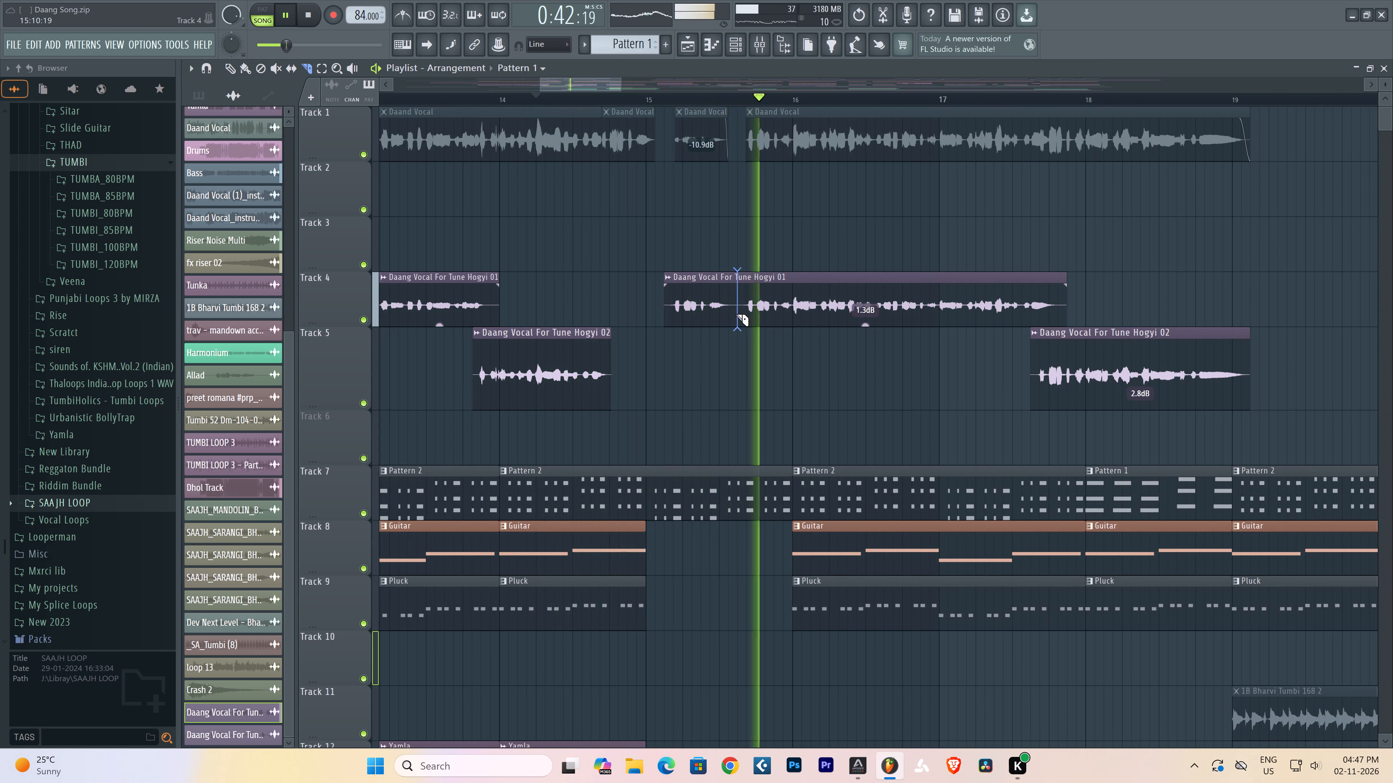
# Duplicate the short opening slice on Track 4 and place the copy directly before it, starting at about bar 14.6.
pyautogui.press('space')
pyautogui.press('space')
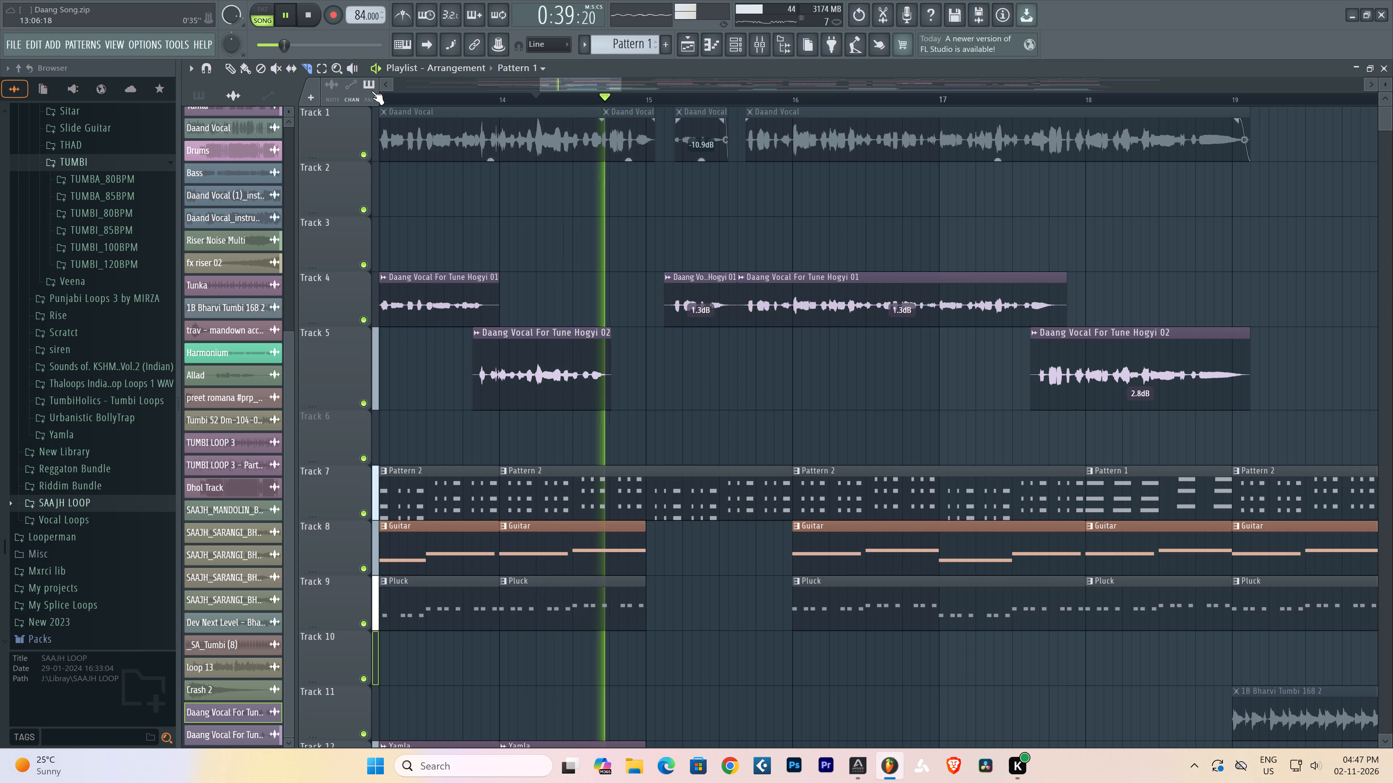
pyautogui.click(227, 66)
pyautogui.press('space')
pyautogui.press('space')
pyautogui.keyDown('shift'); pyautogui.moveTo(702, 307); pyautogui.dragTo(591, 300); pyautogui.keyUp('shift')
pyautogui.moveTo(591, 300); pyautogui.dragTo(604, 298)
pyautogui.moveTo(610, 297); pyautogui.dragTo(628, 294)
pyautogui.press('space')
pyautogui.press('space')
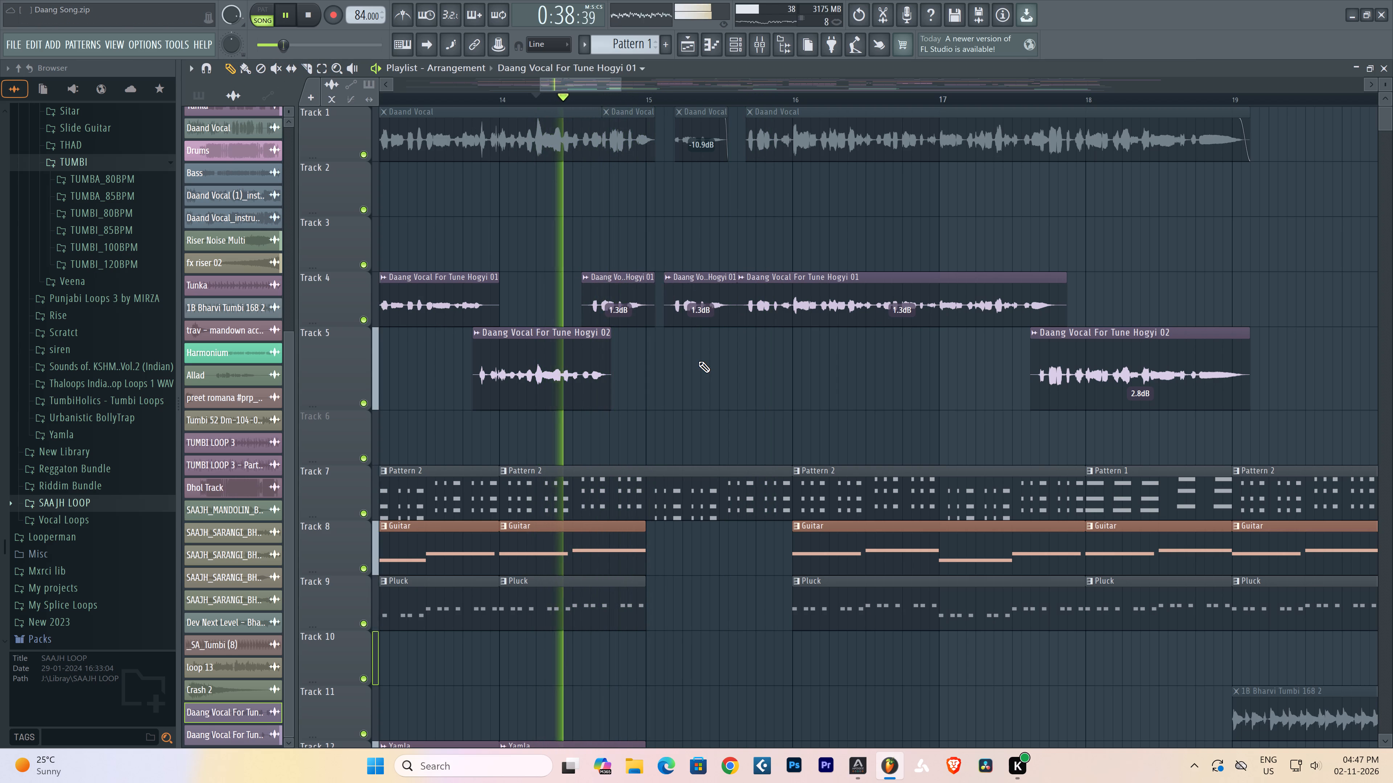
pyautogui.press('space')
pyautogui.press('space')
pyautogui.moveTo(620, 306); pyautogui.dragTo(632, 303)
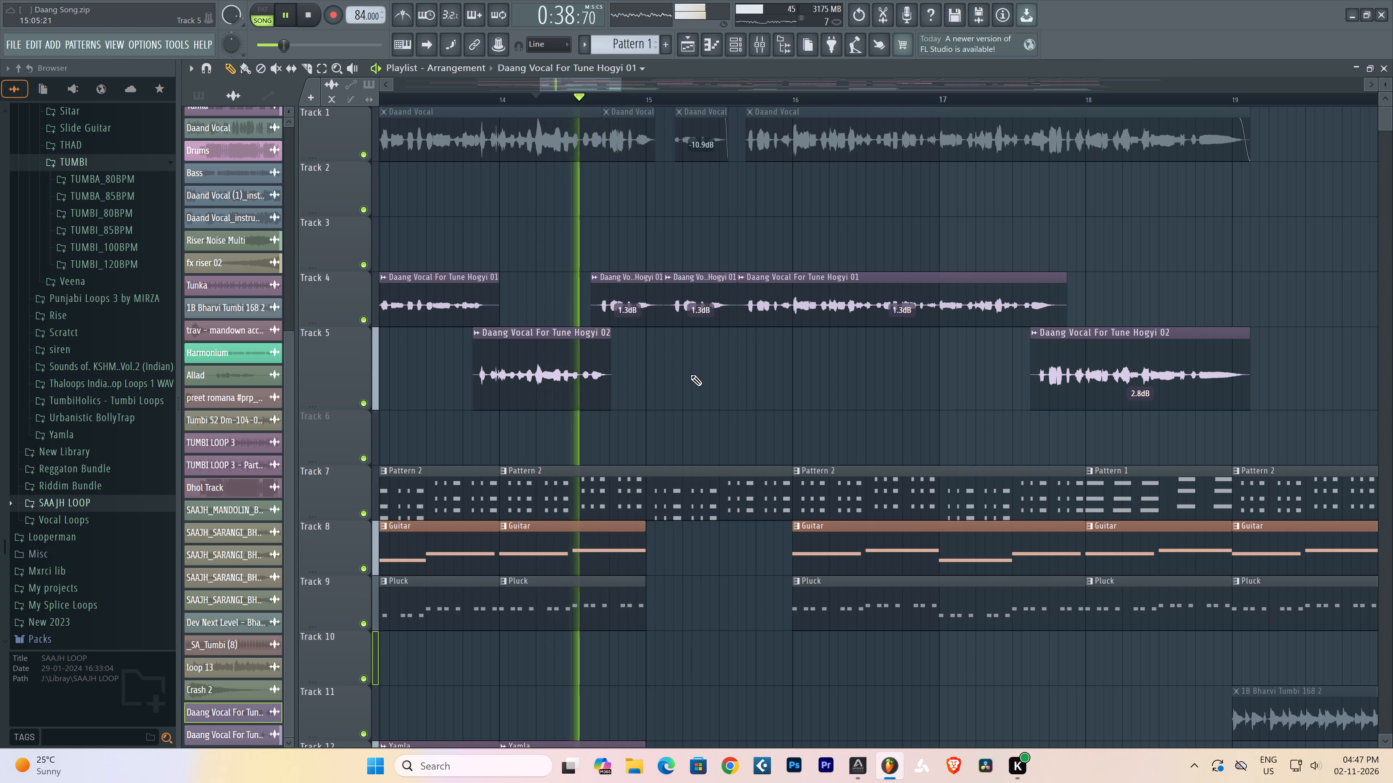
# Lower the gain of the original short slice at about bars 15.1 to 15.6 on Track 4 to -4.2 dB.
pyautogui.moveTo(700, 324); pyautogui.dragTo(703, 349)
pyautogui.moveTo(701, 323); pyautogui.dragTo(701, 330)
pyautogui.rightClick(715, 362)
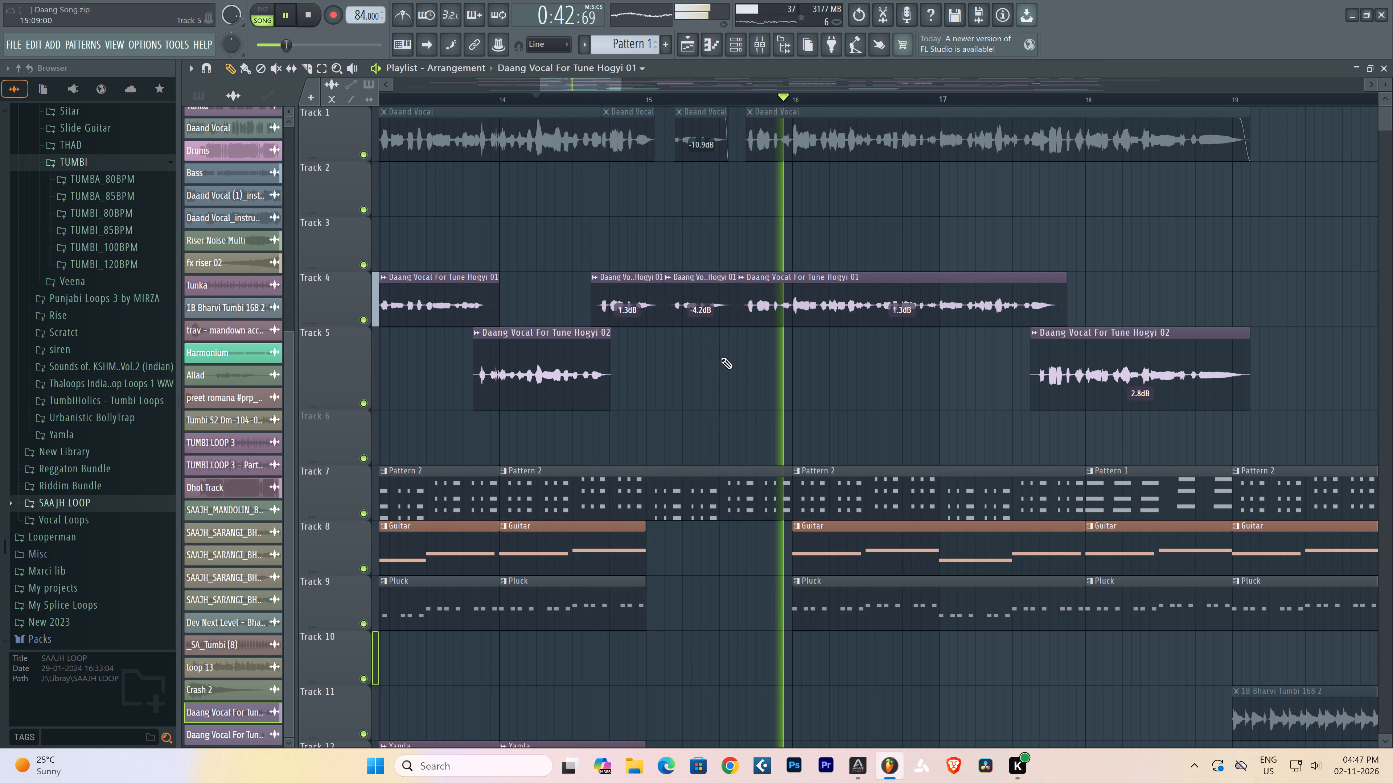
# Trim the silent lead-in off the Track 4 vocal clip near bar 23, matching the start of Track 2's Daand Vocal clip.
pyautogui.scroll(-3, 619, 103)
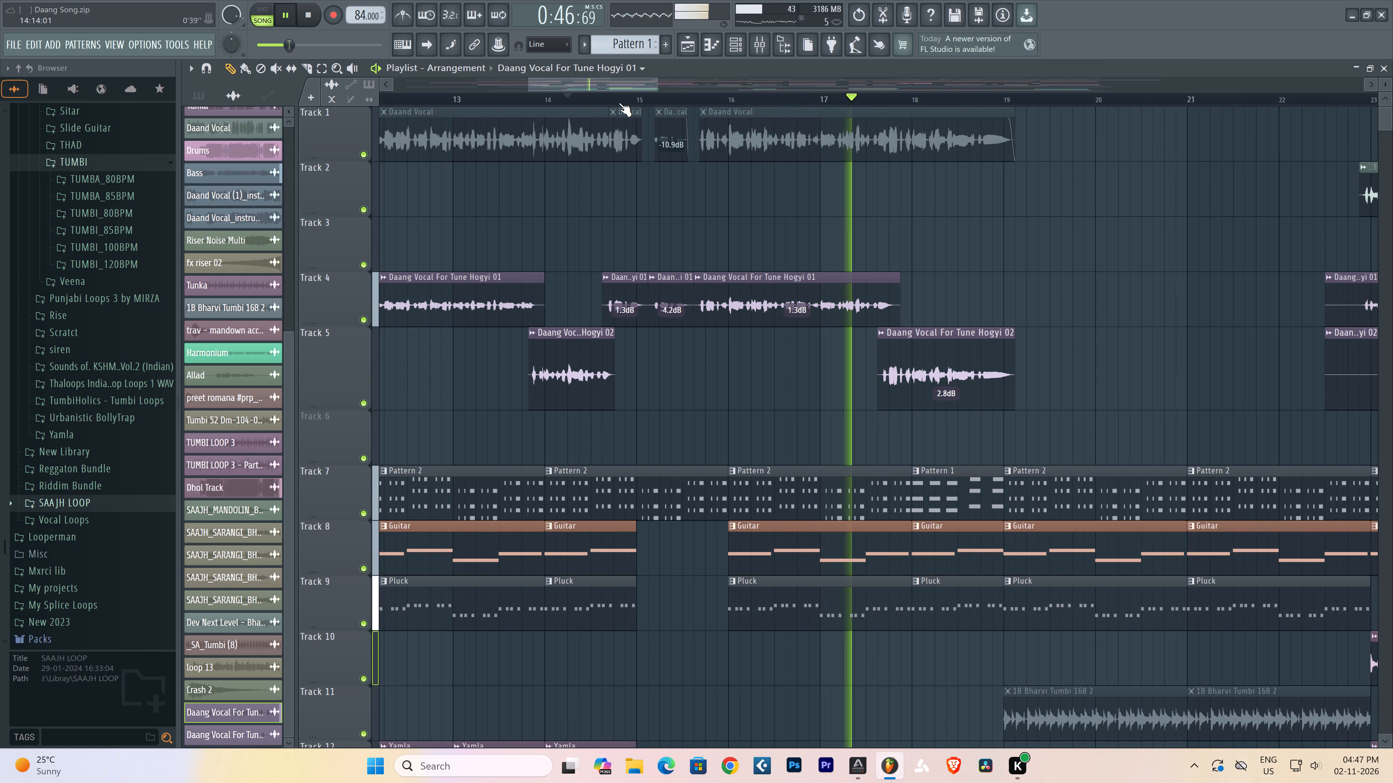
pyautogui.scroll(-1, 619, 103)
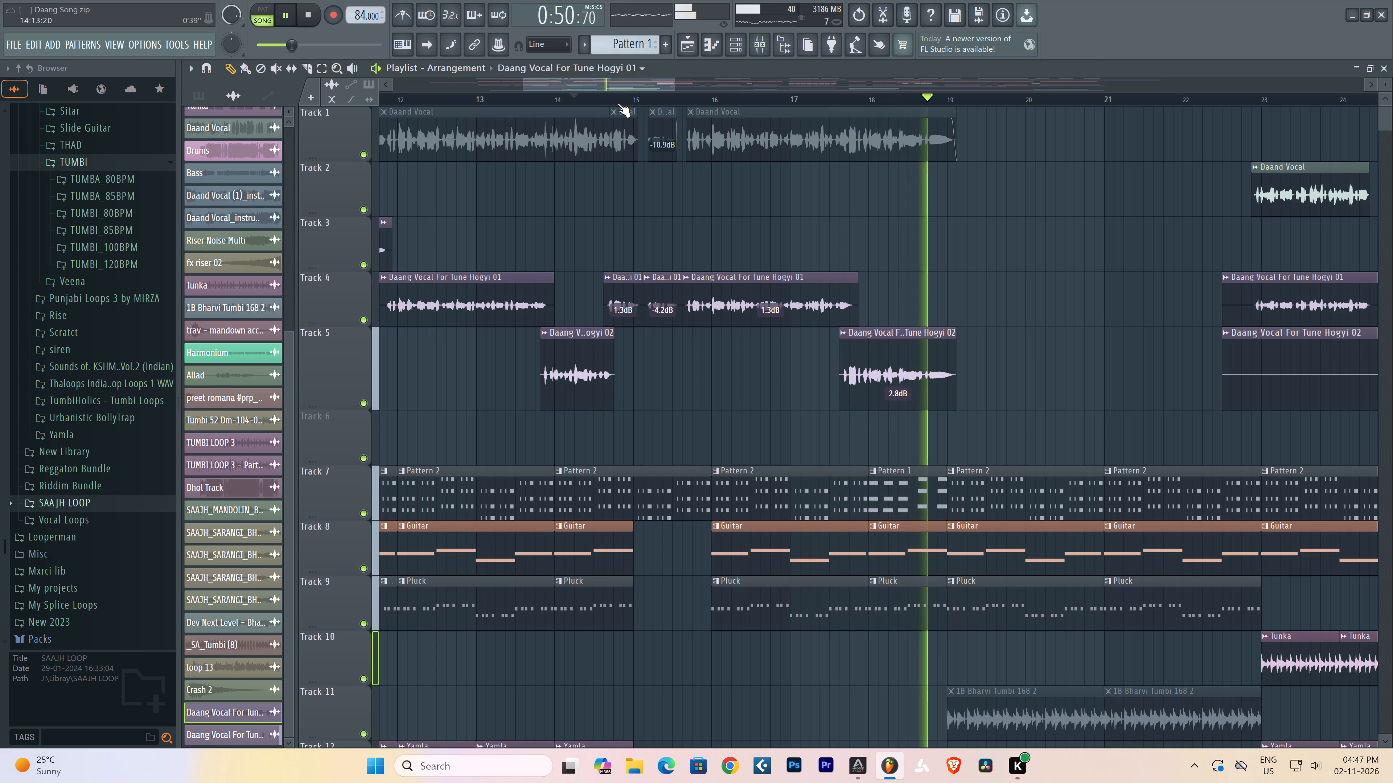
pyautogui.scroll(-2, 617, 103)
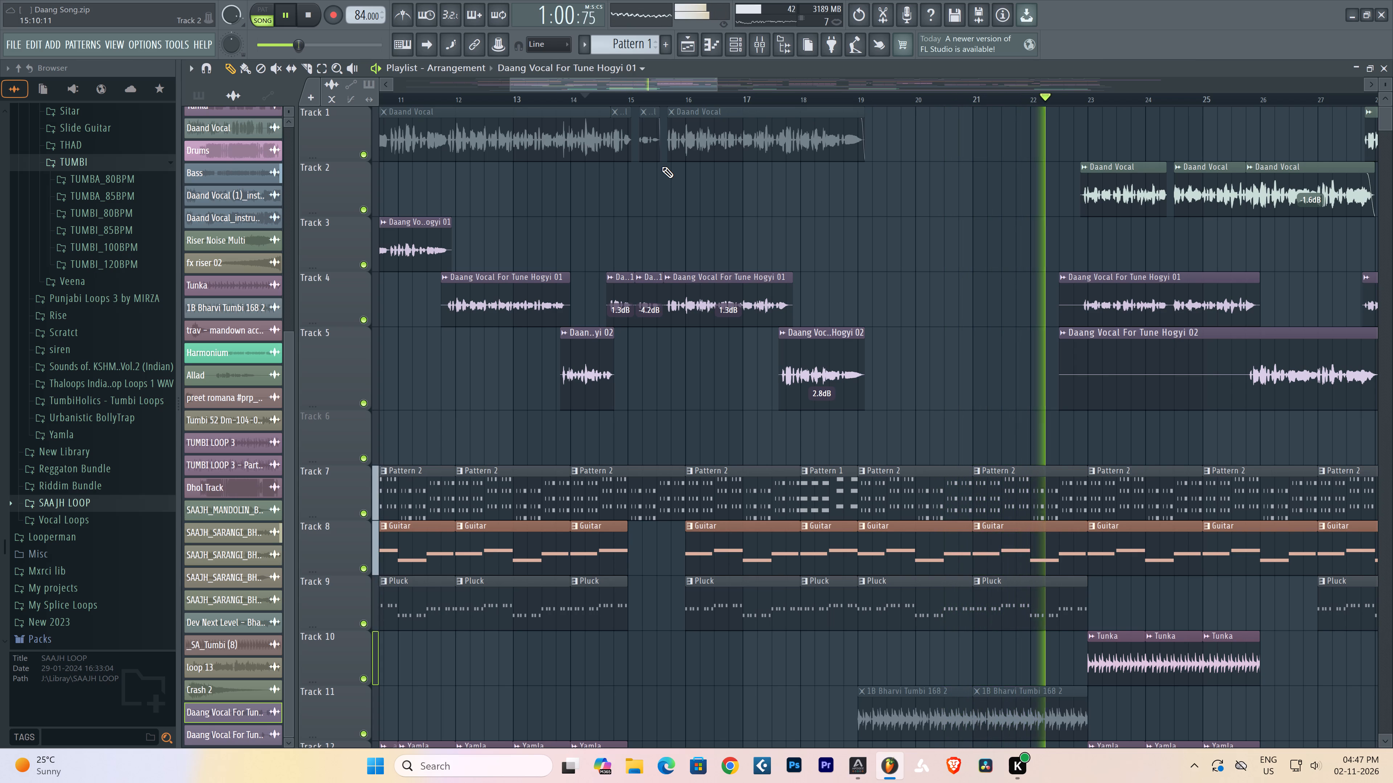
pyautogui.click(308, 72)
pyautogui.scroll(5, 1316, 101)
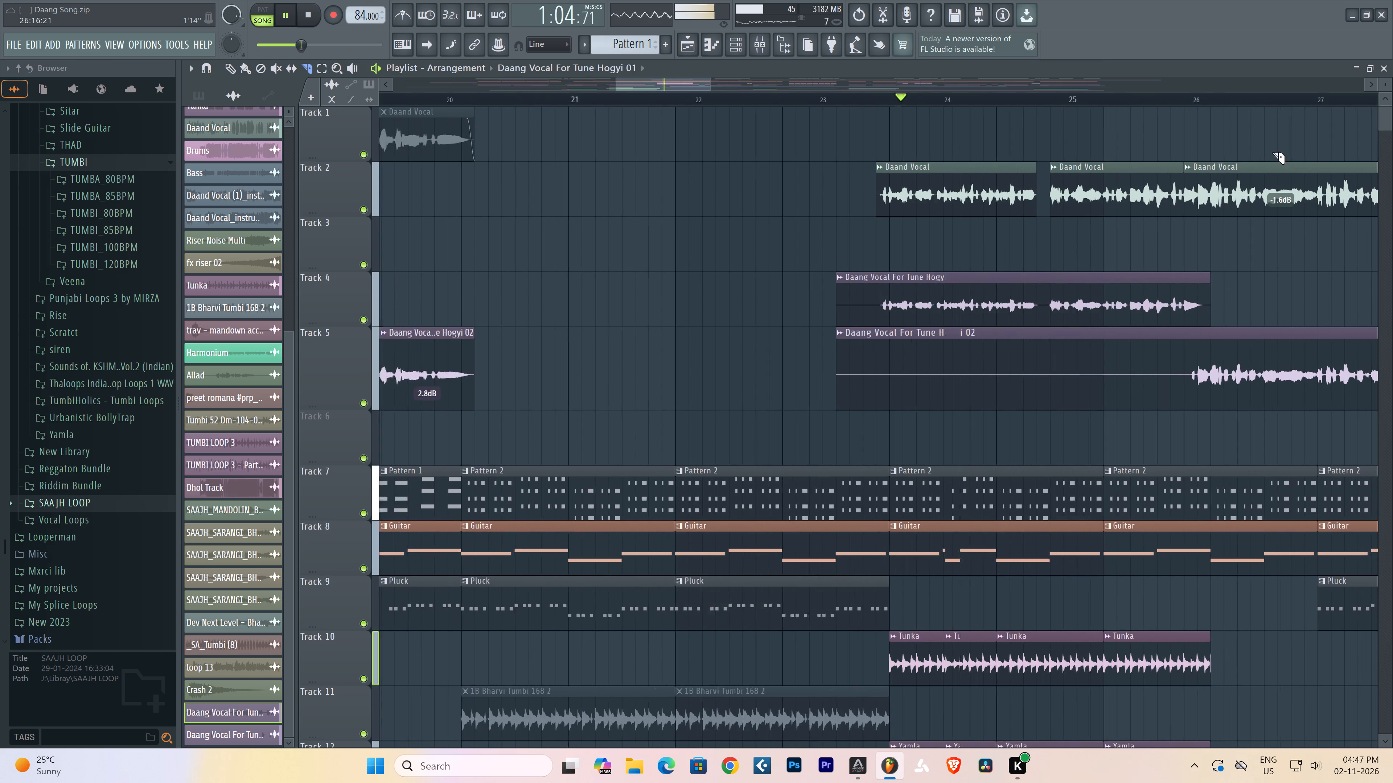
pyautogui.rightClick(804, 306)
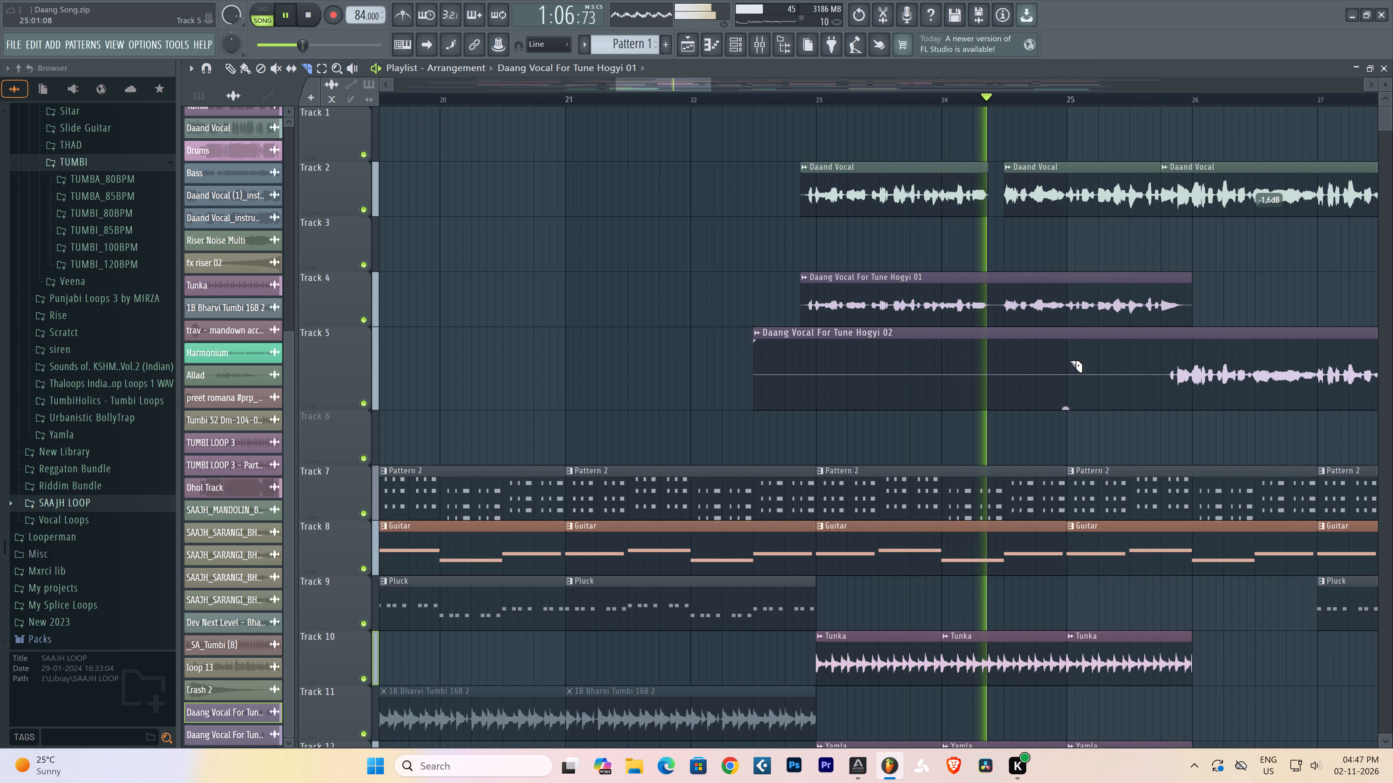
# Slice the long Track 5 vocal clip at about bar 25.8, where its vocals begin, and delete the silent part before it.
pyautogui.moveTo(1122, 370); pyautogui.dragTo(1164, 393, button='right')
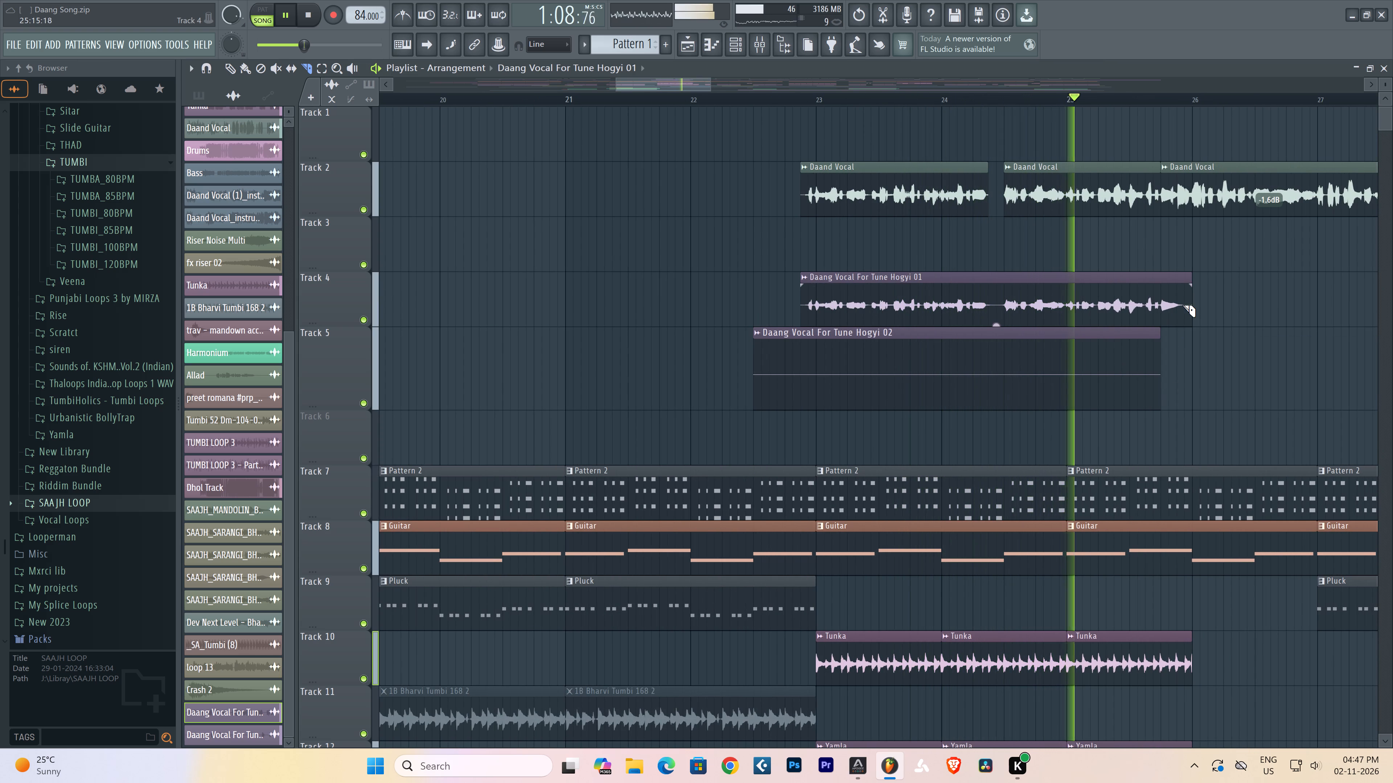
pyautogui.hotkey('ctrl', 'z')
pyautogui.click(1165, 385)
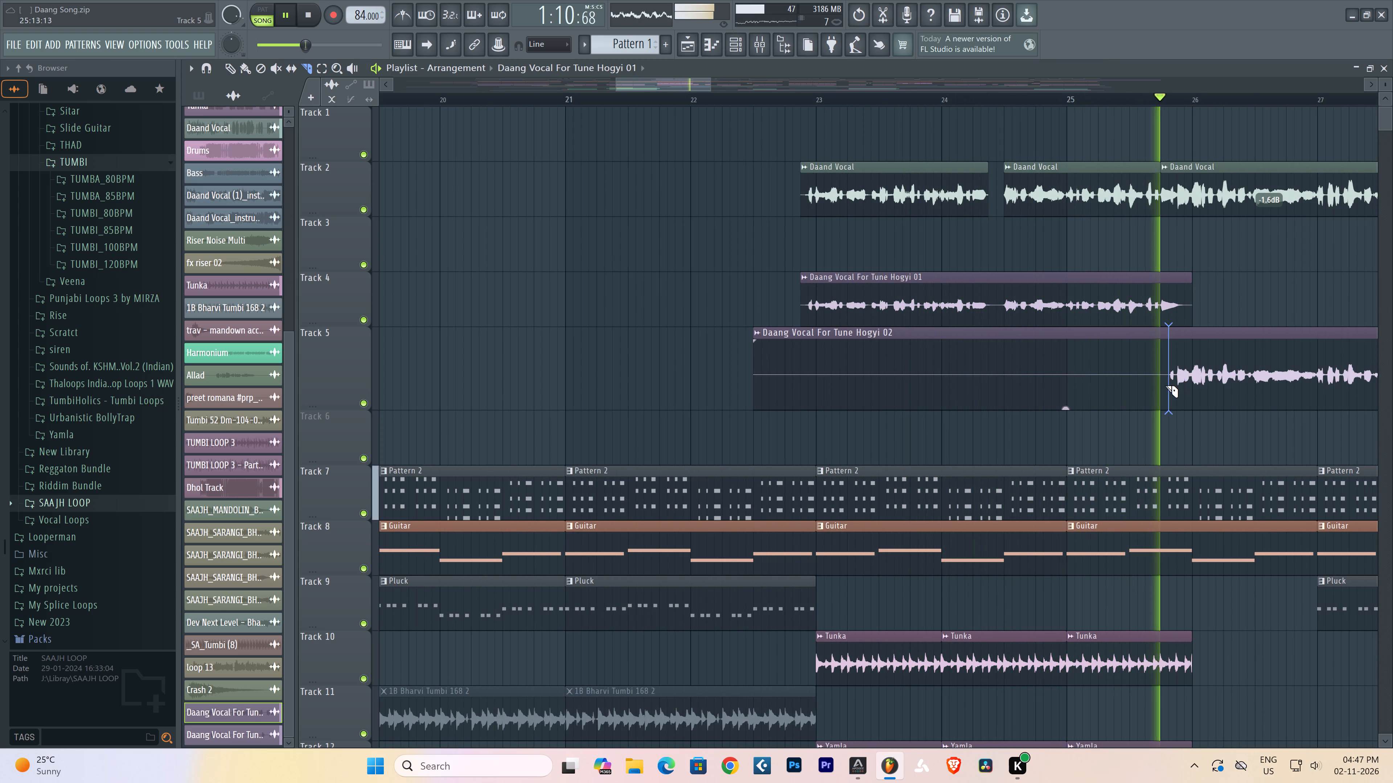
pyautogui.moveTo(229, 74); pyautogui.dragTo(230, 79)
pyautogui.rightClick(986, 382)
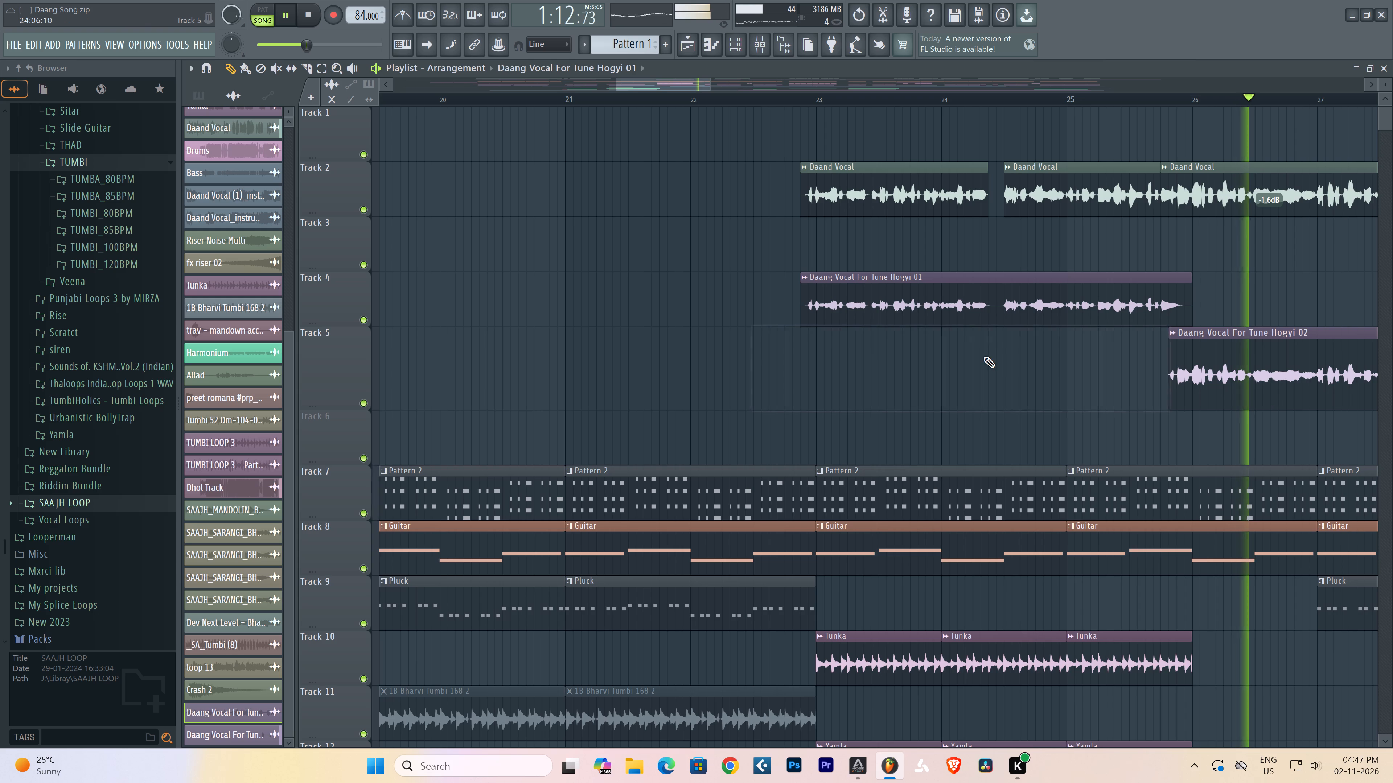
# Replay from around bar 23 and inspect the trimmed vocal clips against the Daand Vocal on Track 2.
pyautogui.scroll(9, 846, 92)
pyautogui.scroll(-1, 986, 100)
pyautogui.scroll(1, 986, 100)
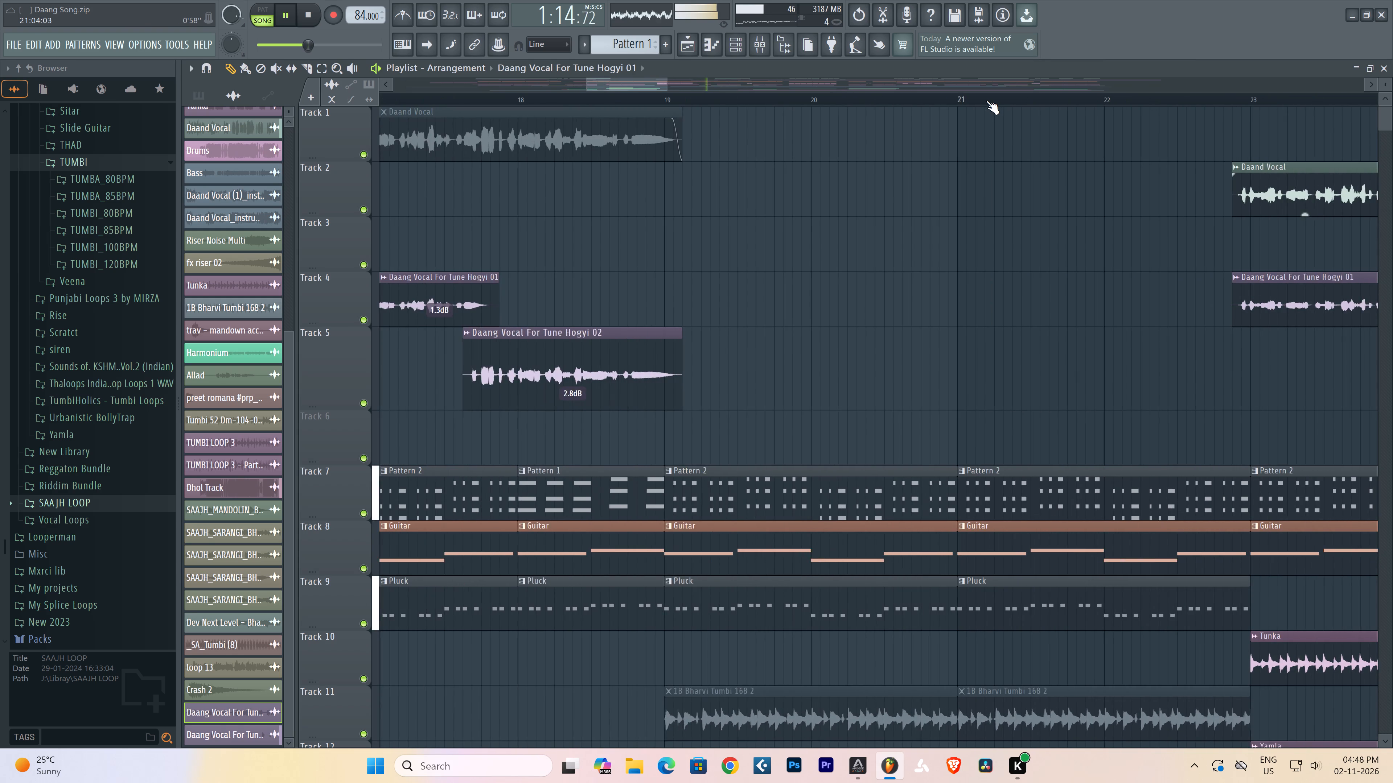
pyautogui.scroll(-1, 986, 100)
pyautogui.press('space')
pyautogui.press('space')
pyautogui.click(1212, 100)
pyautogui.scroll(5, 1302, 101)
pyautogui.scroll(-1, 1304, 101)
pyautogui.scroll(4, 1304, 101)
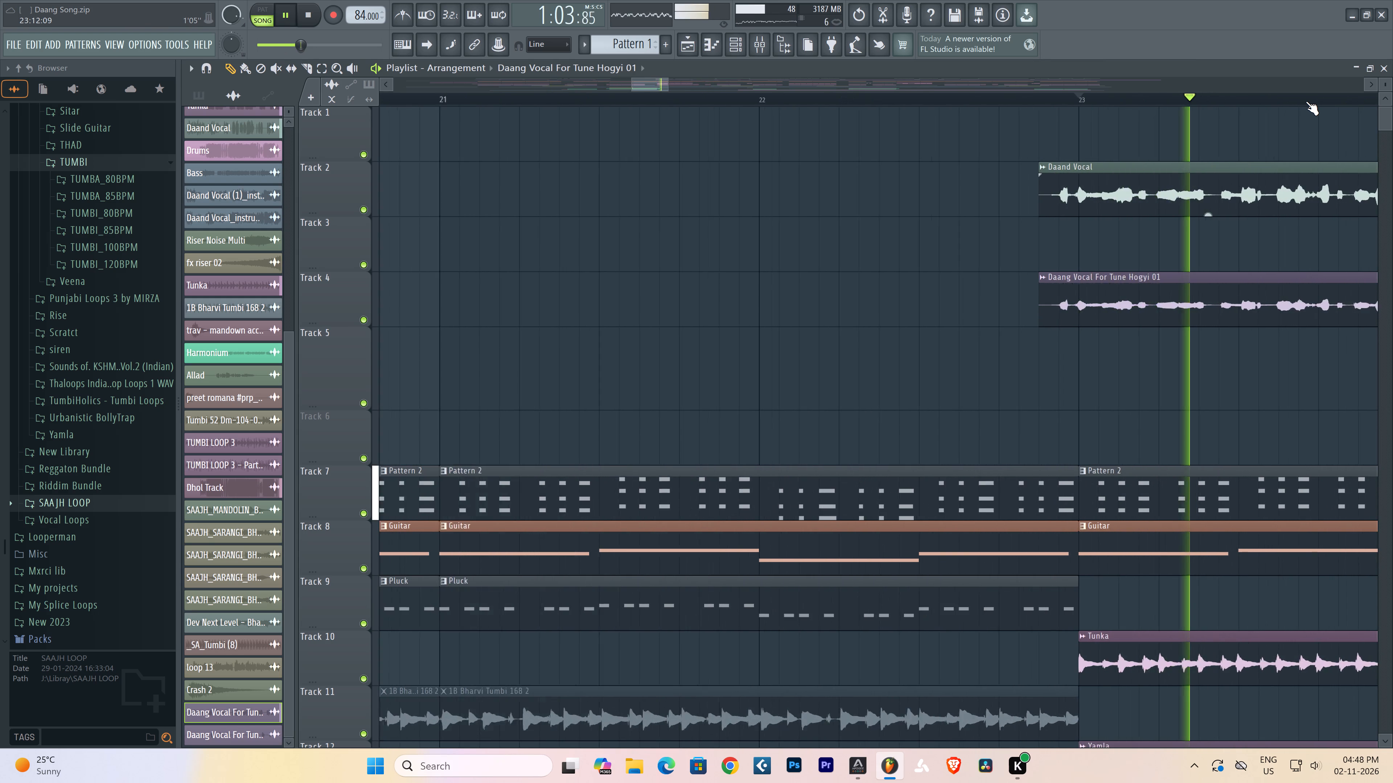
# Compare the Track 4 and Track 5 vocal clips with the Daand Vocal clips across bars 23 to 28 during playback.
pyautogui.scroll(7, 1306, 101)
pyautogui.scroll(-1, 1306, 101)
pyautogui.scroll(4, 1306, 101)
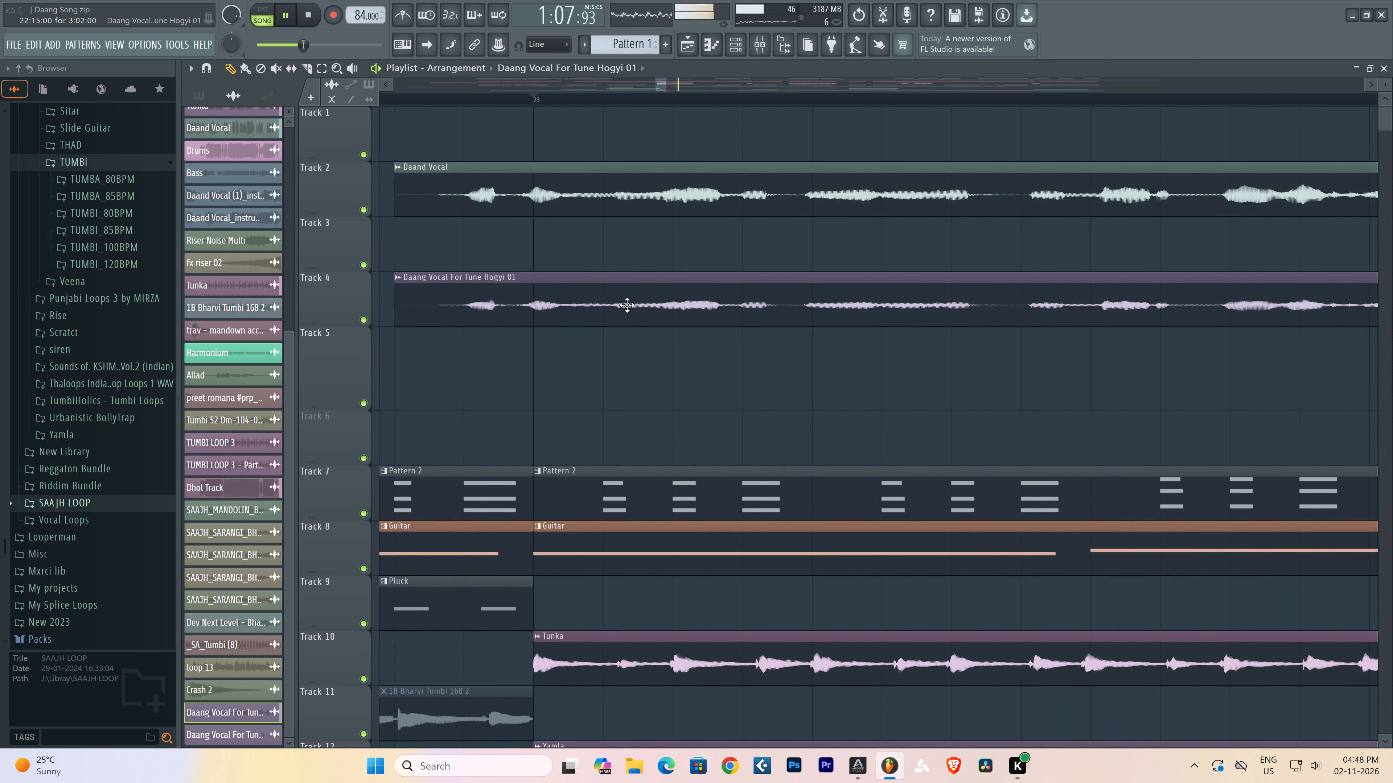
pyautogui.scroll(-9, 485, 100)
pyautogui.scroll(1, 485, 100)
pyautogui.scroll(-5, 485, 100)
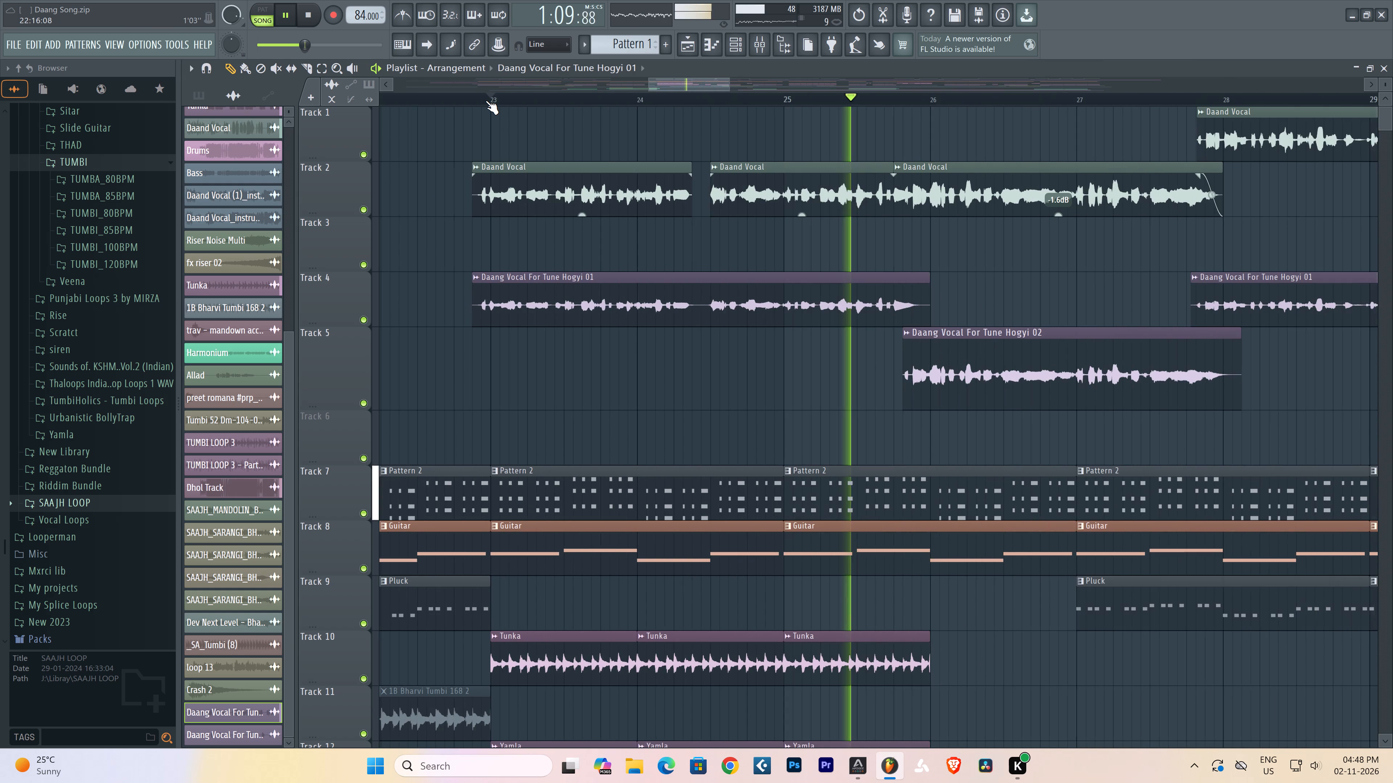
pyautogui.scroll(1, 485, 100)
pyautogui.scroll(-1, 485, 100)
pyautogui.scroll(1, 1221, 99)
pyautogui.scroll(-1, 1221, 99)
pyautogui.scroll(2, 1221, 99)
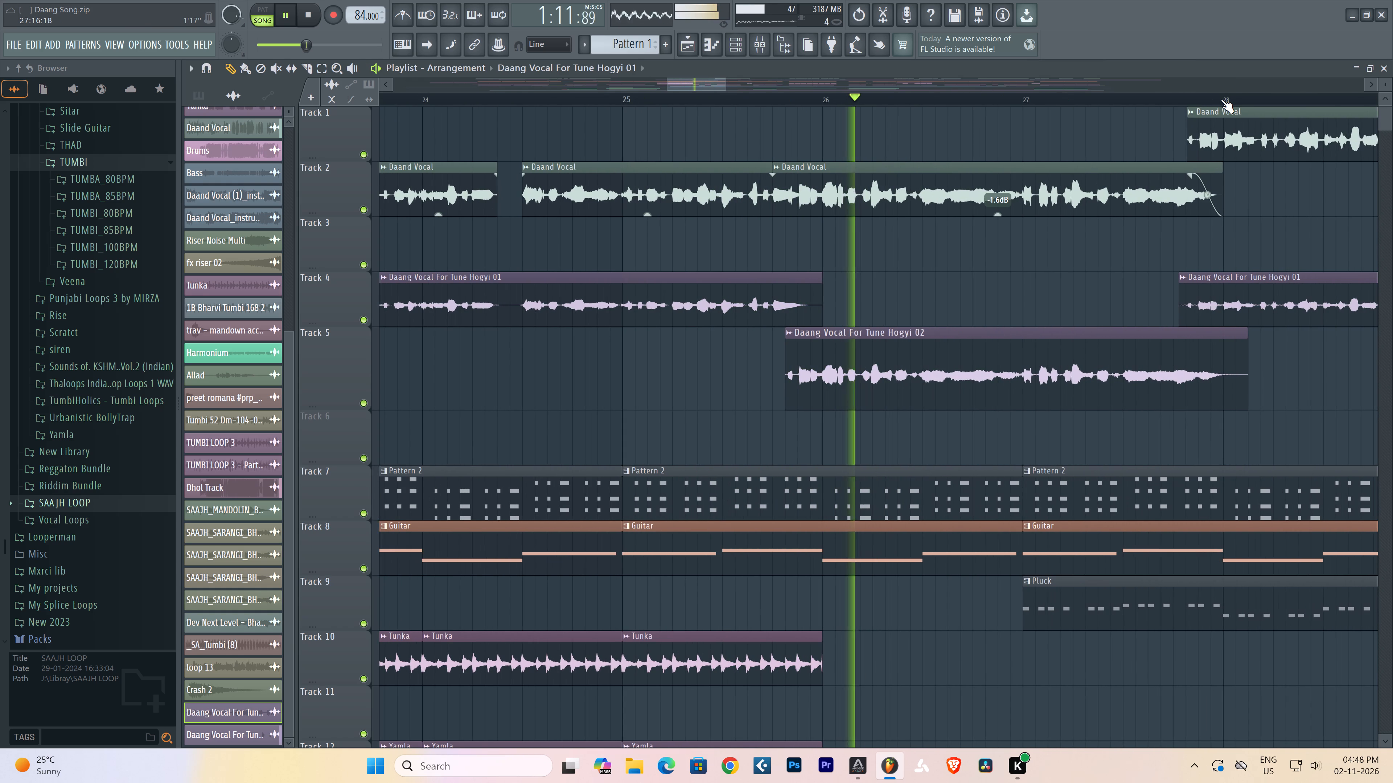
pyautogui.scroll(-3, 1221, 99)
pyautogui.scroll(1, 1221, 99)
pyautogui.scroll(-4, 1221, 100)
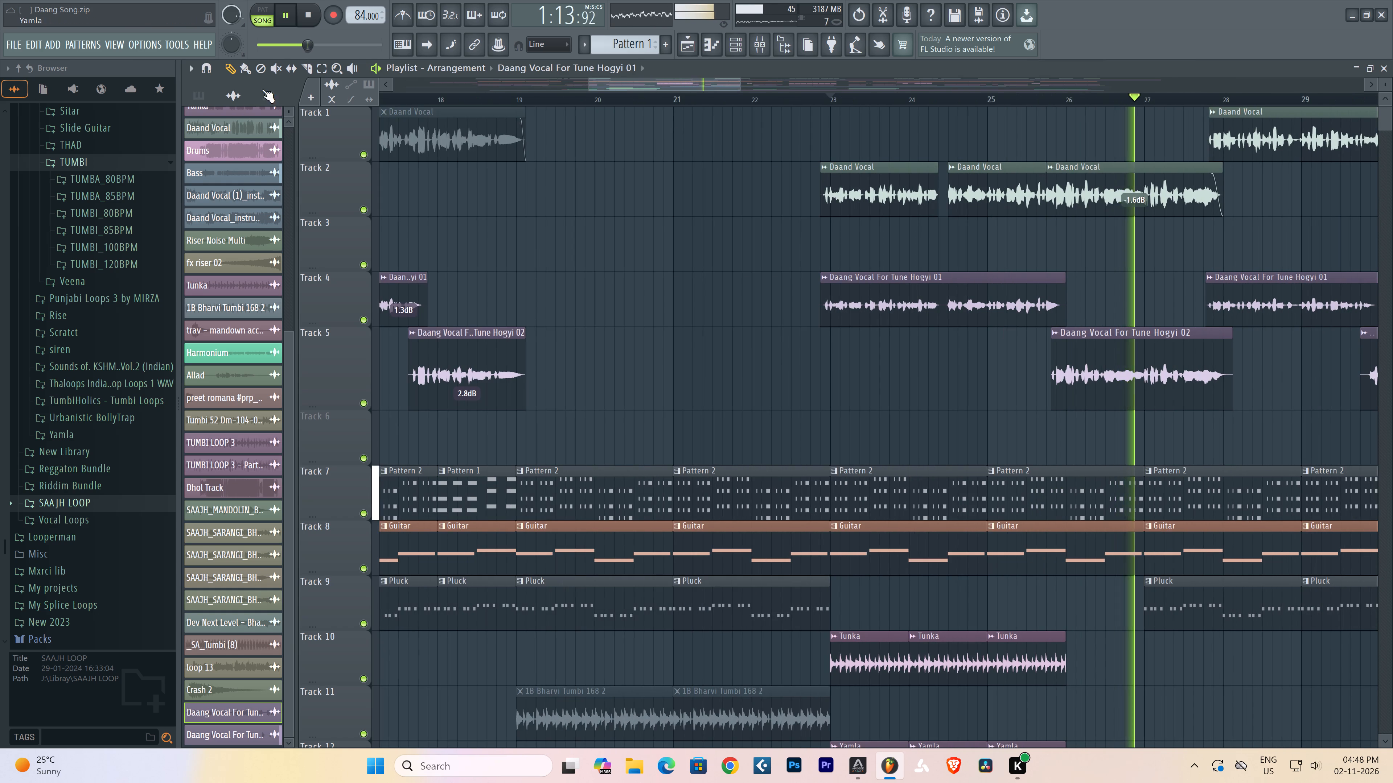
# Mute the three Daand Vocal clips on Track 2 between about bars 23 and 28.
pyautogui.click(276, 74)
pyautogui.moveTo(841, 187); pyautogui.dragTo(1112, 187)
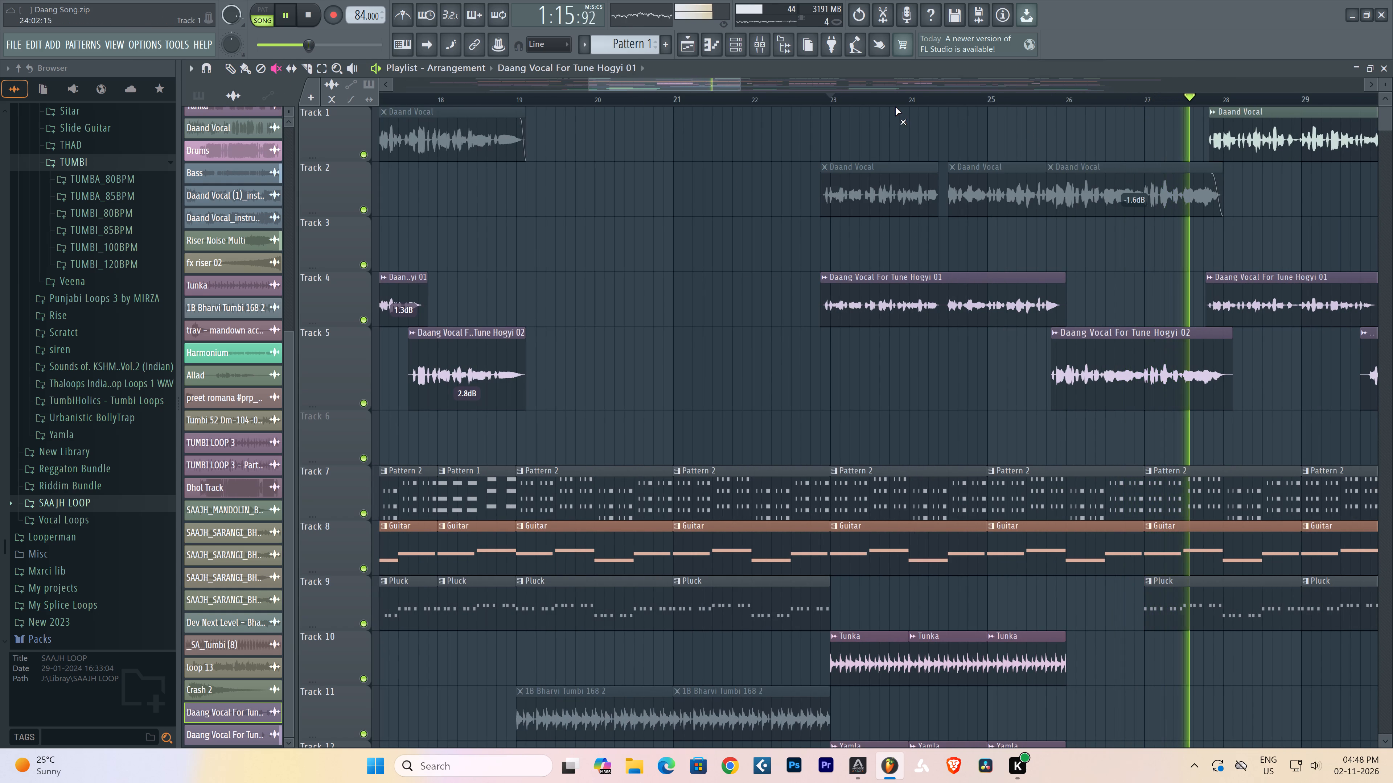
# Replay from just before bar 23 and raise the gain of the Track 4 vocal clip ending at bar 26 to 2.5 dB.
pyautogui.press('space')
pyautogui.press('space')
pyautogui.click(813, 102)
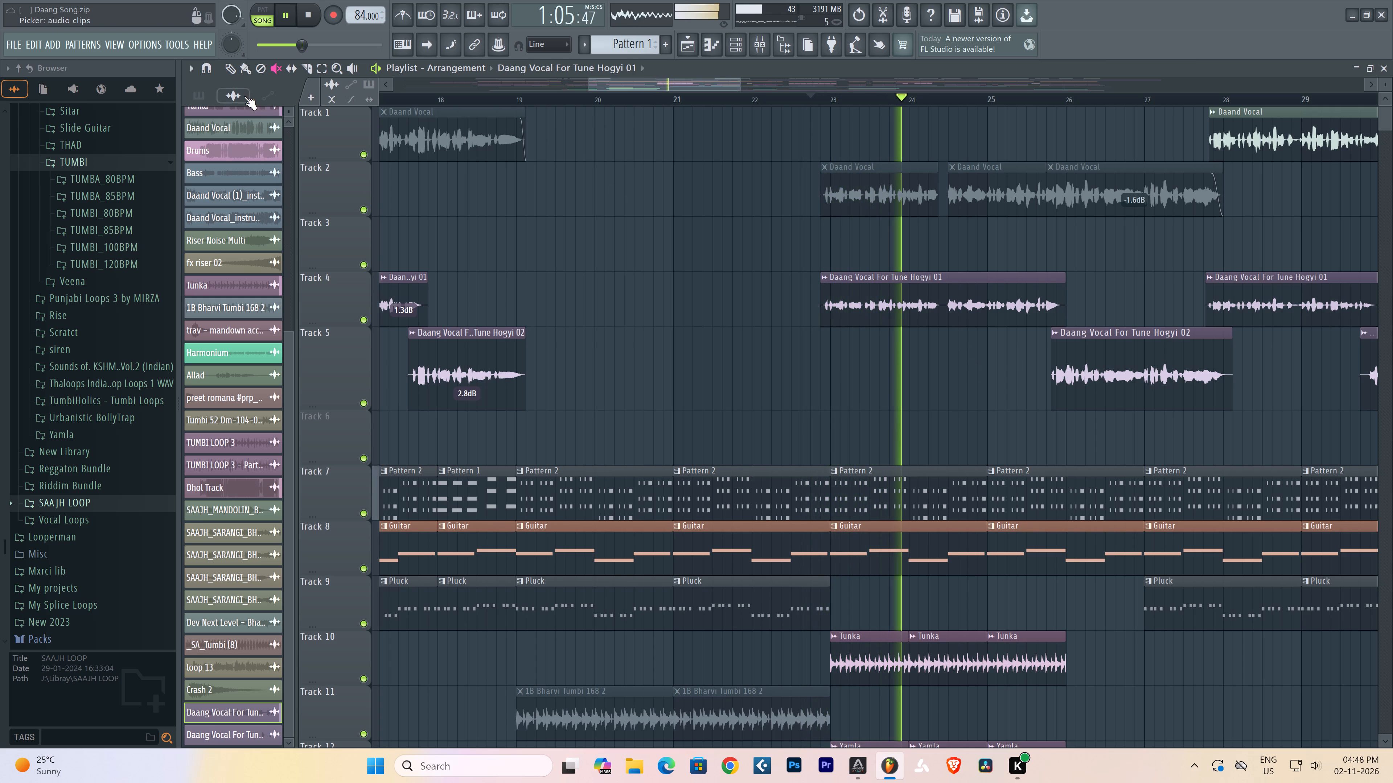
pyautogui.click(228, 69)
pyautogui.press('space')
pyautogui.press('space')
pyautogui.moveTo(944, 324); pyautogui.dragTo(947, 314)
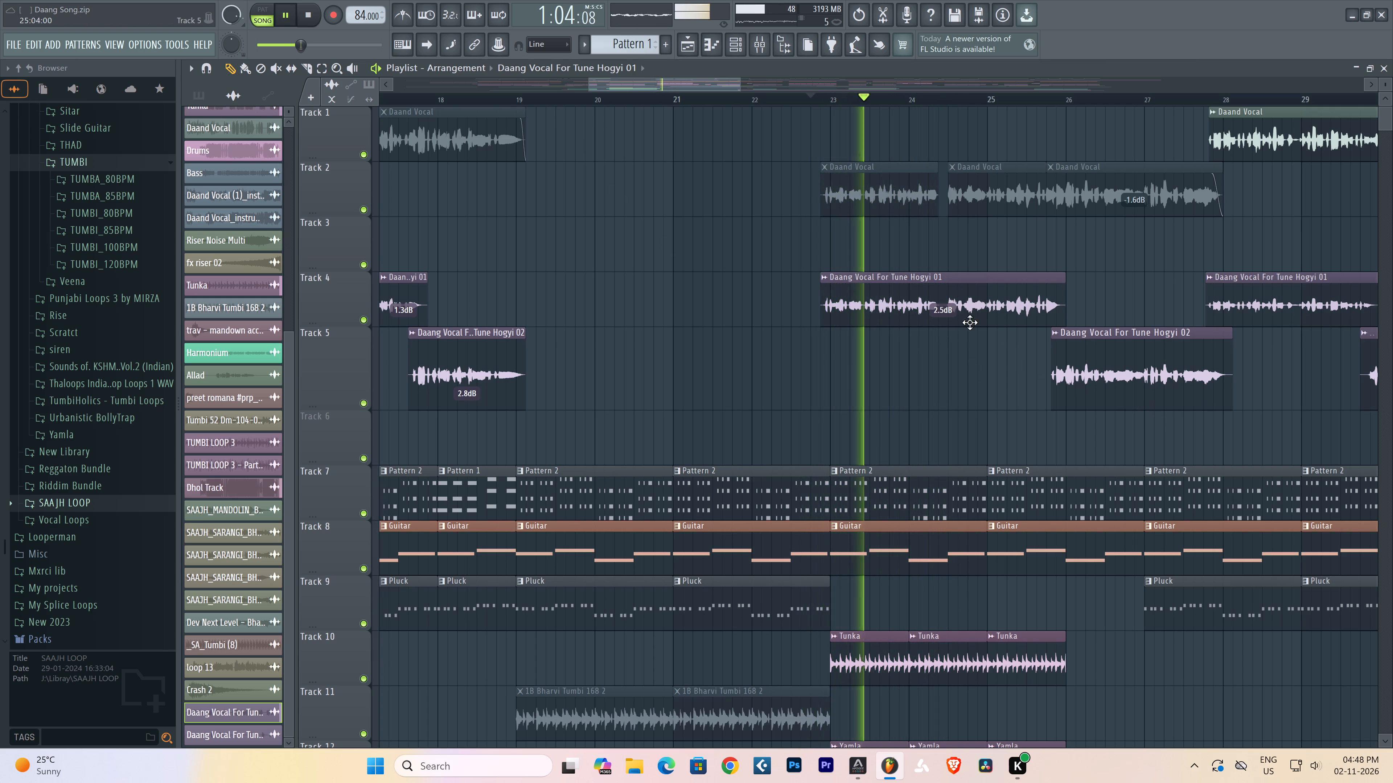
# Raise the gain of the Track 4 vocal clip between about bars 28 and 30 to 2.4 dB.
pyautogui.scroll(-4, 706, 100)
pyautogui.scroll(1, 706, 100)
pyautogui.scroll(-1, 706, 100)
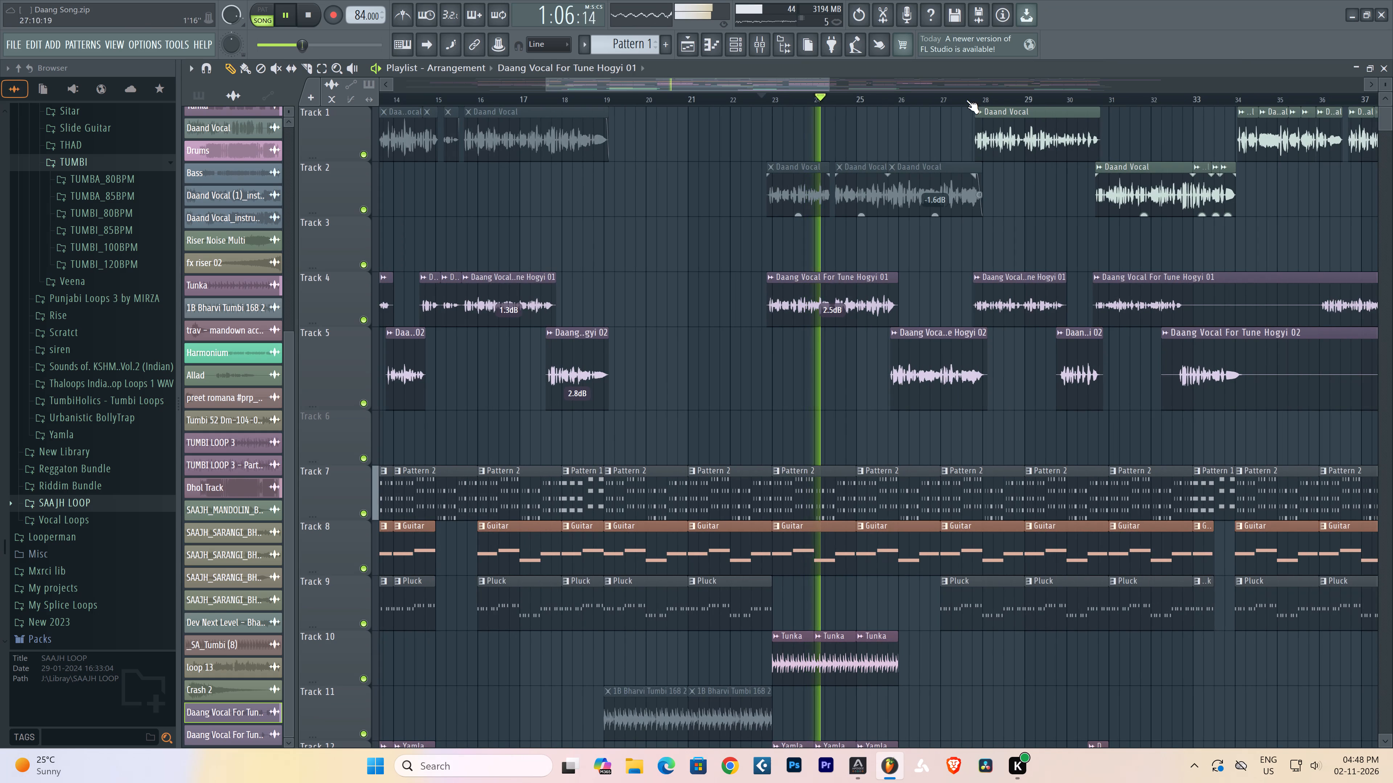
pyautogui.scroll(2, 992, 95)
pyautogui.scroll(-1, 992, 95)
pyautogui.scroll(3, 1009, 101)
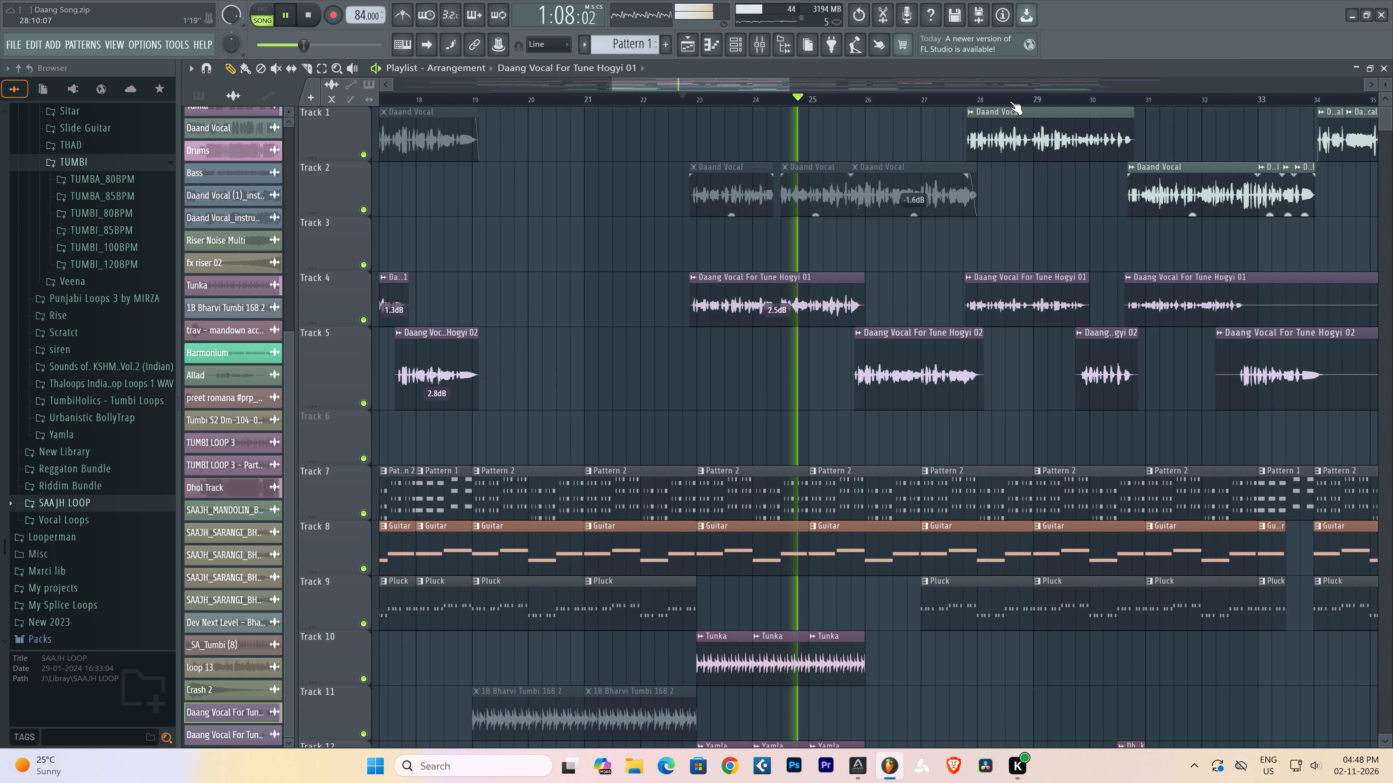
pyautogui.moveTo(1035, 323); pyautogui.dragTo(1036, 312)
pyautogui.tripleClick(1035, 323)
pyautogui.click(1035, 323)
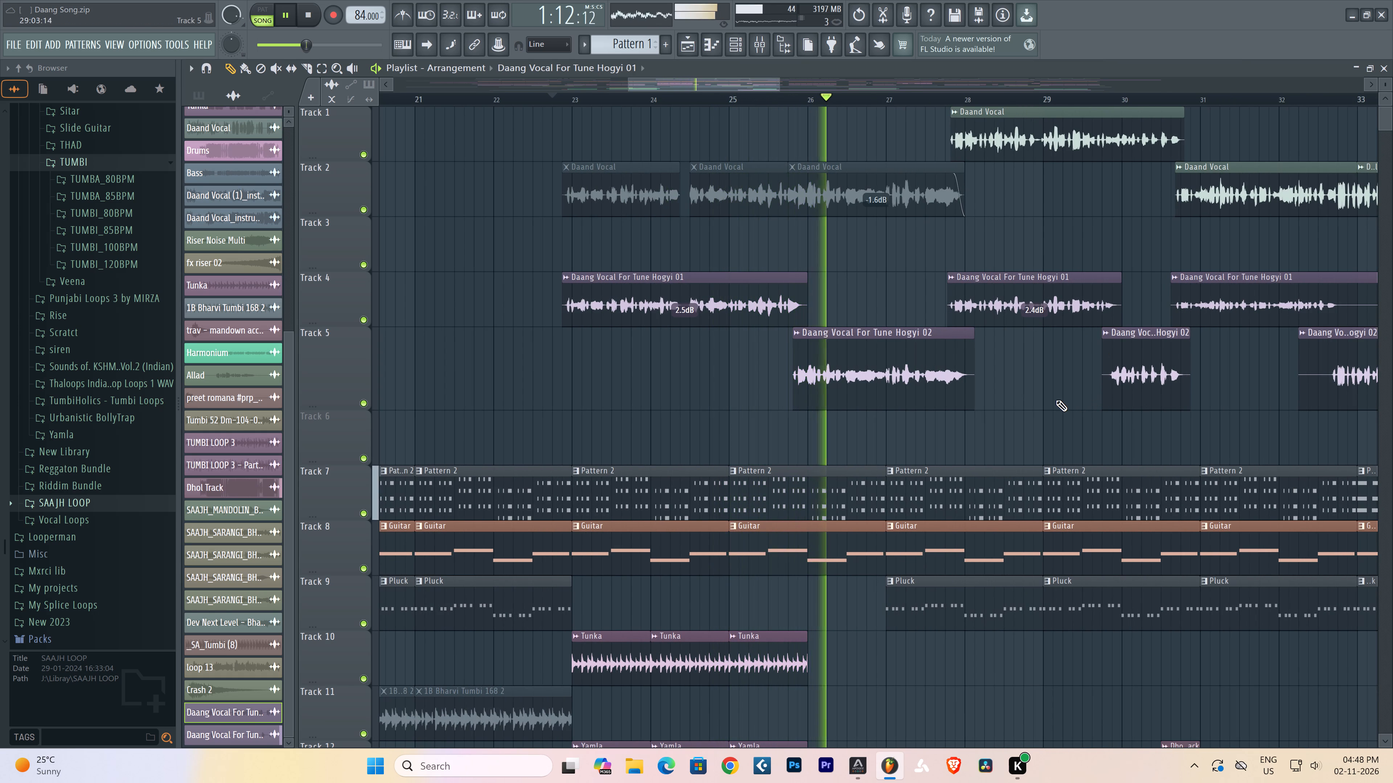
# Mute the Daand Vocal clip on Track 1 that starts just before bar 28.
pyautogui.click(272, 69)
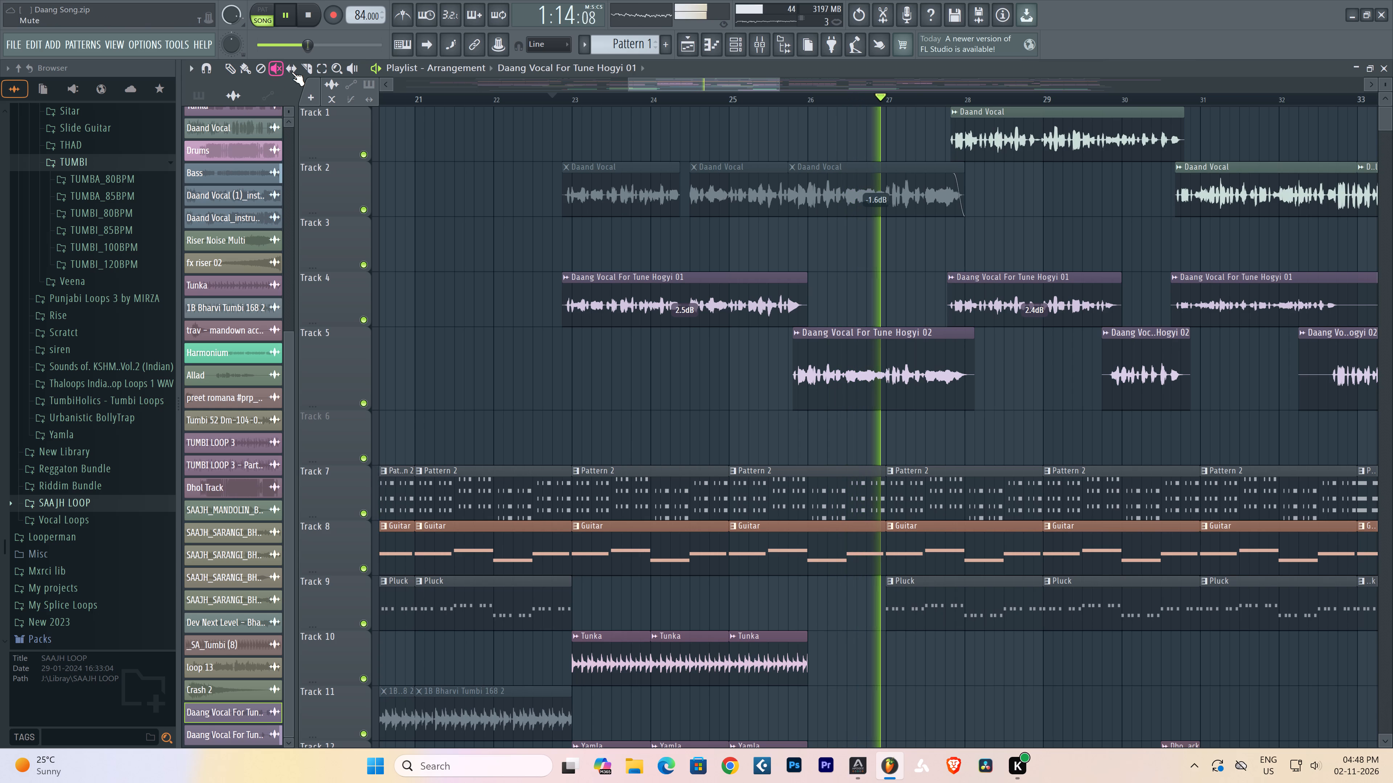
pyautogui.scroll(6, 1192, 99)
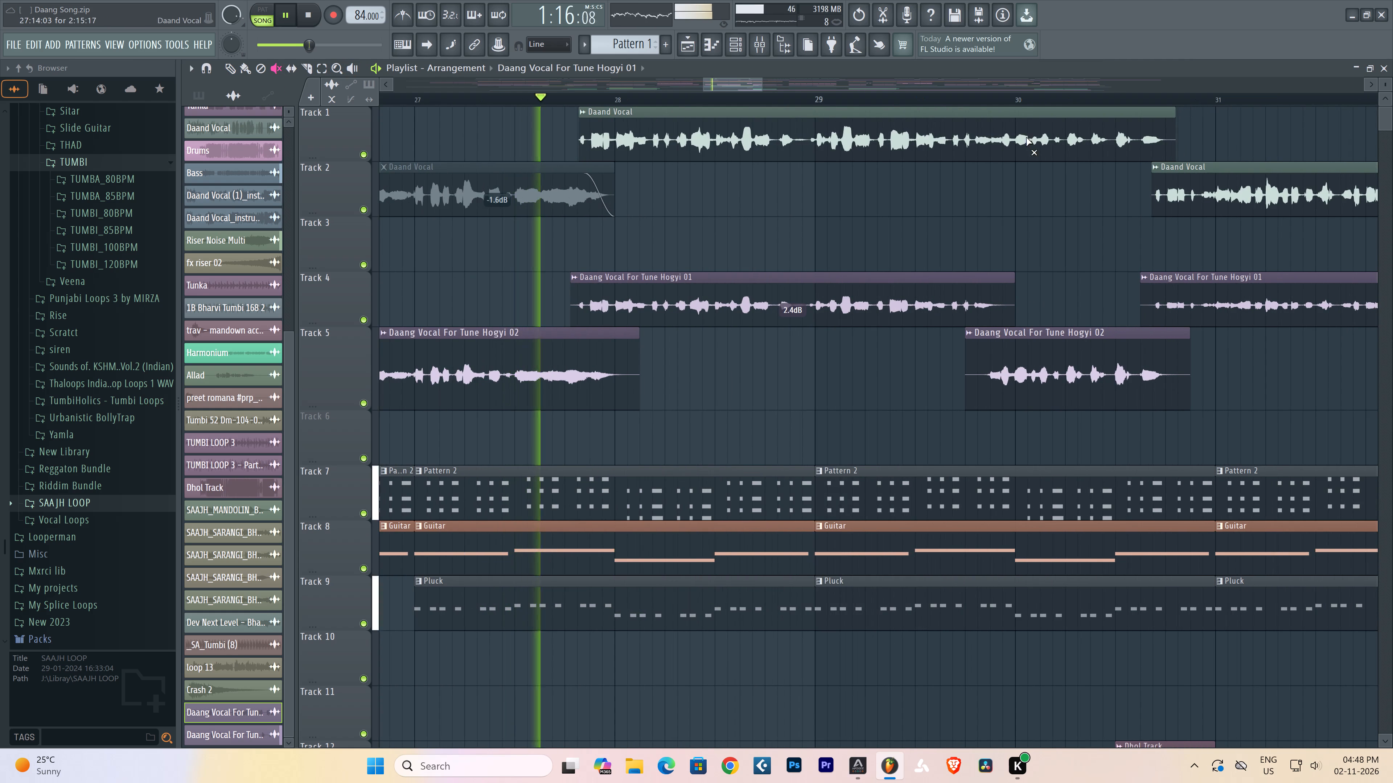
pyautogui.click(731, 128)
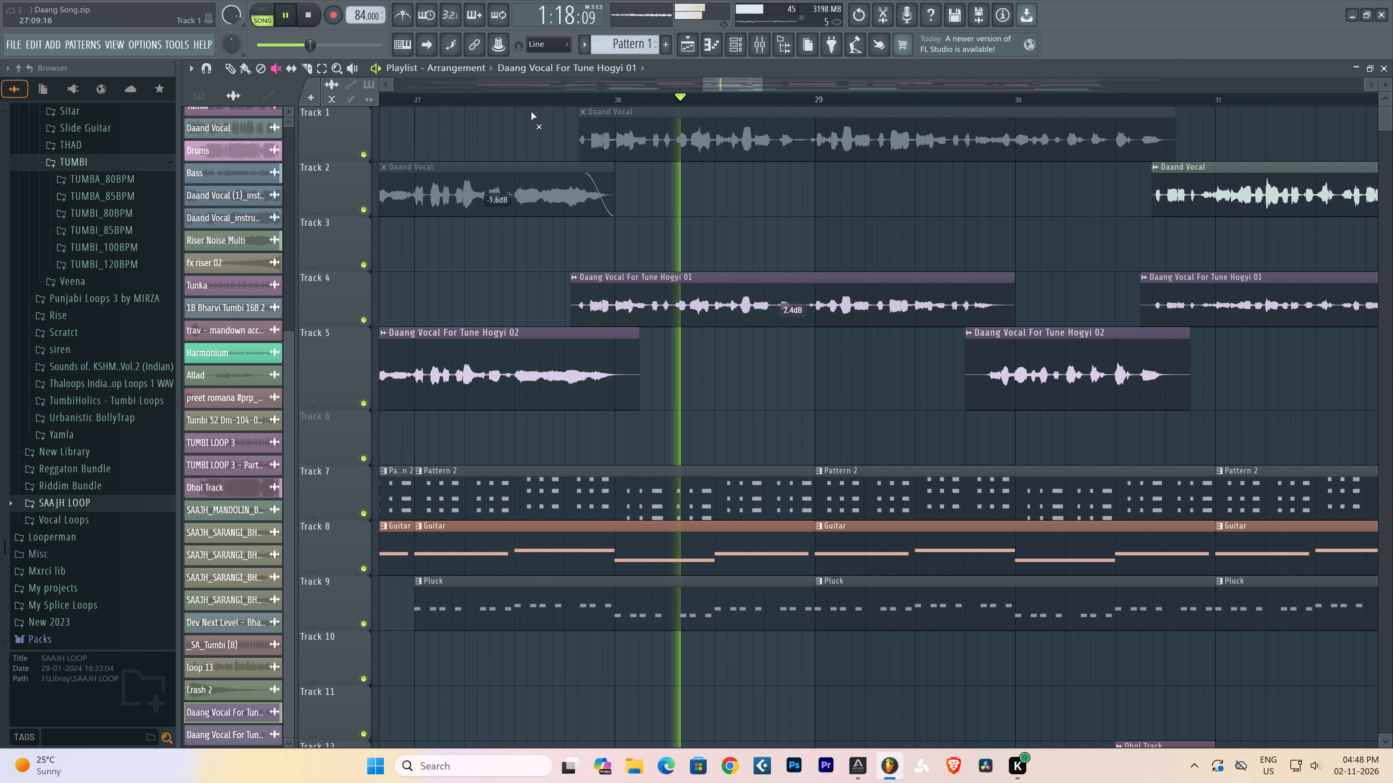
# Nudge the Track 4 vocal clip near bar 28 slightly later, aligning its waveform with the muted Daand Vocal on Track 1.
pyautogui.click(563, 105)
pyautogui.scroll(1, 563, 105)
pyautogui.scroll(-1, 563, 105)
pyautogui.scroll(1, 563, 105)
pyautogui.scroll(-1, 563, 105)
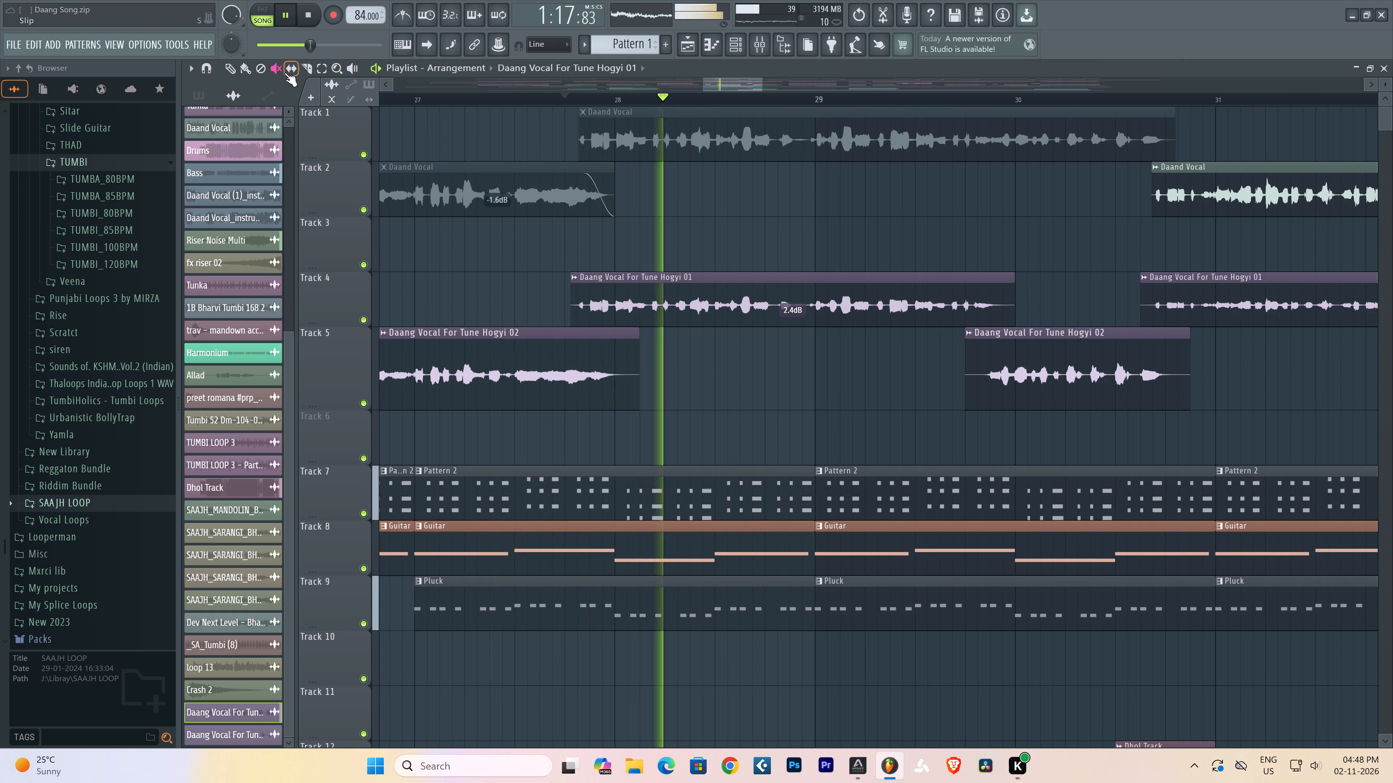
pyautogui.click(228, 69)
pyautogui.scroll(8, 479, 95)
pyautogui.press('space')
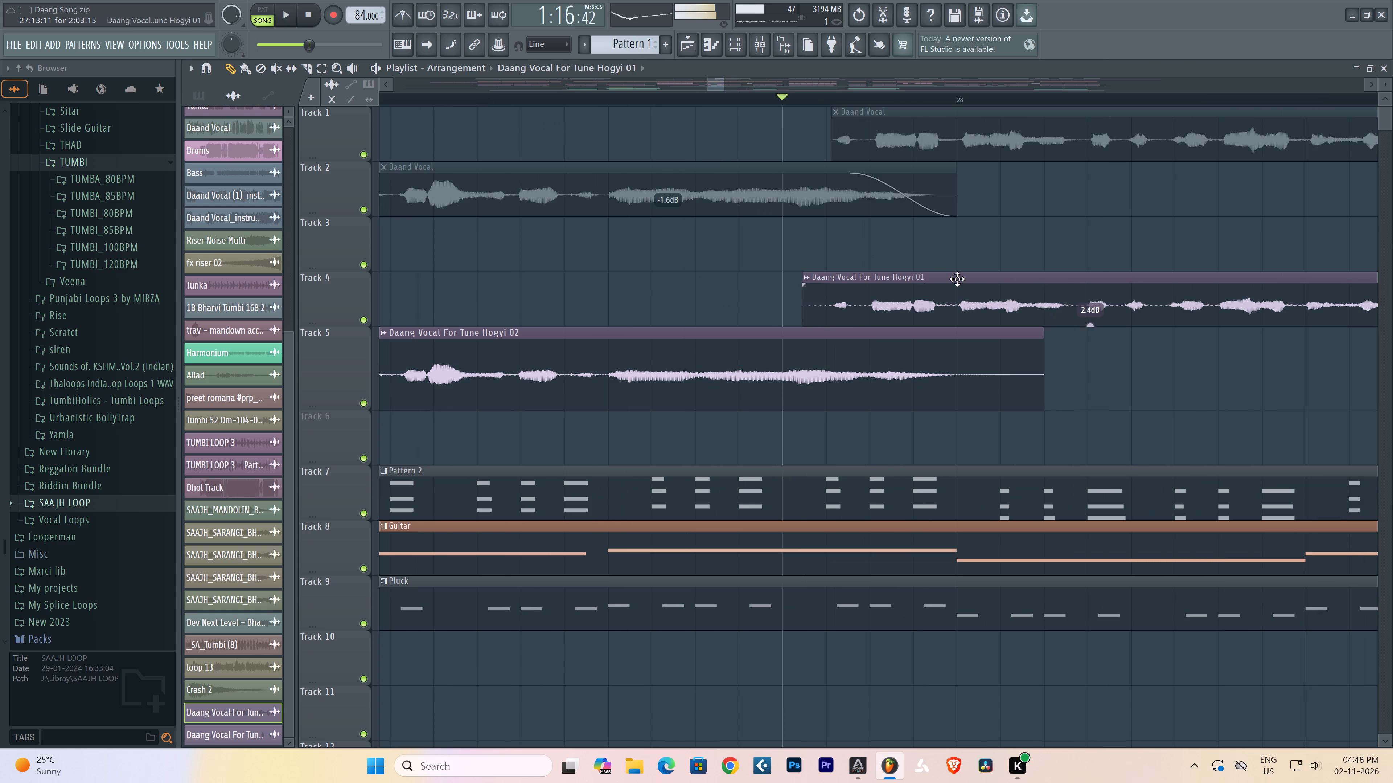
pyautogui.press('space')
pyautogui.keyDown('alt'); pyautogui.moveTo(1024, 301); pyautogui.dragTo(1030, 300); pyautogui.keyUp('alt')
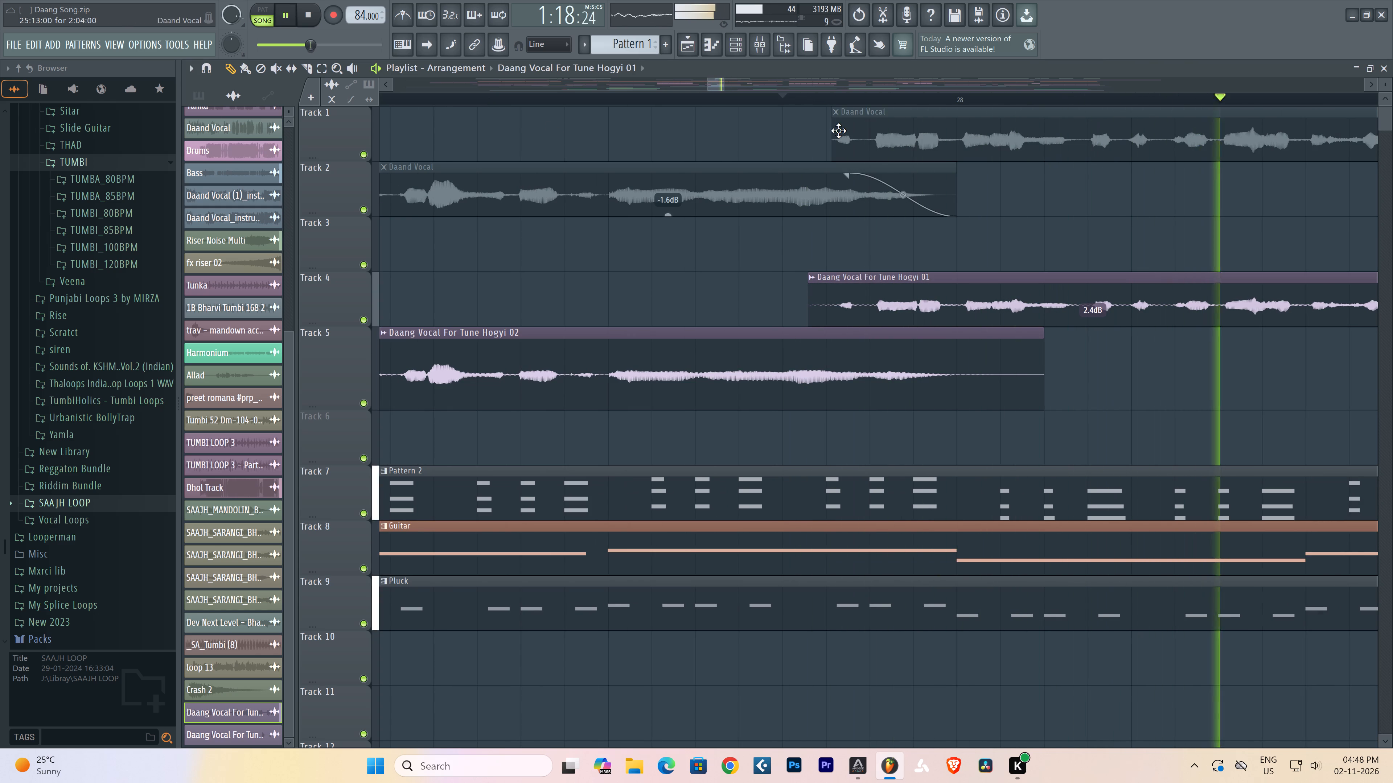
# Check the alignment of the Track 4 and Track 5 vocal clips with the Daand Vocal clips around bars 28 to 32.
pyautogui.scroll(-2, 722, 95)
pyautogui.scroll(1, 722, 95)
pyautogui.scroll(-11, 722, 95)
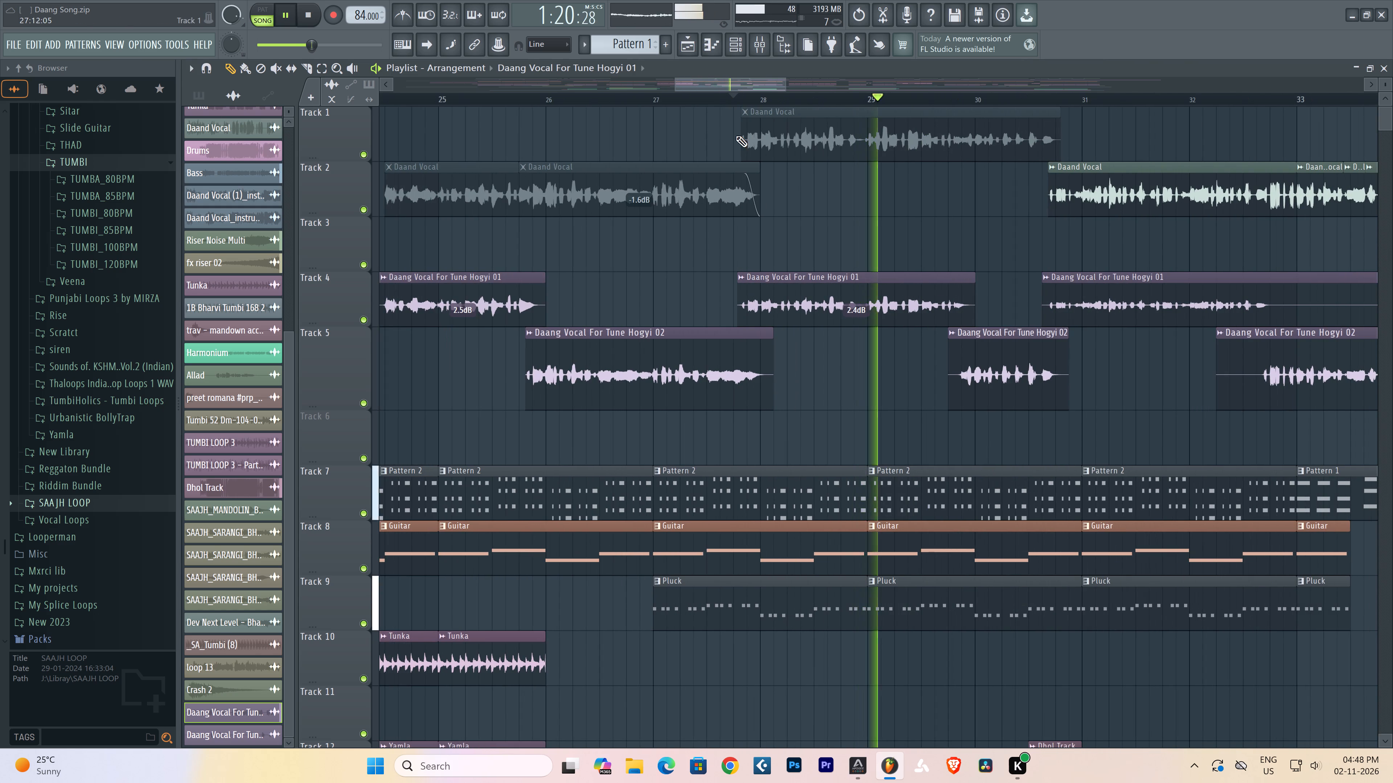
pyautogui.scroll(-1, 822, 101)
pyautogui.scroll(2, 1032, 99)
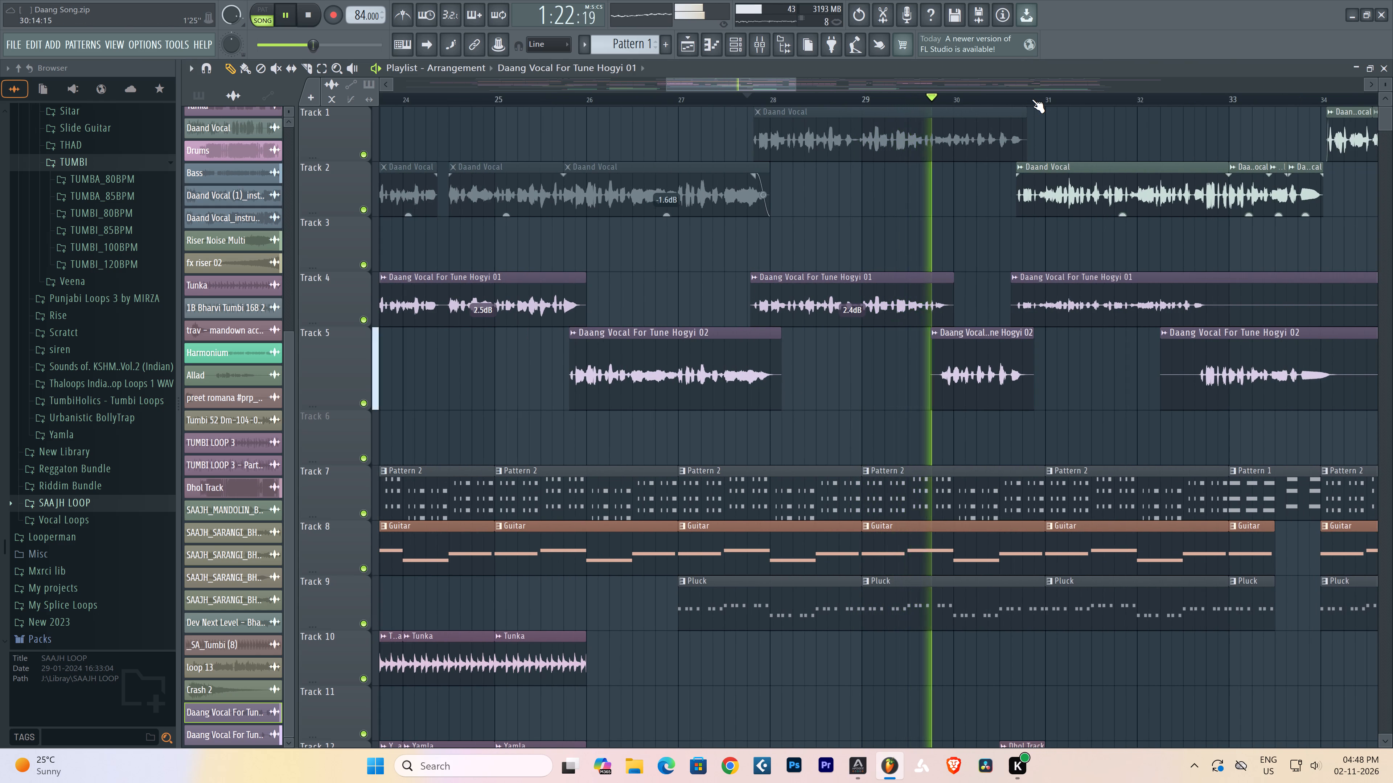
pyautogui.scroll(9, 1032, 99)
pyautogui.scroll(-2, 1032, 99)
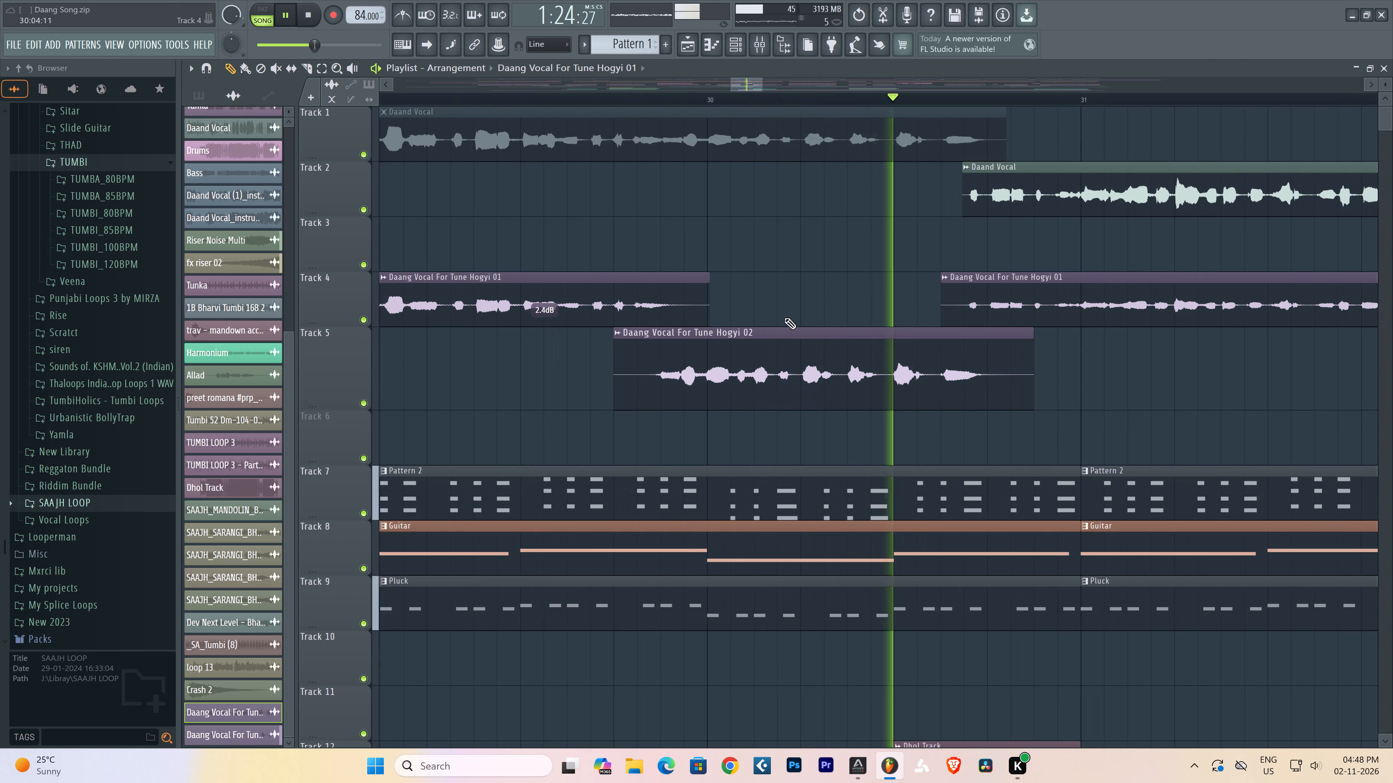
pyautogui.scroll(-4, 825, 102)
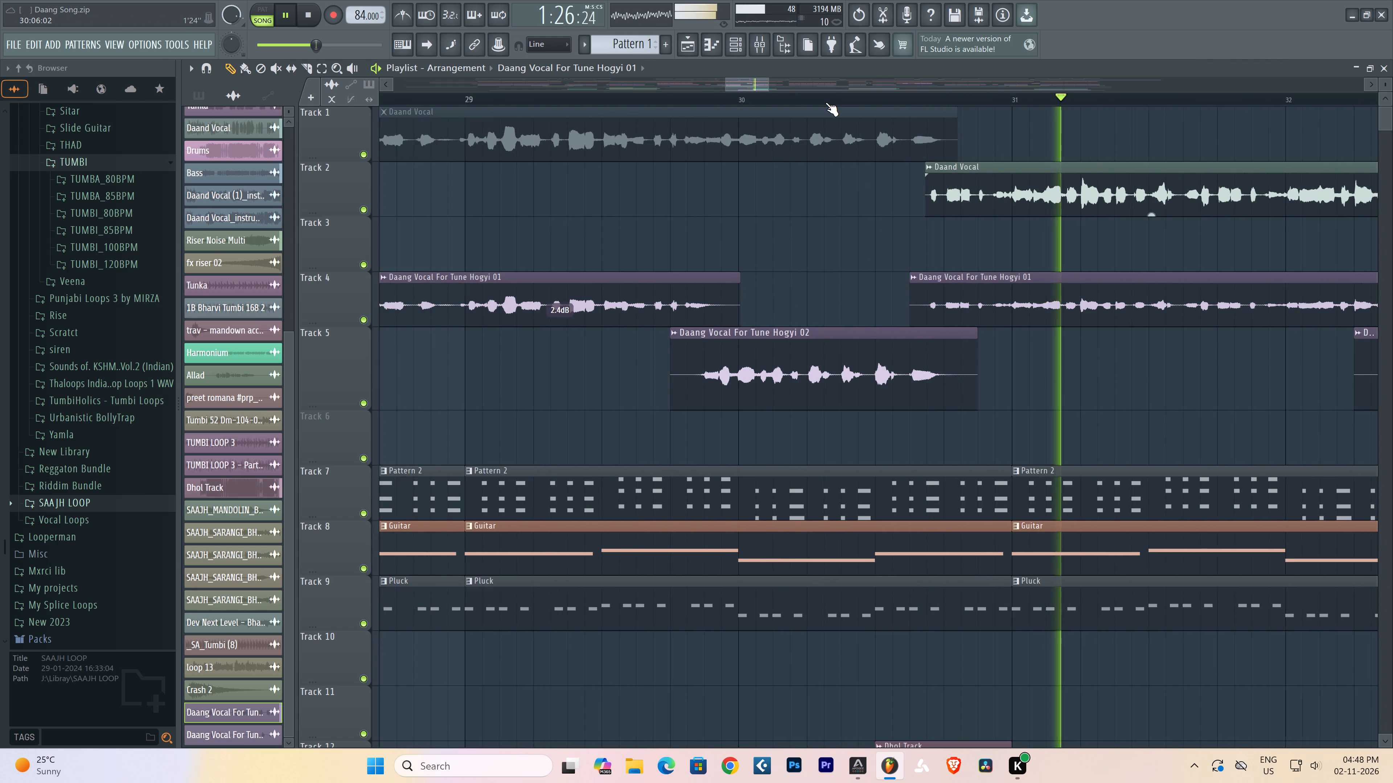
pyautogui.scroll(-6, 825, 102)
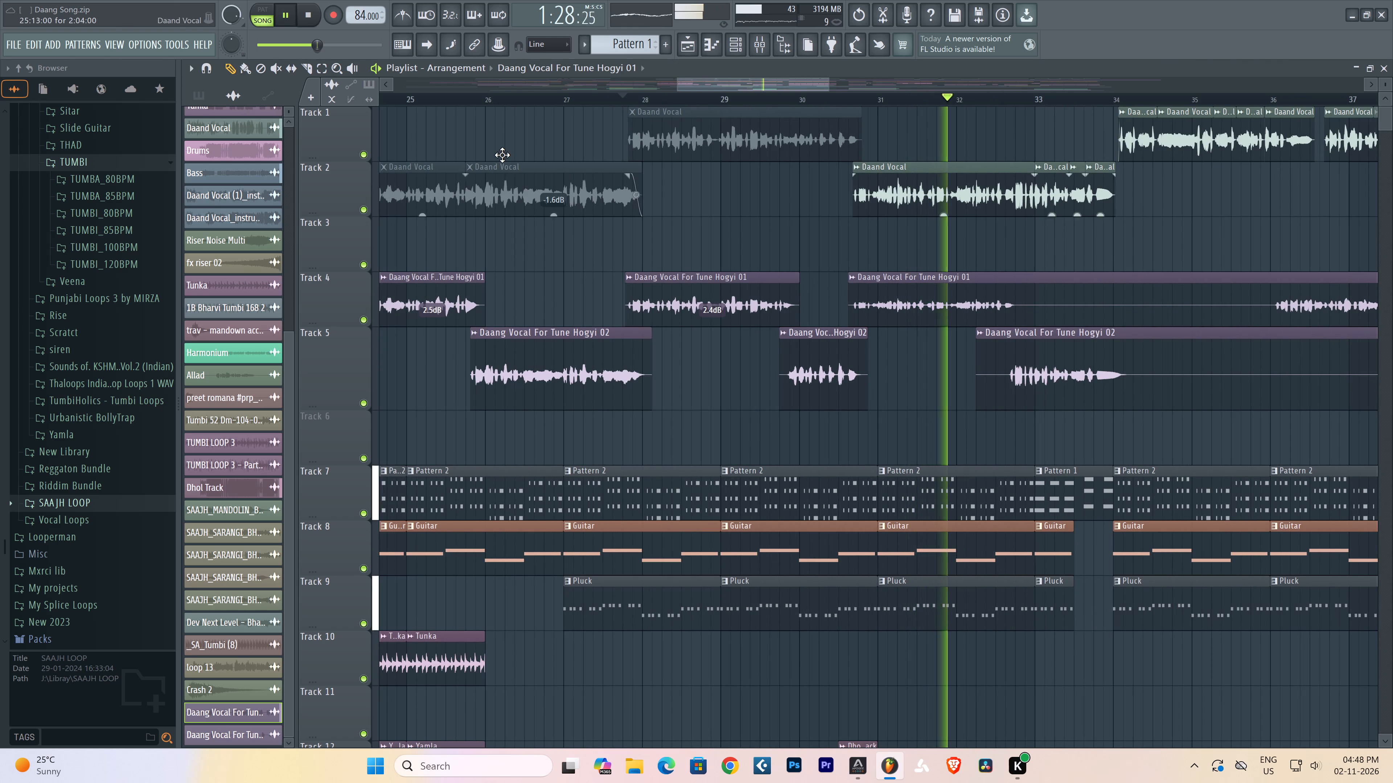
# Mute all the Daand Vocal clips on Track 2 between about bars 30.7 and 34.
pyautogui.moveTo(274, 68); pyautogui.dragTo(282, 69)
pyautogui.click(974, 191)
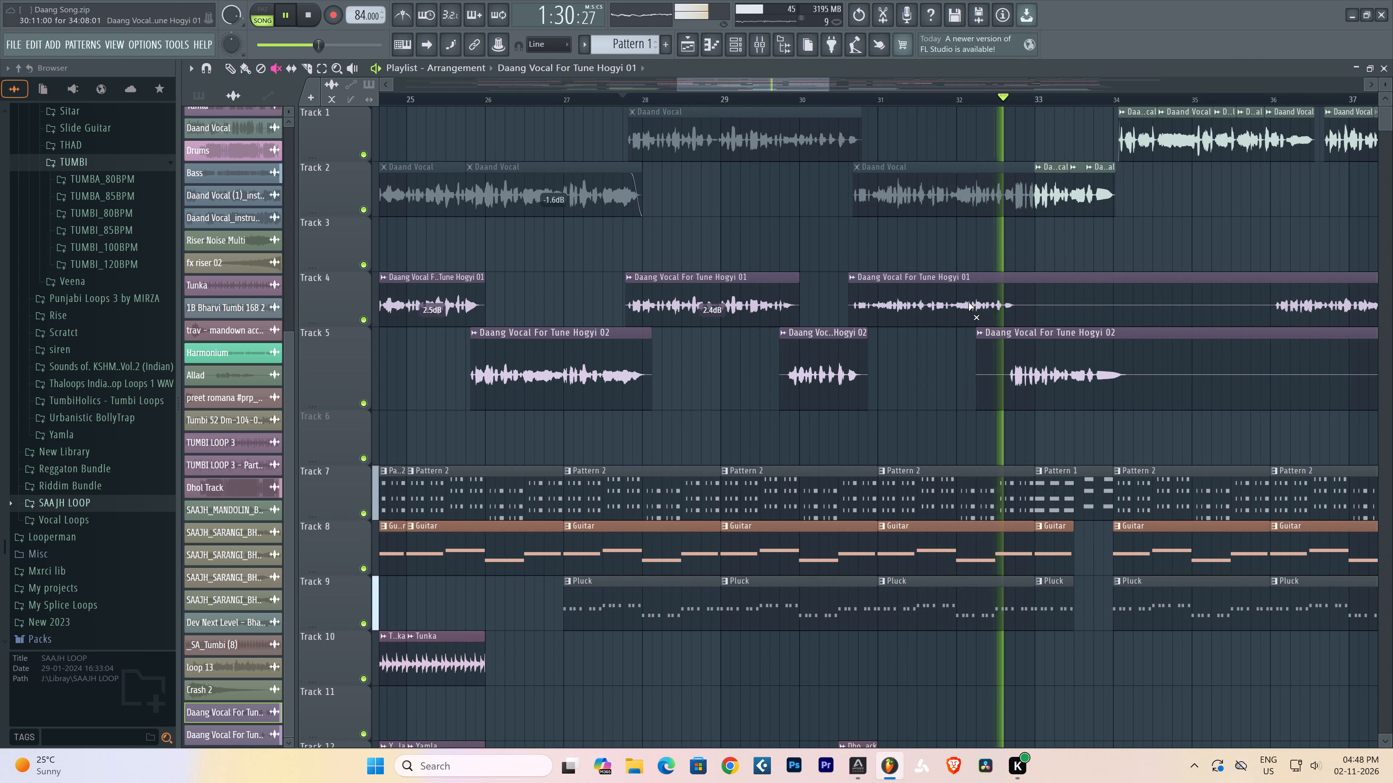
pyautogui.click(1057, 194)
pyautogui.click(1098, 189)
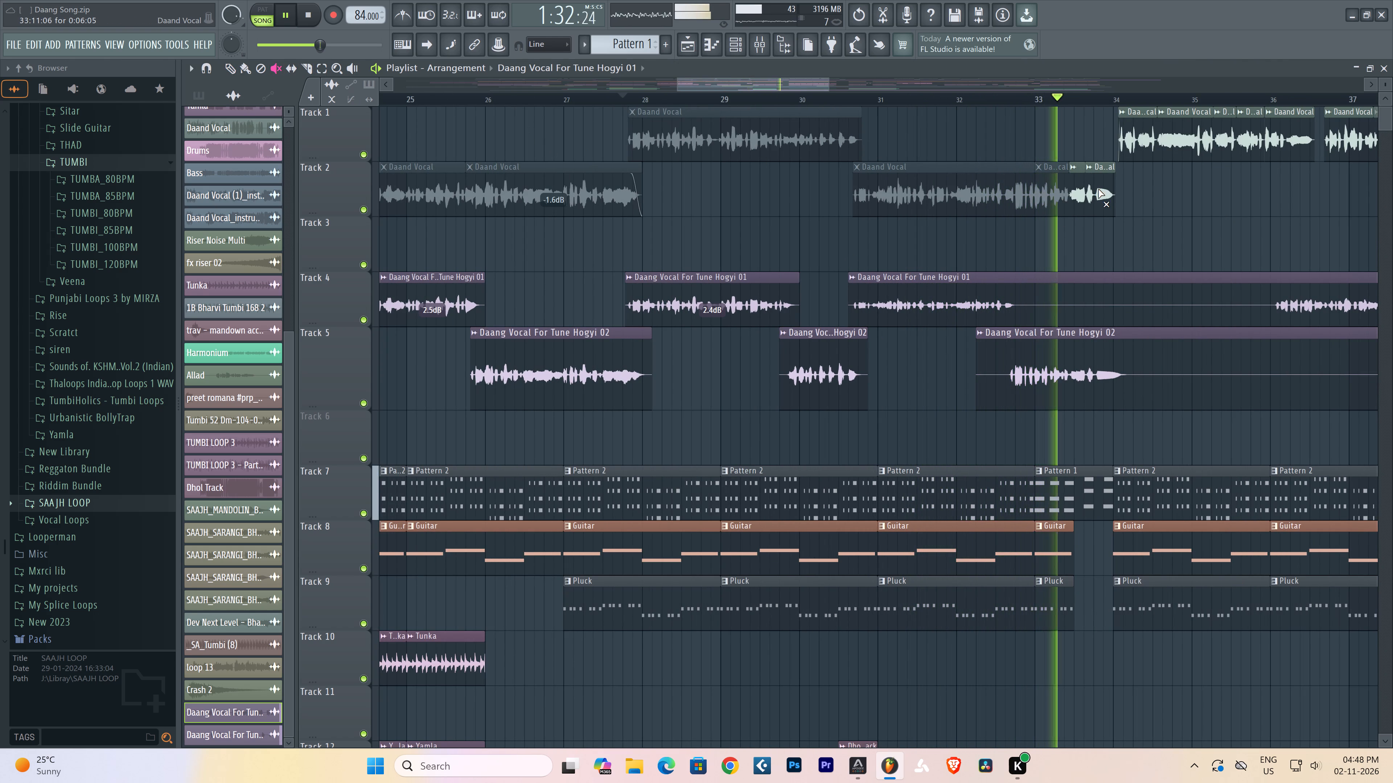
pyautogui.click(1075, 194)
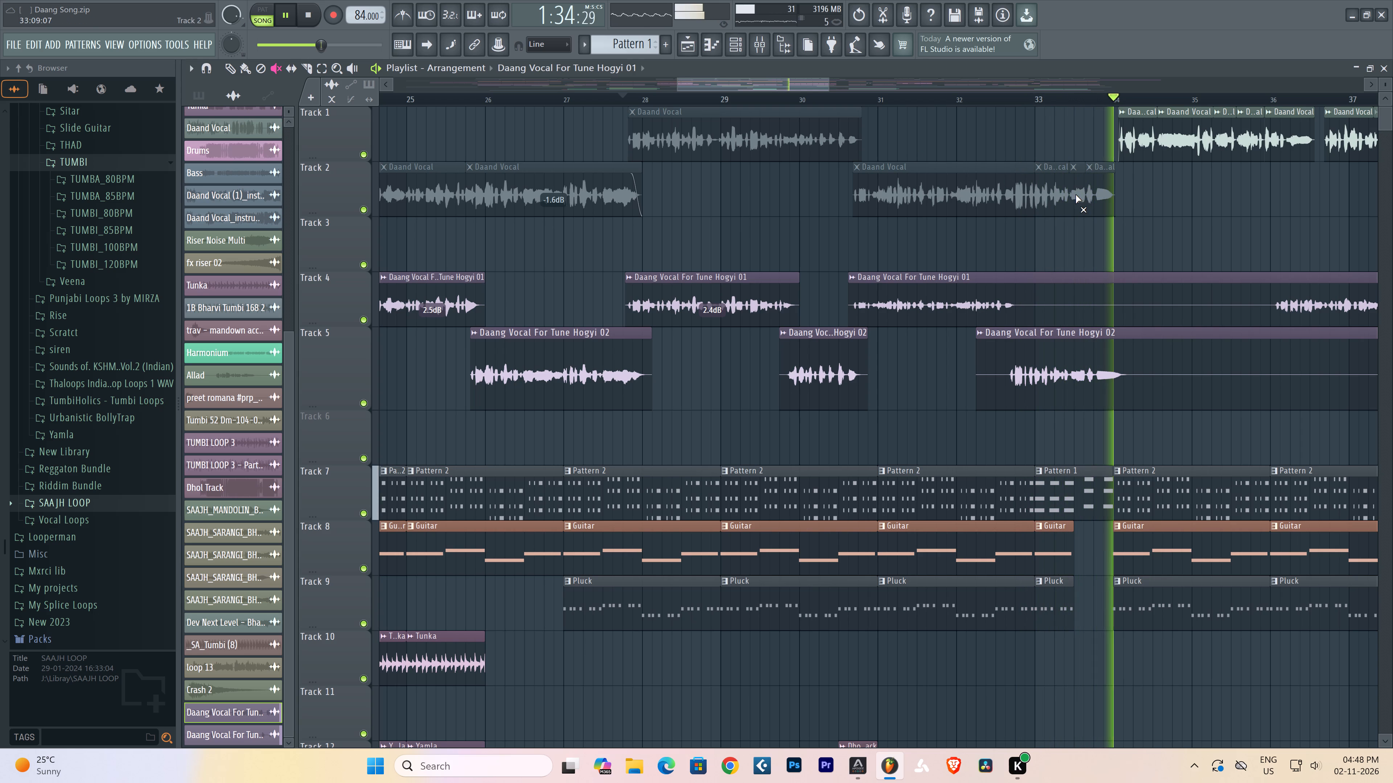
# Replay from about bar 30.4 and raise the gain of the long Track 4 vocal clip starting near bar 31 to 4.8 dB.
pyautogui.click(832, 99)
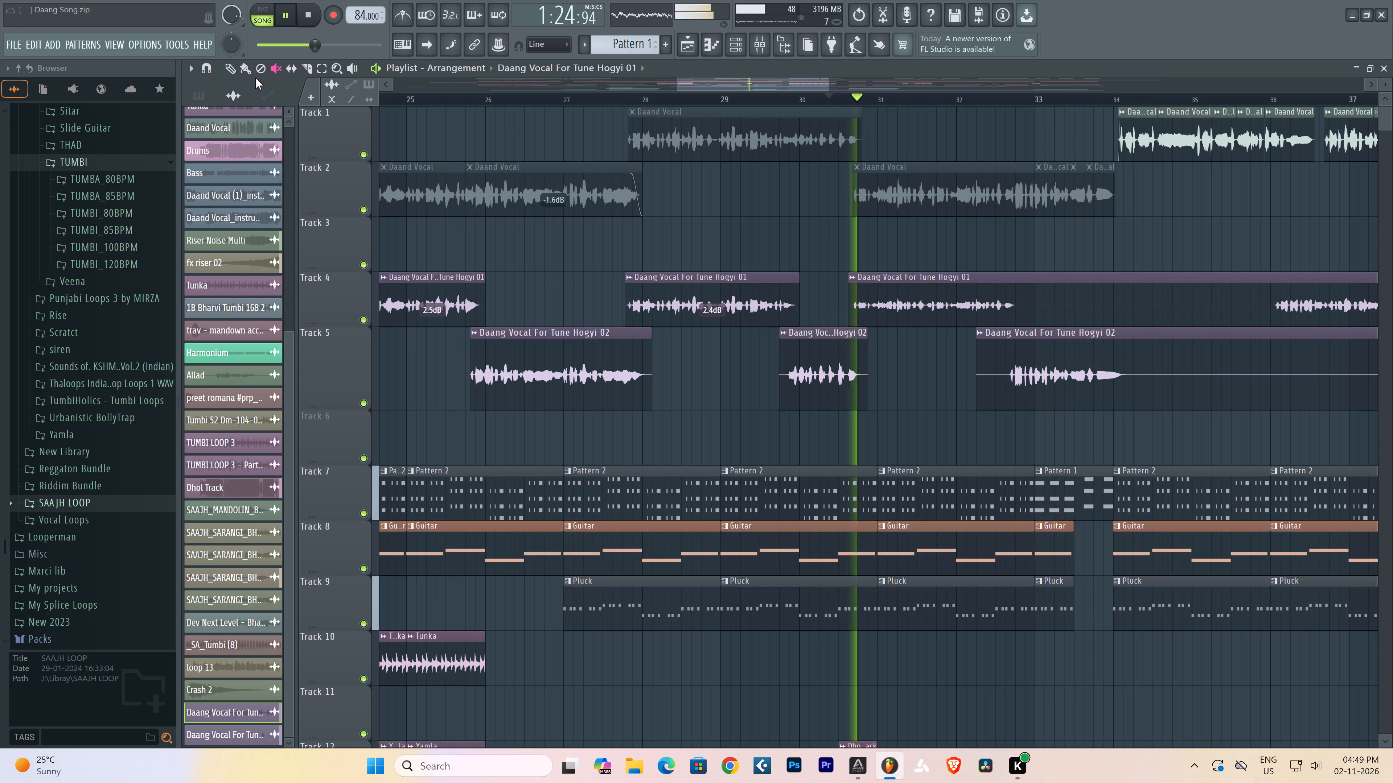
pyautogui.click(227, 66)
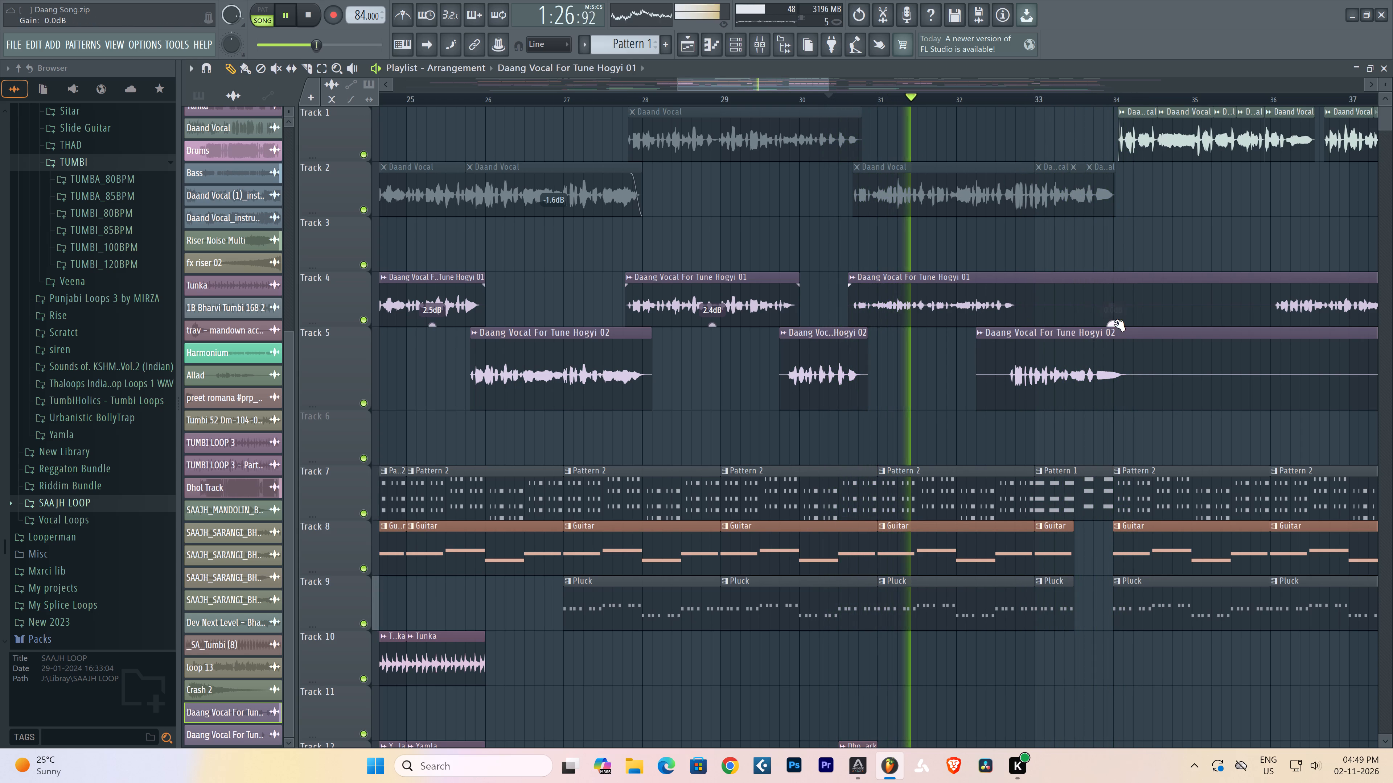
pyautogui.moveTo(1115, 323); pyautogui.dragTo(1115, 307)
pyautogui.moveTo(1115, 323); pyautogui.dragTo(1115, 316)
pyautogui.click(1115, 323)
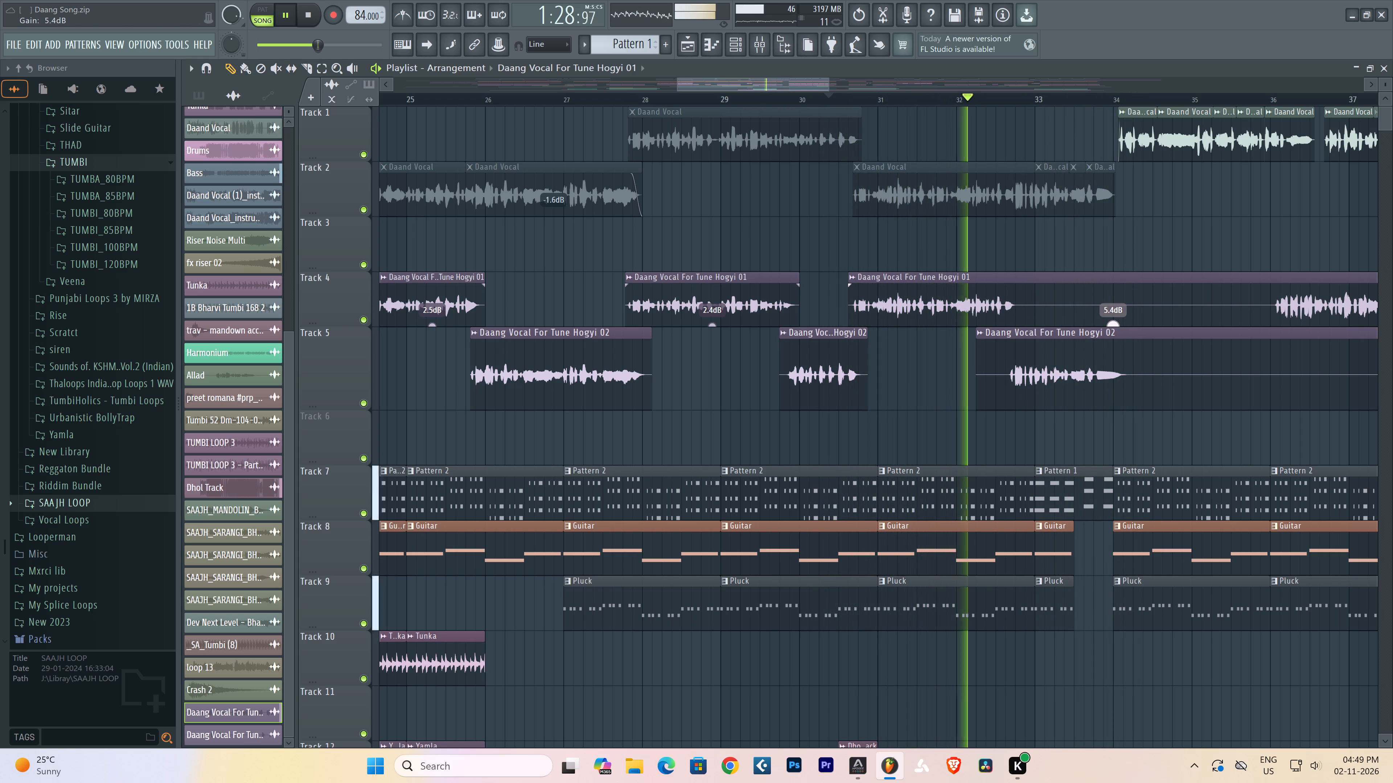
# Examine the vocal phrases on Tracks 4 and 5 against the Daand Vocal clips from about bar 33 onward.
pyautogui.scroll(-1, 752, 103)
pyautogui.scroll(1, 752, 103)
pyautogui.scroll(-2, 752, 103)
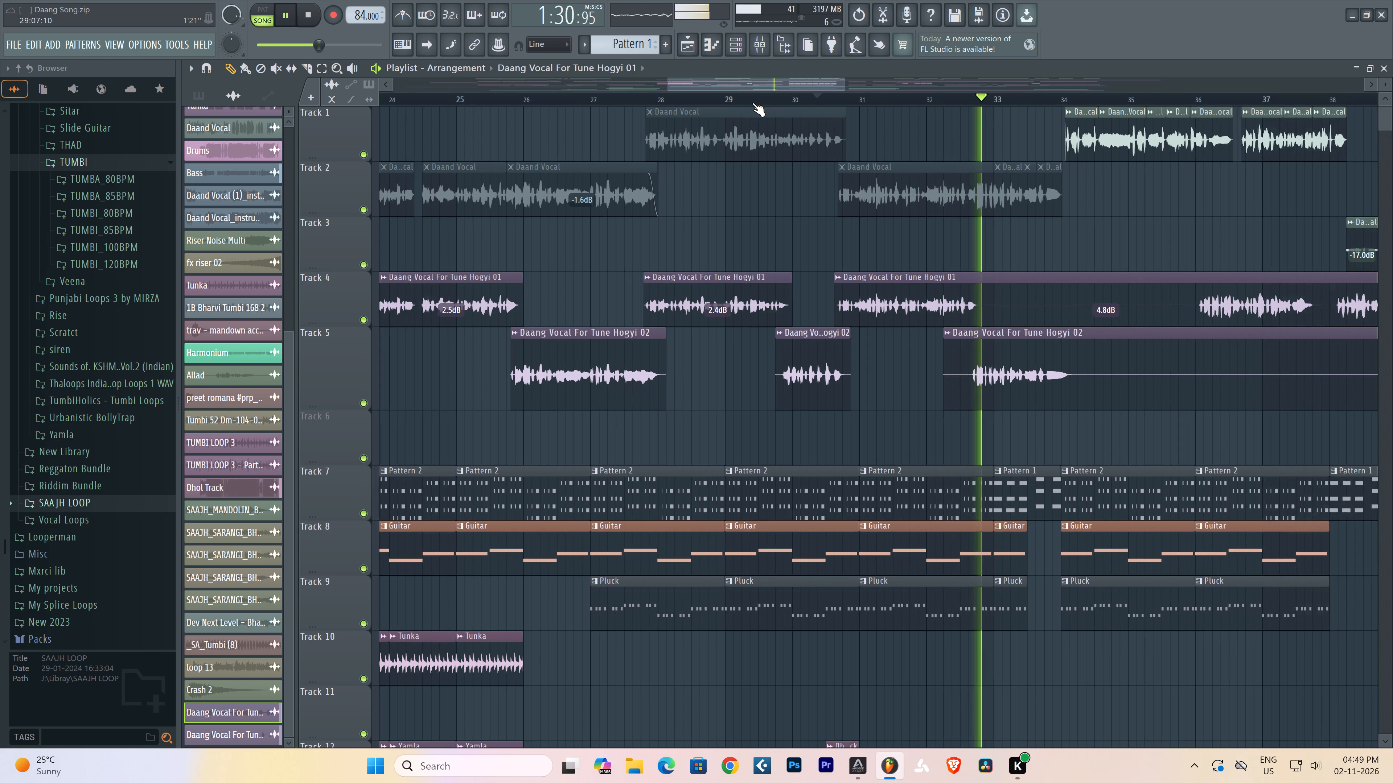
pyautogui.scroll(-5, 752, 103)
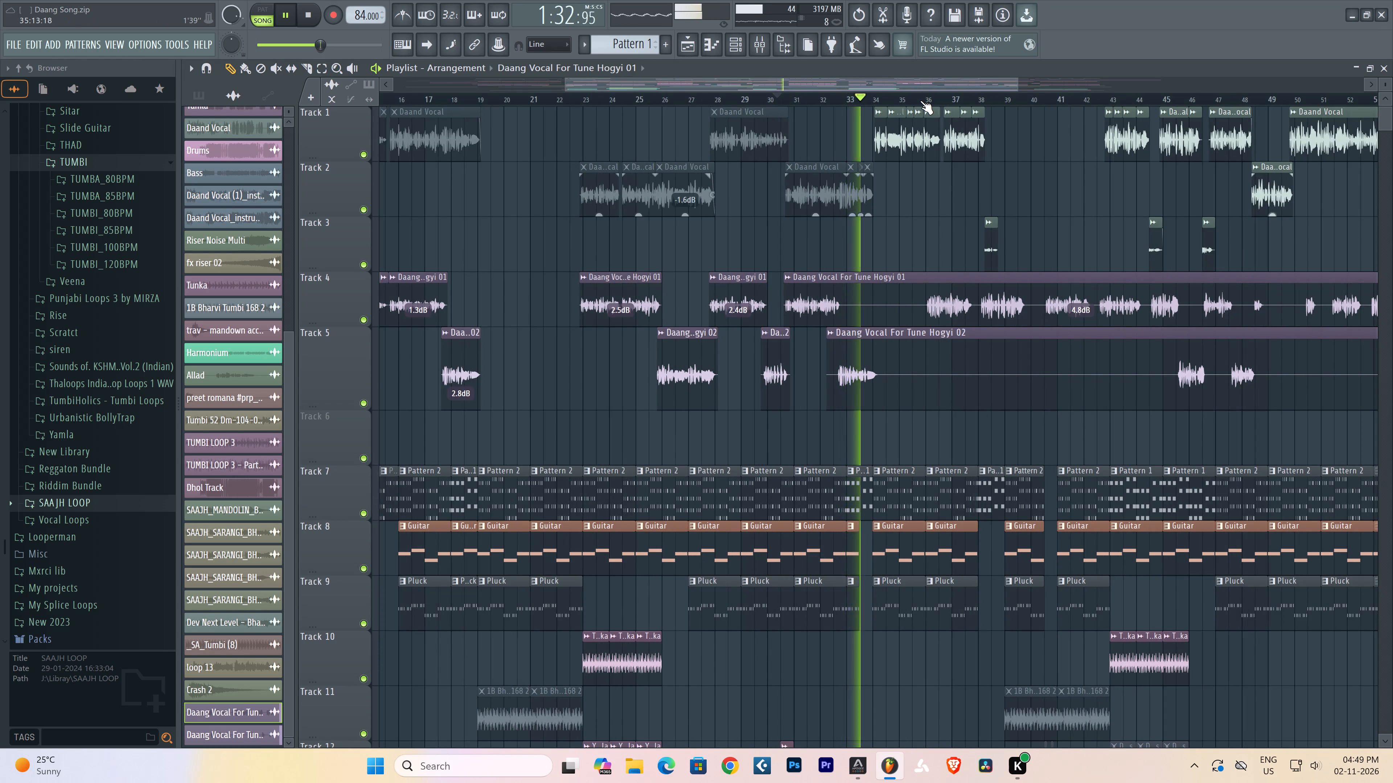
pyautogui.scroll(12, 920, 100)
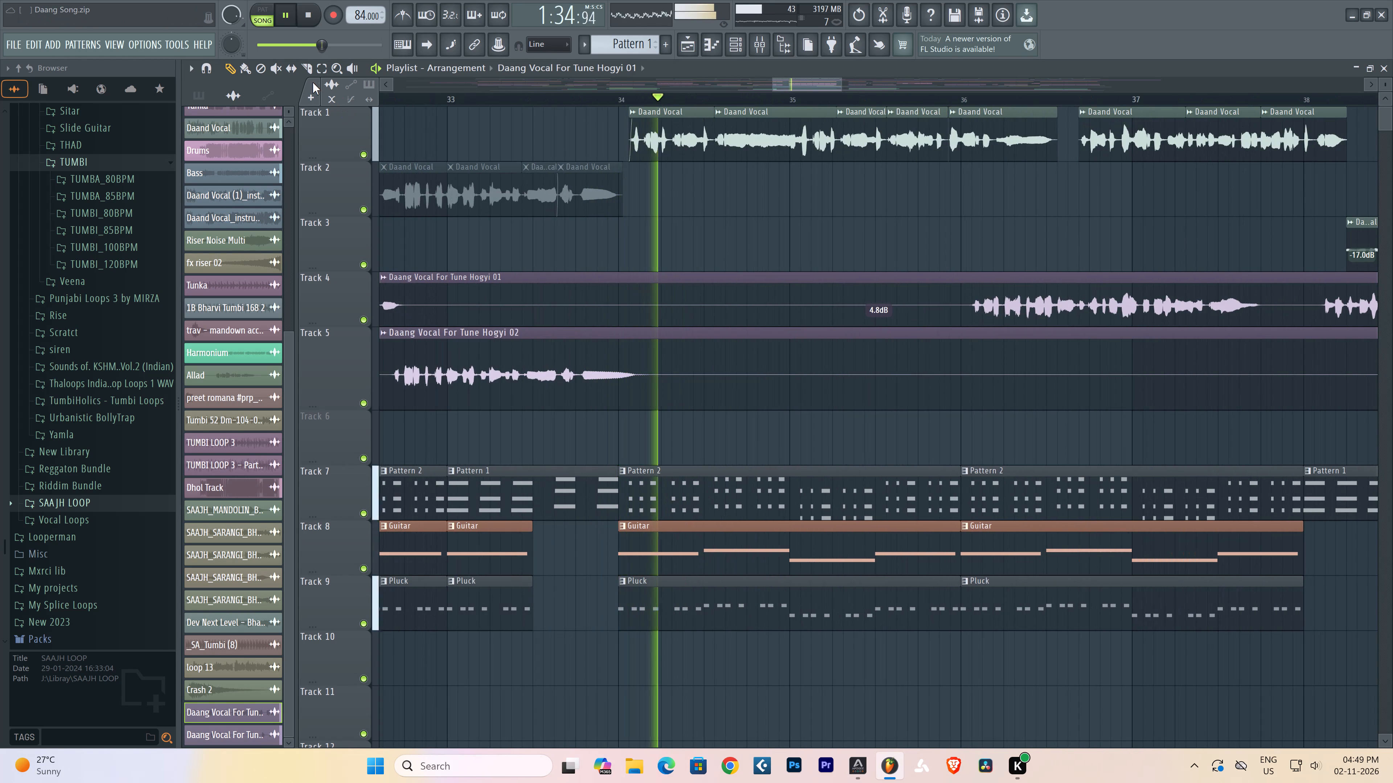
pyautogui.moveTo(279, 71); pyautogui.dragTo(284, 72)
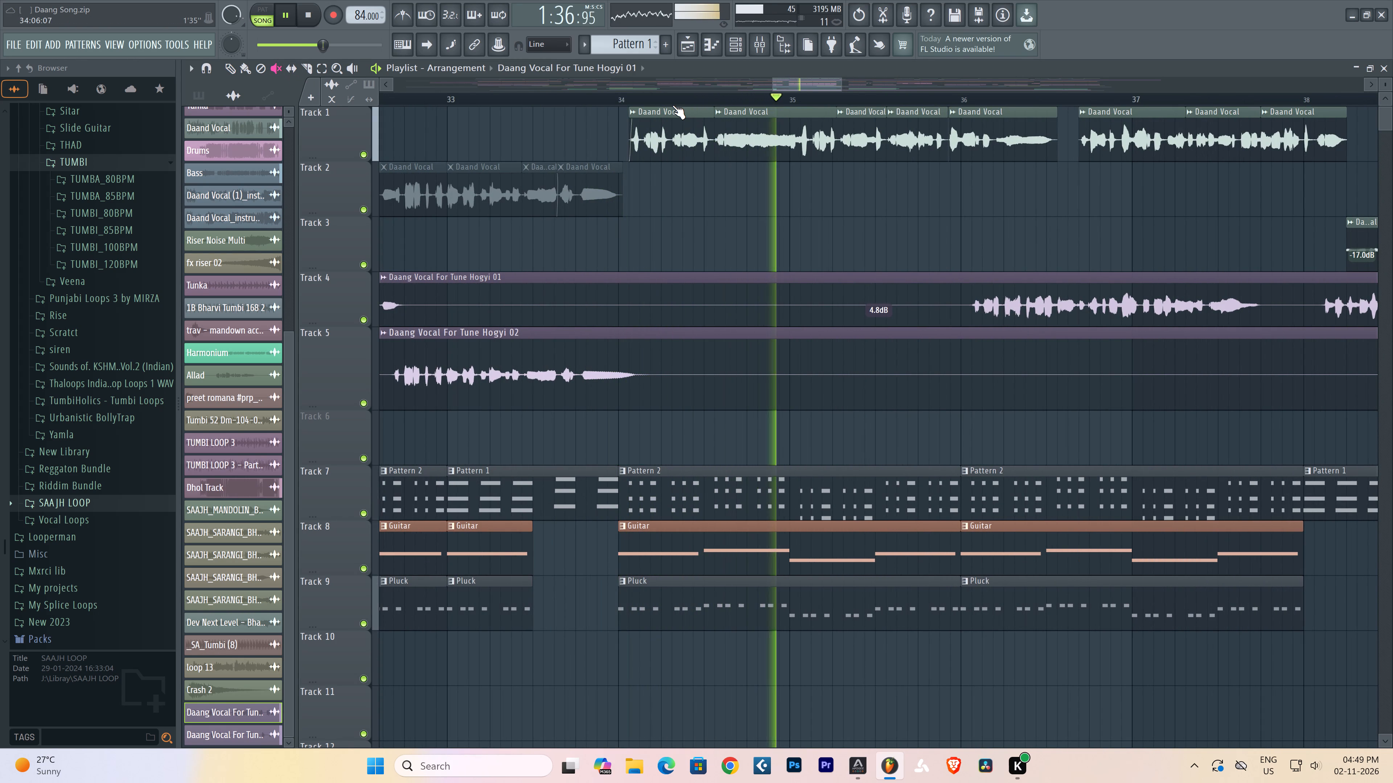
pyautogui.scroll(-9, 672, 105)
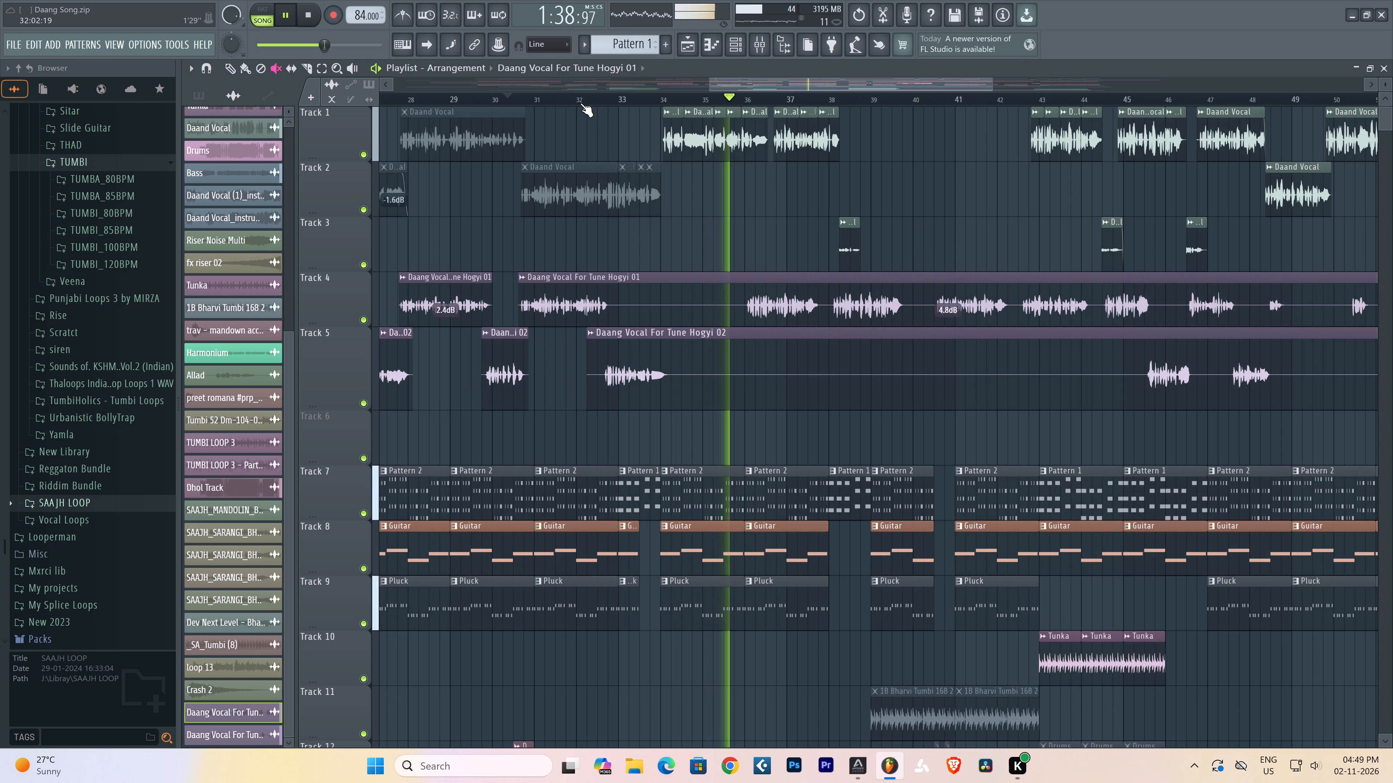
pyautogui.scroll(-2, 577, 99)
pyautogui.click(231, 67)
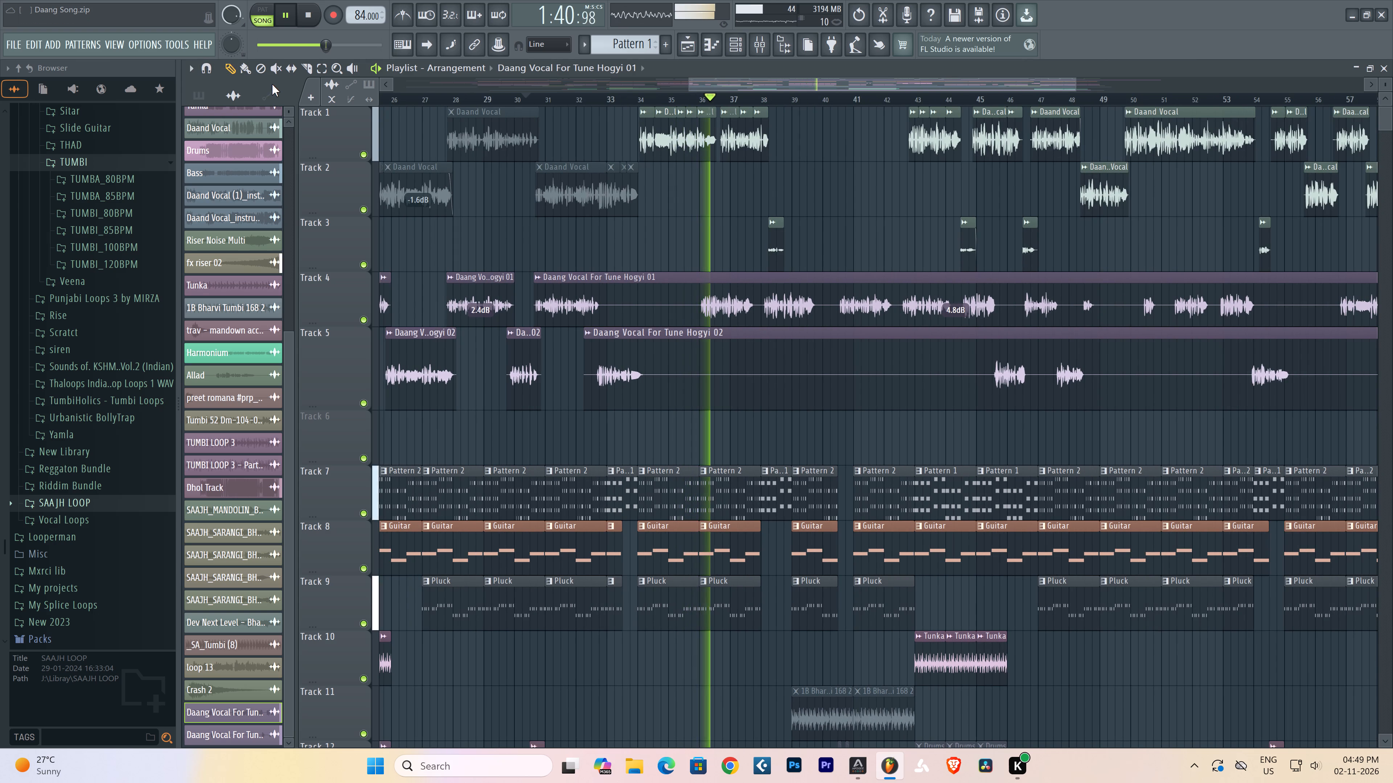
# Slice the Track 4 vocal clip at about bar 33 and remove its silent stretch up to about bar 35.7.
pyautogui.click(311, 68)
pyautogui.press('space')
pyautogui.press('space')
pyautogui.moveTo(649, 298); pyautogui.dragTo(614, 304)
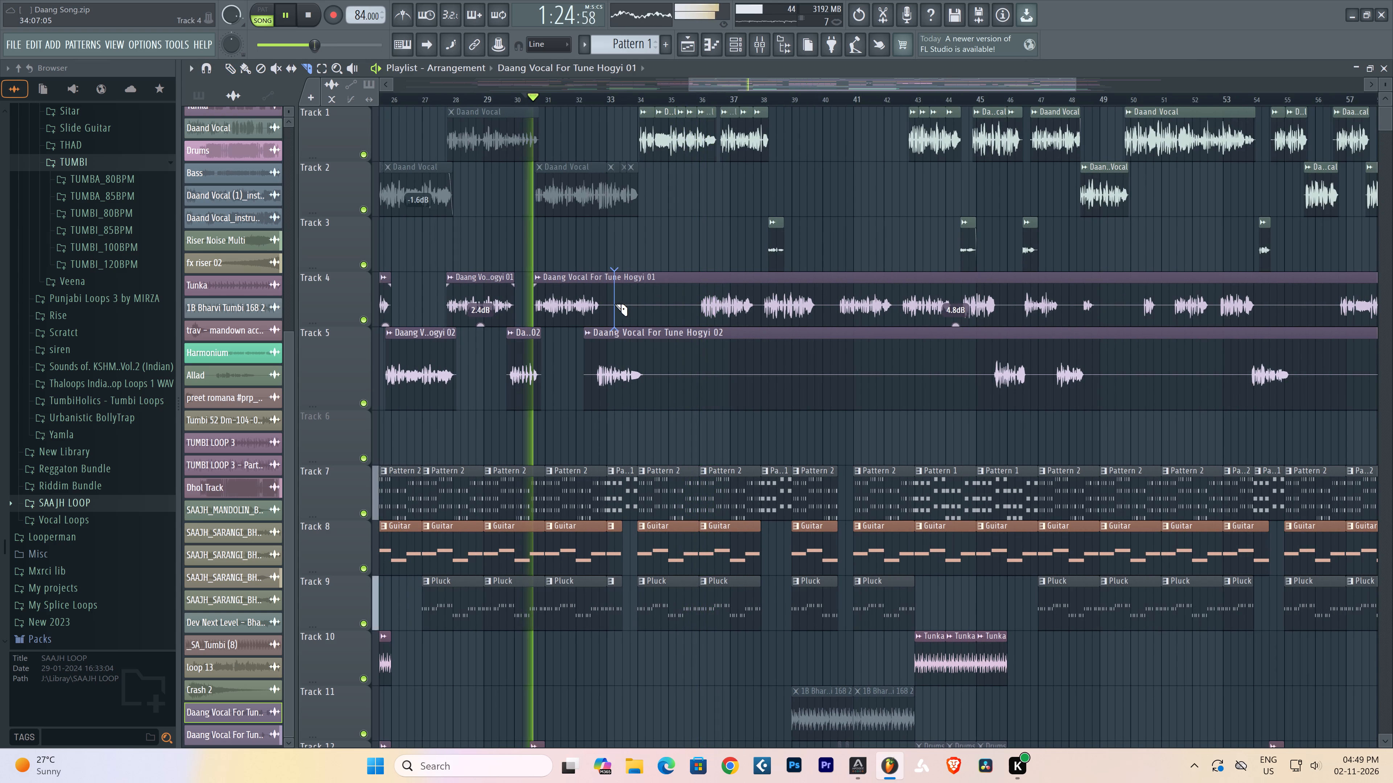
pyautogui.moveTo(614, 304); pyautogui.dragTo(605, 301)
pyautogui.moveTo(669, 307); pyautogui.dragTo(695, 313, button='right')
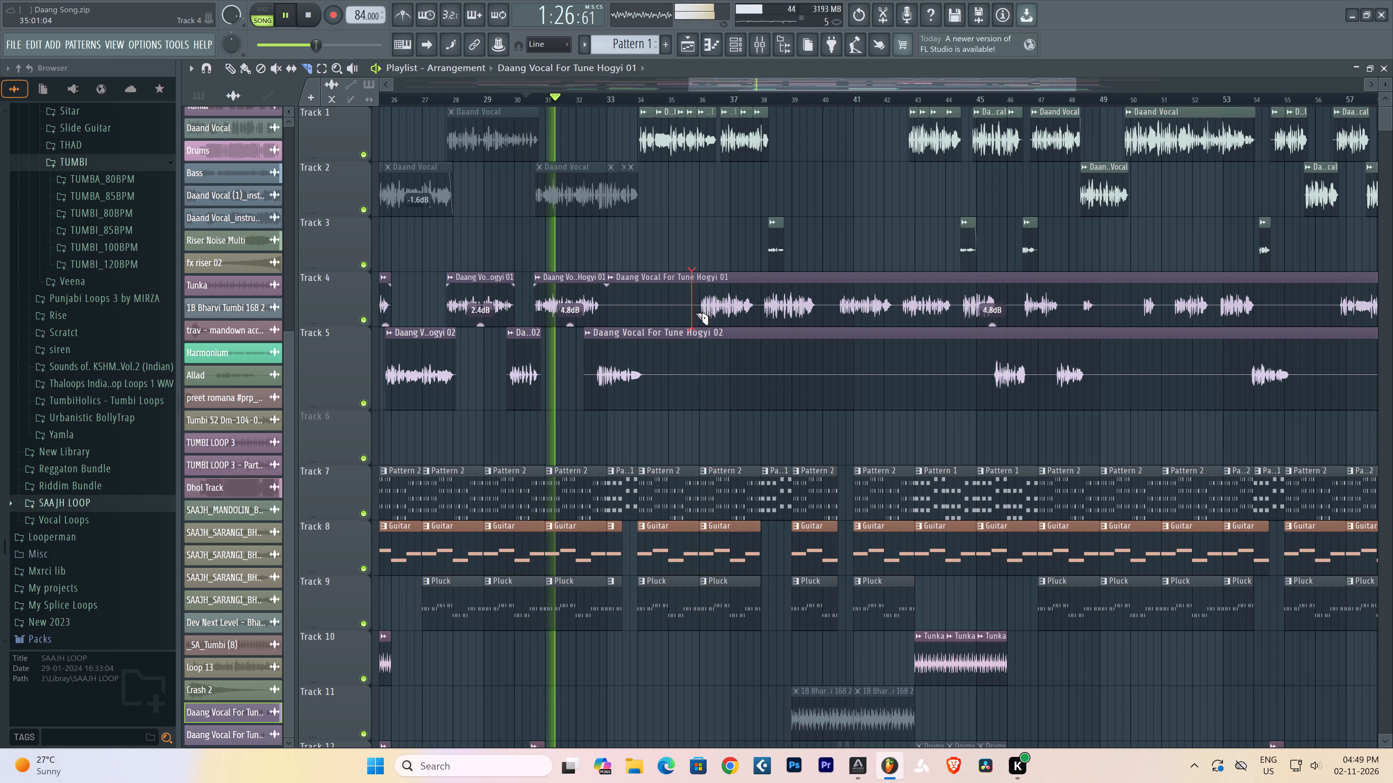
pyautogui.moveTo(695, 313); pyautogui.dragTo(692, 308, button='right')
# Slice the Track 5 vocal clip at about bar 34.2, remove the silence up to about bar 45.5, and trim the phrase's start to about bar 32.6.
pyautogui.moveTo(656, 380); pyautogui.dragTo(649, 382)
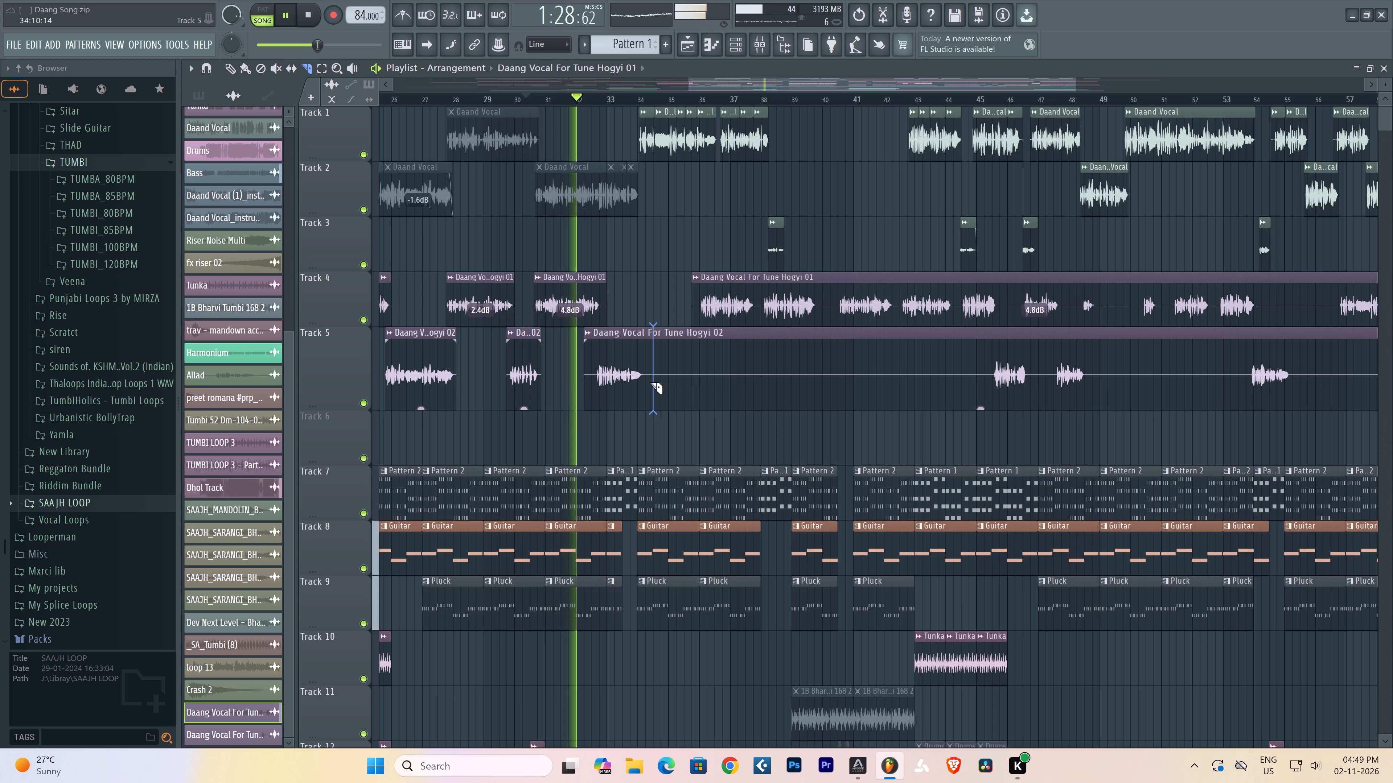
pyautogui.moveTo(649, 382); pyautogui.dragTo(645, 383)
pyautogui.rightClick(822, 380)
pyautogui.moveTo(892, 380); pyautogui.dragTo(900, 380, button='right')
pyautogui.rightClick(953, 380)
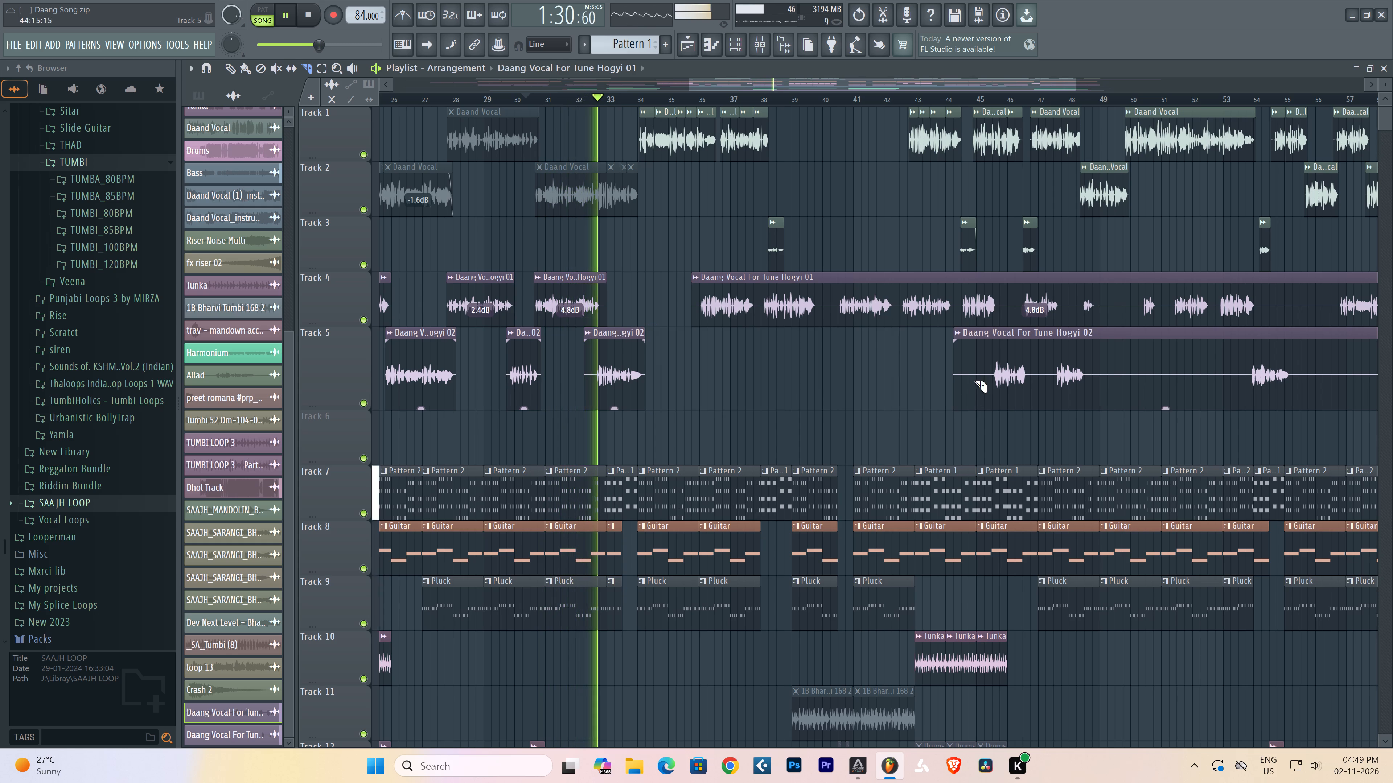
pyautogui.rightClick(991, 383)
pyautogui.keyDown('alt'); pyautogui.rightClick(593, 385); pyautogui.keyUp('alt')
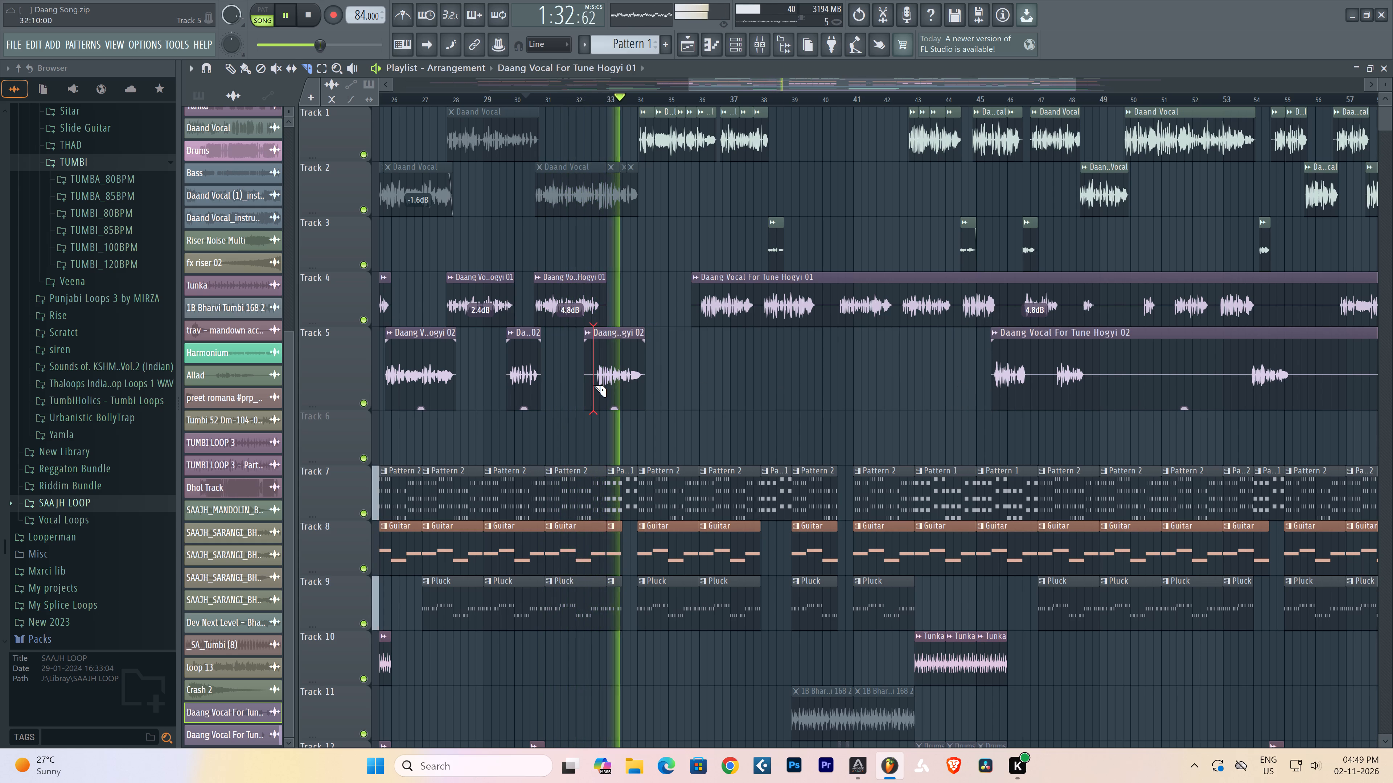
# Move the remaining long vocal clips on Tracks 4 and 5 together so the Track 4 clip starts at about bar 43.
pyautogui.click(228, 70)
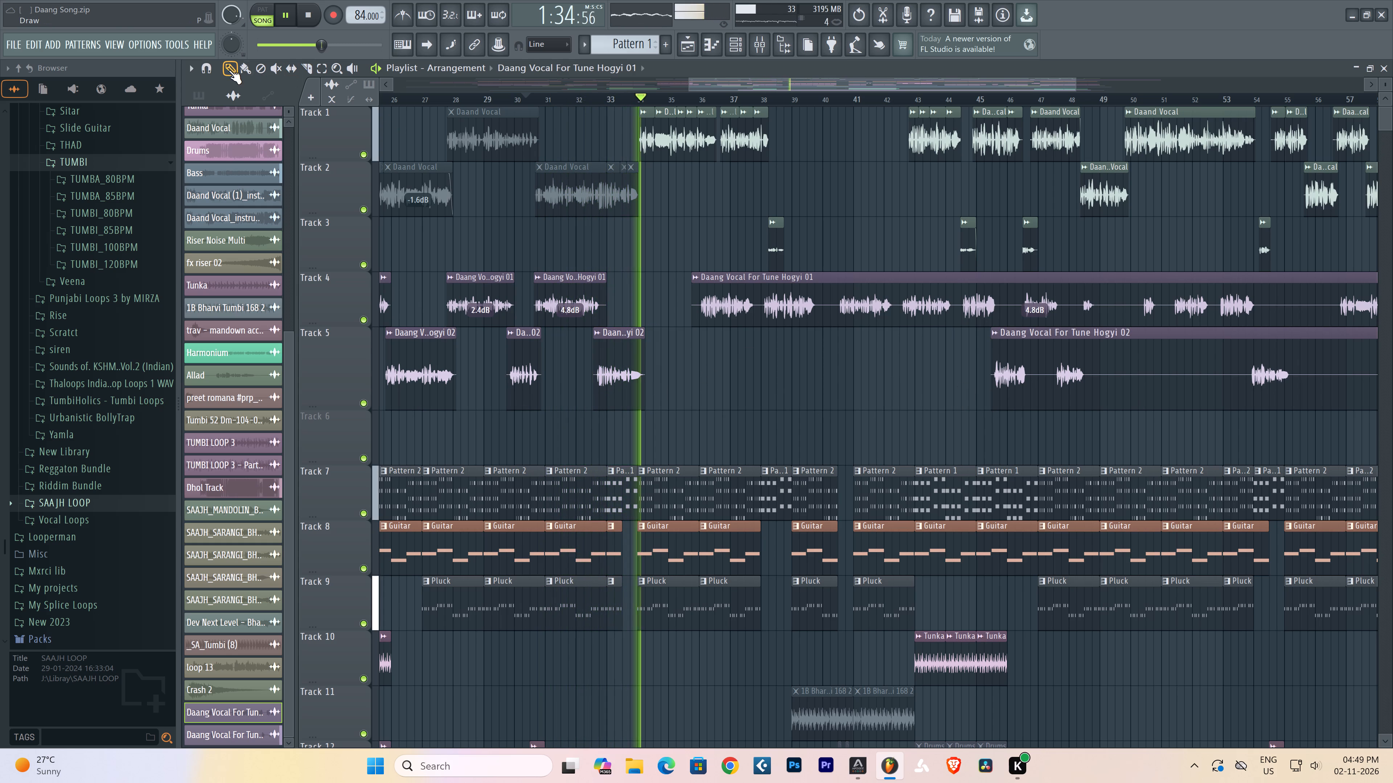
pyautogui.scroll(-2, 724, 87)
pyautogui.keyDown('ctrl'); pyautogui.scroll(-3, 719, 103); pyautogui.keyUp('ctrl')
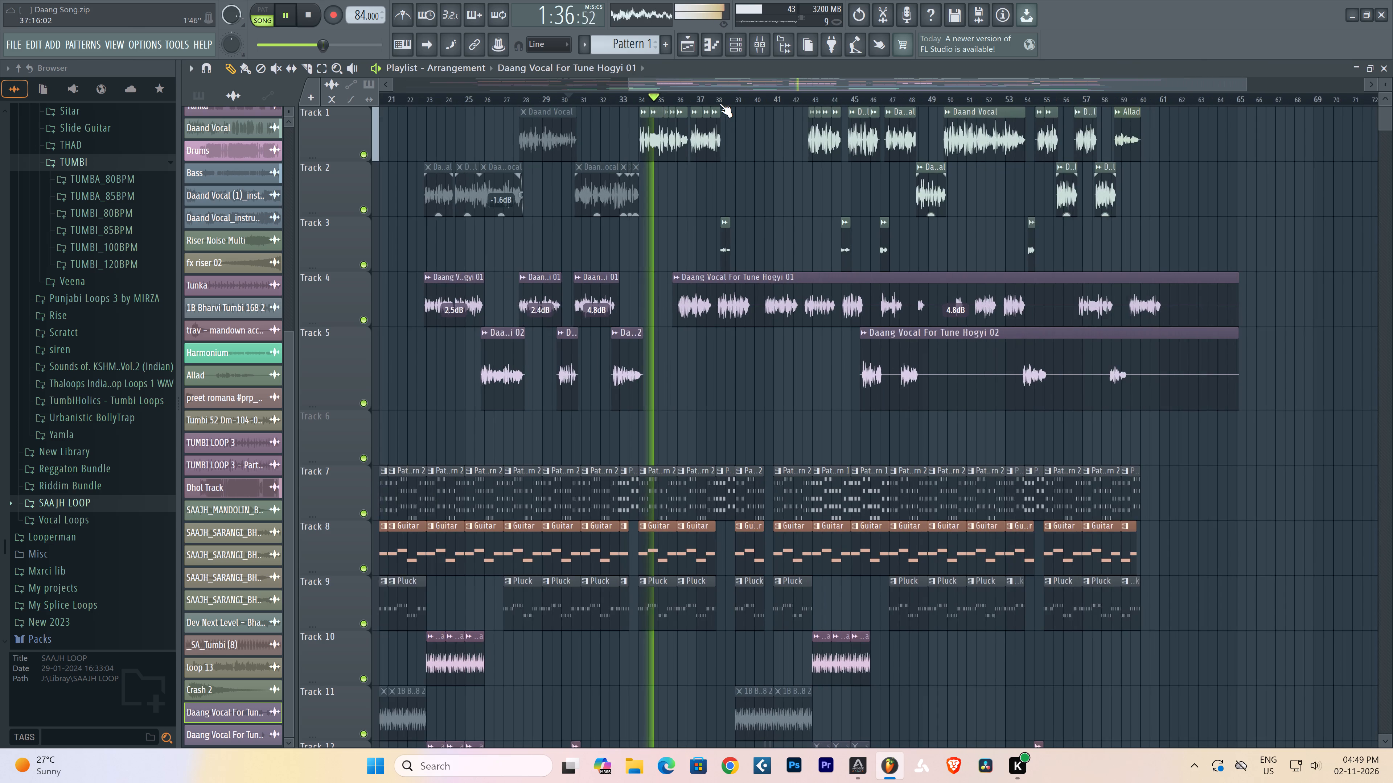
pyautogui.keyDown('ctrl'); pyautogui.moveTo(1241, 303); pyautogui.dragTo(850, 354); pyautogui.keyUp('ctrl')
pyautogui.moveTo(816, 312); pyautogui.dragTo(962, 308)
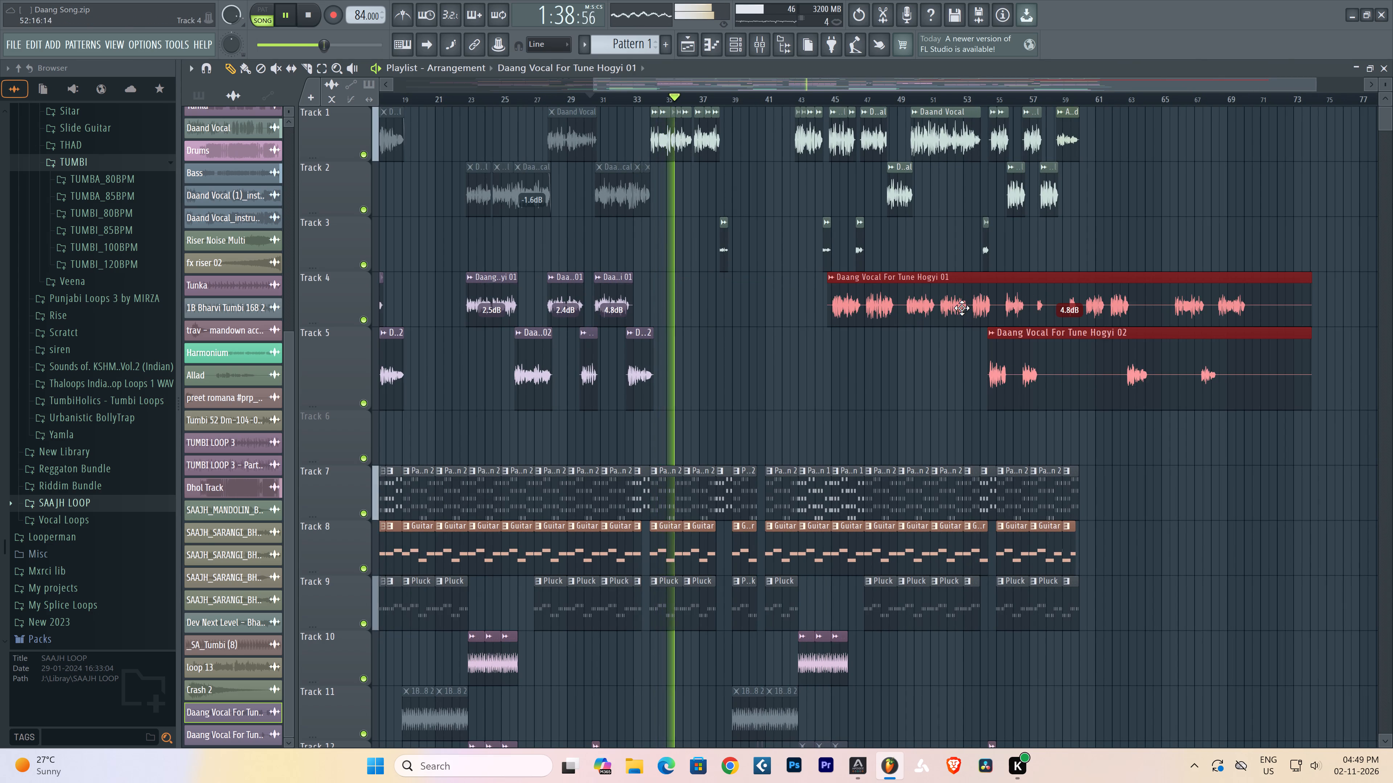
pyautogui.moveTo(962, 308); pyautogui.dragTo(932, 316)
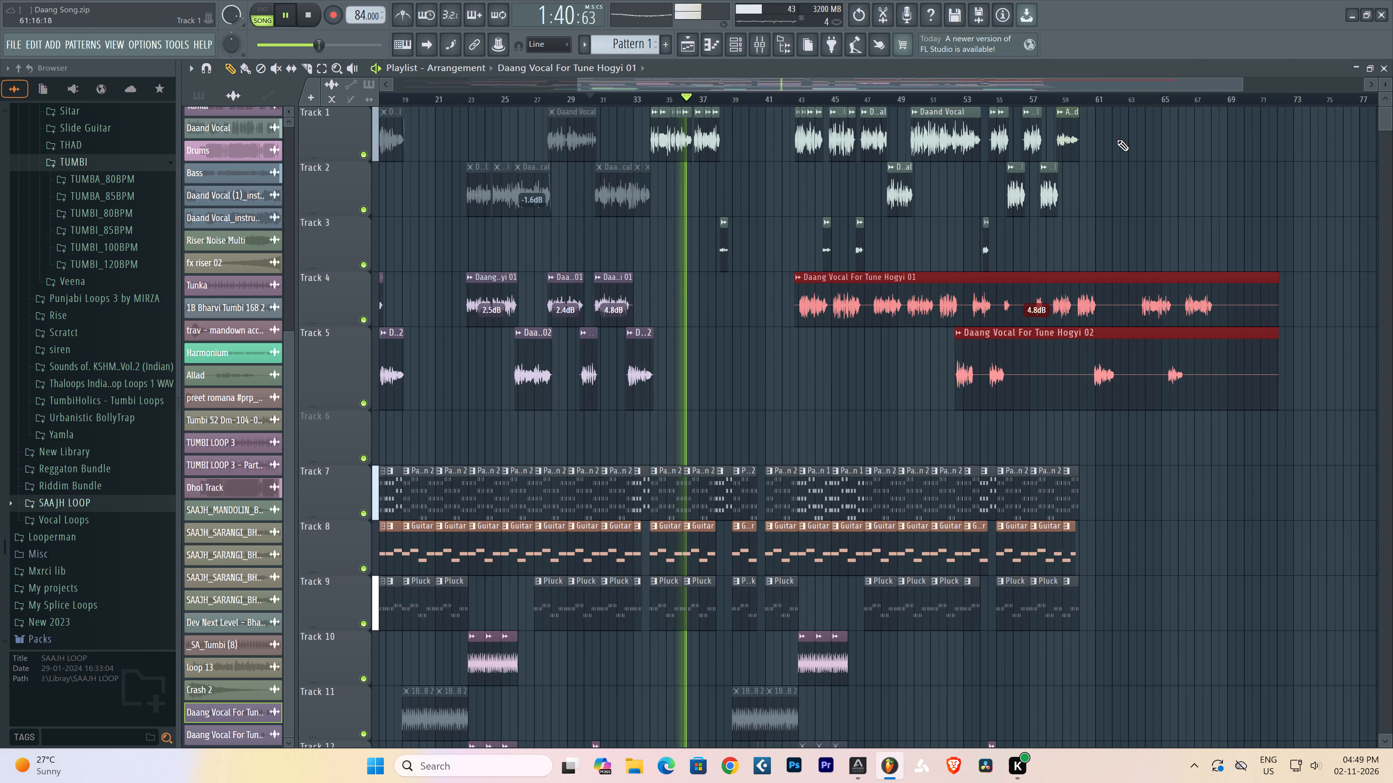
# Slice both long vocal clips on Tracks 4 and 5 at about bar 63.8 and remove everything past about bar 68.5.
pyautogui.click(1147, 99)
pyautogui.rightClick(1233, 172)
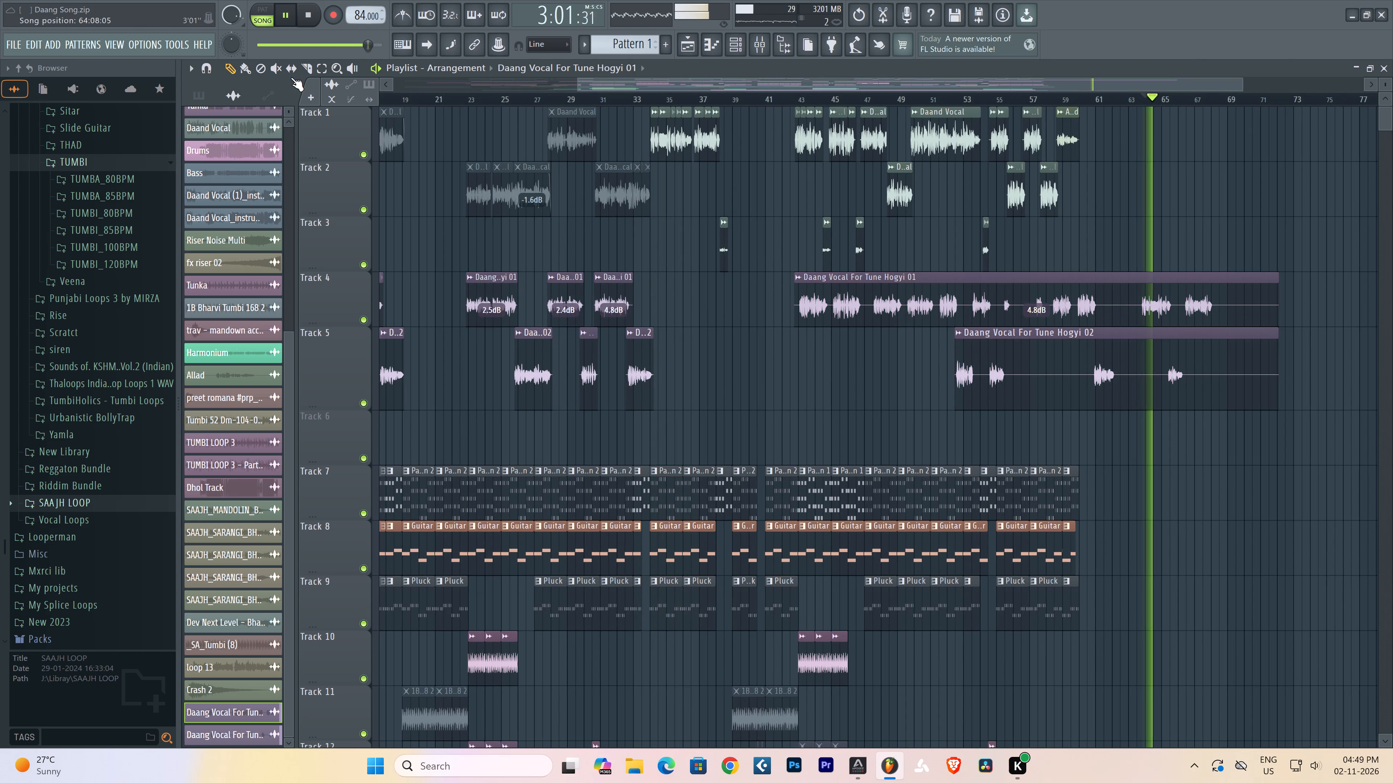
pyautogui.click(304, 66)
pyautogui.moveTo(1123, 274); pyautogui.dragTo(1143, 369)
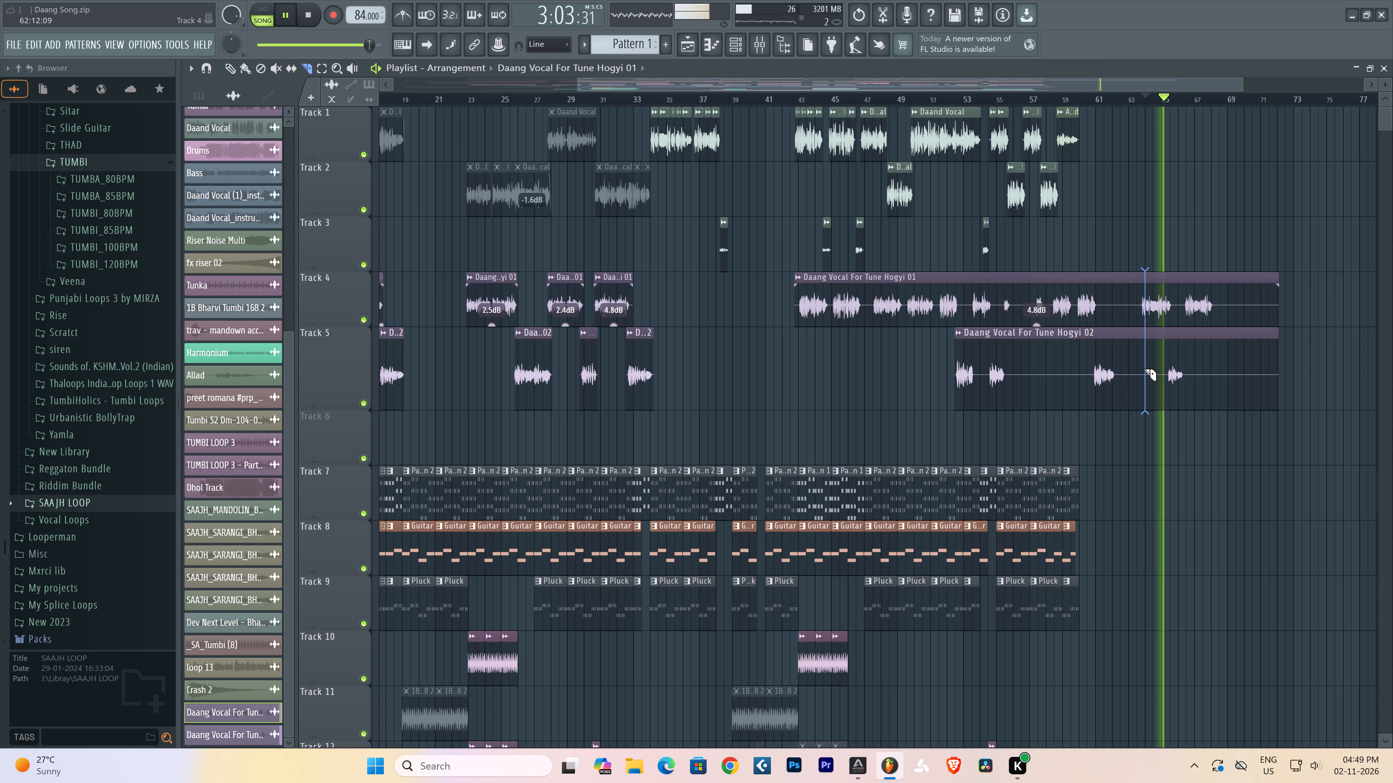
pyautogui.moveTo(1143, 369); pyautogui.dragTo(1142, 371)
pyautogui.keyDown('alt'); pyautogui.moveTo(1234, 268); pyautogui.dragTo(1220, 367, button='right'); pyautogui.keyUp('alt')
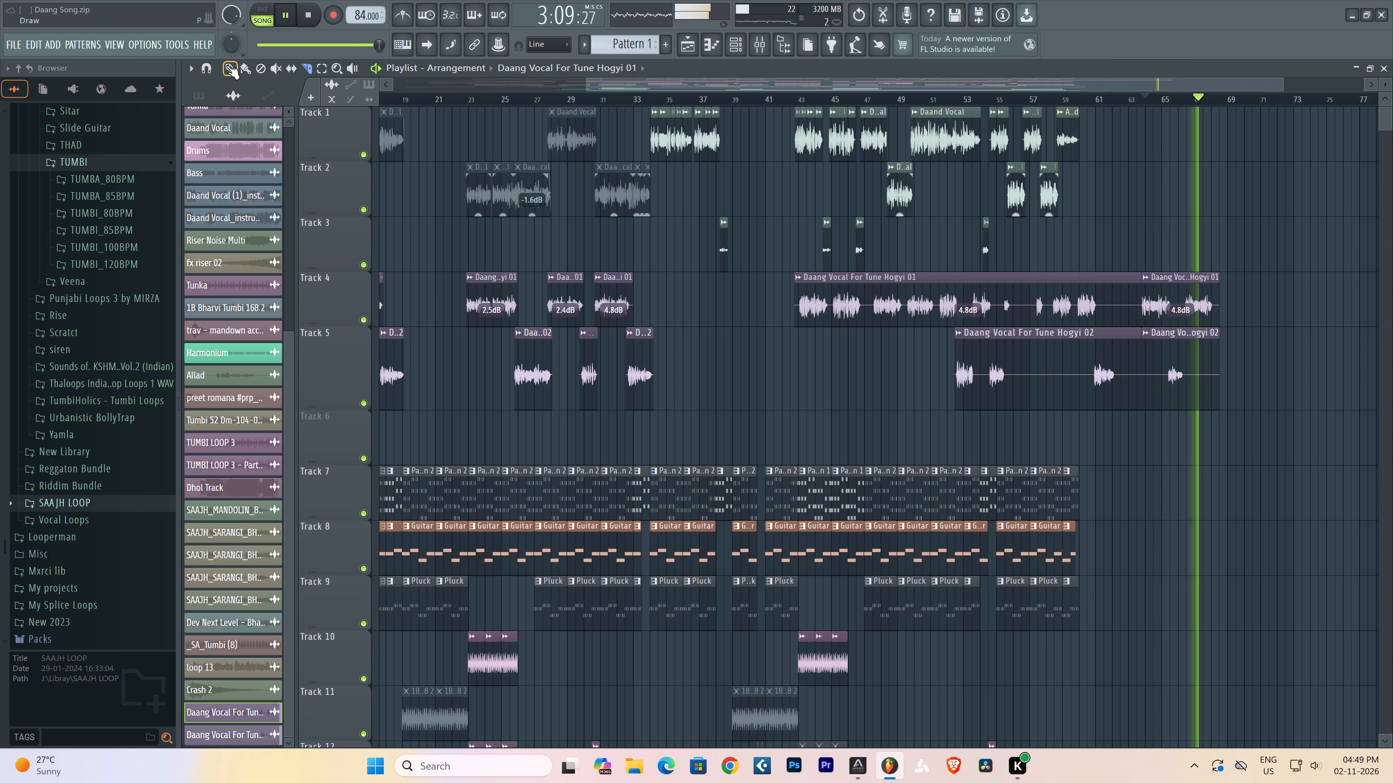
# Move the two vocal slices from about bars 63.8 to 68.5 on Tracks 4 and 5 back to about bar 34.3.
pyautogui.click(226, 65)
pyautogui.keyDown('ctrl'); pyautogui.moveTo(1217, 283); pyautogui.dragTo(1170, 374); pyautogui.keyUp('ctrl')
pyautogui.hotkey('ctrl', 'z')
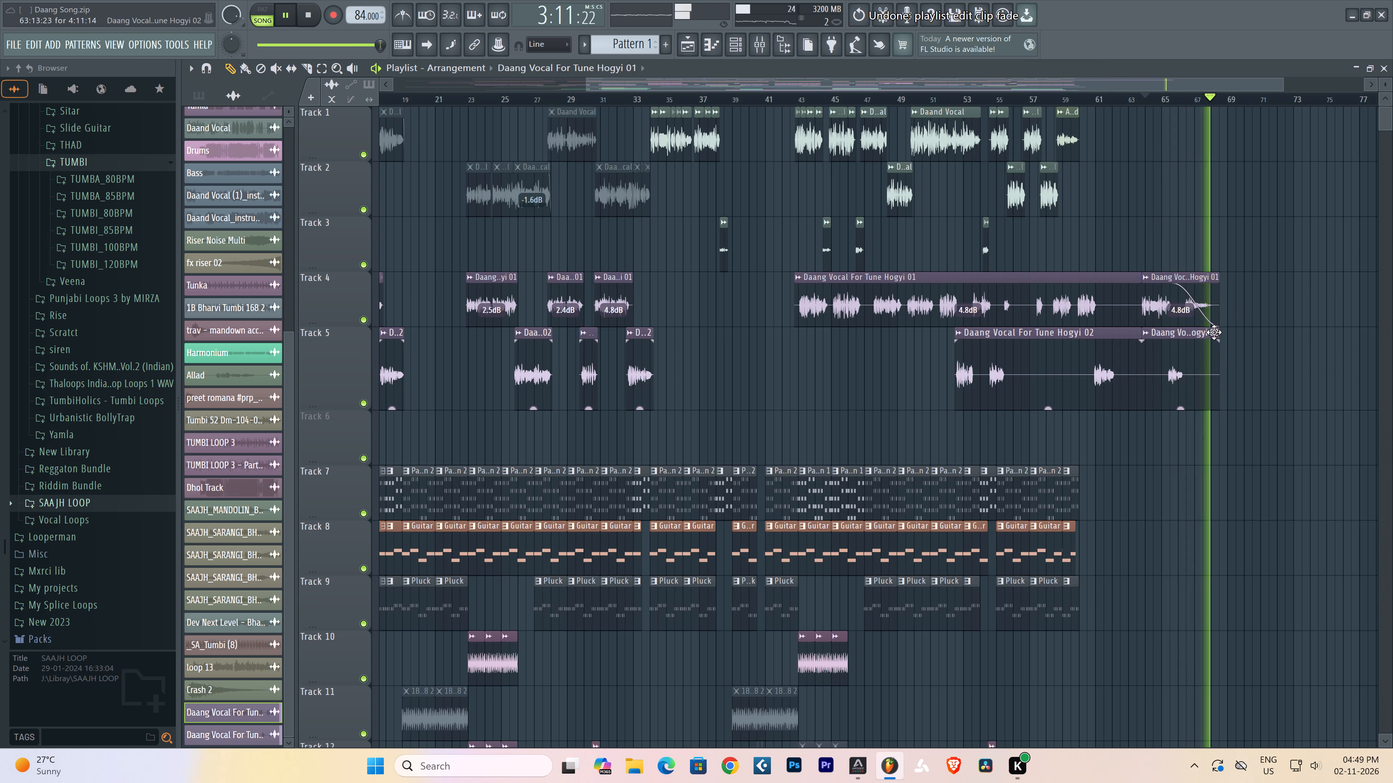
pyautogui.keyDown('ctrl'); pyautogui.moveTo(1261, 281); pyautogui.dragTo(1159, 376); pyautogui.keyUp('ctrl')
pyautogui.press('space')
pyautogui.press('space')
pyautogui.moveTo(1172, 300); pyautogui.dragTo(679, 300)
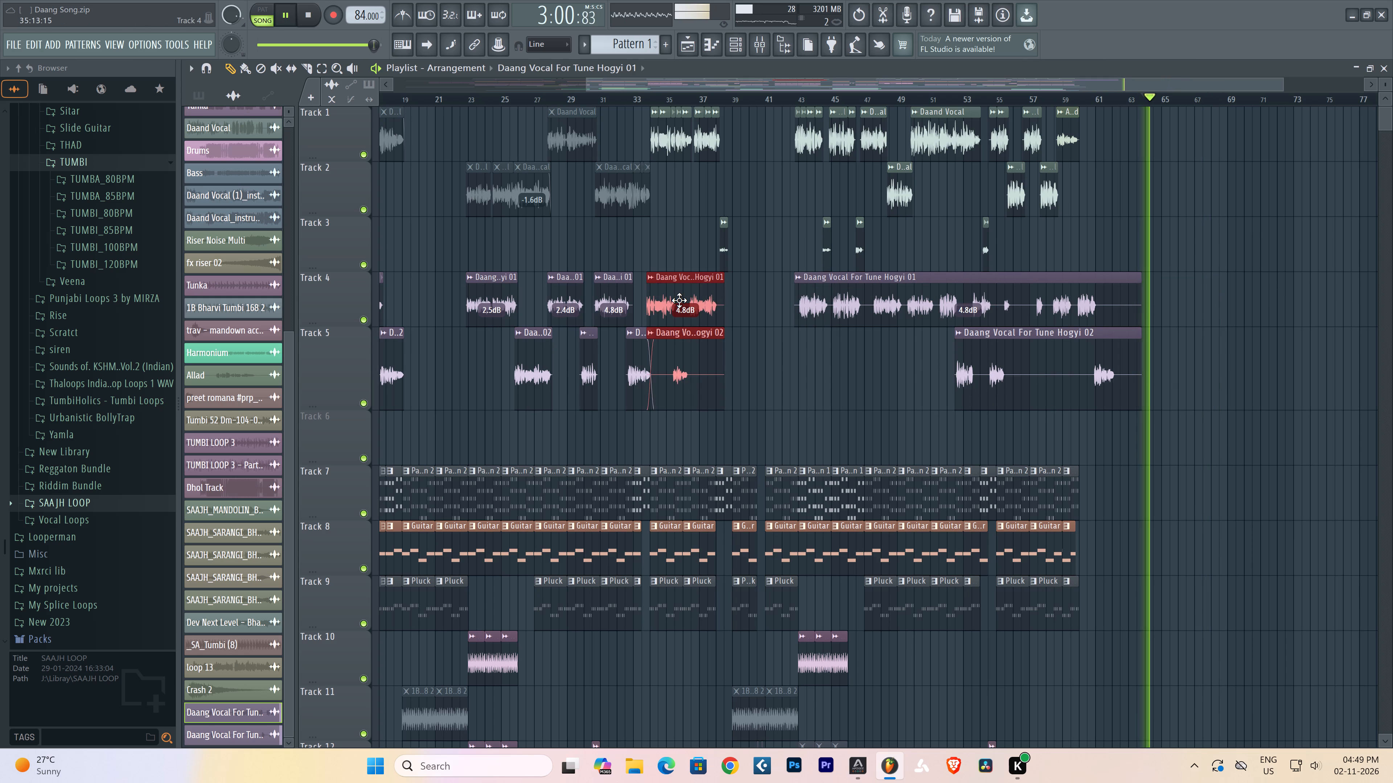
pyautogui.moveTo(679, 300); pyautogui.dragTo(684, 298)
# Trim the moved Track 5 vocal slice to span about bars 35.3 to 37.3.
pyautogui.moveTo(624, 102); pyautogui.dragTo(628, 103)
pyautogui.scroll(6, 637, 103)
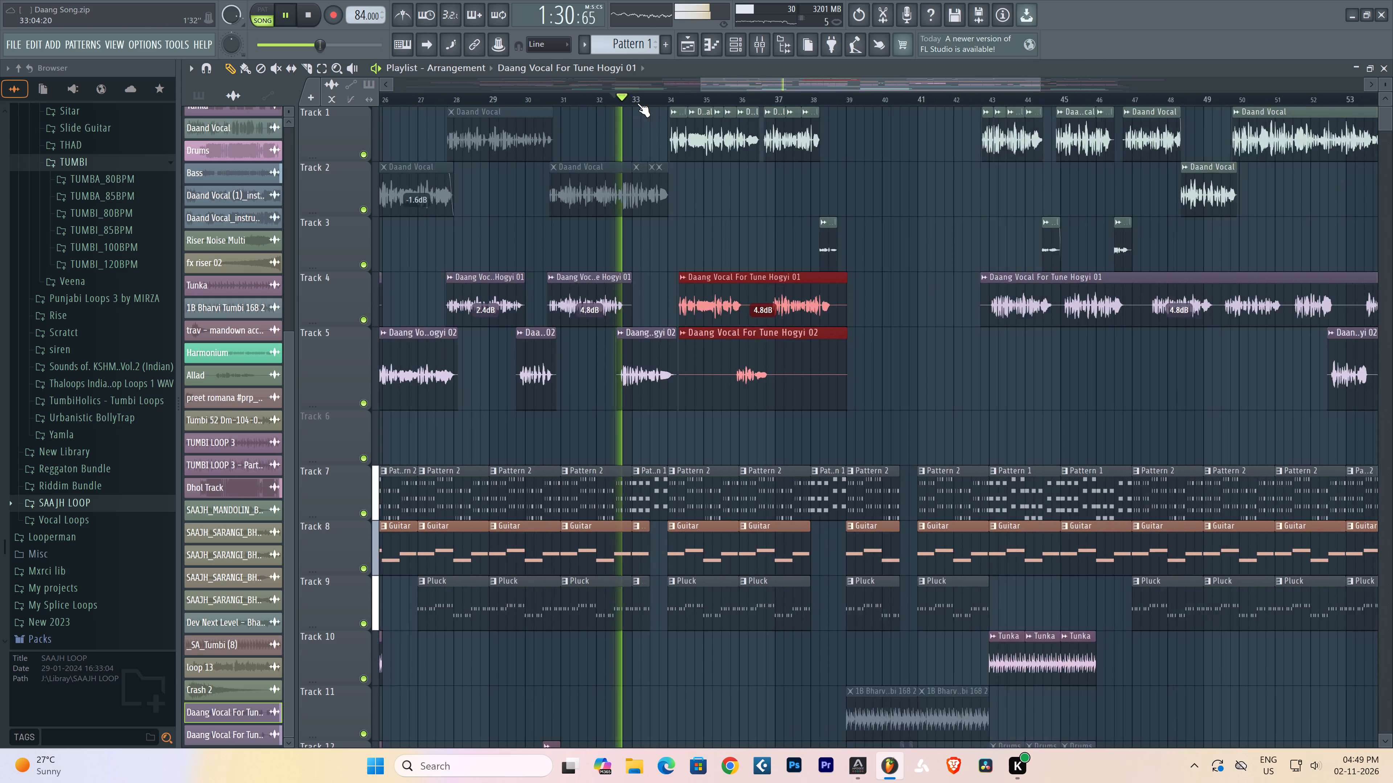
pyautogui.scroll(2, 637, 103)
pyautogui.rightClick(918, 429)
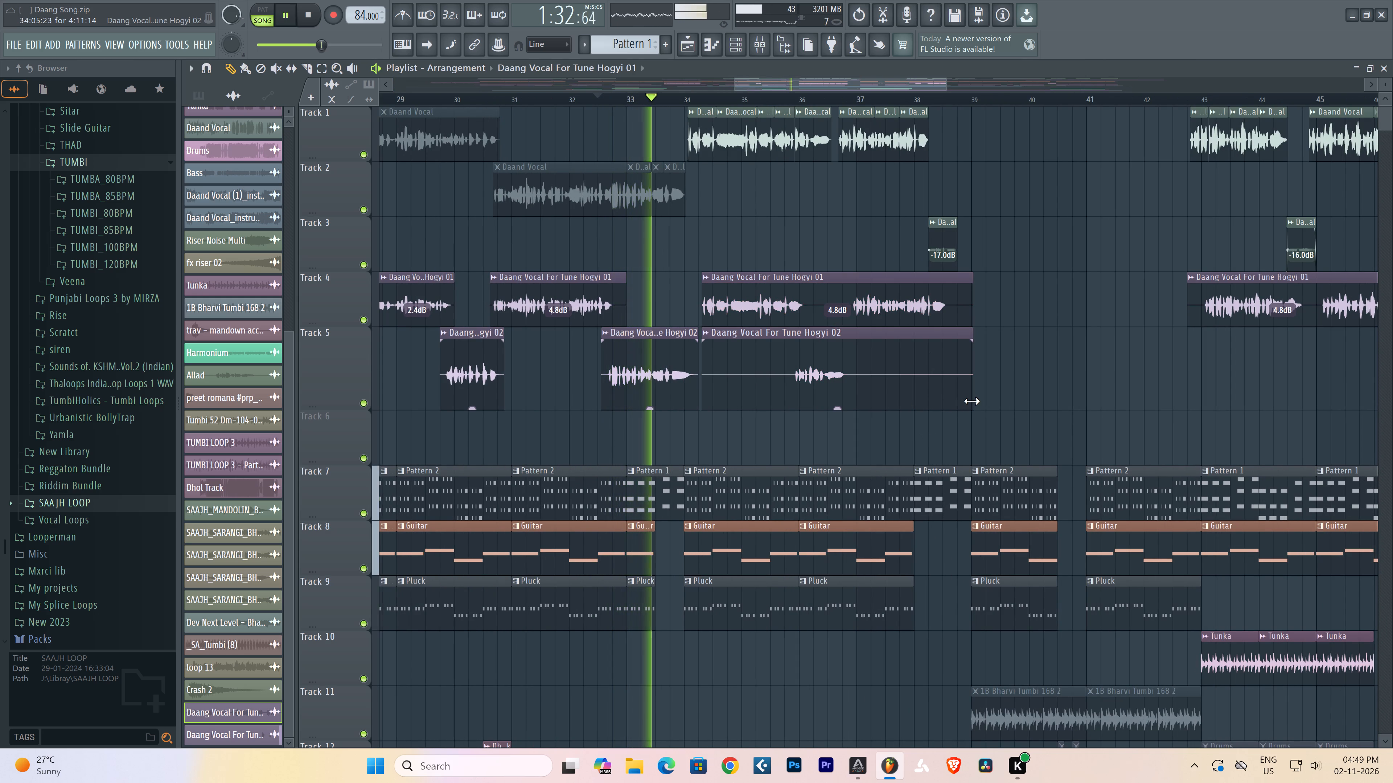
pyautogui.moveTo(971, 401); pyautogui.dragTo(867, 405)
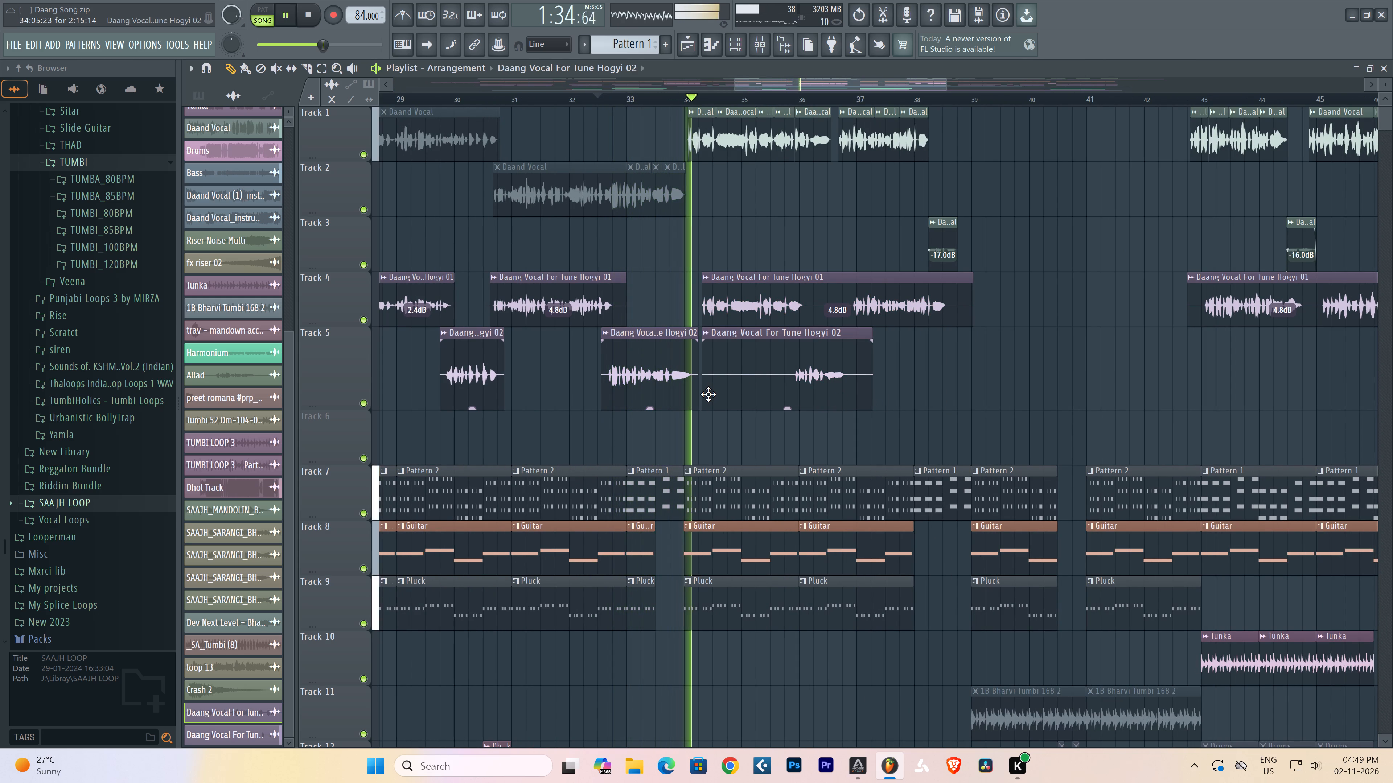
pyautogui.moveTo(705, 396); pyautogui.dragTo(771, 393)
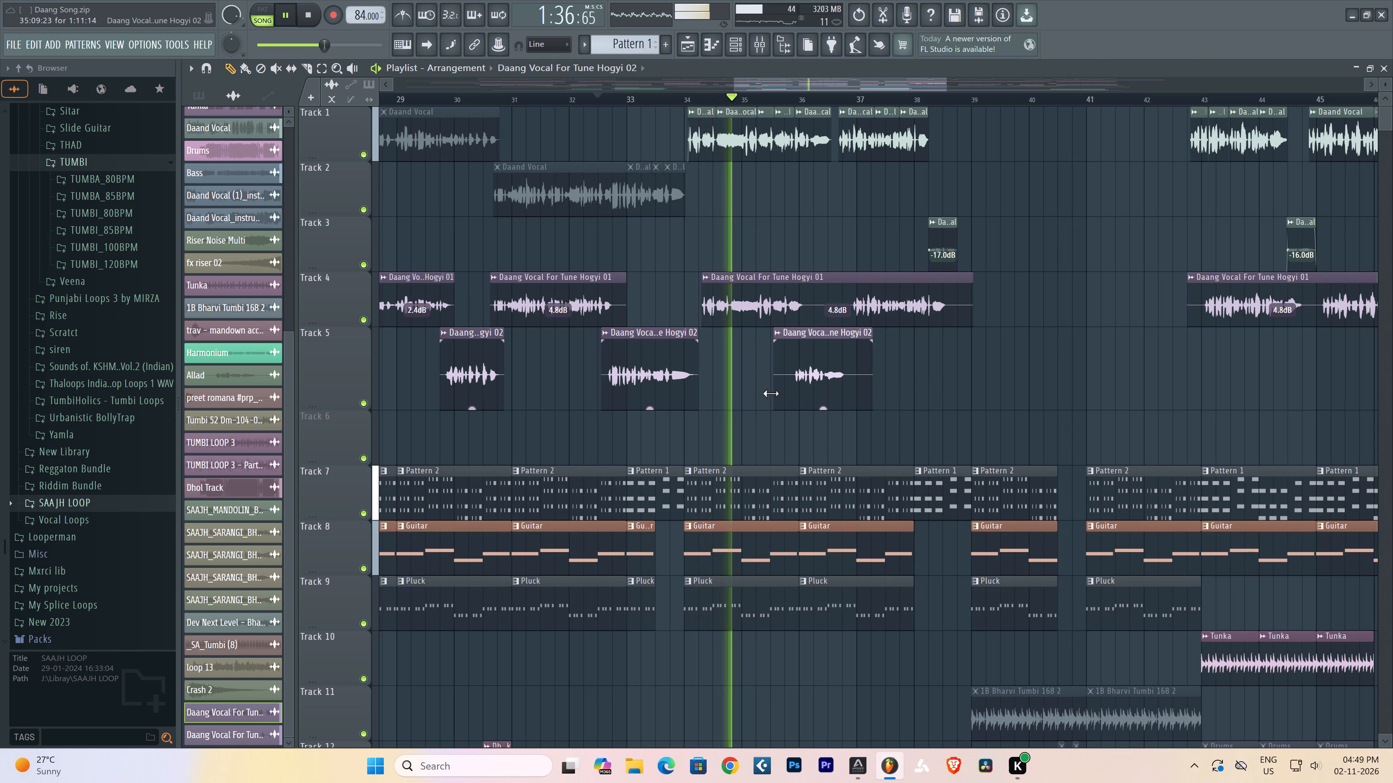
pyautogui.moveTo(771, 393); pyautogui.dragTo(767, 394)
# Shift both moved vocal slices on Tracks 4 and 5 together so they line up with the Track 1 Daand Vocal waveform just after bar 34.
pyautogui.keyDown('ctrl'); pyautogui.moveTo(1027, 307); pyautogui.dragTo(773, 397); pyautogui.keyUp('ctrl')
pyautogui.press('space')
pyautogui.press('space')
pyautogui.scroll(2, 659, 101)
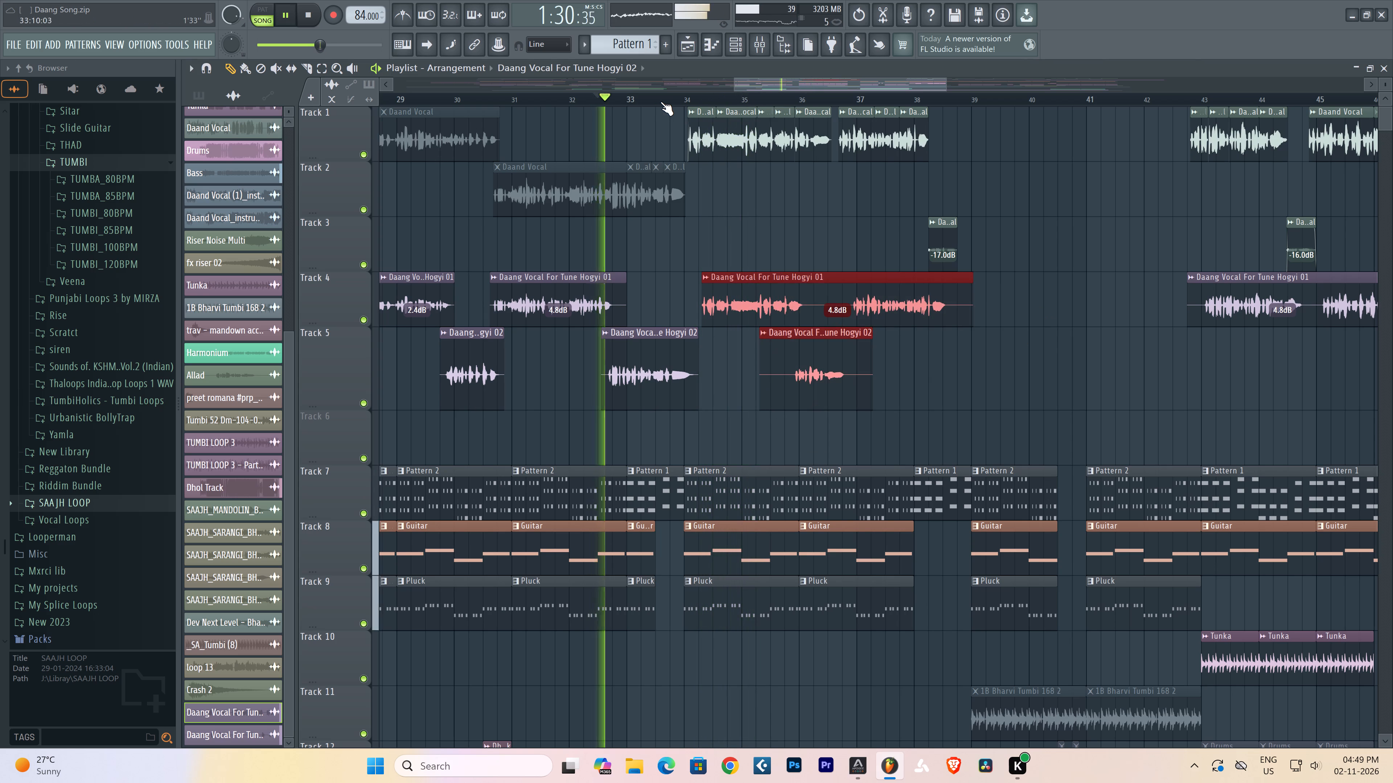
pyautogui.scroll(7, 660, 101)
pyautogui.moveTo(1008, 319); pyautogui.dragTo(941, 332)
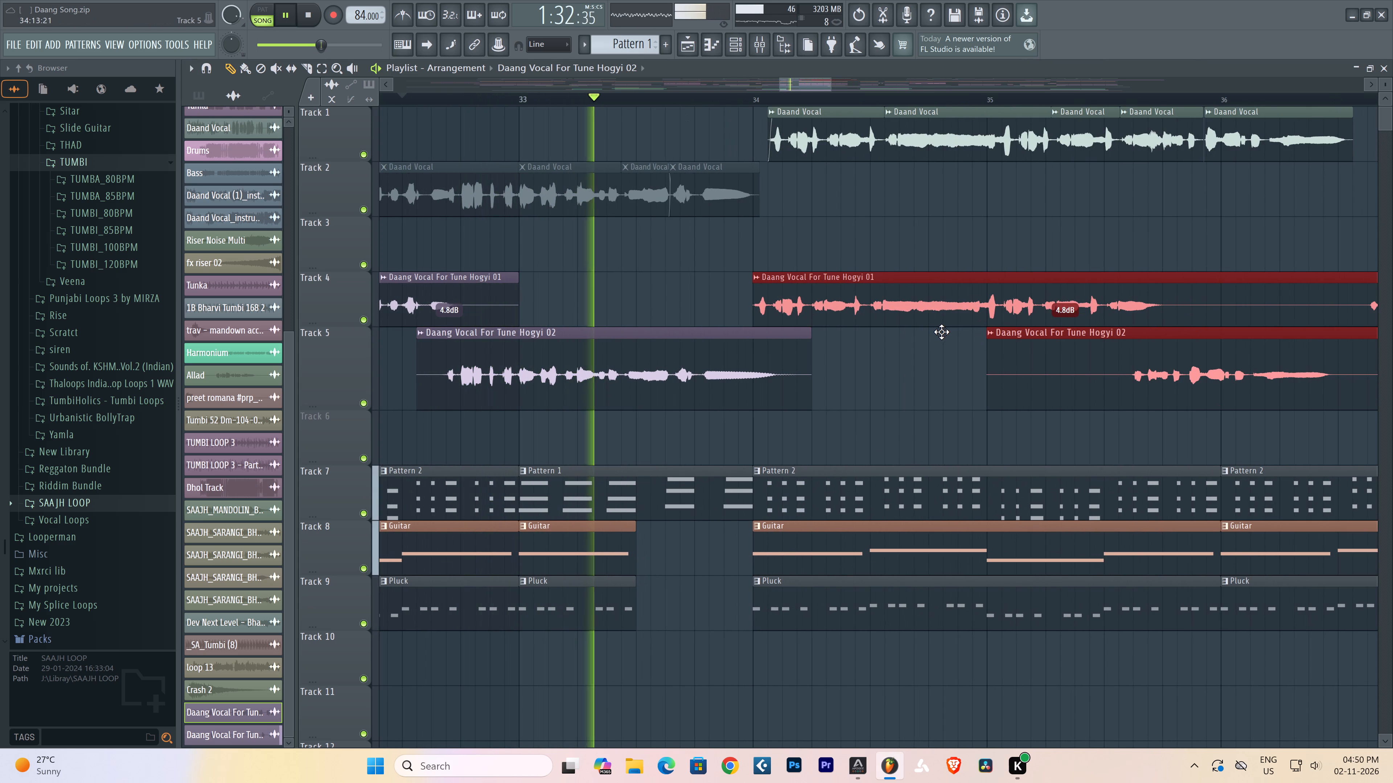
pyautogui.moveTo(941, 332); pyautogui.dragTo(946, 331)
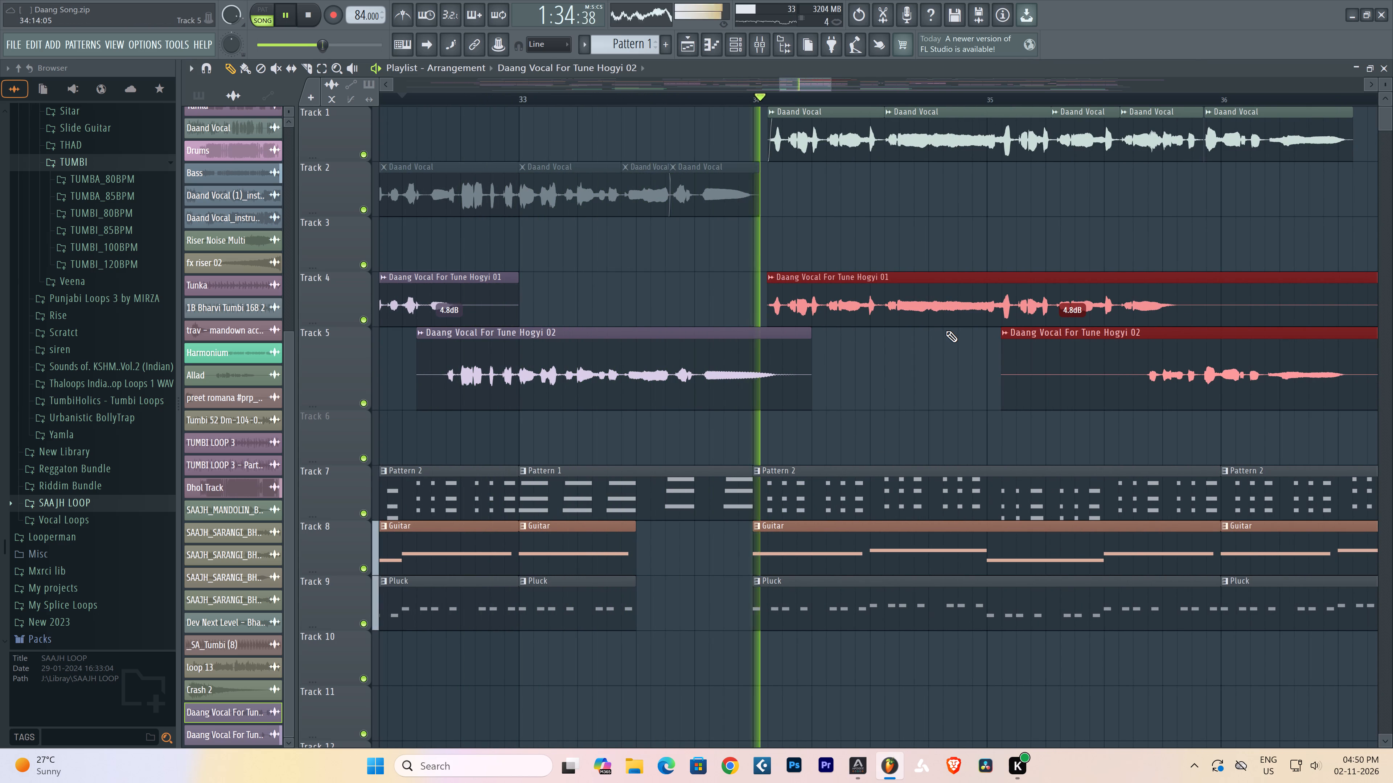
pyautogui.scroll(4, 796, 105)
pyautogui.scroll(-1, 796, 105)
pyautogui.scroll(6, 796, 105)
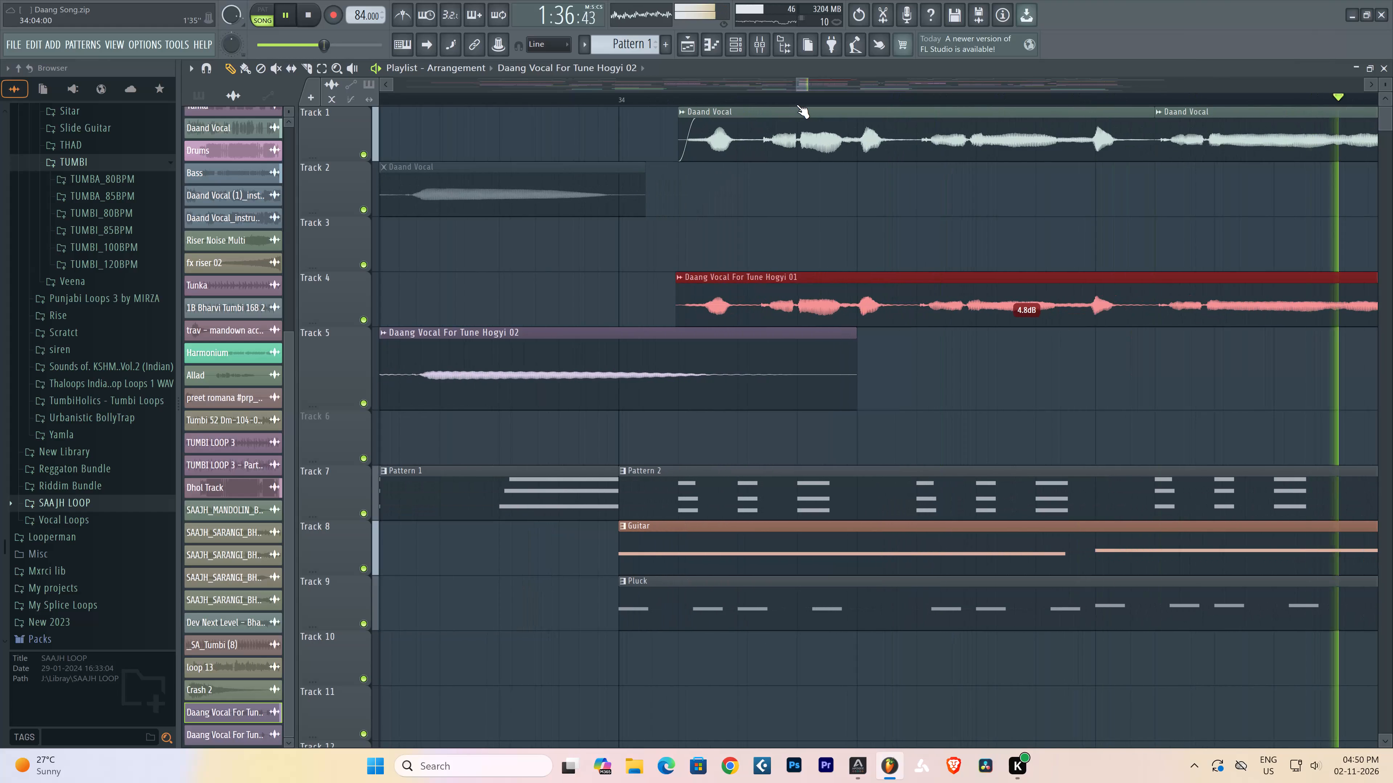
pyautogui.keyDown('alt'); pyautogui.moveTo(920, 290); pyautogui.dragTo(923, 289); pyautogui.keyUp('alt')
# Raise the gain of the Track 5 vocal slice starting near bar 35 to 2.7 dB.
pyautogui.scroll(-3, 725, 104)
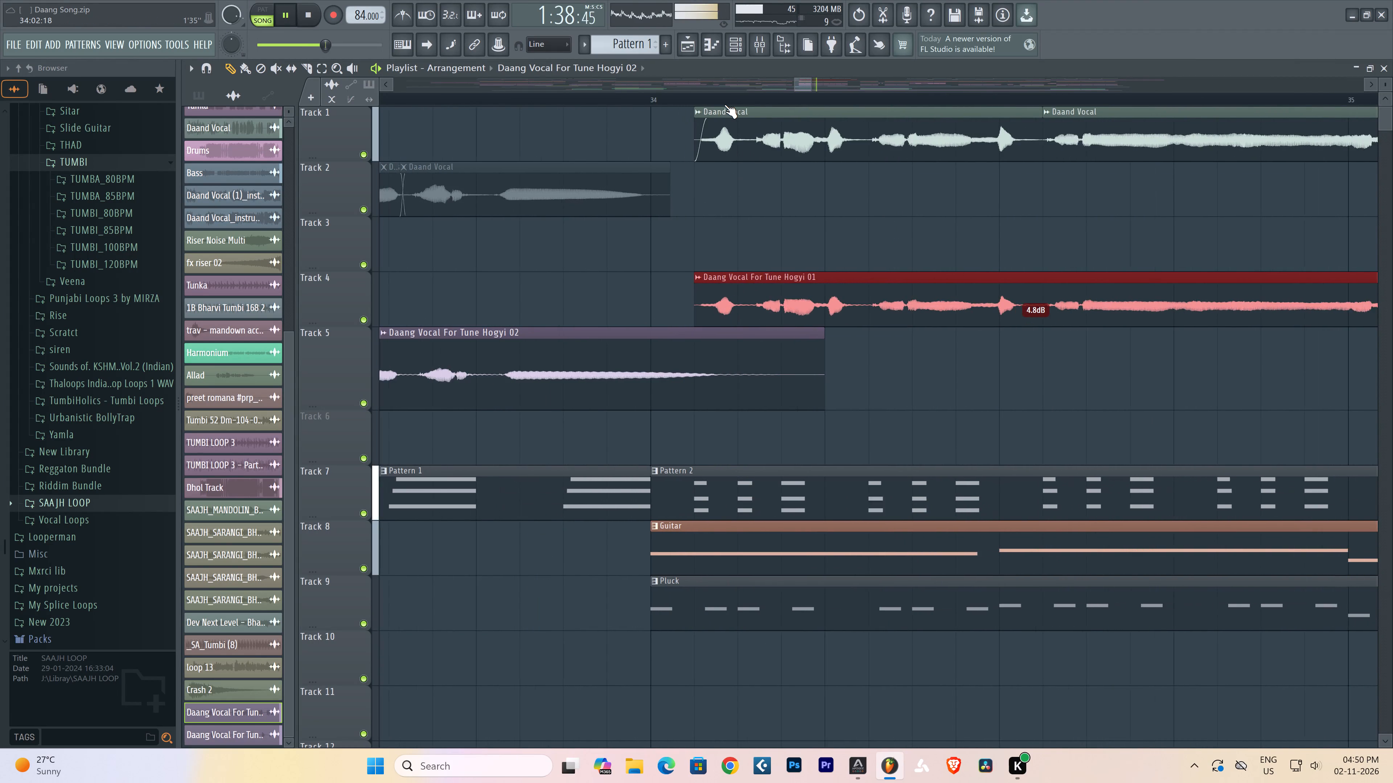
pyautogui.scroll(-4, 724, 104)
pyautogui.scroll(2, 724, 104)
pyautogui.scroll(-9, 724, 104)
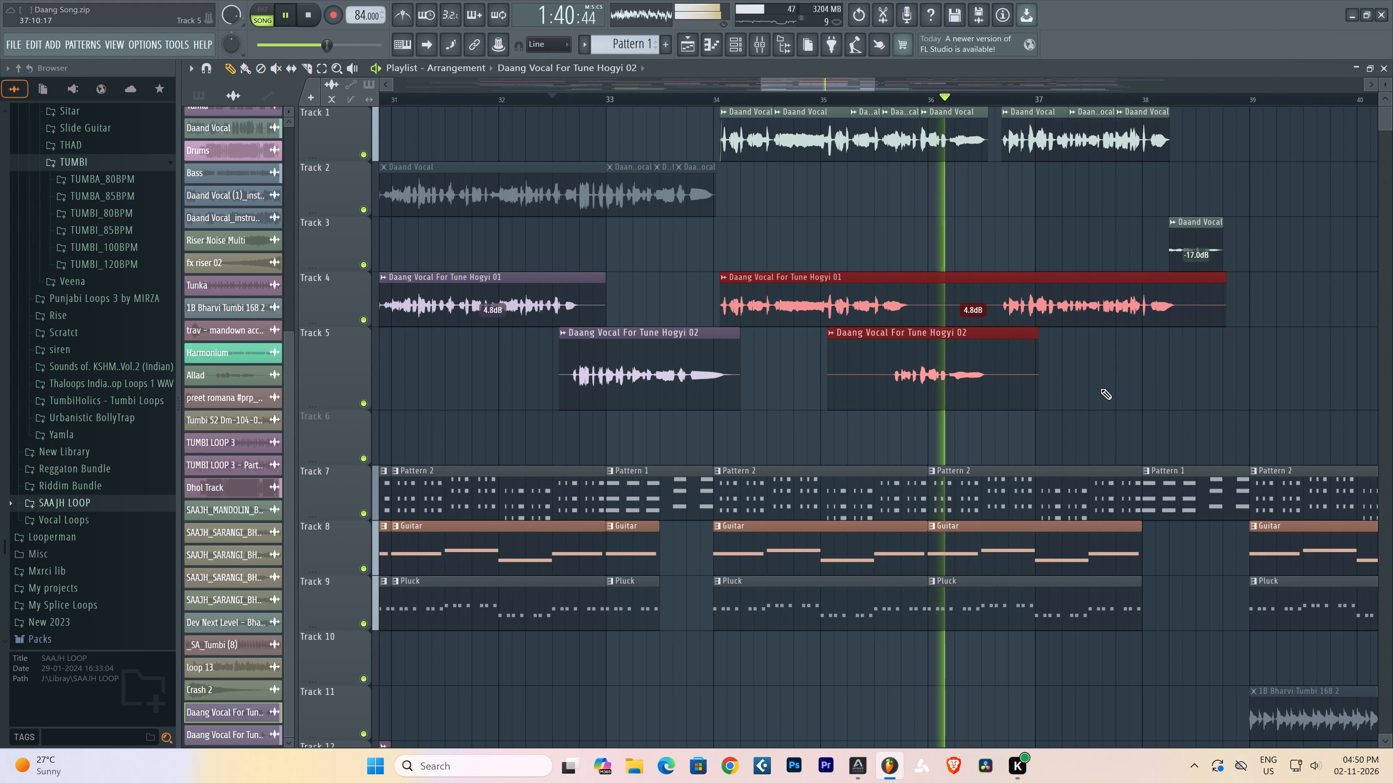
pyautogui.rightClick(1100, 388)
pyautogui.moveTo(934, 406); pyautogui.dragTo(939, 395)
# Trim the Track 5 slice to about bars 35.5 to 36.6 and the Track 4 slice's end to about bar 38.4.
pyautogui.keyDown('alt'); pyautogui.moveTo(1037, 400); pyautogui.dragTo(993, 399); pyautogui.keyUp('alt')
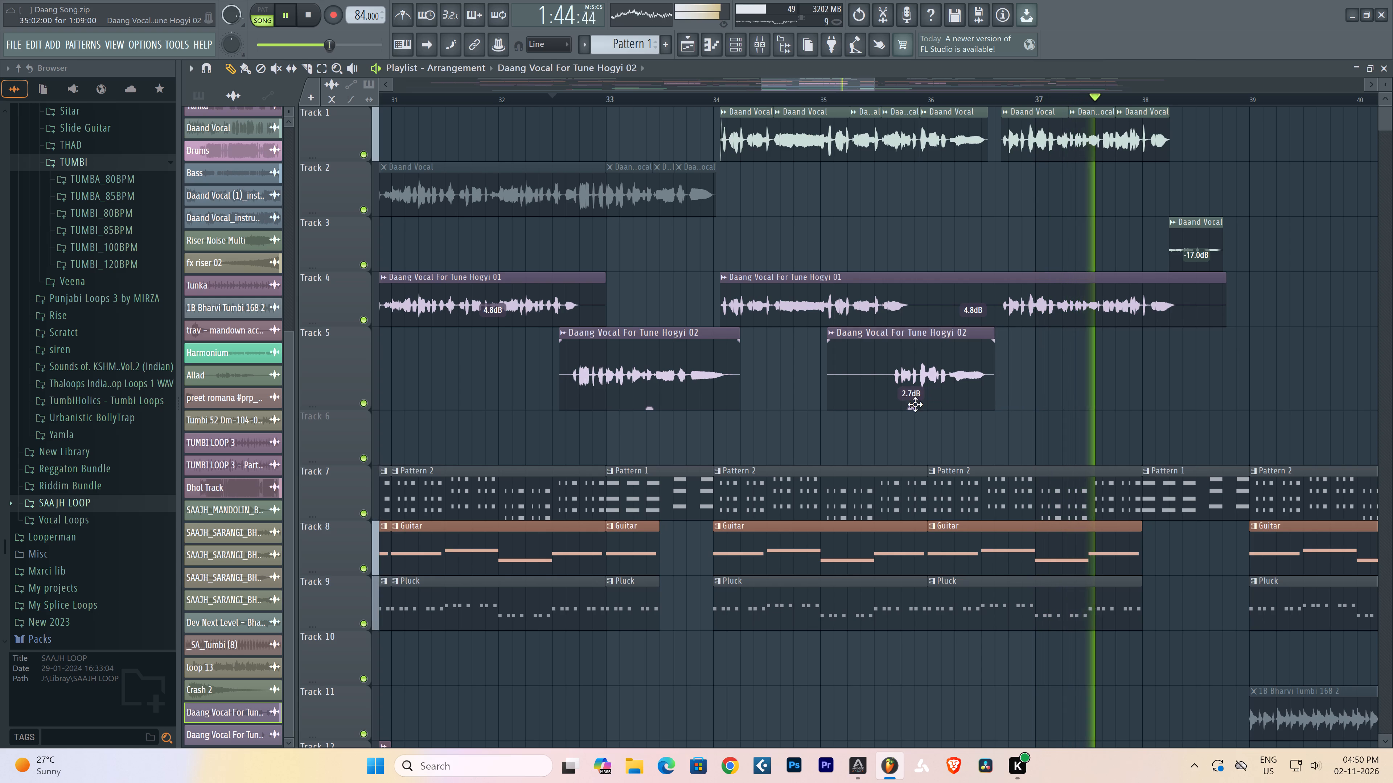
pyautogui.keyDown('alt'); pyautogui.moveTo(831, 397); pyautogui.dragTo(884, 392); pyautogui.keyUp('alt')
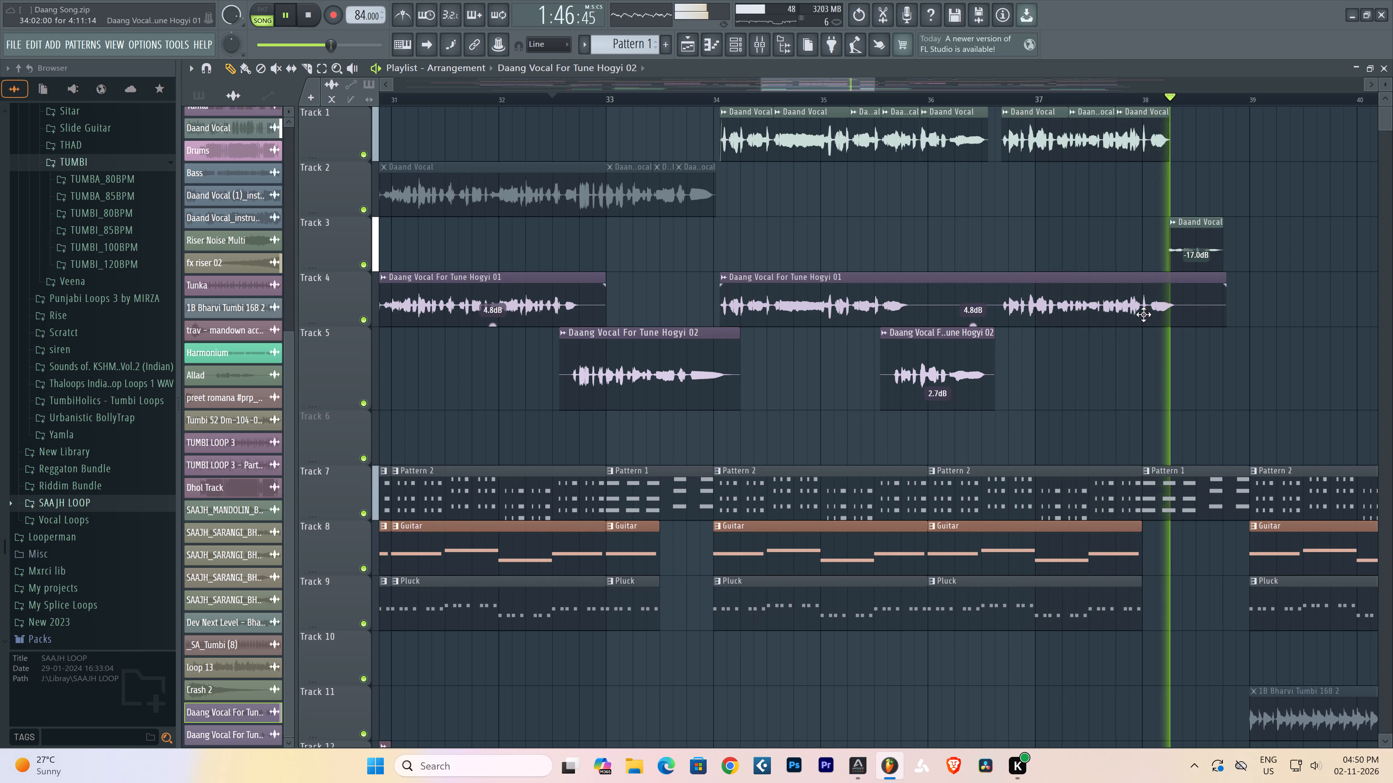
pyautogui.moveTo(1225, 276); pyautogui.dragTo(1187, 277)
# Mute all the Daand Vocal clips on Track 1 between about bars 34 and 38.2.
pyautogui.click(278, 72)
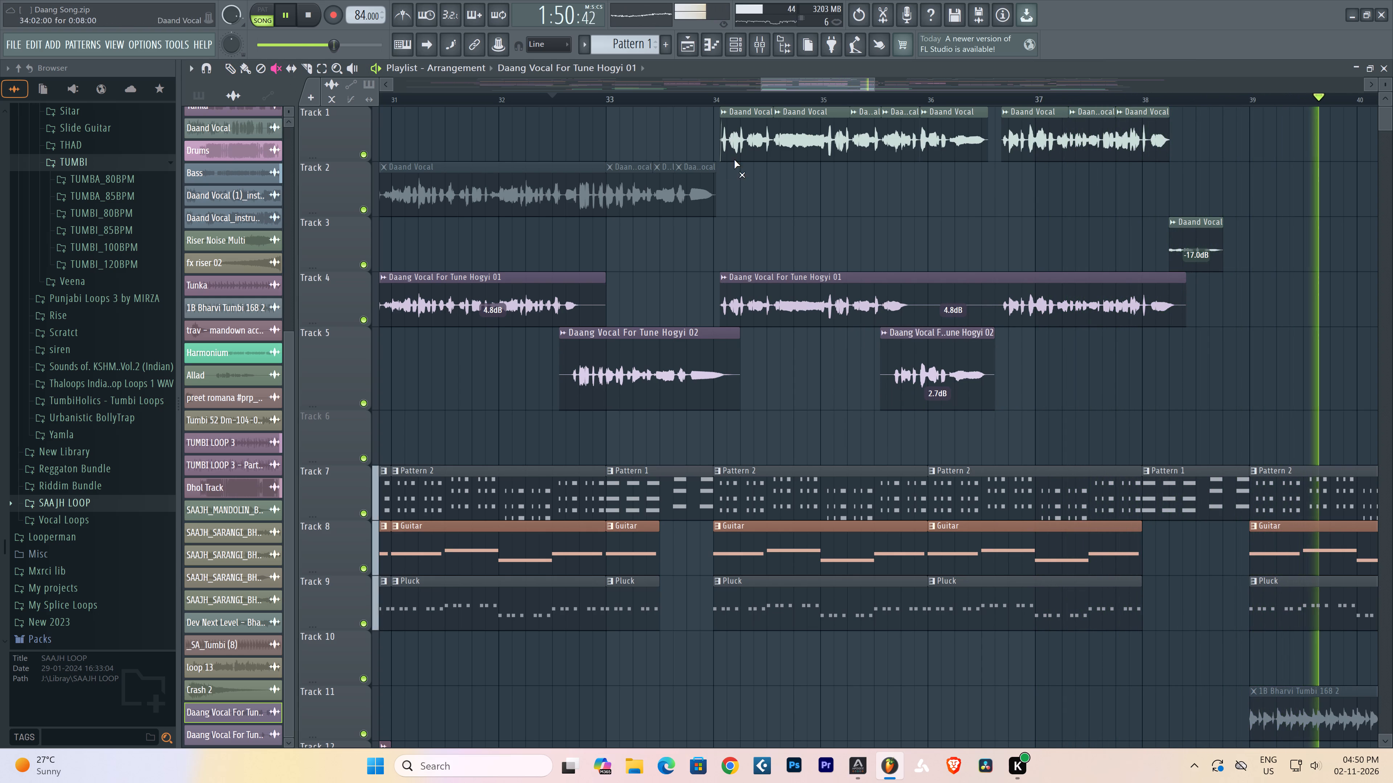
pyautogui.moveTo(751, 157); pyautogui.dragTo(1151, 174)
pyautogui.moveTo(1168, 153); pyautogui.dragTo(1165, 153)
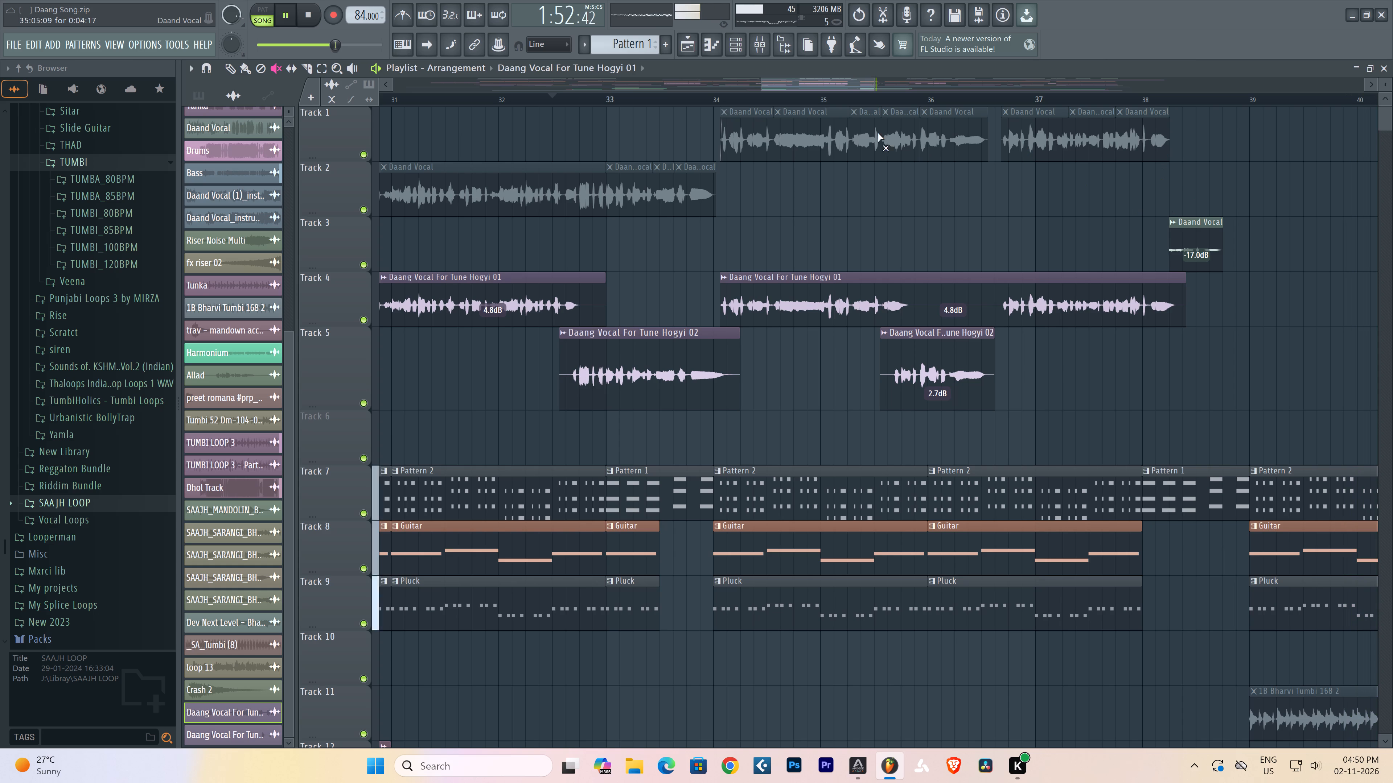
# Replay from about bar 32.5 to check the new vocals with the old clips muted.
pyautogui.press('space')
pyautogui.press('space')
pyautogui.press('space')
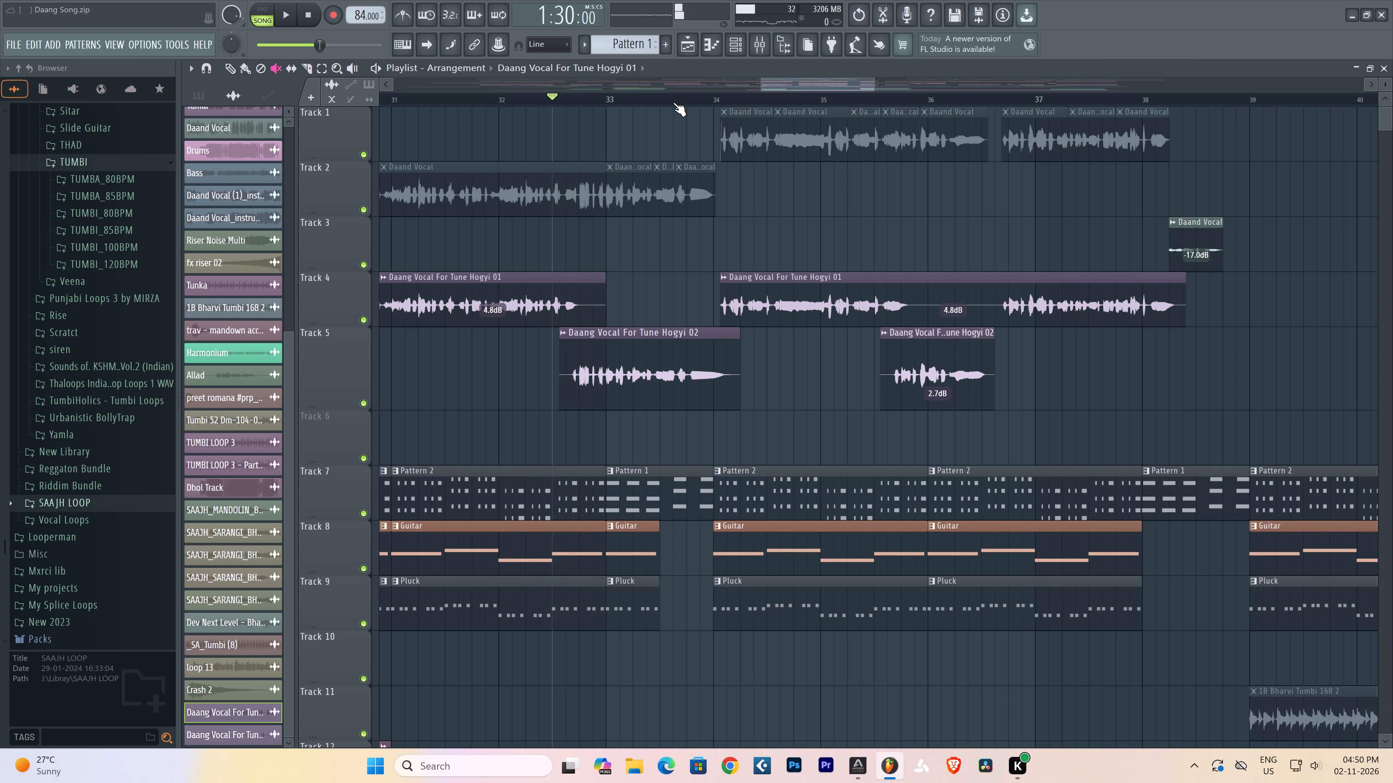
pyautogui.press('space')
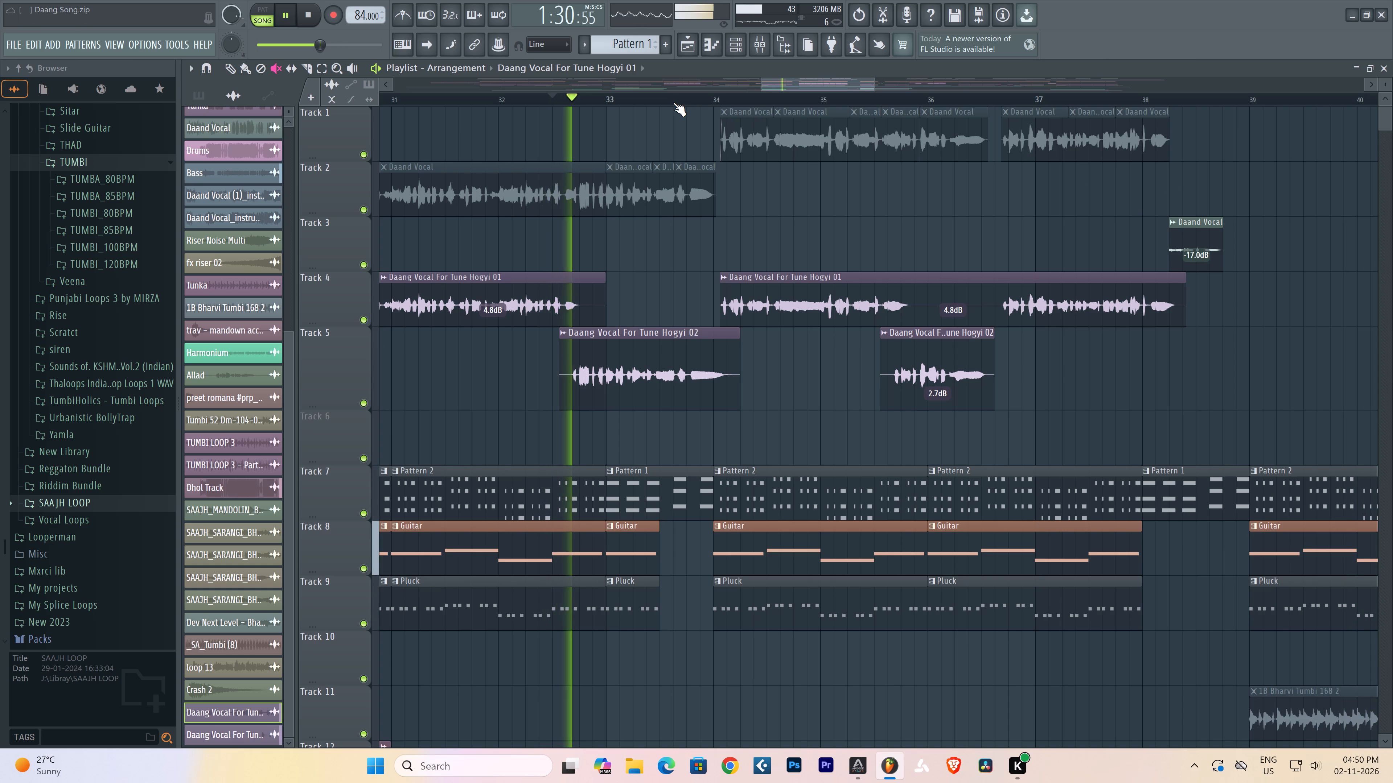
# Save the Daang Song.zip project.
pyautogui.hotkey('ctrl', 's')
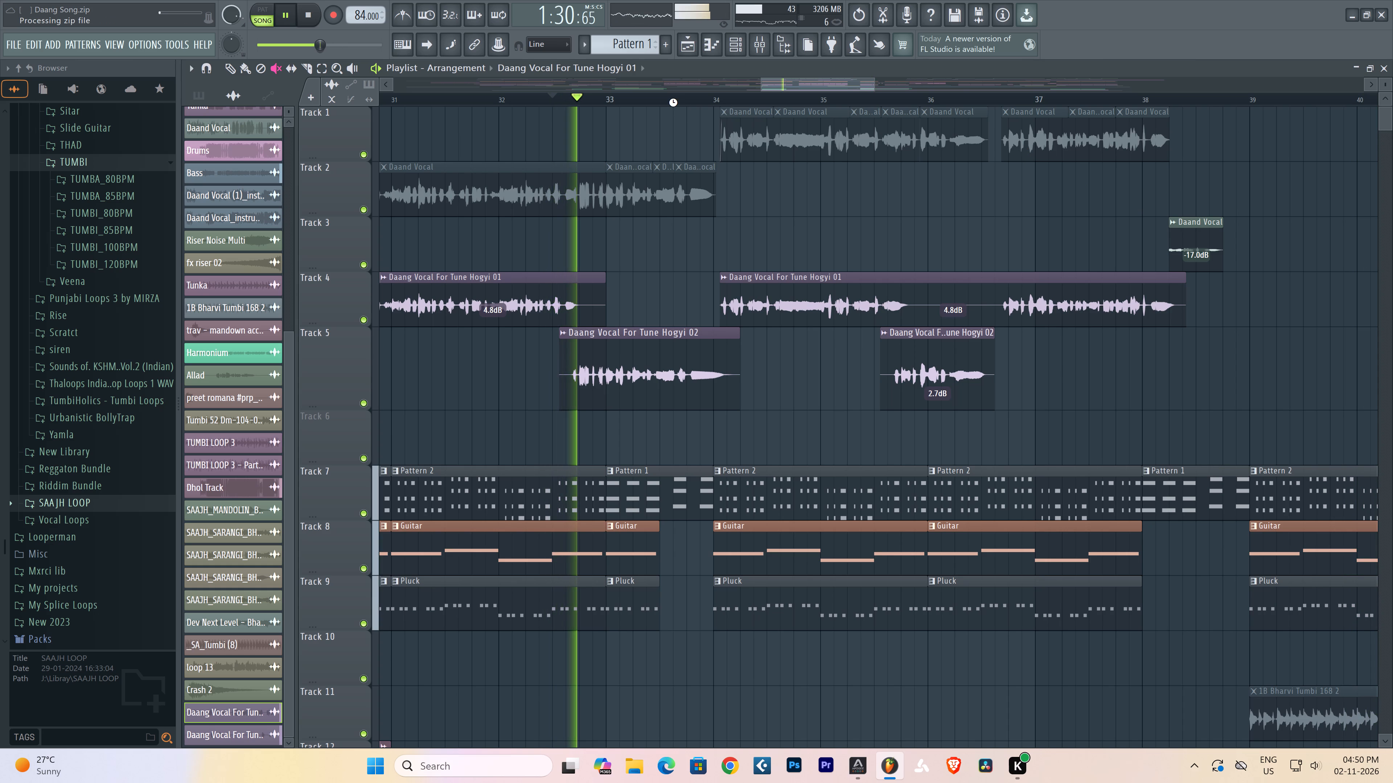
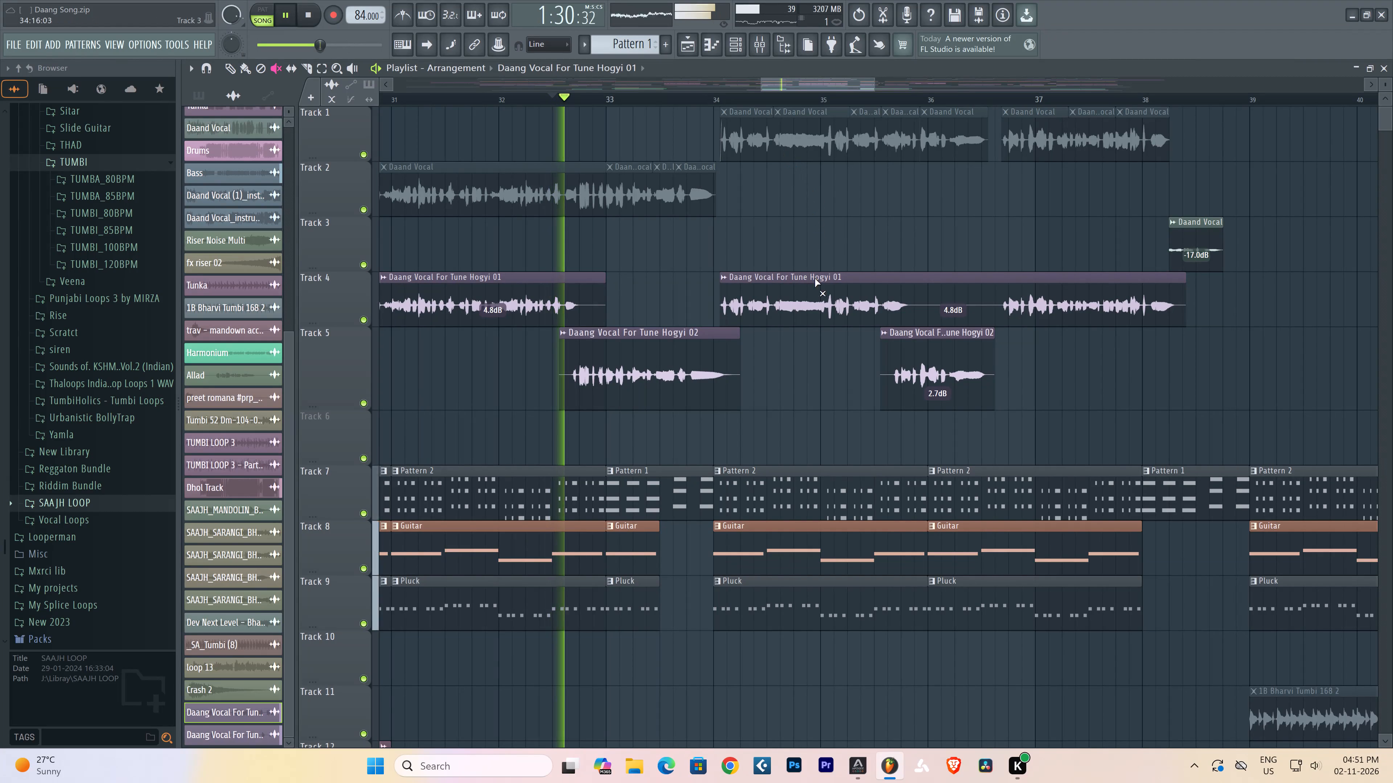
# Slice the Track 4 vocal at about bar 35.8 and remove its silent part up to about bar 36.7.
pyautogui.scroll(-1, 535, 108)
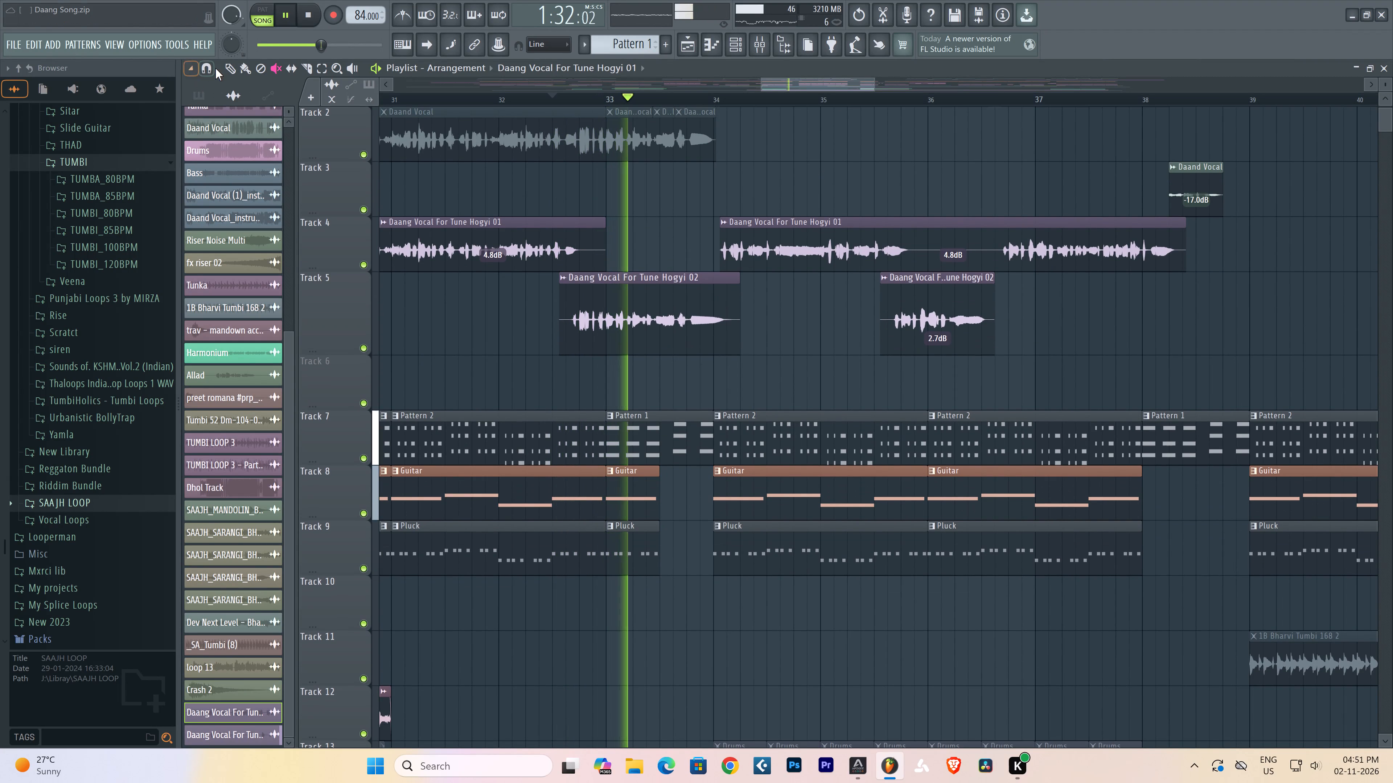
pyautogui.click(223, 69)
pyautogui.scroll(-4, 723, 106)
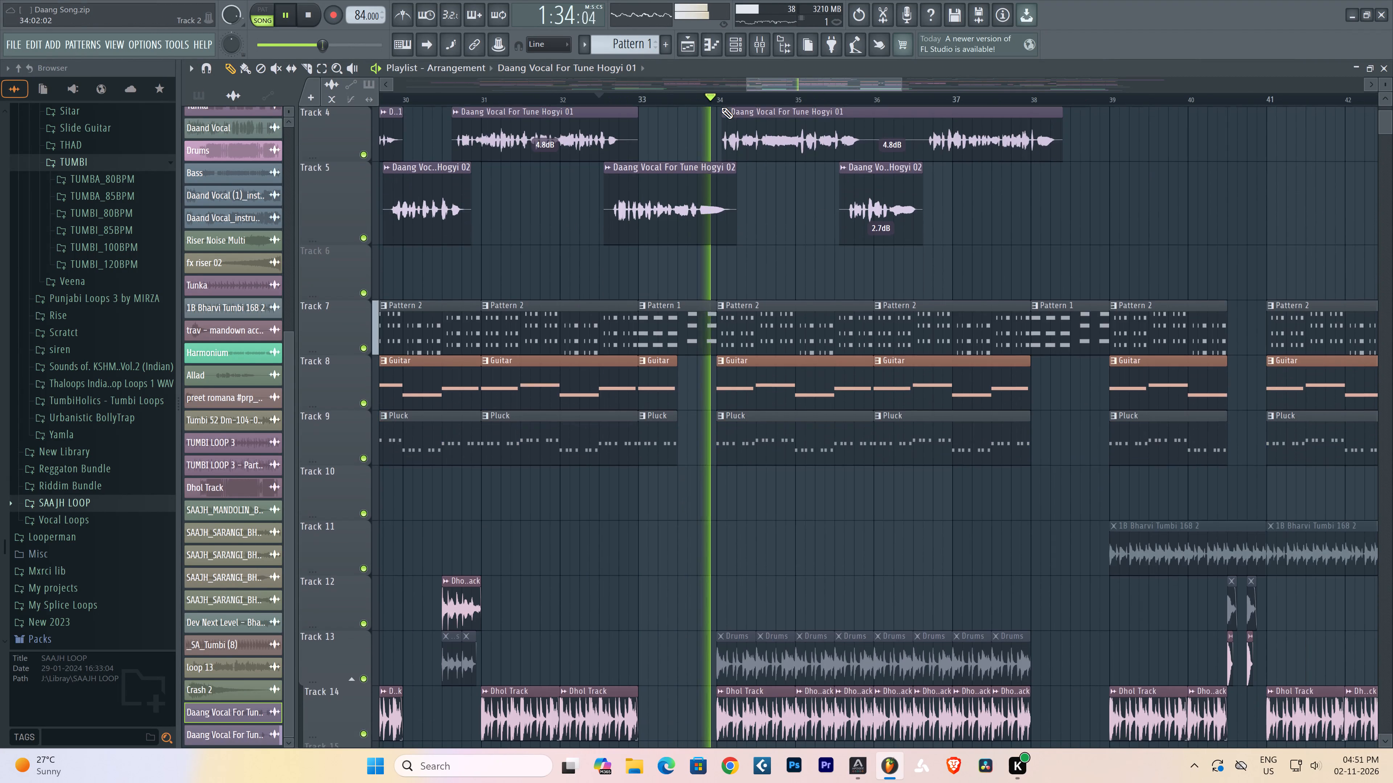
pyautogui.scroll(-1, 721, 107)
pyautogui.scroll(5, 972, 374)
pyautogui.scroll(2, 1086, 104)
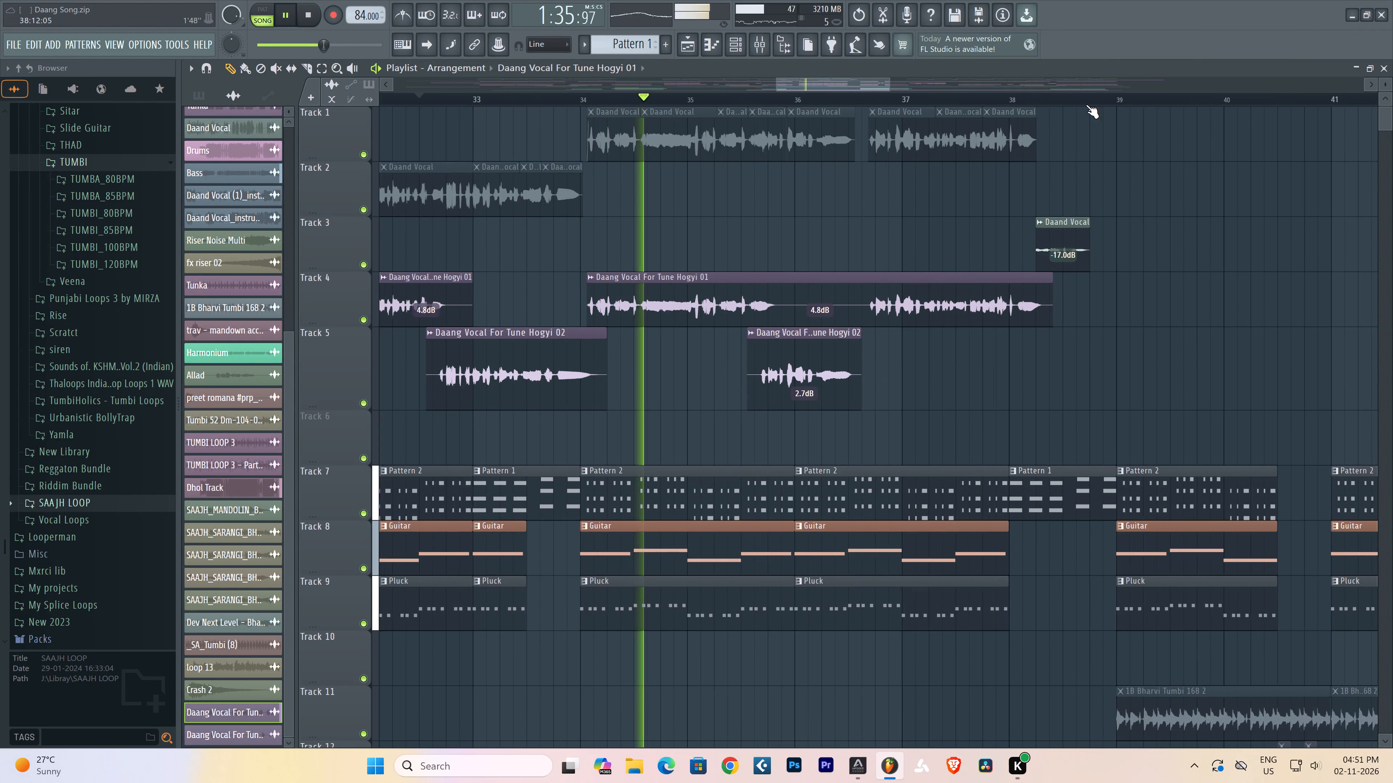
pyautogui.scroll(1, 1086, 104)
pyautogui.click(306, 68)
pyautogui.moveTo(733, 307); pyautogui.dragTo(730, 307)
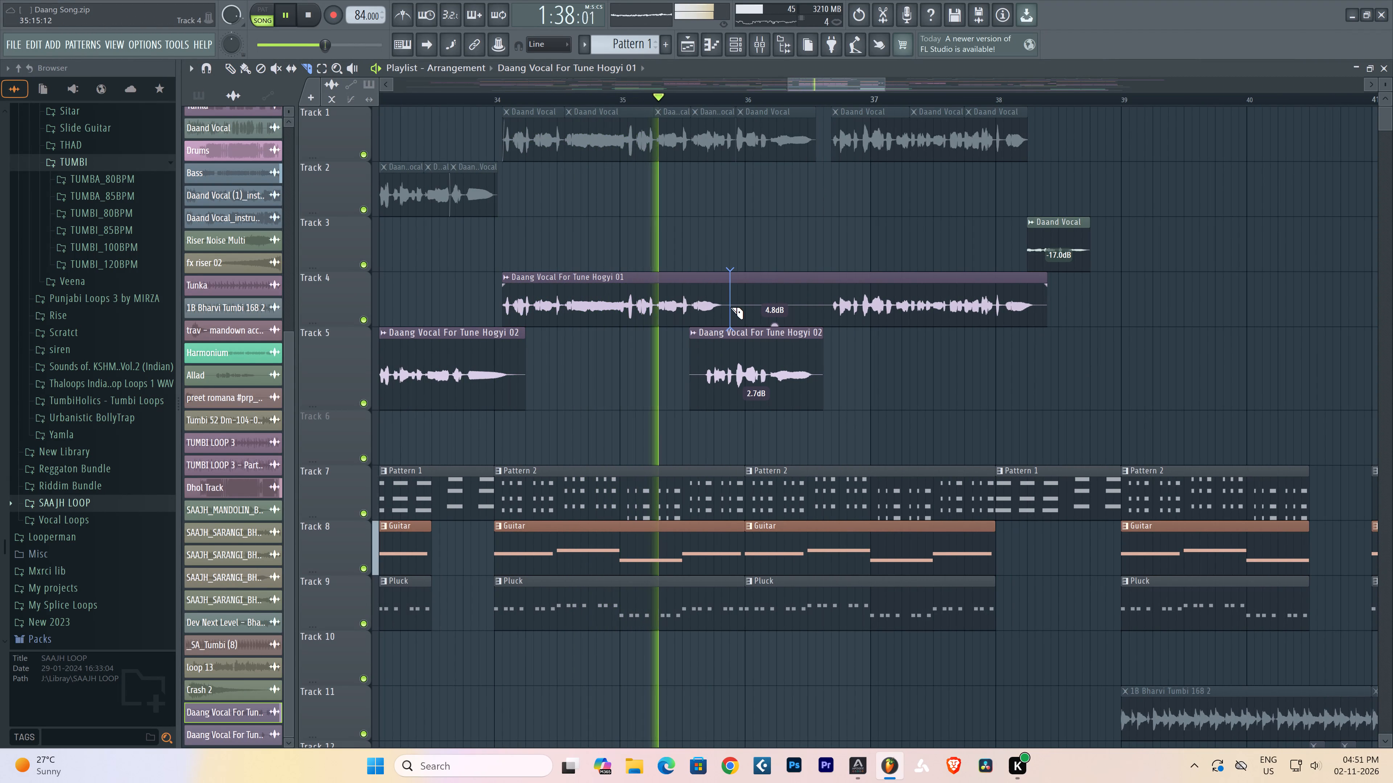
pyautogui.moveTo(730, 307); pyautogui.dragTo(725, 307)
pyautogui.keyDown('alt'); pyautogui.moveTo(808, 312); pyautogui.dragTo(829, 312, button='right'); pyautogui.keyUp('alt')
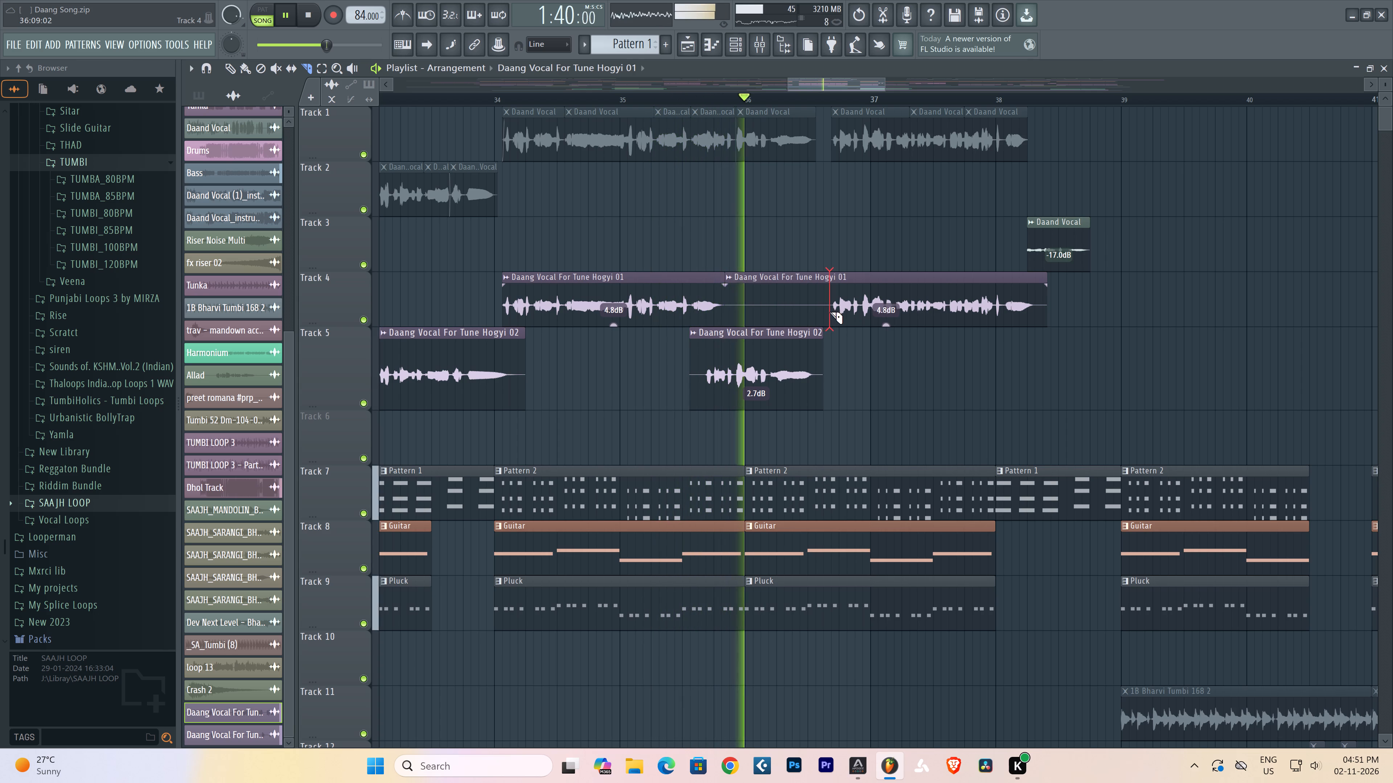
# Trim the Track 5 slice to about bars 35.7 to 36.5 and the last Track 4 slice's end to about bar 38.3.
pyautogui.keyDown('alt'); pyautogui.moveTo(809, 394); pyautogui.dragTo(813, 392, button='right'); pyautogui.keyUp('alt')
pyautogui.keyDown('alt'); pyautogui.moveTo(706, 401); pyautogui.dragTo(706, 396, button='right'); pyautogui.keyUp('alt')
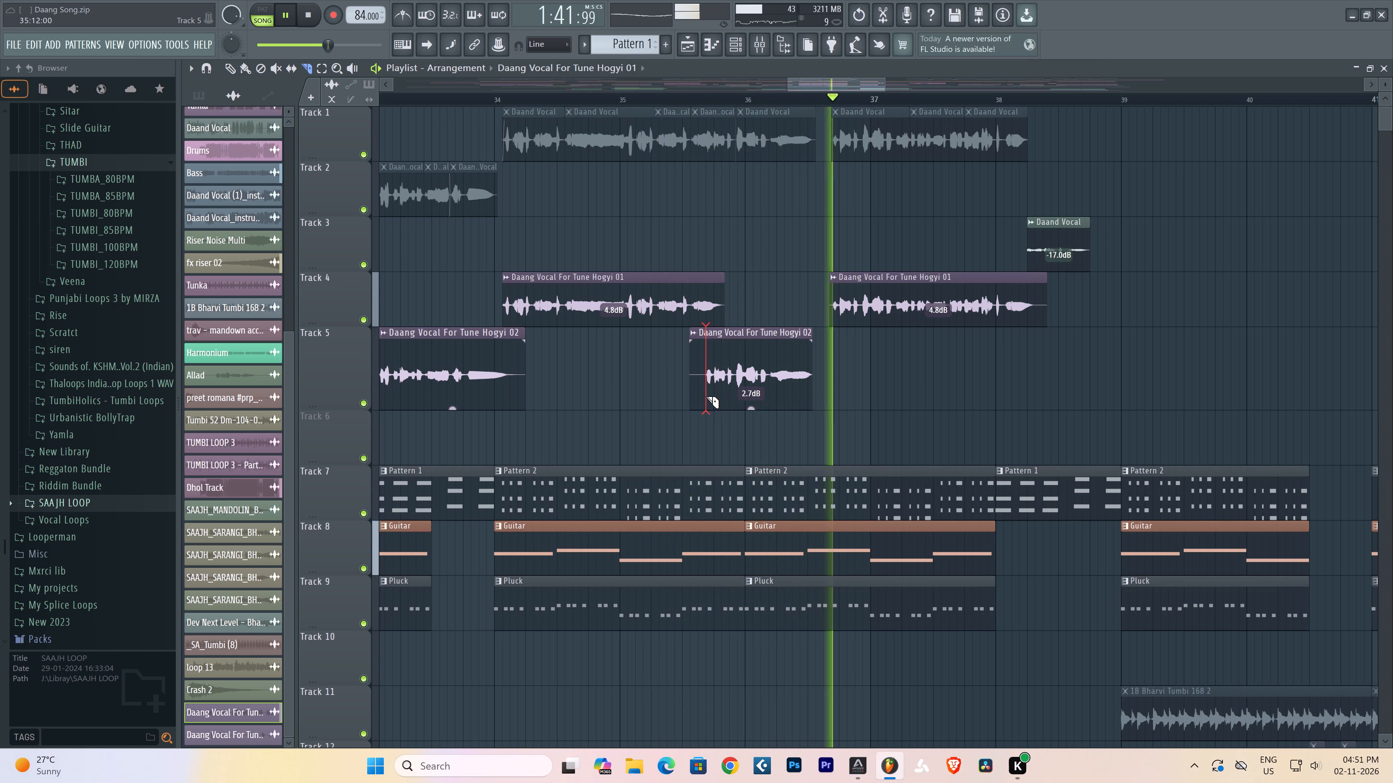
pyautogui.keyDown('alt'); pyautogui.moveTo(706, 396); pyautogui.dragTo(705, 396, button='right'); pyautogui.keyUp('alt')
pyautogui.keyDown('alt'); pyautogui.moveTo(1031, 333); pyautogui.dragTo(1036, 316, button='right'); pyautogui.keyUp('alt')
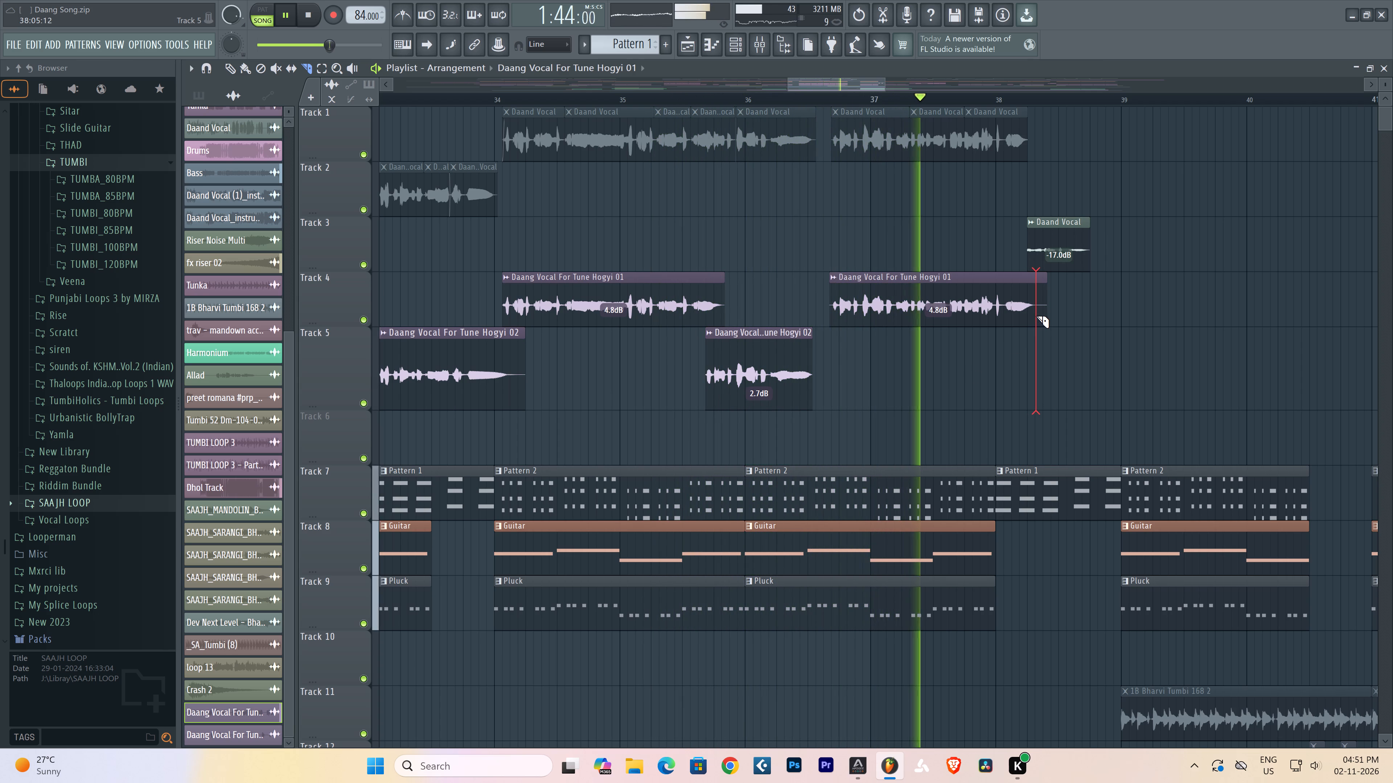
pyautogui.click(214, 65)
pyautogui.click(226, 63)
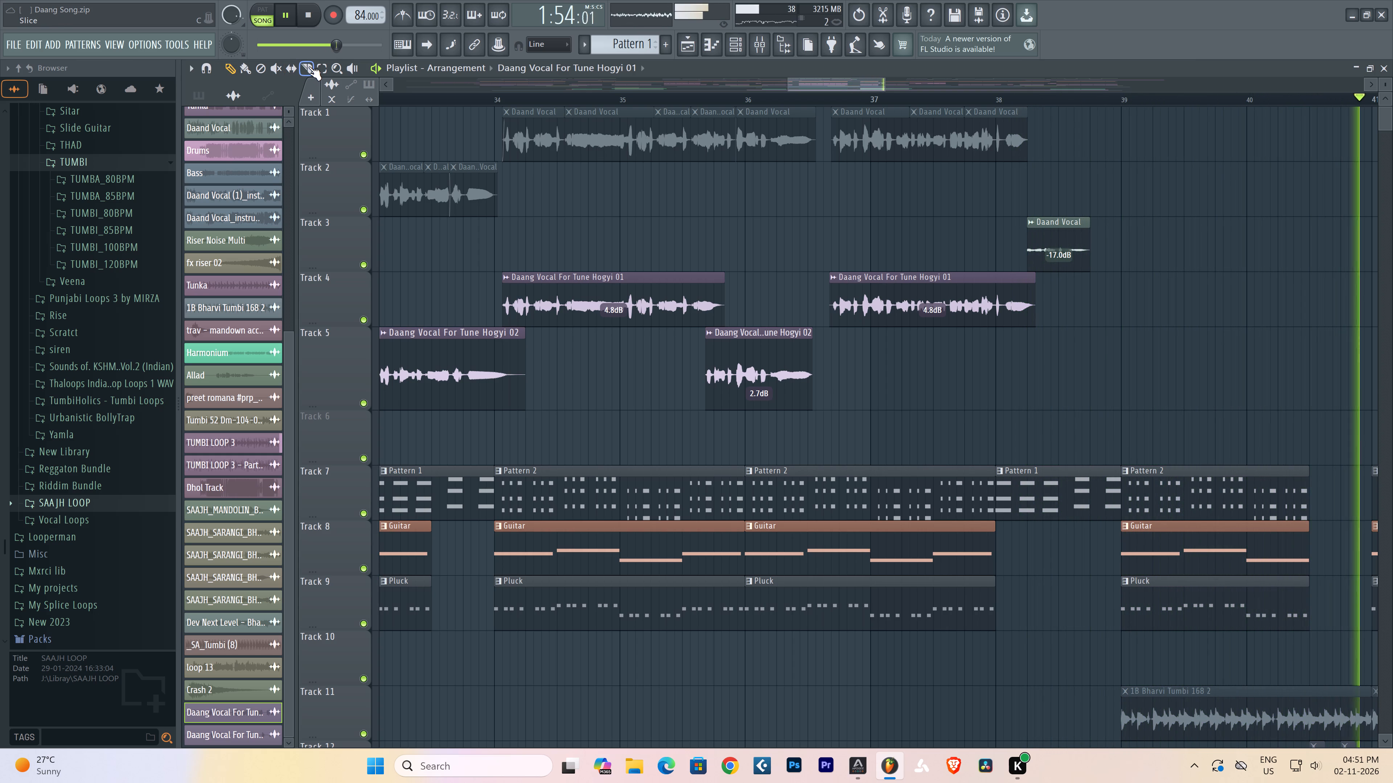
# Copy the last Track 4 vocal slice onto Track 2, ending level with the Daand Vocal echo on Track 3.
pyautogui.press('space')
pyautogui.press('space')
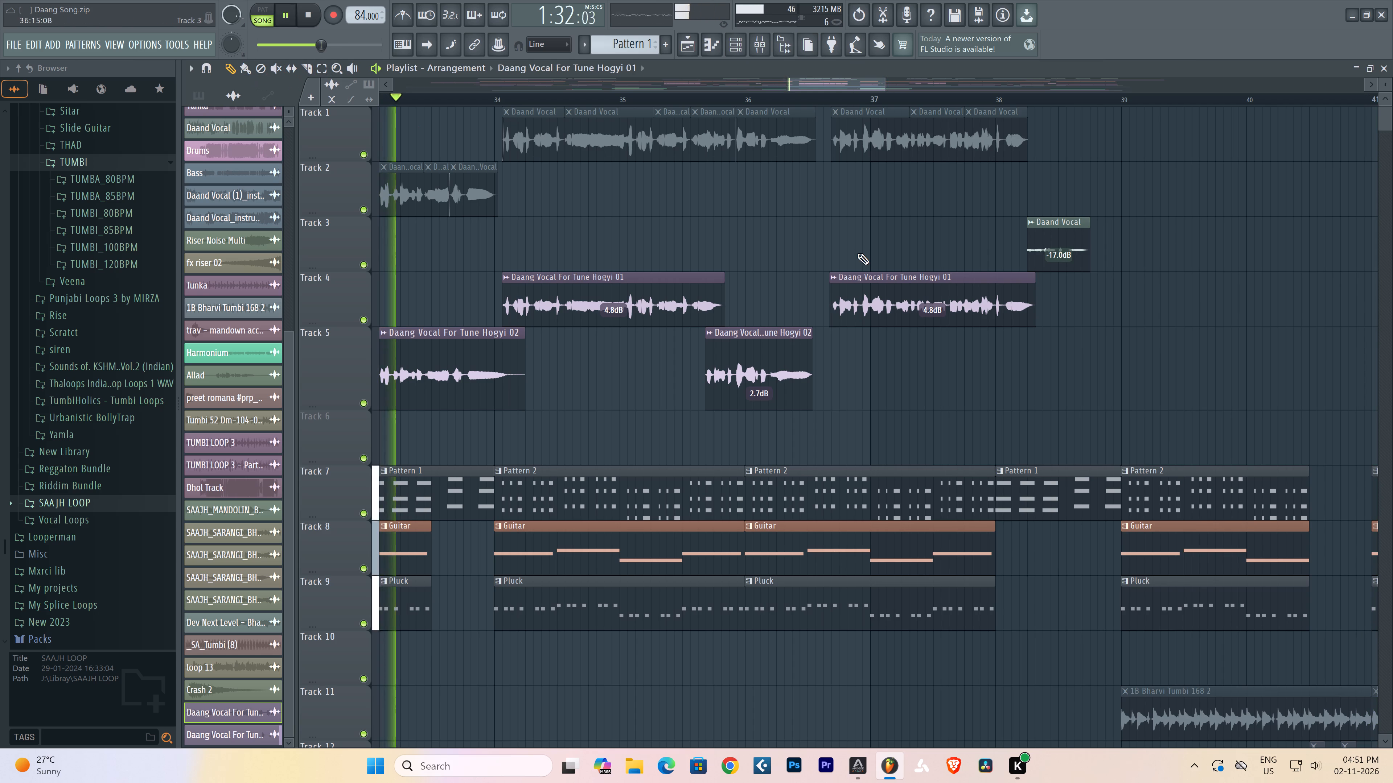
pyautogui.click(1023, 96)
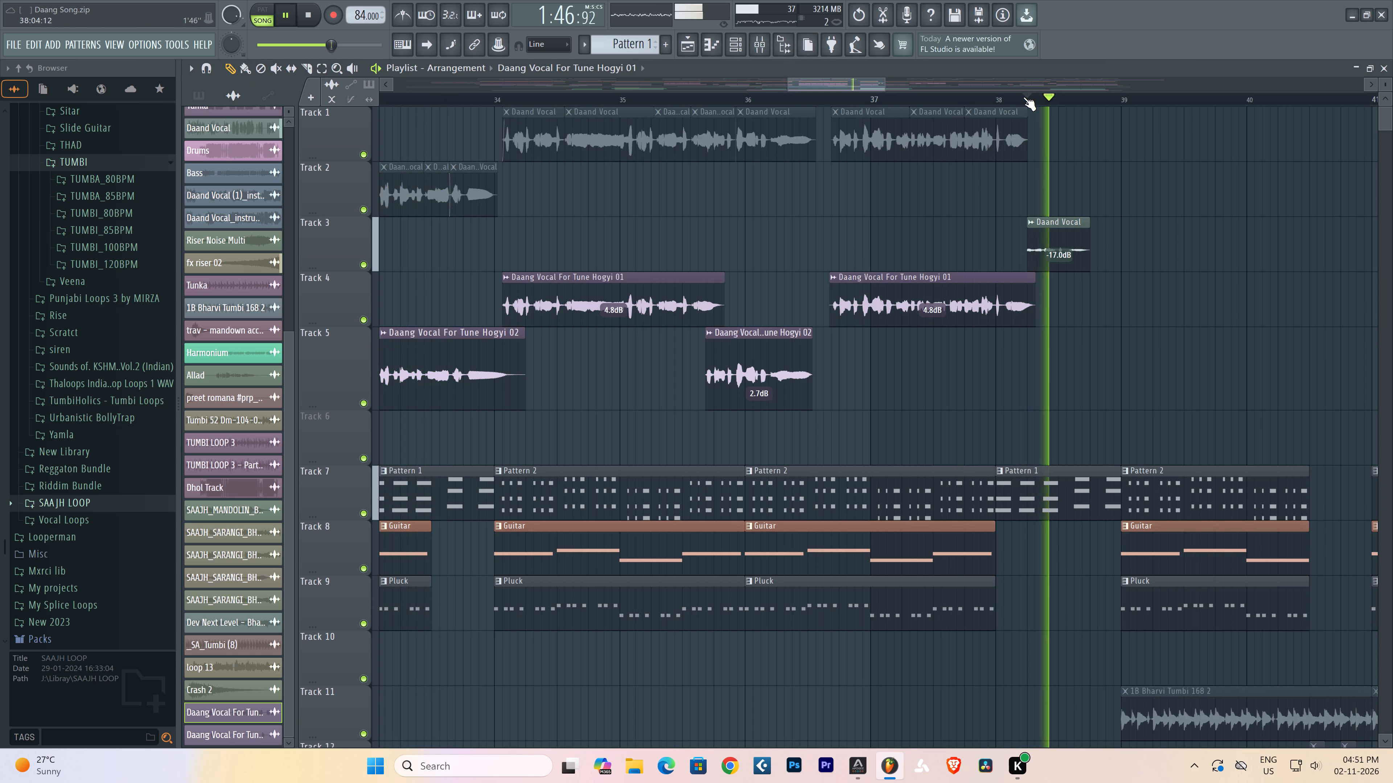
pyautogui.click(976, 95)
pyautogui.click(970, 96)
pyautogui.click(948, 97)
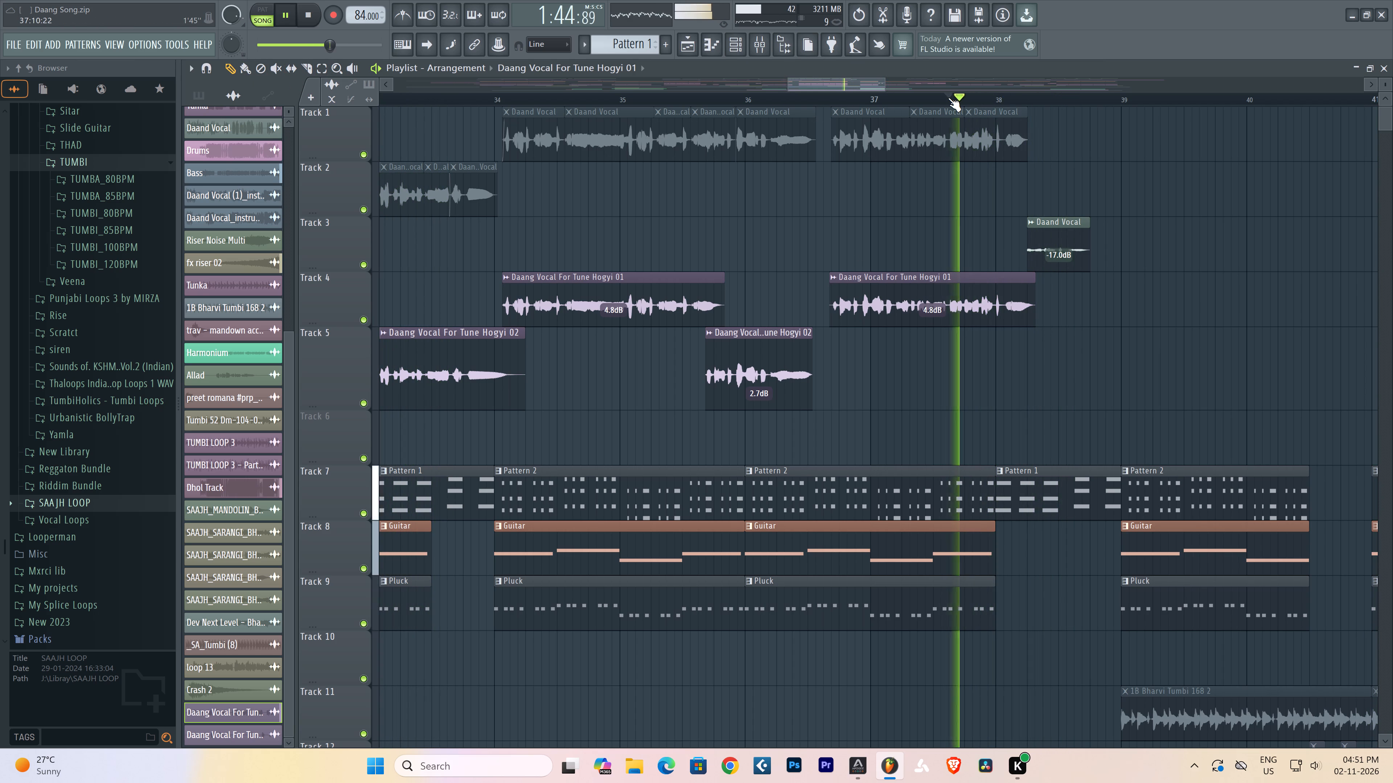
pyautogui.keyDown('shift'); pyautogui.moveTo(941, 287); pyautogui.dragTo(995, 170); pyautogui.keyUp('shift')
pyautogui.press('space')
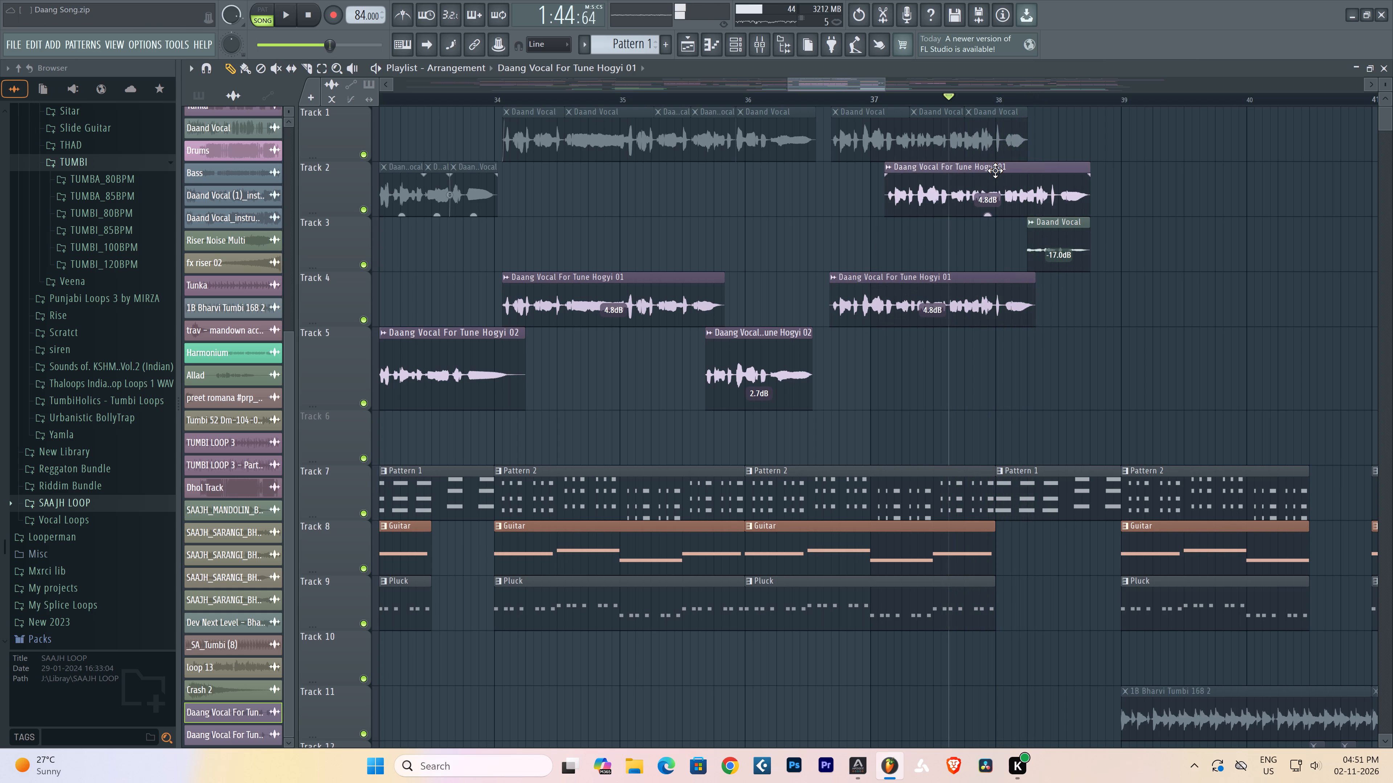
pyautogui.keyDown('shift'); pyautogui.moveTo(995, 170); pyautogui.dragTo(993, 172); pyautogui.keyUp('shift')
pyautogui.press('space')
pyautogui.press('space')
pyautogui.press('space')
# Trim the Track 2 copy's start to about bar 38.25, in line with the Track 3 echo clip, and replay it.
pyautogui.moveTo(885, 205); pyautogui.dragTo(1011, 203)
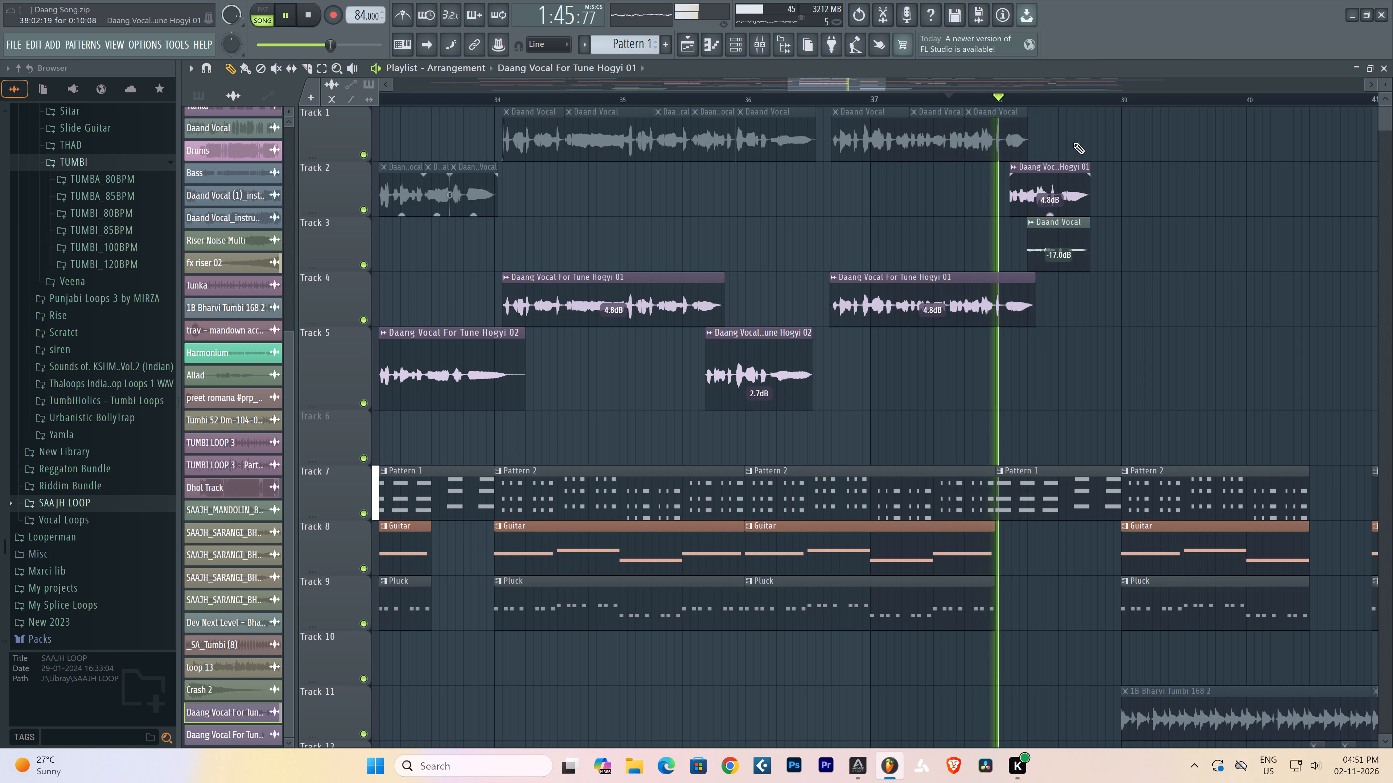
pyautogui.scroll(9, 1081, 104)
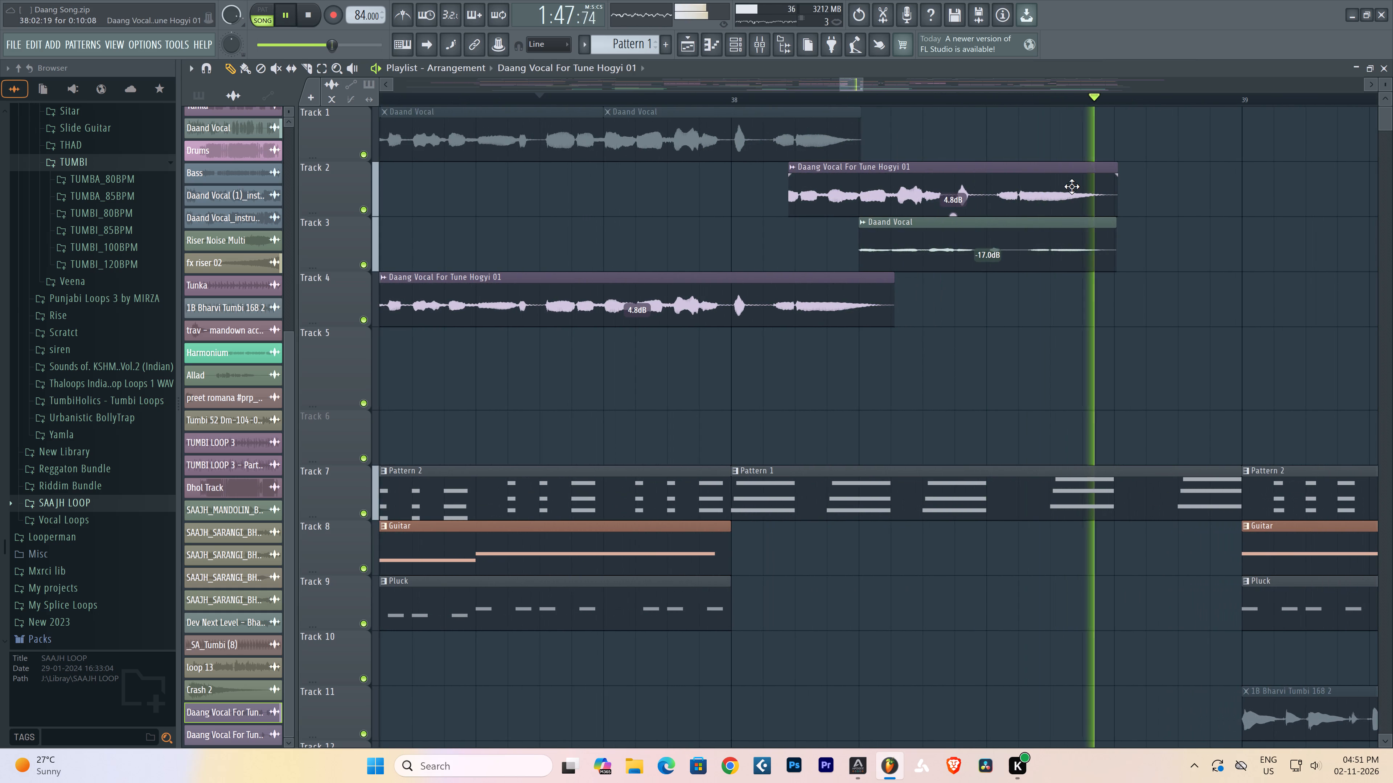
pyautogui.press('space')
pyautogui.press('space')
pyautogui.press('space')
pyautogui.moveTo(787, 204); pyautogui.dragTo(819, 204)
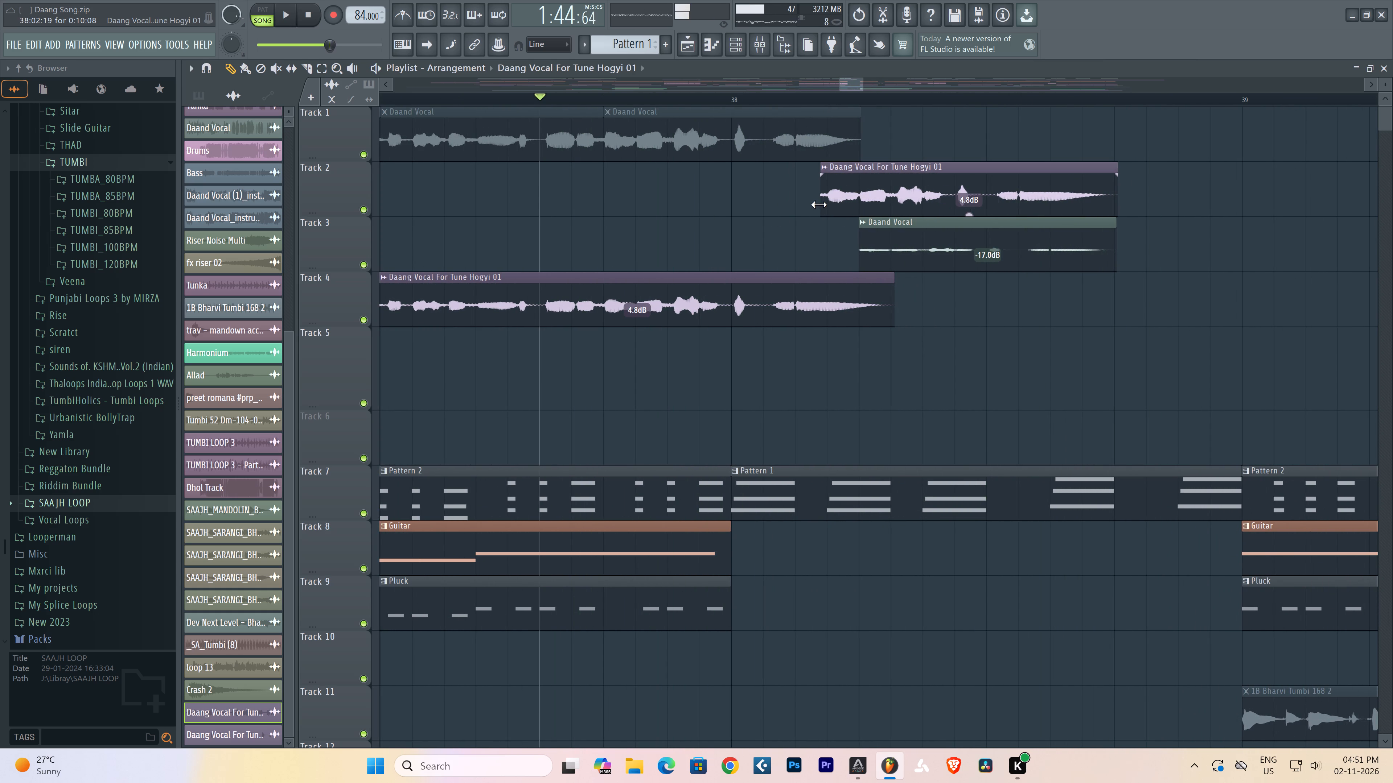
pyautogui.moveTo(819, 204); pyautogui.dragTo(851, 204)
pyautogui.press('space')
pyautogui.keyDown('alt'); pyautogui.moveTo(856, 203); pyautogui.dragTo(863, 202); pyautogui.keyUp('alt')
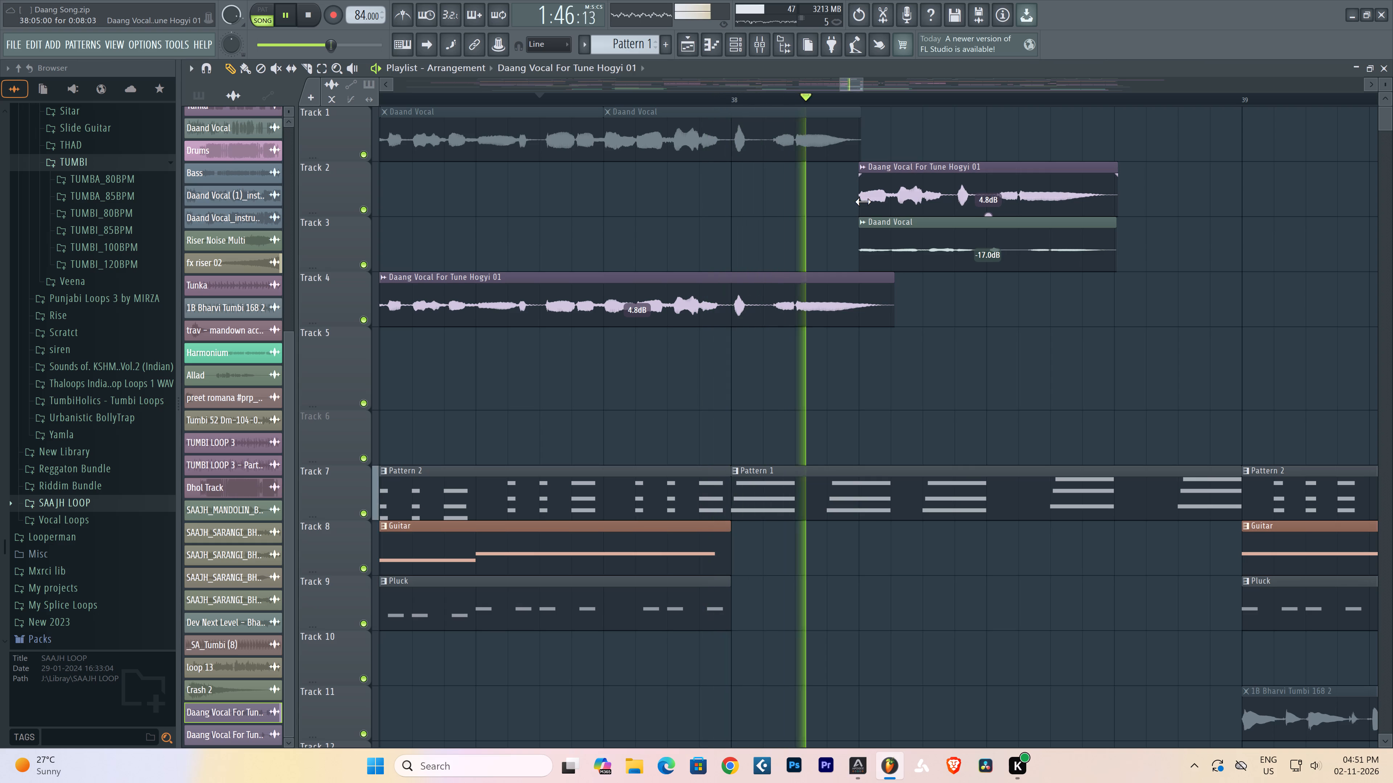
pyautogui.press('space')
pyautogui.press('space')
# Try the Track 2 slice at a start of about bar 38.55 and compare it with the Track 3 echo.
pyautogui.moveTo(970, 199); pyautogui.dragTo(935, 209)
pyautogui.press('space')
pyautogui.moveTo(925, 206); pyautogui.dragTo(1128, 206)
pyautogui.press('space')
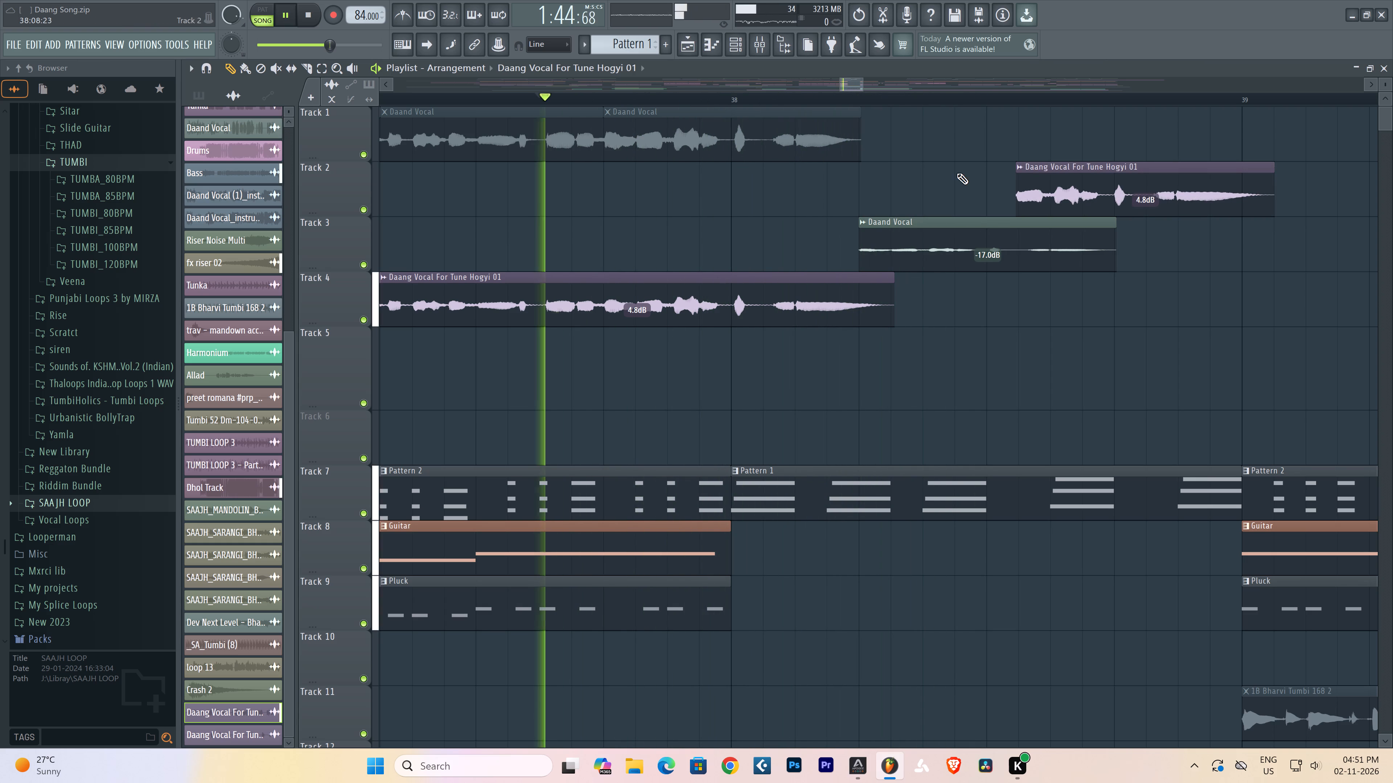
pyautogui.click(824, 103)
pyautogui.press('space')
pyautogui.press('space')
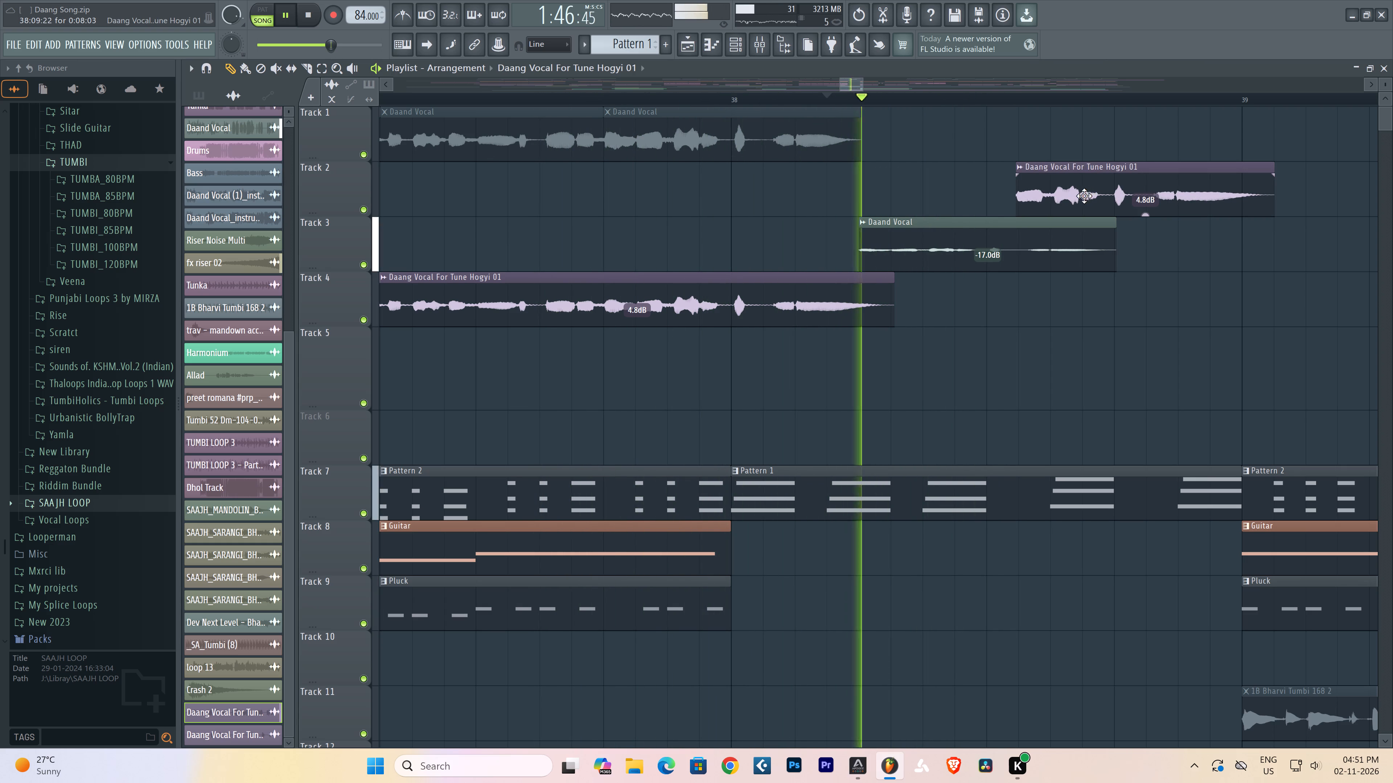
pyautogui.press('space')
# Extend the Track 2 slice's start slightly earlier, move the slice to start at about bar 38.25, and replay it.
pyautogui.keyDown('alt'); pyautogui.moveTo(1015, 207); pyautogui.dragTo(1011, 208); pyautogui.keyUp('alt')
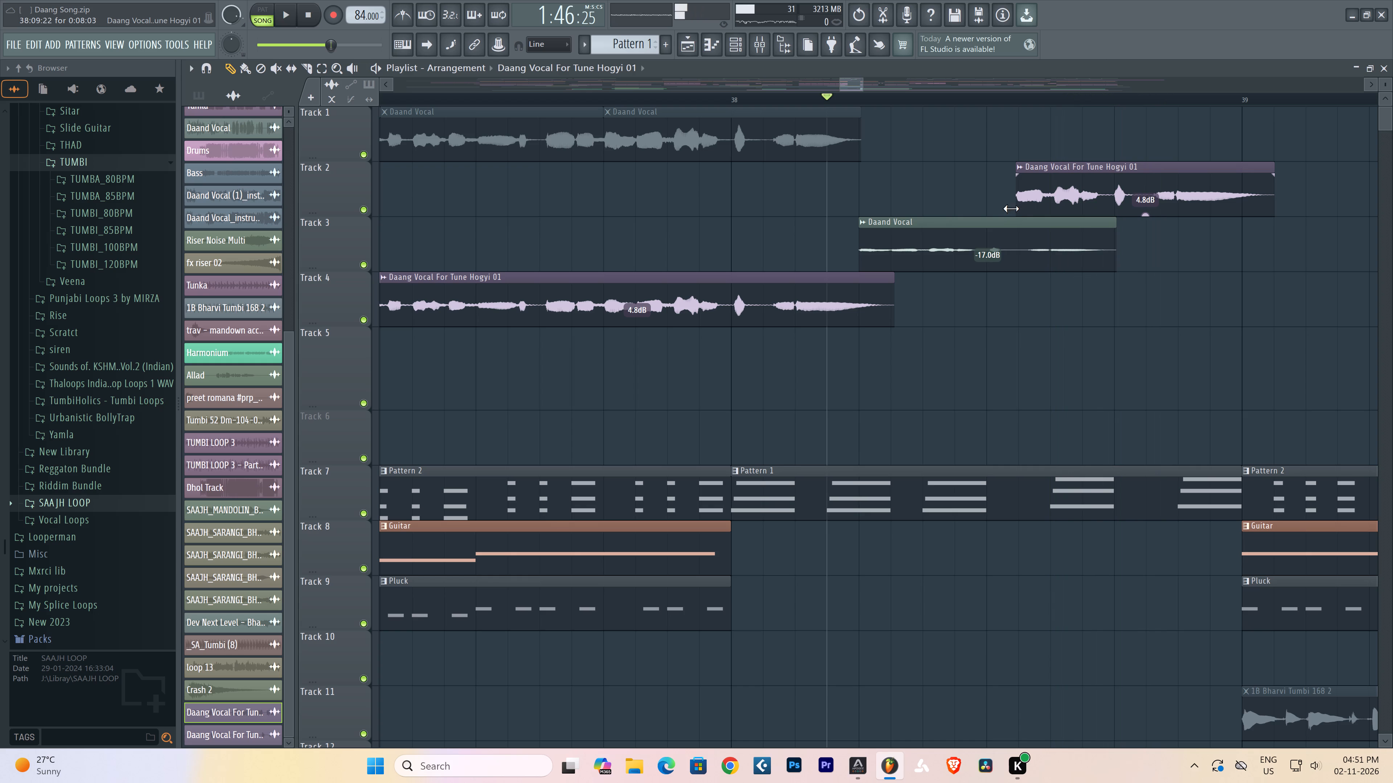
pyautogui.keyDown('alt'); pyautogui.moveTo(1011, 208); pyautogui.dragTo(982, 215); pyautogui.keyUp('alt')
pyautogui.press('space')
pyautogui.press('space')
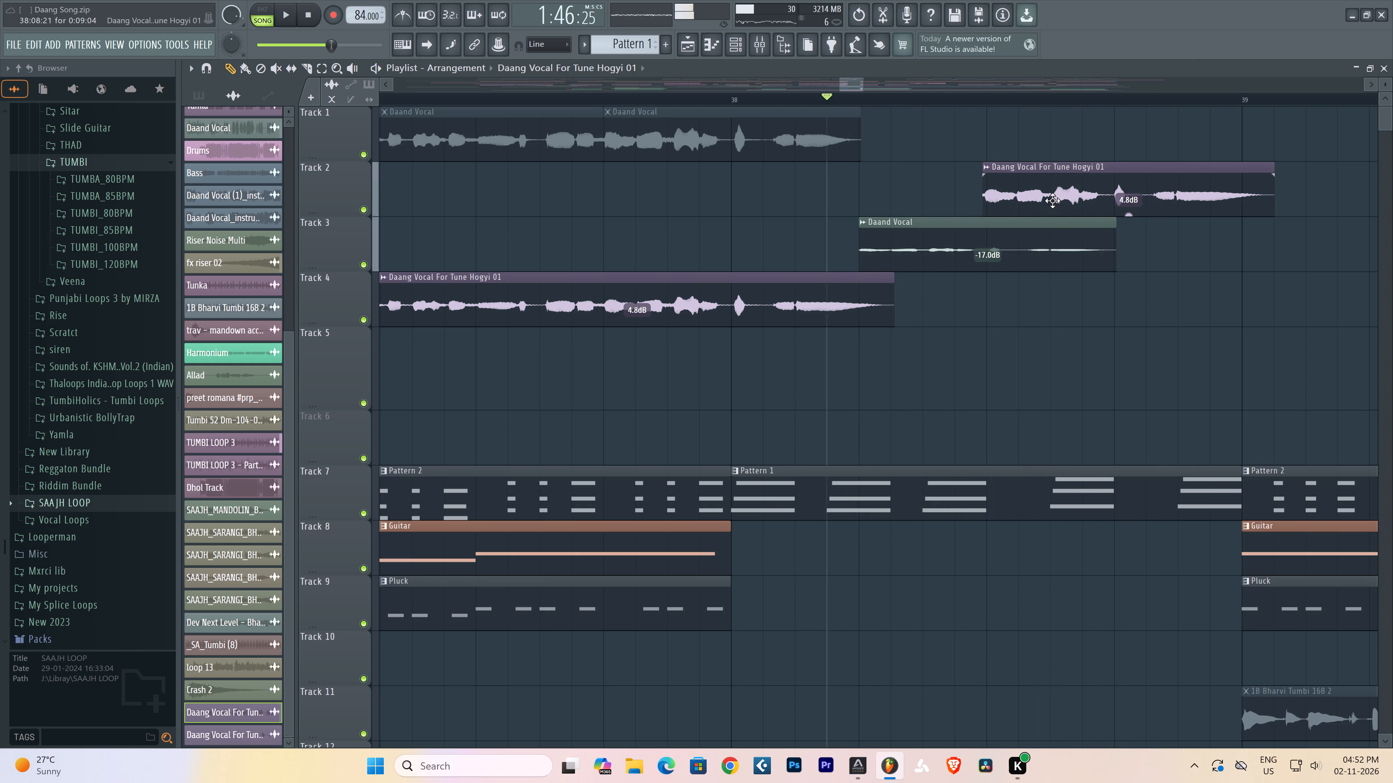
pyautogui.moveTo(1049, 198); pyautogui.dragTo(924, 204)
pyautogui.press('space')
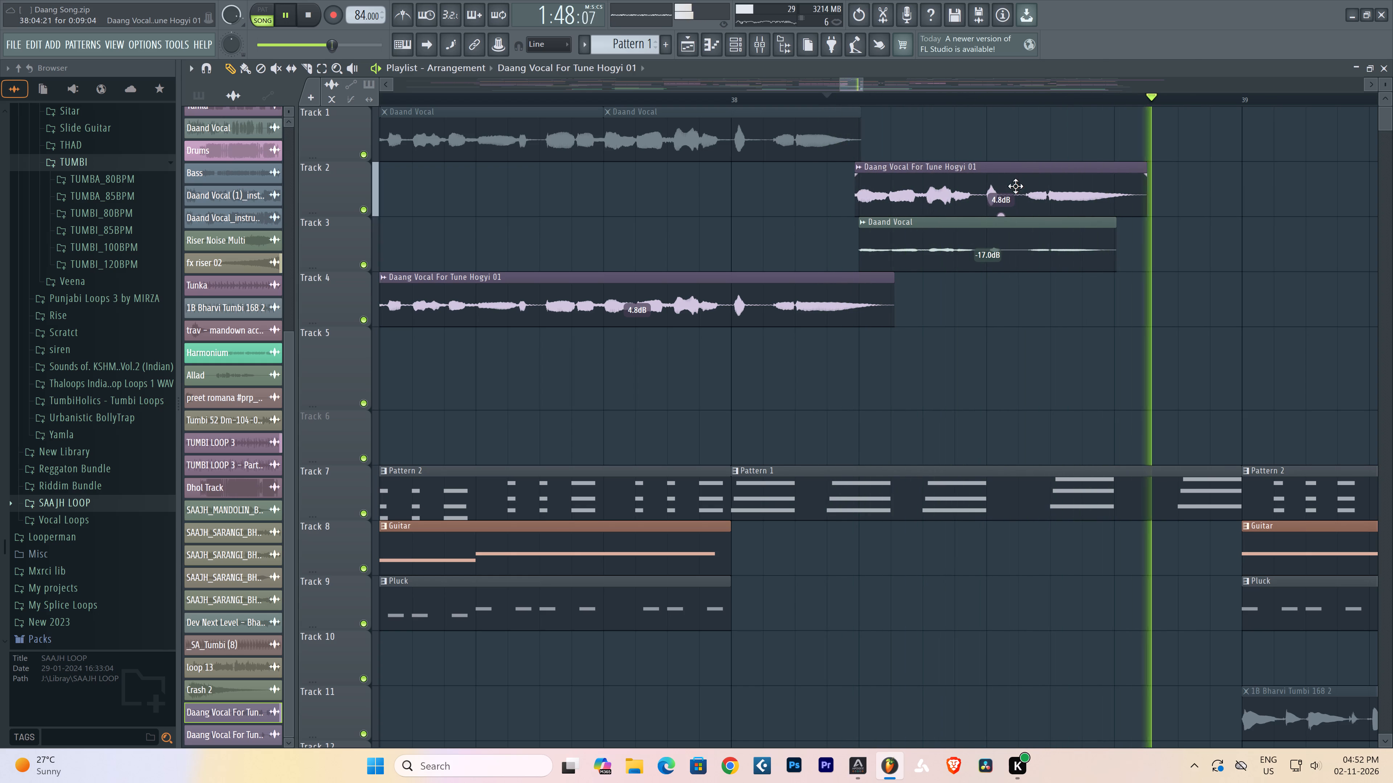
pyautogui.press('space')
pyautogui.press('space')
# Give the Track 2 echo slice a 0'00"015 fade-in and set its gain to -4.6 dB.
pyautogui.click(857, 174)
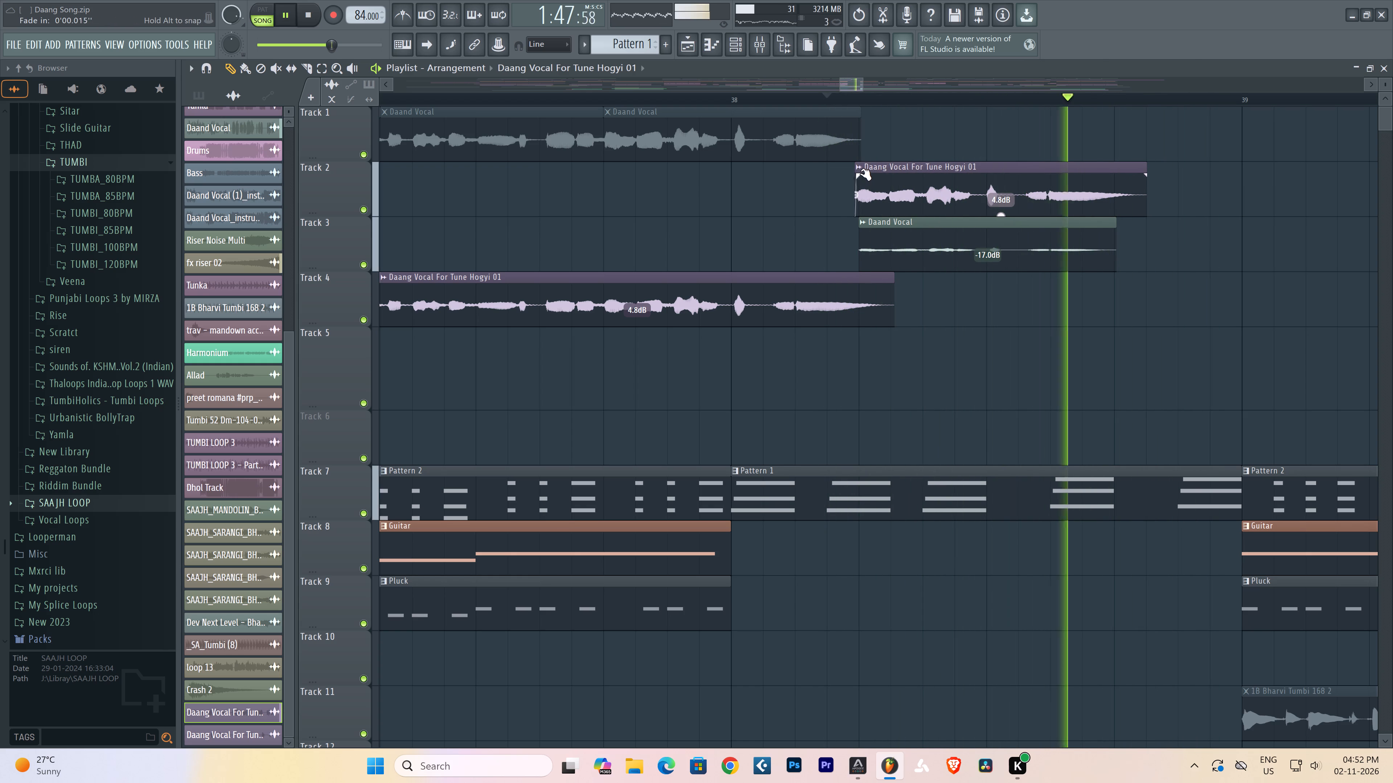
pyautogui.press('space')
pyautogui.press('space')
pyautogui.press('space')
pyautogui.moveTo(999, 213); pyautogui.dragTo(1001, 251)
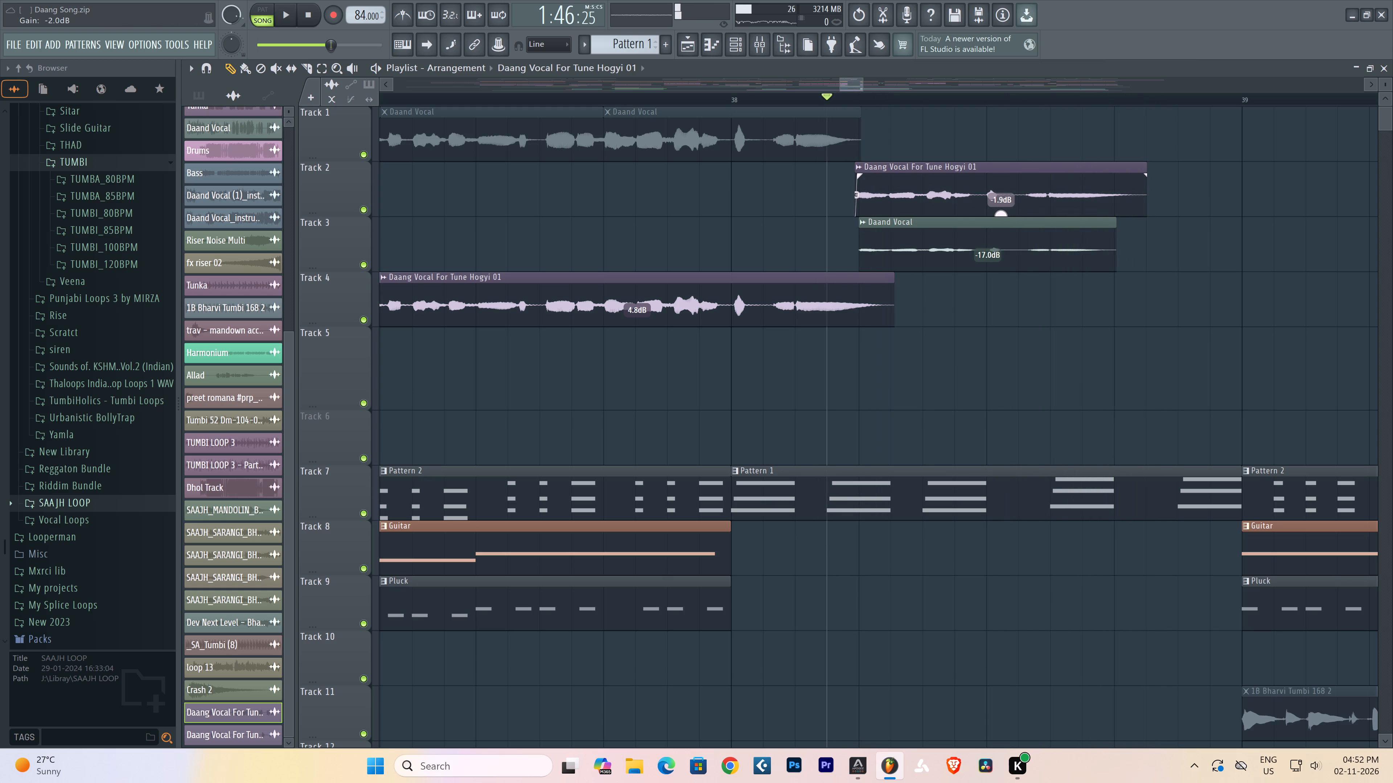
pyautogui.moveTo(1001, 251); pyautogui.dragTo(1001, 261)
pyautogui.press('space')
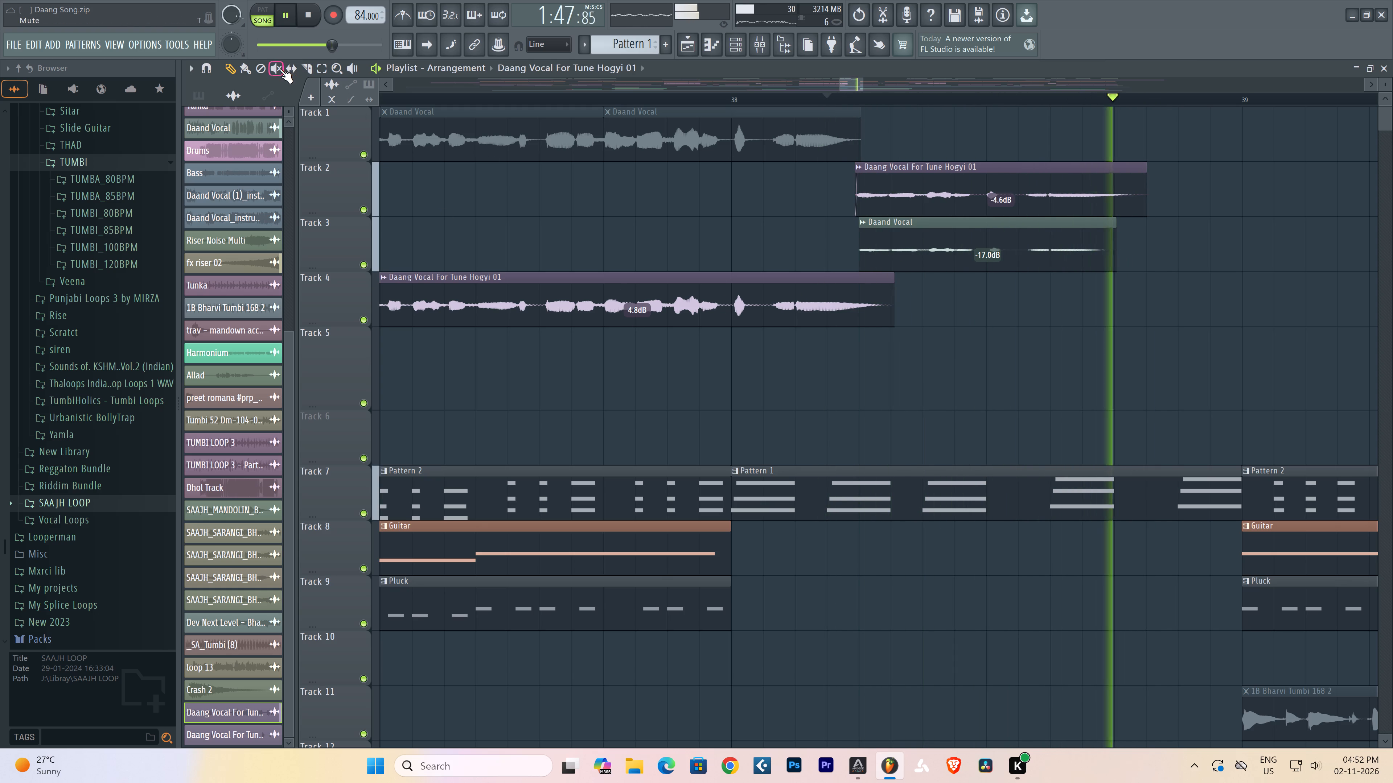
# Mute the old Daand Vocal echo clip on Track 3 and replay from about bar 37.7.
pyautogui.click(279, 69)
pyautogui.click(999, 248)
pyautogui.click(562, 104)
pyautogui.scroll(-1, 562, 104)
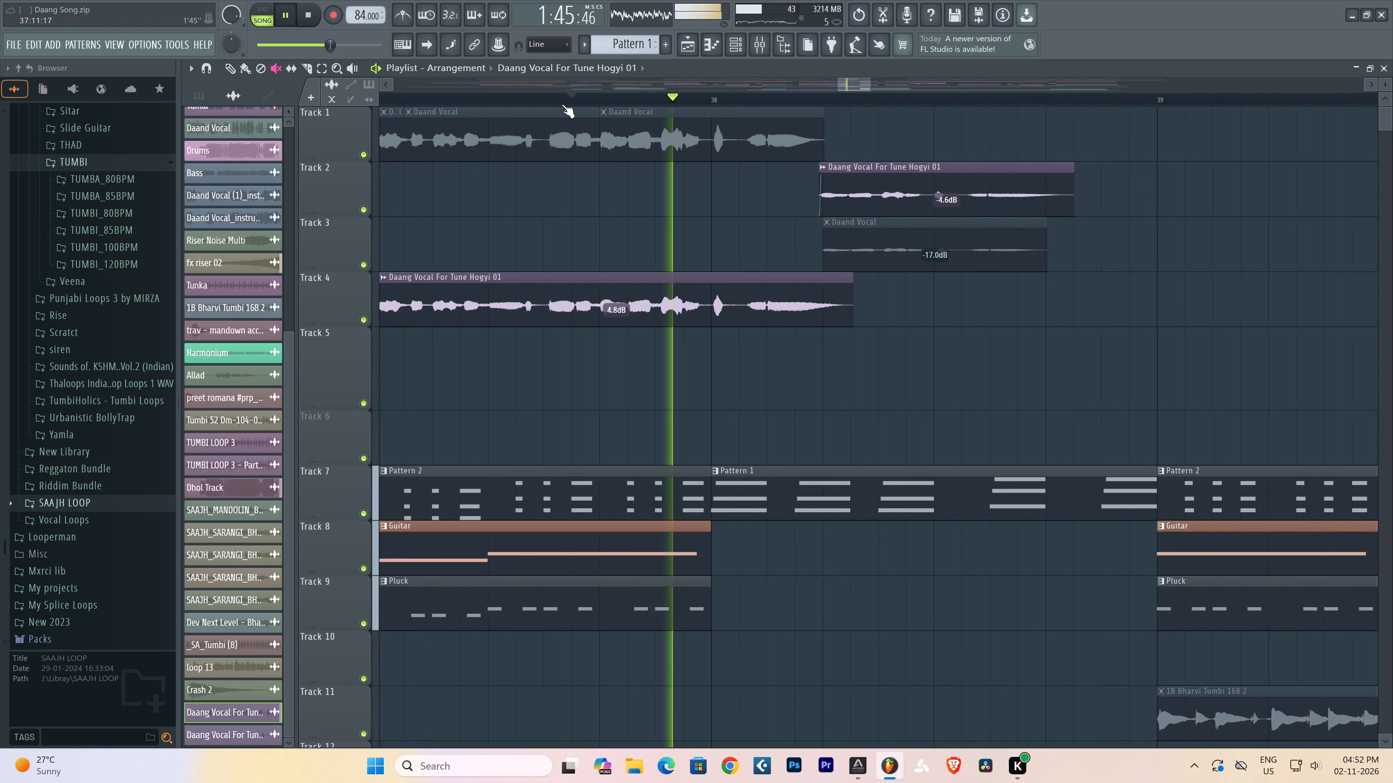
pyautogui.scroll(-2, 562, 104)
pyautogui.scroll(1, 562, 104)
pyautogui.scroll(-3, 562, 104)
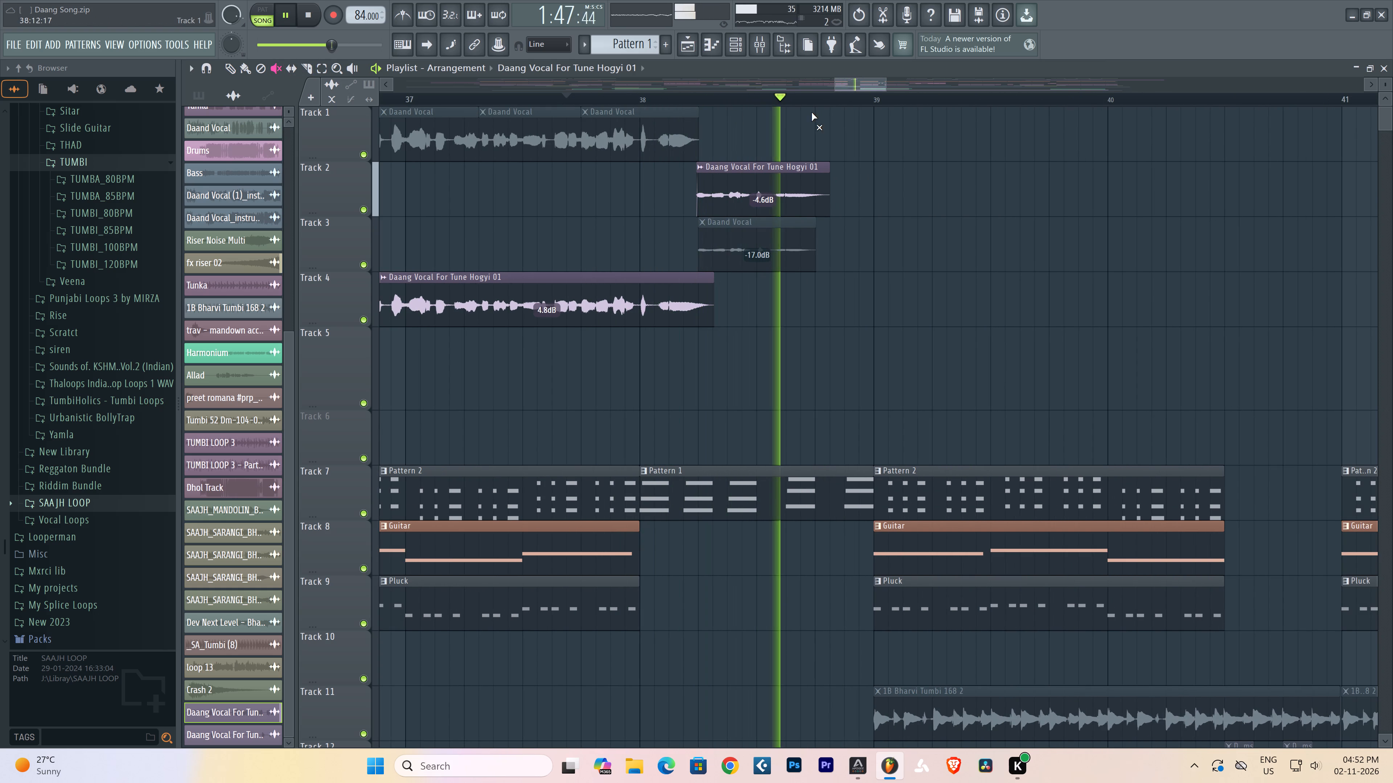
# Set the Track 2 echo slice's gain to -5.8 dB.
pyautogui.moveTo(233, 66); pyautogui.dragTo(238, 66)
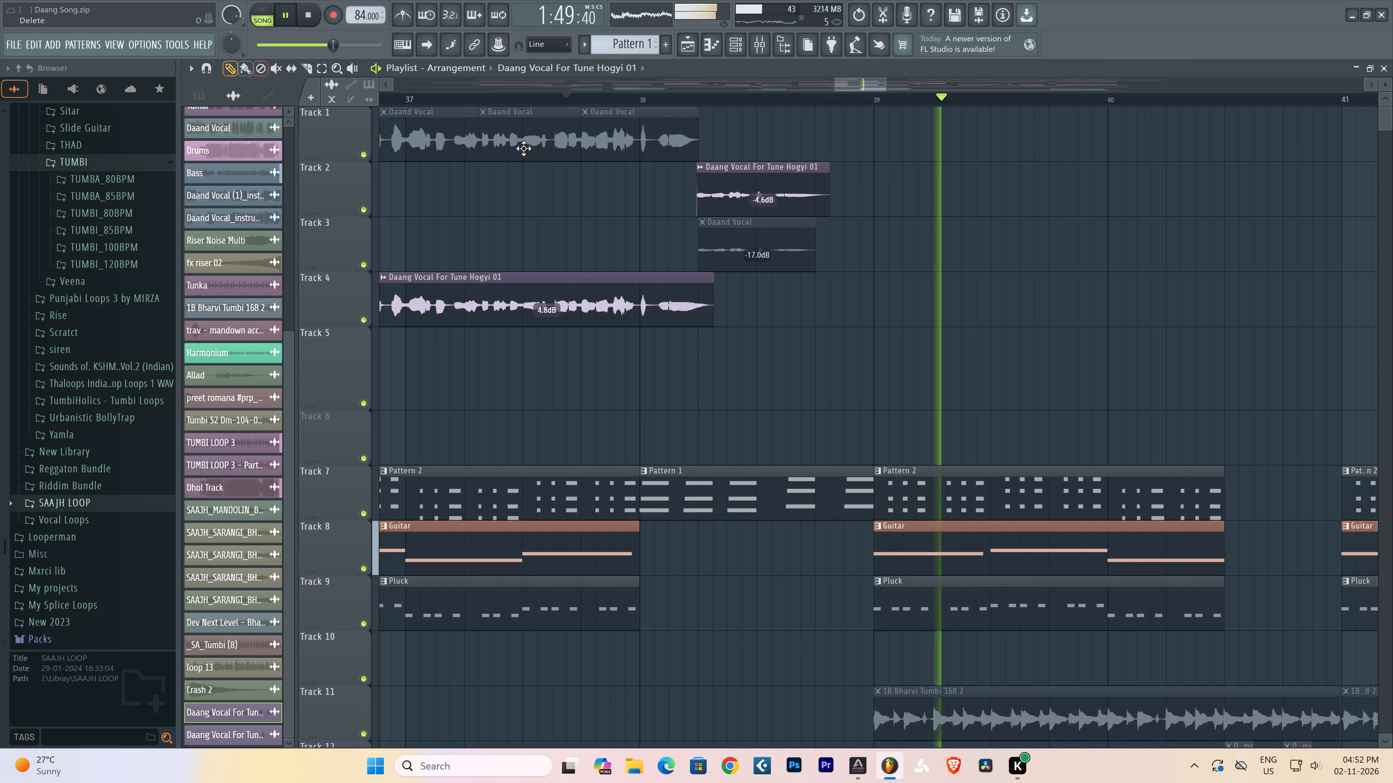
pyautogui.moveTo(762, 211); pyautogui.dragTo(758, 217)
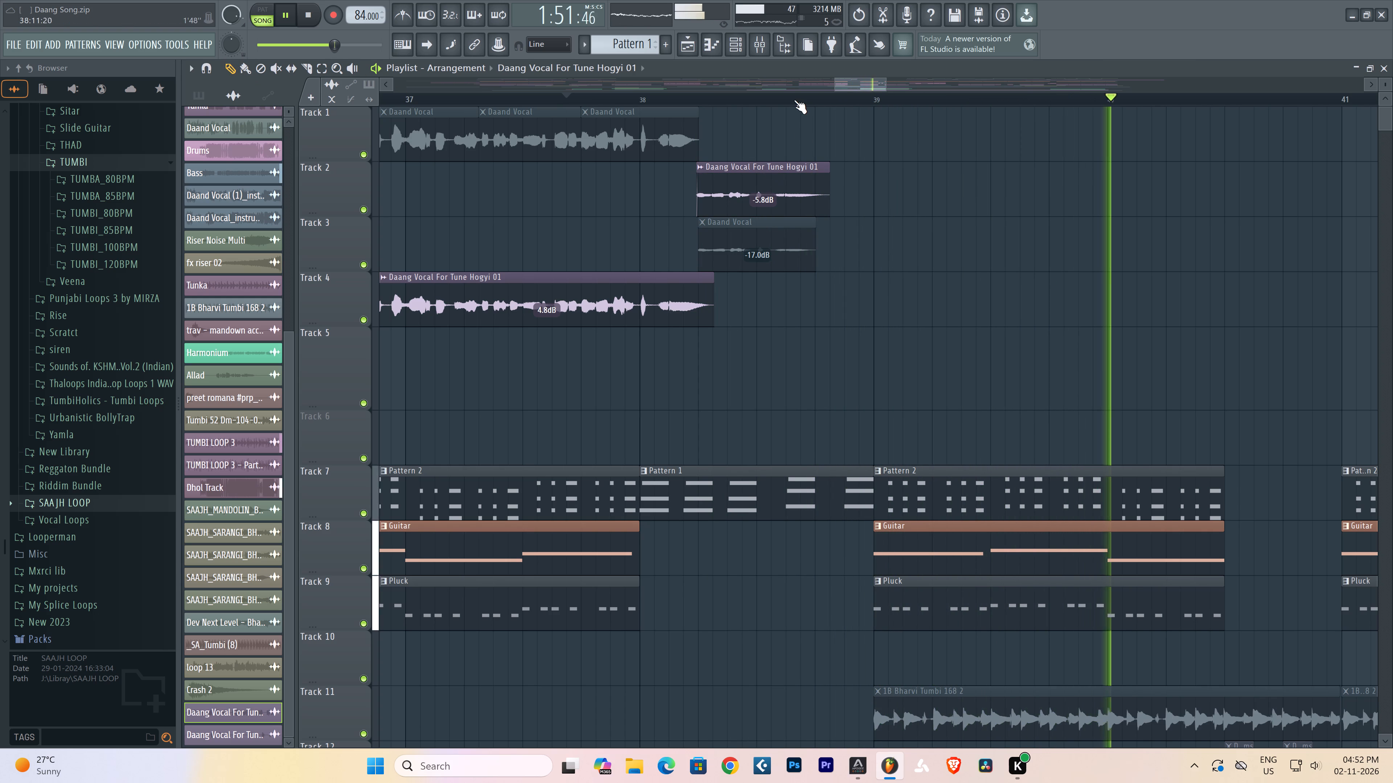
# Replay the arrangement from about bar 23 to check all the replaced vocals in context.
pyautogui.scroll(-6, 785, 103)
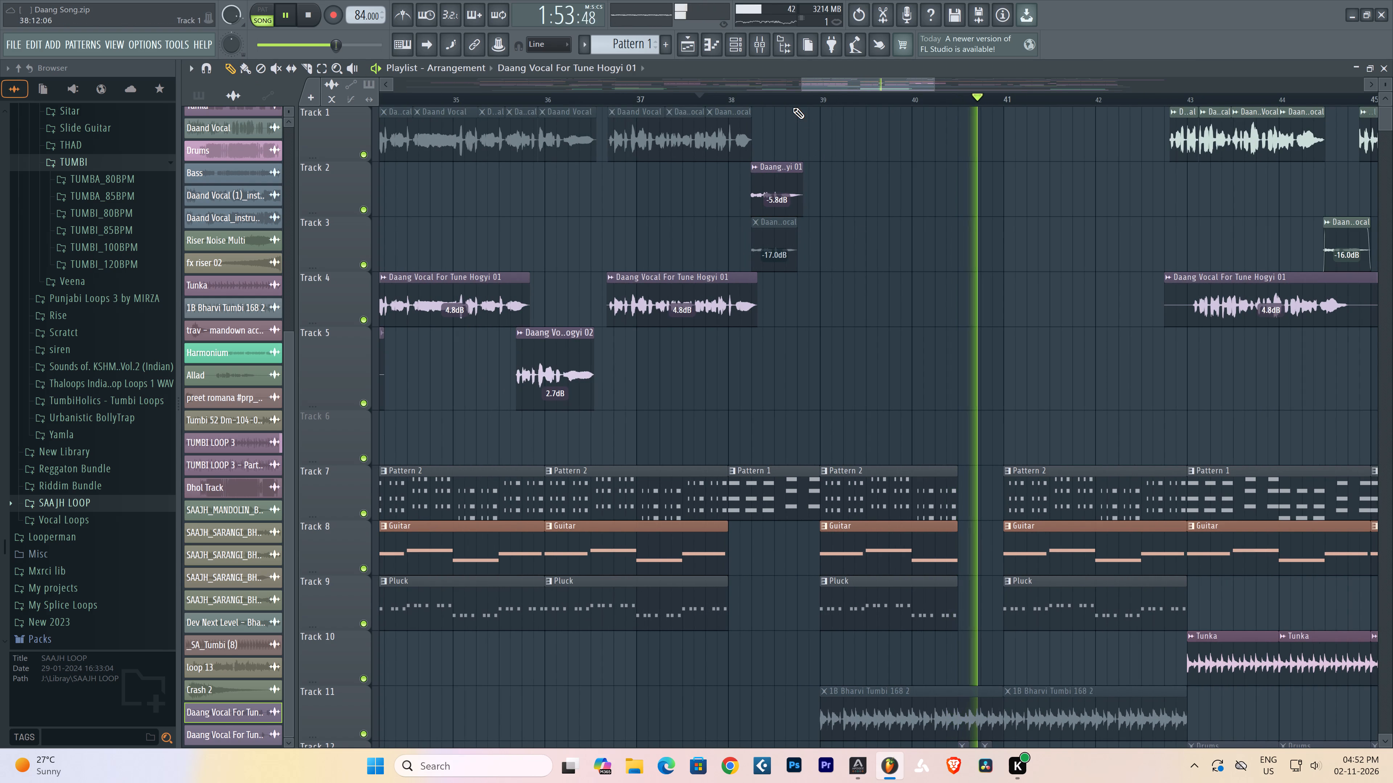
pyautogui.scroll(-2, 796, 100)
pyautogui.scroll(1, 796, 100)
pyautogui.scroll(-2, 796, 100)
pyautogui.scroll(1, 794, 100)
pyautogui.scroll(-6, 794, 100)
pyautogui.scroll(1, 794, 100)
pyautogui.scroll(-2, 794, 100)
pyautogui.click(441, 100)
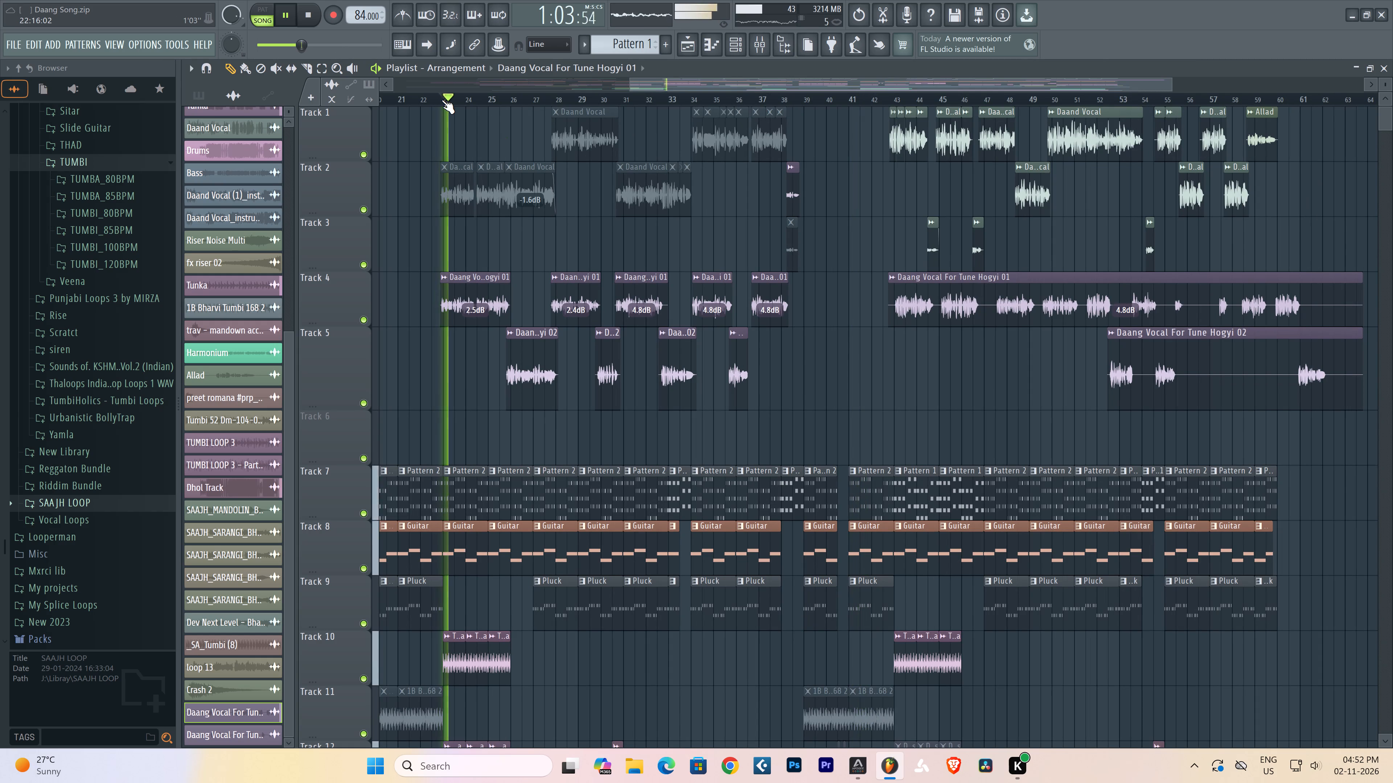
pyautogui.scroll(3, 442, 99)
pyautogui.scroll(3, 528, 283)
pyautogui.scroll(-2, 565, 264)
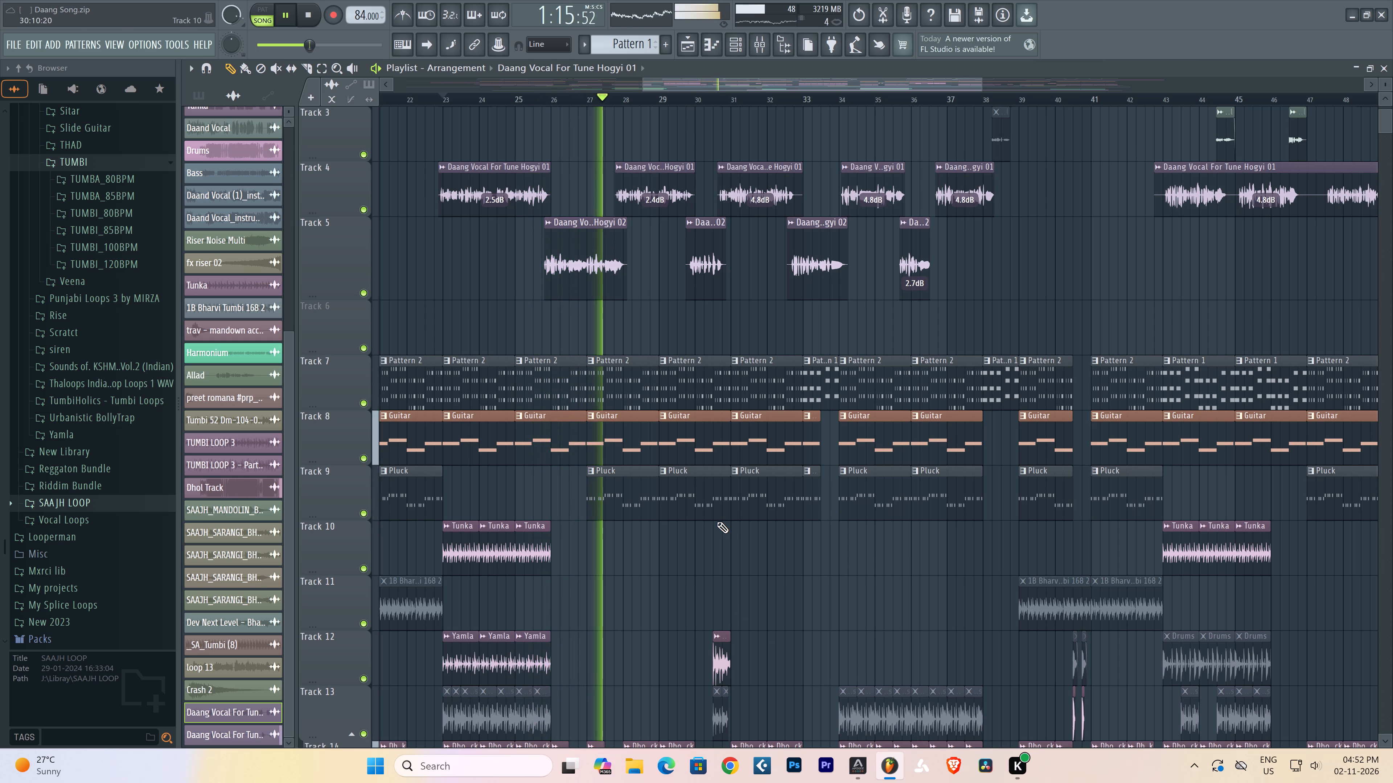
# Save the Daang Song.zip project.
pyautogui.hotkey('ctrl', 's')
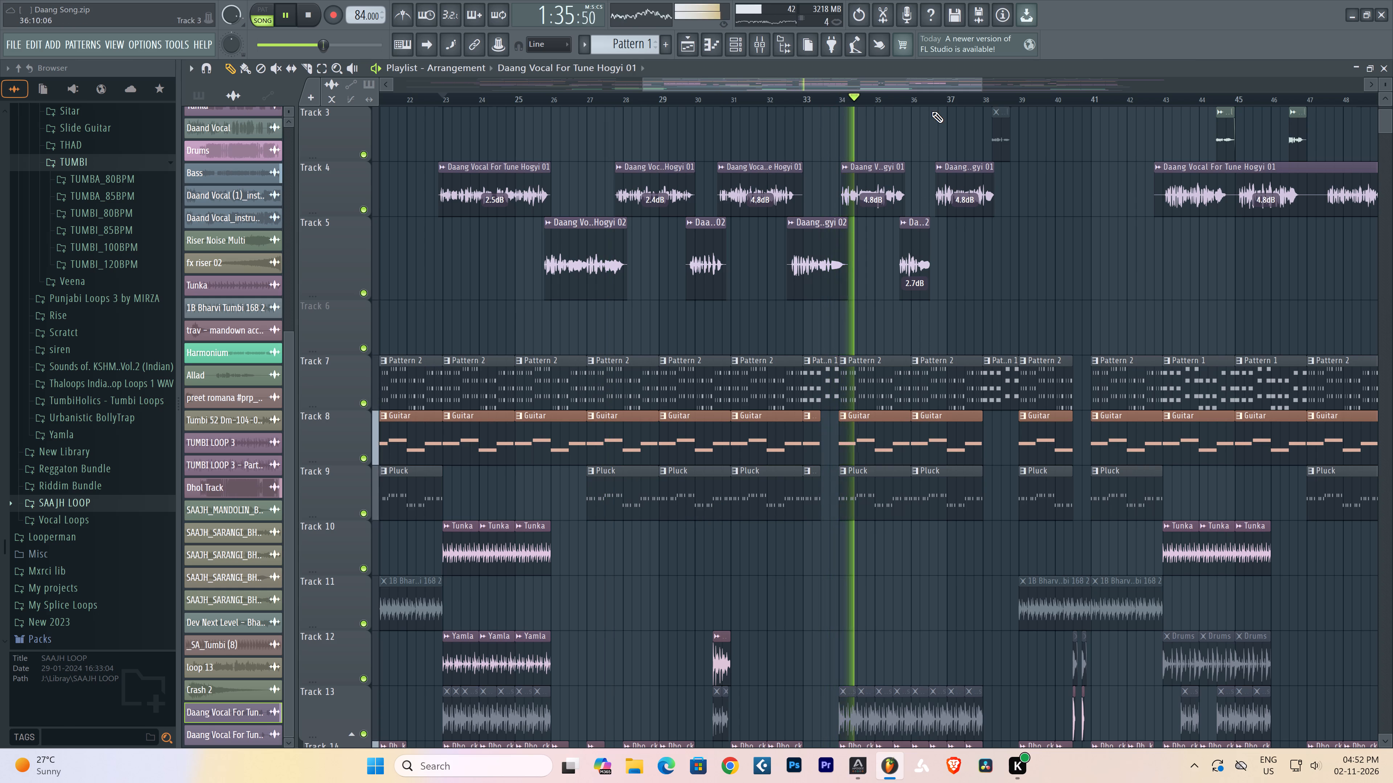
# Hide the fade editing controls on the playlist clips.
pyautogui.scroll(5, 943, 101)
pyautogui.click(326, 98)
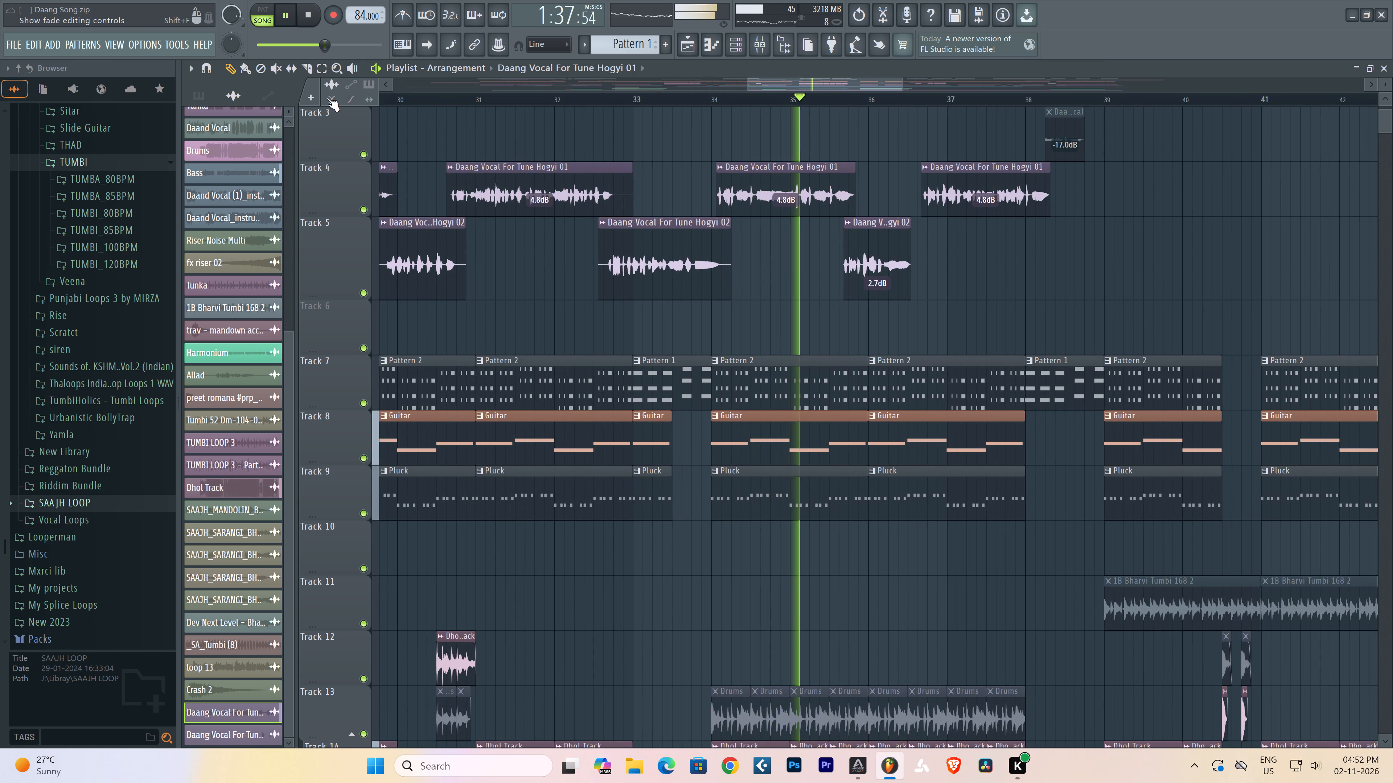
# Listen through bars 35 to 39 and examine the replaced vocals on Tracks 4 and 5 and the Track 2 echo slice.
pyautogui.scroll(3, 793, 98)
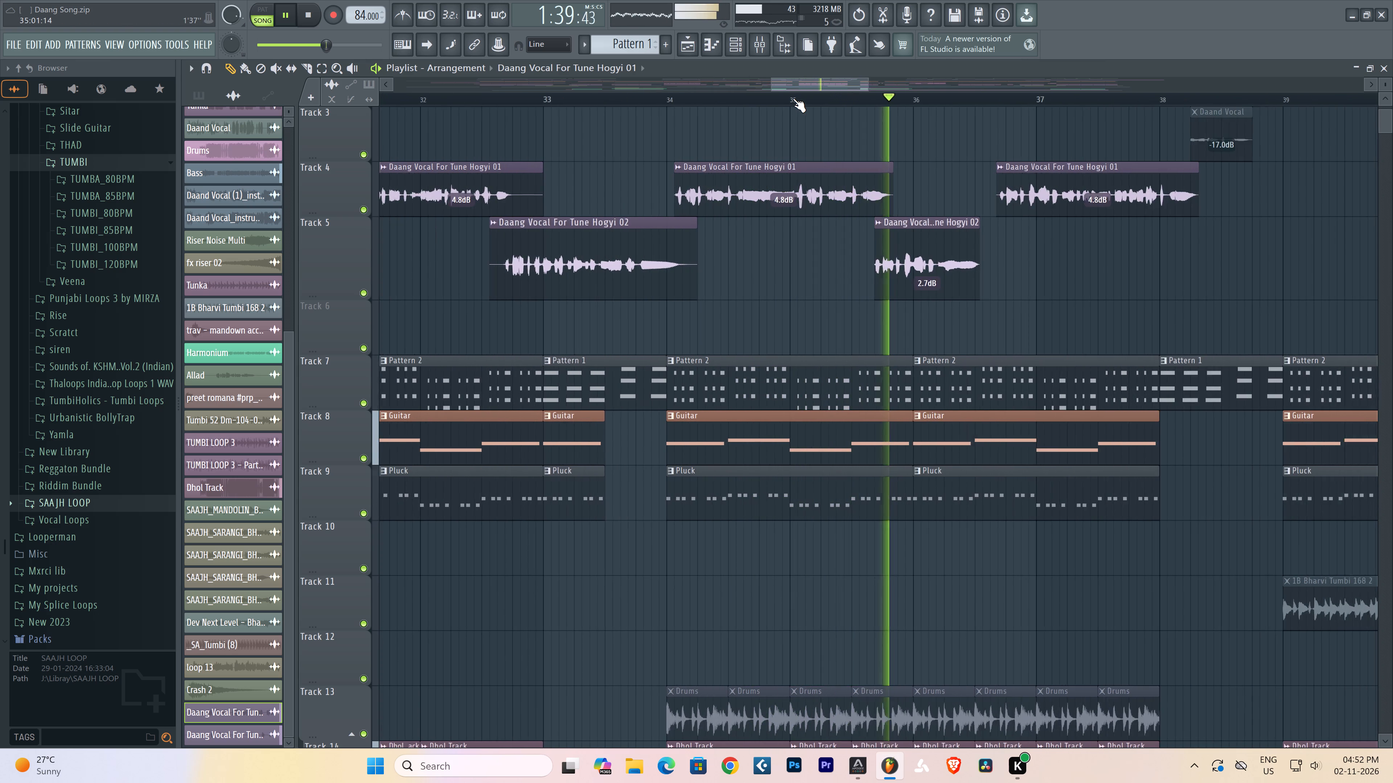
pyautogui.scroll(2, 793, 98)
pyautogui.scroll(-1, 793, 98)
pyautogui.scroll(5, 793, 98)
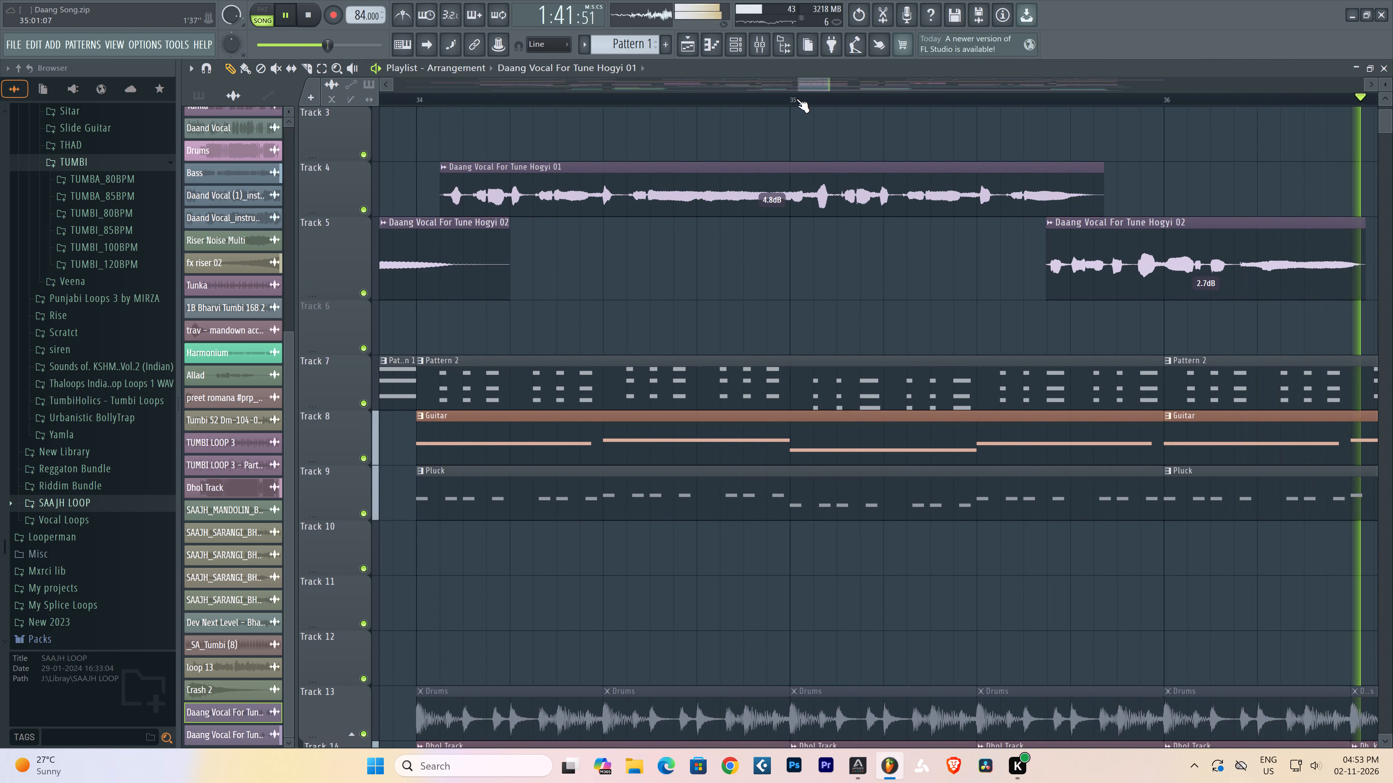
pyautogui.scroll(-4, 797, 99)
pyautogui.scroll(1, 797, 99)
pyautogui.scroll(-8, 797, 99)
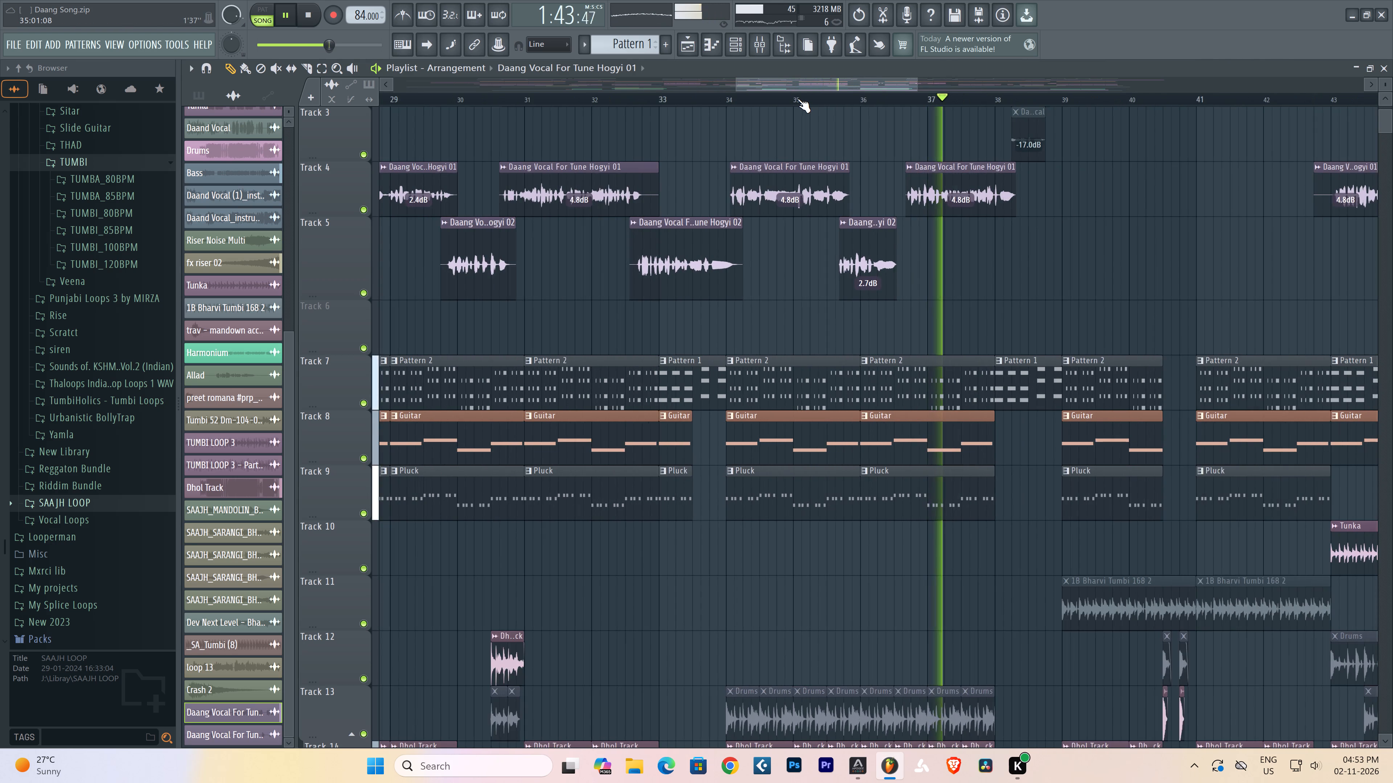
pyautogui.scroll(-2, 797, 99)
pyautogui.scroll(4, 1032, 211)
pyautogui.scroll(4, 981, 101)
pyautogui.scroll(-2, 981, 101)
pyautogui.scroll(8, 981, 101)
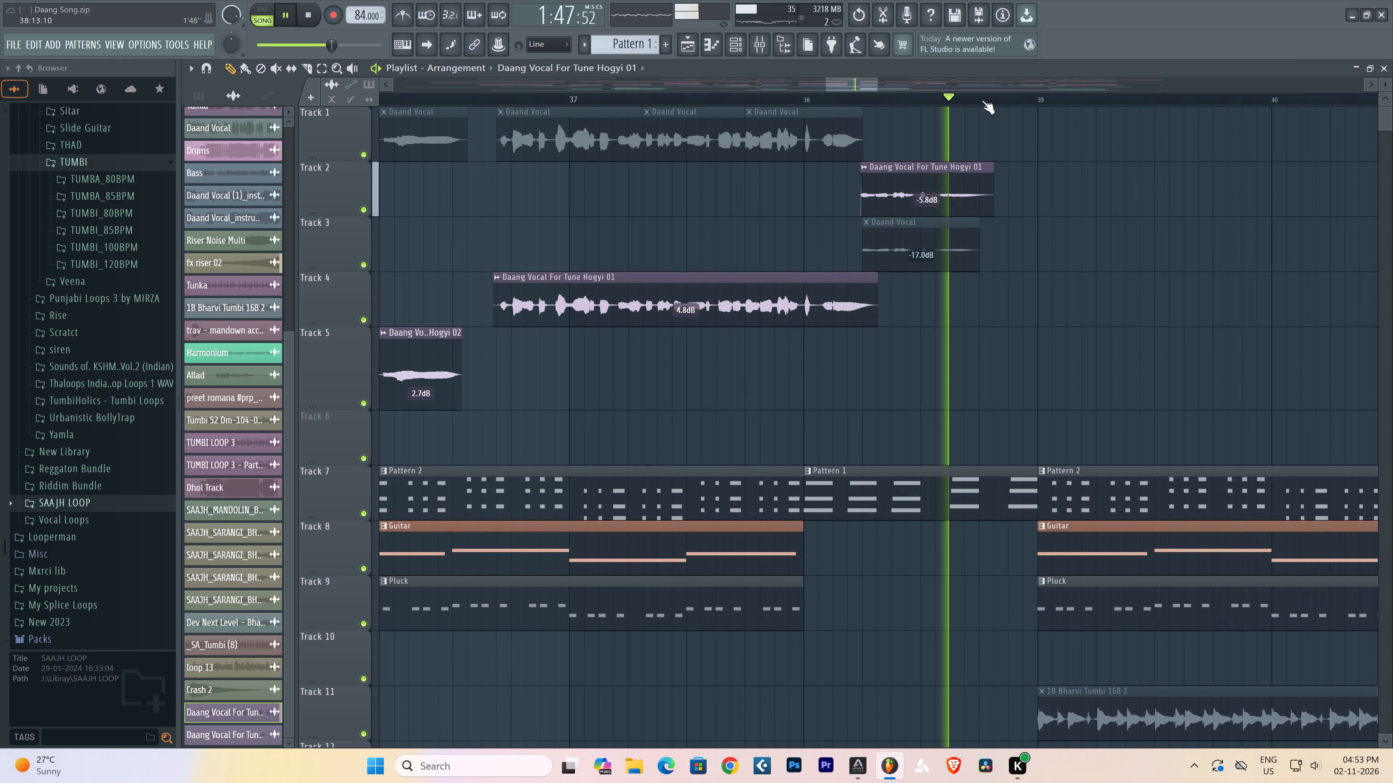
pyautogui.scroll(-6, 982, 100)
pyautogui.scroll(1, 982, 100)
pyautogui.scroll(-8, 982, 100)
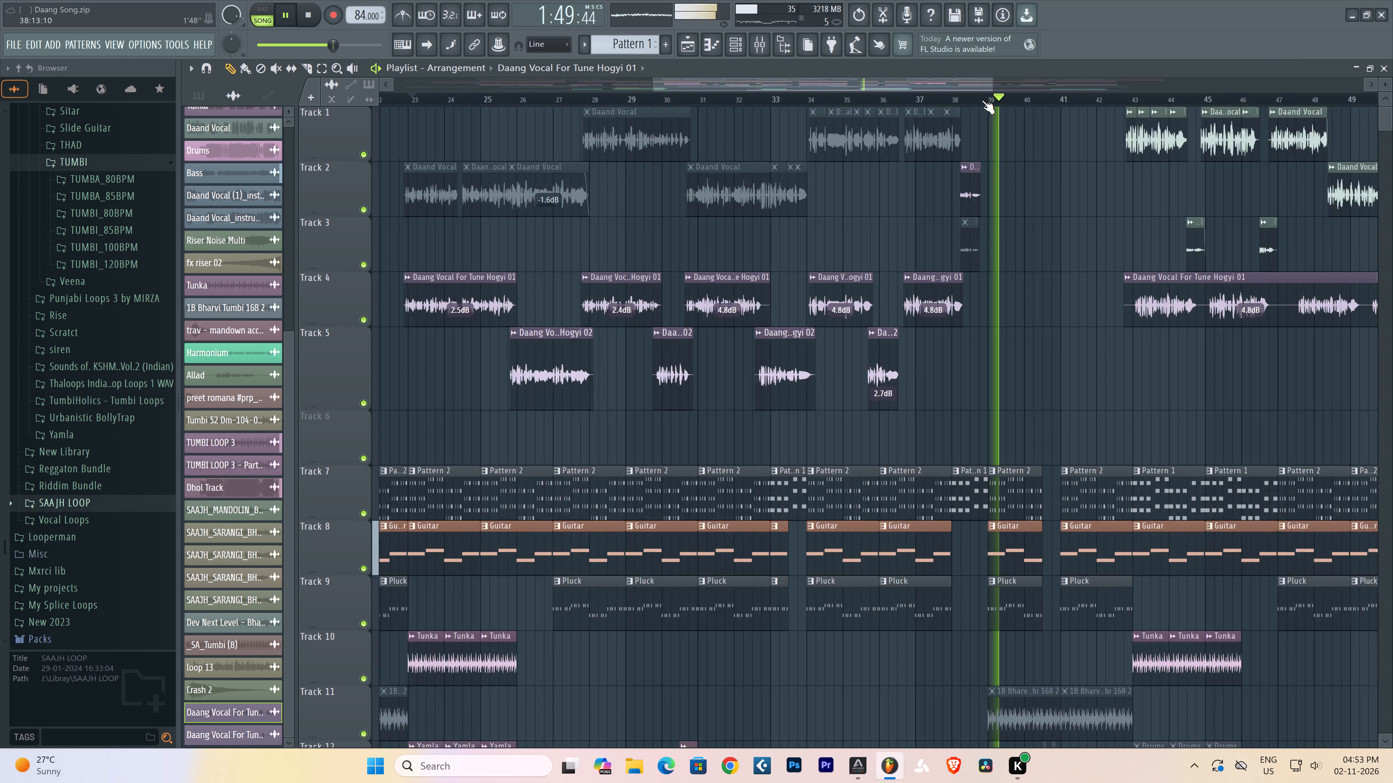
# Move the long Track 4 Daang Vocal For Tune Hogyi 01 clip so its first phrases align with the Track 1 Daand Vocal clips around bar 43.
pyautogui.scroll(-2, 982, 100)
pyautogui.scroll(1, 982, 100)
pyautogui.scroll(-2, 982, 100)
pyautogui.scroll(8, 1072, 99)
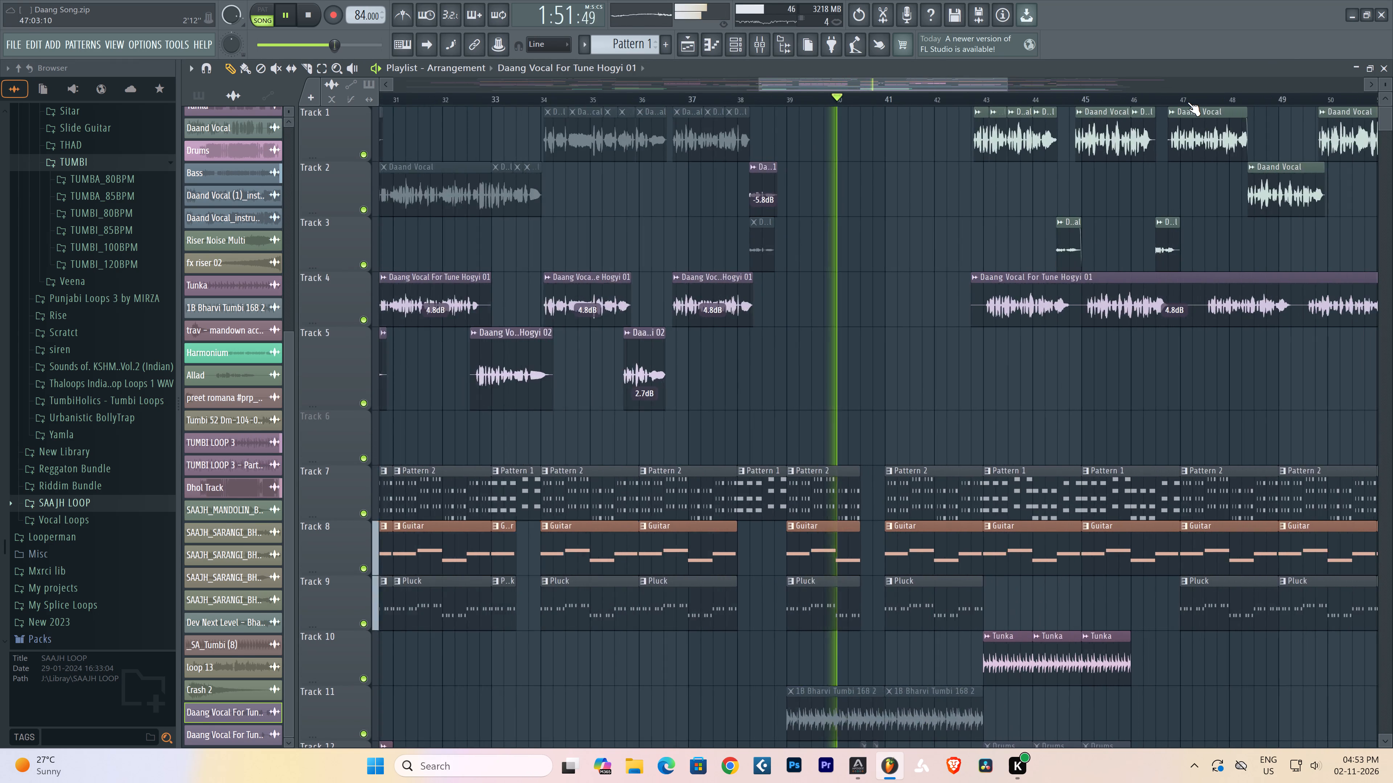
pyautogui.scroll(5, 1187, 102)
pyautogui.scroll(-1, 1187, 102)
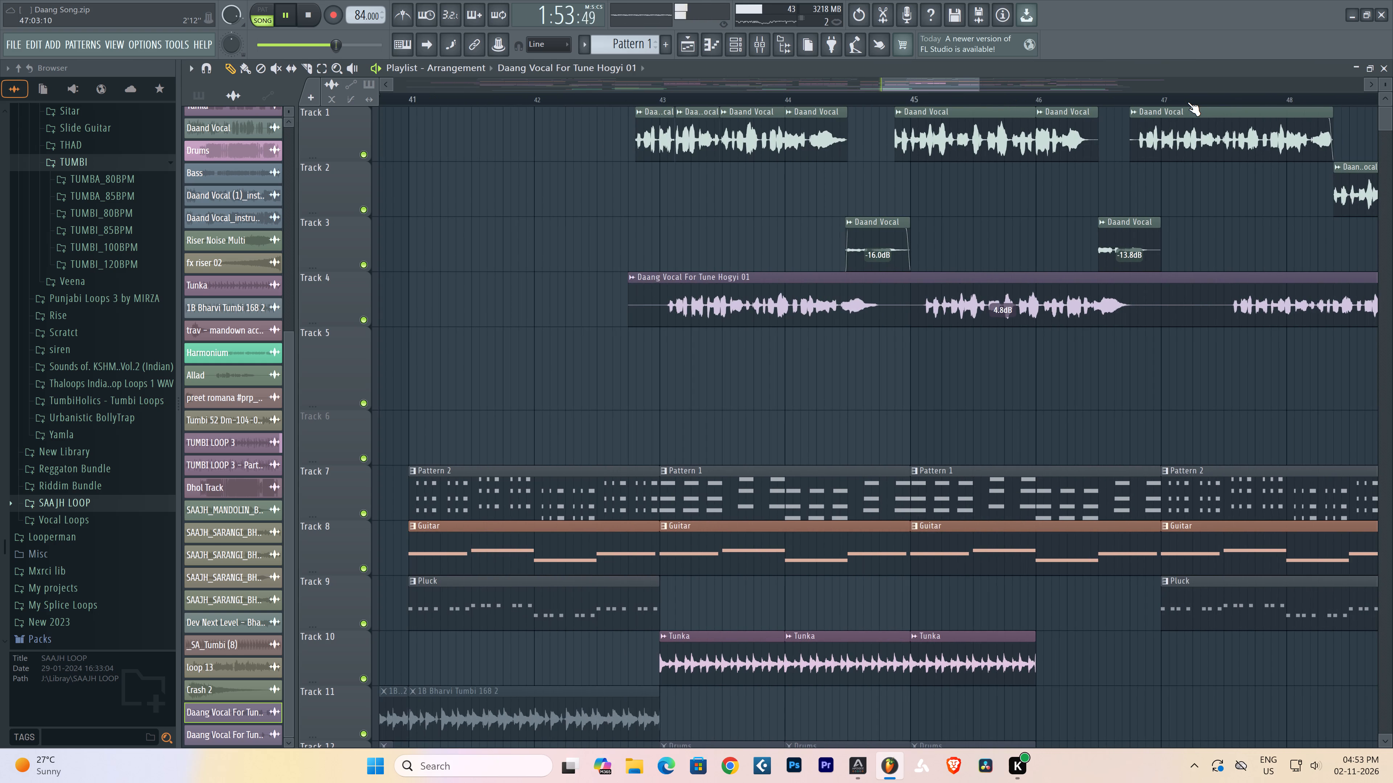
pyautogui.scroll(1, 590, 107)
pyautogui.scroll(-1, 590, 107)
pyautogui.scroll(1, 590, 107)
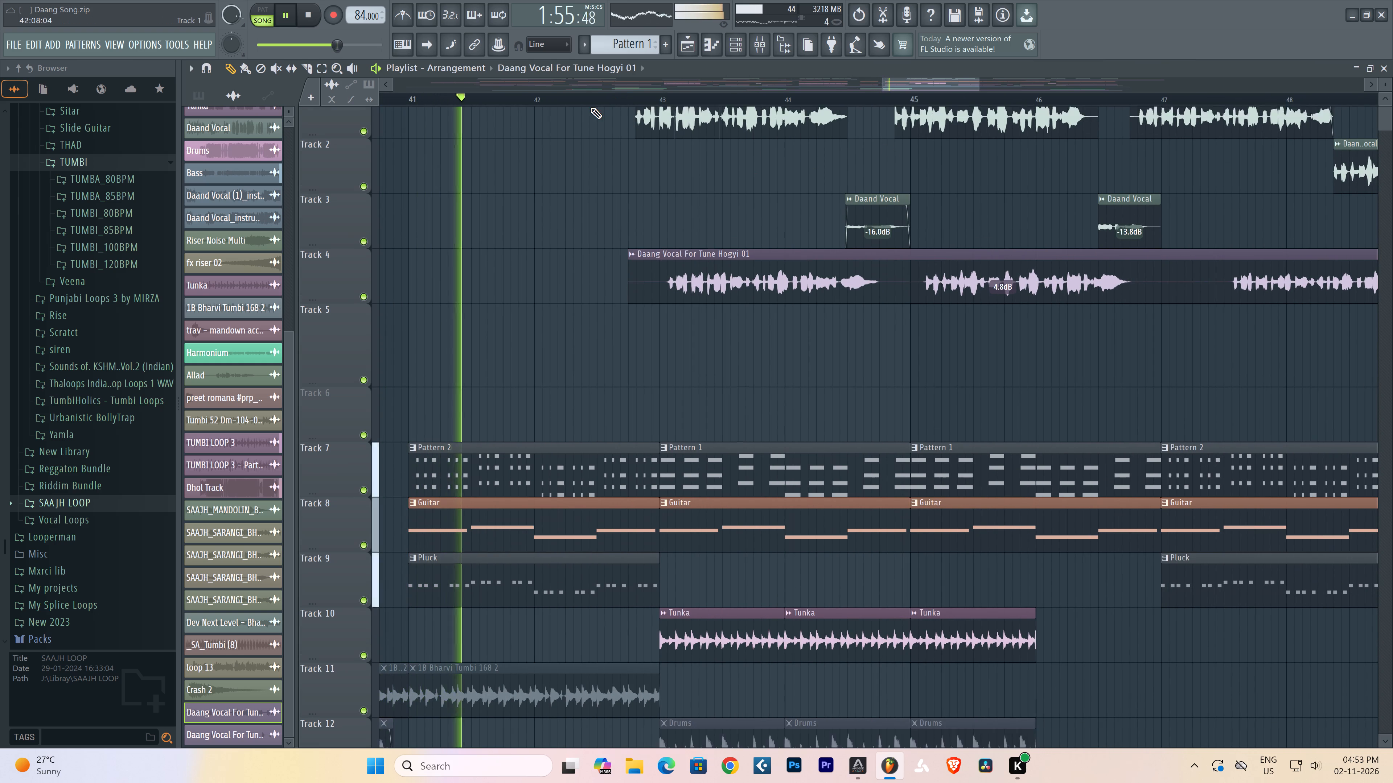
pyautogui.scroll(-2, 601, 101)
pyautogui.scroll(5, 601, 101)
pyautogui.moveTo(792, 307); pyautogui.dragTo(760, 309)
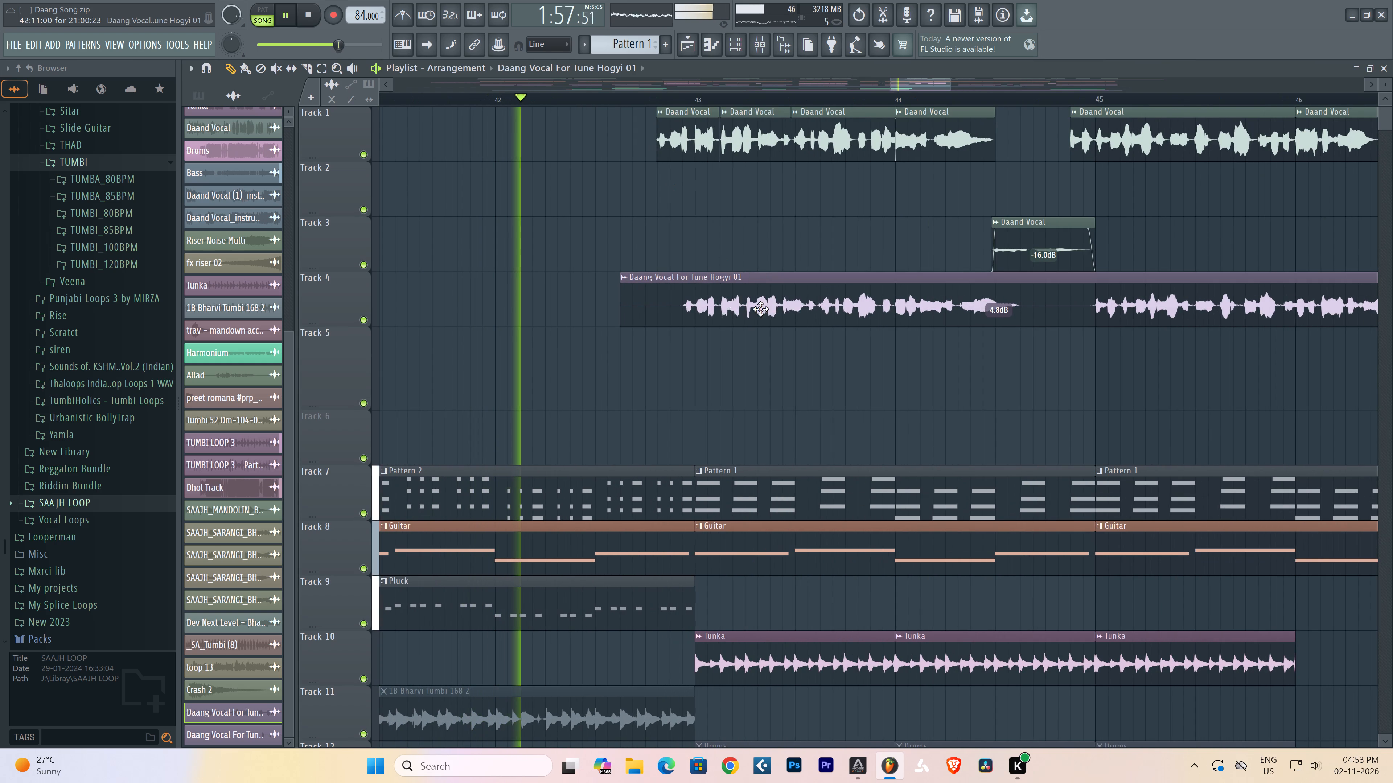
pyautogui.moveTo(760, 309); pyautogui.dragTo(747, 316)
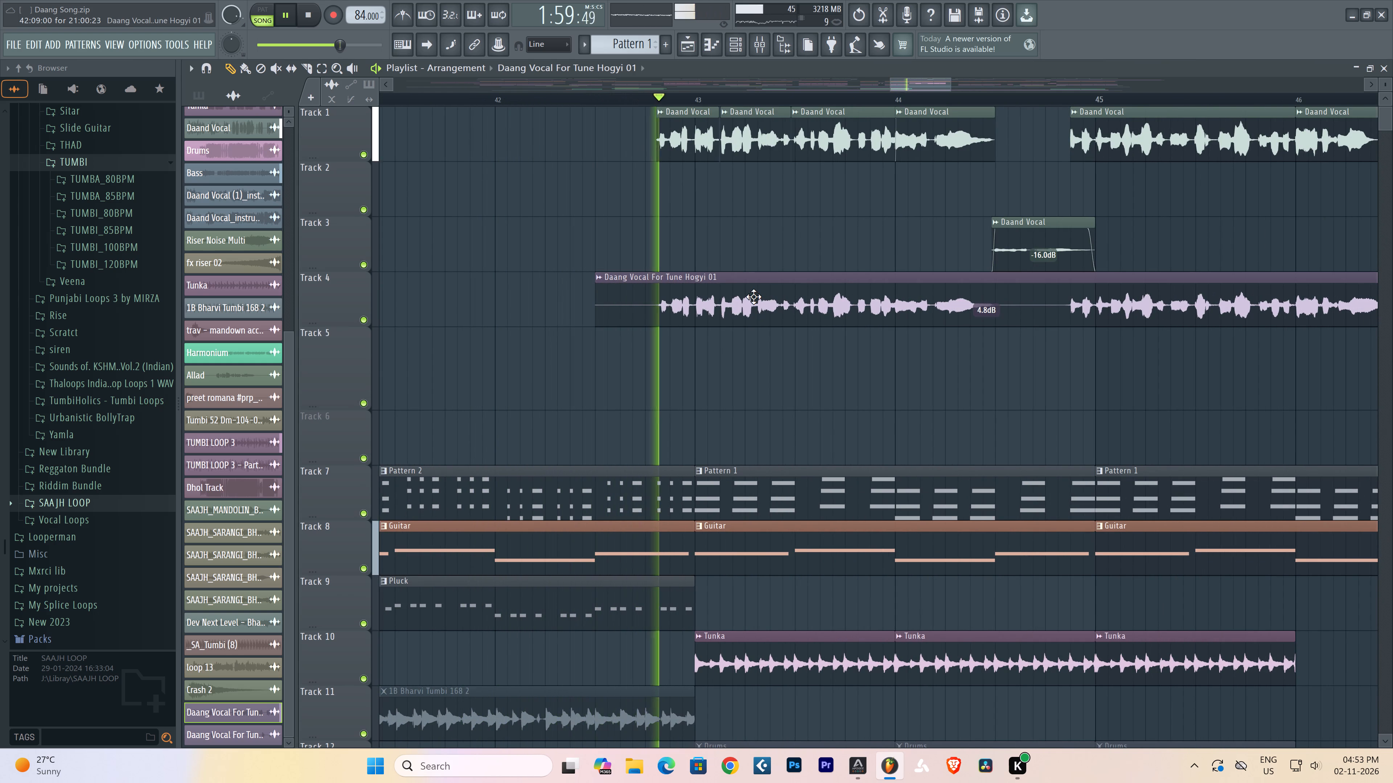
pyautogui.scroll(-1, 697, 96)
pyautogui.scroll(9, 697, 96)
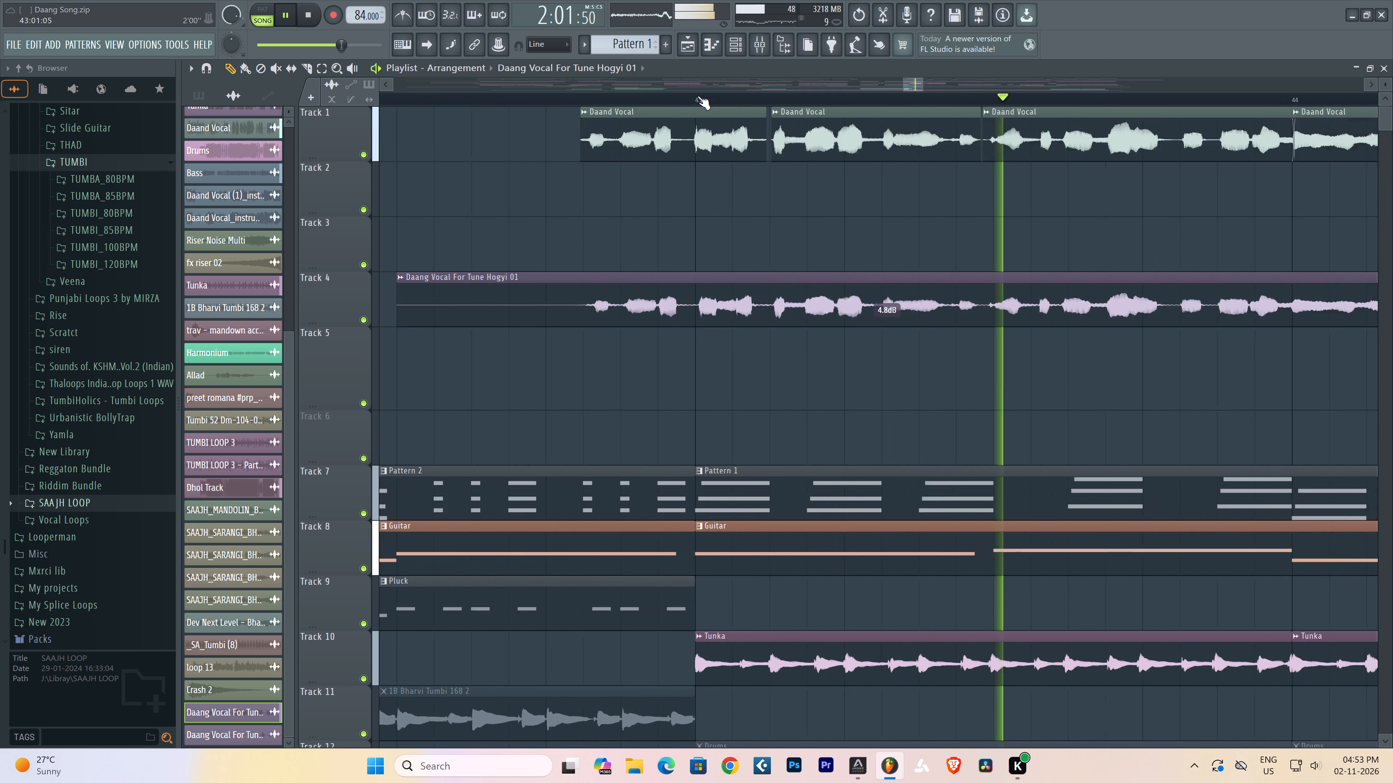
pyautogui.scroll(-1, 697, 96)
pyautogui.scroll(5, 697, 96)
pyautogui.keyDown('alt'); pyautogui.moveTo(752, 315); pyautogui.dragTo(744, 320); pyautogui.keyUp('alt')
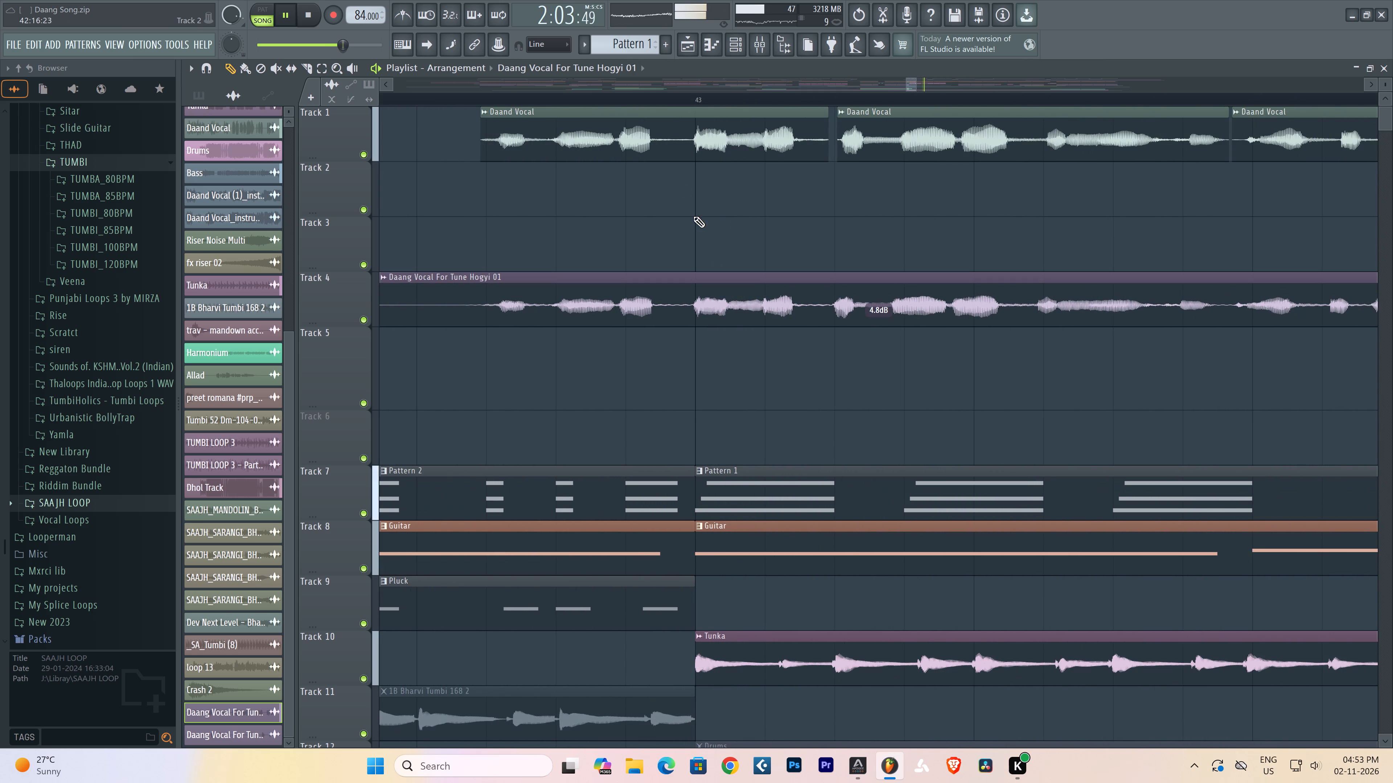
# Slice off the silent lead-in of the long Track 4 vocal clip, just before its first phrase near bar 43.
pyautogui.scroll(-1, 623, 101)
pyautogui.scroll(1, 623, 101)
pyautogui.scroll(-7, 623, 101)
pyautogui.scroll(1, 623, 101)
pyautogui.scroll(-7, 623, 101)
pyautogui.scroll(1, 623, 101)
pyautogui.scroll(-1, 623, 101)
pyautogui.moveTo(308, 67); pyautogui.dragTo(315, 73)
pyautogui.moveTo(568, 283); pyautogui.dragTo(514, 244, button='right')
pyautogui.rightClick(517, 242)
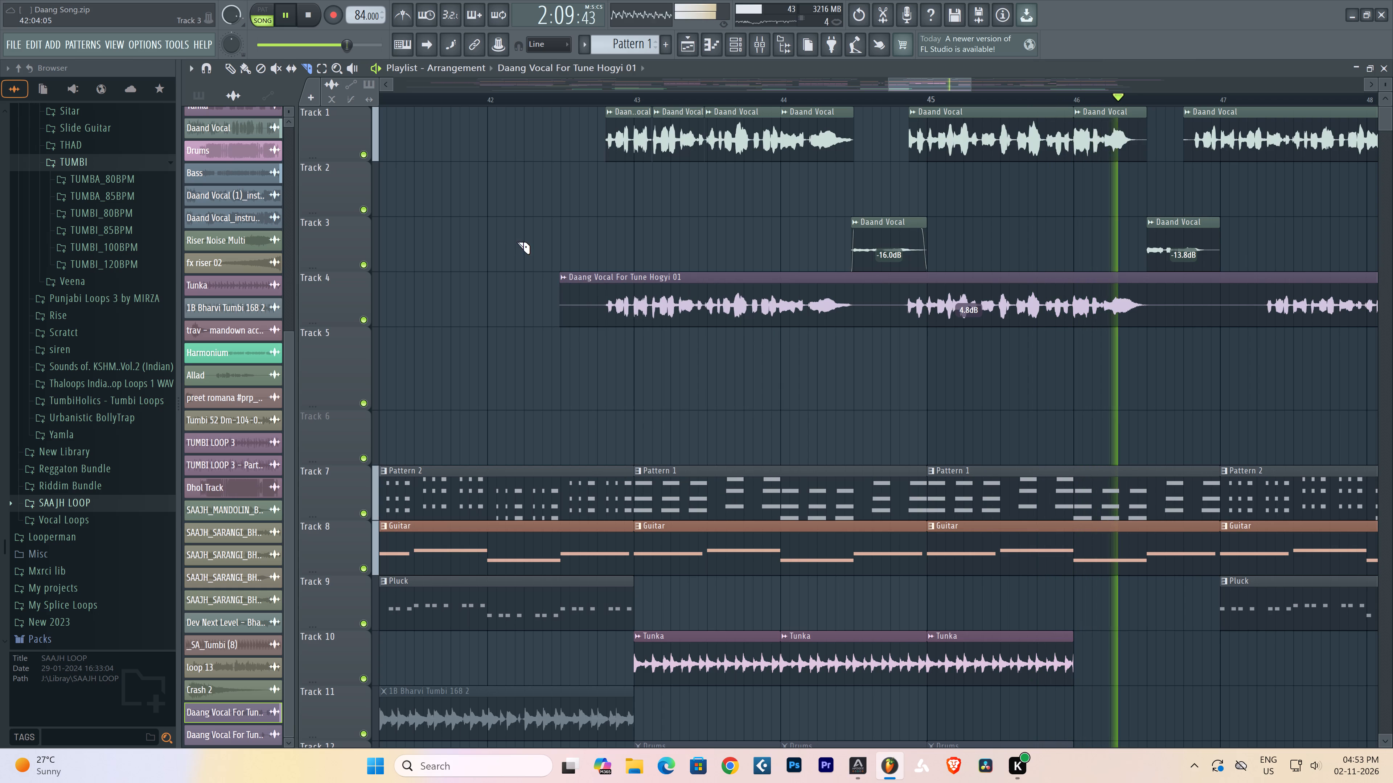
pyautogui.keyDown('alt'); pyautogui.moveTo(605, 301); pyautogui.dragTo(600, 312, button='right'); pyautogui.keyUp('alt')
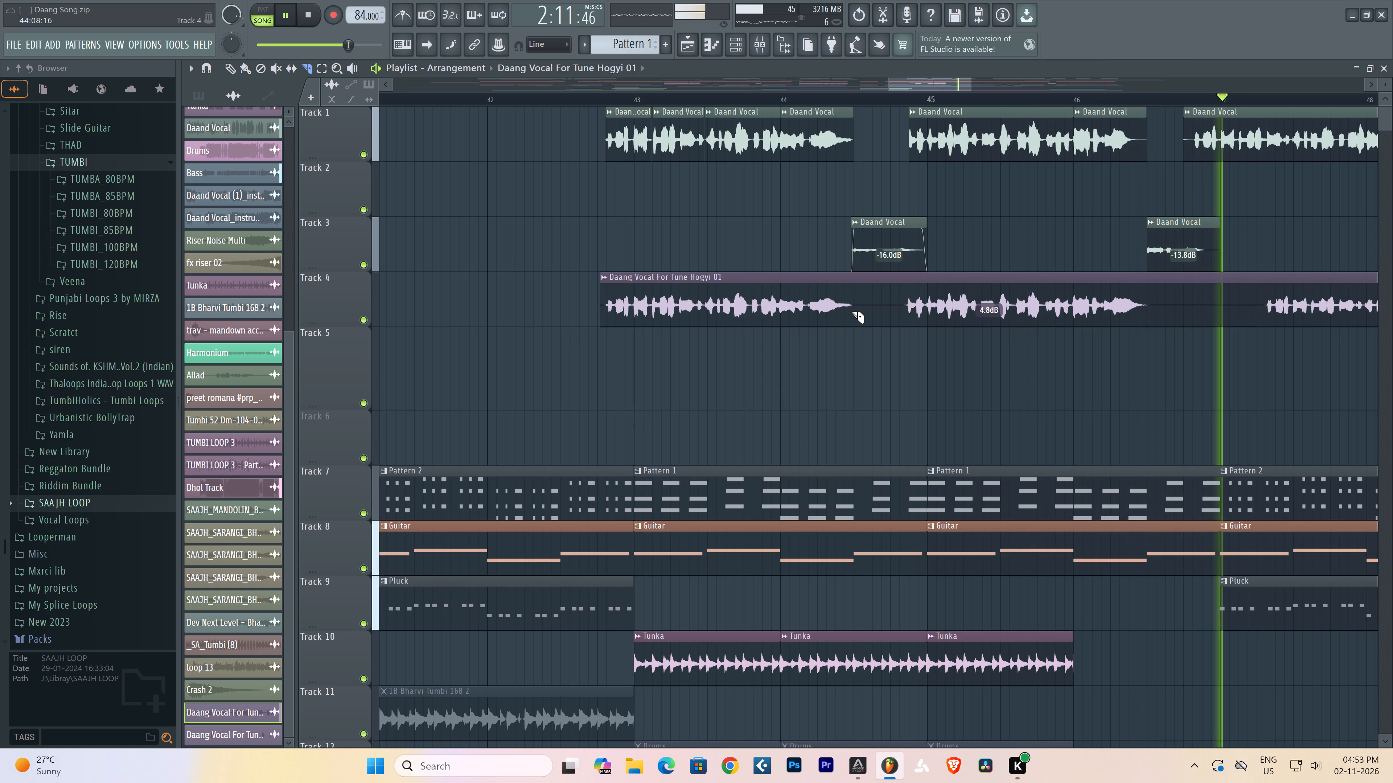
# Slice out the silent gaps after the first and second phrases of the Track 4 vocal, at about bars 44.5 and 46.5.
pyautogui.keyDown('alt'); pyautogui.click(851, 311); pyautogui.keyUp('alt')
pyautogui.keyDown('alt'); pyautogui.rightClick(901, 316); pyautogui.keyUp('alt')
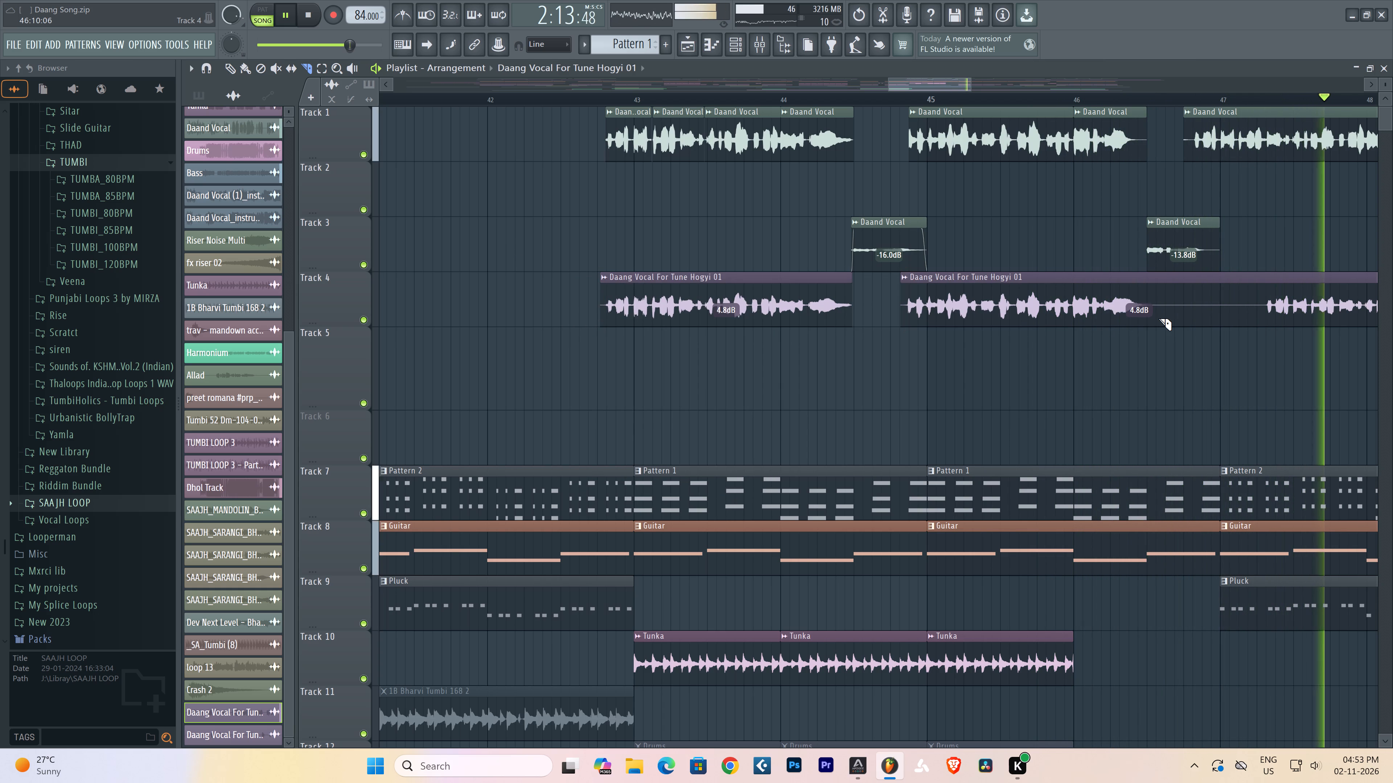
pyautogui.click(1158, 318)
pyautogui.keyDown('alt'); pyautogui.moveTo(1222, 321); pyautogui.dragTo(1257, 322, button='right'); pyautogui.keyUp('alt')
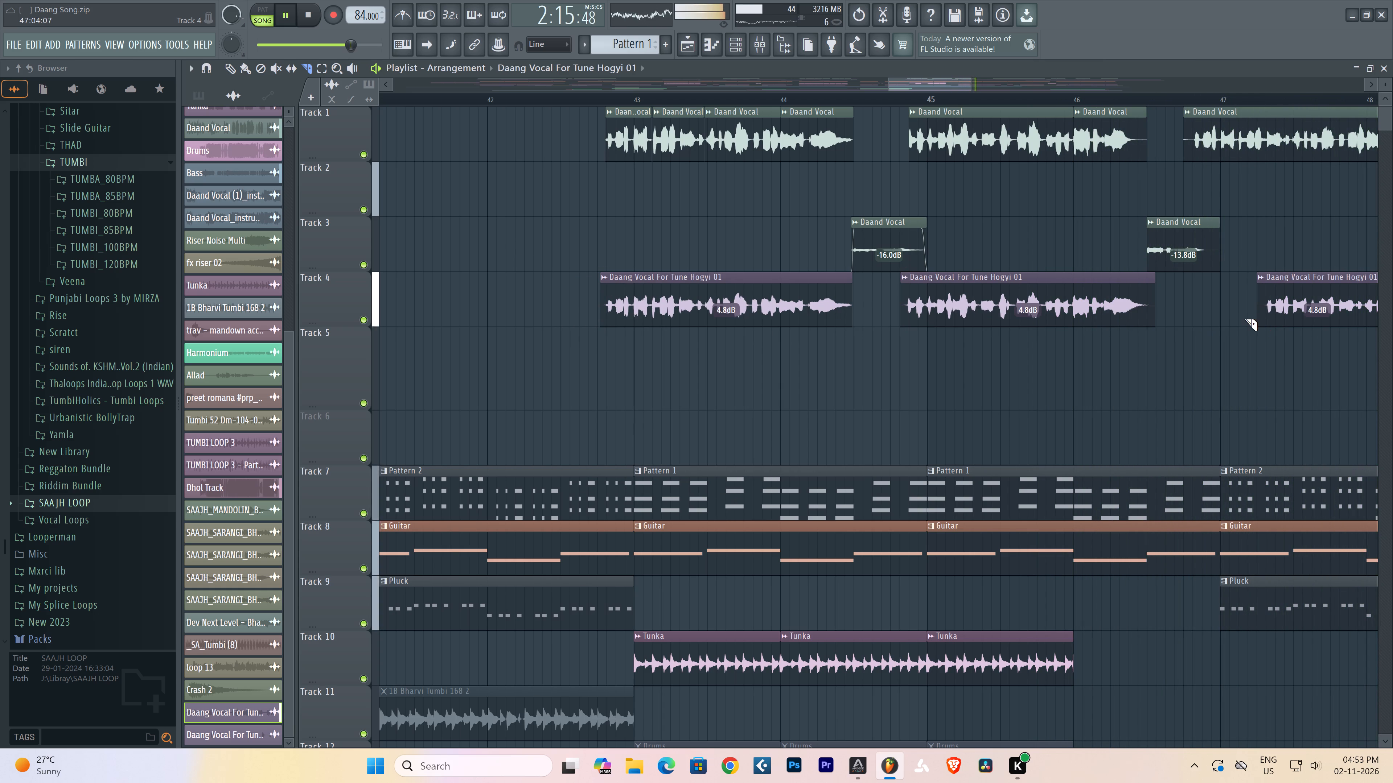
pyautogui.click(224, 68)
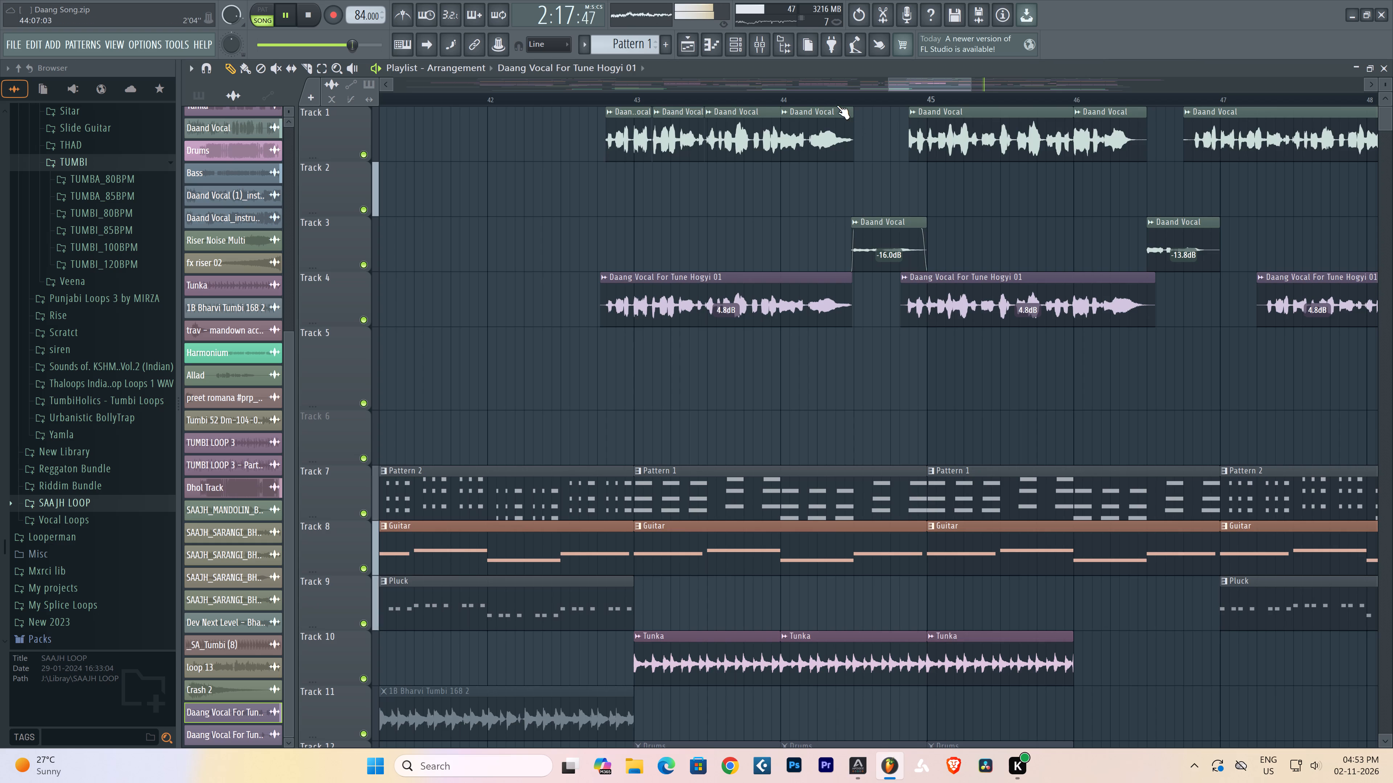
# Move the remaining Track 4 vocal clip to about 46:13, aligning its waveform with the Track 1 Daand Vocal clip, and replay it.
pyautogui.scroll(-2, 818, 102)
pyautogui.click(1039, 92)
pyautogui.moveTo(1220, 299); pyautogui.dragTo(1189, 302)
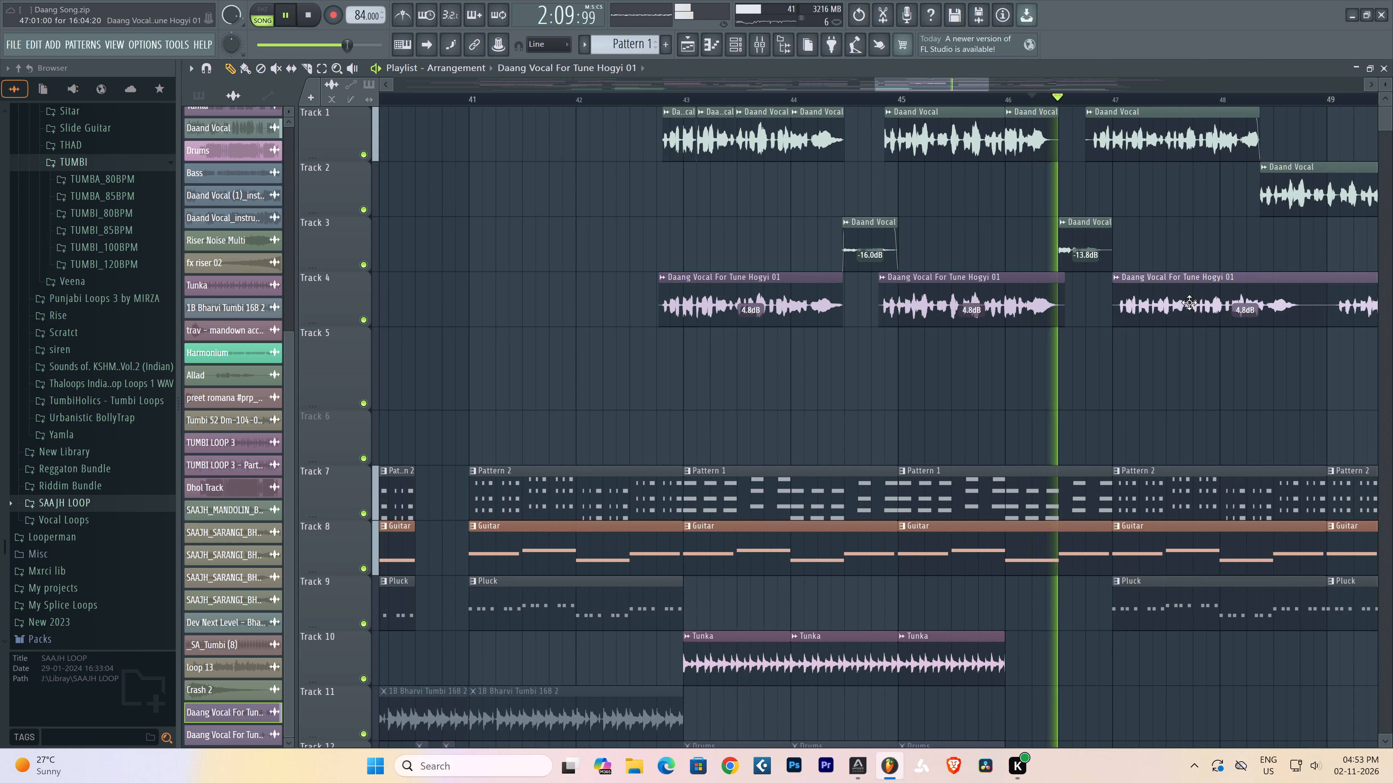
pyautogui.moveTo(1189, 302); pyautogui.dragTo(1175, 307)
pyautogui.scroll(5, 1120, 102)
pyautogui.scroll(-1, 1120, 102)
pyautogui.scroll(1, 1120, 102)
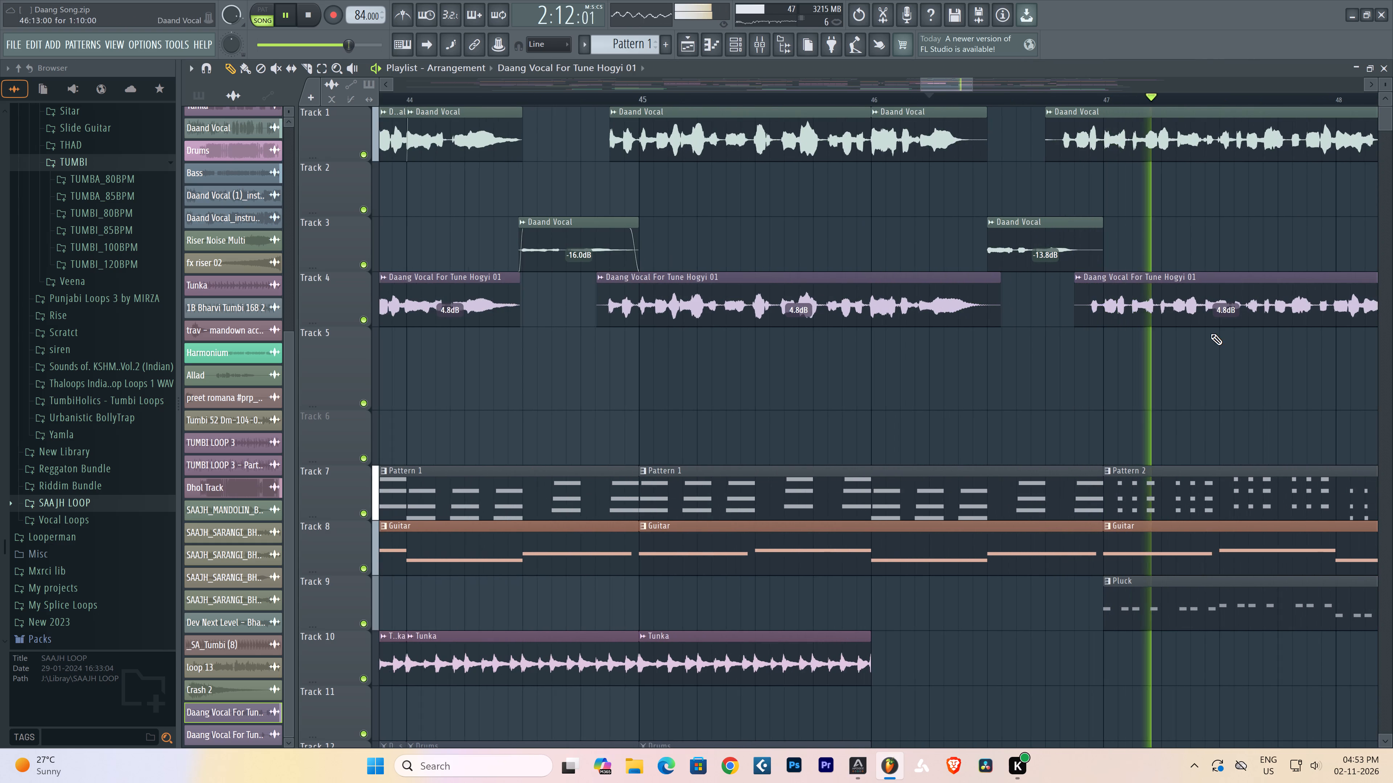
pyautogui.press('space')
pyautogui.press('space')
pyautogui.moveTo(1217, 310); pyautogui.dragTo(1193, 318)
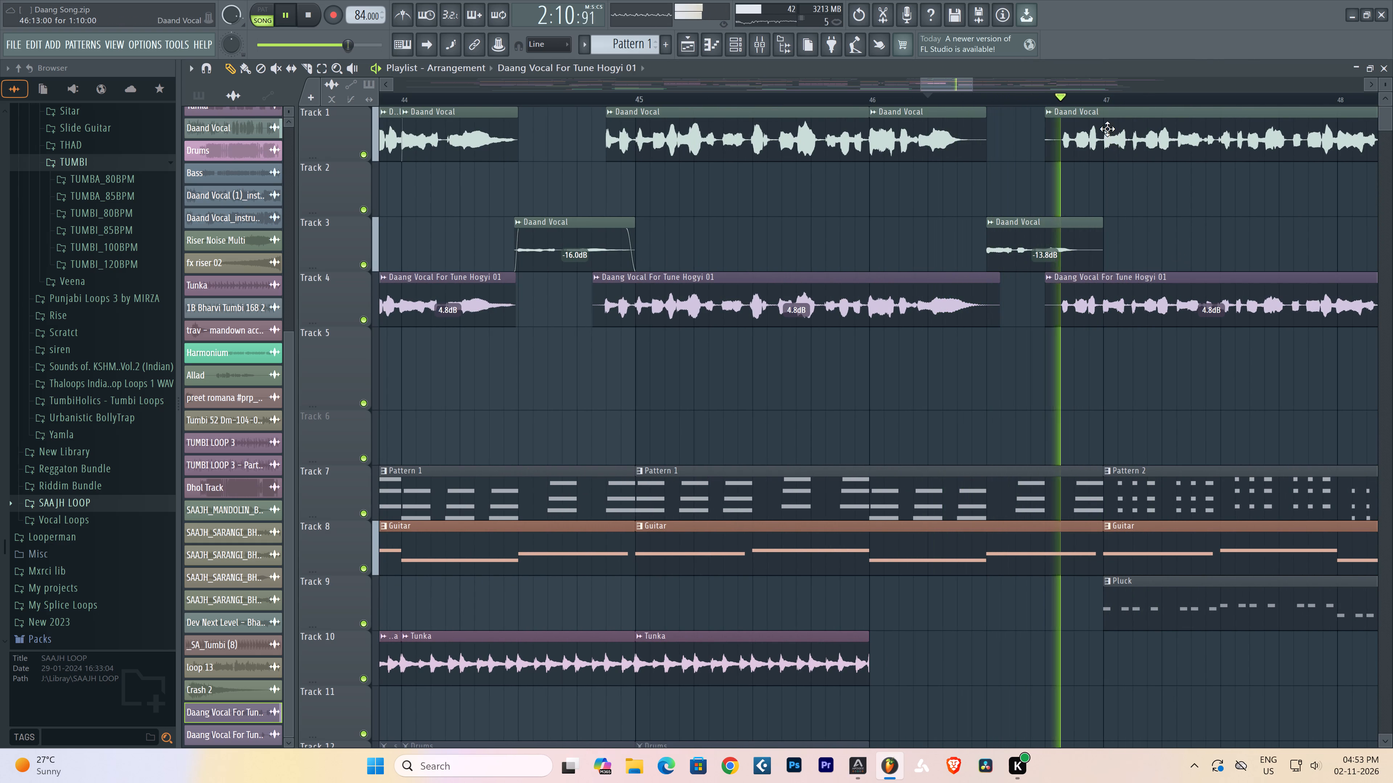
pyautogui.scroll(13, 1093, 102)
pyautogui.keyDown('alt'); pyautogui.moveTo(1212, 315); pyautogui.dragTo(1212, 315); pyautogui.keyUp('alt')
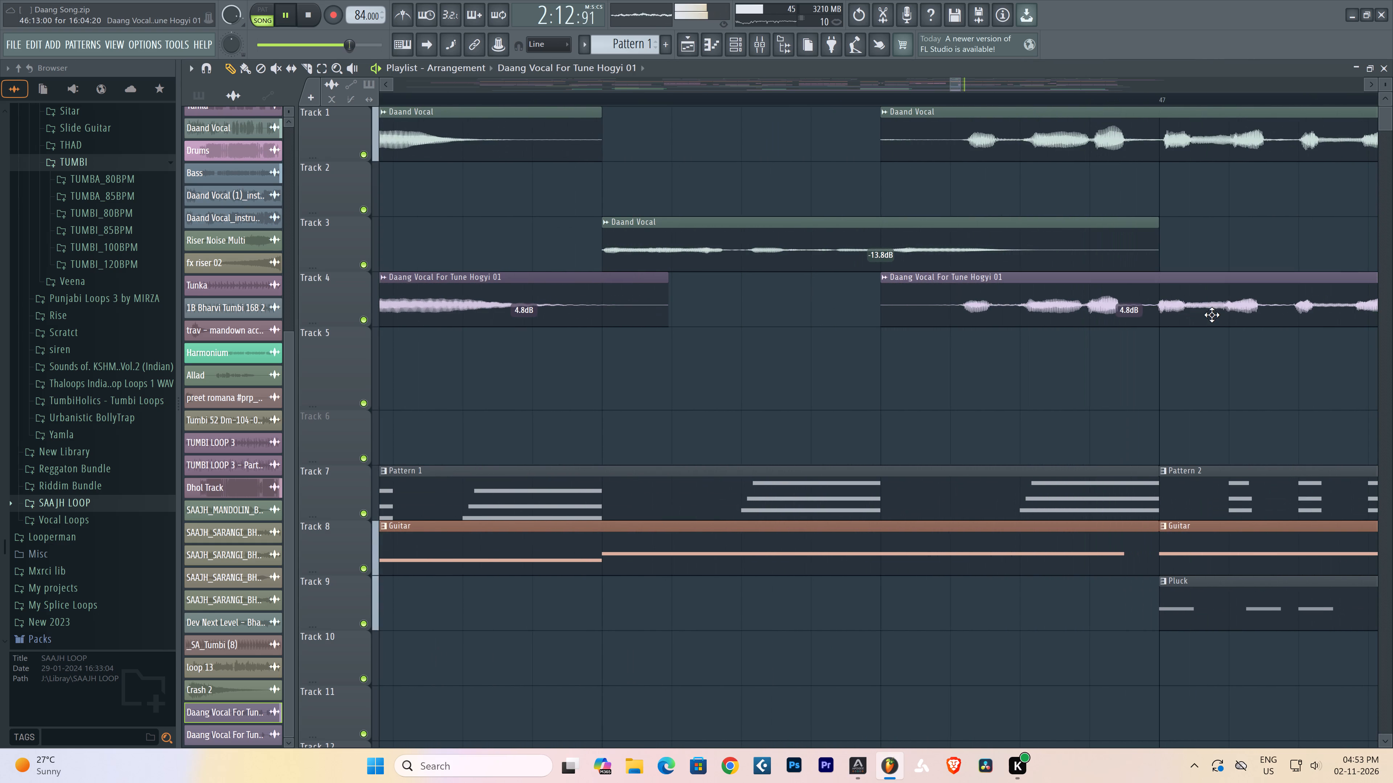
pyautogui.keyDown('alt'); pyautogui.moveTo(1212, 315); pyautogui.dragTo(1218, 314); pyautogui.keyUp('alt')
pyautogui.scroll(-5, 799, 101)
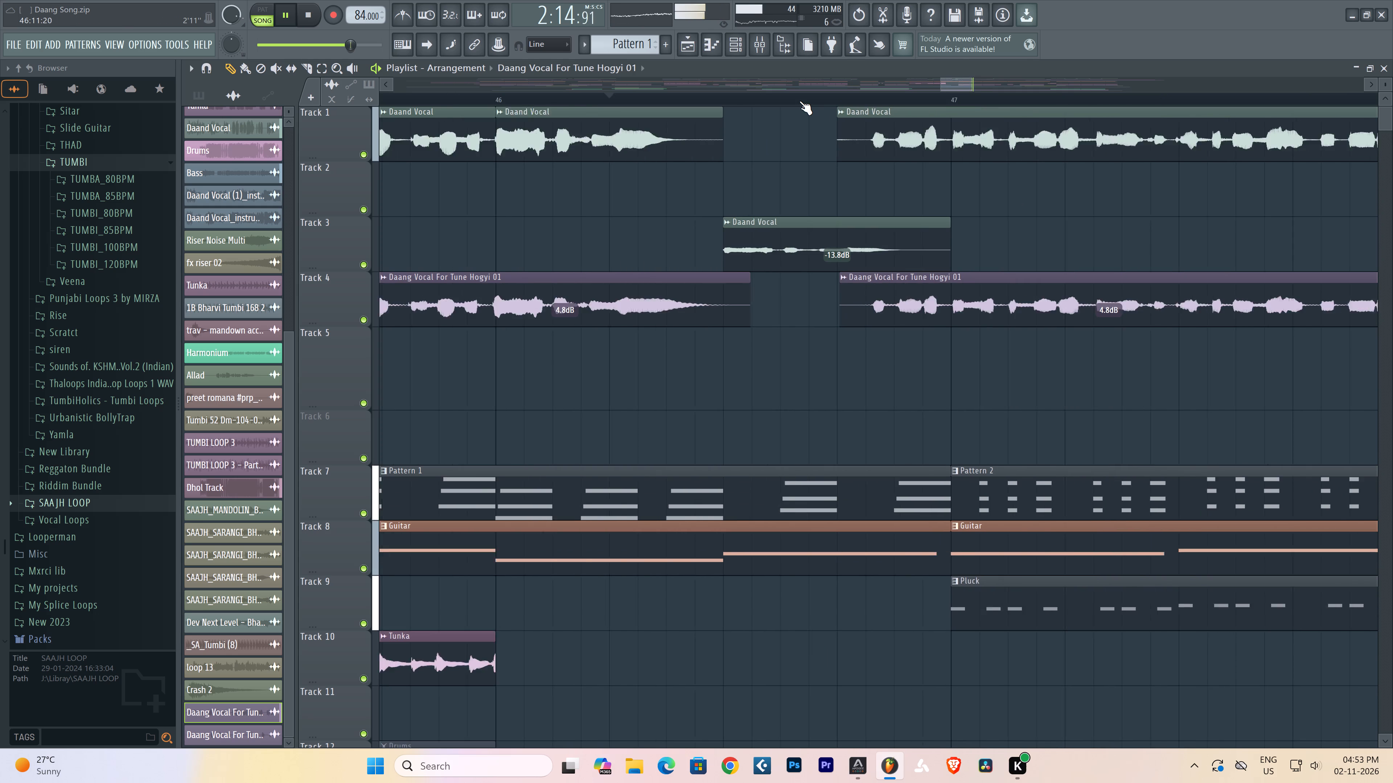
# Slice out the silent gap after the Track 4 phrase ending near bar 48.5 and replay that section.
pyautogui.scroll(-3, 799, 101)
pyautogui.scroll(1, 799, 101)
pyautogui.scroll(-2, 799, 101)
pyautogui.scroll(1, 799, 101)
pyautogui.scroll(-3, 799, 101)
pyautogui.scroll(1, 798, 101)
pyautogui.scroll(-9, 798, 101)
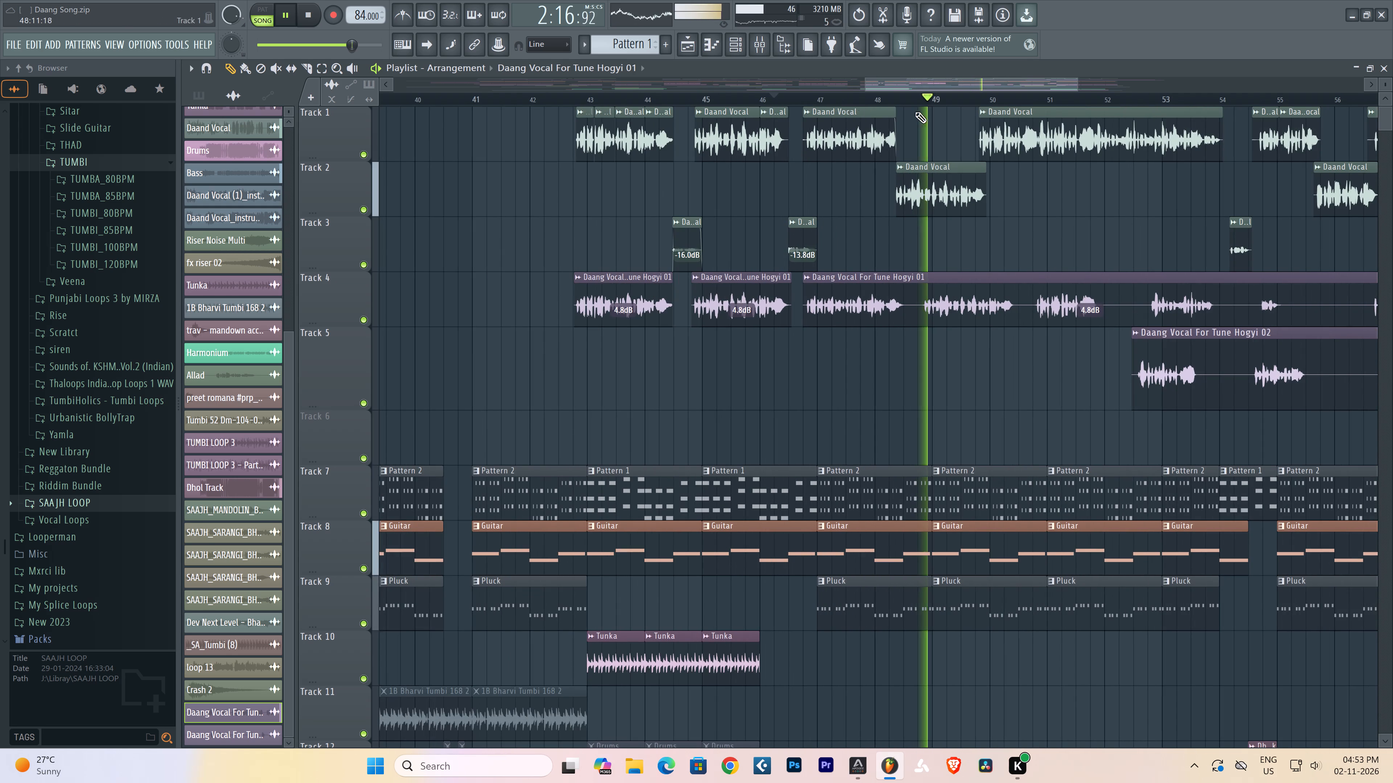
pyautogui.click(309, 67)
pyautogui.scroll(2, 923, 98)
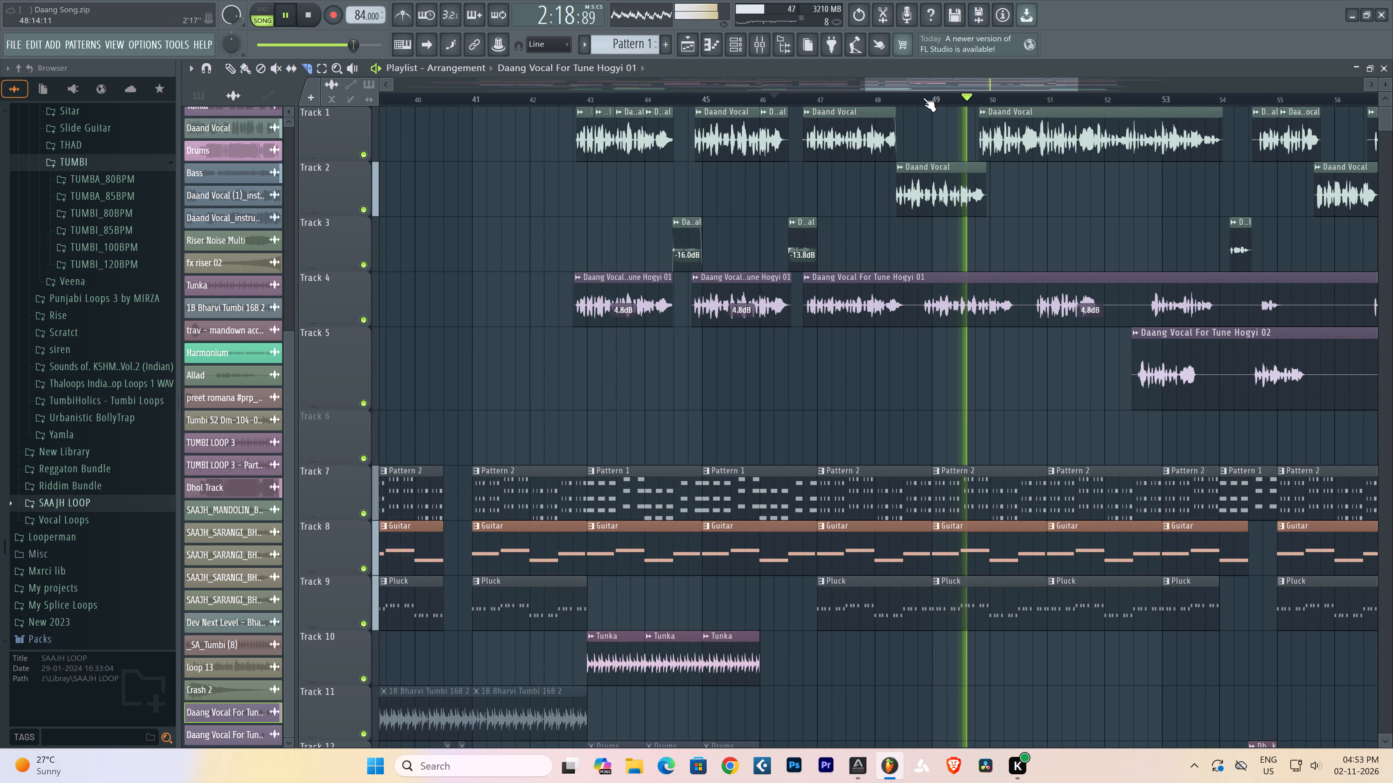
pyautogui.scroll(6, 923, 98)
pyautogui.moveTo(870, 306); pyautogui.dragTo(854, 312)
pyautogui.moveTo(926, 311); pyautogui.dragTo(920, 315, button='right')
pyautogui.press('space')
pyautogui.press('space')
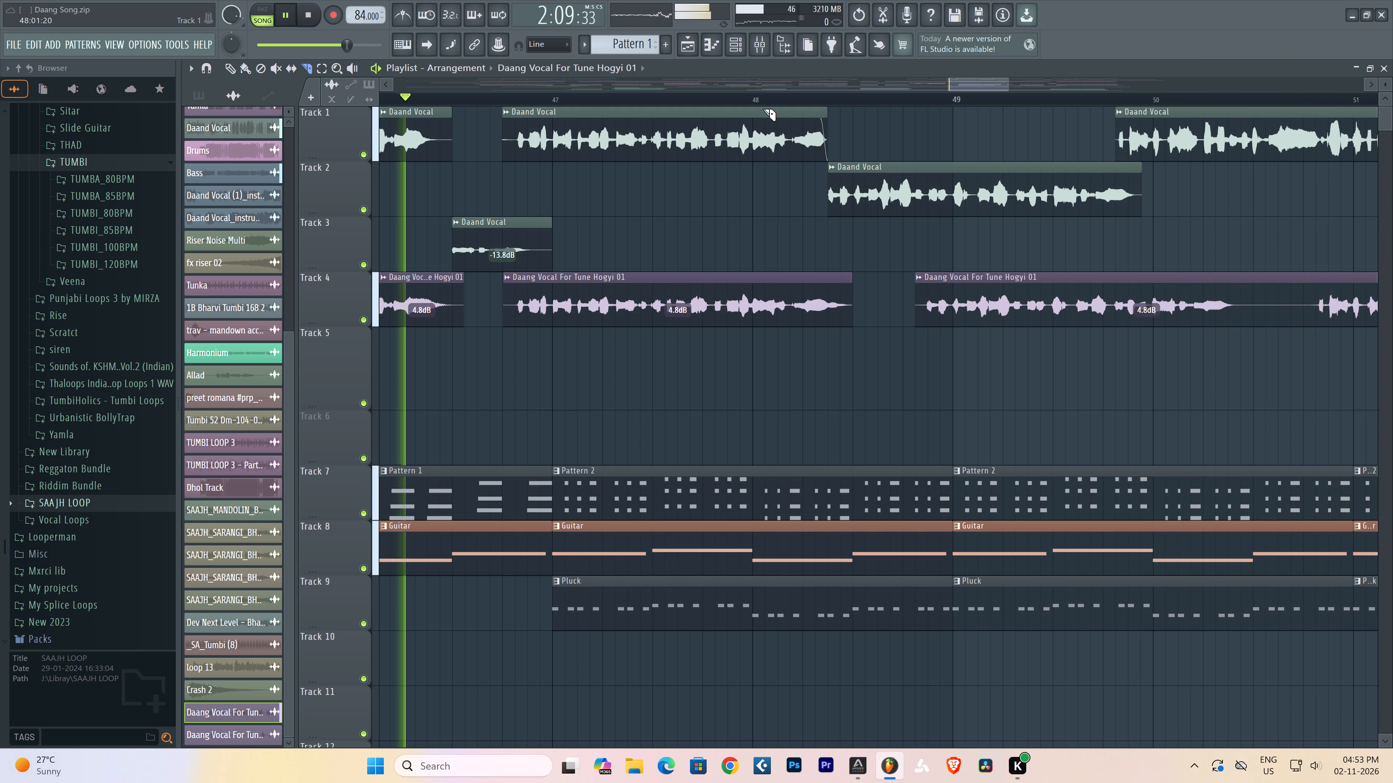
# Slice the following Track 4 vocal phrase free from the rest of the clip at about bar 50.4.
pyautogui.scroll(-9, 763, 103)
pyautogui.scroll(1, 763, 102)
pyautogui.scroll(-3, 763, 102)
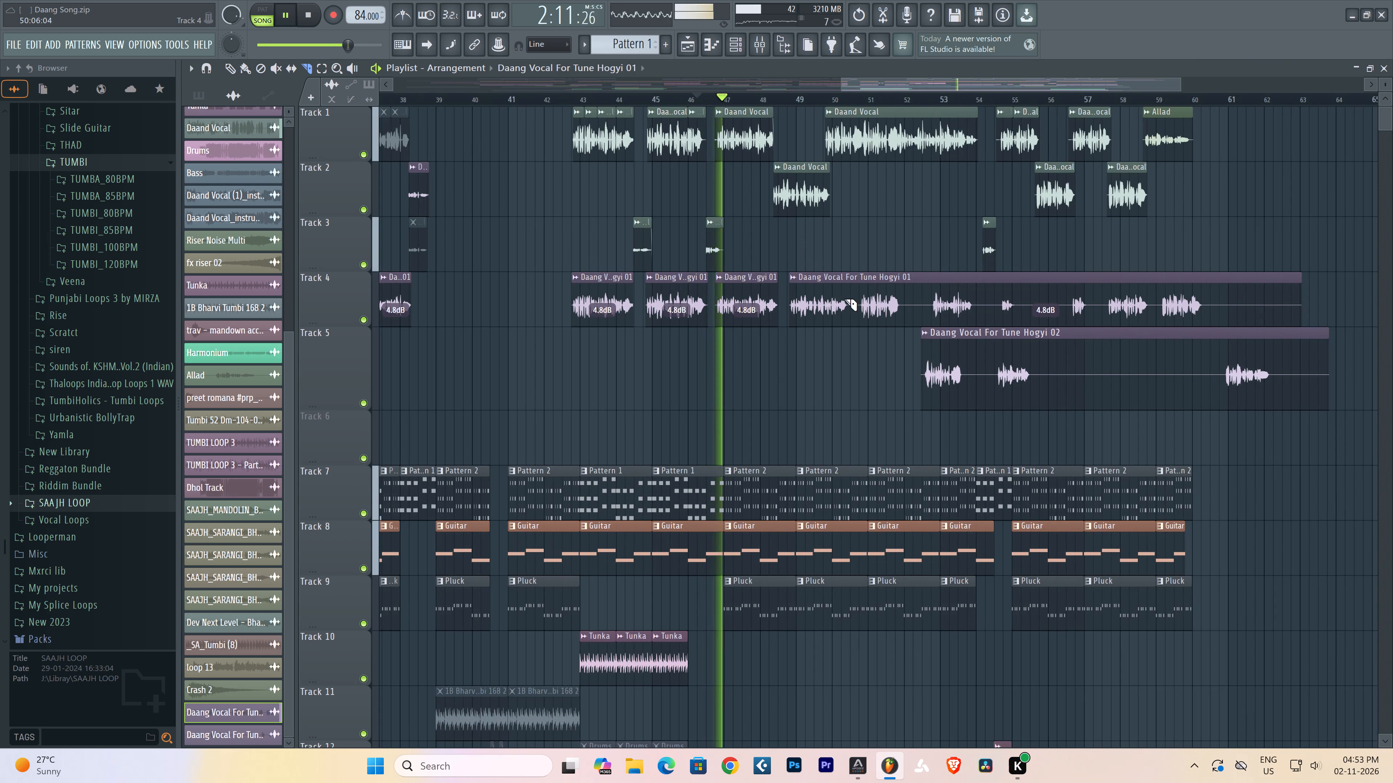
pyautogui.click(847, 306)
pyautogui.click(232, 68)
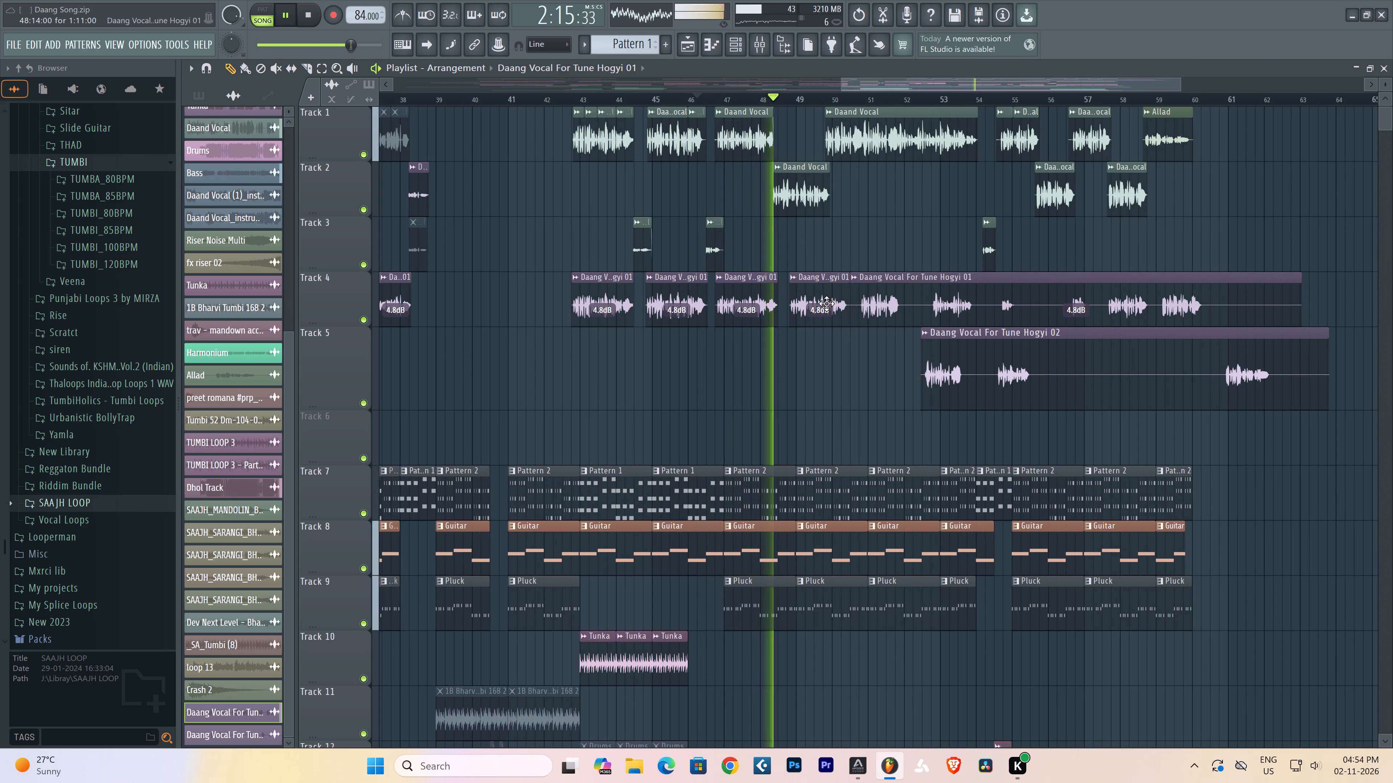
# Place the sliced phrase on Track 3 at 48:05, under the Track 2 Daand Vocal clip, and delete its duplicate on Track 4.
pyautogui.moveTo(826, 303); pyautogui.dragTo(809, 248)
pyautogui.moveTo(808, 246); pyautogui.dragTo(805, 233)
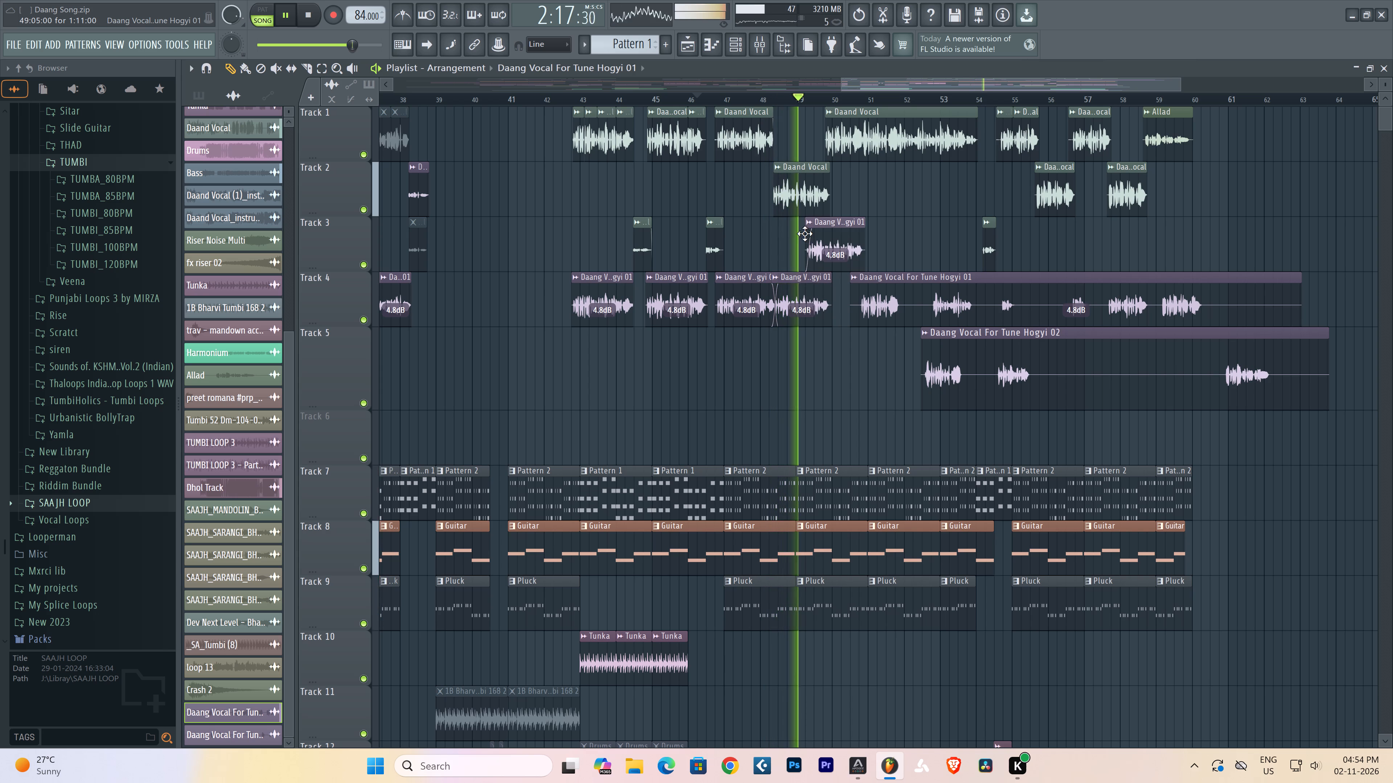
pyautogui.moveTo(805, 233); pyautogui.dragTo(797, 236)
pyautogui.rightClick(818, 315)
pyautogui.moveTo(829, 250); pyautogui.dragTo(804, 255)
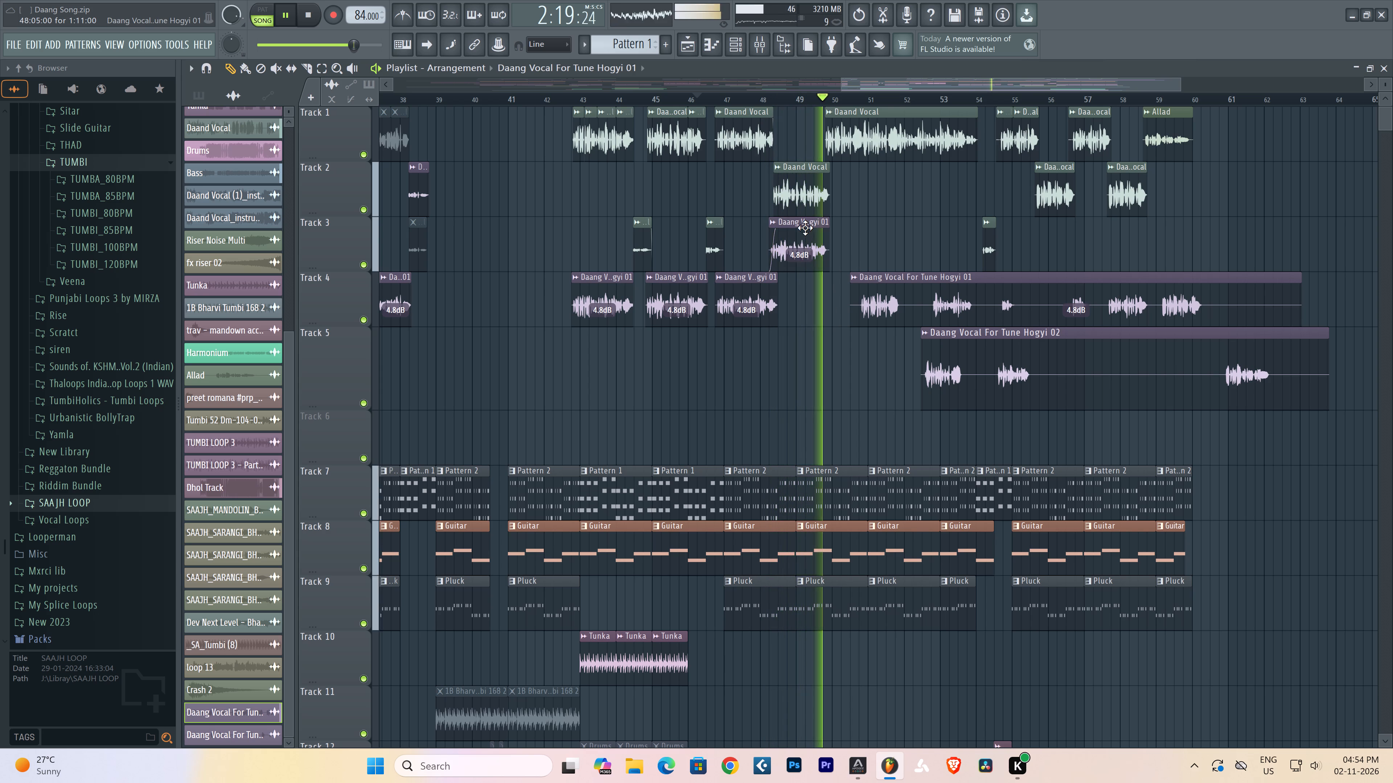
# Show the fade editing controls, remove the Track 3 vocal slice's fade-in, and shift the slice to start at 48:06.
pyautogui.press('space')
pyautogui.press('space')
pyautogui.scroll(7, 773, 98)
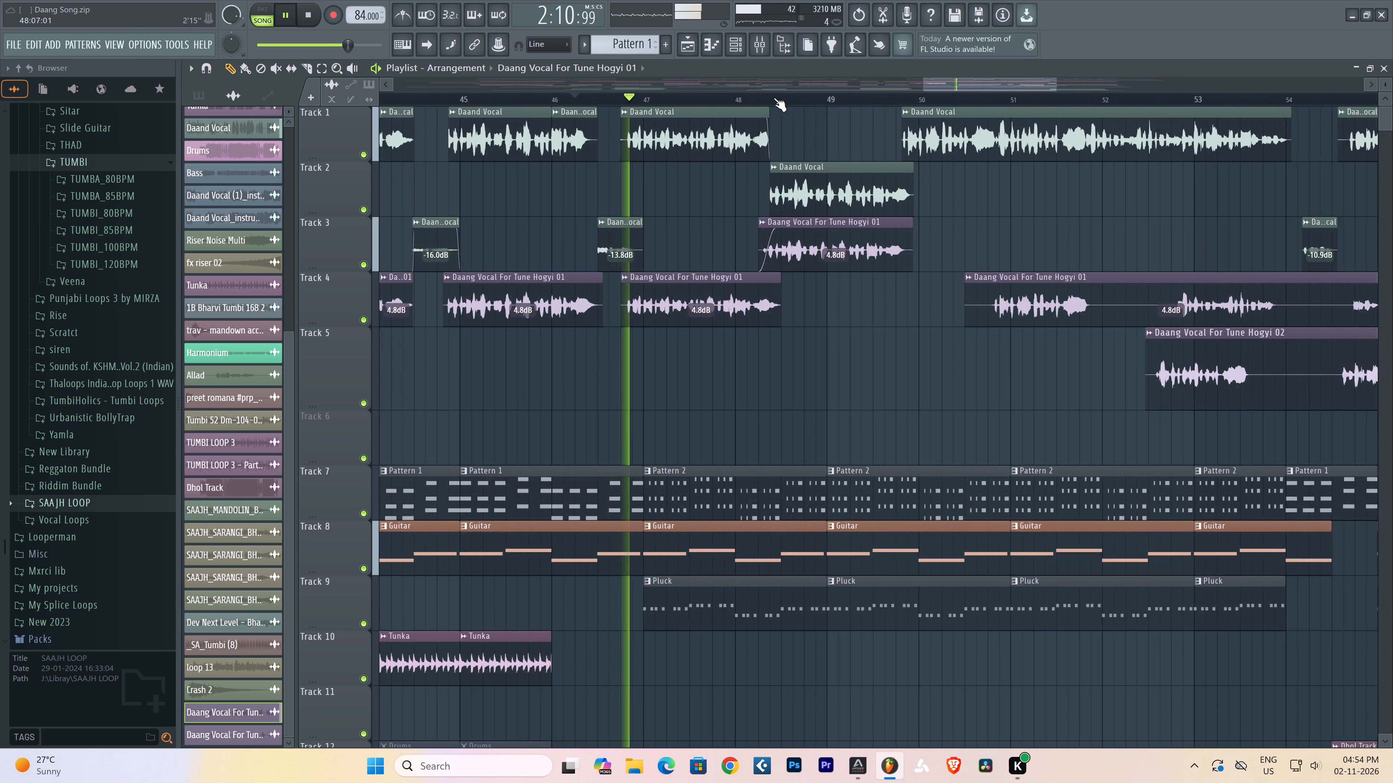
pyautogui.scroll(2, 773, 98)
pyautogui.click(336, 98)
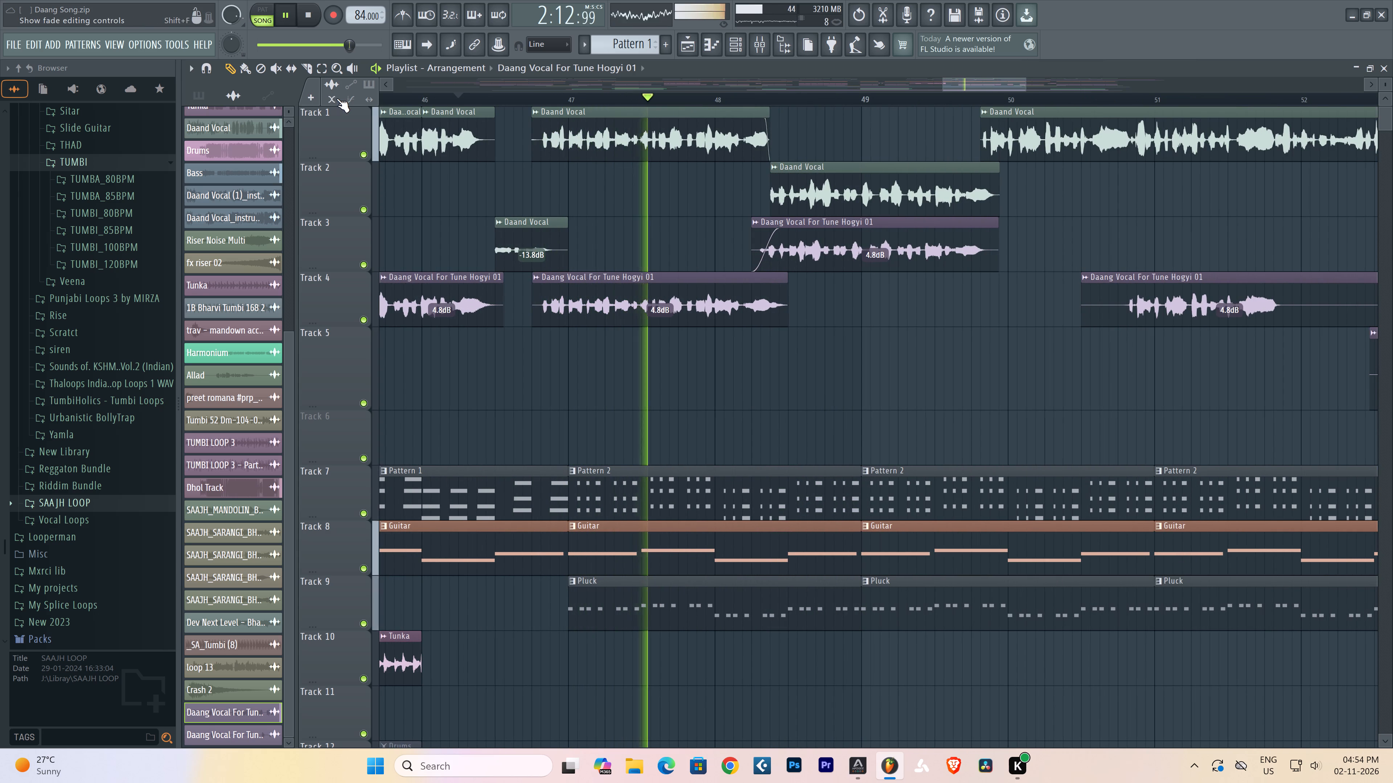
pyautogui.moveTo(781, 227); pyautogui.dragTo(690, 209)
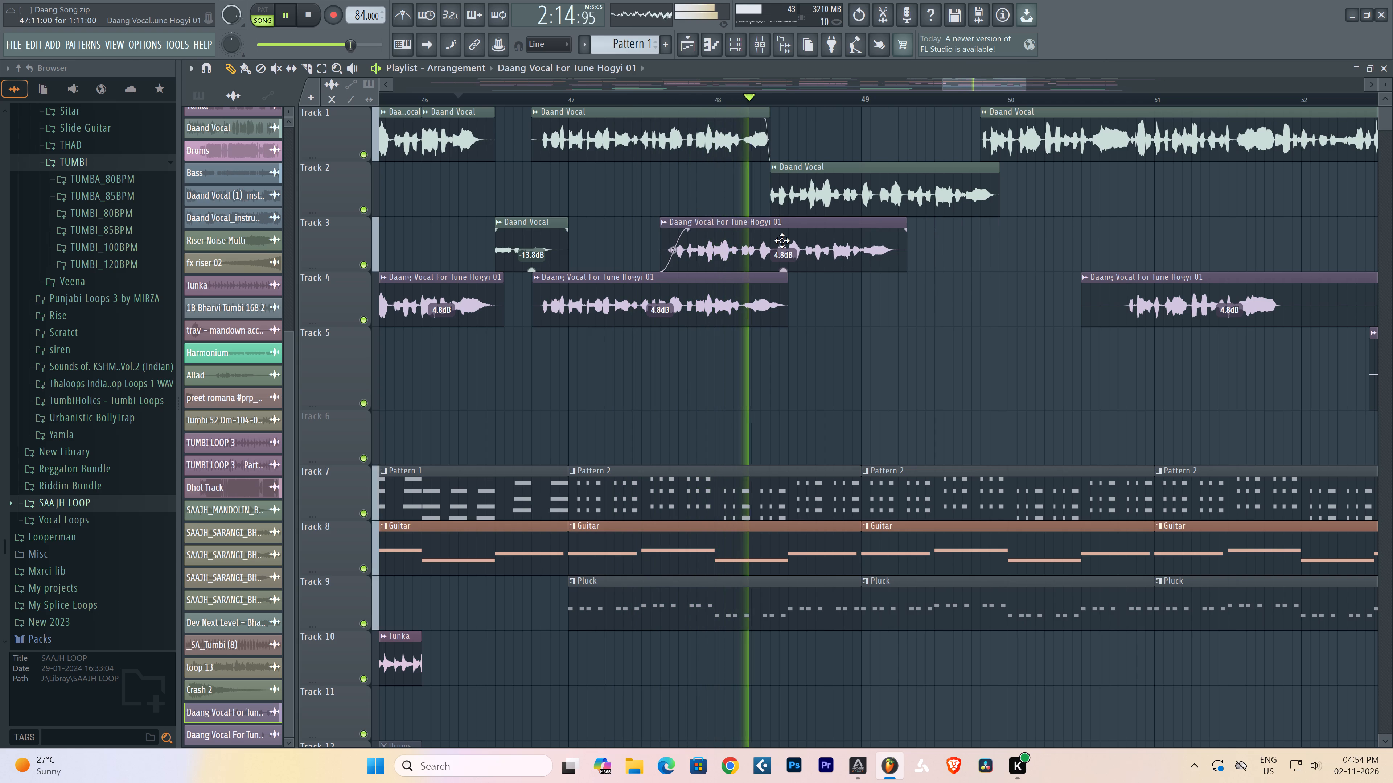
pyautogui.moveTo(781, 240); pyautogui.dragTo(881, 244)
pyautogui.moveTo(788, 232); pyautogui.dragTo(733, 228)
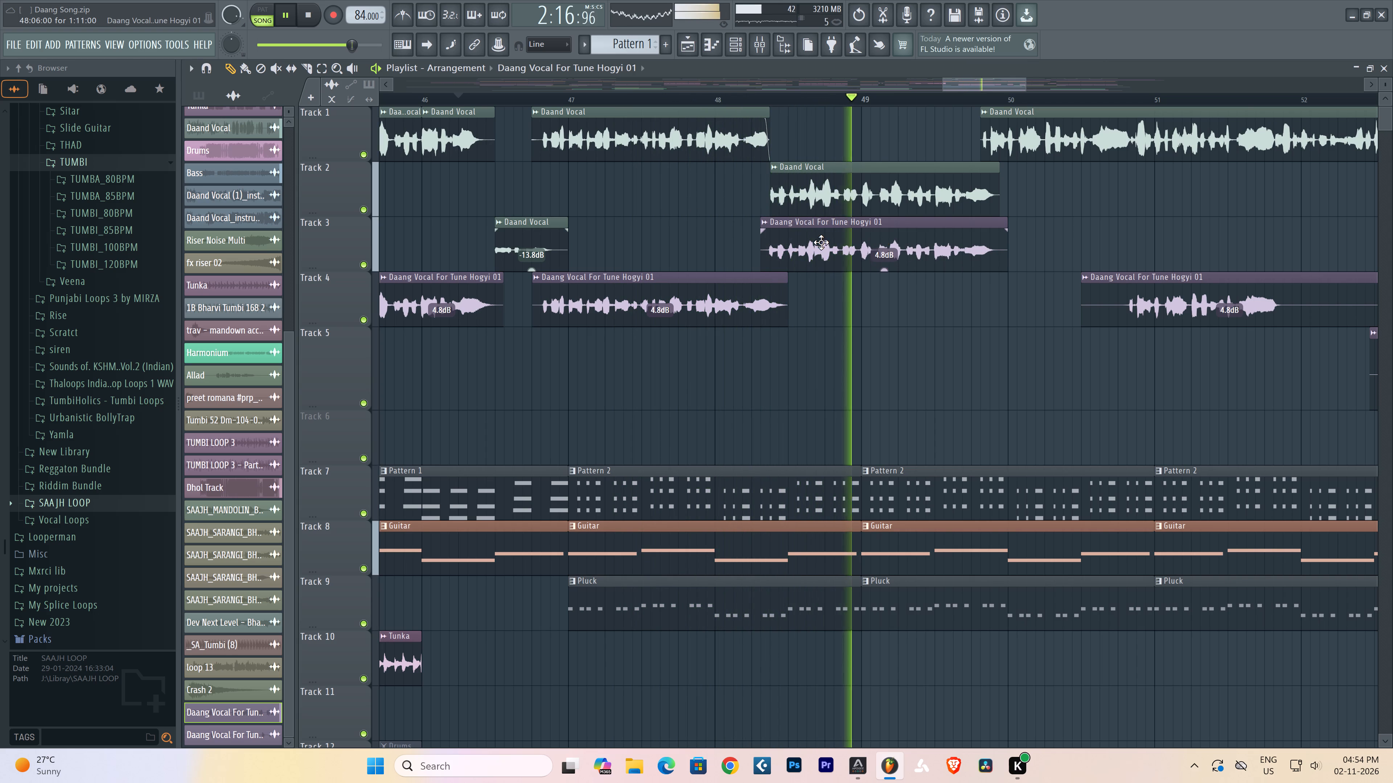
pyautogui.scroll(8, 849, 96)
pyautogui.scroll(-1, 849, 95)
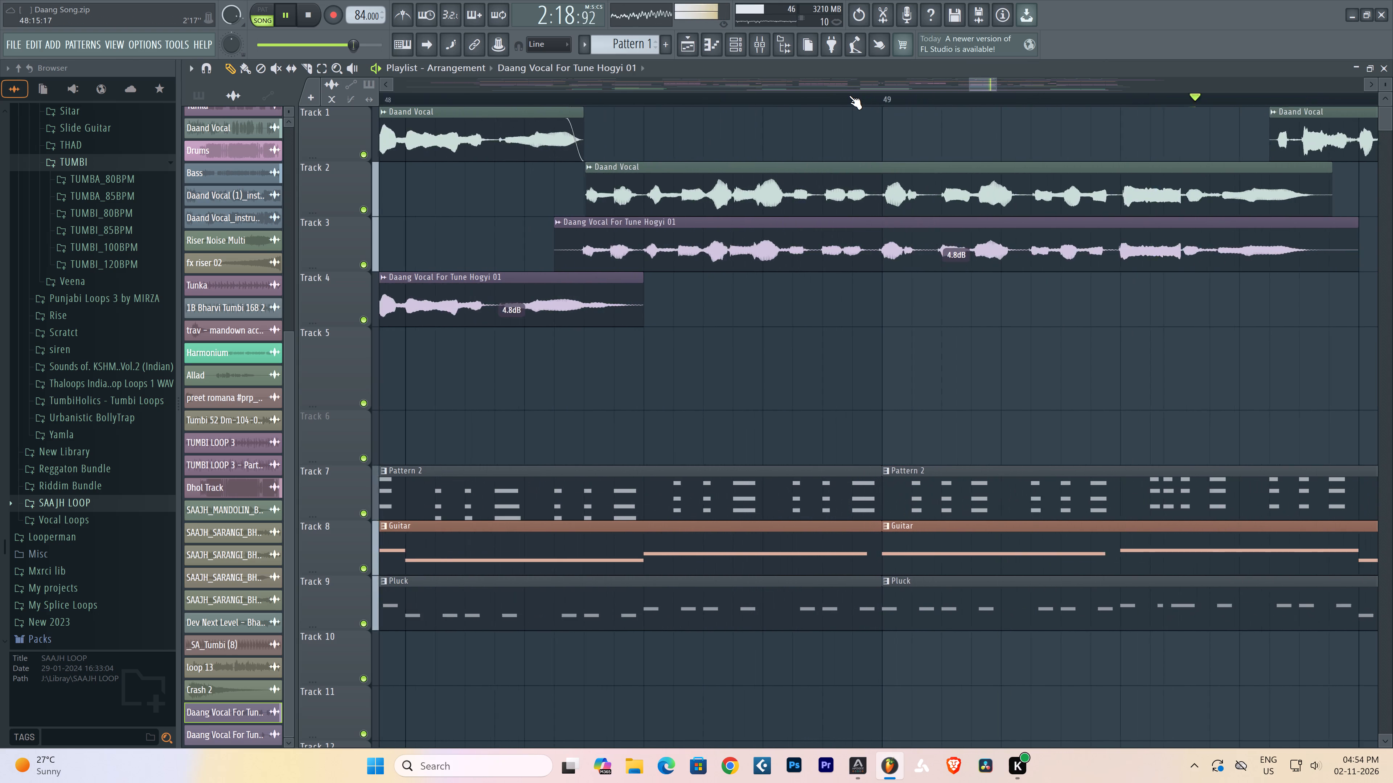
# Nudge the Track 3 vocal slice slightly later to line up with the Track 2 Daand Vocal waveform, and replay it.
pyautogui.scroll(4, 849, 95)
pyautogui.keyDown('alt'); pyautogui.moveTo(940, 242); pyautogui.dragTo(949, 239); pyautogui.keyUp('alt')
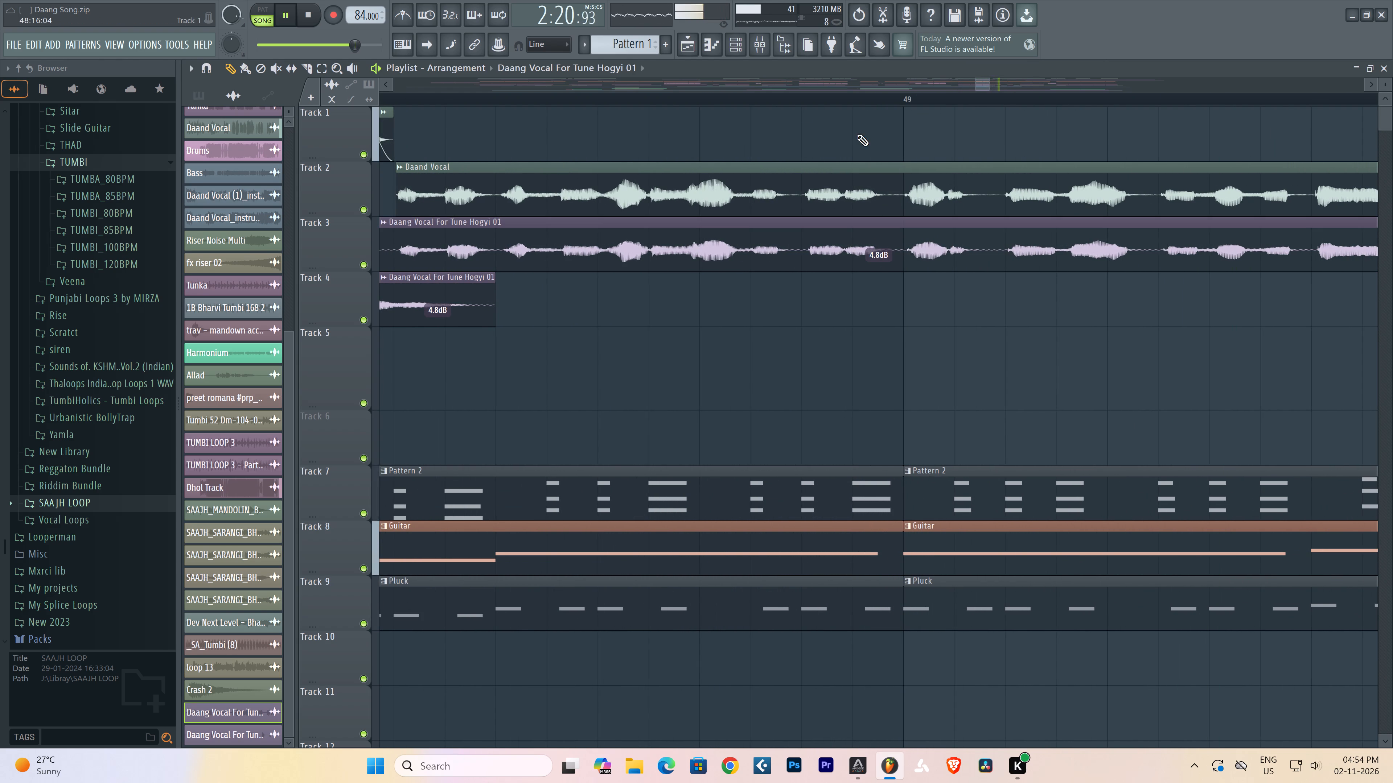
pyautogui.press('space')
pyautogui.press('space')
pyautogui.scroll(-13, 763, 101)
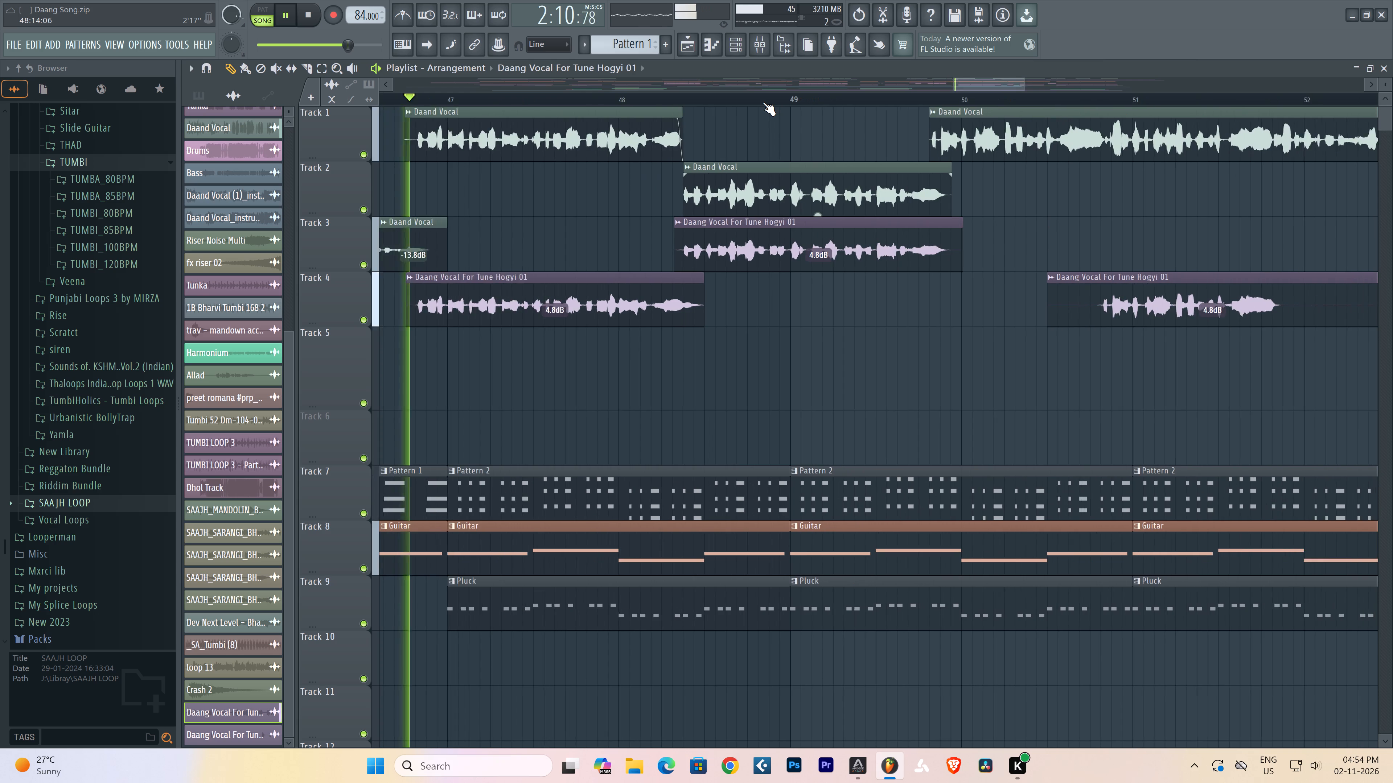
pyautogui.scroll(-3, 763, 102)
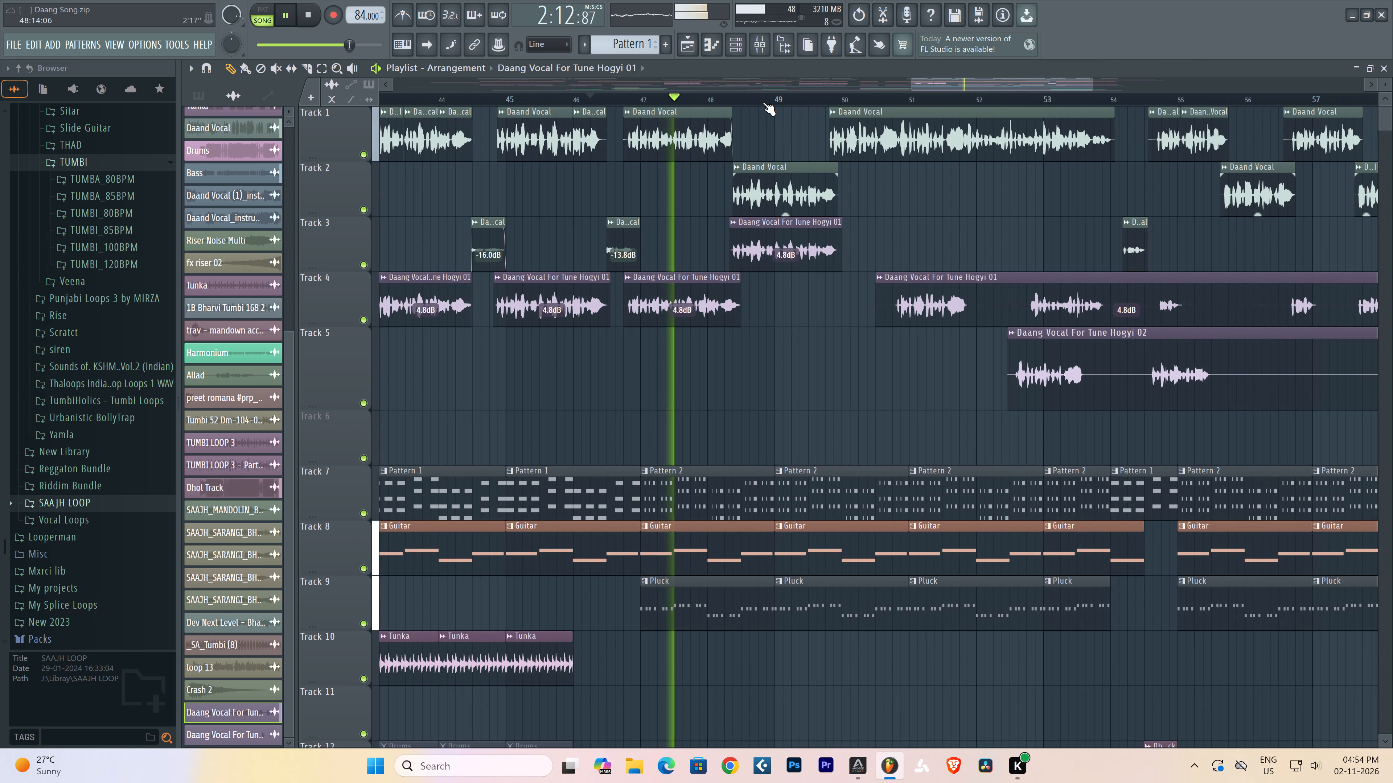
pyautogui.scroll(2, 761, 103)
pyautogui.scroll(-5, 761, 103)
# Compare the old and new vocals around bar 46 by soloing Track 1 and Track 4 in turn, and restore all tracks.
pyautogui.click(645, 98)
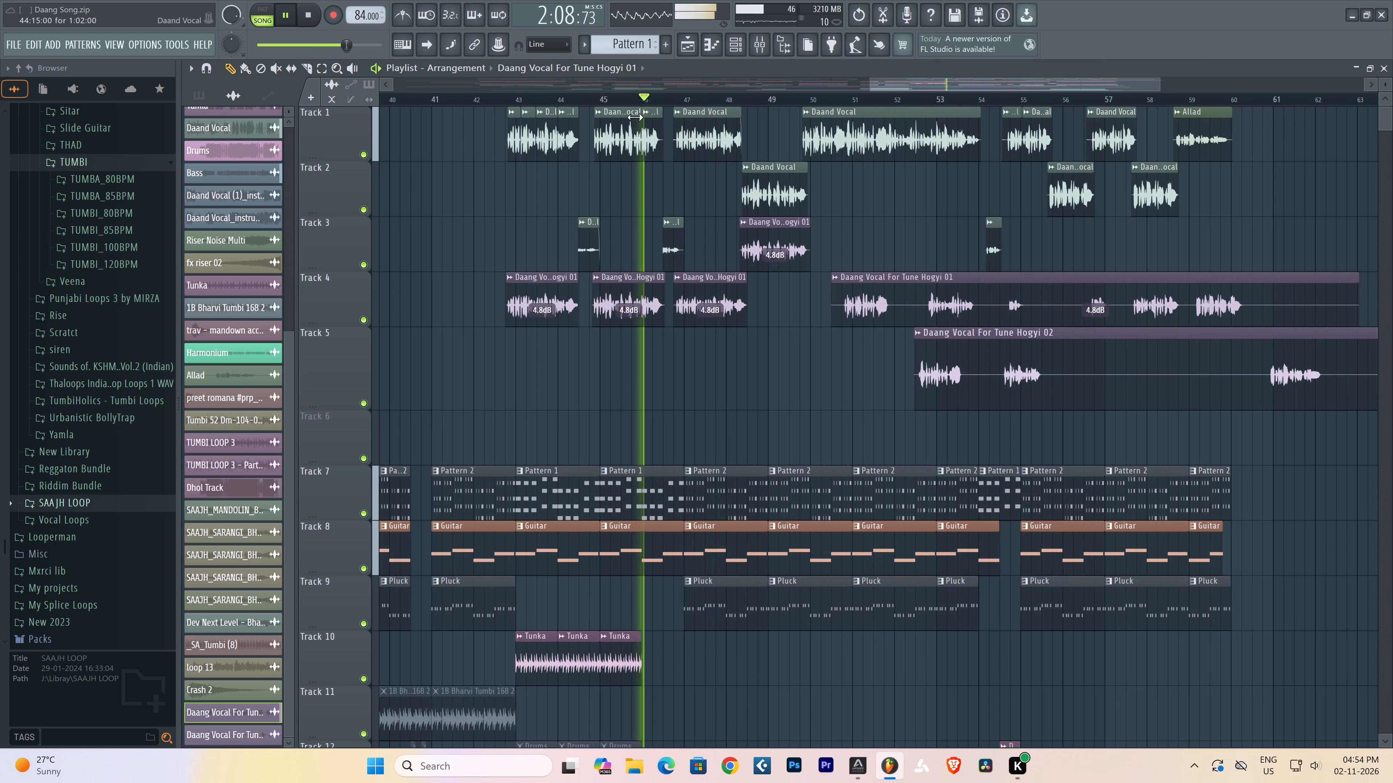
pyautogui.click(366, 152)
pyautogui.rightClick(366, 152)
pyautogui.press('space')
pyautogui.press('space')
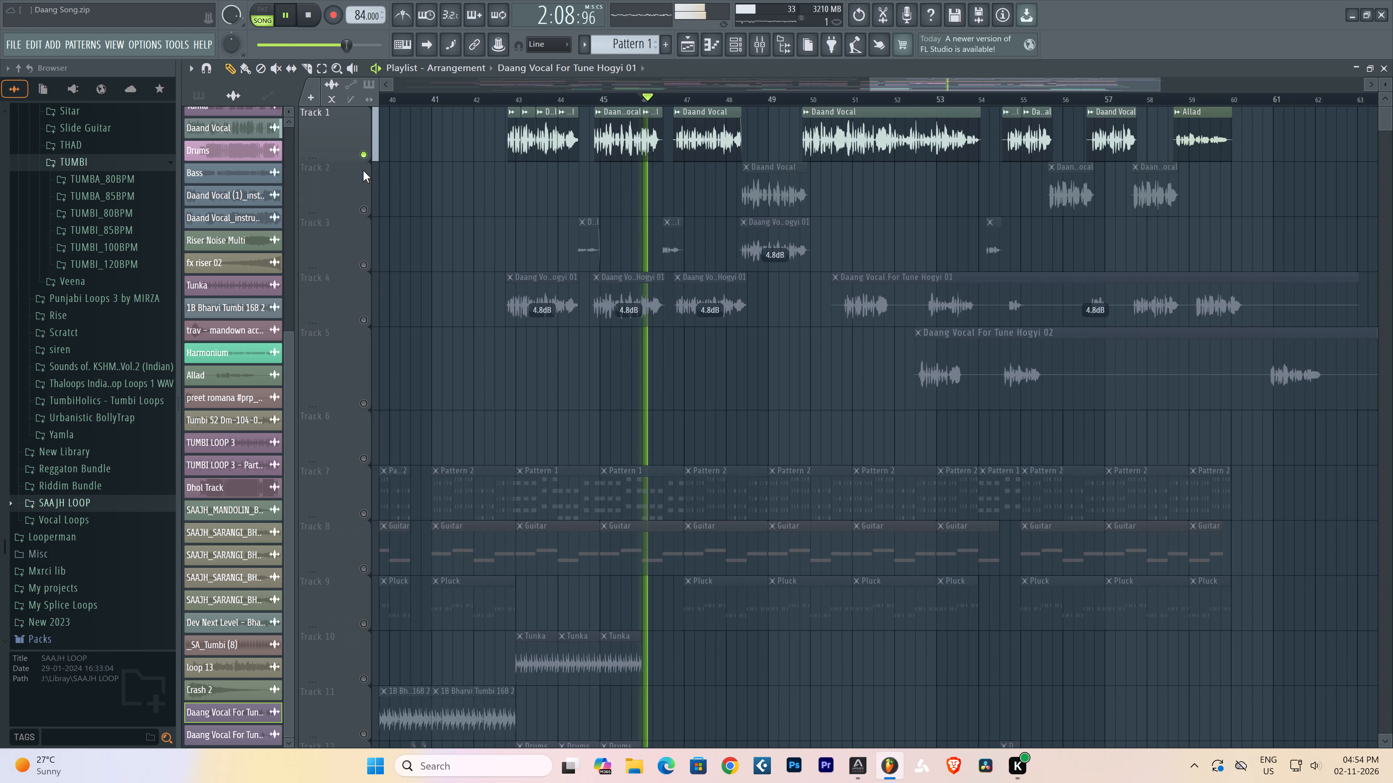
pyautogui.rightClick(362, 318)
pyautogui.press('space')
pyautogui.press('space')
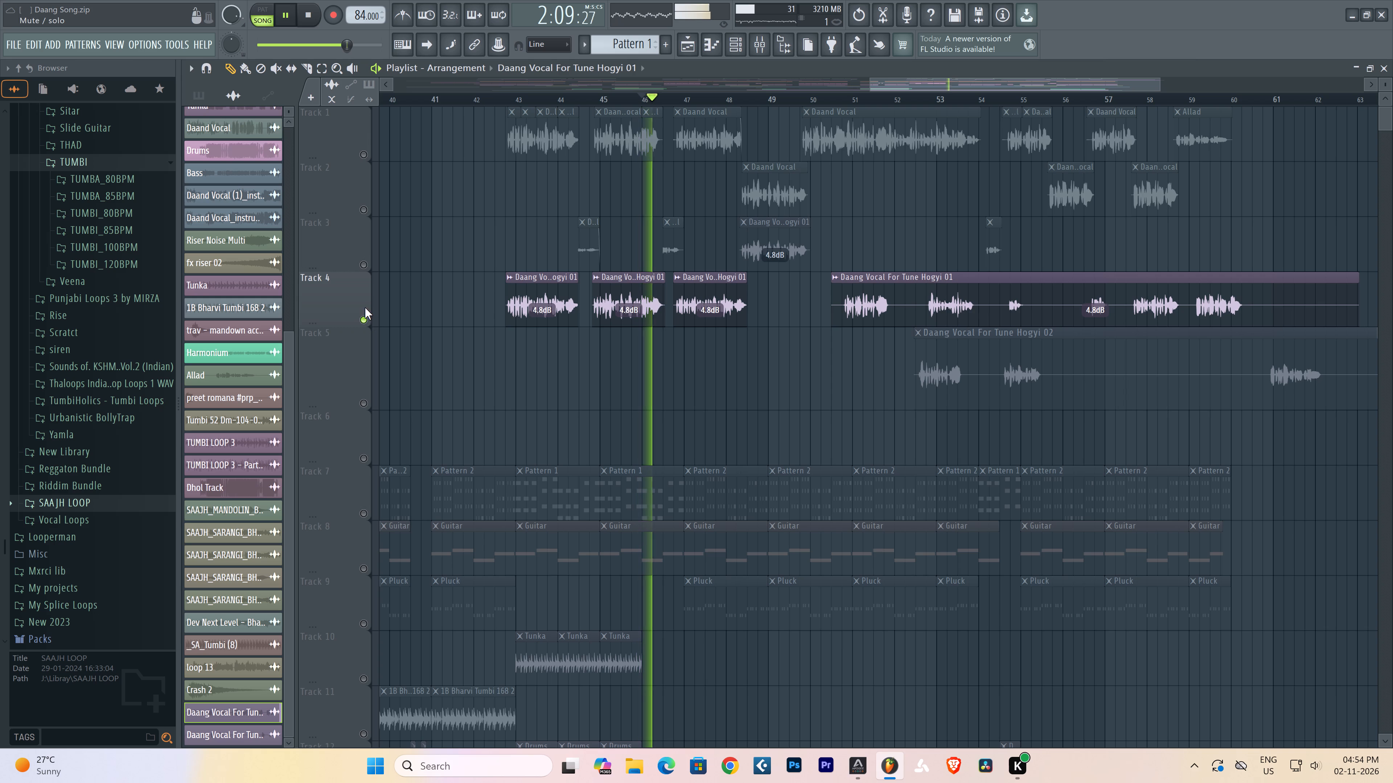
pyautogui.press('space')
pyautogui.press('space')
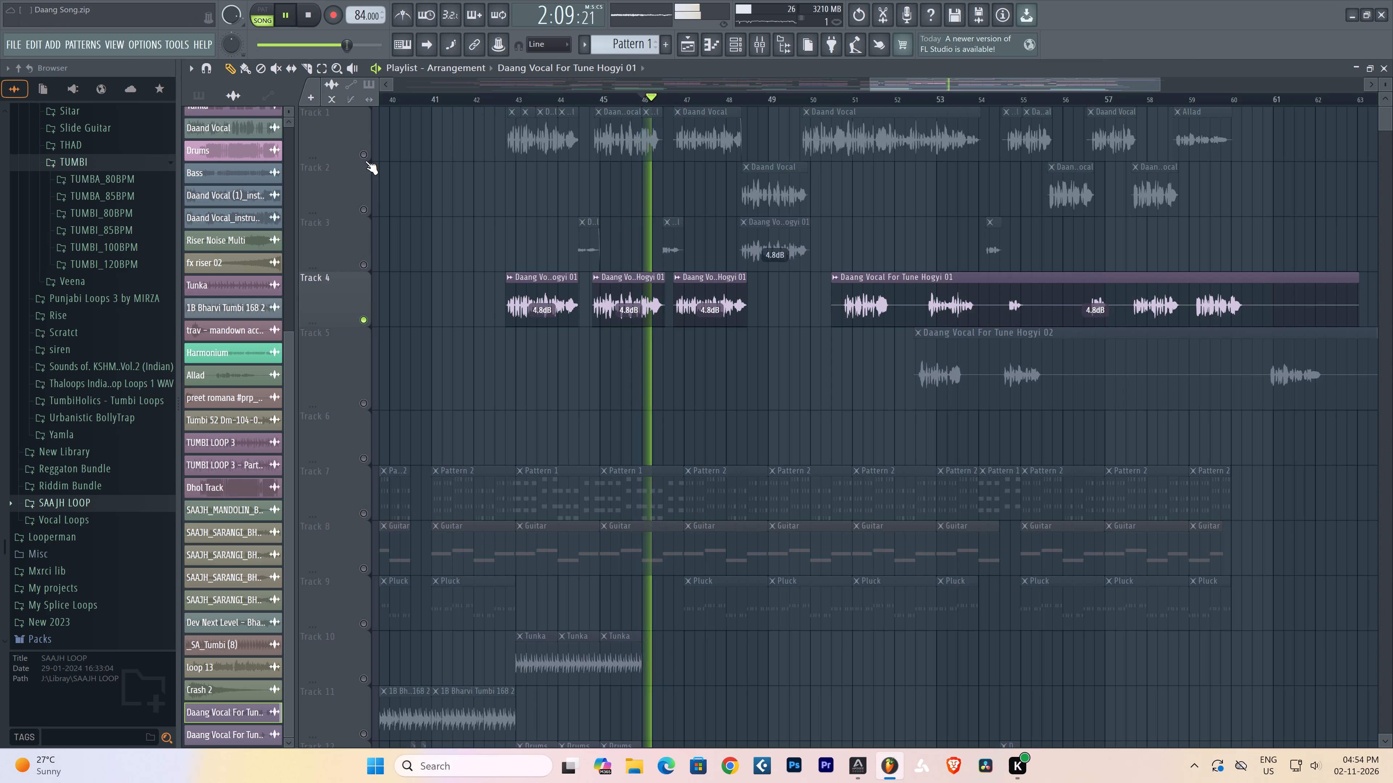
pyautogui.press('space')
pyautogui.rightClick(366, 158)
pyautogui.rightClick(366, 158)
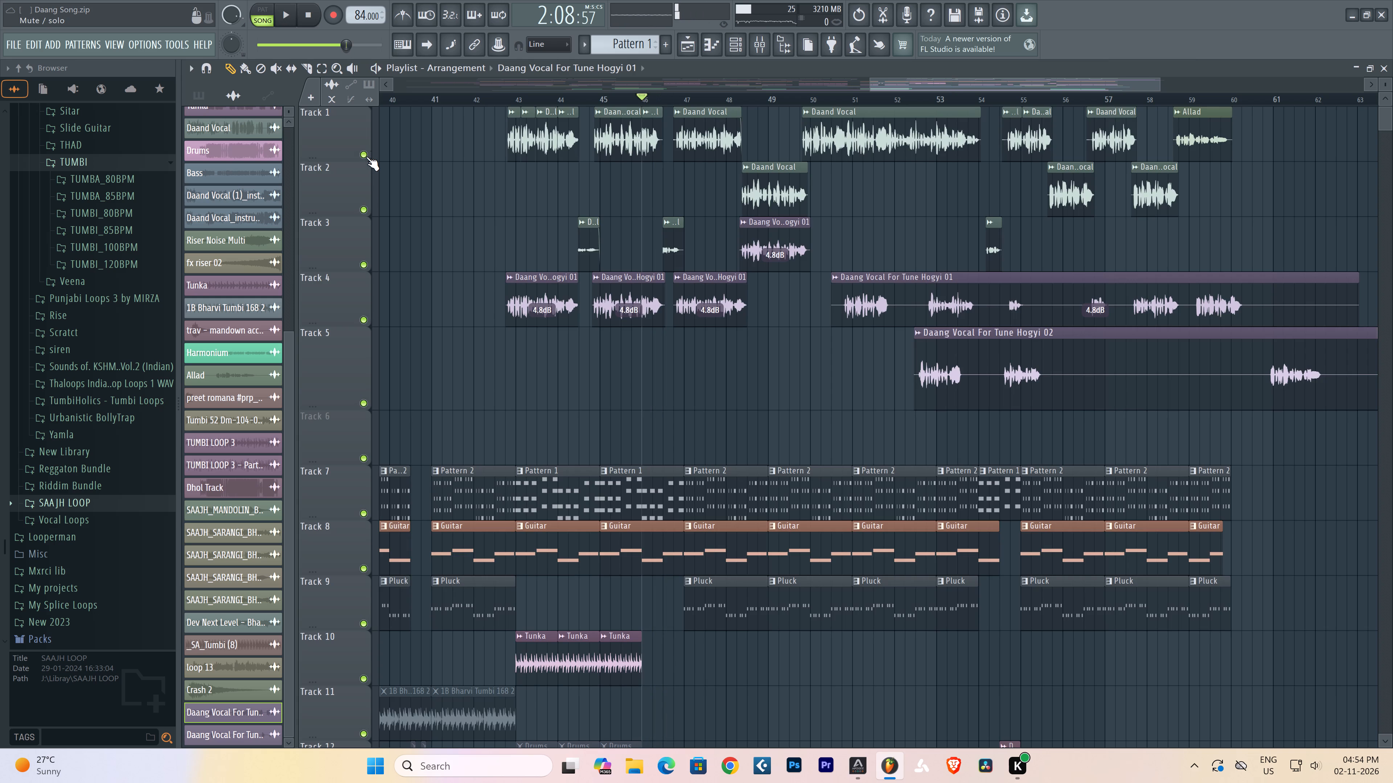
# Mute the old Daand Vocal clips on Track 1 and Track 2 between about bars 43 and 50.
pyautogui.click(276, 75)
pyautogui.press('space')
pyautogui.moveTo(465, 130); pyautogui.dragTo(583, 137)
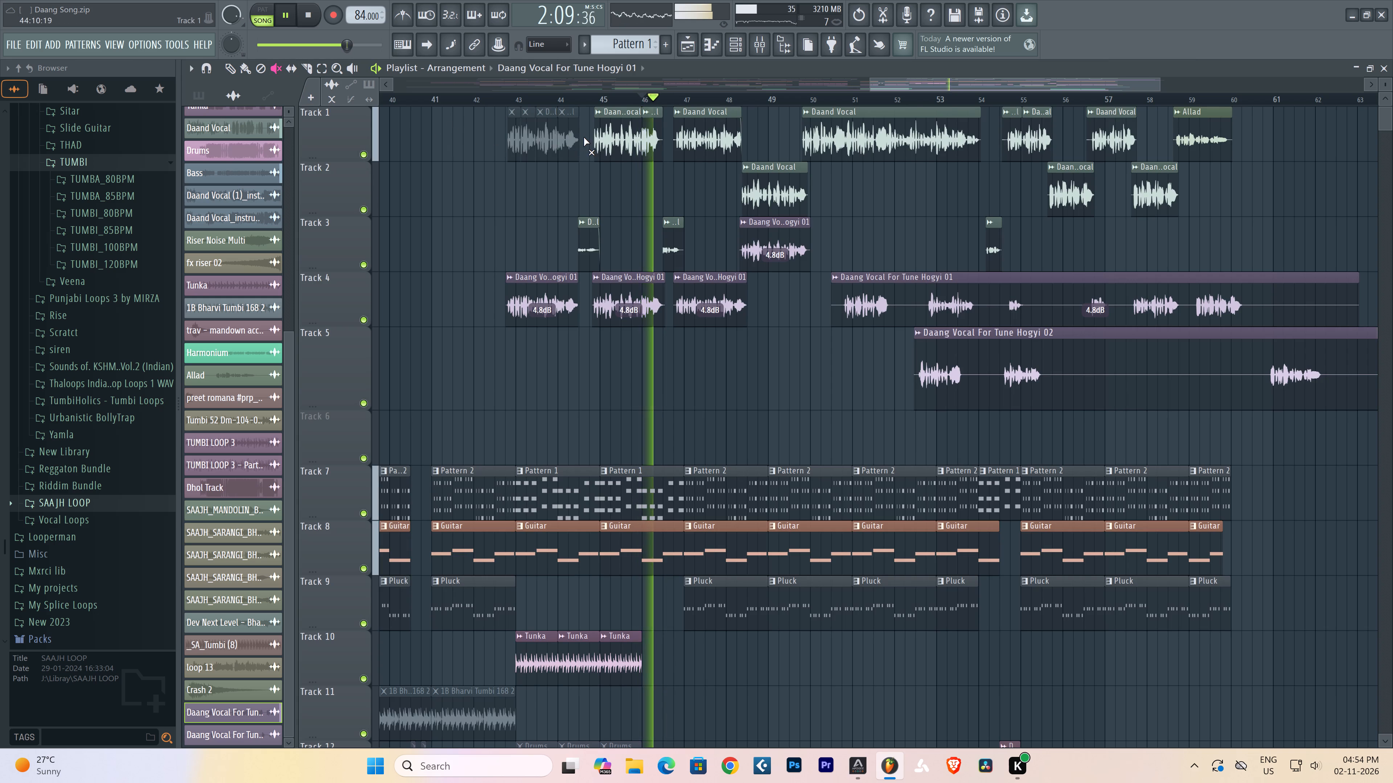
pyautogui.moveTo(583, 137); pyautogui.dragTo(743, 136)
pyautogui.moveTo(750, 181); pyautogui.dragTo(801, 183)
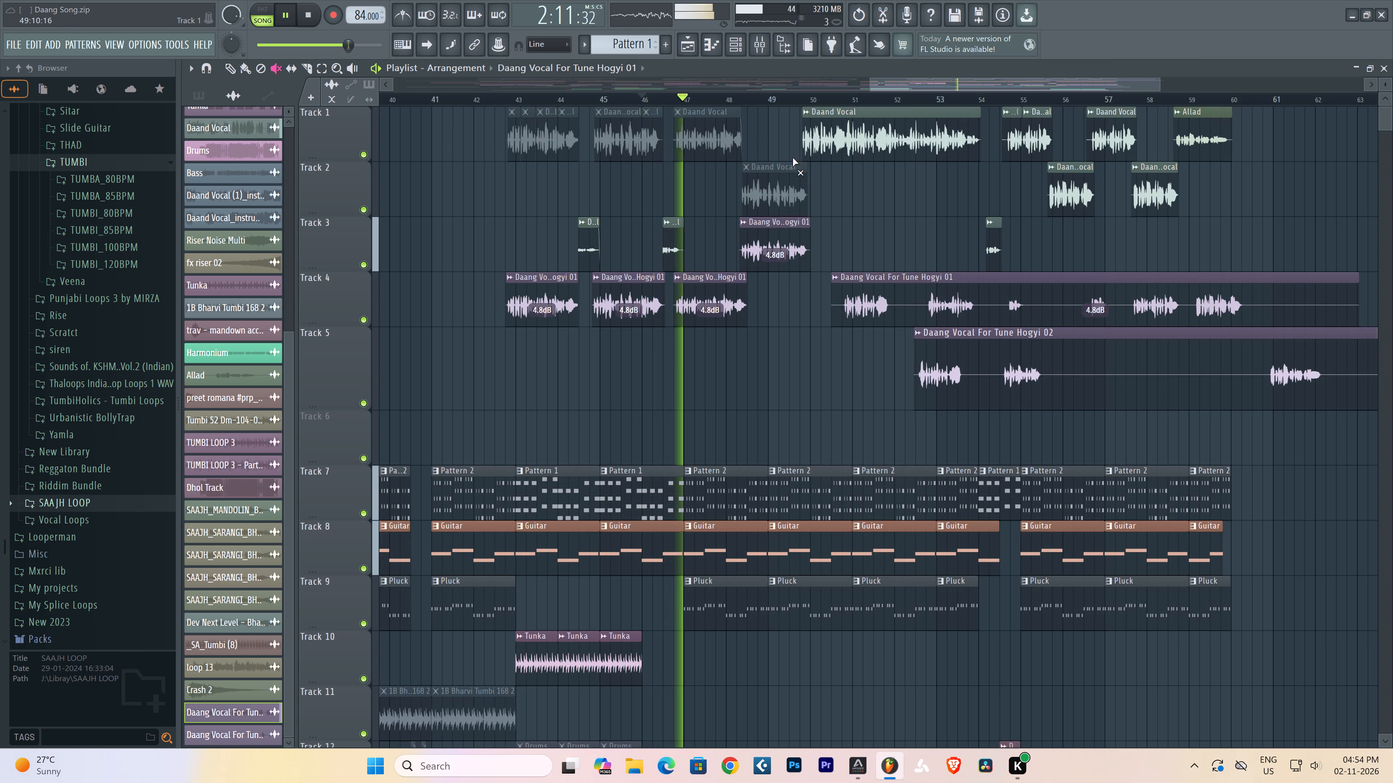
# Play the arrangement from about 45:13 to check the new vocals with the old clips muted.
pyautogui.click(629, 100)
pyautogui.scroll(7, 634, 101)
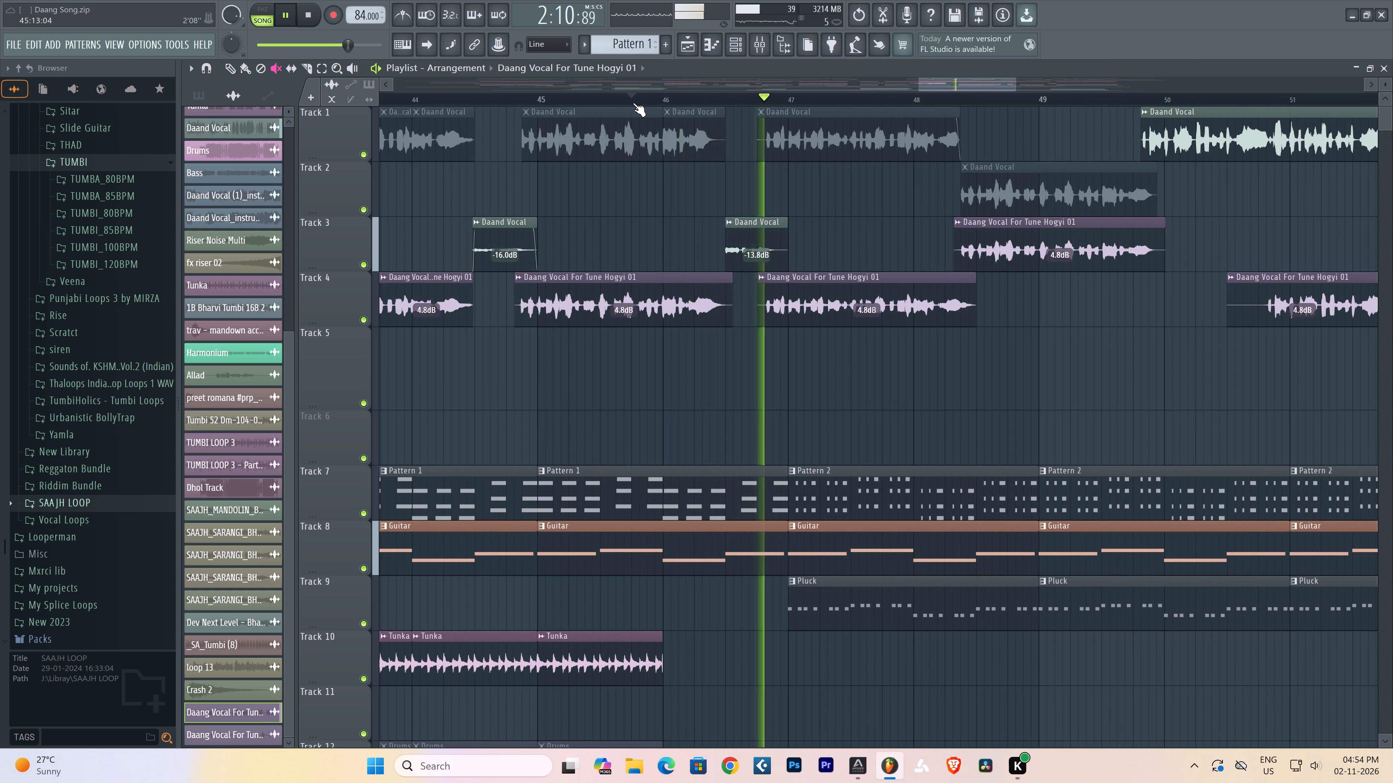
pyautogui.scroll(-4, 633, 103)
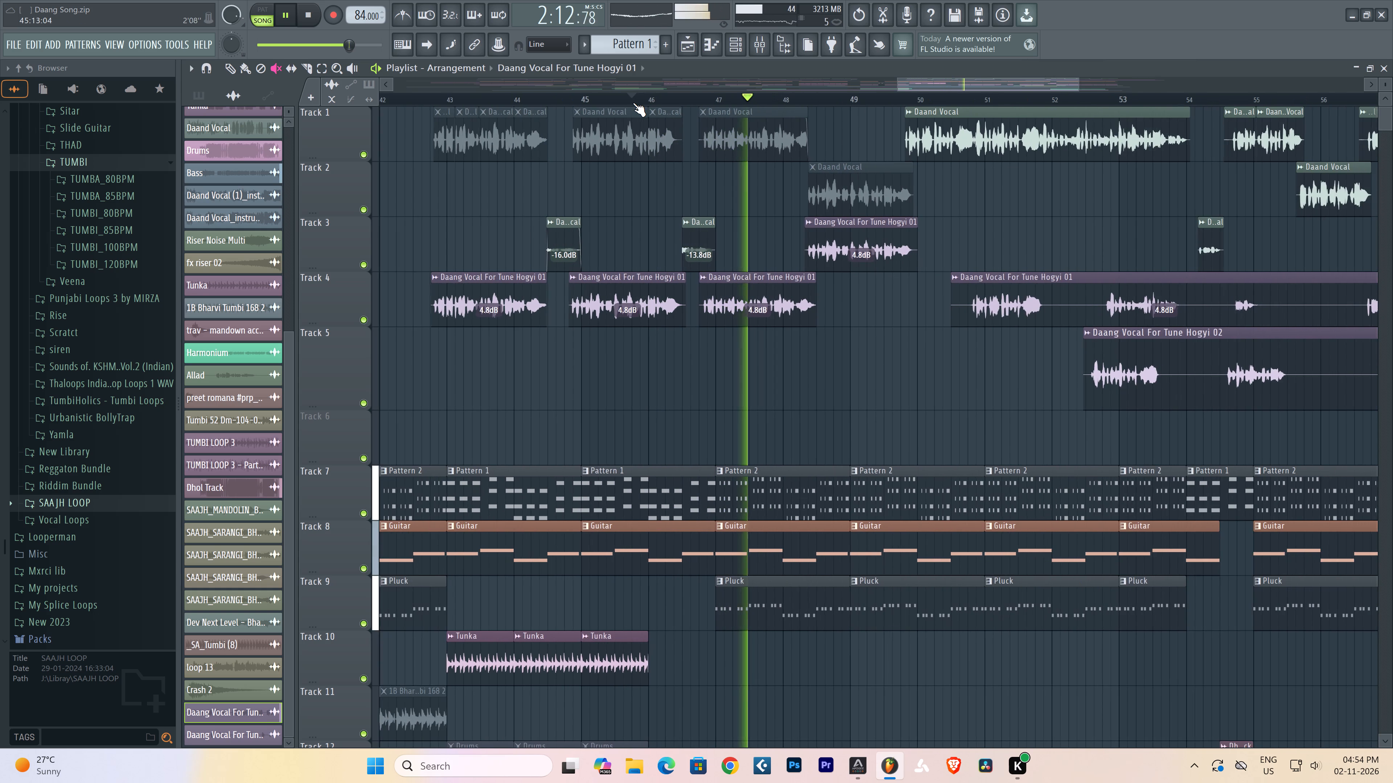
pyautogui.scroll(4, 719, 102)
pyautogui.scroll(-2, 717, 101)
pyautogui.scroll(5, 716, 101)
pyautogui.scroll(-1, 715, 101)
pyautogui.scroll(2, 715, 101)
pyautogui.scroll(-1, 715, 101)
# Nudge the Track 4 vocal clip that leads into bar 47 slightly later.
pyautogui.scroll(2, 715, 101)
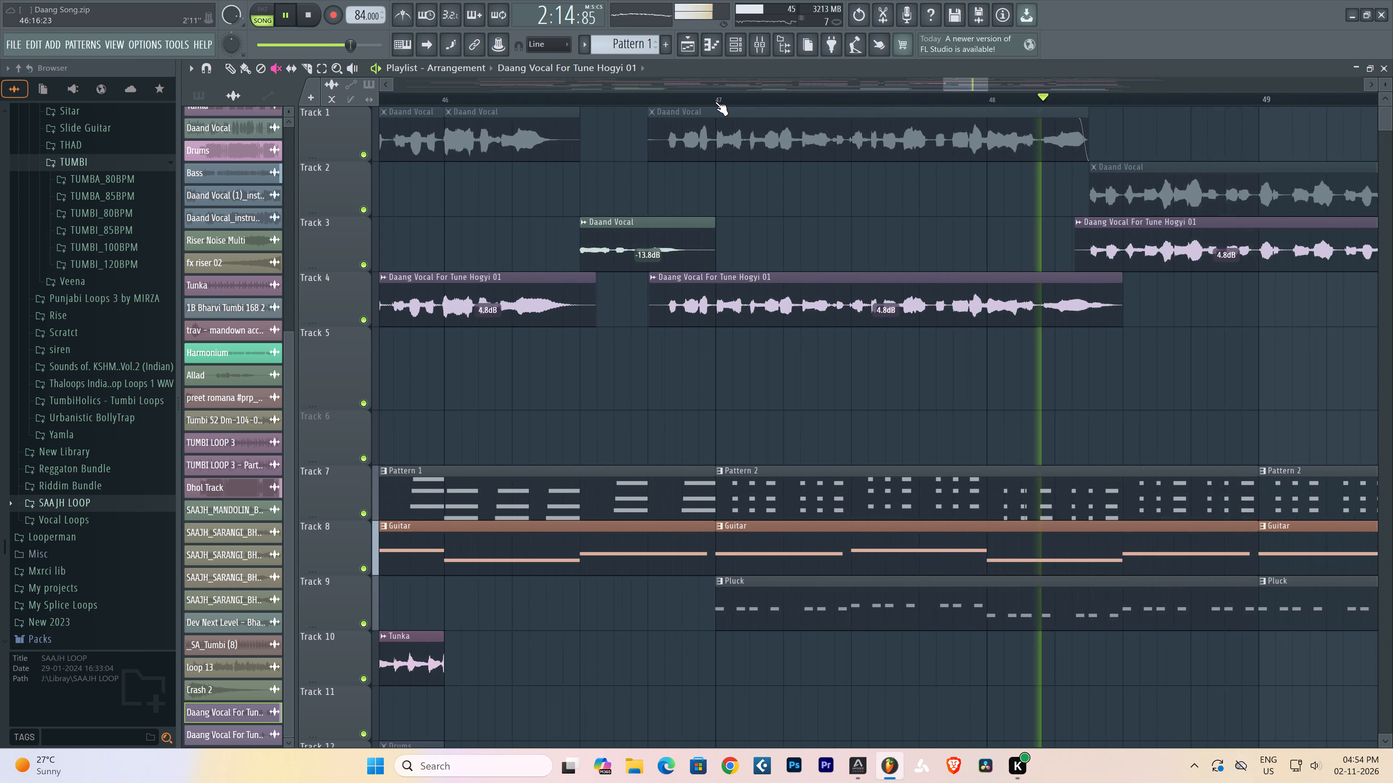
pyautogui.scroll(-1, 715, 101)
pyautogui.scroll(11, 715, 101)
pyautogui.press('space')
pyautogui.press('space')
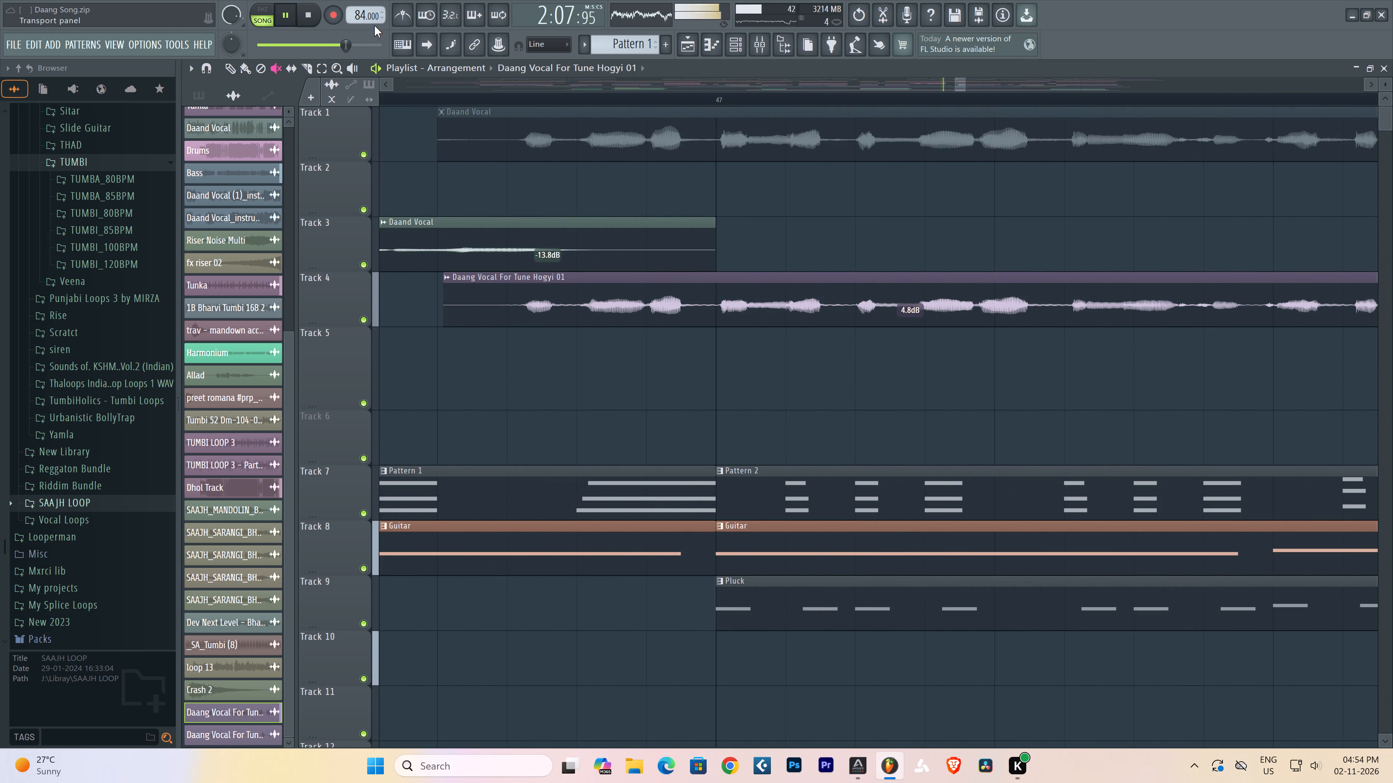
pyautogui.click(233, 65)
pyautogui.press('space')
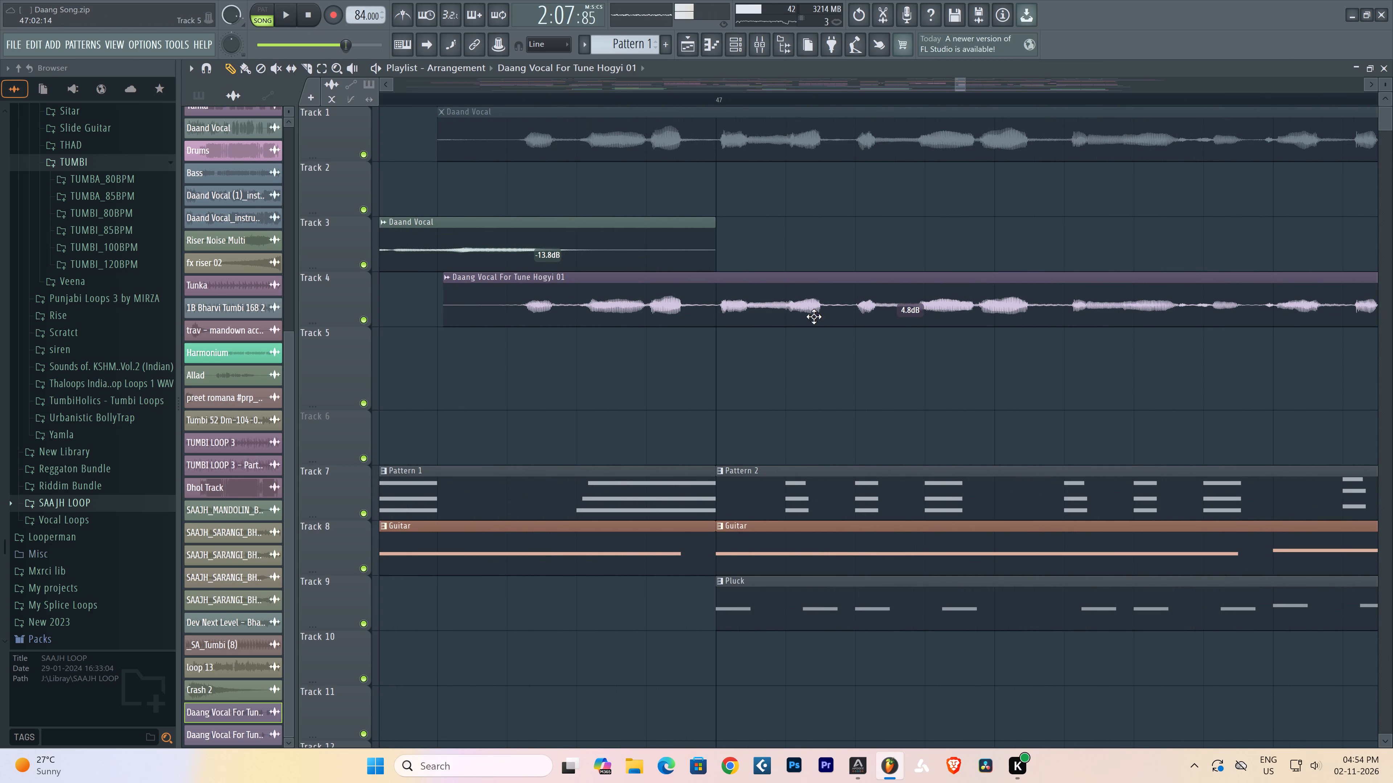
pyautogui.press('space')
pyautogui.keyDown('alt'); pyautogui.moveTo(807, 310); pyautogui.dragTo(812, 306); pyautogui.keyUp('alt')
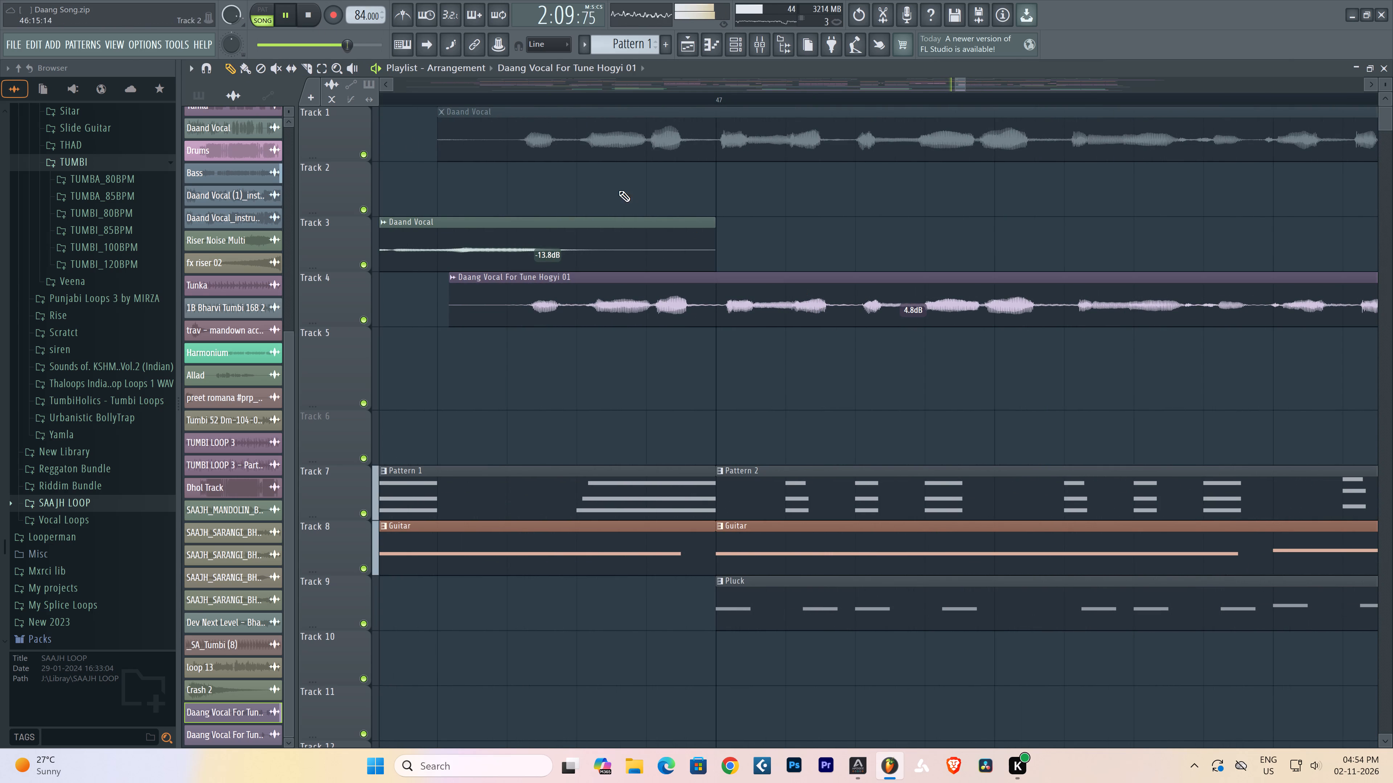
# Replay from just before bar 47 through bar 49, briefly using the metronome to check the shifted vocal's timing.
pyautogui.click(449, 101)
pyautogui.scroll(-5, 448, 101)
pyautogui.scroll(1, 448, 101)
pyautogui.scroll(-5, 448, 101)
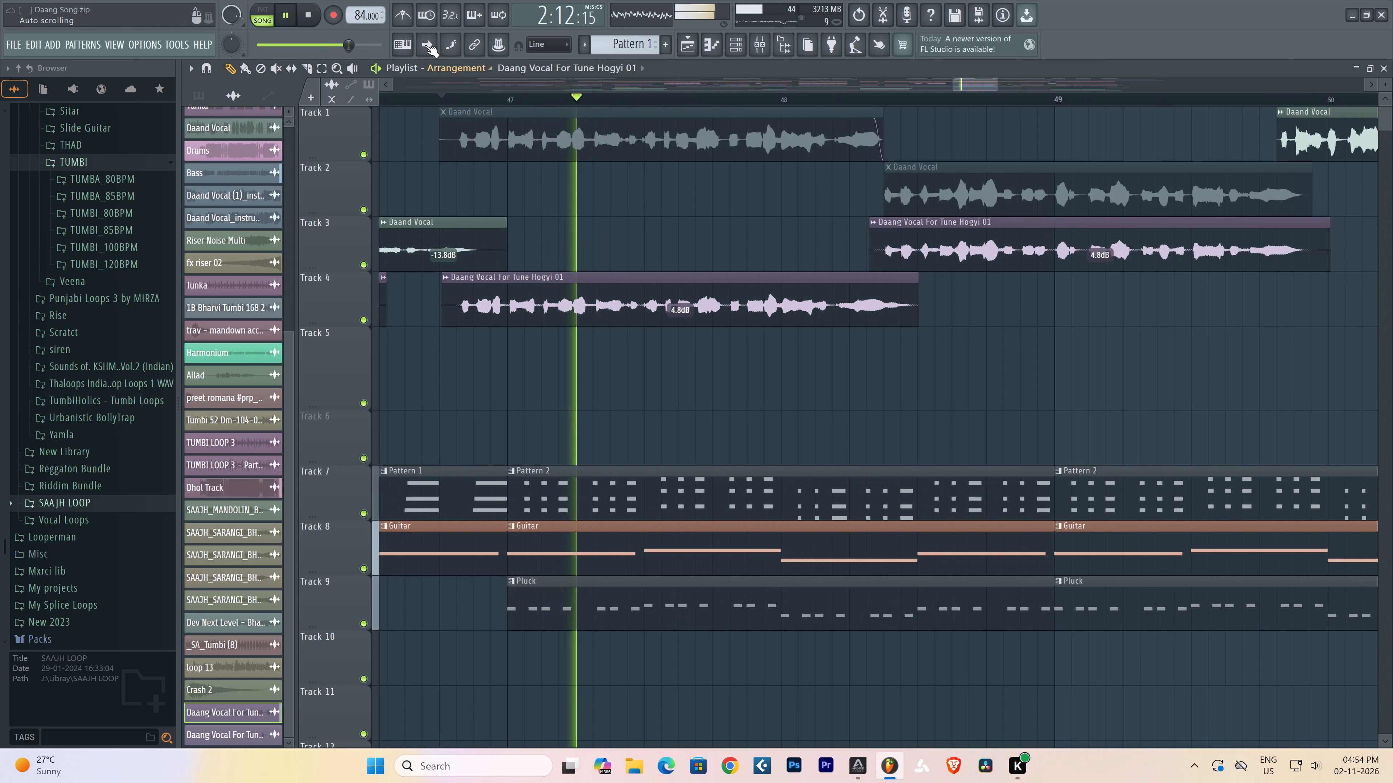
pyautogui.click(398, 15)
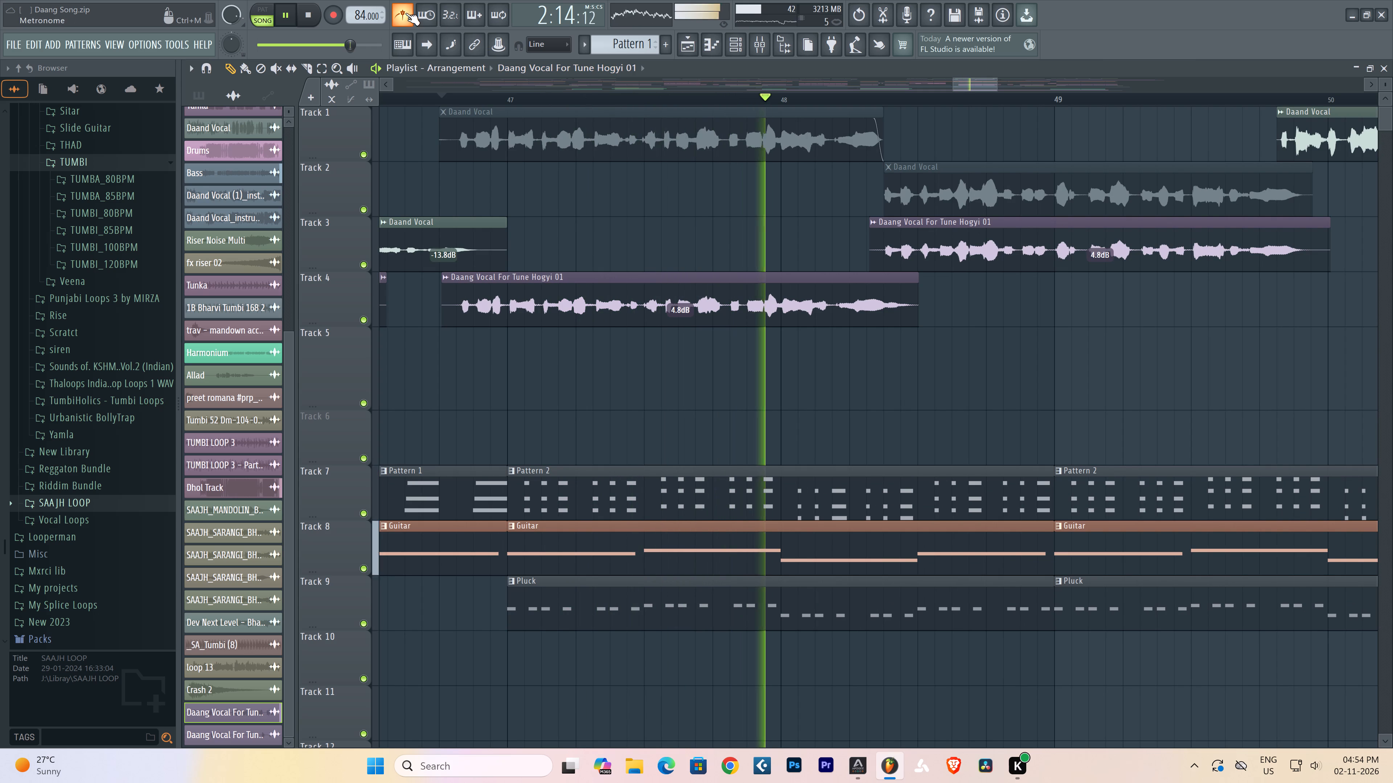
pyautogui.click(405, 13)
pyautogui.scroll(-6, 817, 100)
pyautogui.scroll(1, 817, 100)
pyautogui.scroll(-2, 817, 100)
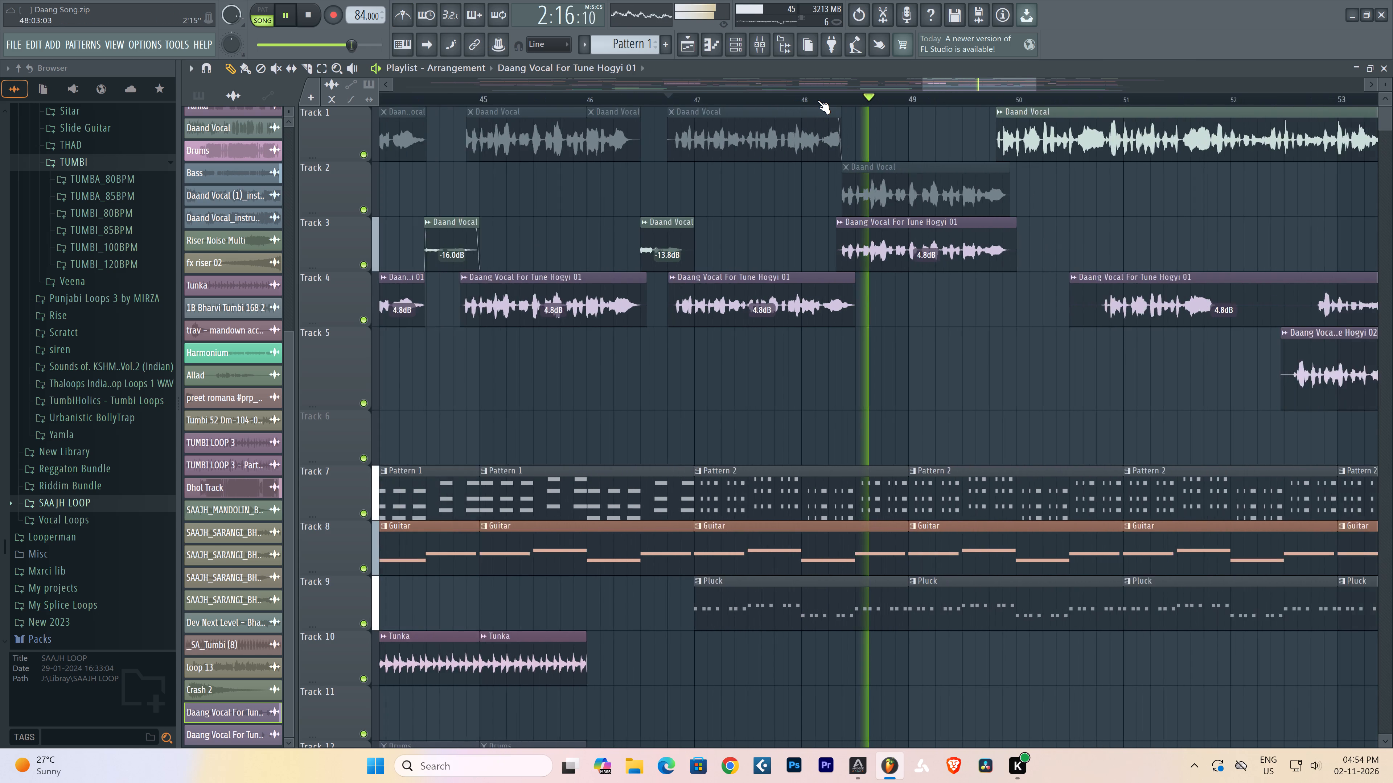
pyautogui.scroll(-1, 817, 100)
pyautogui.scroll(-6, 971, 98)
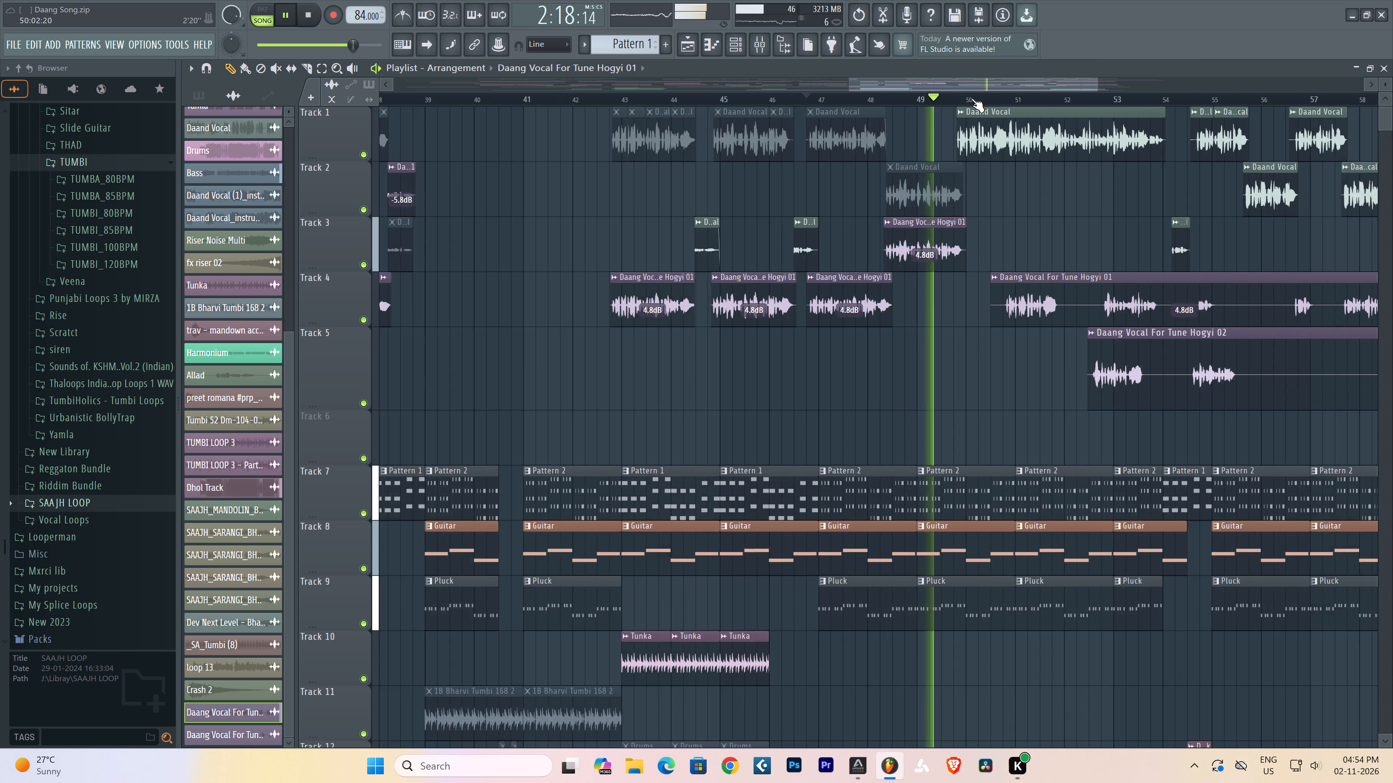
pyautogui.scroll(-1, 971, 98)
pyautogui.scroll(7, 1080, 97)
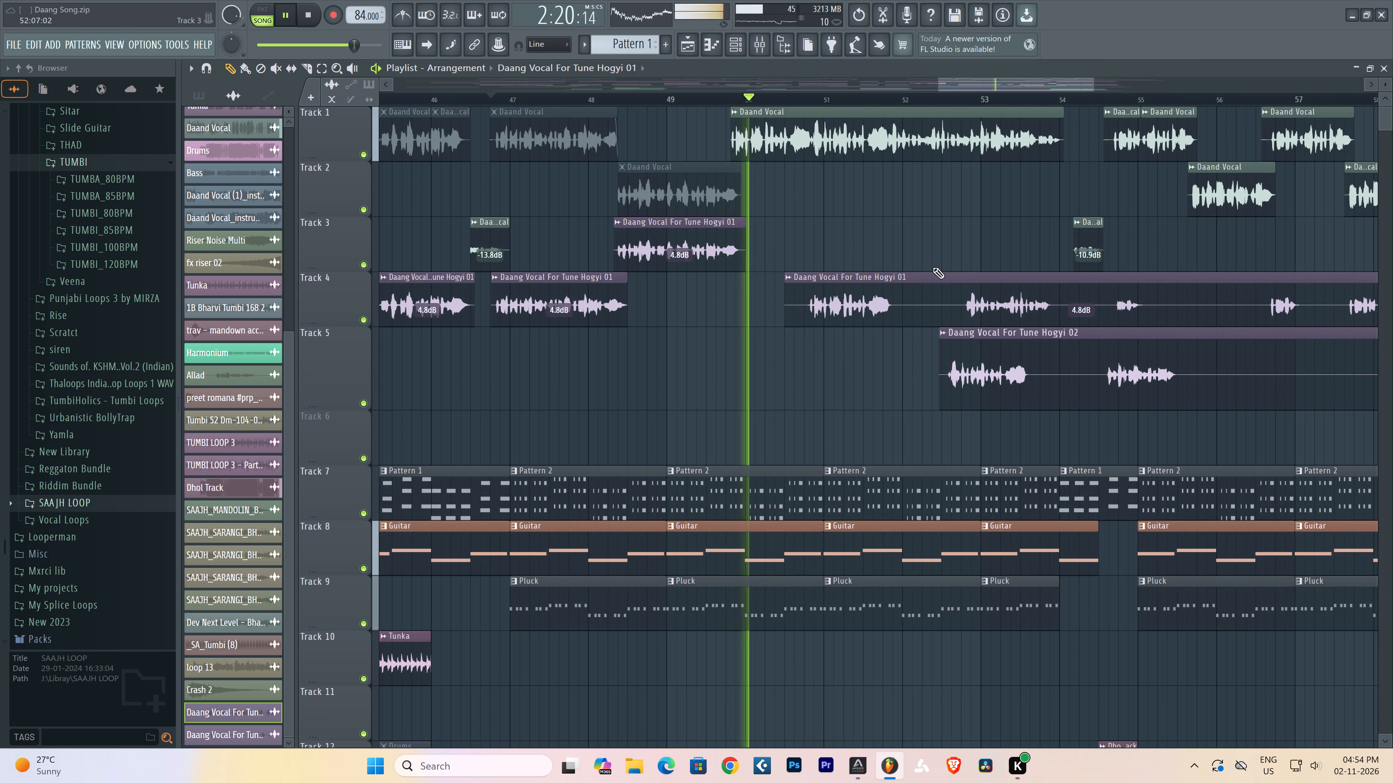
# Move the remaining long Track 4 vocal clip earlier so its first phrase lines up with the Track 1 Daand Vocal near 49:13.
pyautogui.moveTo(928, 294); pyautogui.dragTo(859, 295)
pyautogui.click(720, 106)
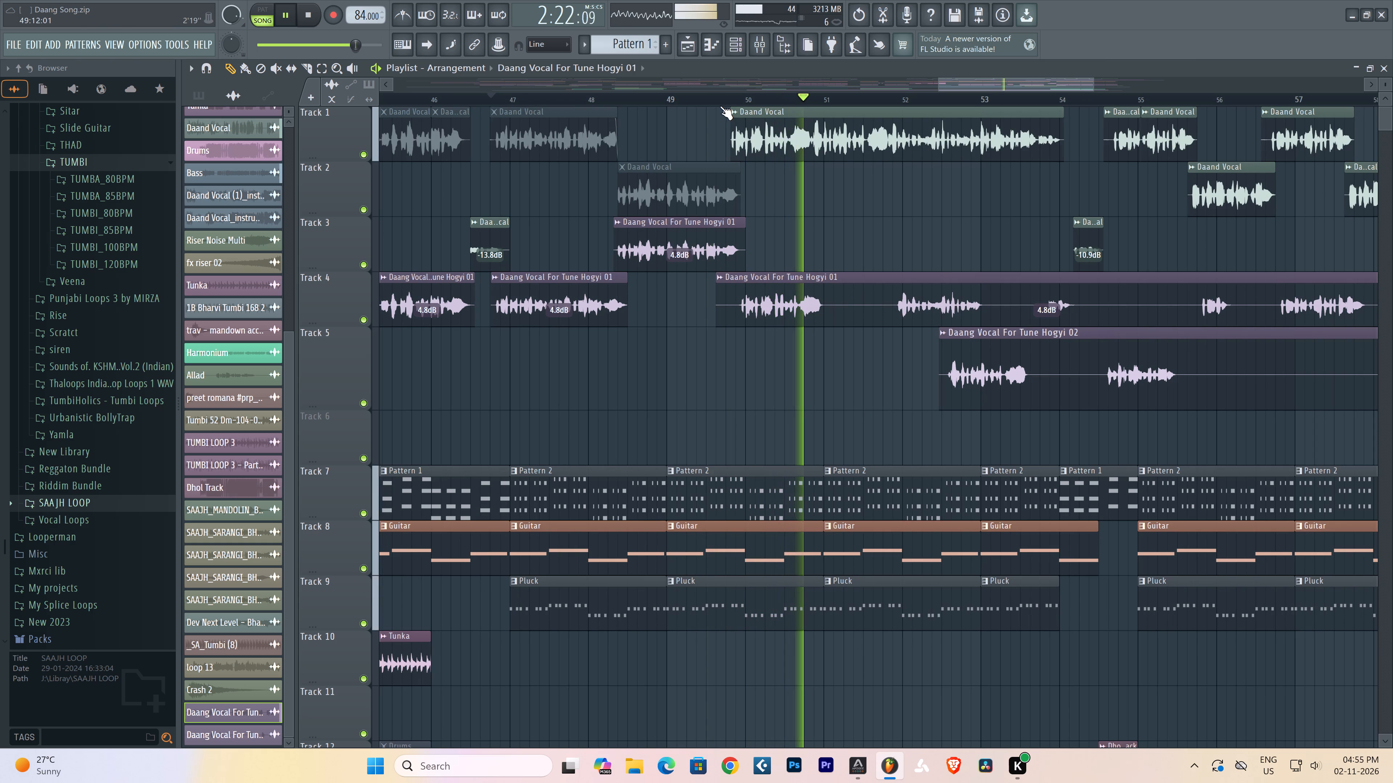
pyautogui.scroll(7, 726, 107)
pyautogui.press('space')
pyautogui.press('space')
pyautogui.moveTo(893, 316); pyautogui.dragTo(880, 320)
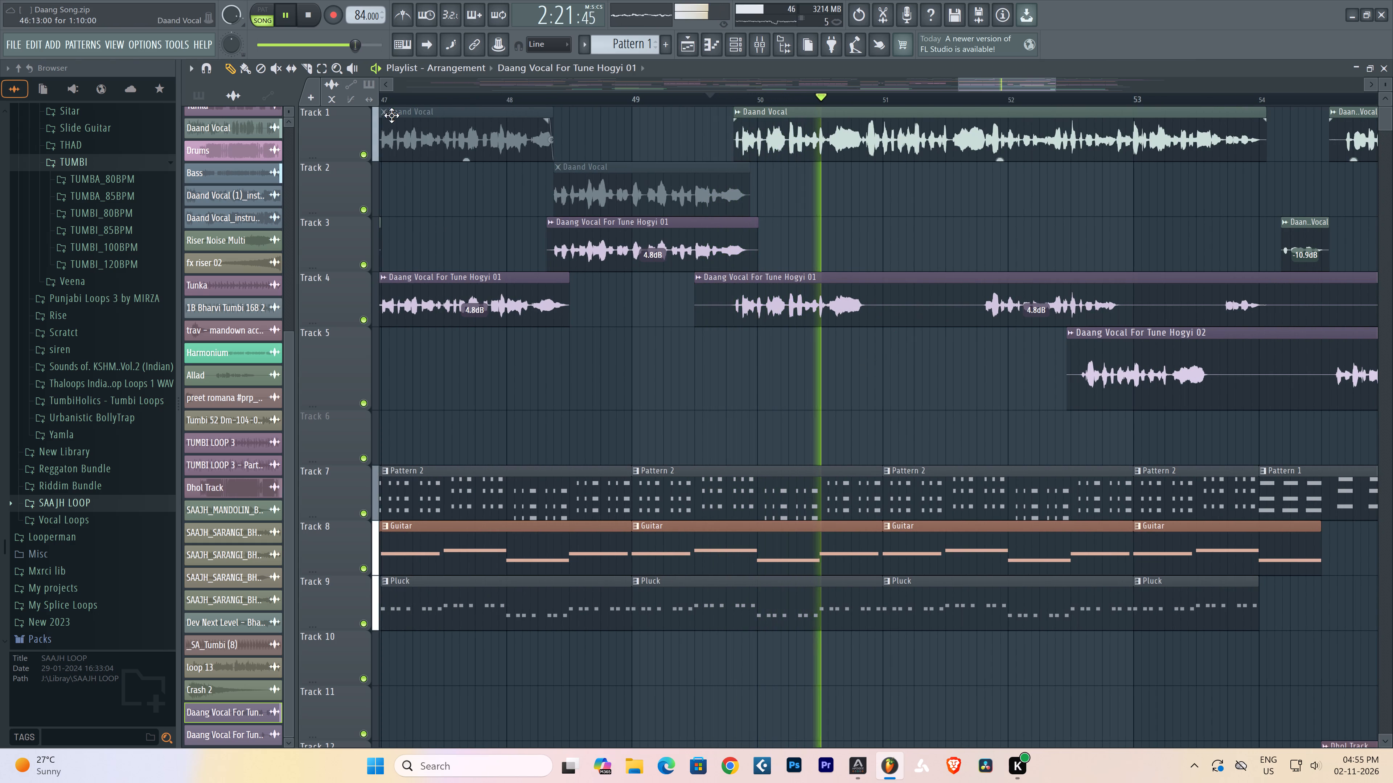
# Isolate the Track 4 phrase between about bars 49.8 and 50.9 by slicing out the silence before and after it, and replay it.
pyautogui.click(309, 69)
pyautogui.press('space')
pyautogui.press('space')
pyautogui.moveTo(879, 336); pyautogui.dragTo(868, 320)
pyautogui.moveTo(741, 325); pyautogui.dragTo(733, 320, button='right')
pyautogui.moveTo(953, 328); pyautogui.dragTo(967, 323, button='right')
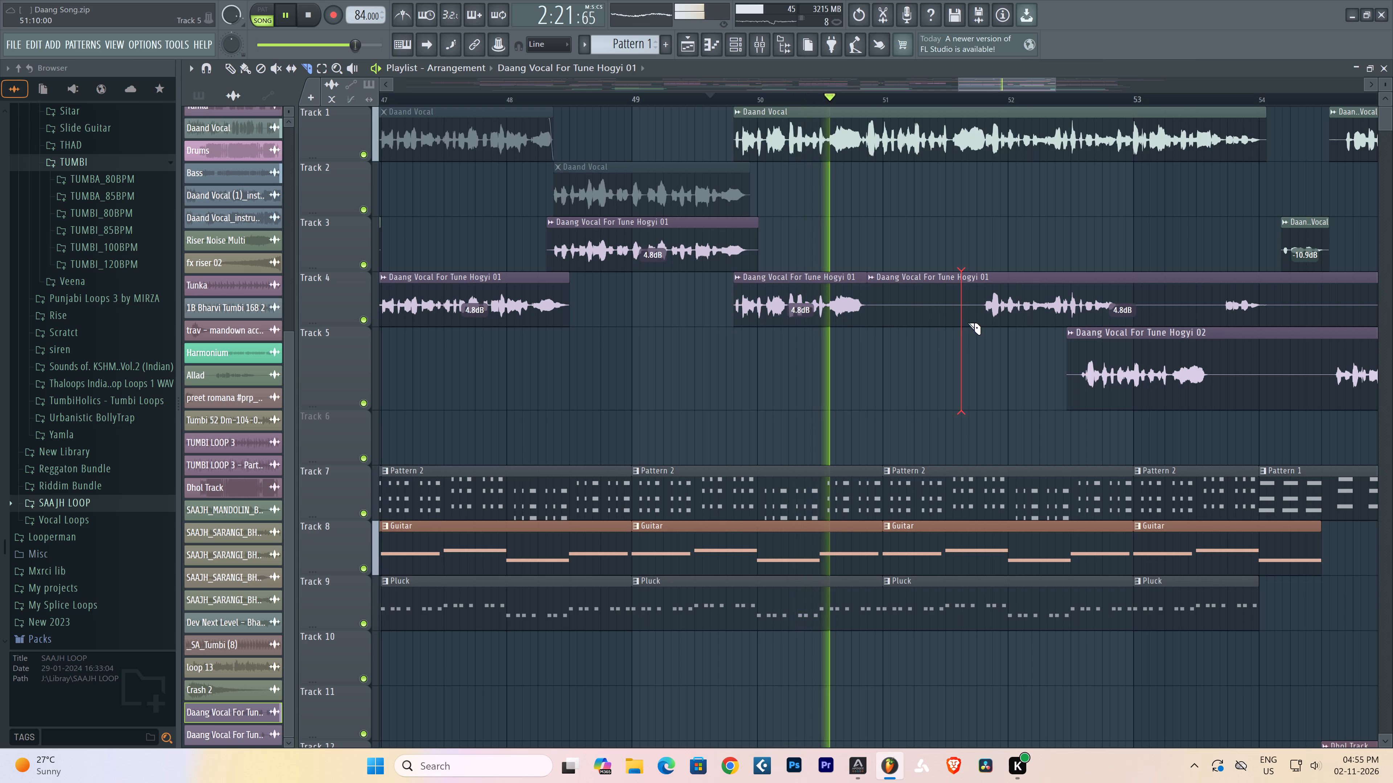
pyautogui.moveTo(967, 323); pyautogui.dragTo(979, 318, button='right')
pyautogui.click(230, 67)
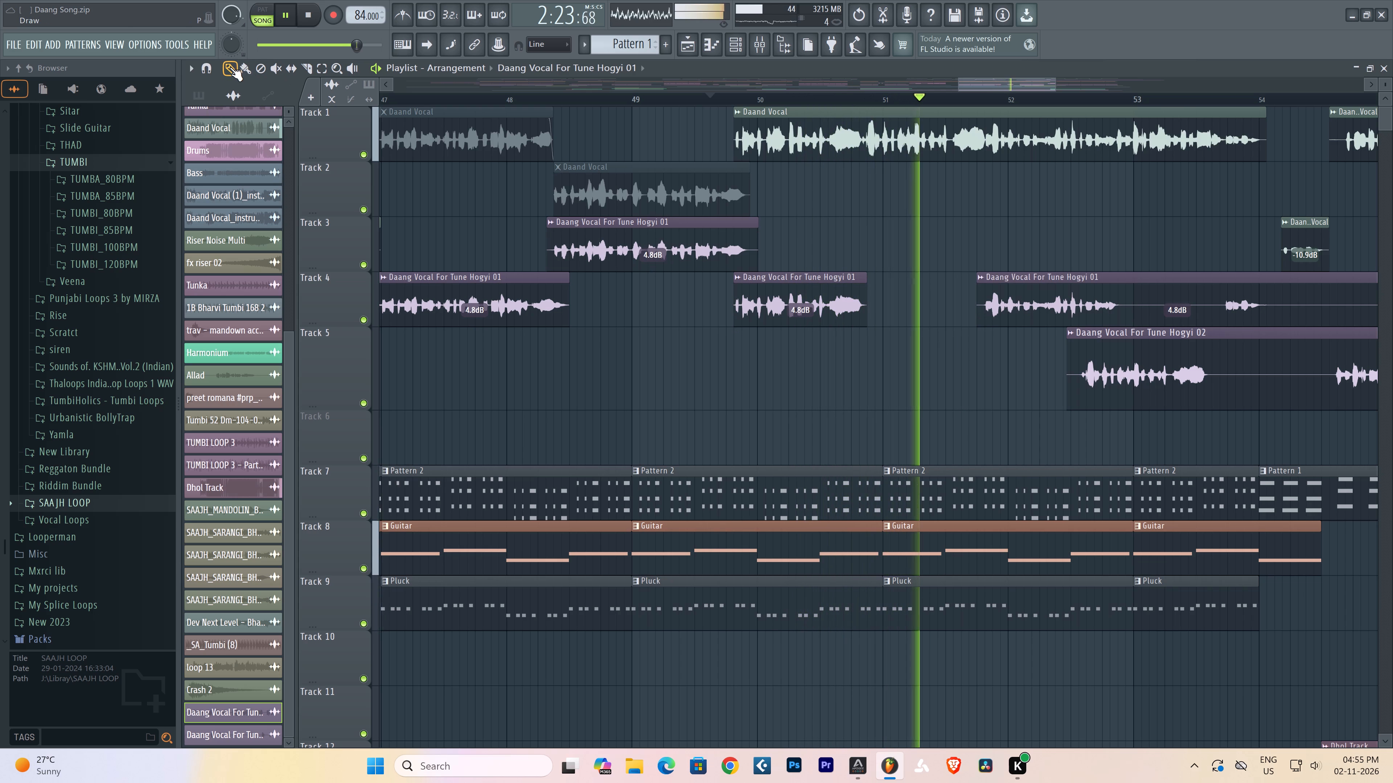
pyautogui.press('space')
pyautogui.press('space')
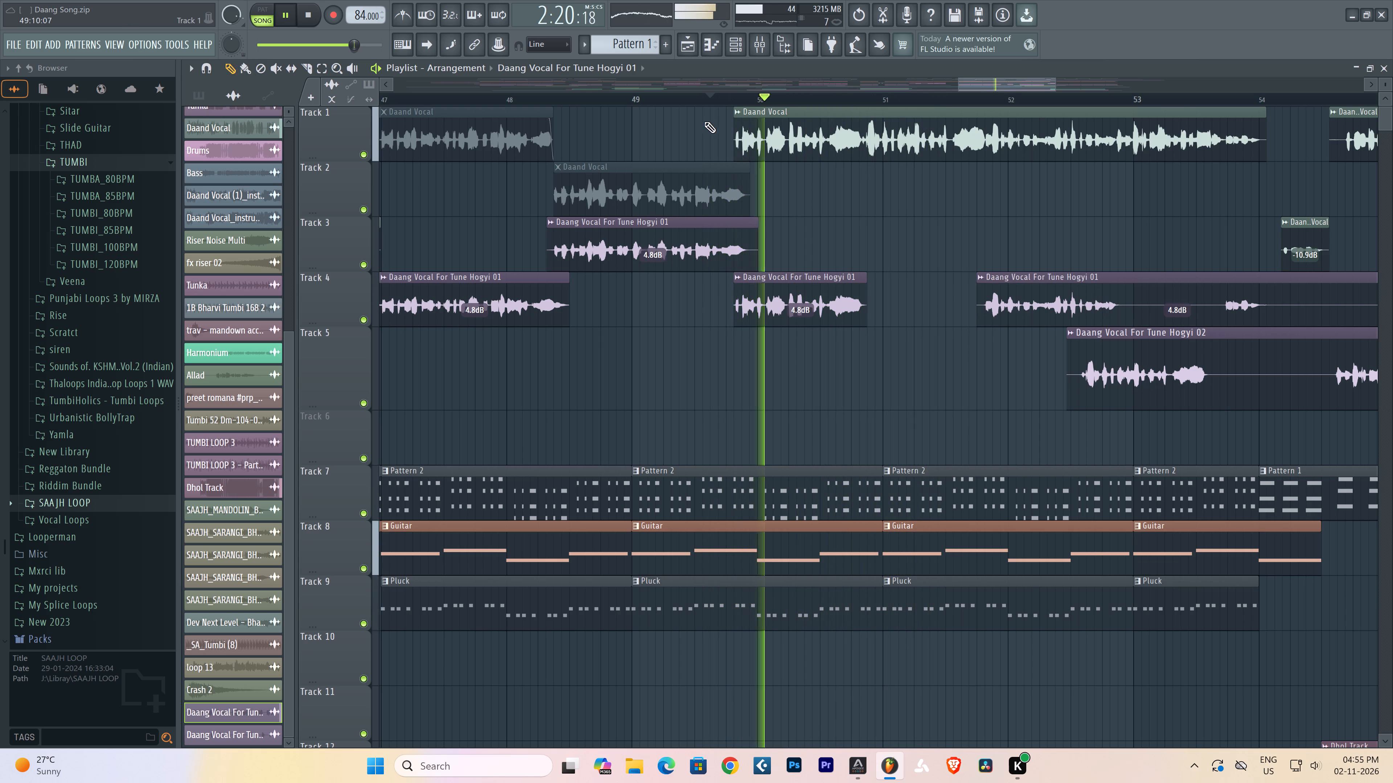
pyautogui.scroll(-4, 705, 104)
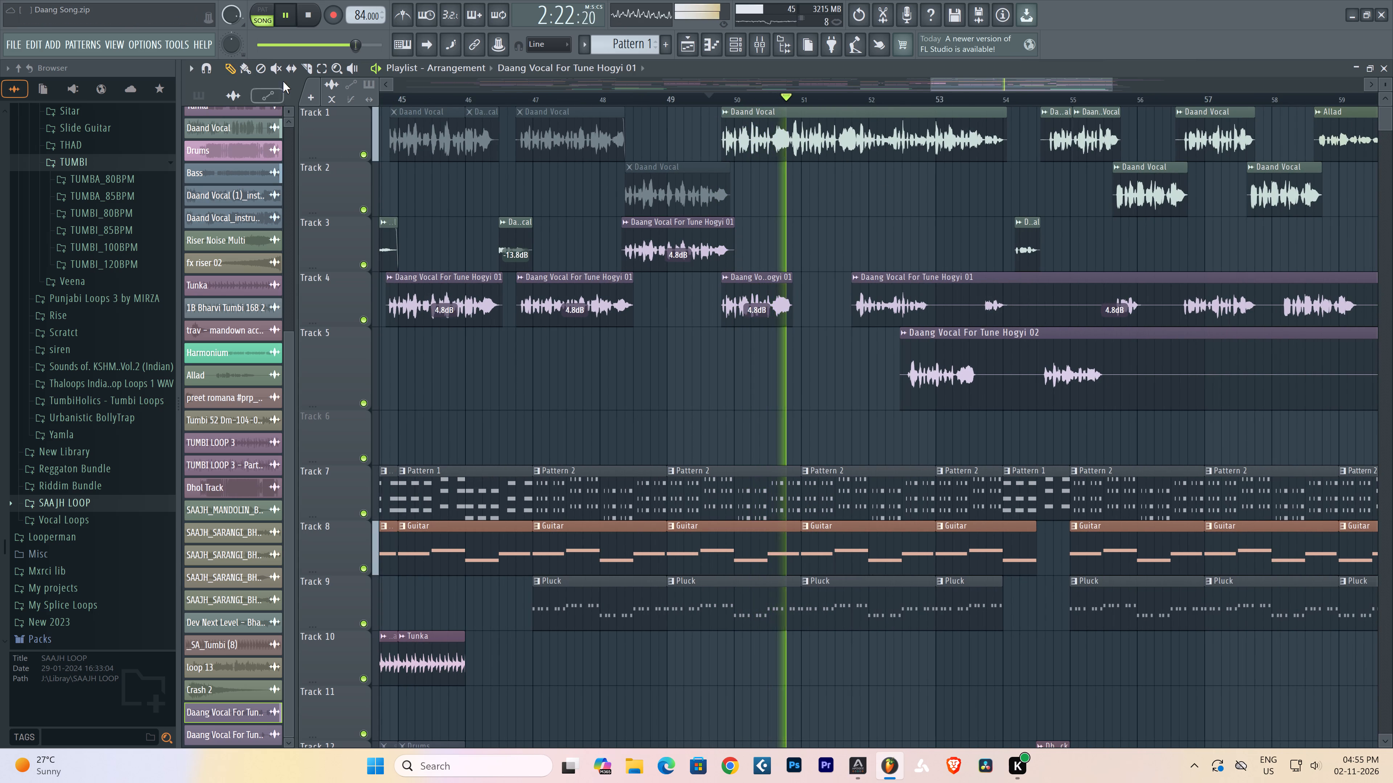
# Slice the following Track 4 vocal phrase free from the rest of the clip just before bar 53.
pyautogui.moveTo(309, 69); pyautogui.dragTo(314, 70)
pyautogui.moveTo(932, 290); pyautogui.dragTo(928, 298)
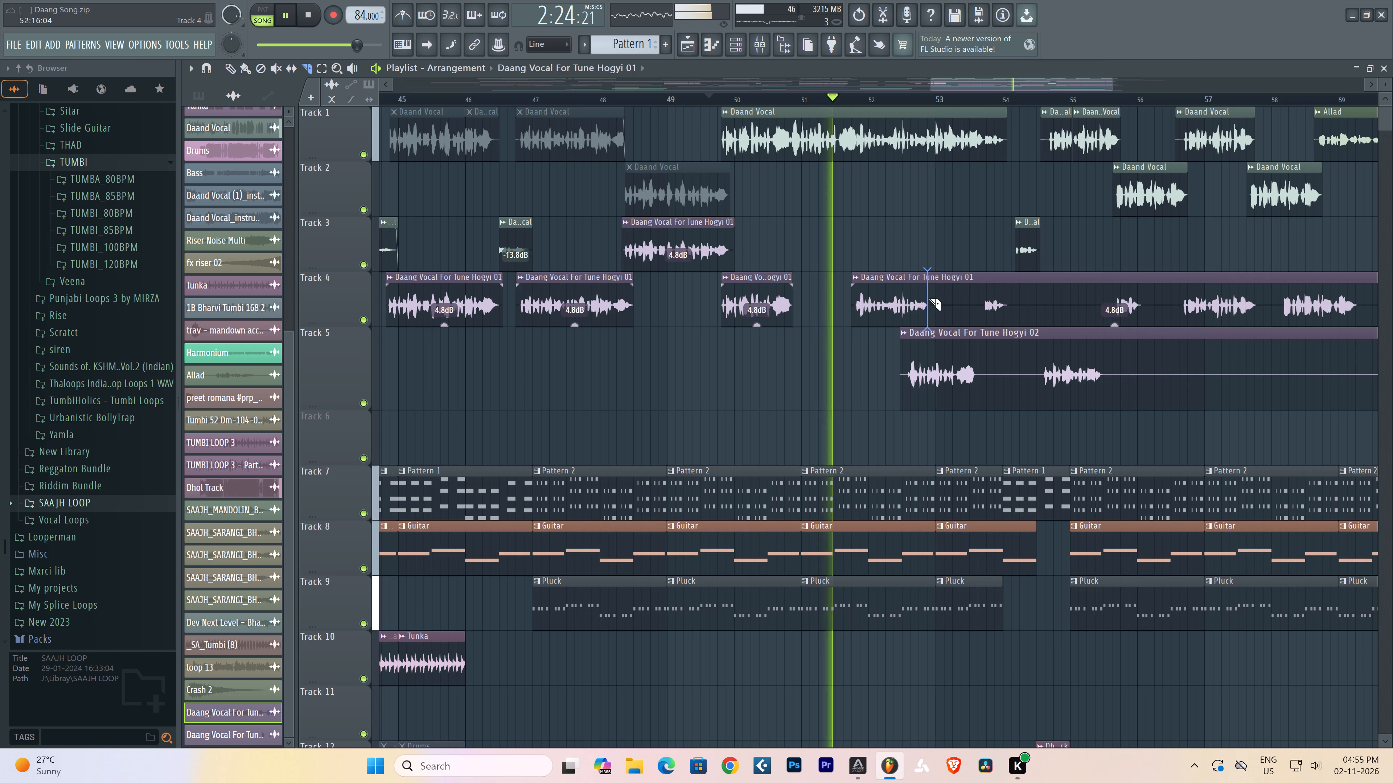
pyautogui.moveTo(928, 298); pyautogui.dragTo(928, 299)
pyautogui.click(229, 68)
# Move the freed phrase to Track 5 at 50:13, under the Track 1 Daand Vocal clip.
pyautogui.scroll(1, 744, 93)
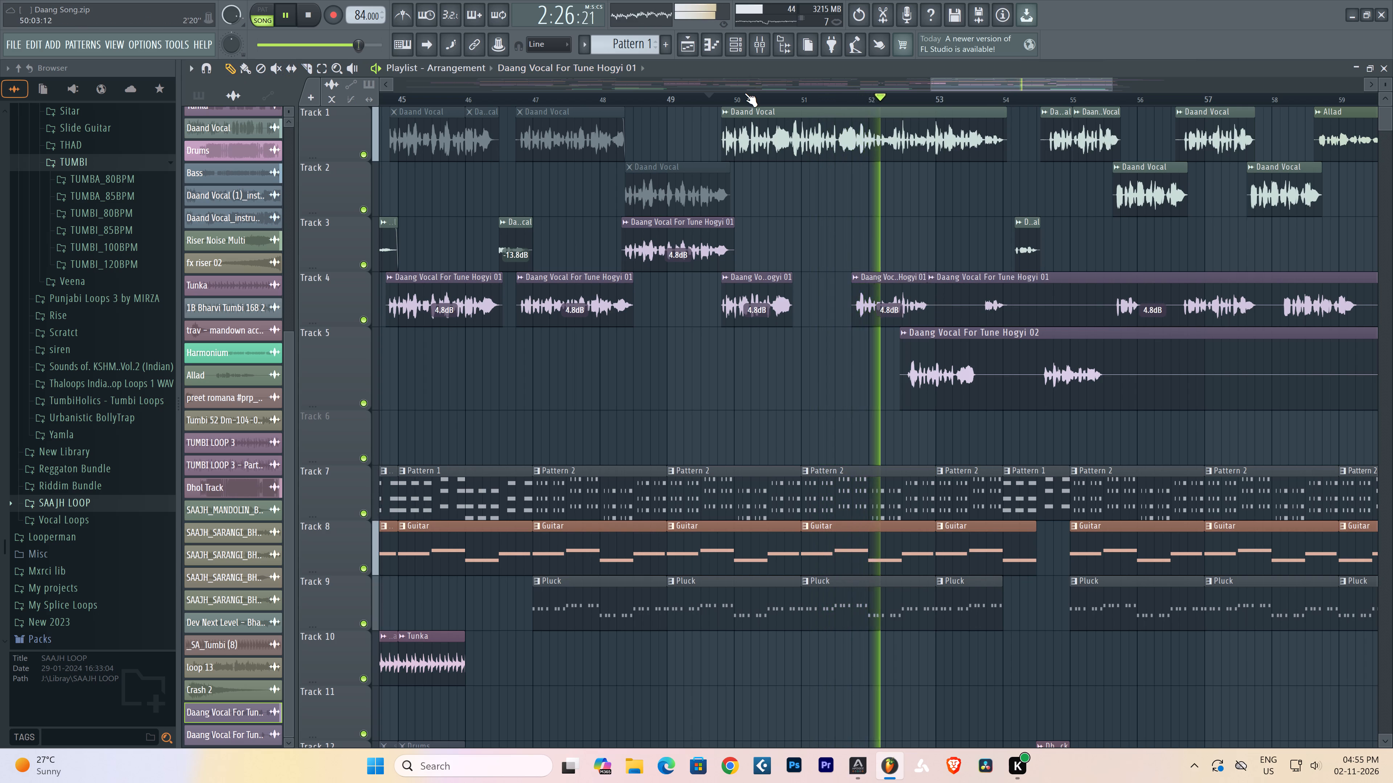
pyautogui.scroll(5, 744, 93)
pyautogui.press('space')
pyautogui.press('space')
pyautogui.moveTo(1082, 305); pyautogui.dragTo(911, 389)
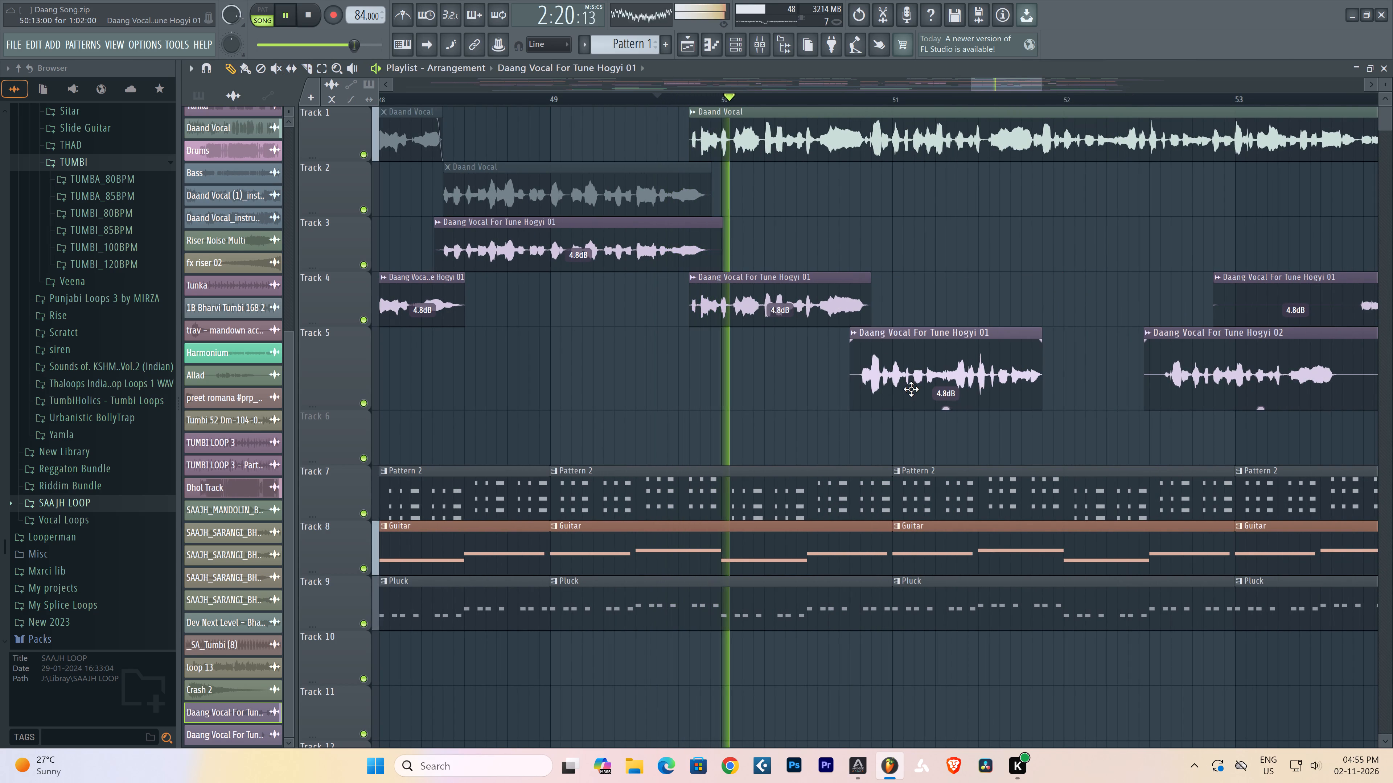
pyautogui.moveTo(911, 389); pyautogui.dragTo(911, 389)
# Play and inspect bars 50 to 53, comparing the Track 5 phrase's waveform alignment with the Track 1 Daand Vocal.
pyautogui.scroll(8, 866, 103)
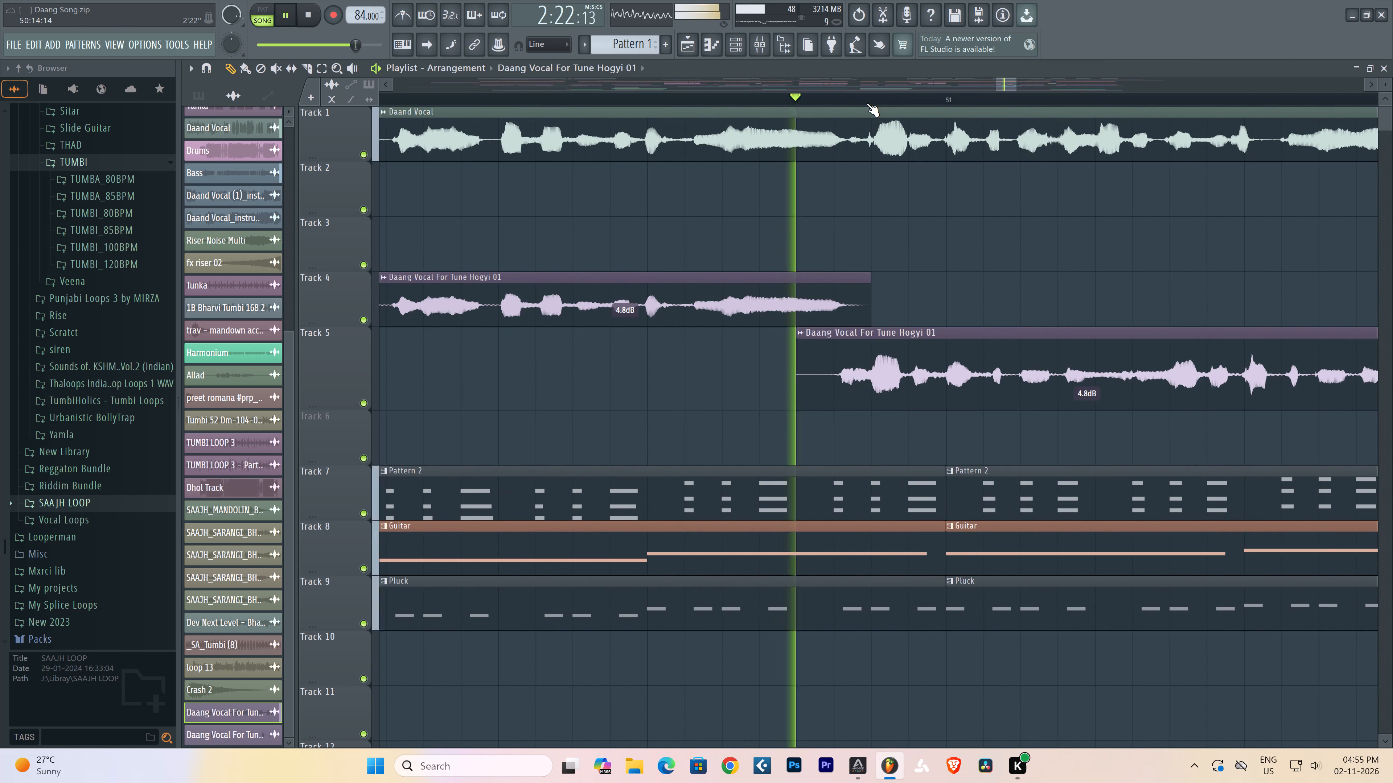
pyautogui.scroll(2, 941, 103)
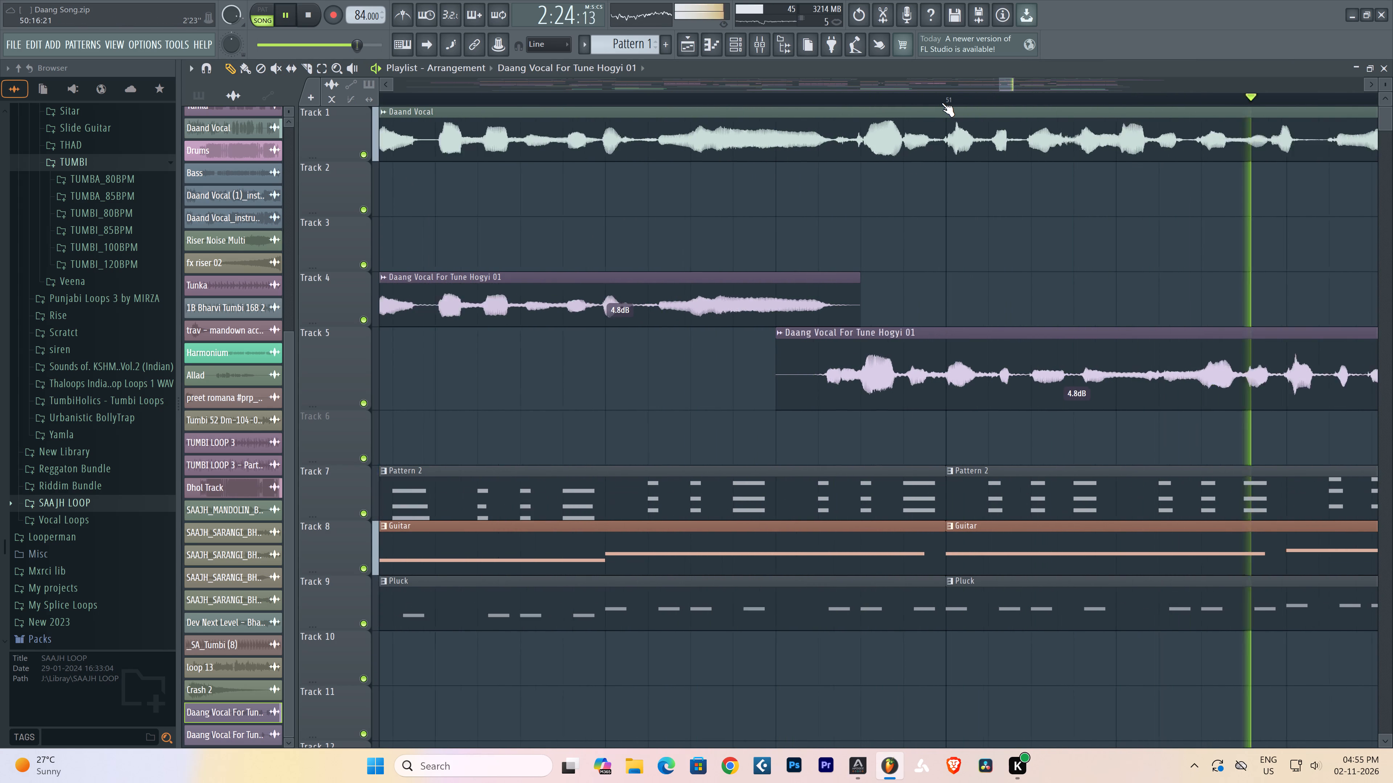
pyautogui.scroll(4, 941, 103)
pyautogui.scroll(-2, 772, 91)
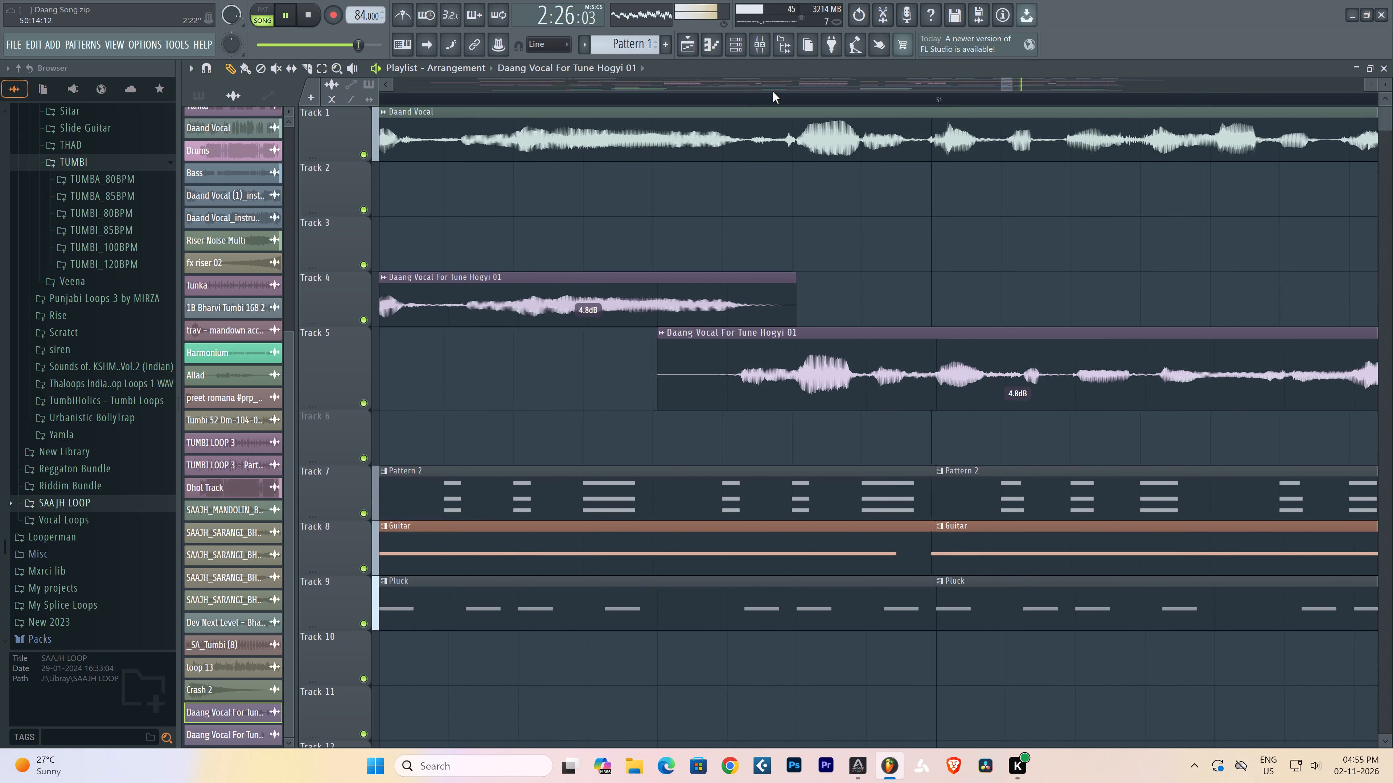
pyautogui.scroll(-5, 772, 91)
pyautogui.scroll(1, 772, 91)
pyautogui.scroll(-2, 772, 91)
pyautogui.scroll(1, 788, 97)
pyautogui.scroll(-7, 790, 99)
pyautogui.scroll(2, 790, 99)
pyautogui.scroll(-6, 790, 99)
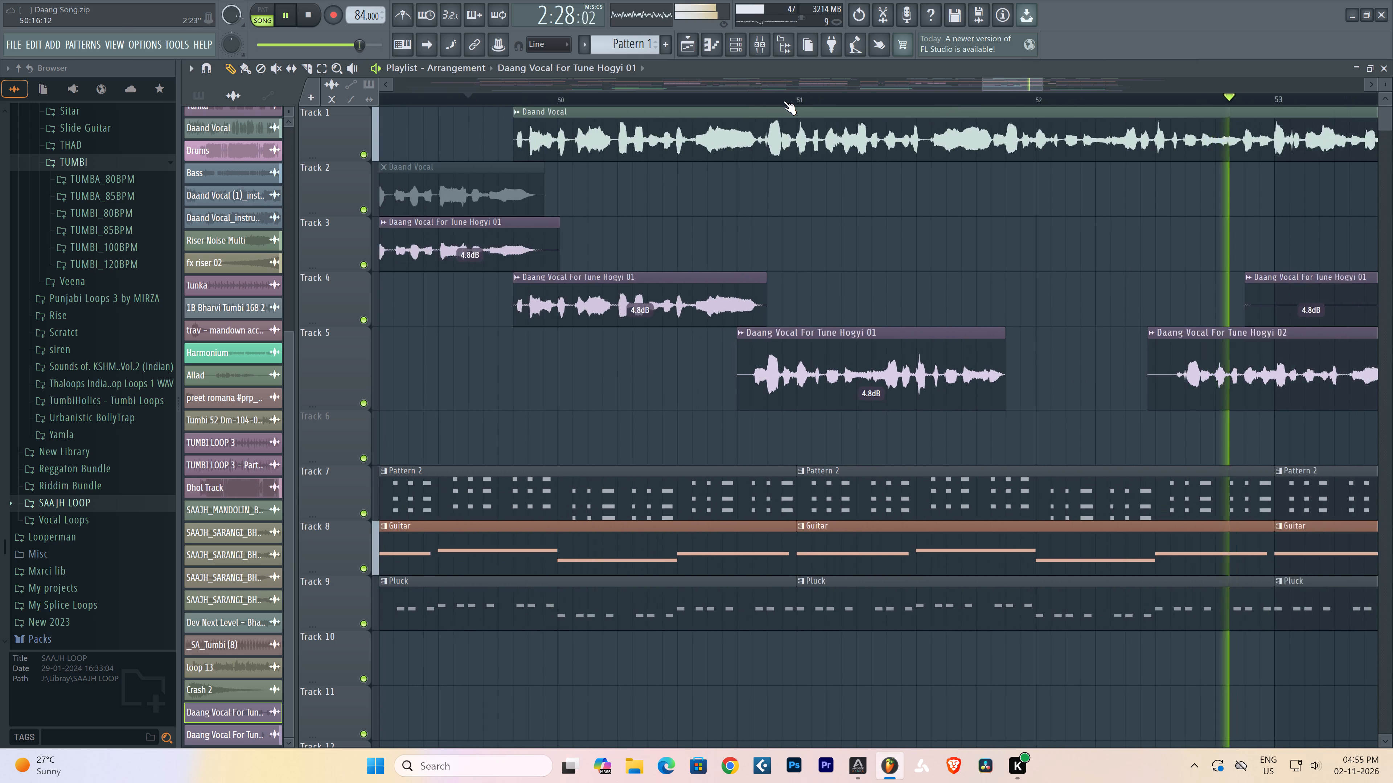
pyautogui.click(644, 86)
pyautogui.click(644, 90)
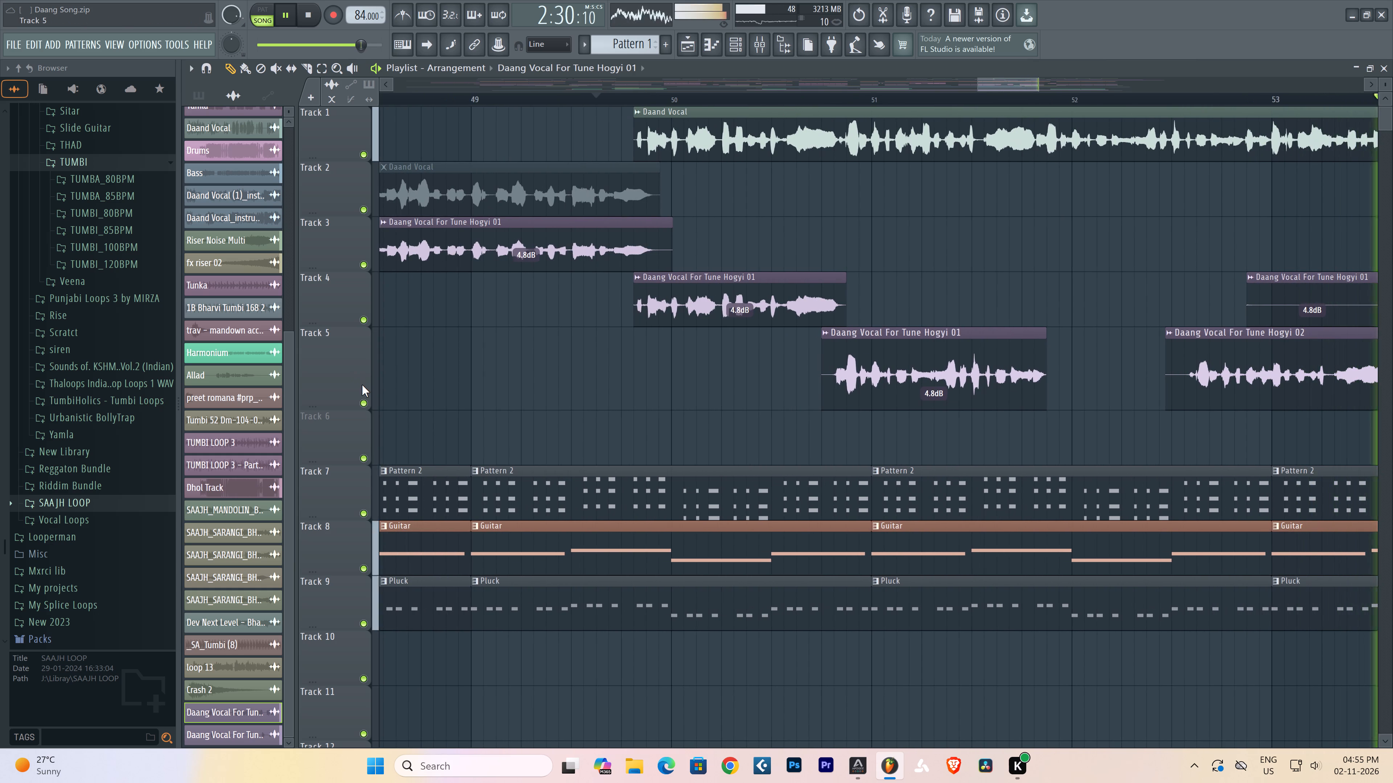
# Solo Track 5, re-enable Tracks 4 and 1 alongside it, and replay from about bar 50, deleting any stray Track 1 clip.
pyautogui.press('space')
pyautogui.press('space')
pyautogui.rightClick(366, 394)
pyautogui.click(808, 95)
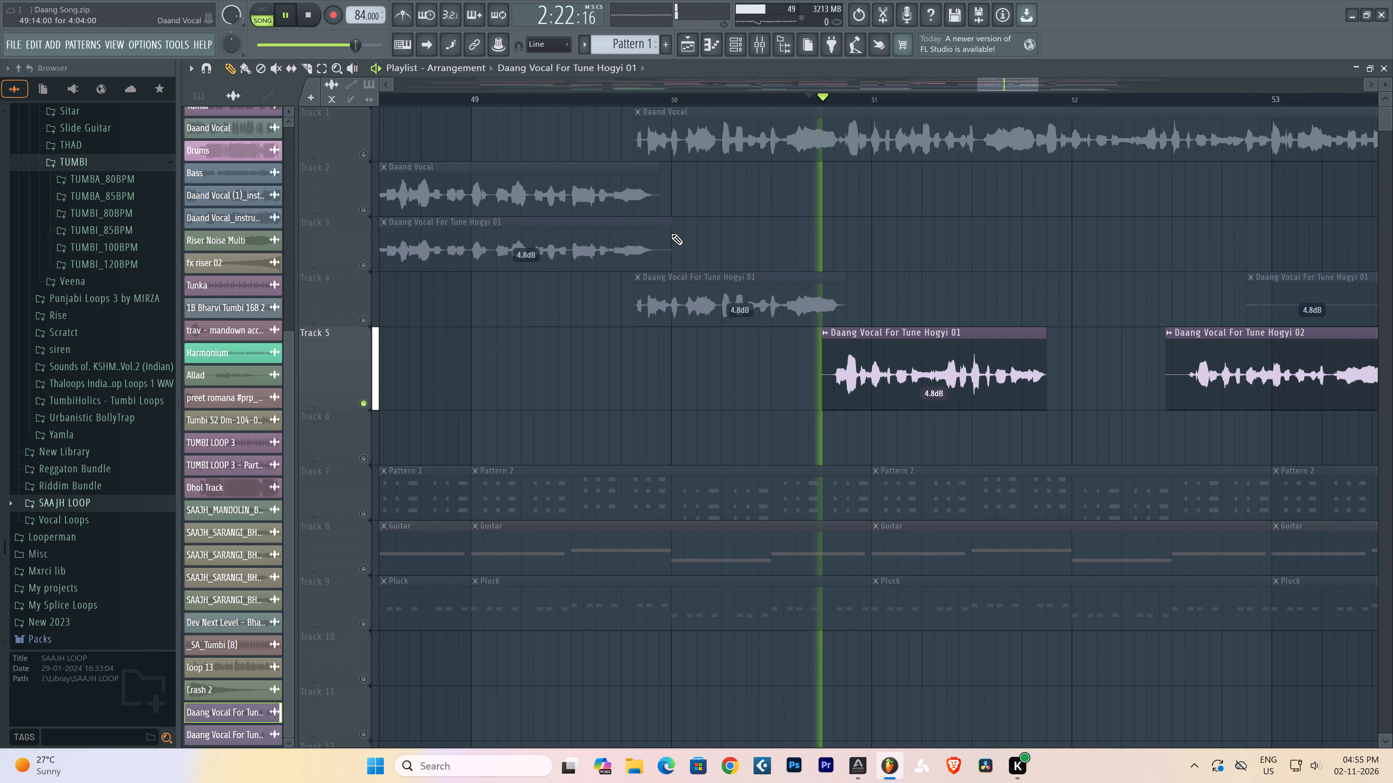
pyautogui.click(367, 318)
pyautogui.click(609, 112)
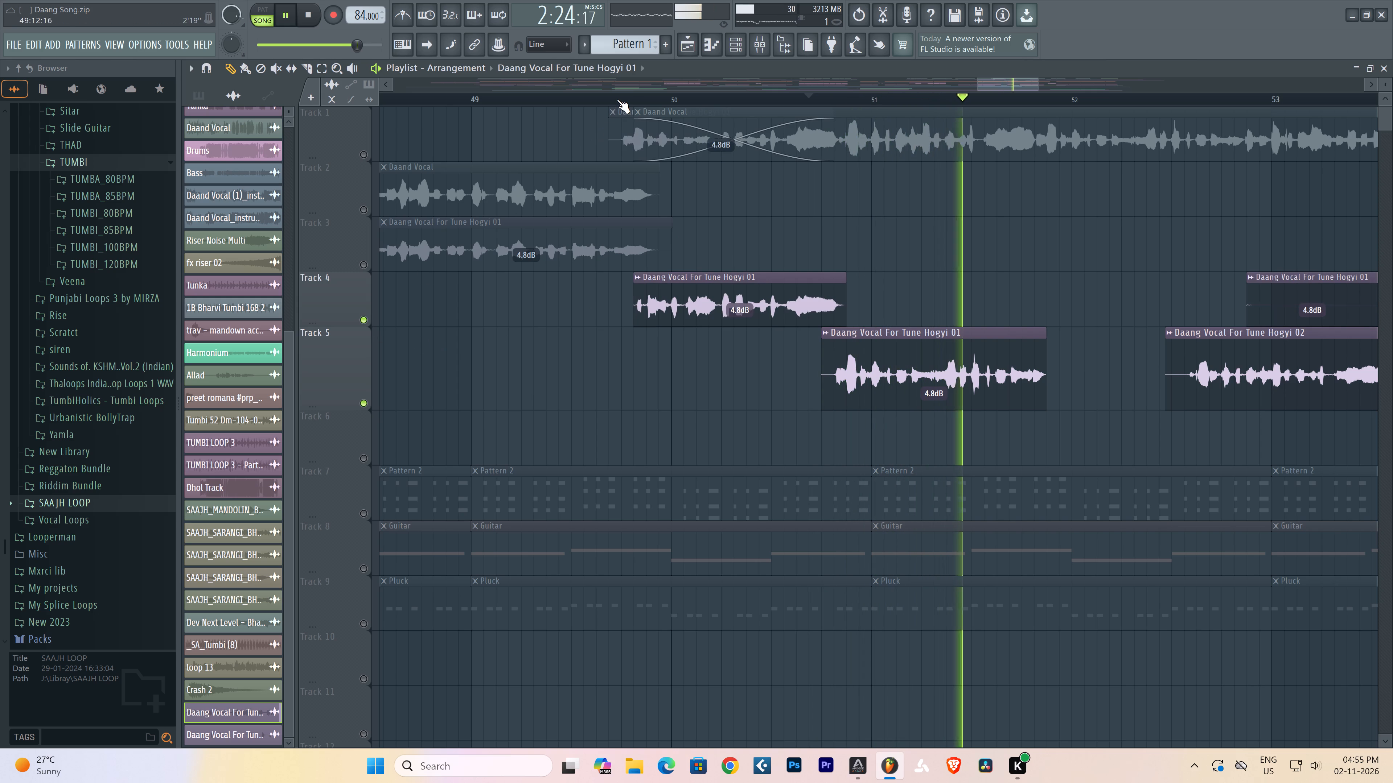
pyautogui.click(617, 99)
pyautogui.rightClick(613, 127)
pyautogui.rightClick(600, 113)
pyautogui.rightClick(616, 133)
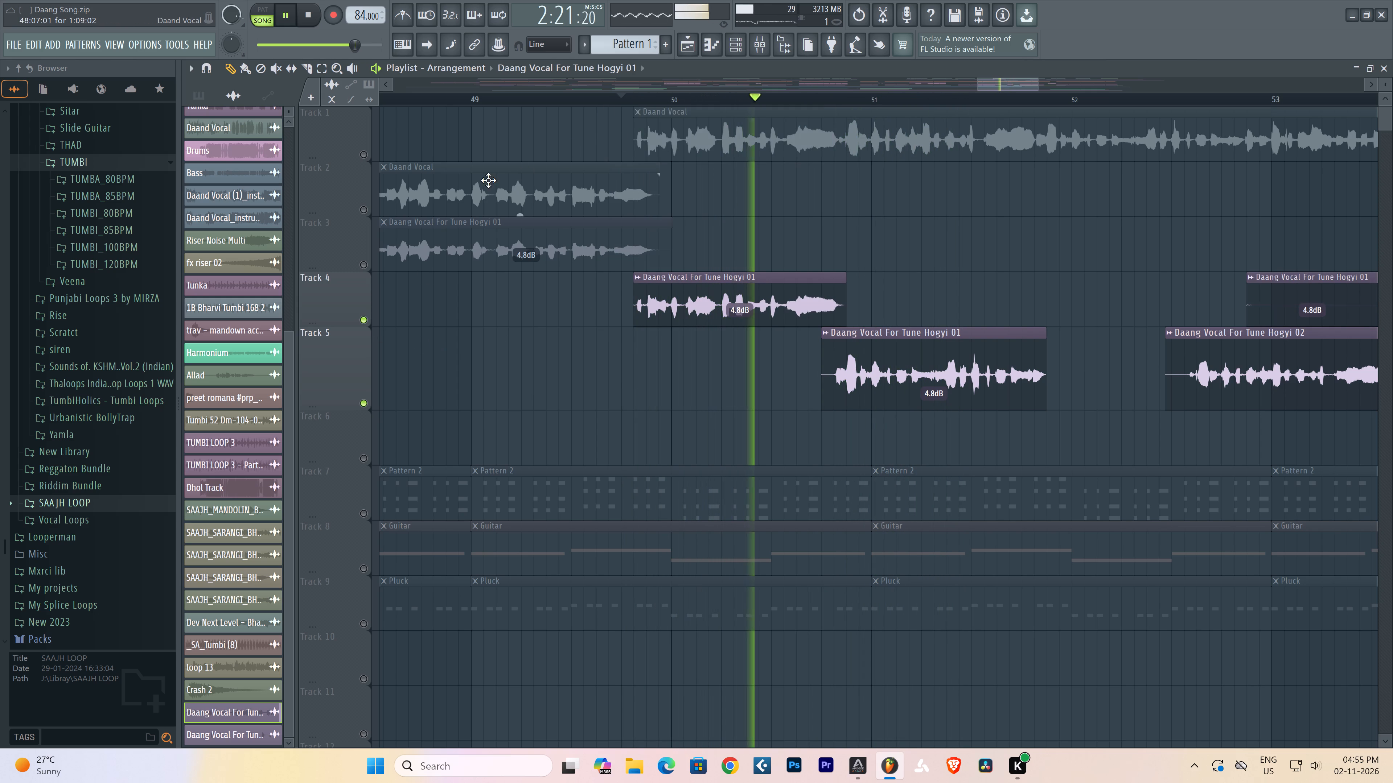
pyautogui.click(366, 159)
# Move the first Track 5 vocal phrase onto Track 4 at about bar 51.5.
pyautogui.moveTo(892, 388); pyautogui.dragTo(1030, 389)
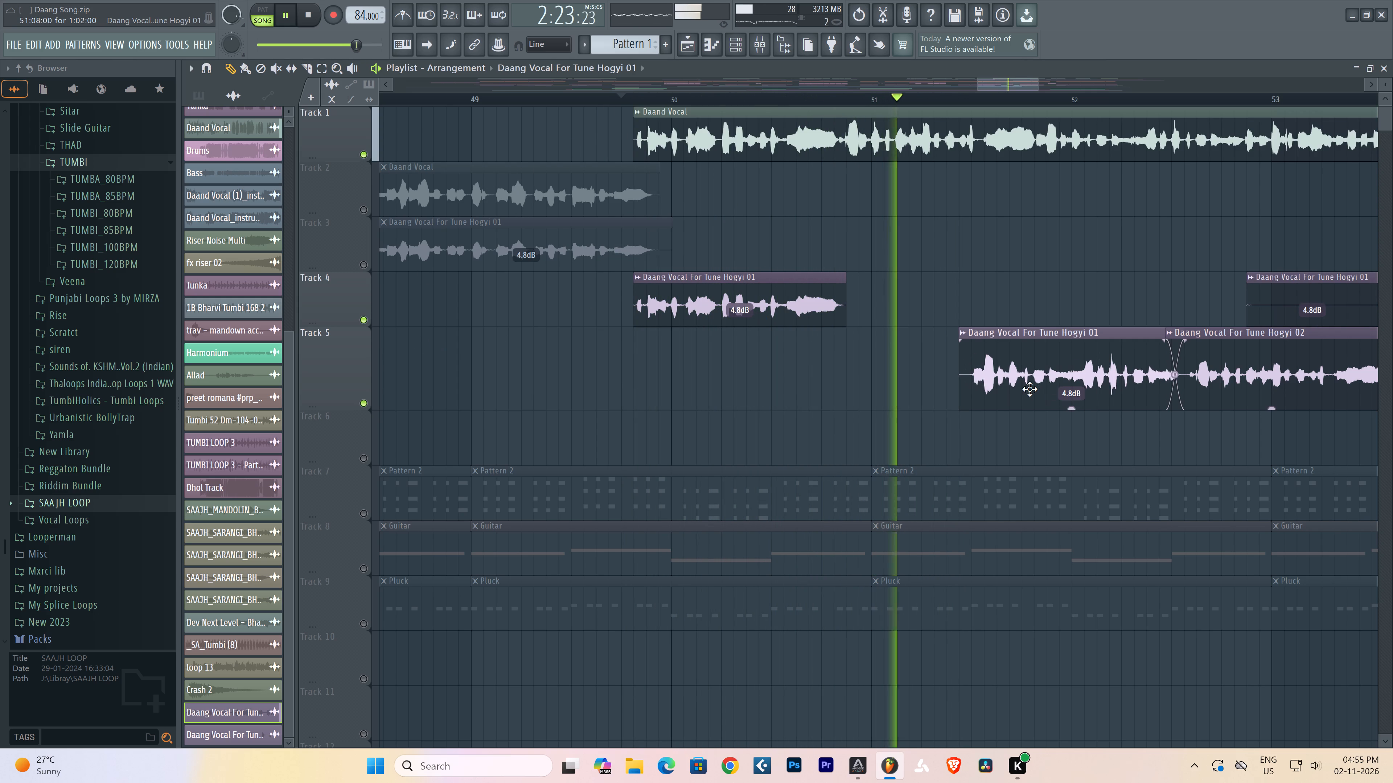
pyautogui.moveTo(1030, 389); pyautogui.dragTo(1032, 389)
pyautogui.moveTo(1021, 376); pyautogui.dragTo(910, 424)
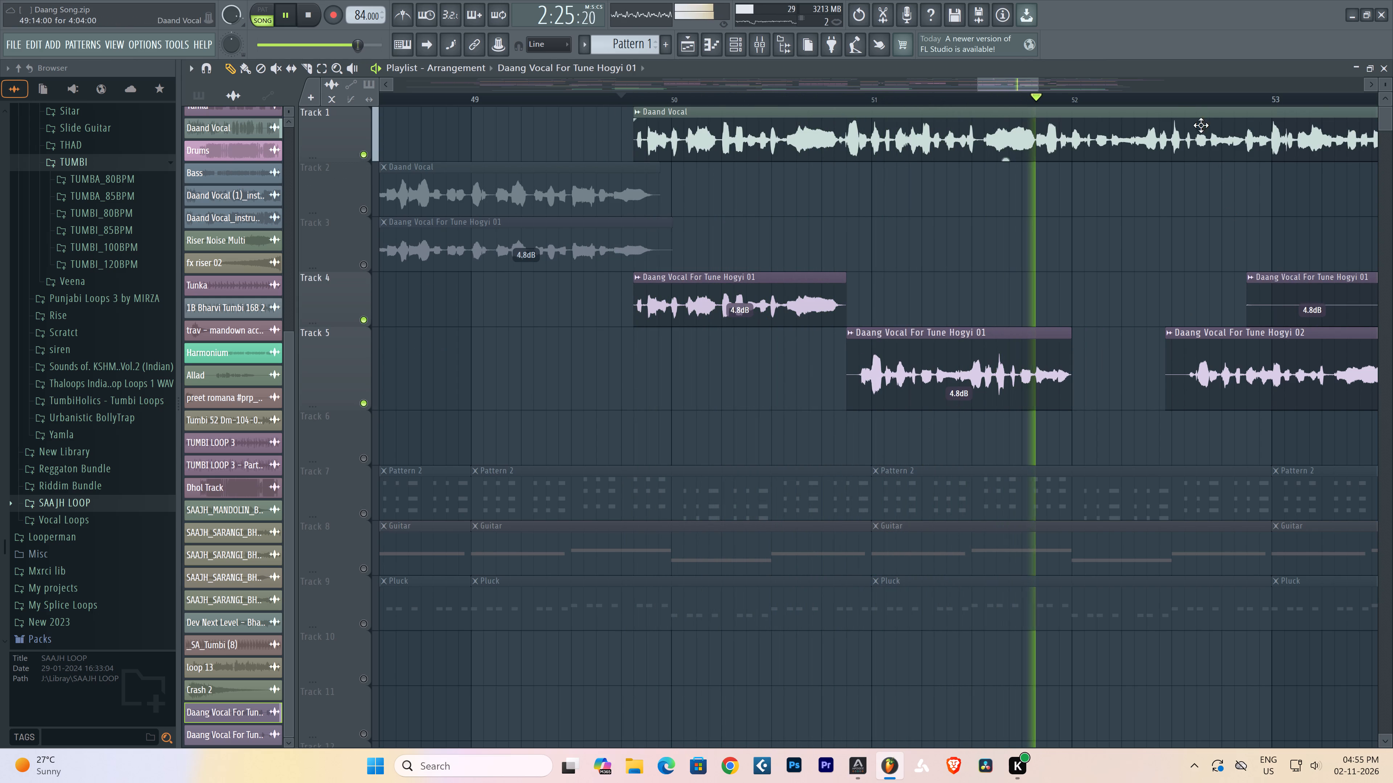
pyautogui.click(1186, 101)
pyautogui.scroll(-3, 1186, 101)
pyautogui.moveTo(1044, 378); pyautogui.dragTo(1133, 287)
# Move the Daang Vocal For Tune Hogyi 02 clip on Track 5 to 50:12:12, aligning its waveform with the Track 1 Daand Vocal.
pyautogui.press('space')
pyautogui.moveTo(1256, 386); pyautogui.dragTo(1028, 382)
pyautogui.press('space')
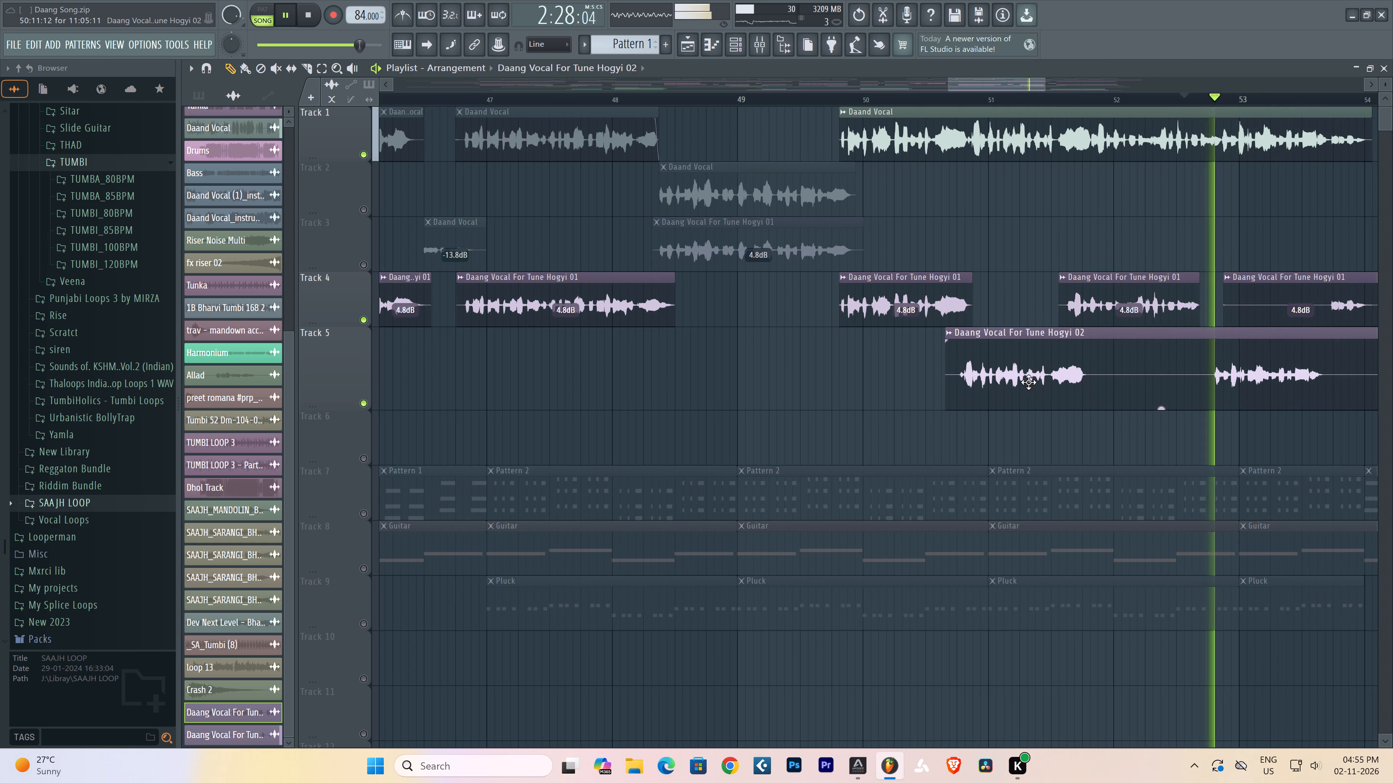
pyautogui.moveTo(1028, 382); pyautogui.dragTo(1029, 381)
pyautogui.click(912, 91)
pyautogui.click(948, 97)
pyautogui.scroll(4, 973, 97)
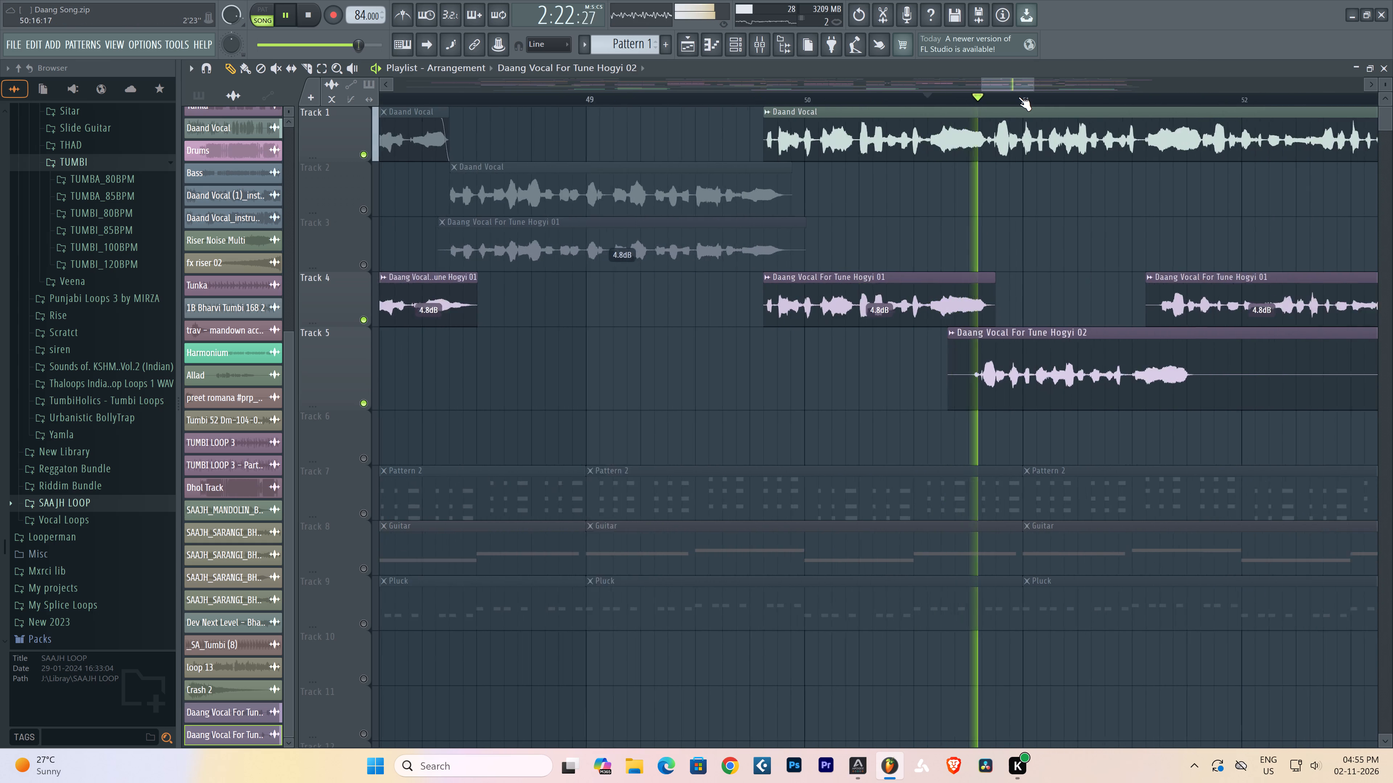
pyautogui.scroll(7, 1018, 97)
pyautogui.press('space')
pyautogui.press('space')
pyautogui.moveTo(1081, 384); pyautogui.dragTo(1117, 385)
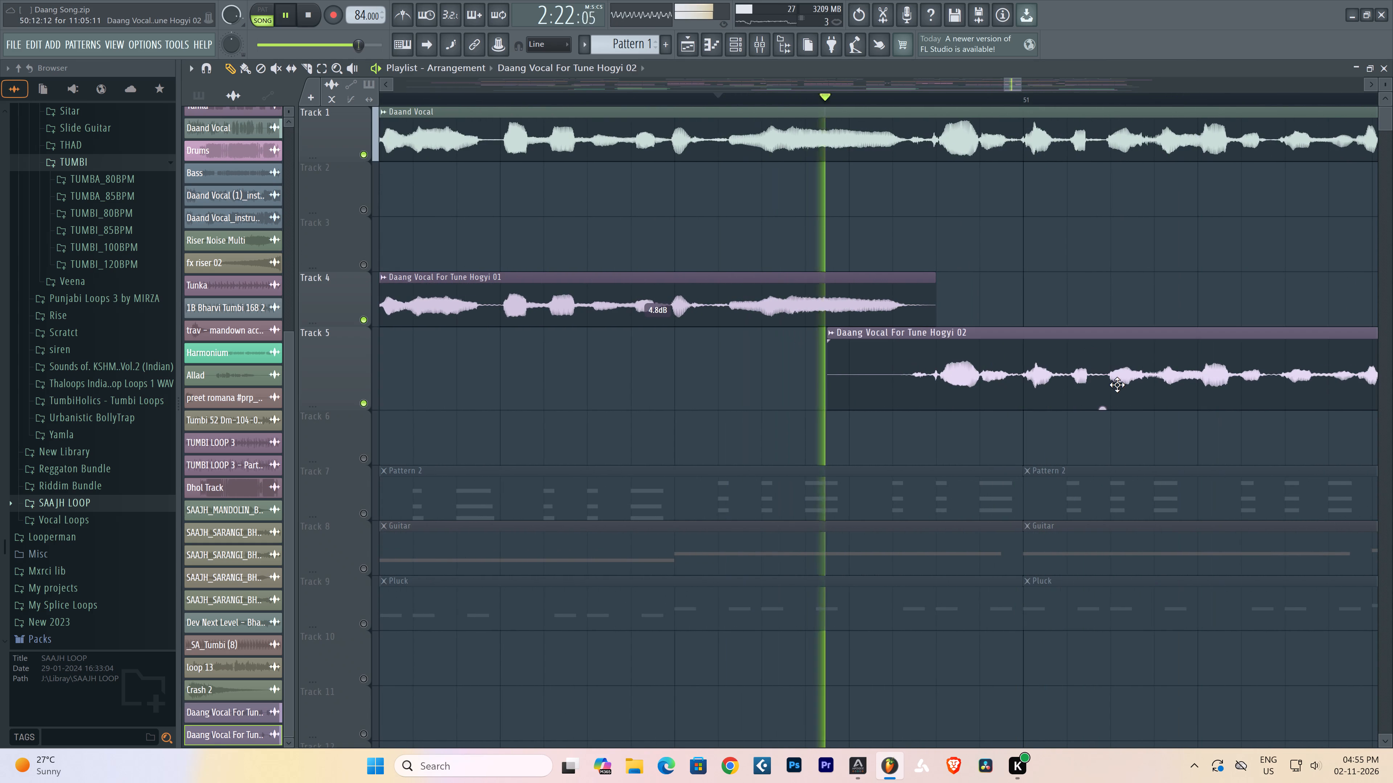
pyautogui.moveTo(1117, 385); pyautogui.dragTo(1118, 385)
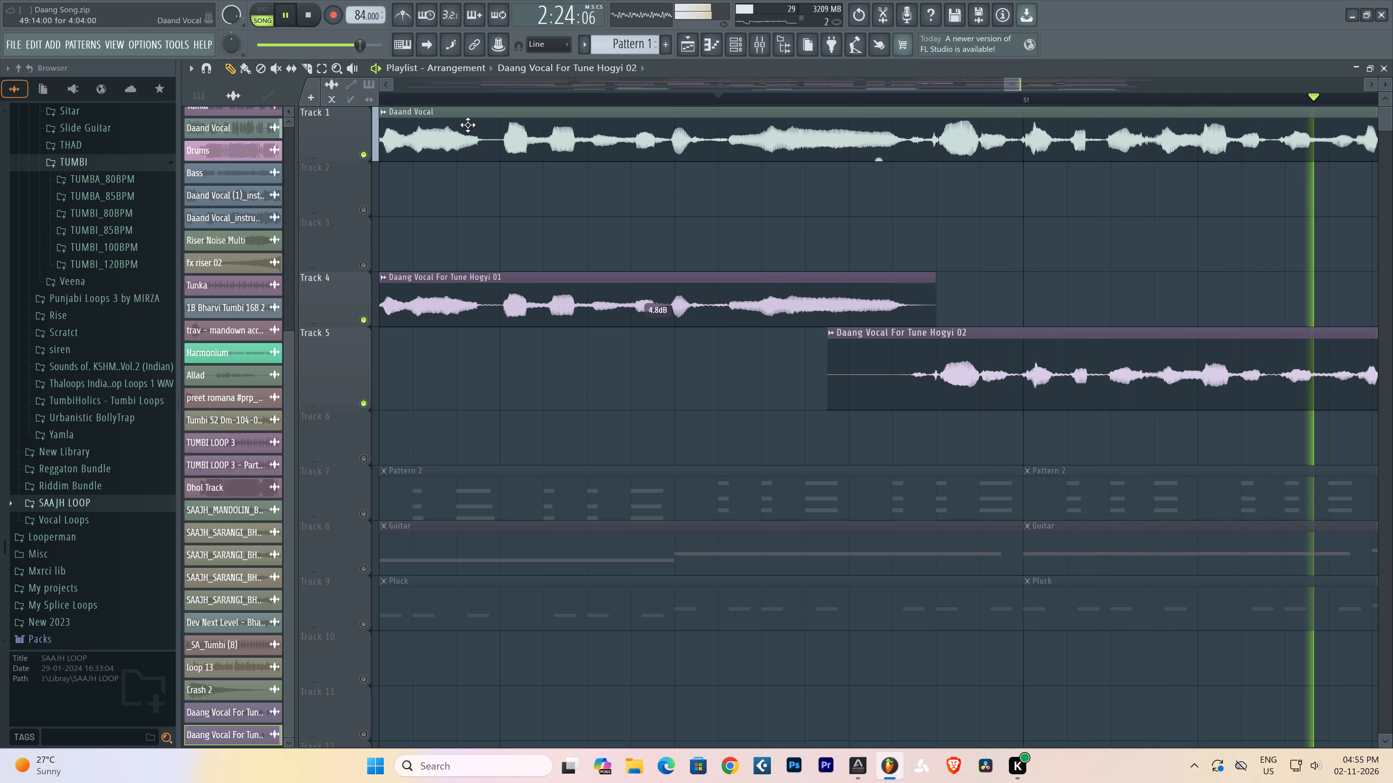
# Slice off the silence at the start of the Track 5 Hogyi 02 clip, up to about 50:14.
pyautogui.click(309, 68)
pyautogui.press('space')
pyautogui.press('space')
pyautogui.moveTo(912, 399); pyautogui.dragTo(906, 386, button='right')
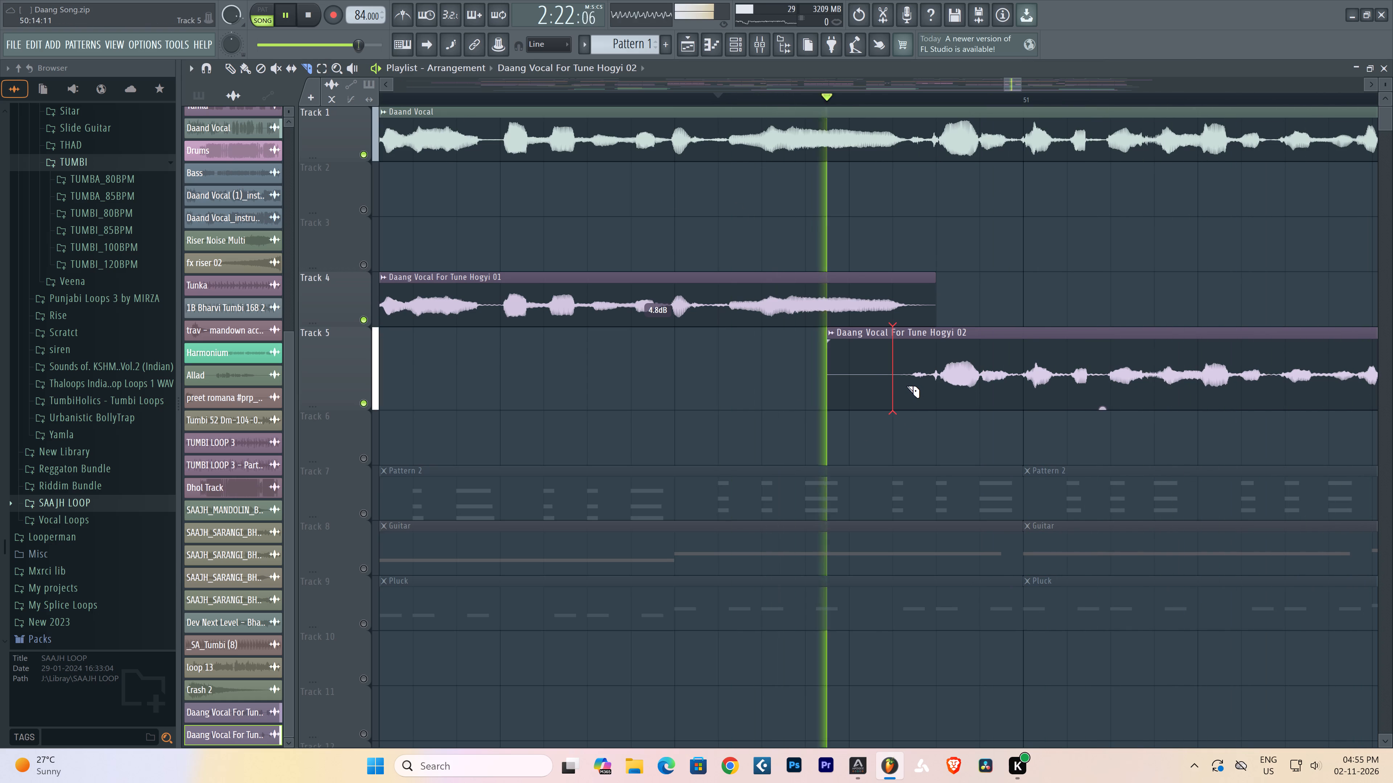
pyautogui.moveTo(906, 386); pyautogui.dragTo(907, 386, button='right')
pyautogui.rightClick(925, 312)
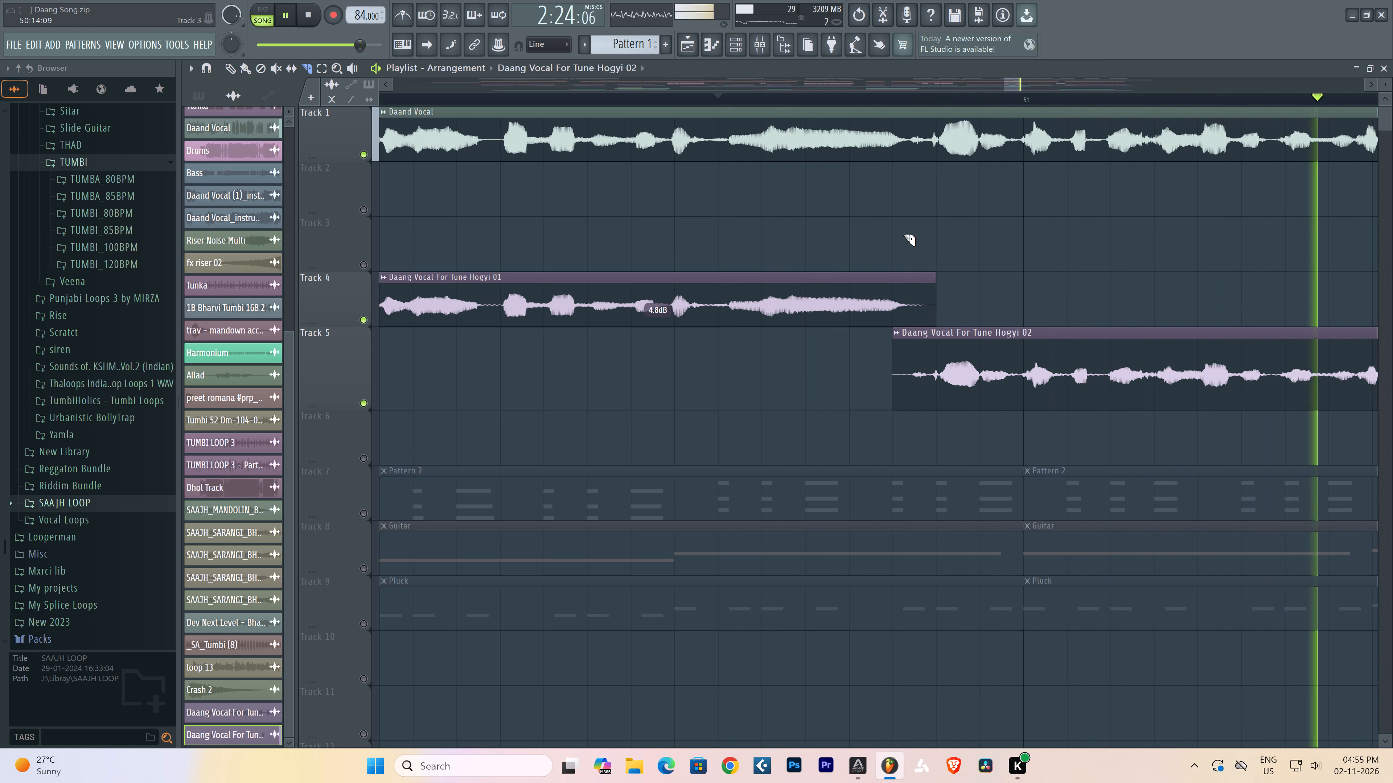
# Shift the Track 4 phrase near bar 51.5 slightly later, to start at about bar 51.7.
pyautogui.scroll(-10, 740, 92)
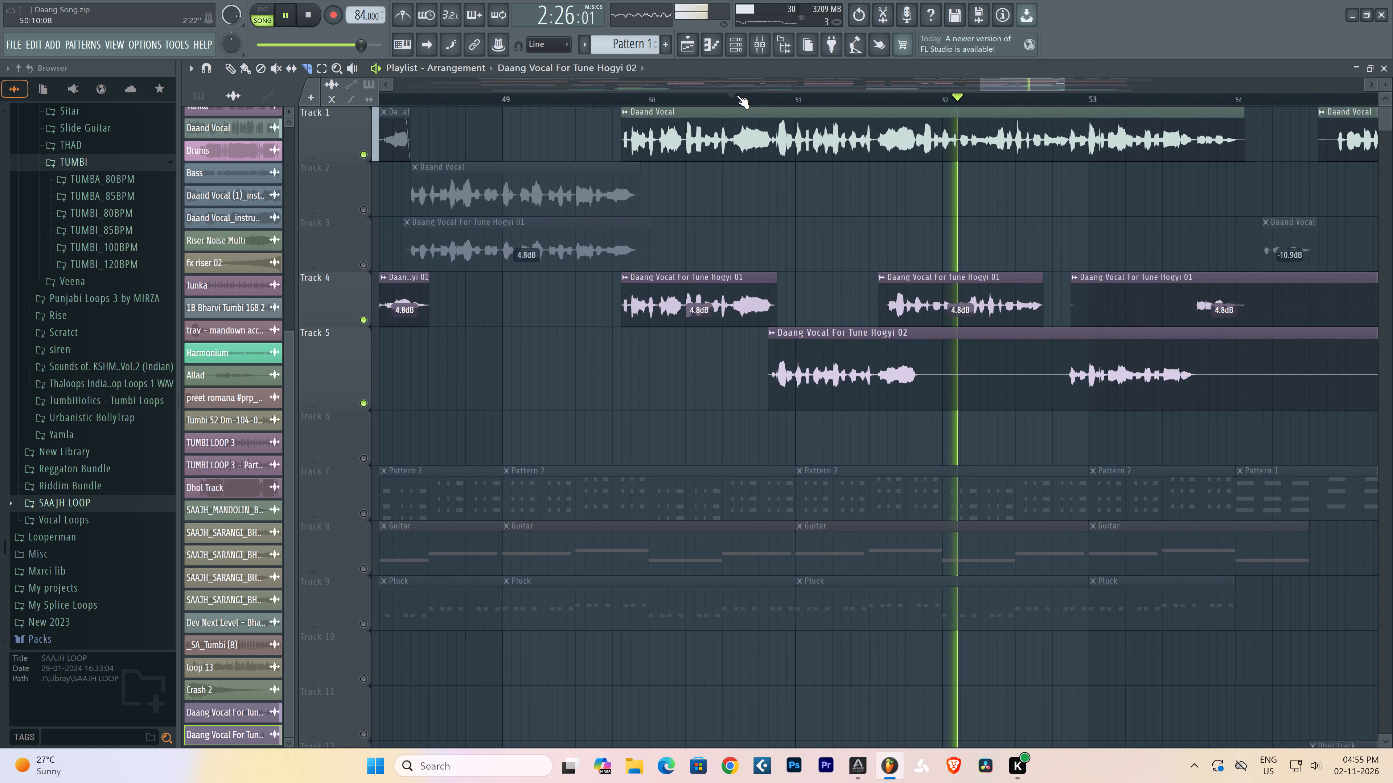
pyautogui.click(232, 68)
pyautogui.press('space')
pyautogui.press('space')
pyautogui.moveTo(937, 306); pyautogui.dragTo(962, 305)
# Play on from about bar 51.5, comparing the Track 4 and Track 5 phrases with the Track 1 Daand Vocal.
pyautogui.click(888, 96)
pyautogui.scroll(3, 910, 96)
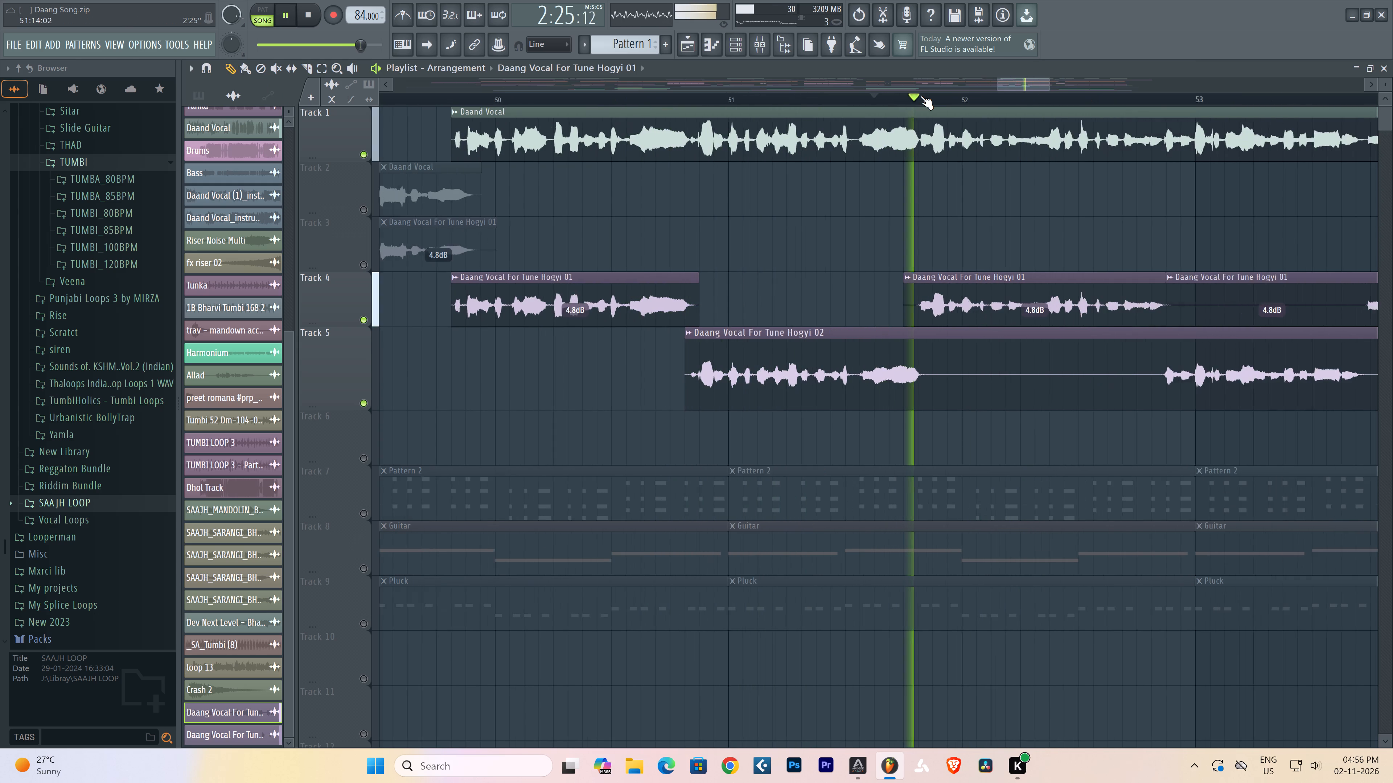
pyautogui.scroll(6, 920, 96)
pyautogui.scroll(-11, 938, 99)
pyautogui.scroll(1, 938, 99)
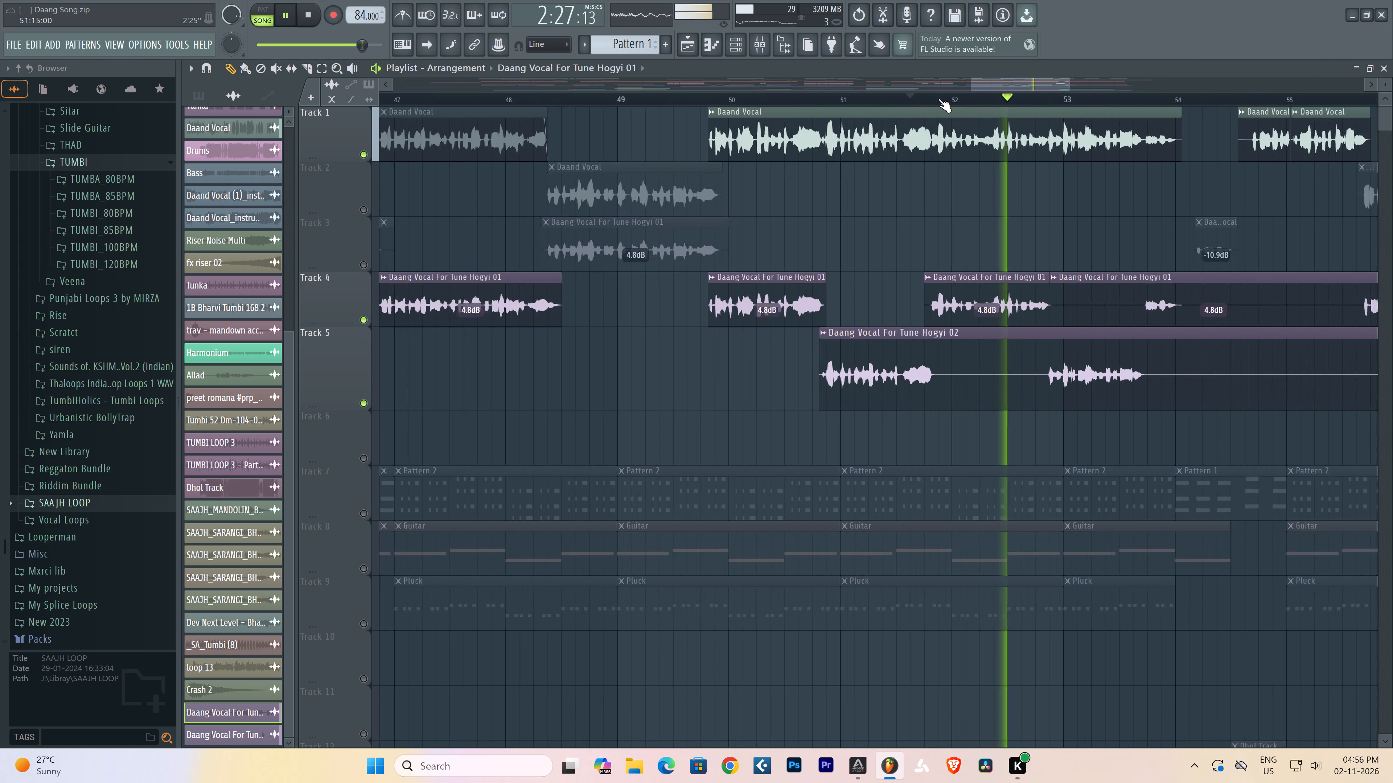
pyautogui.scroll(1, 889, 98)
pyautogui.scroll(-5, 889, 98)
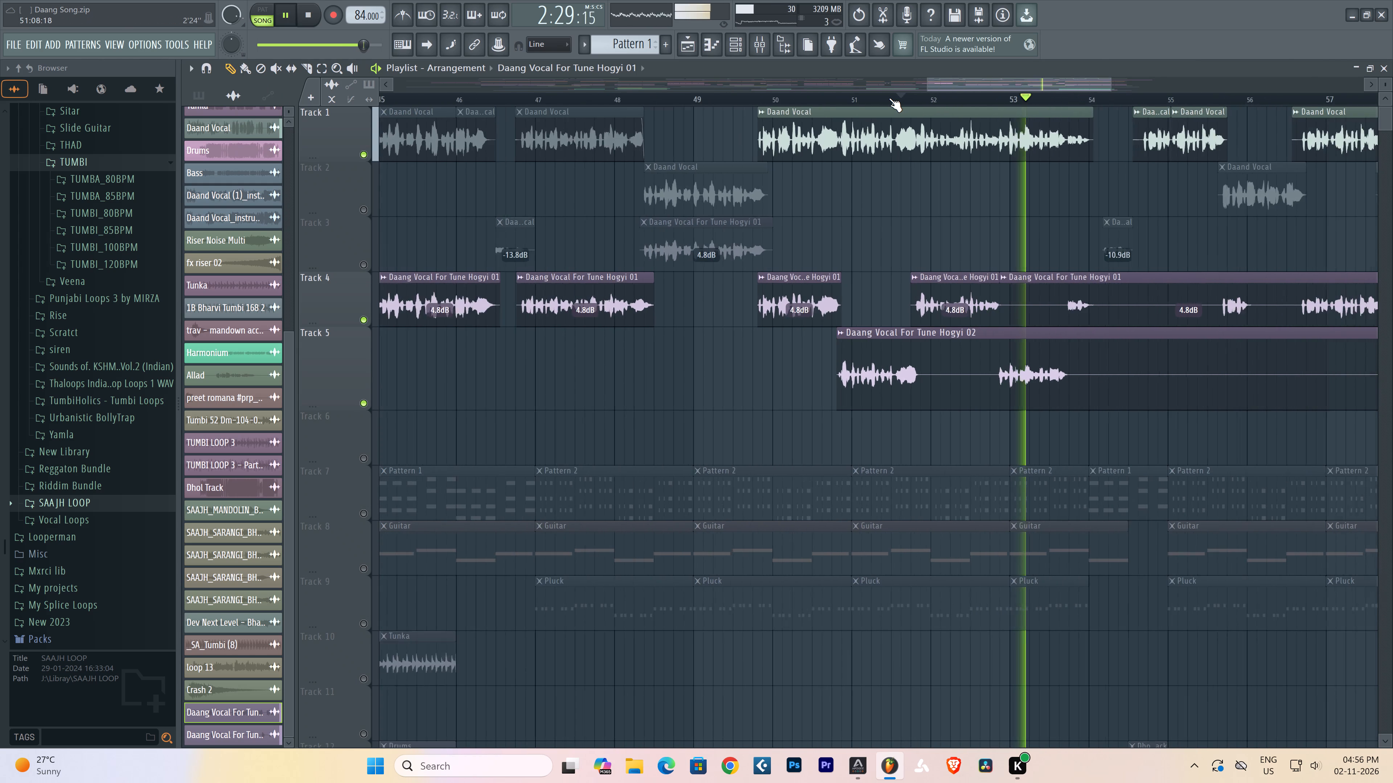
pyautogui.scroll(-2, 889, 98)
pyautogui.scroll(5, 1043, 100)
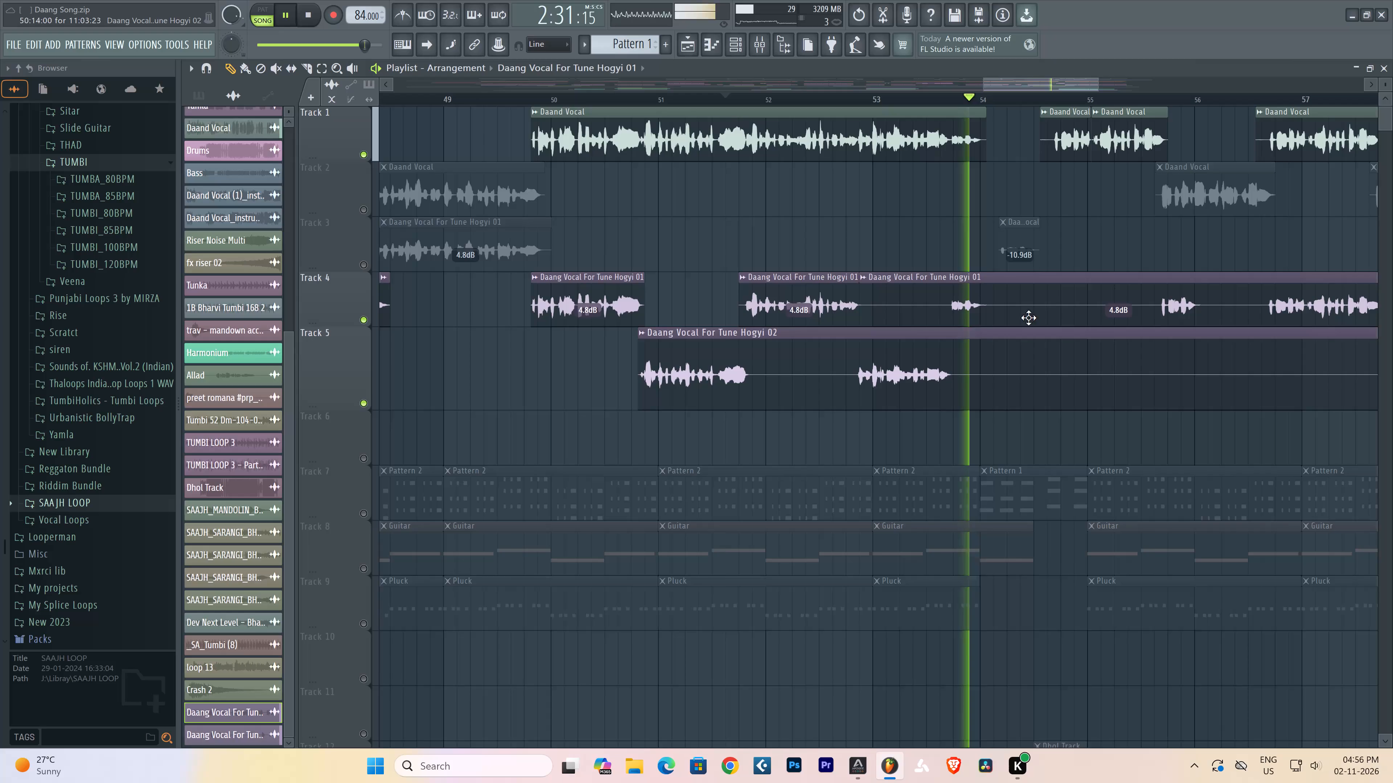
# Move the last Track 4 clip about half a bar later and trim its silent start to about bar 54.1.
pyautogui.press('space')
pyautogui.moveTo(1028, 308); pyautogui.dragTo(1078, 308)
pyautogui.press('space')
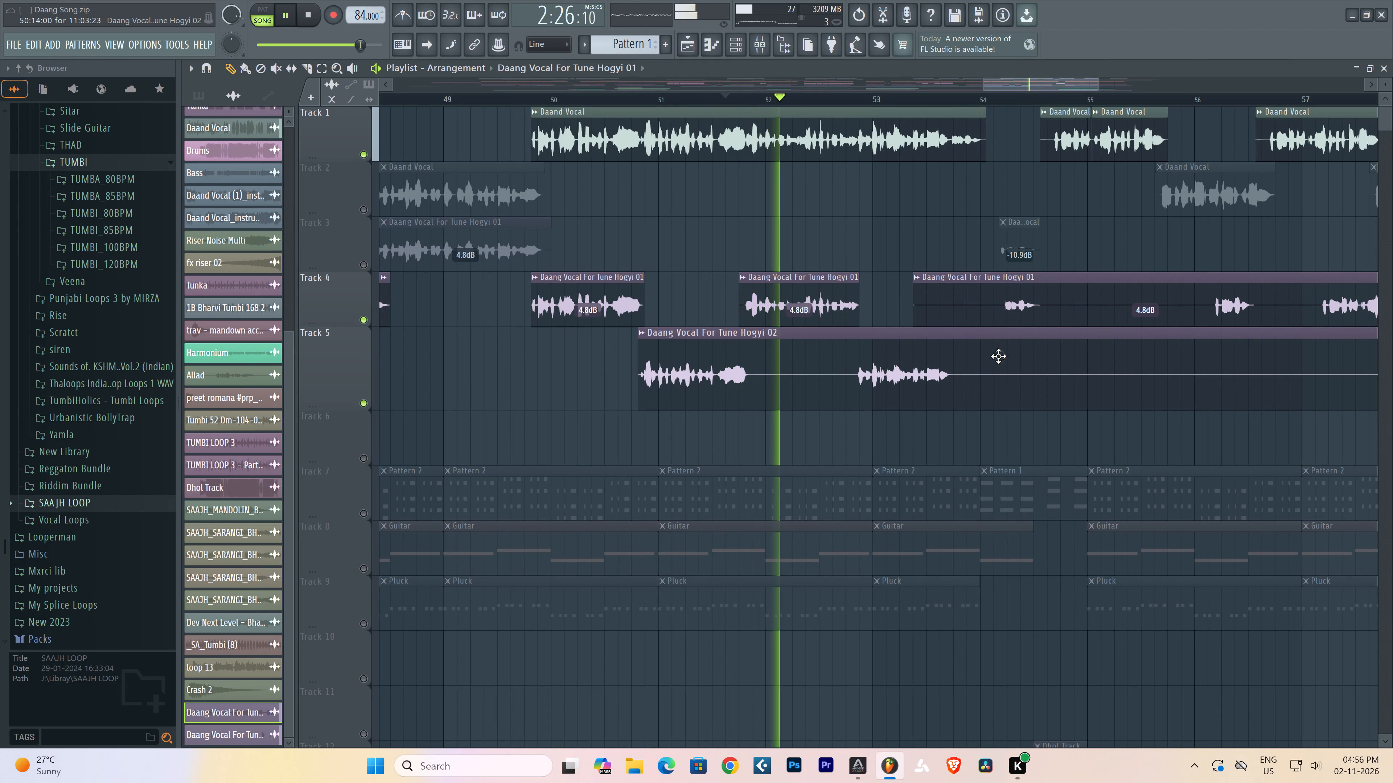
pyautogui.moveTo(915, 318); pyautogui.dragTo(990, 315)
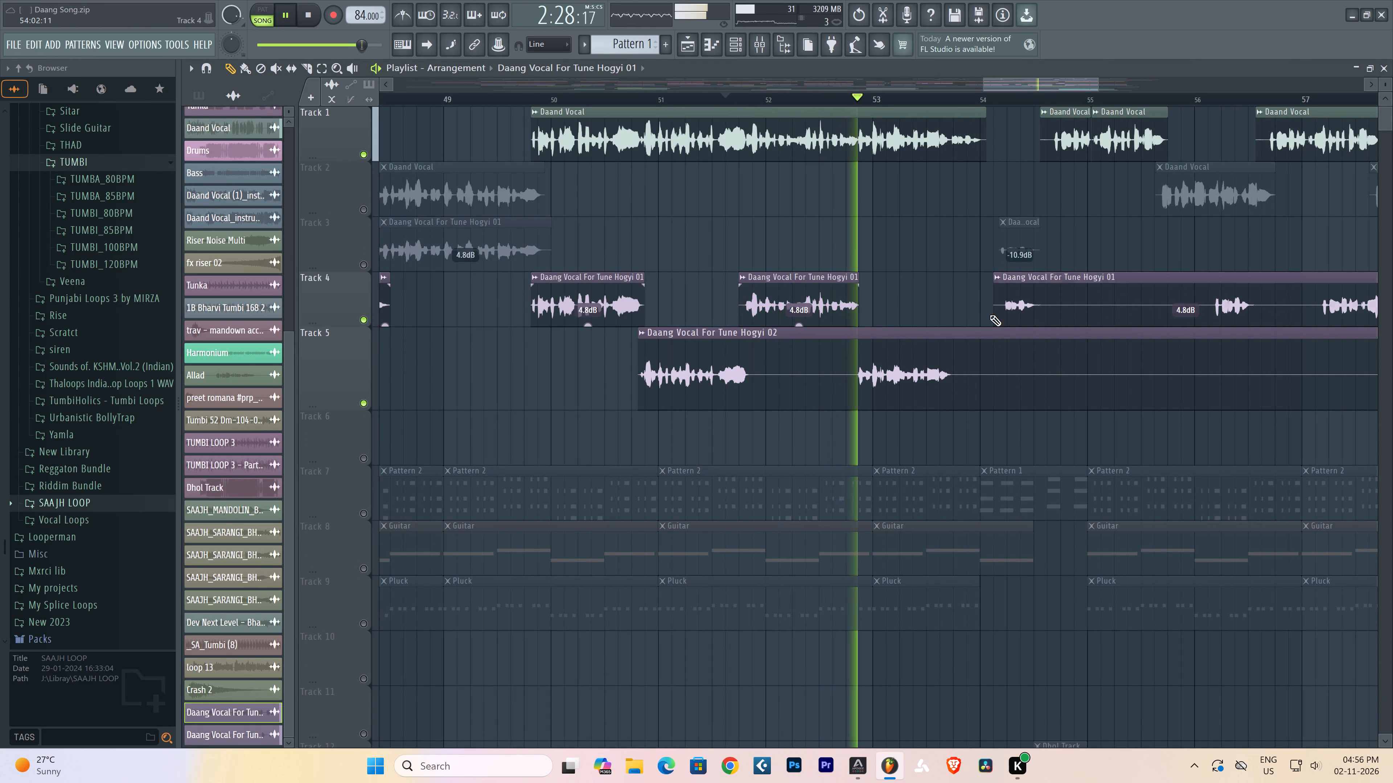
# Isolate the first two Track 5 phrases with cuts at about bars 51.8, 52.8 and 53.7, removing the silence between them.
pyautogui.click(302, 66)
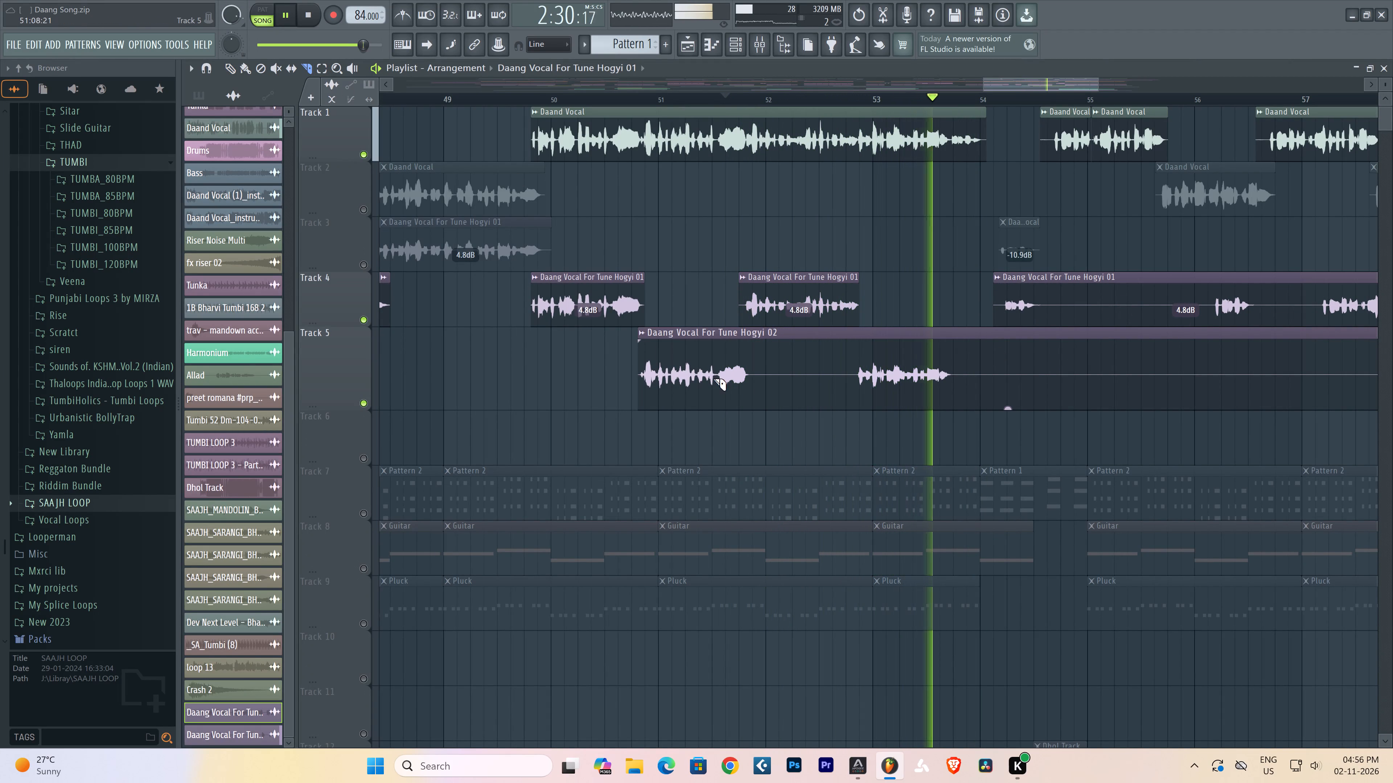
pyautogui.press('space')
pyautogui.click(751, 384)
pyautogui.press('space')
pyautogui.moveTo(827, 384); pyautogui.dragTo(852, 386, button='right')
pyautogui.keyDown('alt'); pyautogui.moveTo(935, 392); pyautogui.dragTo(952, 392); pyautogui.keyUp('alt')
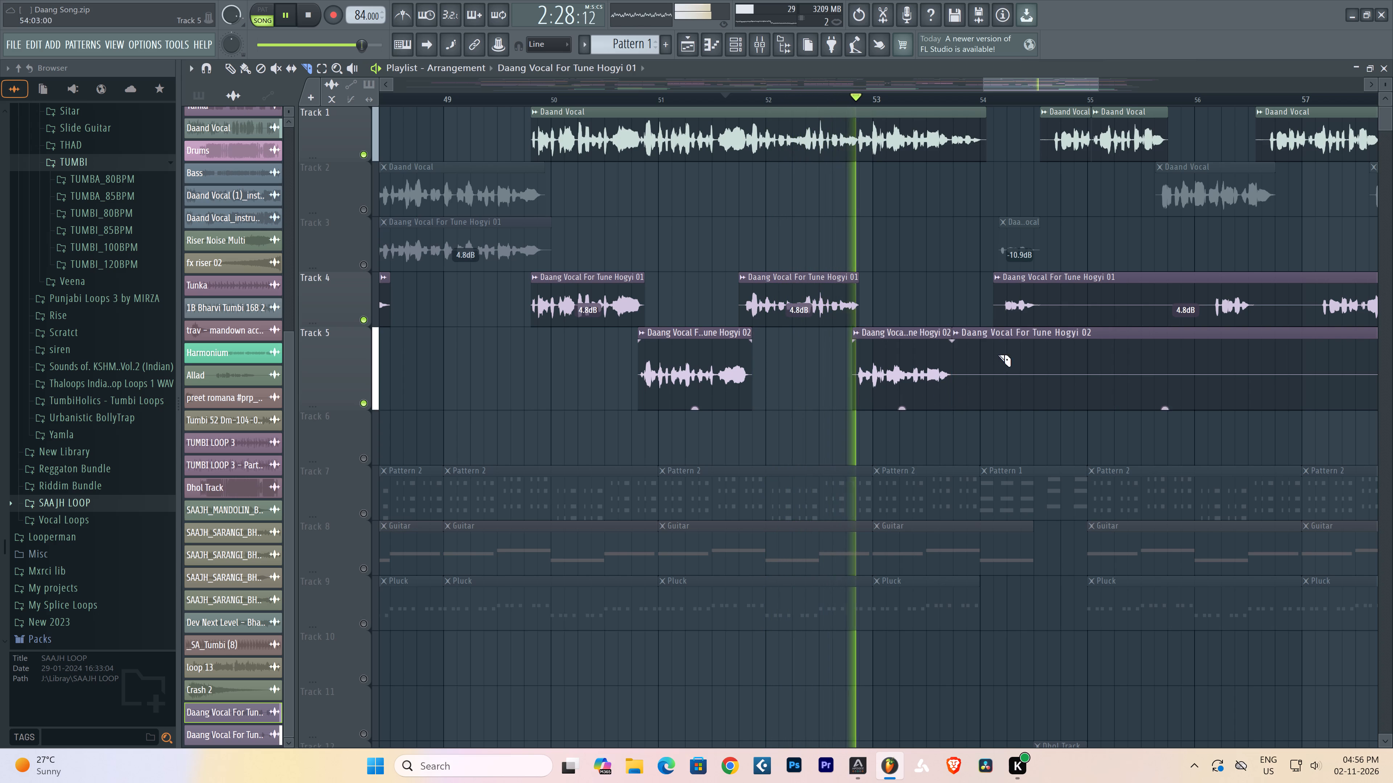
# Slice the Track 4 clip after its short phrase at about bar 54.5 and remove the silence up to about bar 56.1.
pyautogui.keyDown('alt'); pyautogui.moveTo(1049, 305); pyautogui.dragTo(1041, 306); pyautogui.keyUp('alt')
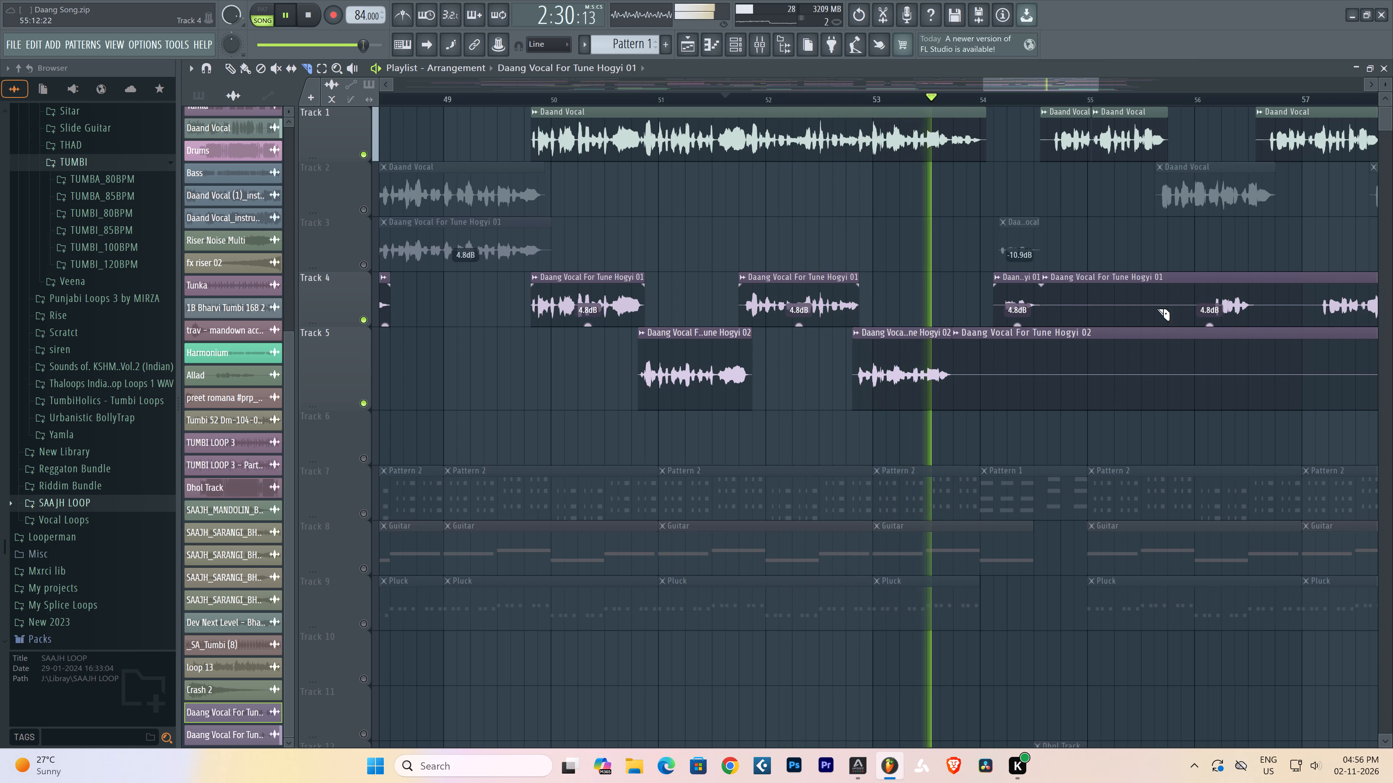
pyautogui.moveTo(1143, 306); pyautogui.dragTo(1162, 306, button='right')
pyautogui.moveTo(1192, 310); pyautogui.dragTo(1212, 314, button='right')
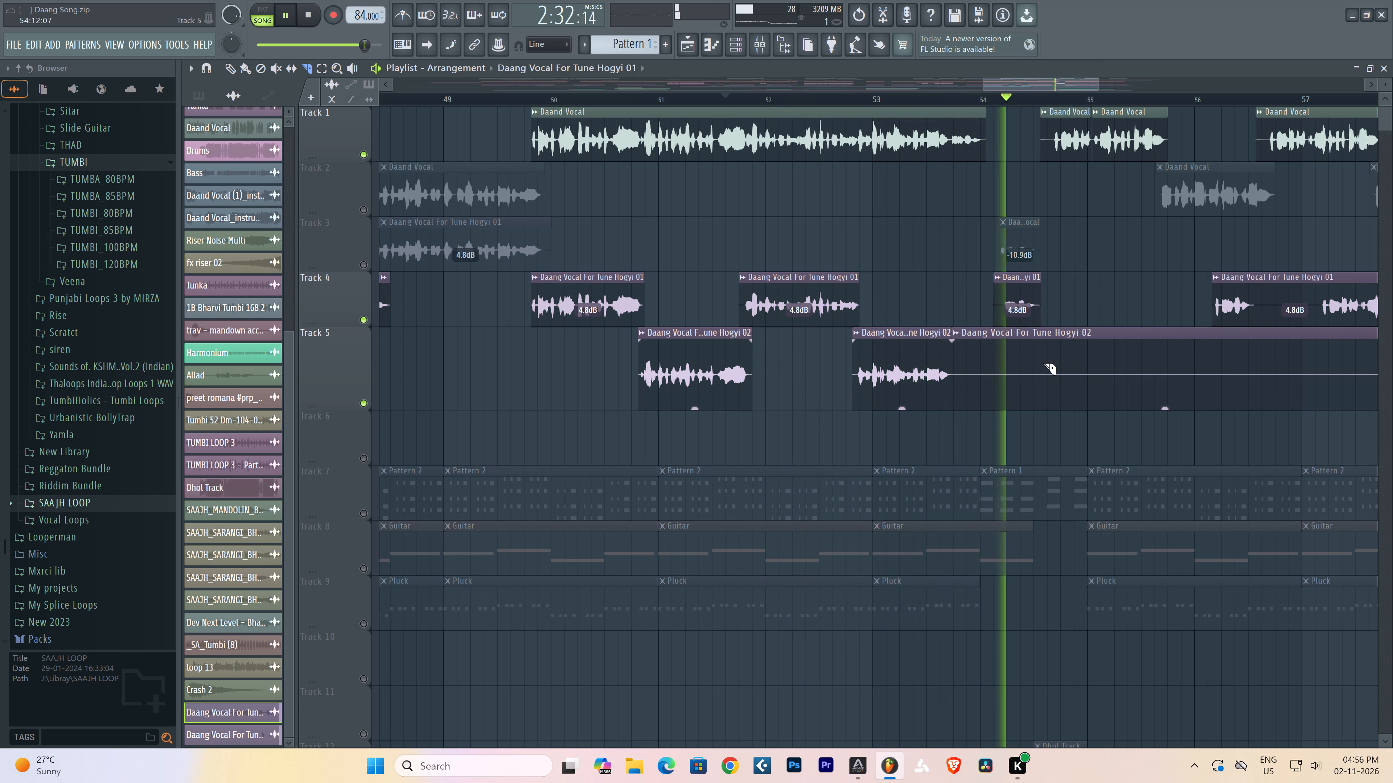
# Remove the Track 5 silence from about bar 53.7 up to the last phrase at about bar 59.
pyautogui.scroll(-5, 710, 99)
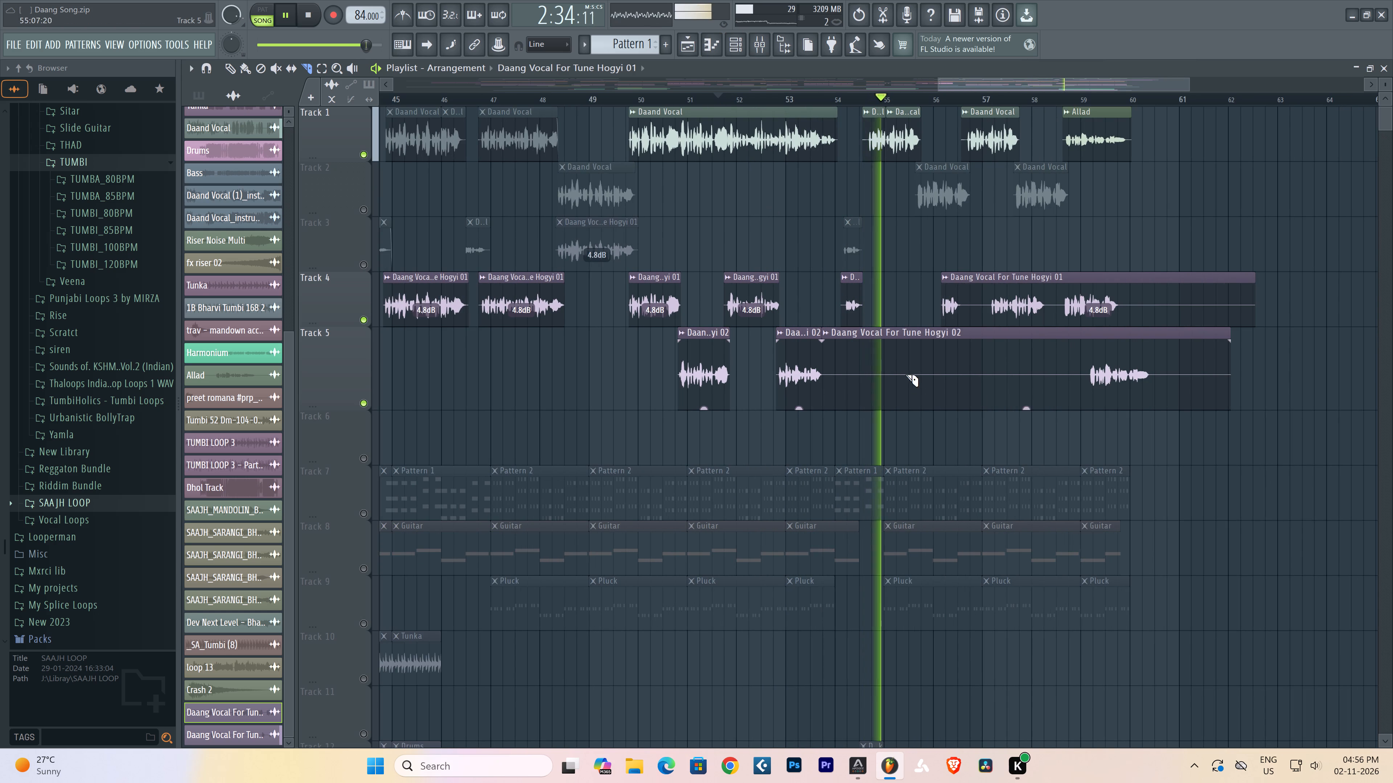
pyautogui.rightClick(875, 366)
pyautogui.rightClick(923, 371)
pyautogui.rightClick(949, 374)
pyautogui.rightClick(995, 376)
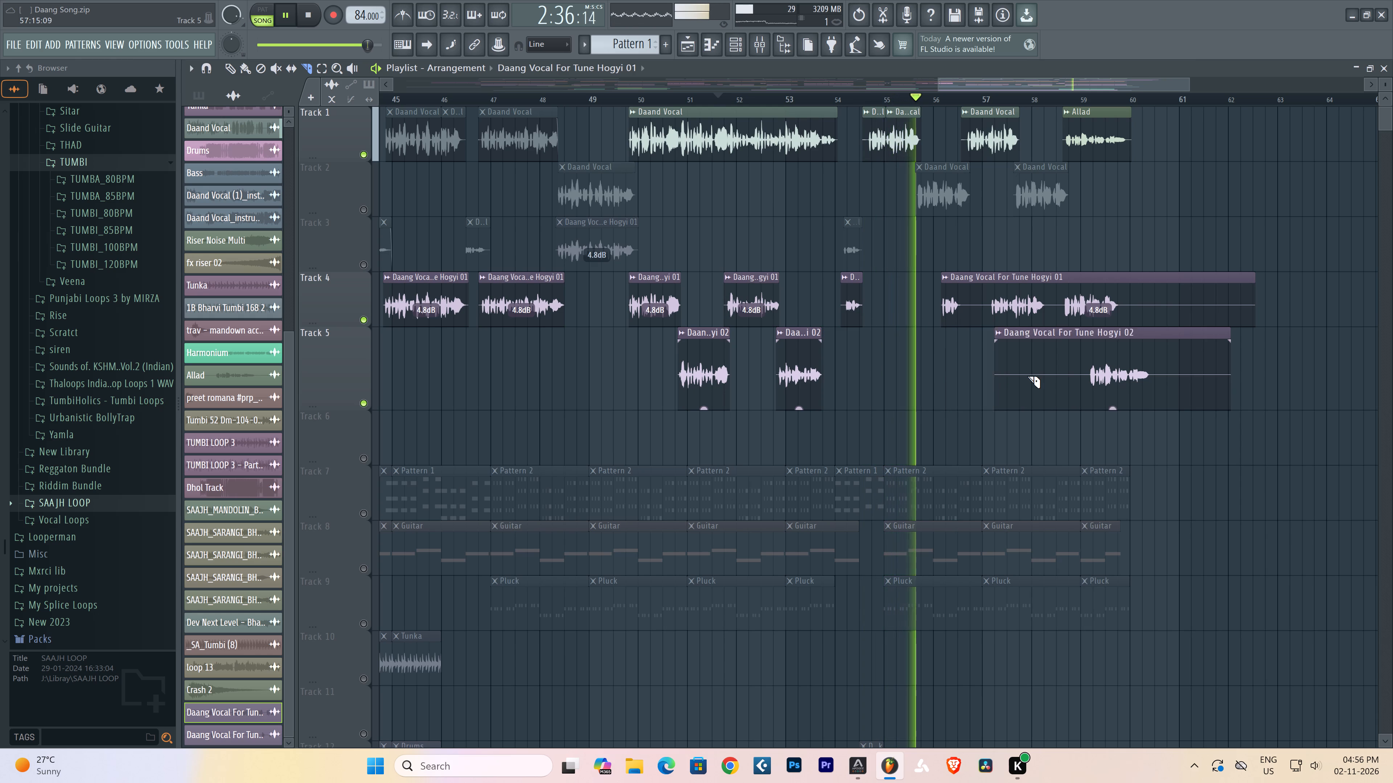
pyautogui.rightClick(1027, 376)
pyautogui.moveTo(1036, 378); pyautogui.dragTo(1045, 383, button='right')
pyautogui.rightClick(1066, 387)
pyautogui.rightClick(1083, 391)
pyautogui.rightClick(1086, 391)
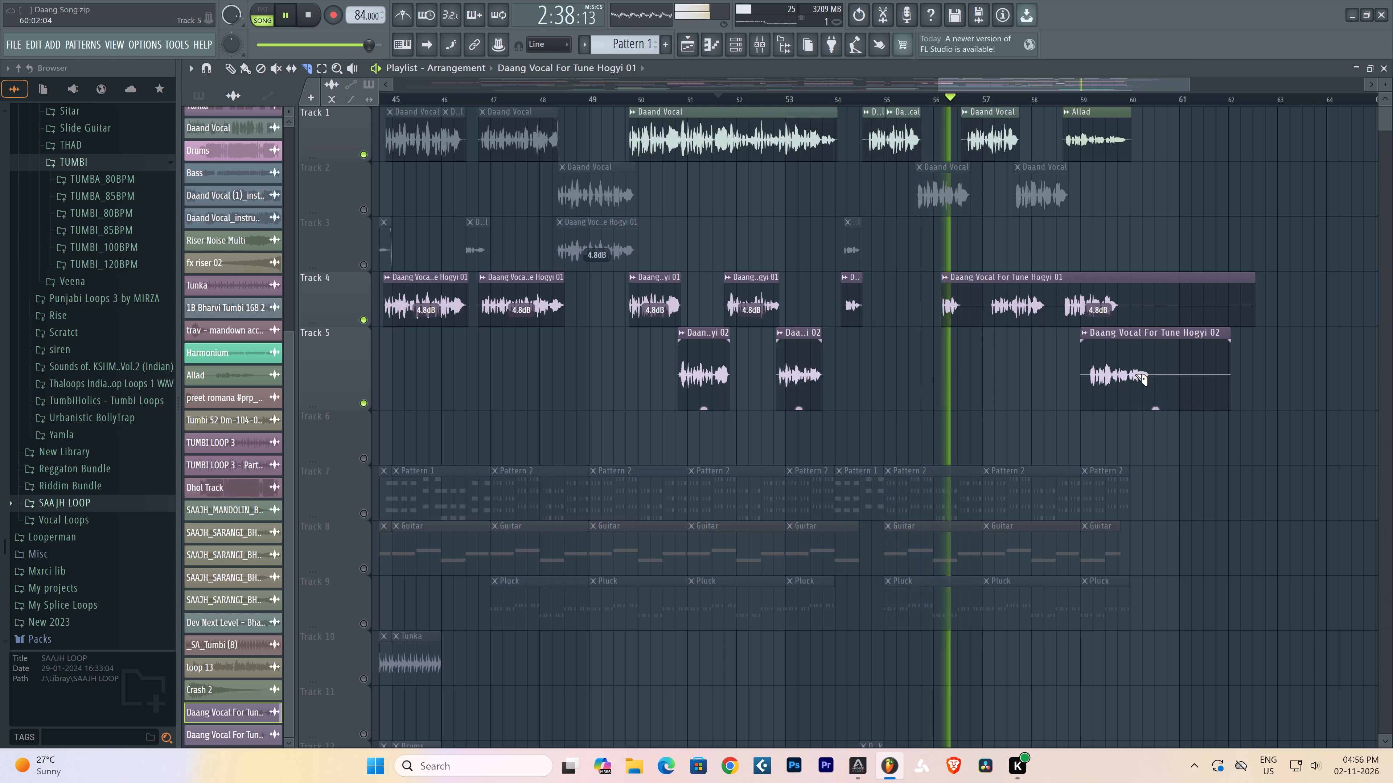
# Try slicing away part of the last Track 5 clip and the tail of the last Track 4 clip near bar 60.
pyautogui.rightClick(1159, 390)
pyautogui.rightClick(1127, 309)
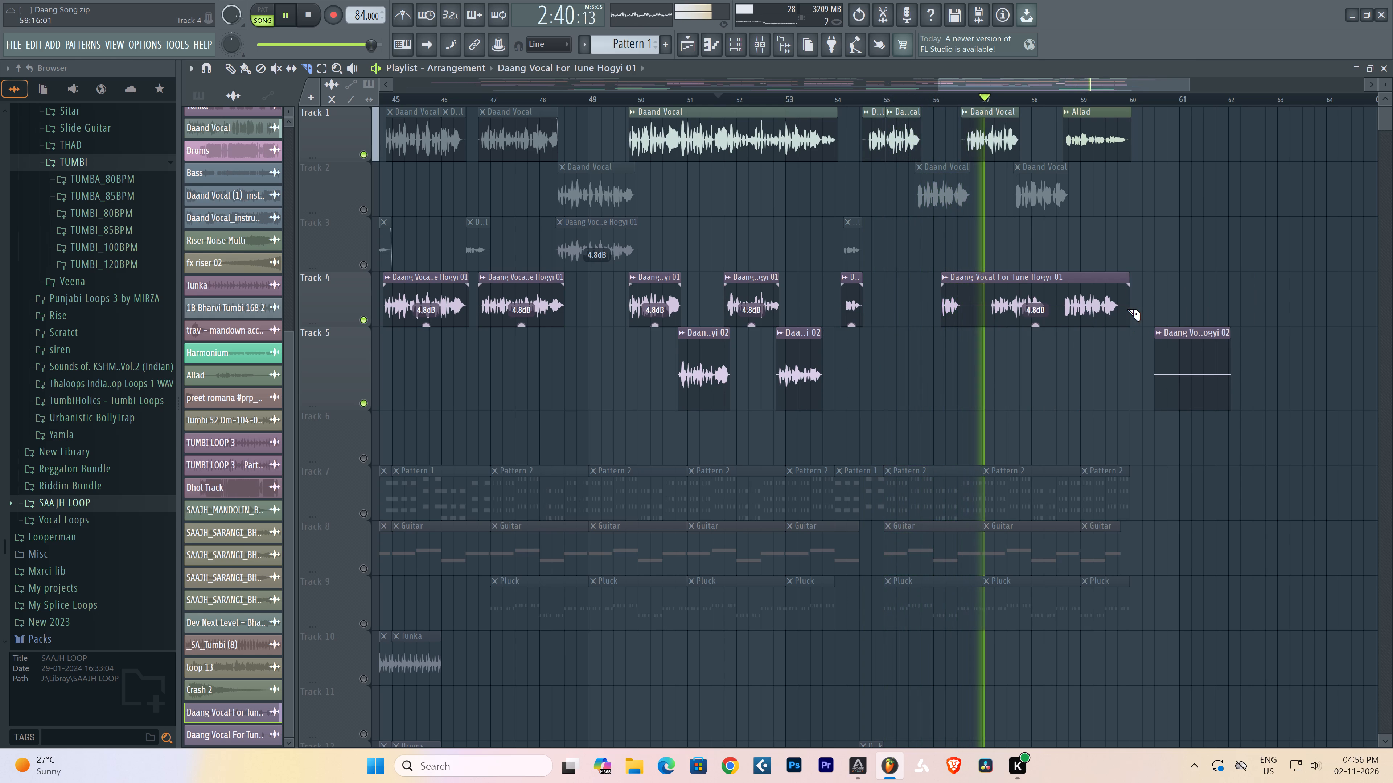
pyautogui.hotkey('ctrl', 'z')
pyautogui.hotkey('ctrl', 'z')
# Cut off the silent tails of the last Track 5 clip at about bar 60.4 and the last Track 4 clip at about bar 60.
pyautogui.press('space')
pyautogui.click(1154, 378)
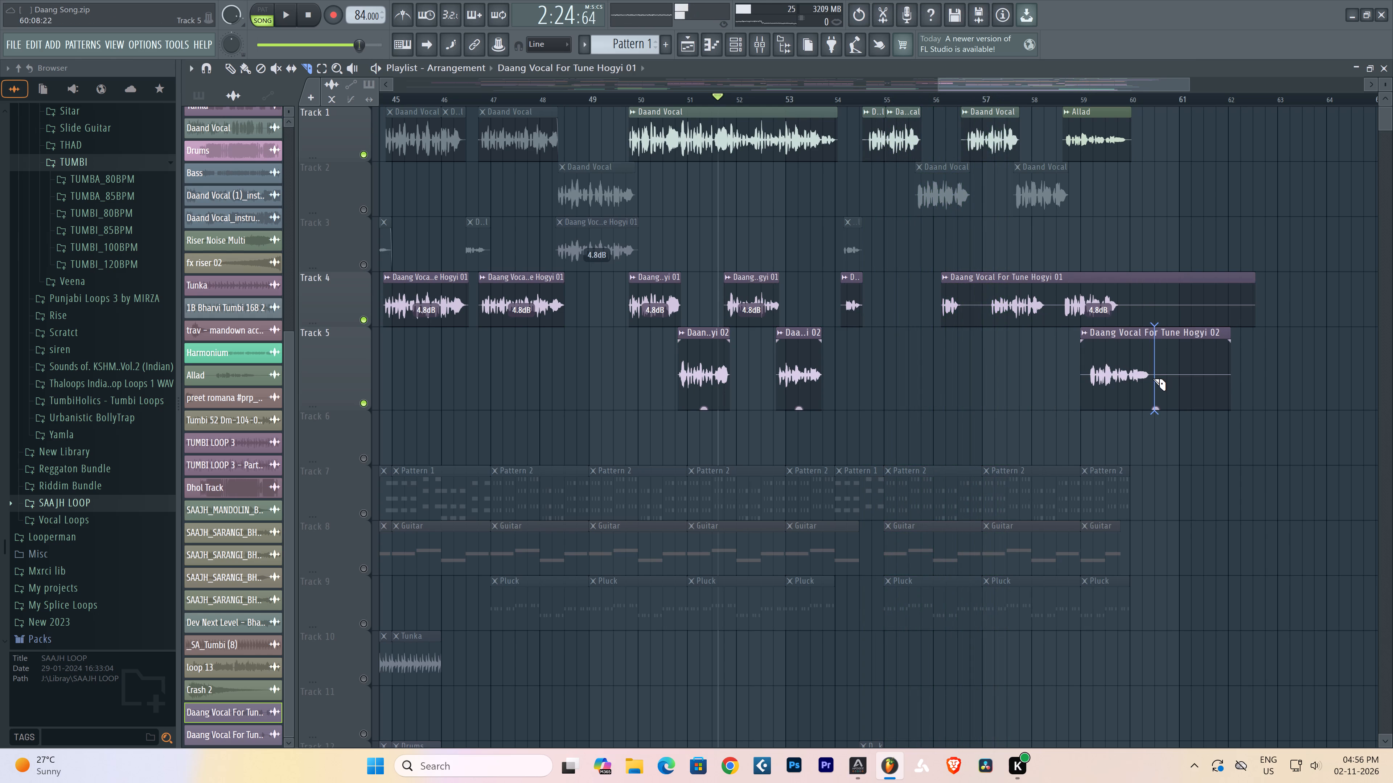
pyautogui.rightClick(1125, 301)
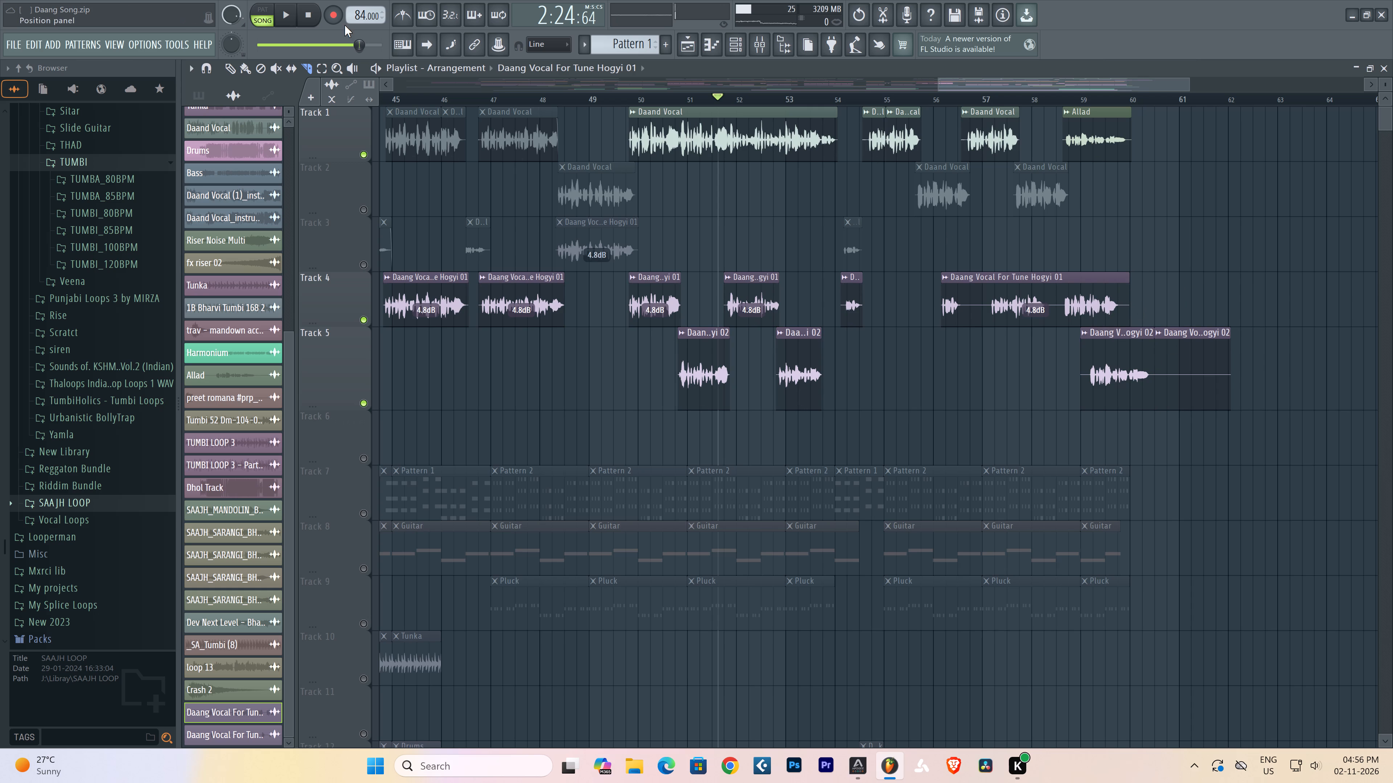
pyautogui.press('space')
pyautogui.click(229, 69)
pyautogui.rightClick(1202, 388)
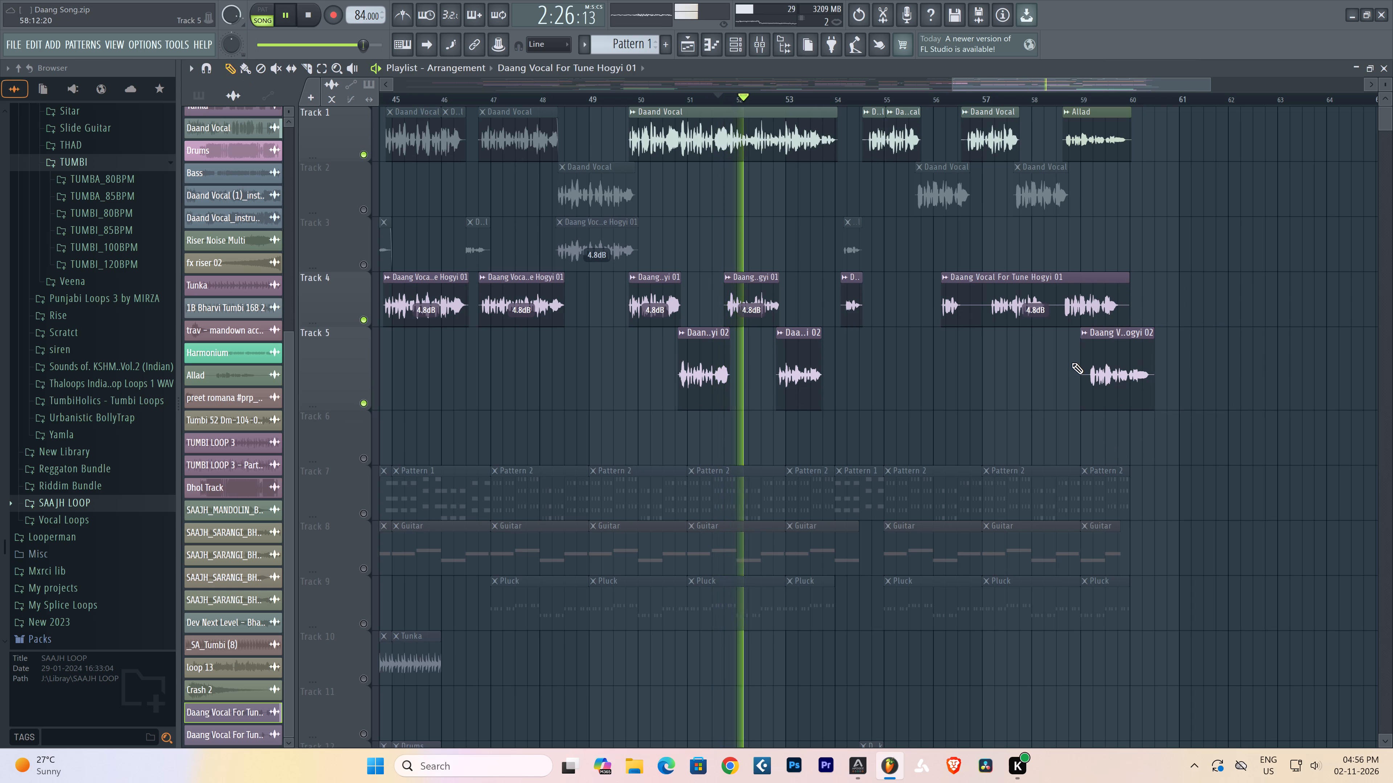
# Save the project.
pyautogui.hotkey('ctrl', 's')
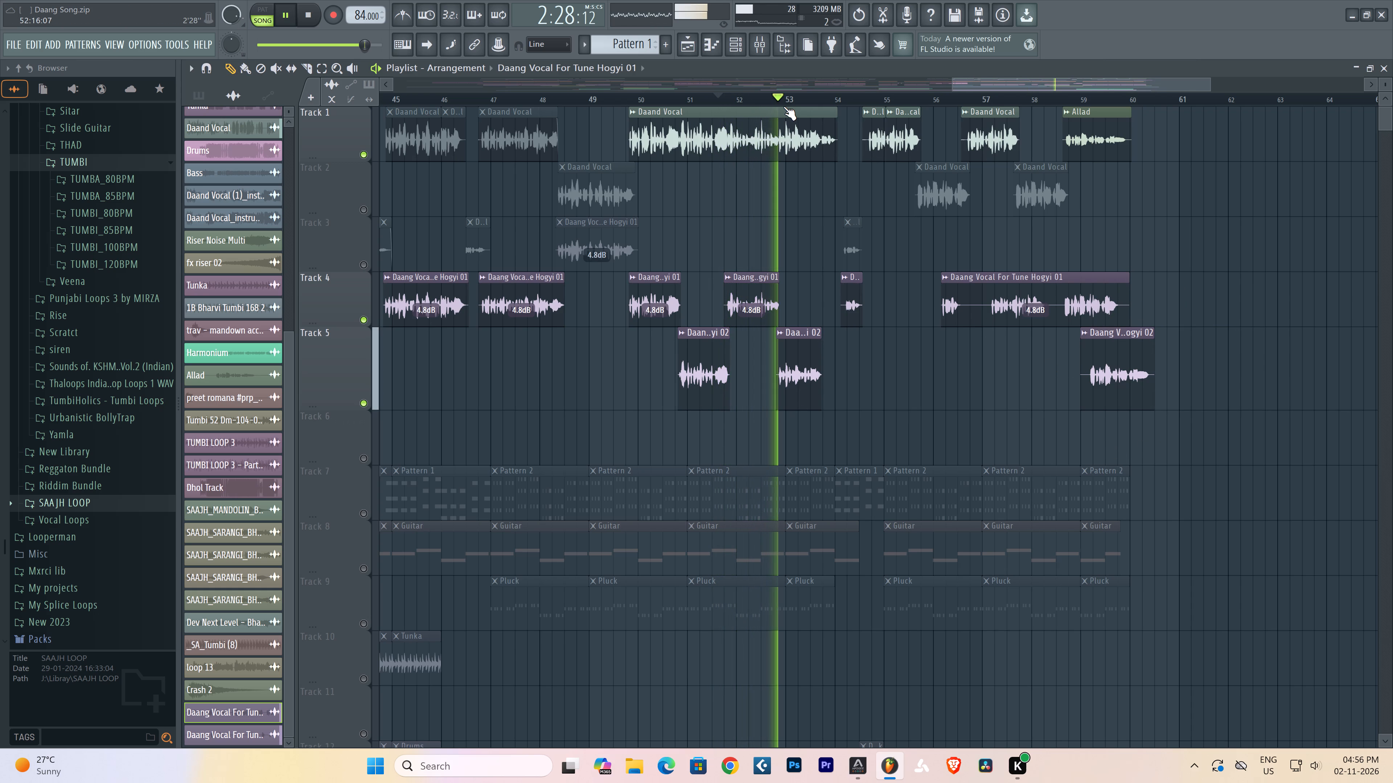
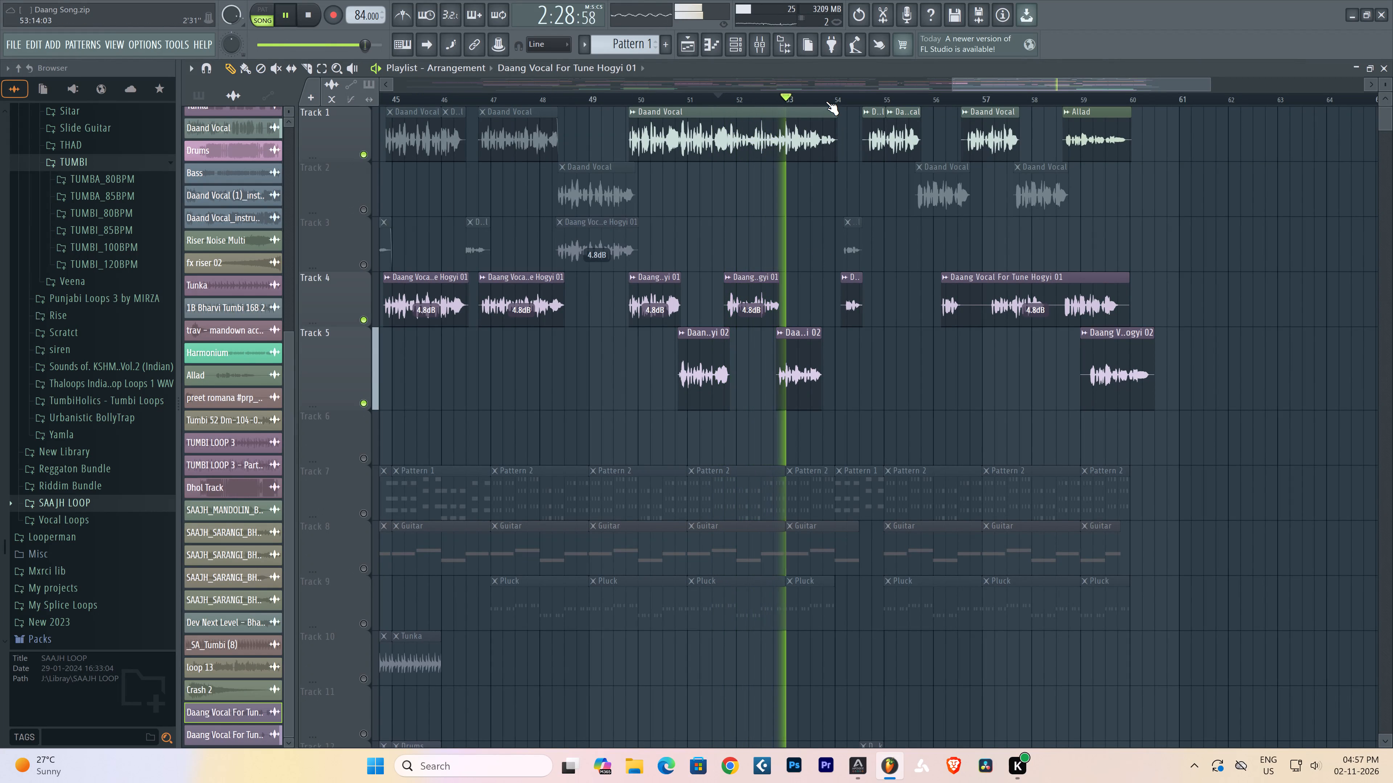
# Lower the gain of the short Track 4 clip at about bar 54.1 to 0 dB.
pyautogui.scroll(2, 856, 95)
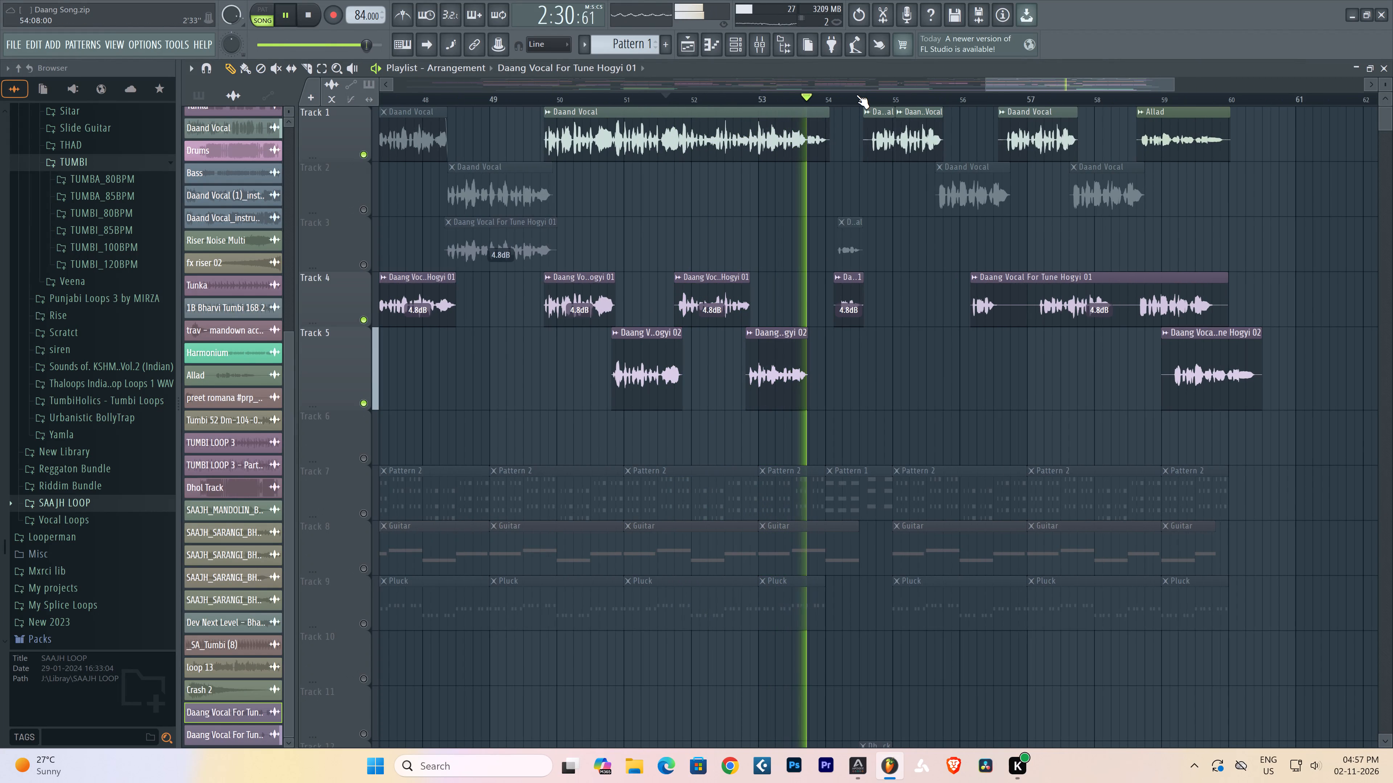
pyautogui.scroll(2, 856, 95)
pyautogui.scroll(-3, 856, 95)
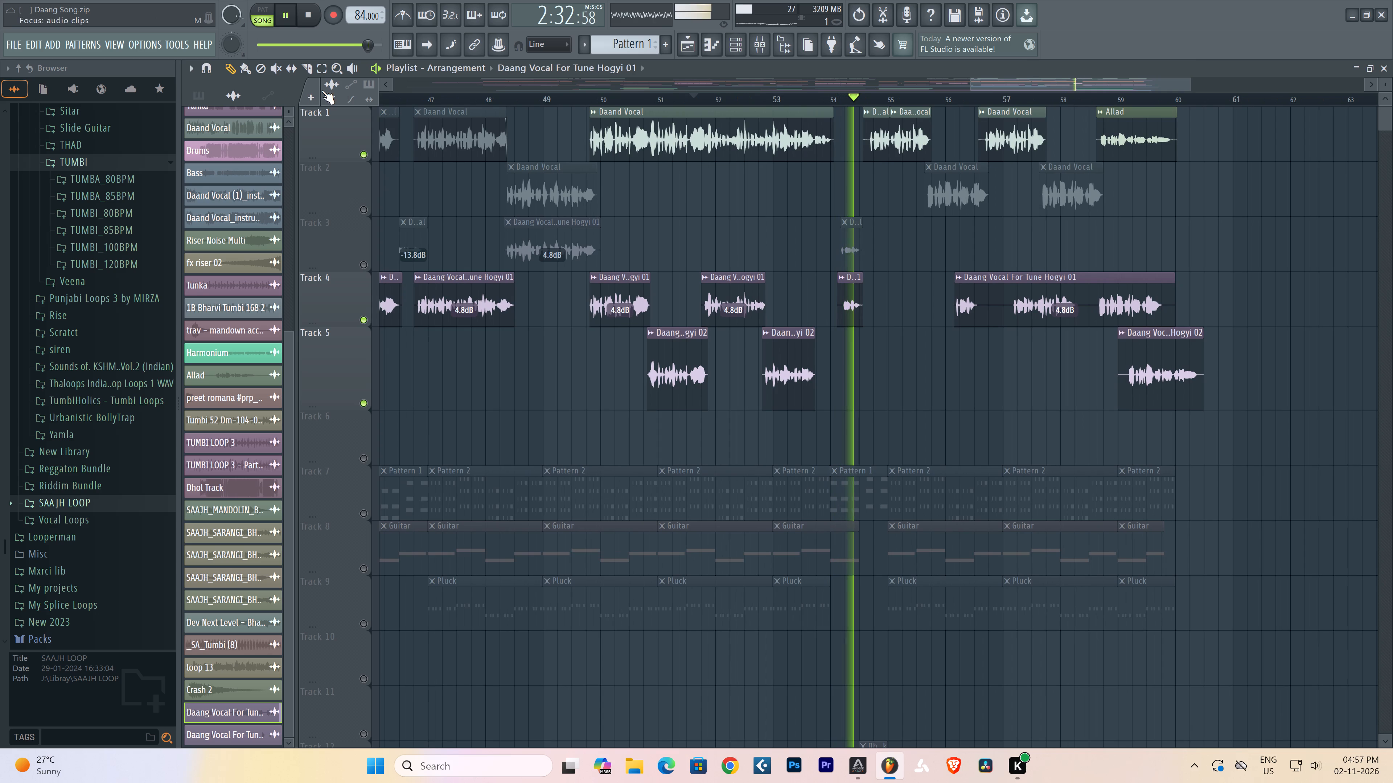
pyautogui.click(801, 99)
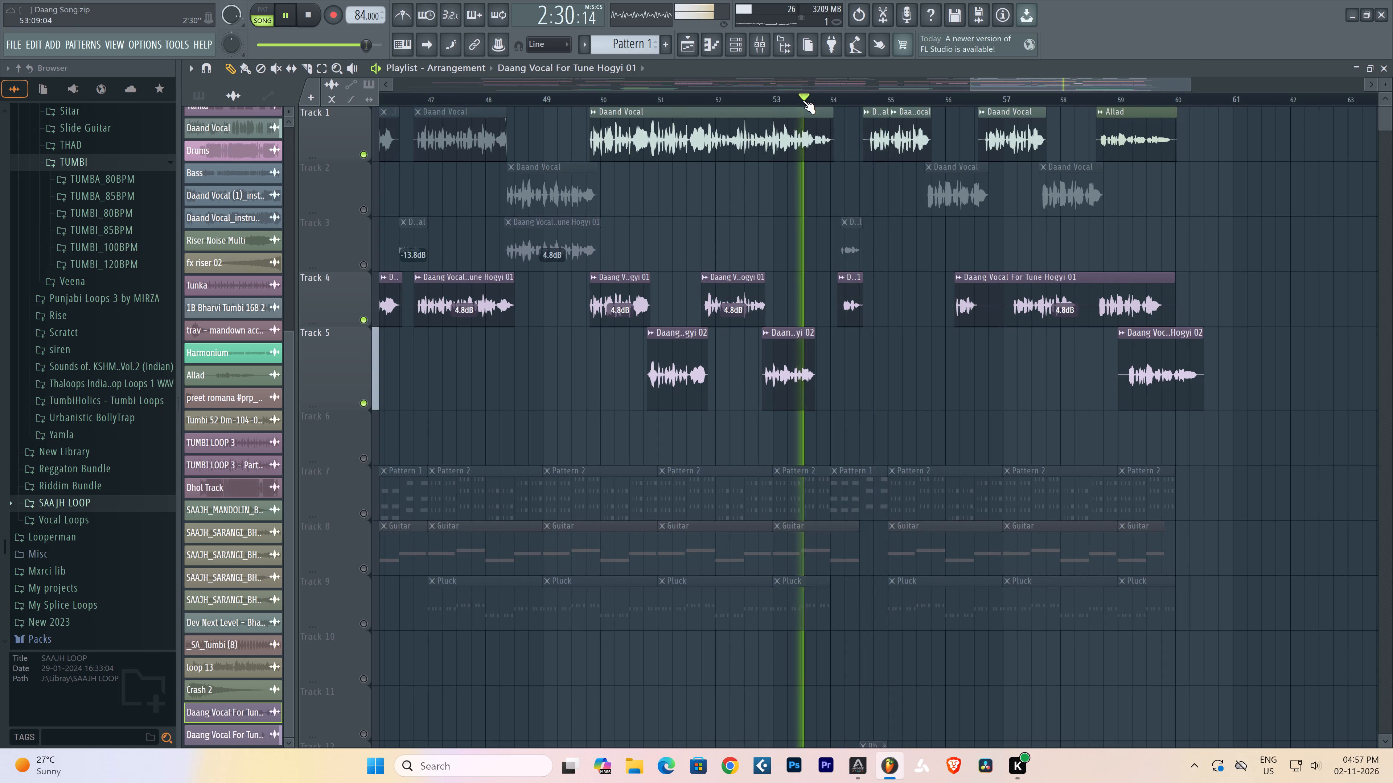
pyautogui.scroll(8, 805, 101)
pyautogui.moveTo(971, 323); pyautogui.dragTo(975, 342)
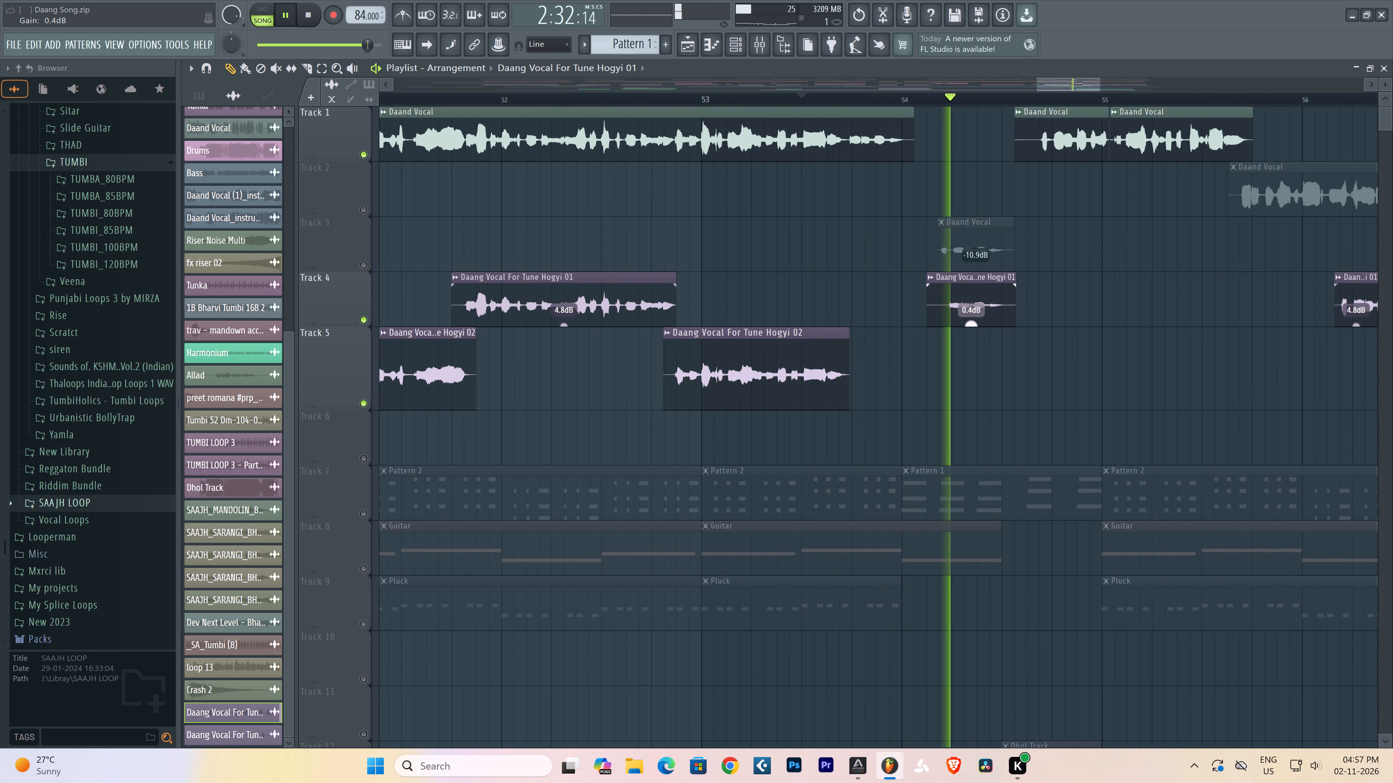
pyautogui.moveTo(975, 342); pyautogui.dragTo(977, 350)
# Audition the passage from bar 53 on and move the long last Track 4 clip back to start at about bar 54.65.
pyautogui.scroll(-4, 896, 89)
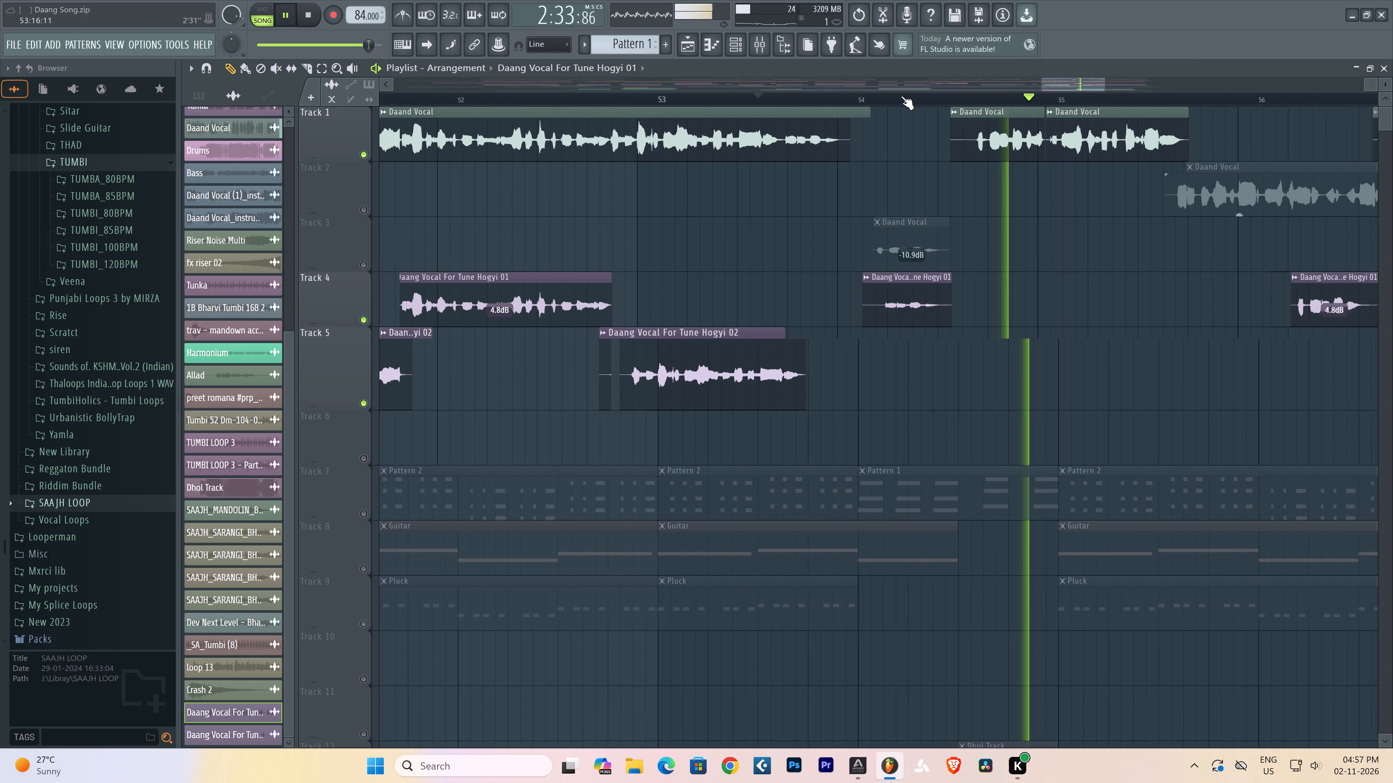
pyautogui.scroll(-1, 901, 96)
pyautogui.press('space')
pyautogui.press('space')
pyautogui.scroll(-1, 907, 95)
pyautogui.scroll(1, 907, 95)
pyautogui.scroll(-1, 907, 95)
pyautogui.scroll(1, 907, 95)
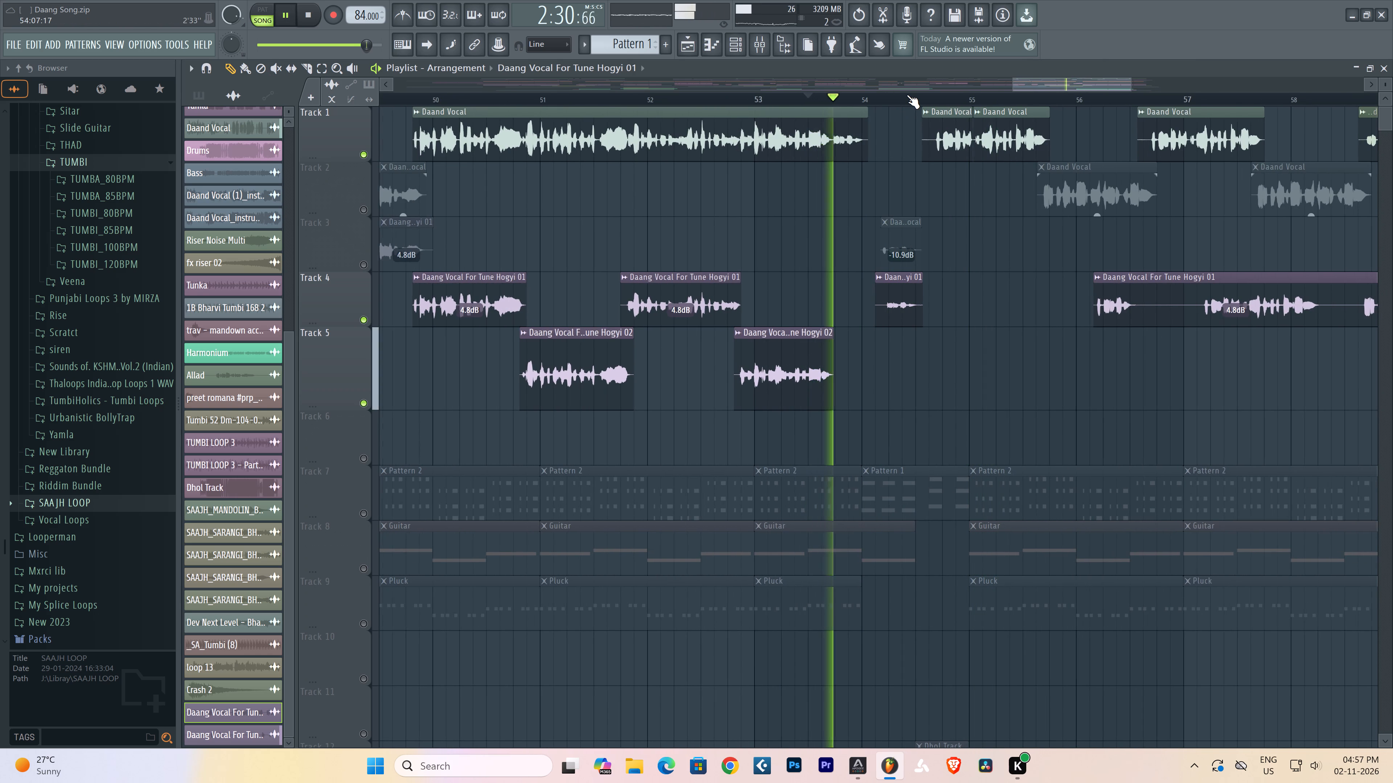
pyautogui.scroll(-3, 907, 95)
pyautogui.scroll(1, 907, 95)
pyautogui.scroll(-2, 907, 95)
pyautogui.click(995, 103)
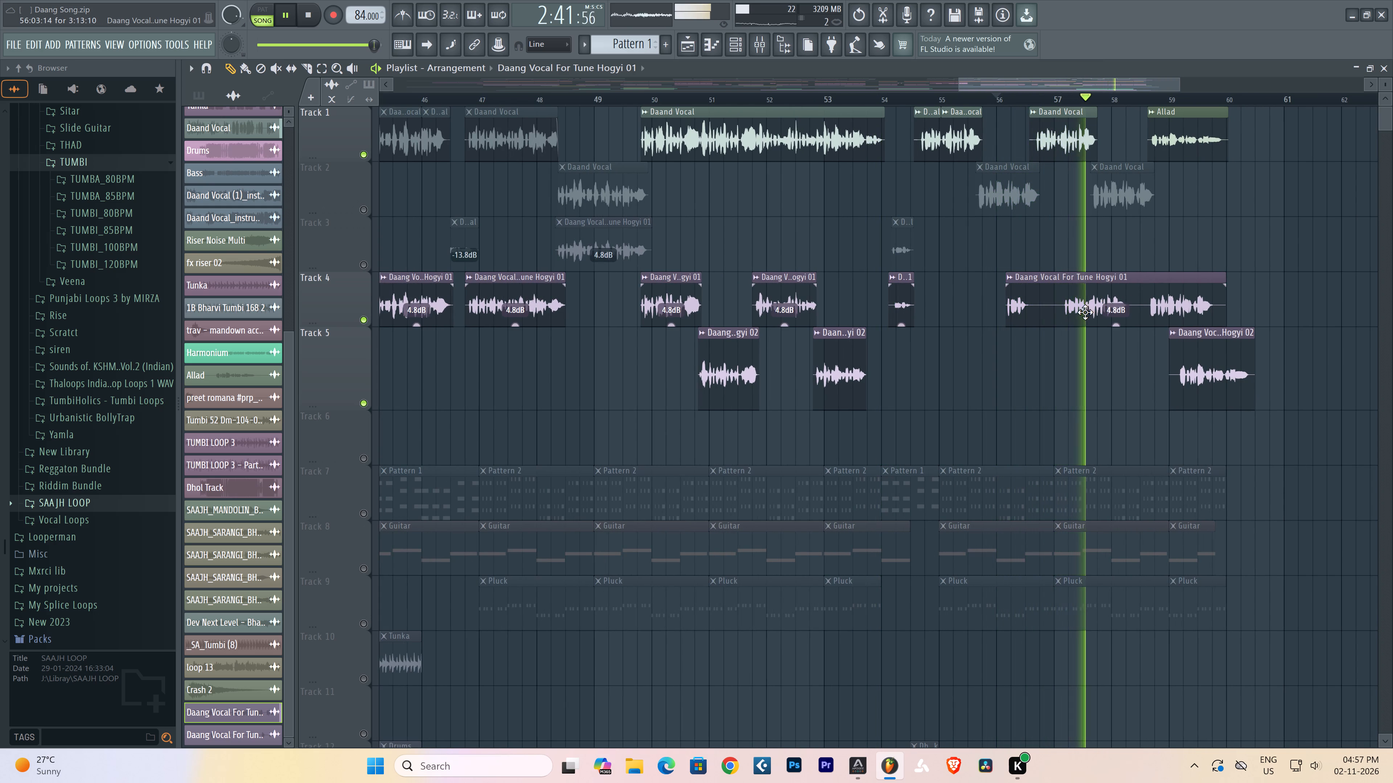
pyautogui.press('space')
pyautogui.press('space')
pyautogui.moveTo(1101, 312); pyautogui.dragTo(1021, 304)
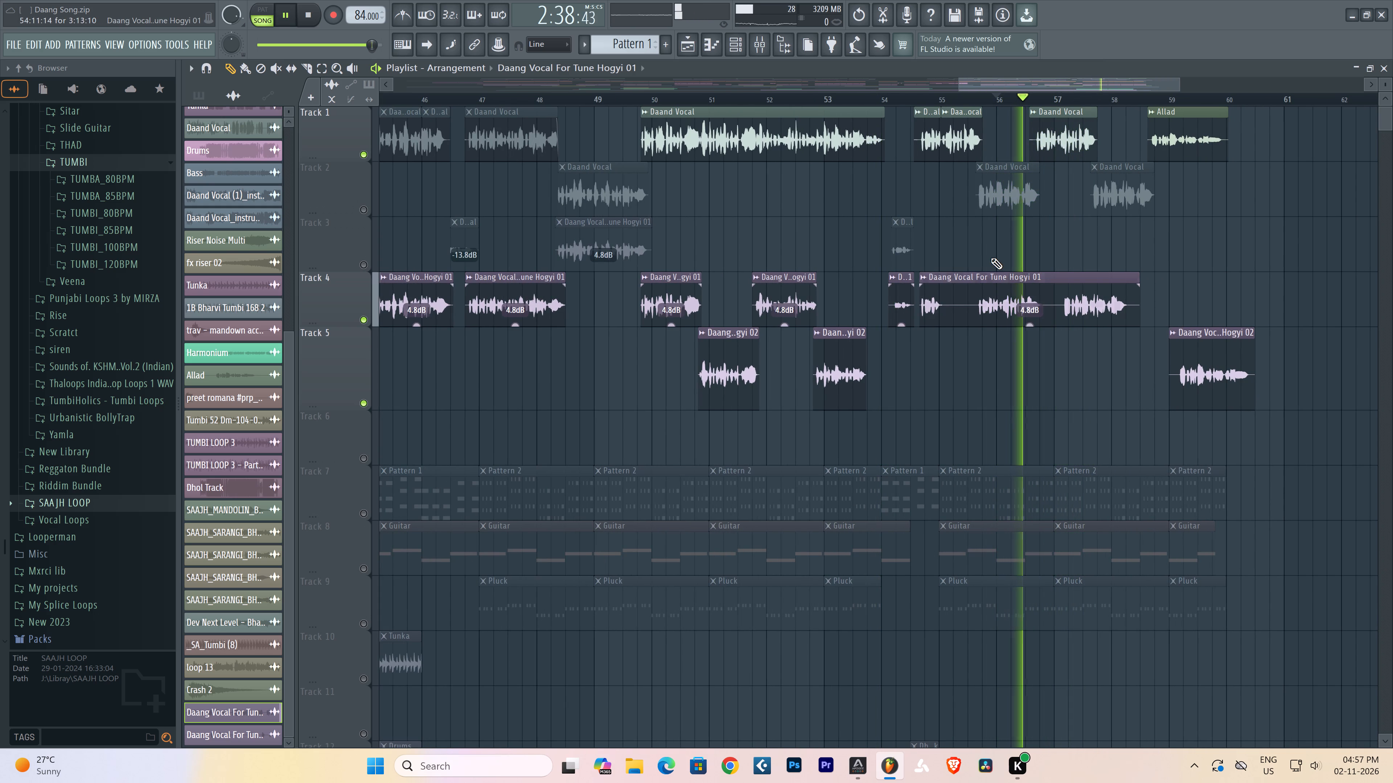
# Listen to the vocals around bars 53 to 56, with Track 4 soloed, to check phrase content and timing.
pyautogui.click(897, 102)
pyautogui.scroll(9, 914, 105)
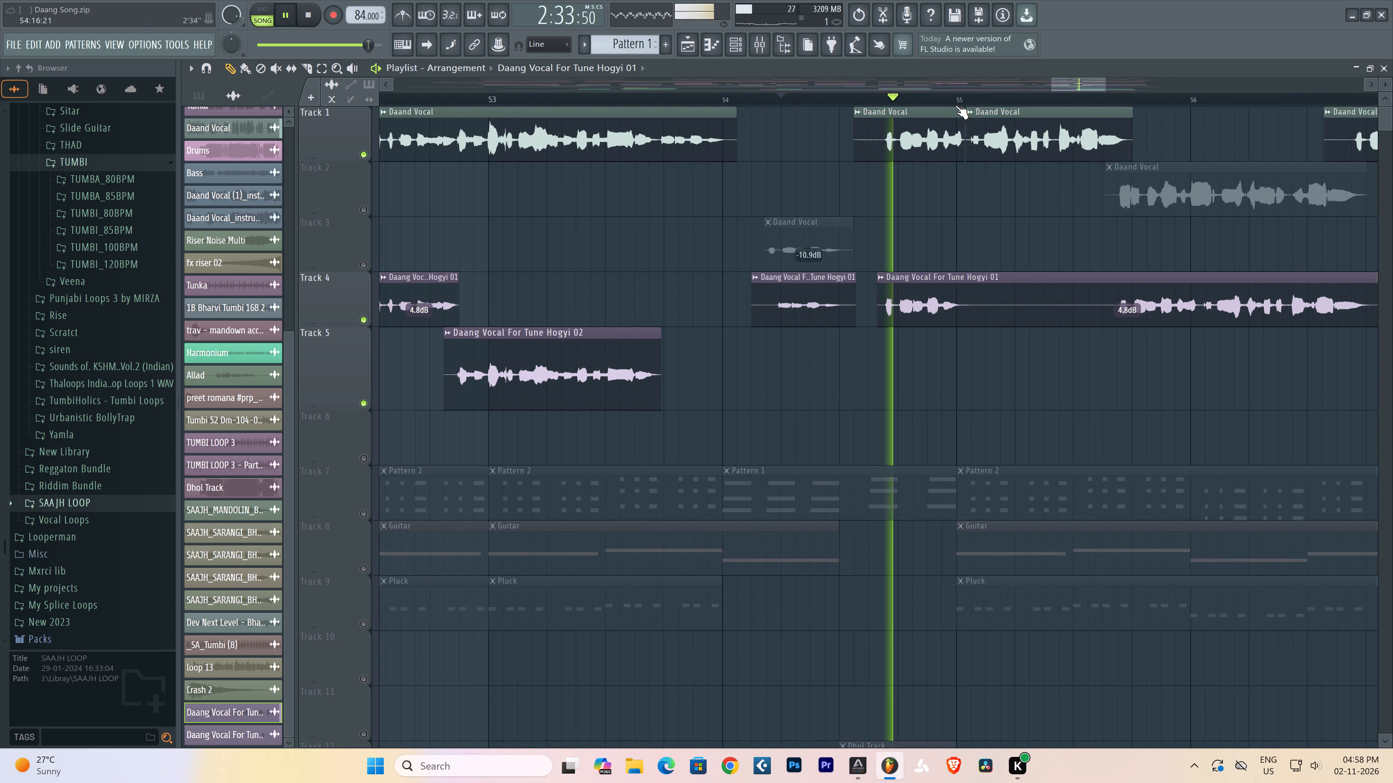
pyautogui.scroll(3, 955, 105)
pyautogui.scroll(-4, 946, 103)
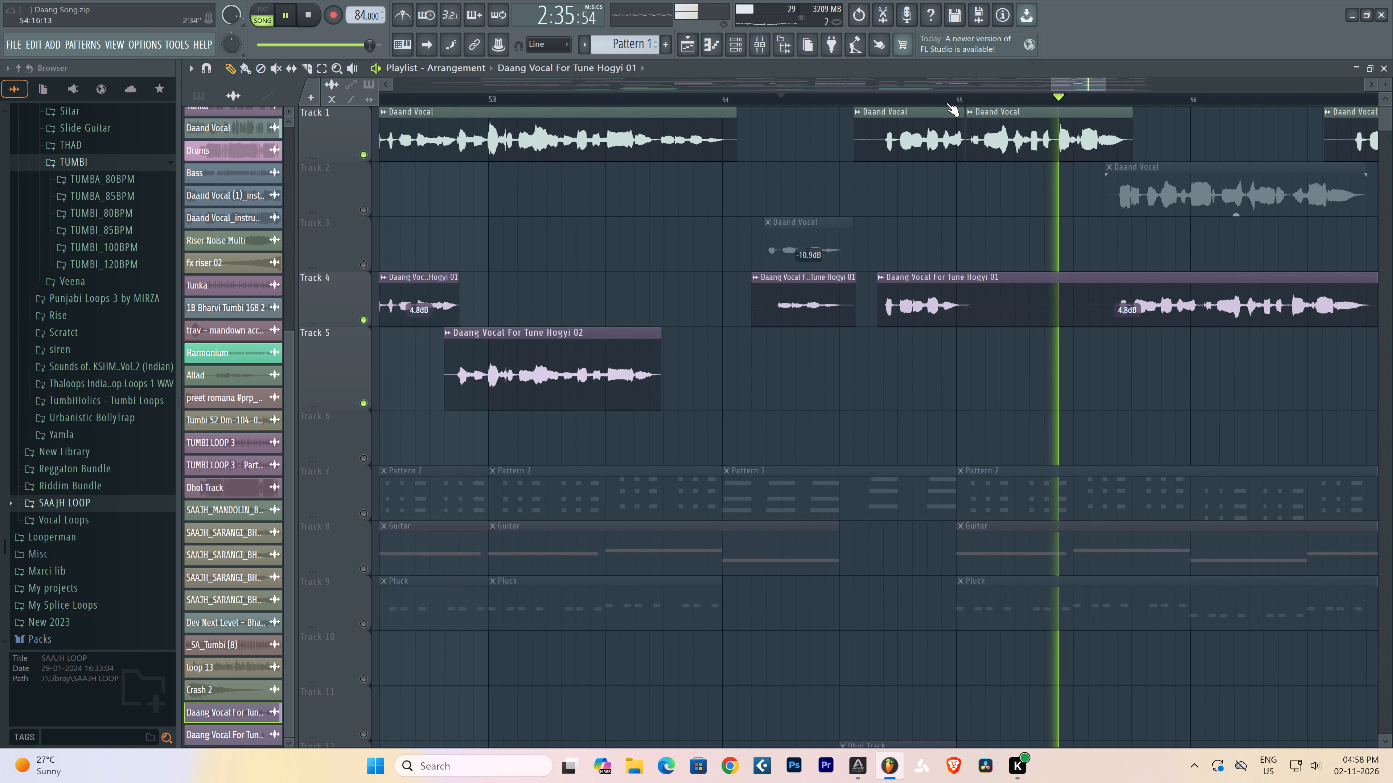
pyautogui.scroll(-1, 946, 103)
pyautogui.rightClick(362, 319)
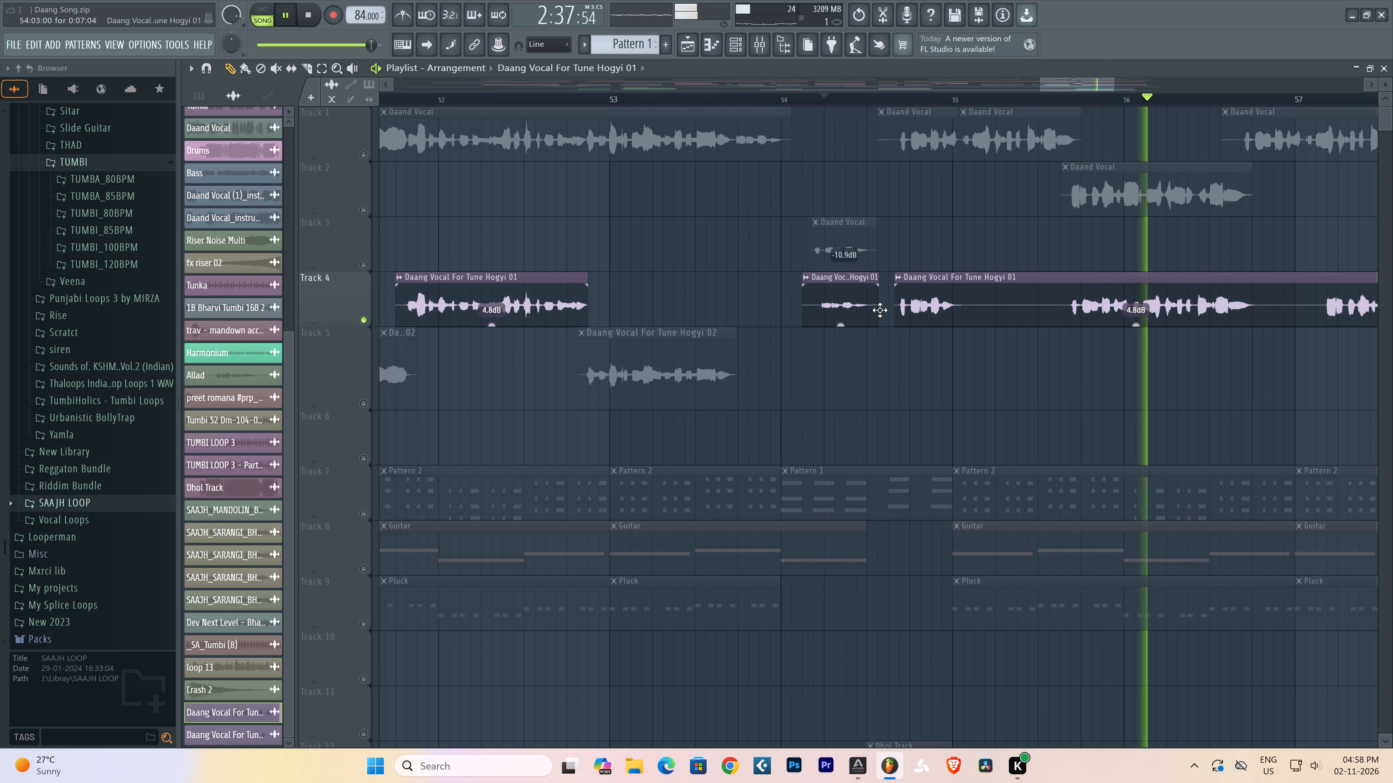
pyautogui.press('space')
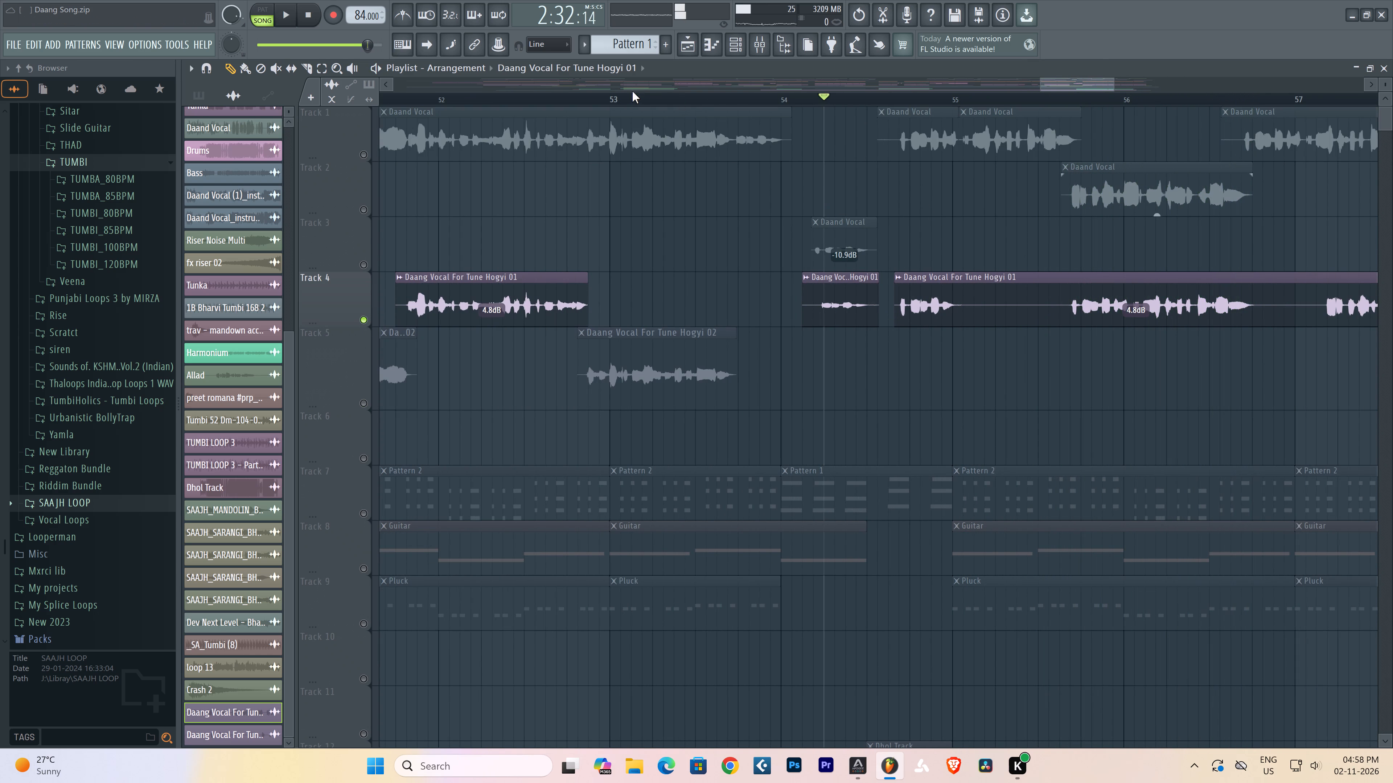
pyautogui.press('space')
pyautogui.click(638, 92)
pyautogui.click(634, 101)
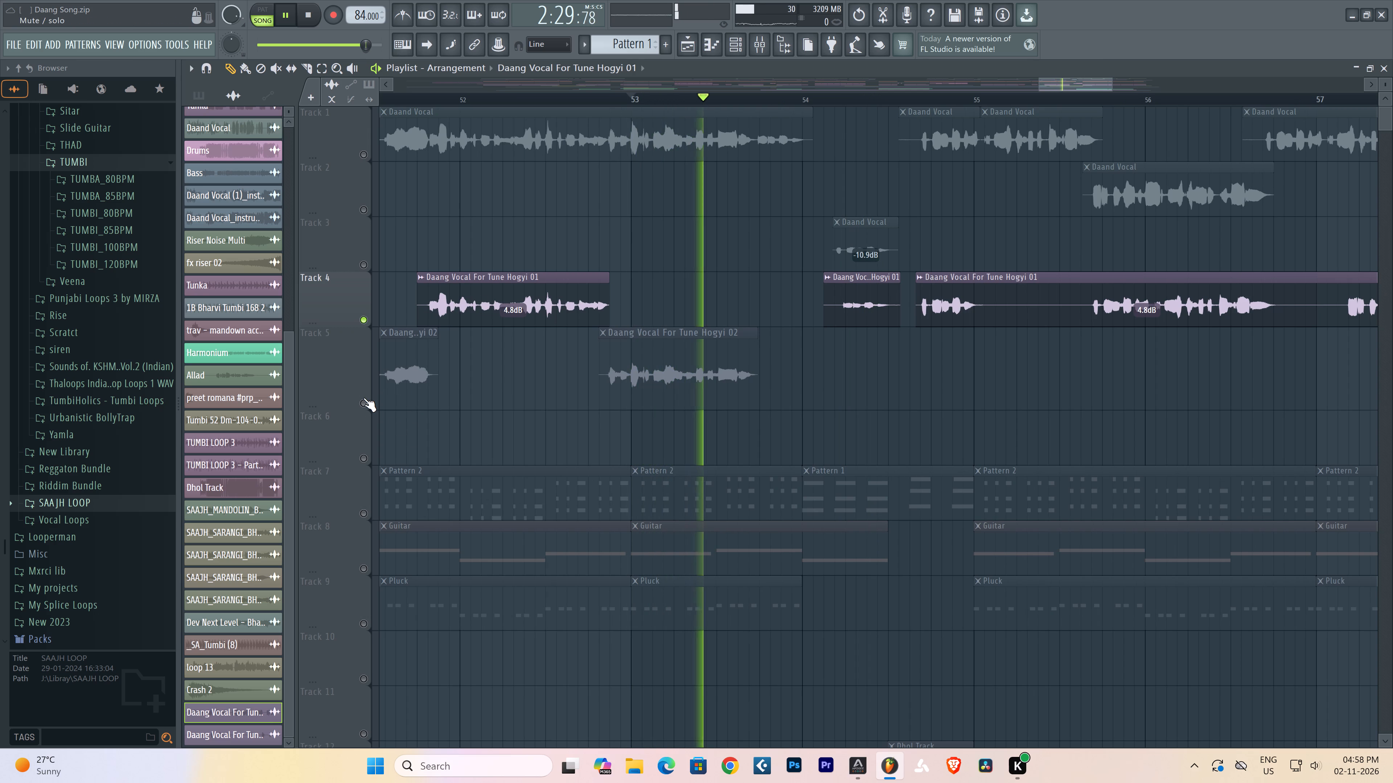
# Clear the solo and mutes so that all tracks play.
pyautogui.rightClick(362, 398)
pyautogui.rightClick(363, 399)
pyautogui.press('space')
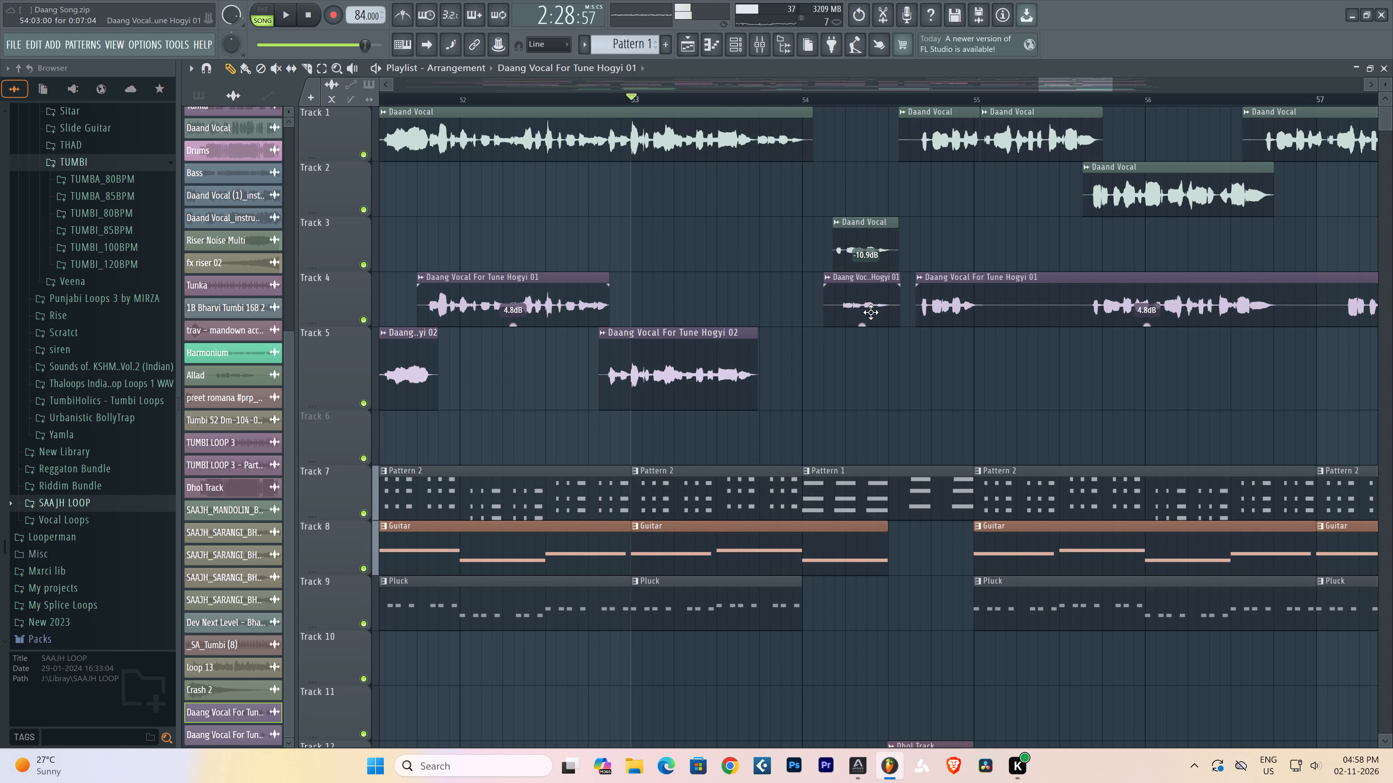
# Move the short Track 4 clip back to about bar 53.6 and set its gain to 8.6 dB.
pyautogui.press('space')
pyautogui.moveTo(870, 310); pyautogui.dragTo(790, 313)
pyautogui.keyDown('alt'); pyautogui.click(788, 325); pyautogui.keyUp('alt')
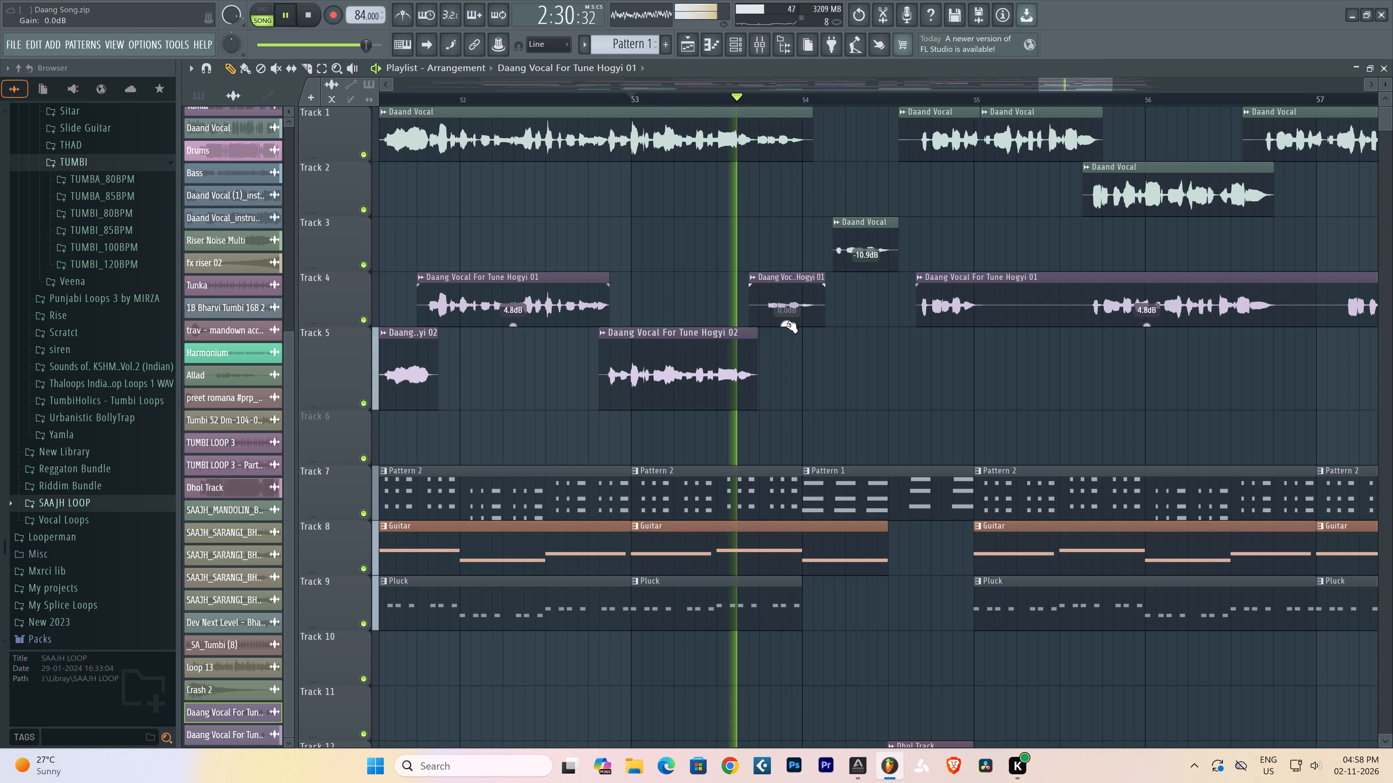
pyautogui.click(786, 324)
pyautogui.moveTo(786, 324); pyautogui.dragTo(789, 294)
pyautogui.press('space')
pyautogui.press('space')
pyautogui.moveTo(790, 313); pyautogui.dragTo(788, 313)
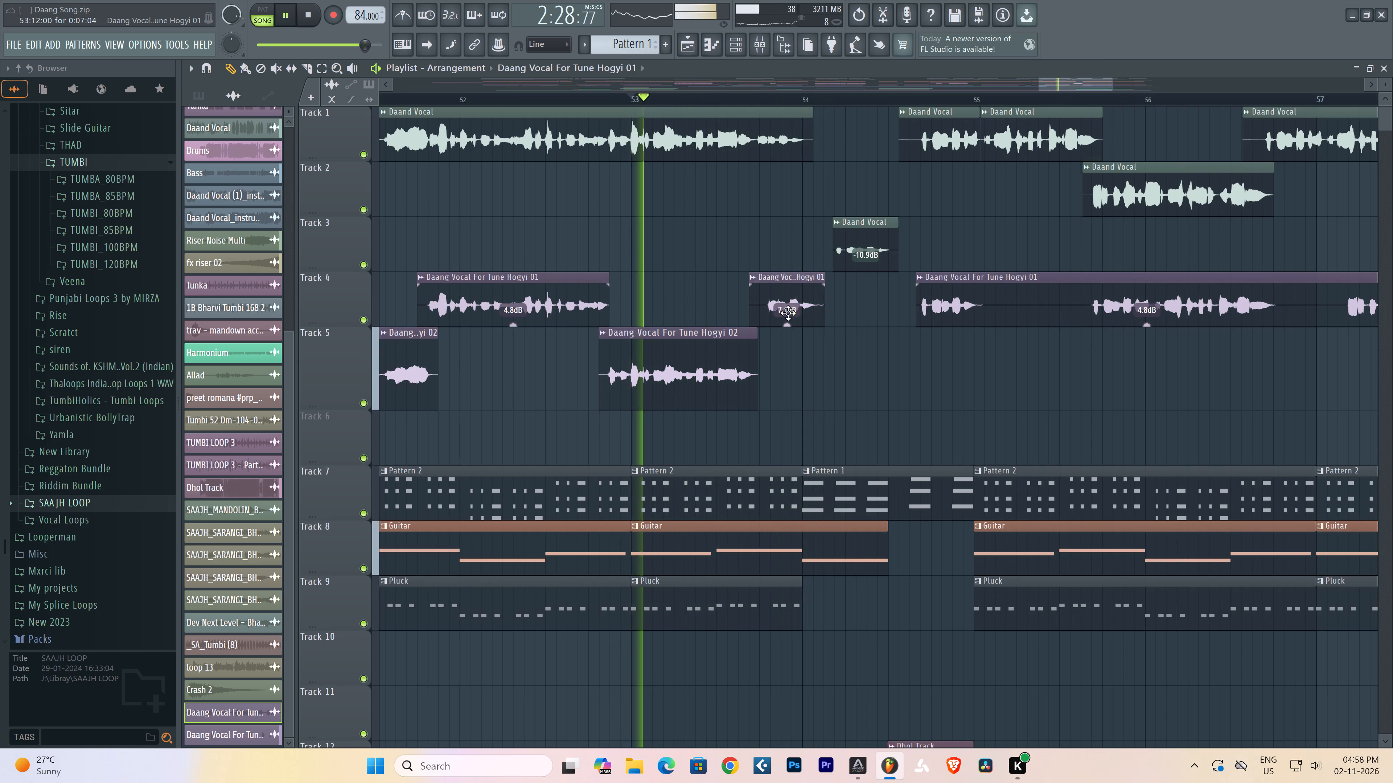
pyautogui.moveTo(788, 313); pyautogui.dragTo(775, 313)
pyautogui.moveTo(779, 322); pyautogui.dragTo(781, 316)
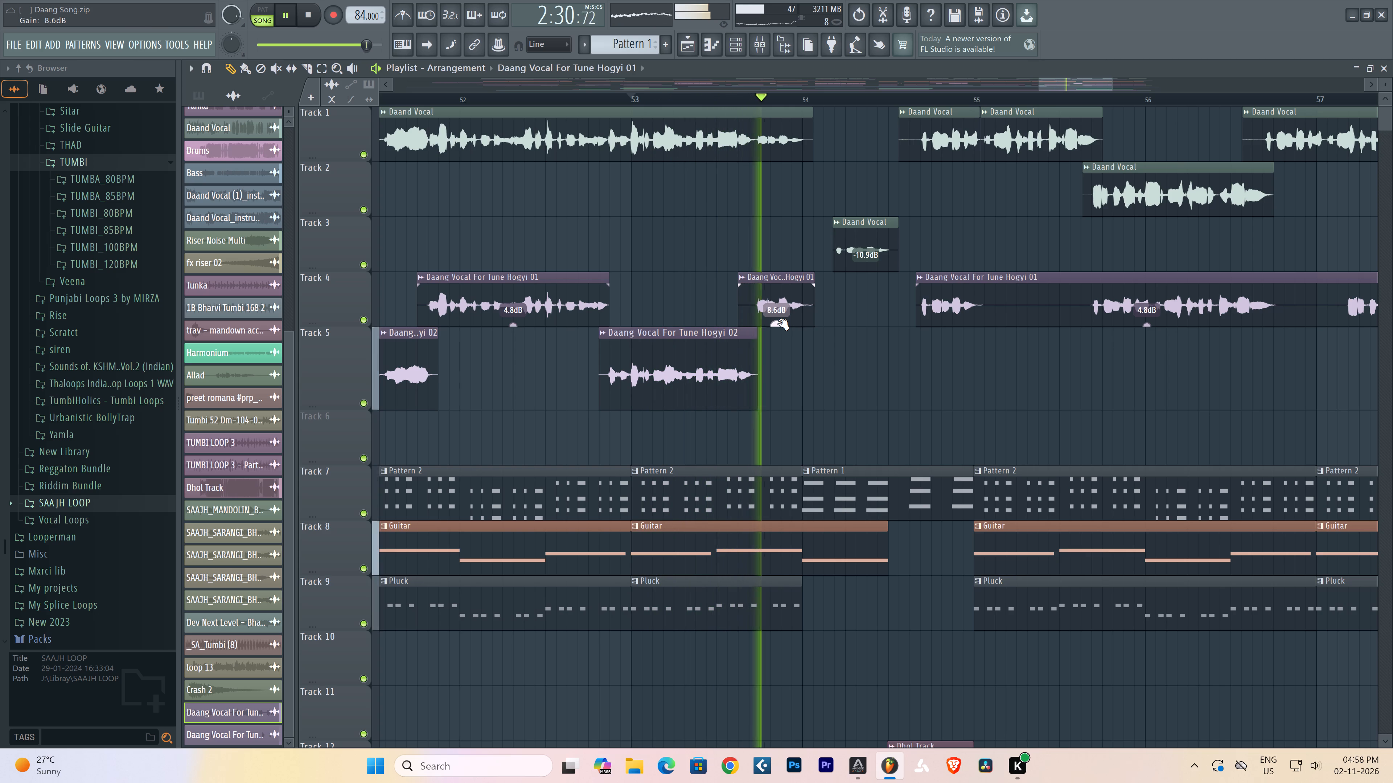
pyautogui.press('space')
# Move the long Track 4 clip back to start at about bar 54.2 and check it in playback.
pyautogui.moveTo(964, 312); pyautogui.dragTo(877, 311)
pyautogui.press('space')
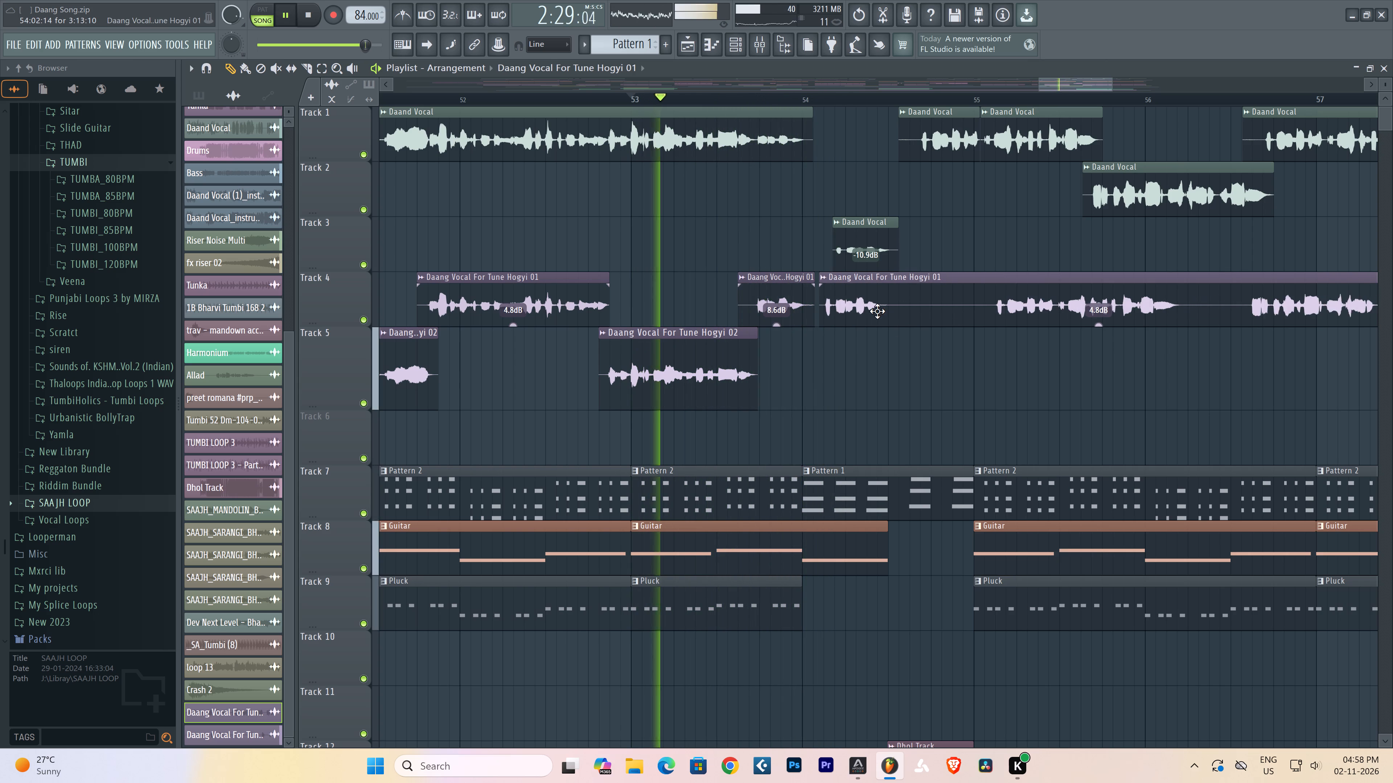
pyautogui.moveTo(877, 311); pyautogui.dragTo(880, 310)
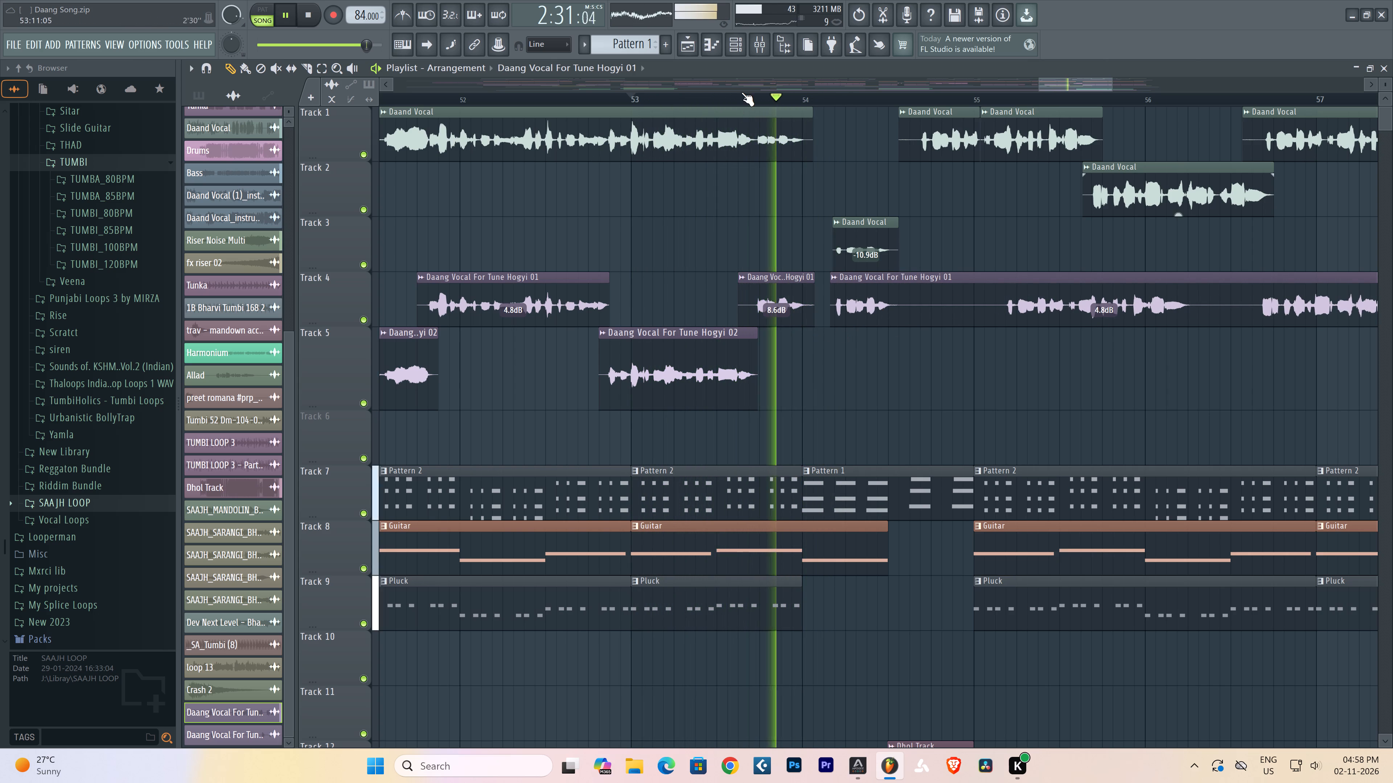
pyautogui.scroll(6, 752, 111)
pyautogui.scroll(6, 806, 96)
pyautogui.scroll(-3, 817, 97)
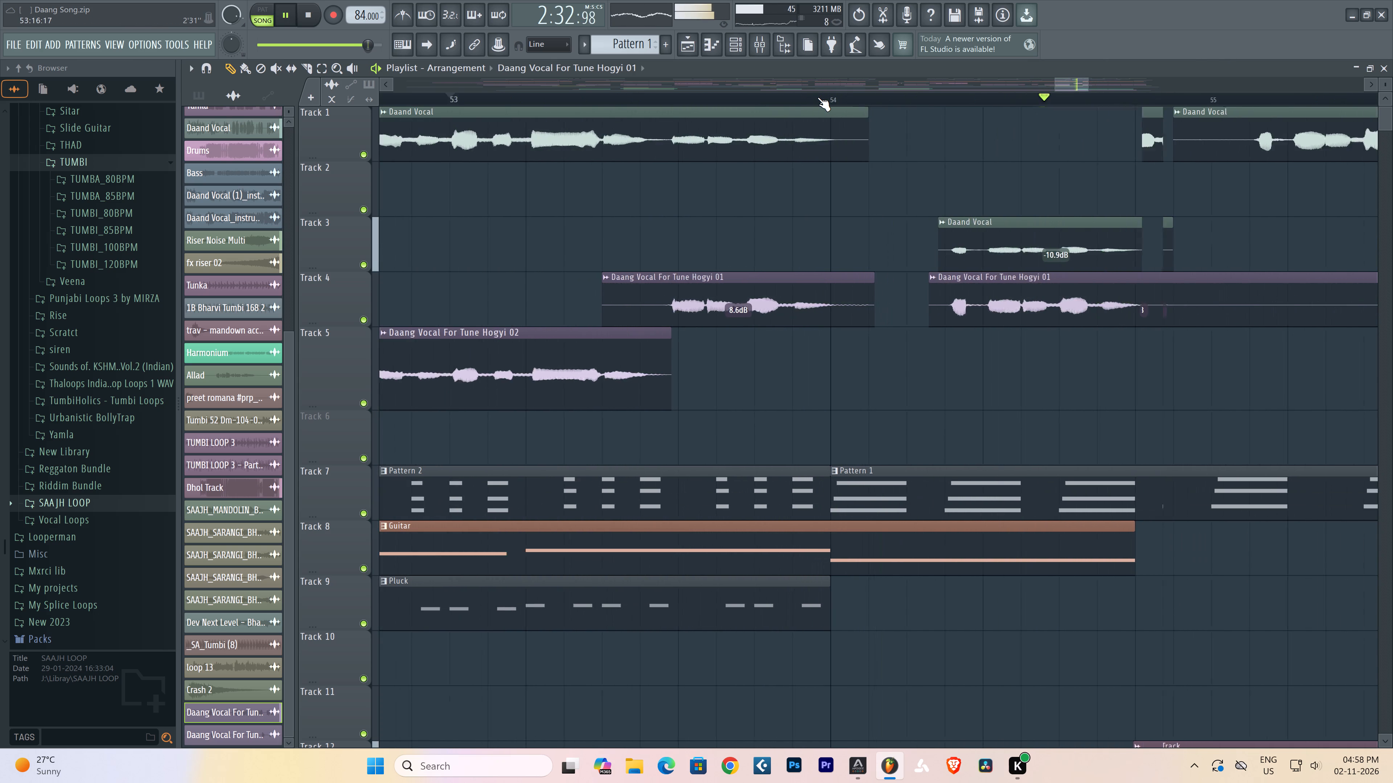
pyautogui.scroll(-6, 817, 97)
pyautogui.scroll(1, 817, 97)
pyautogui.scroll(-2, 817, 97)
pyautogui.scroll(1, 817, 97)
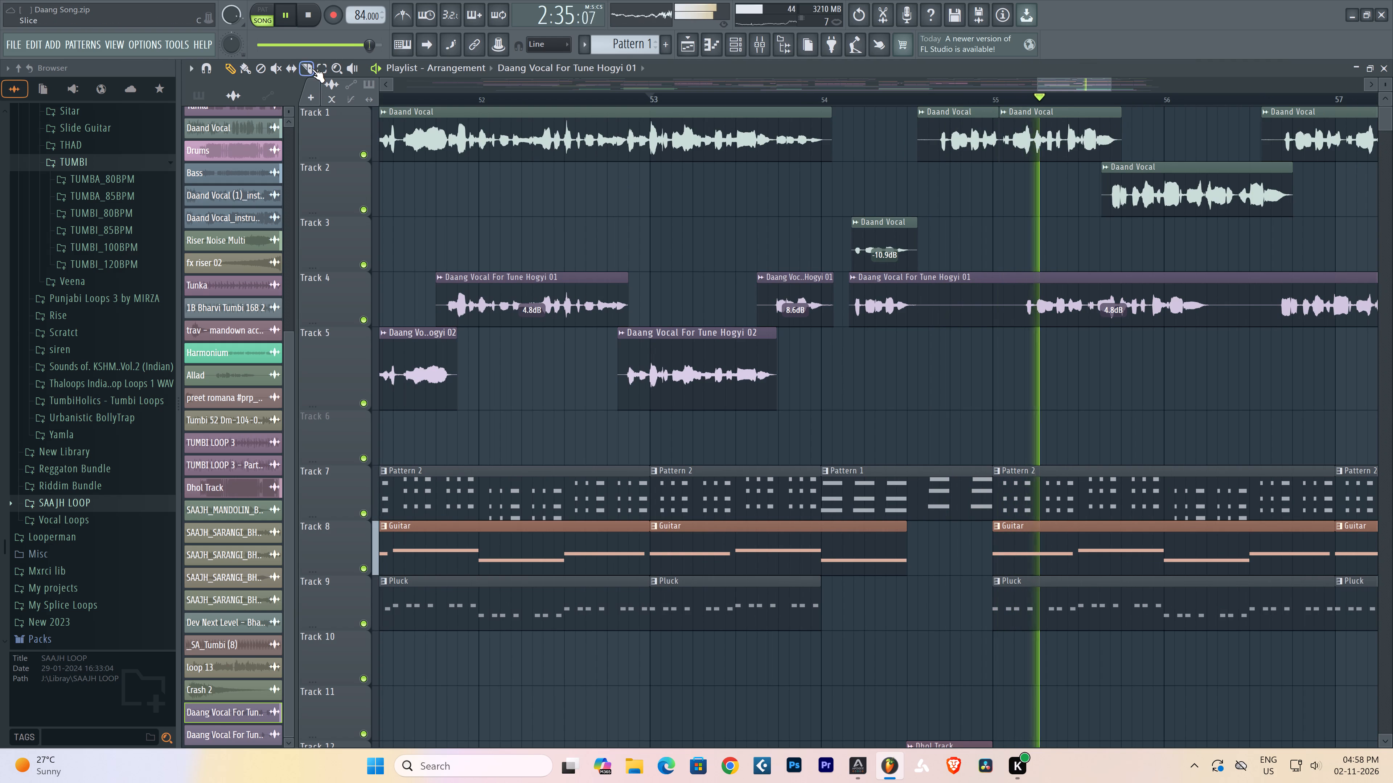
# Slice the long Track 4 clip after its first phrase at about bar 54.55 and remove the silence up to the next phrase at bar 55.2.
pyautogui.click(312, 69)
pyautogui.moveTo(920, 312); pyautogui.dragTo(915, 314)
pyautogui.moveTo(1013, 314); pyautogui.dragTo(1021, 315, button='right')
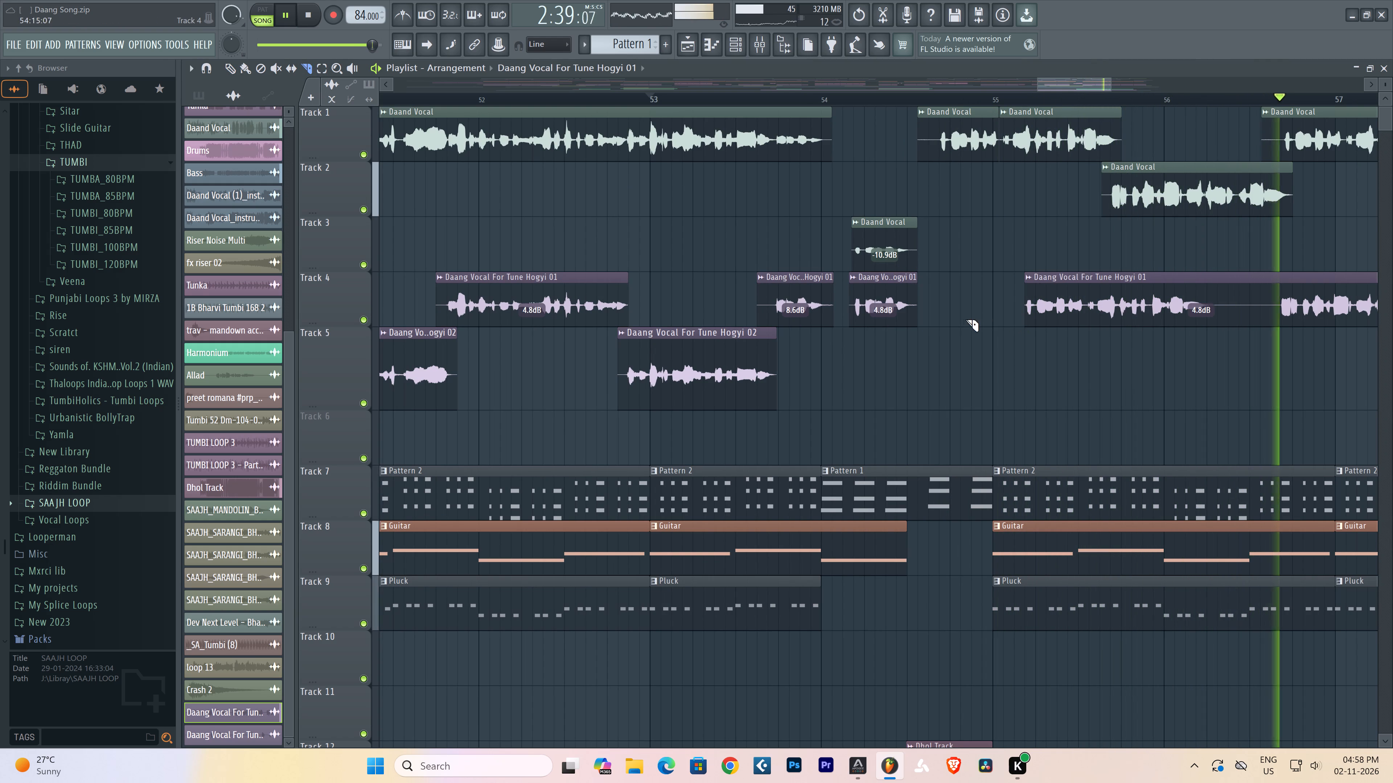
pyautogui.press('space')
pyautogui.press('space')
pyautogui.press('space')
pyautogui.press('space')
# Duplicate the short Track 4 phrase directly after itself at about bar 54.55 and move the long clip against the copy's end at about bar 54.9.
pyautogui.click(231, 69)
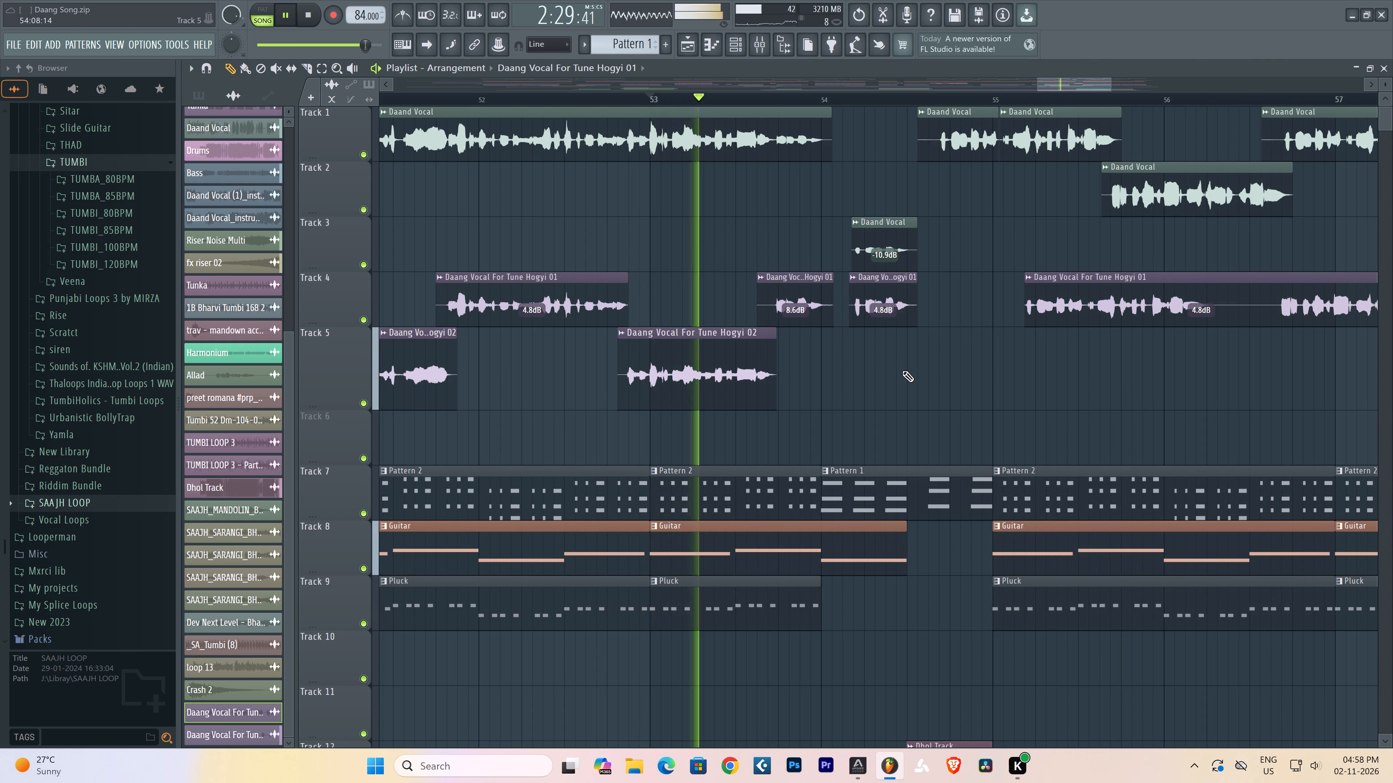
pyautogui.keyDown('shift'); pyautogui.moveTo(870, 314); pyautogui.dragTo(934, 310); pyautogui.keyUp('shift')
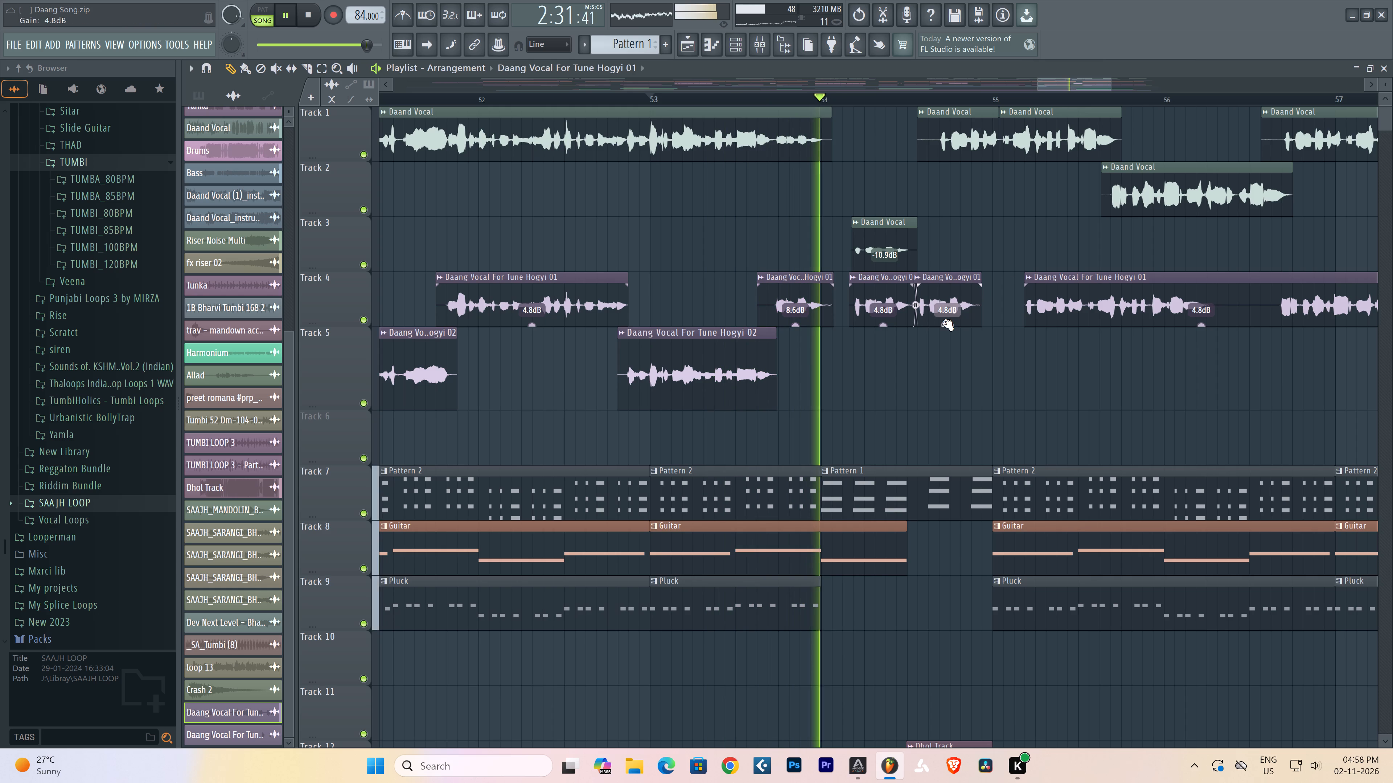
pyautogui.moveTo(1090, 312); pyautogui.dragTo(1043, 318)
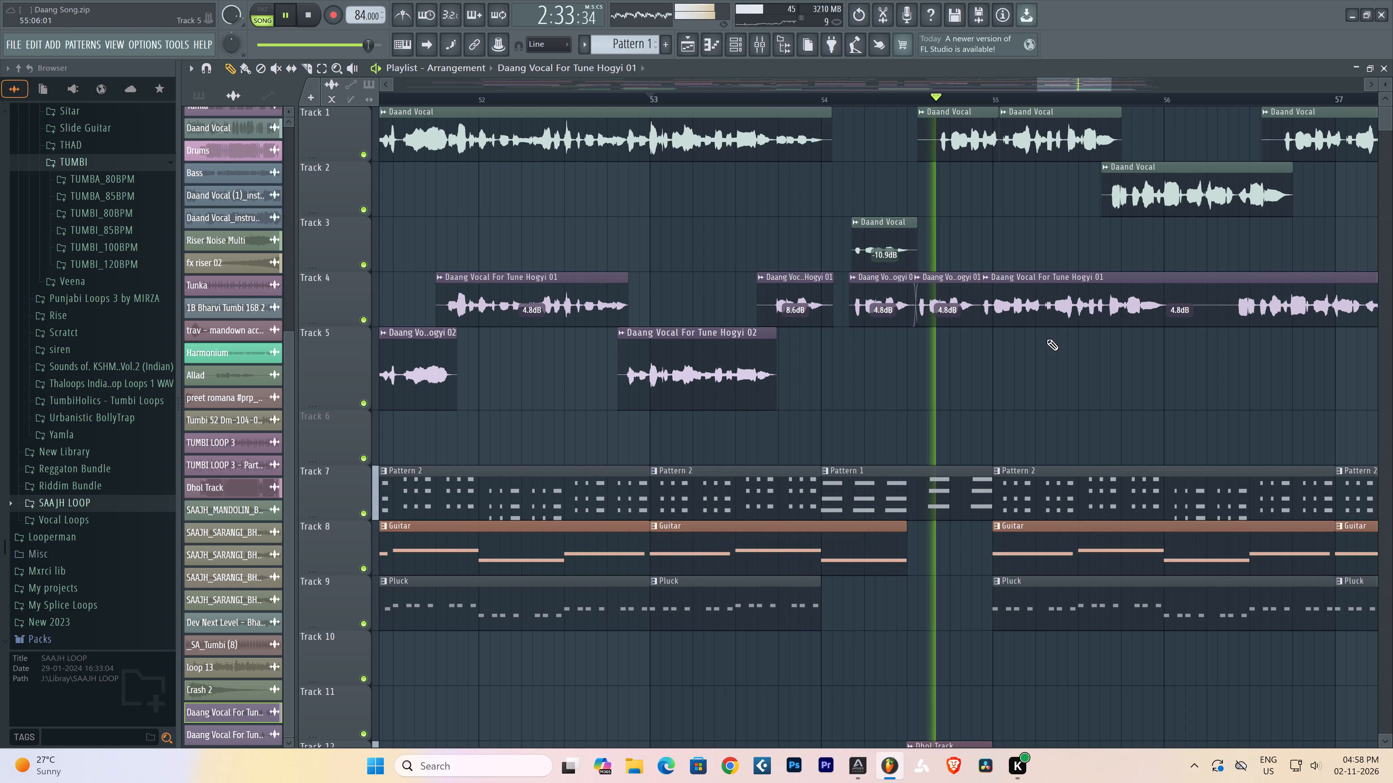
pyautogui.press('space')
# Shift the duplicated Track 4 phrase and the long clip after it together so they start at about bar 54.65, matching the Track 1 vocal.
pyautogui.keyDown('ctrl'); pyautogui.moveTo(1025, 262); pyautogui.dragTo(943, 311); pyautogui.keyUp('ctrl')
pyautogui.moveTo(950, 298); pyautogui.dragTo(957, 297)
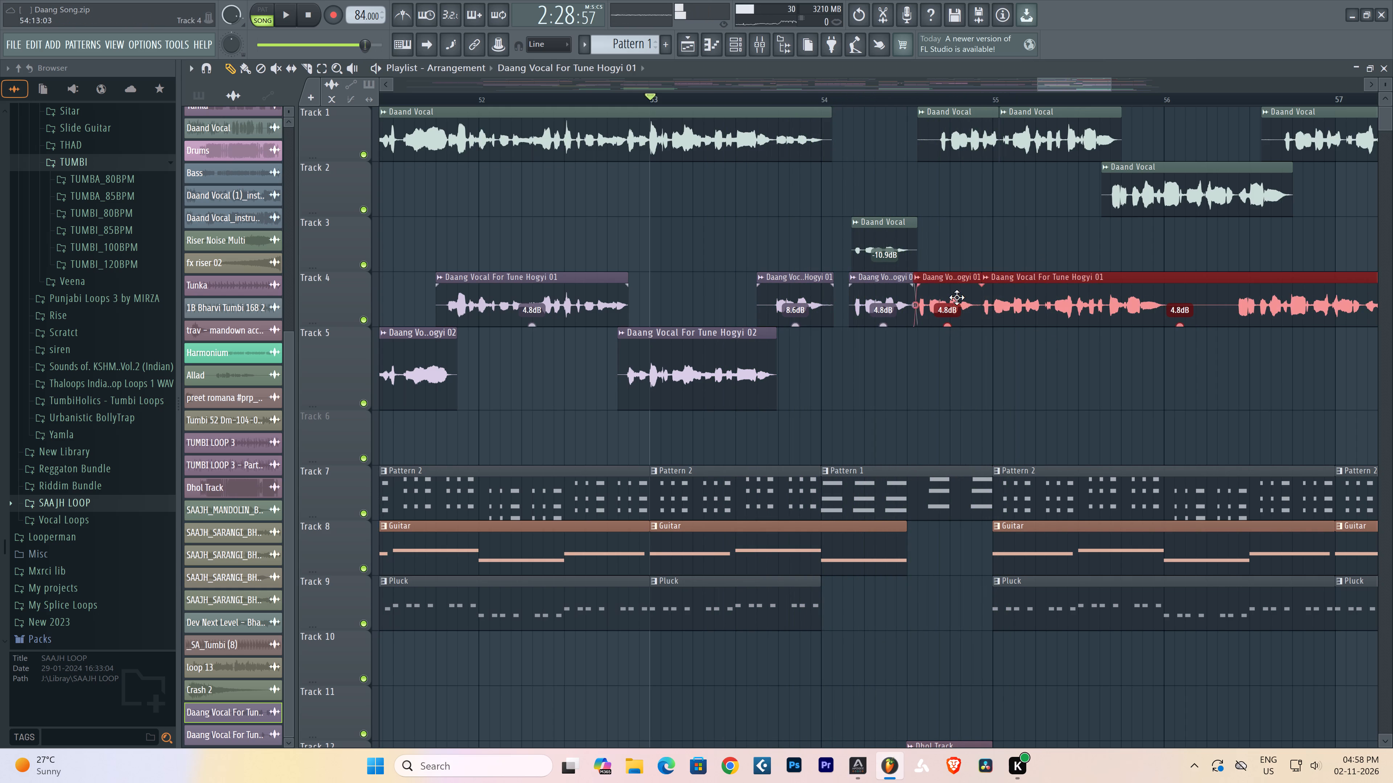
pyautogui.moveTo(957, 297); pyautogui.dragTo(965, 297)
pyautogui.press('space')
pyautogui.rightClick(1014, 362)
pyautogui.click(915, 107)
pyautogui.scroll(3, 921, 104)
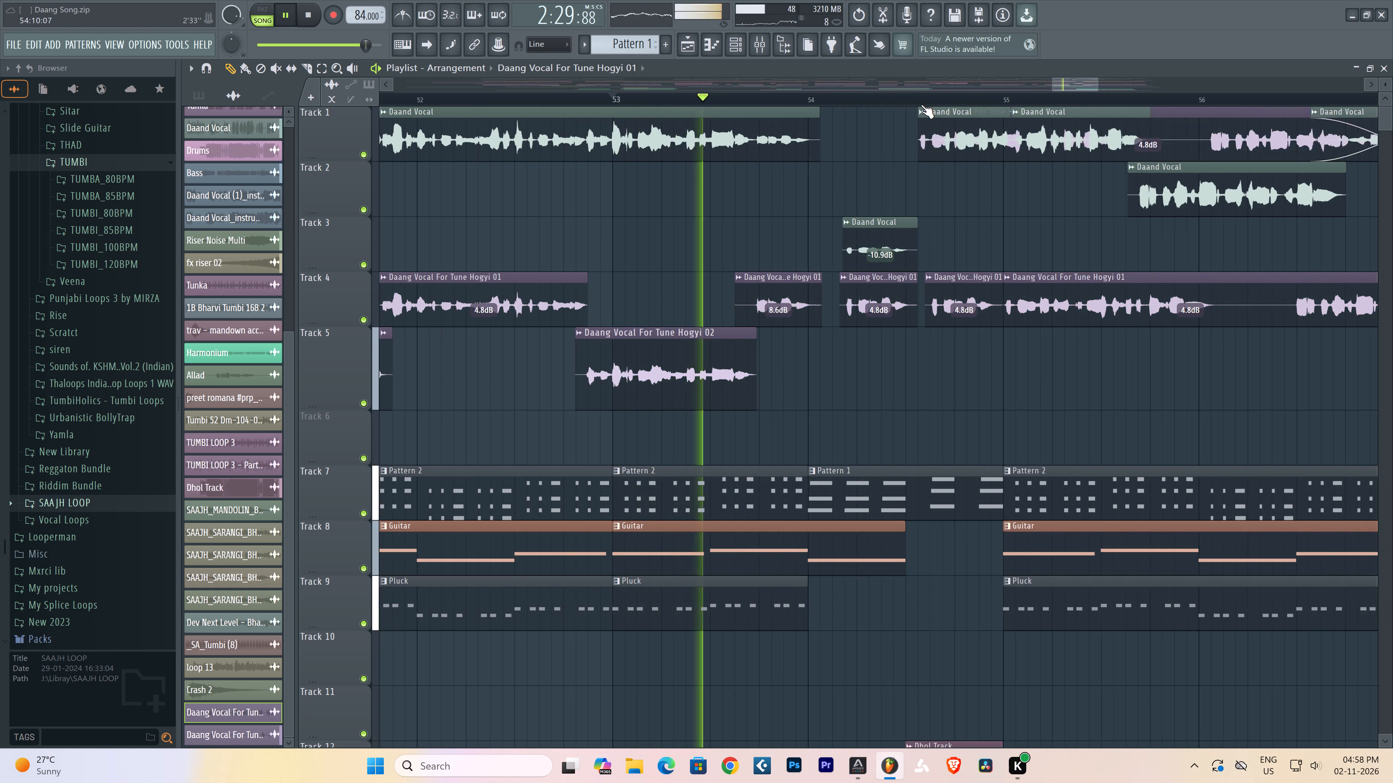
pyautogui.rightClick(1303, 133)
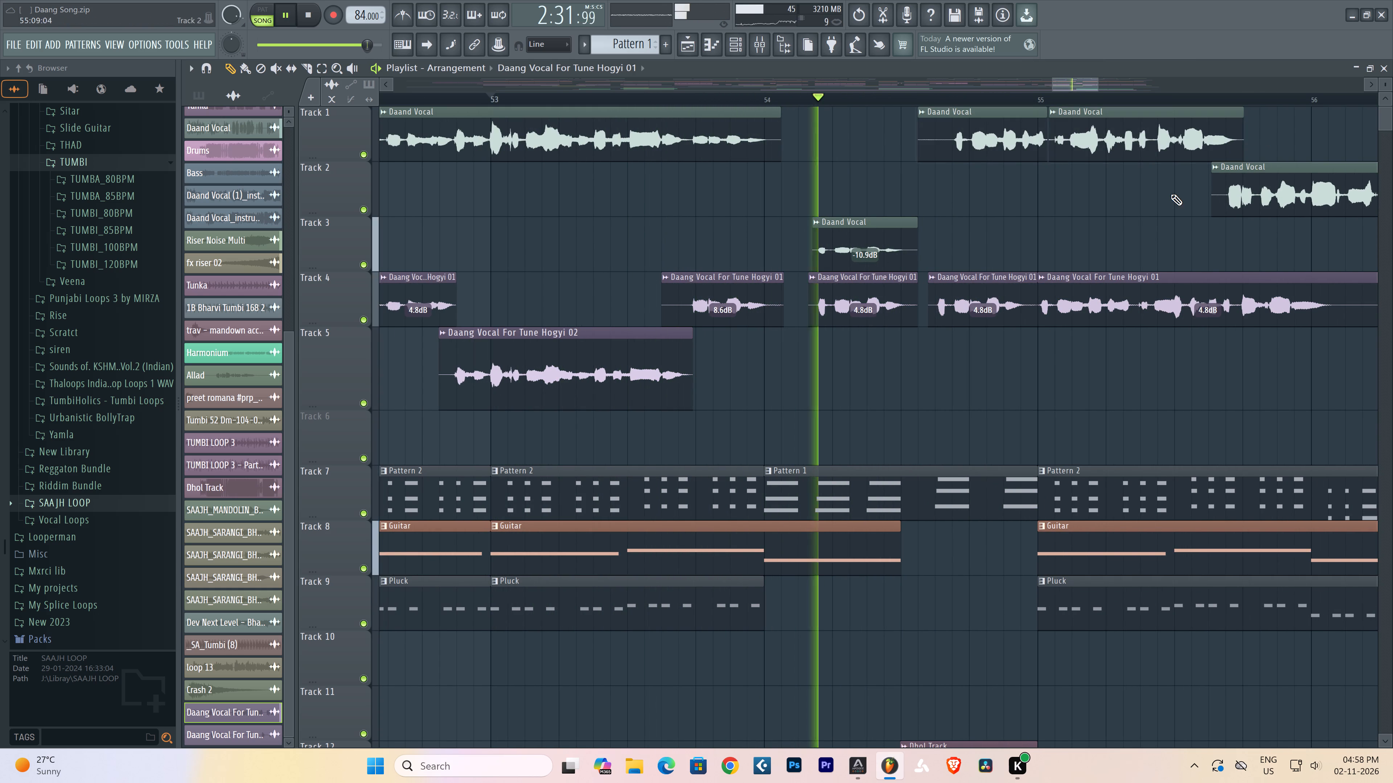
pyautogui.keyDown('ctrl'); pyautogui.moveTo(1214, 245); pyautogui.dragTo(984, 321); pyautogui.keyUp('ctrl')
pyautogui.moveTo(997, 295); pyautogui.dragTo(1012, 294)
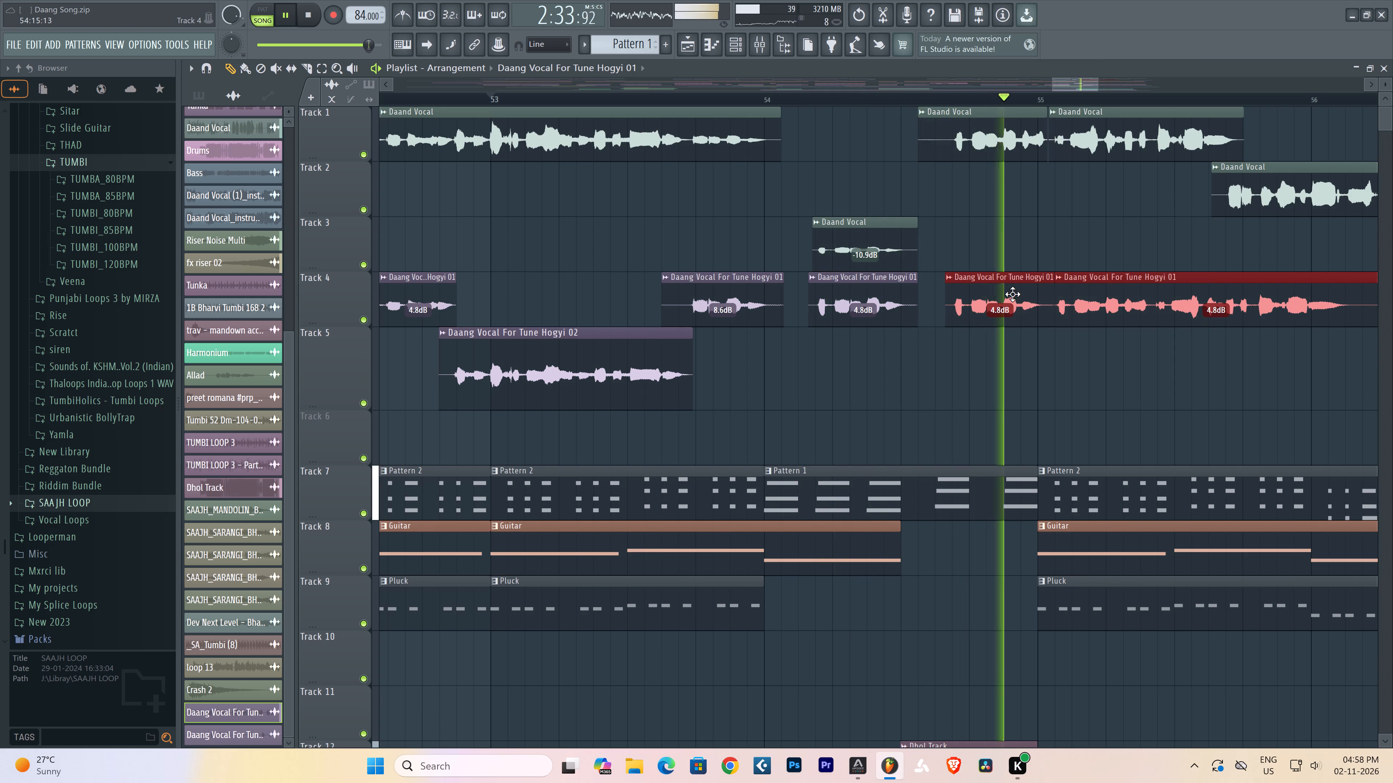
pyautogui.moveTo(1012, 294); pyautogui.dragTo(1013, 294)
pyautogui.scroll(6, 963, 104)
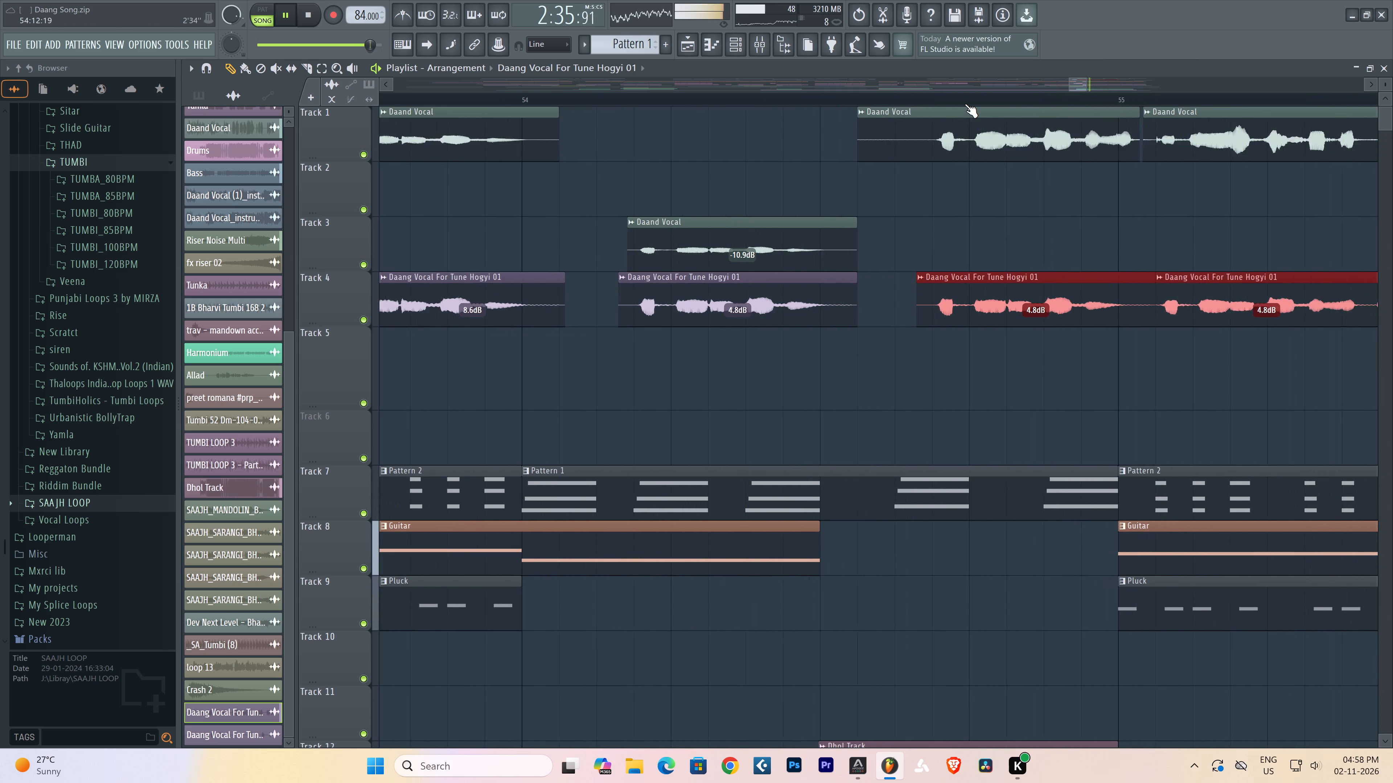
# Move the long Track 4 clip down to Track 5, starting at about bar 55.05 where the duplicated phrase ends.
pyautogui.press('space')
pyautogui.press('space')
pyautogui.moveTo(1036, 370); pyautogui.dragTo(1040, 368, button='right')
pyautogui.moveTo(1277, 302); pyautogui.dragTo(1252, 306)
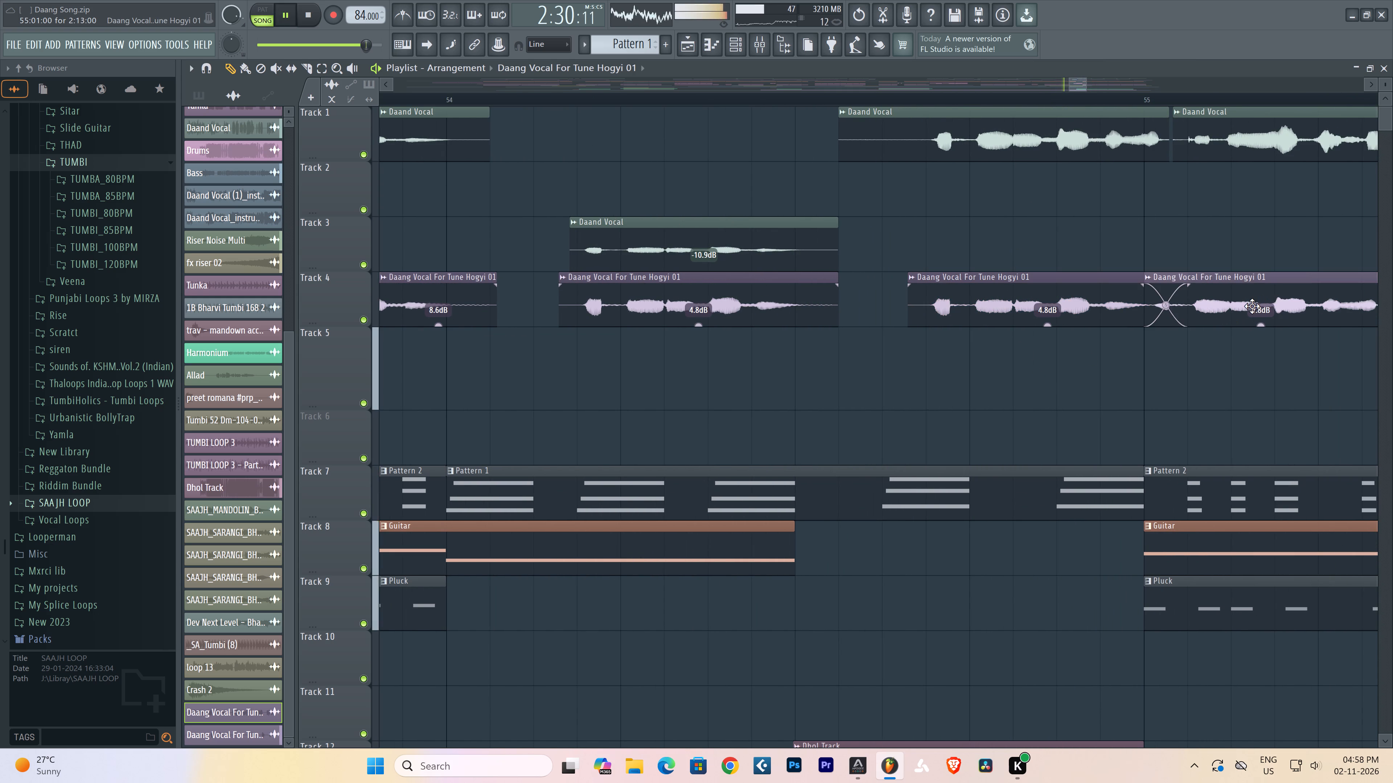
pyautogui.moveTo(1252, 306); pyautogui.dragTo(1244, 394)
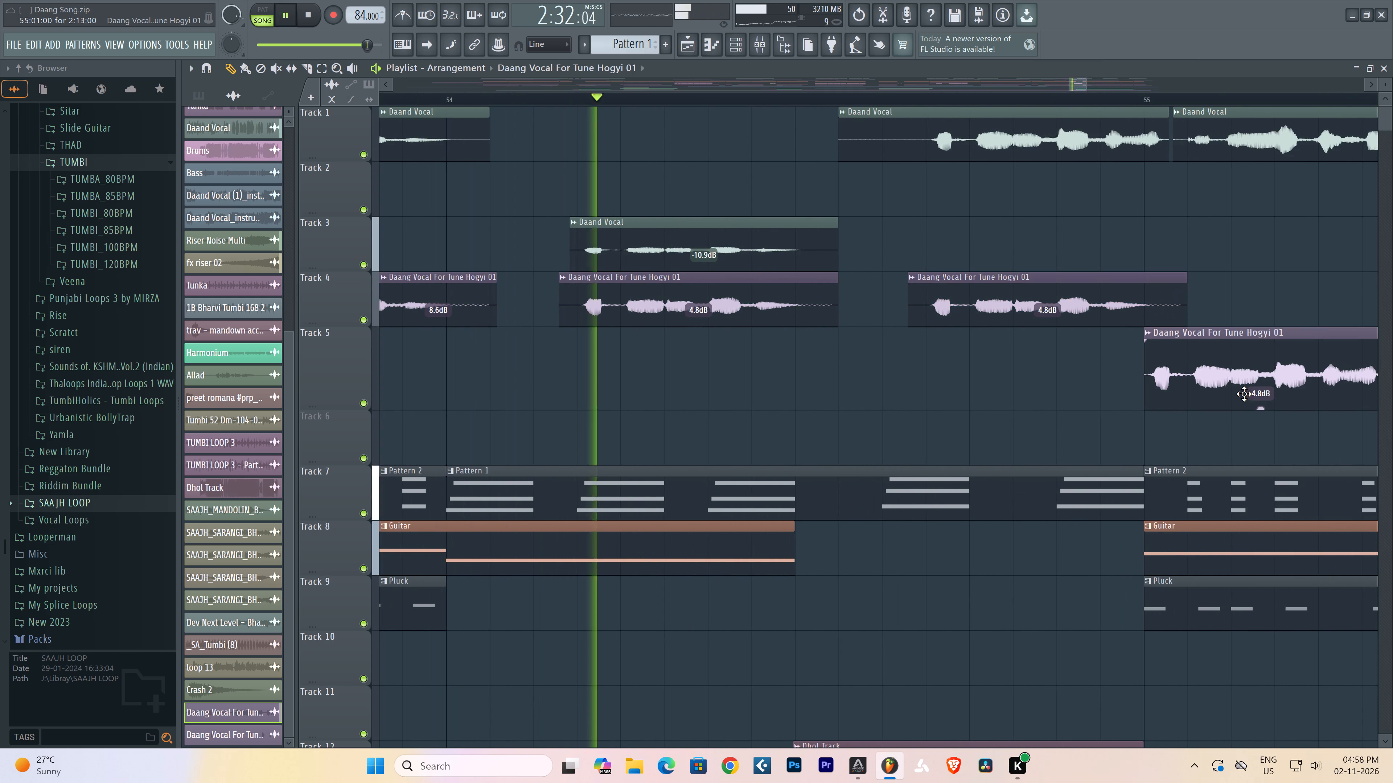
pyautogui.moveTo(1244, 394); pyautogui.dragTo(1242, 393)
pyautogui.moveTo(1244, 391); pyautogui.dragTo(1287, 392)
pyautogui.press('space')
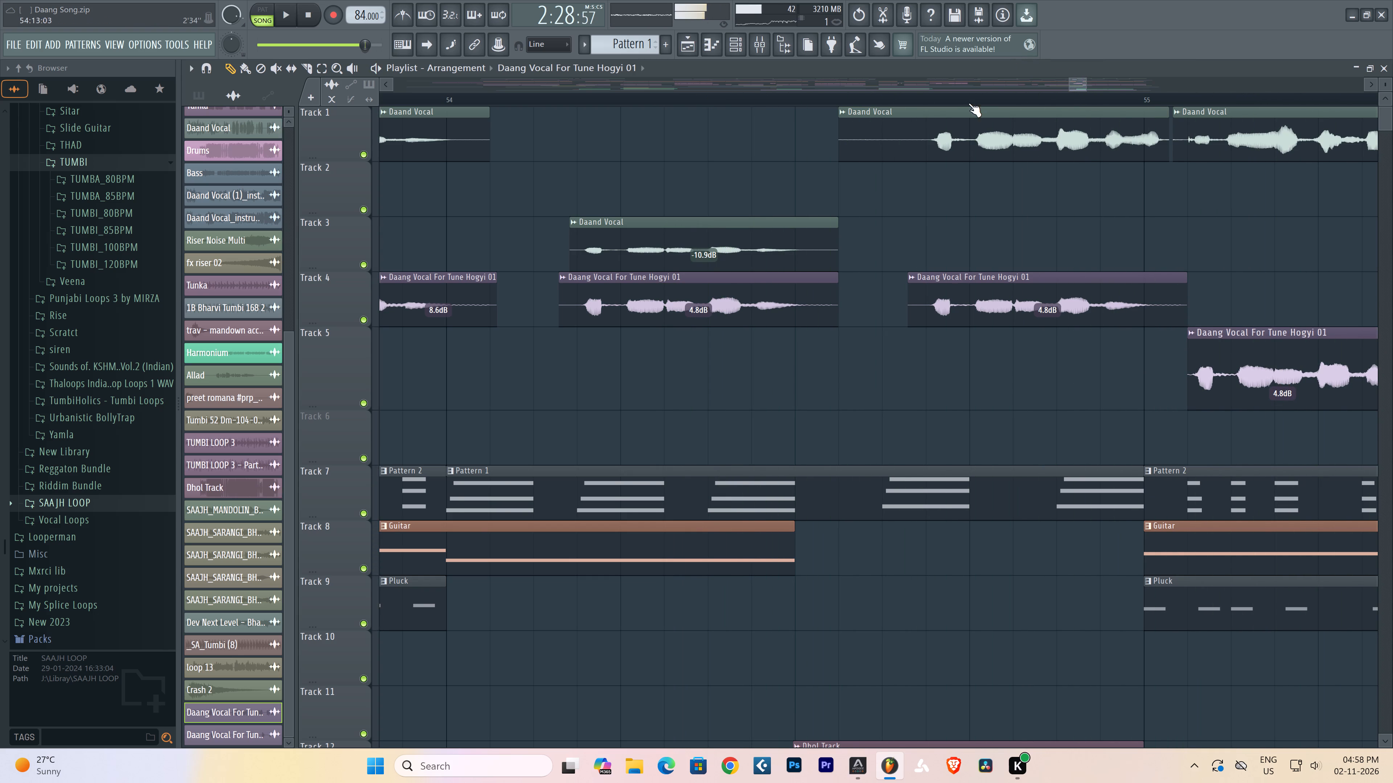
# Solo Track 5 and listen to the start of its long clip around bar 55.
pyautogui.press('space')
pyautogui.scroll(-5, 944, 97)
pyautogui.scroll(1, 944, 97)
pyautogui.scroll(-3, 944, 97)
pyautogui.click(1010, 100)
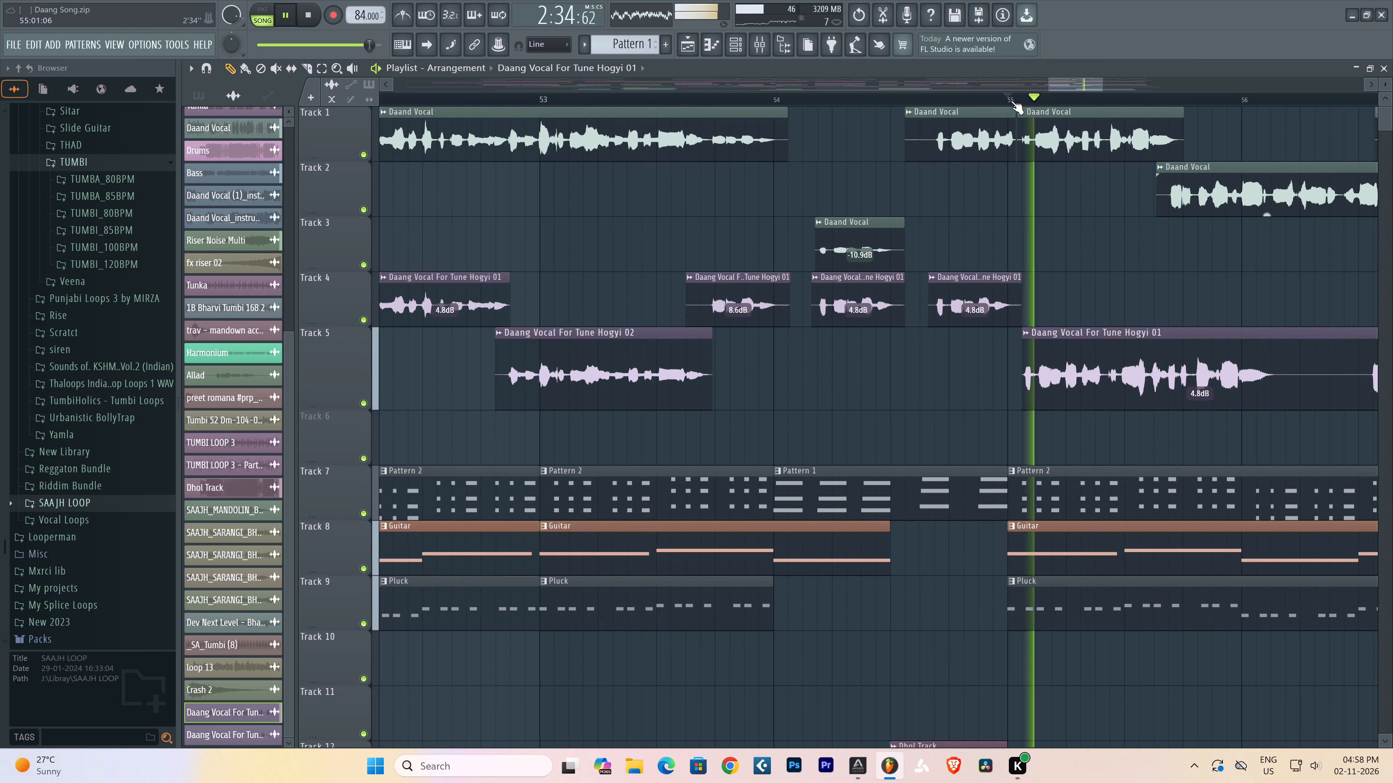
pyautogui.rightClick(358, 401)
pyautogui.moveTo(348, 400); pyautogui.dragTo(352, 401)
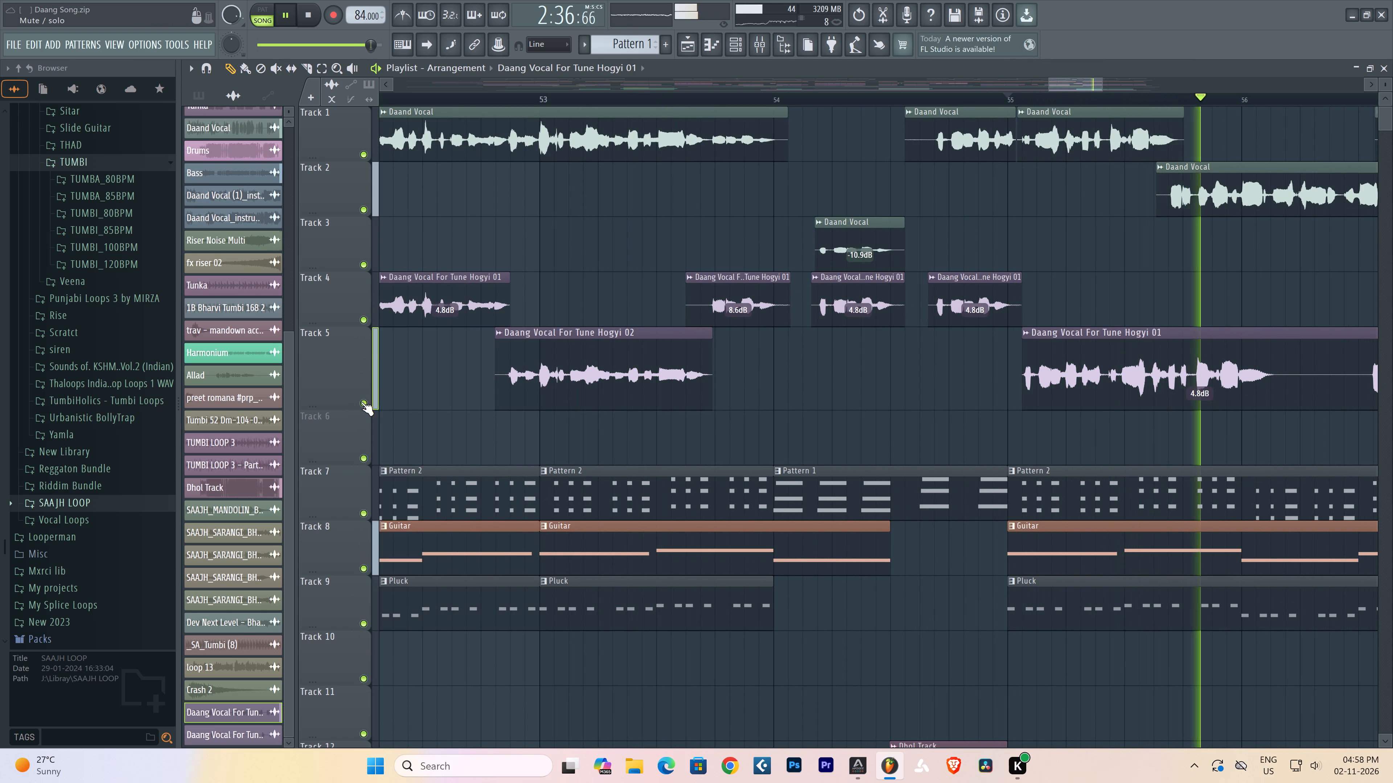
pyautogui.rightClick(361, 402)
pyautogui.press('space')
pyautogui.press('space')
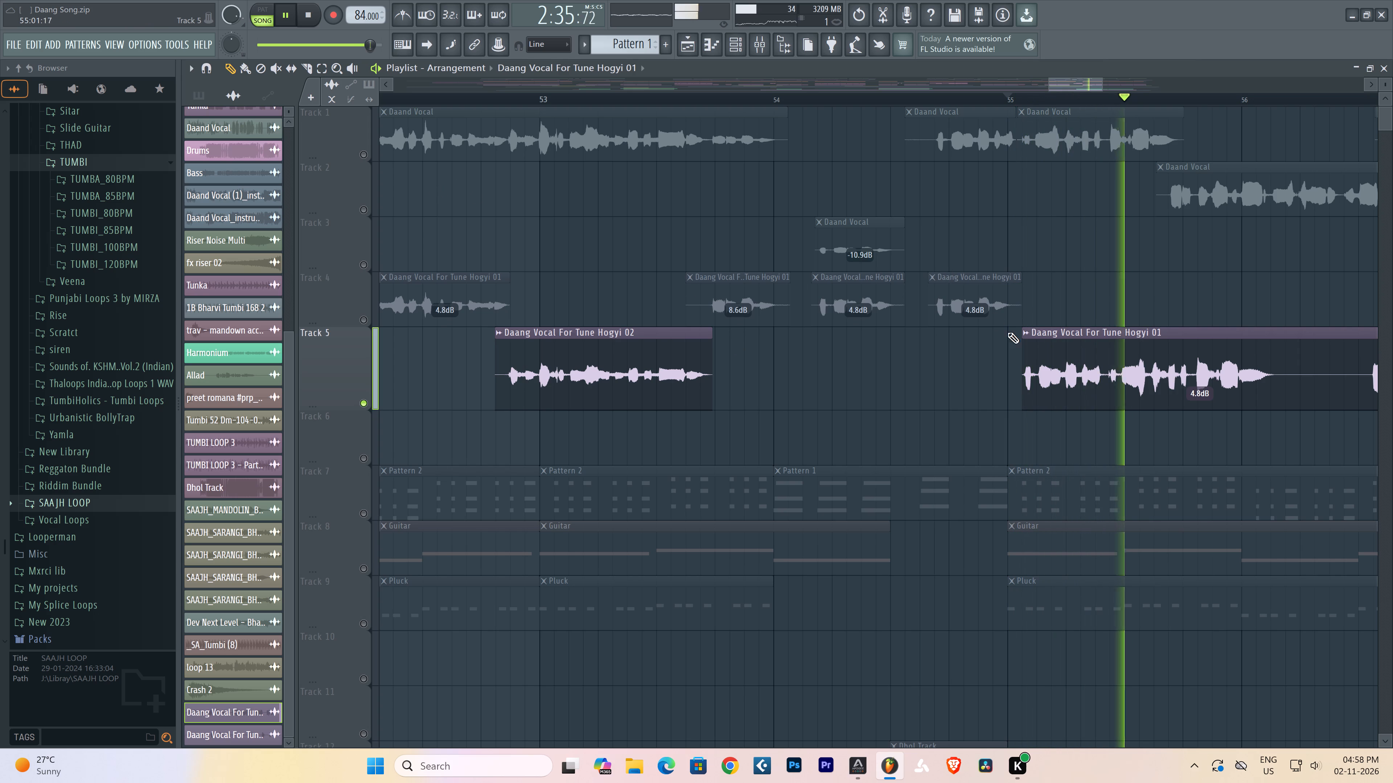
# Delete the duplicated phrase on Track 4 and move the long Track 5 clip up into its place at about bar 54.6.
pyautogui.rightClick(959, 299)
pyautogui.press('space')
pyautogui.moveTo(1137, 386); pyautogui.dragTo(1039, 285)
pyautogui.press('space')
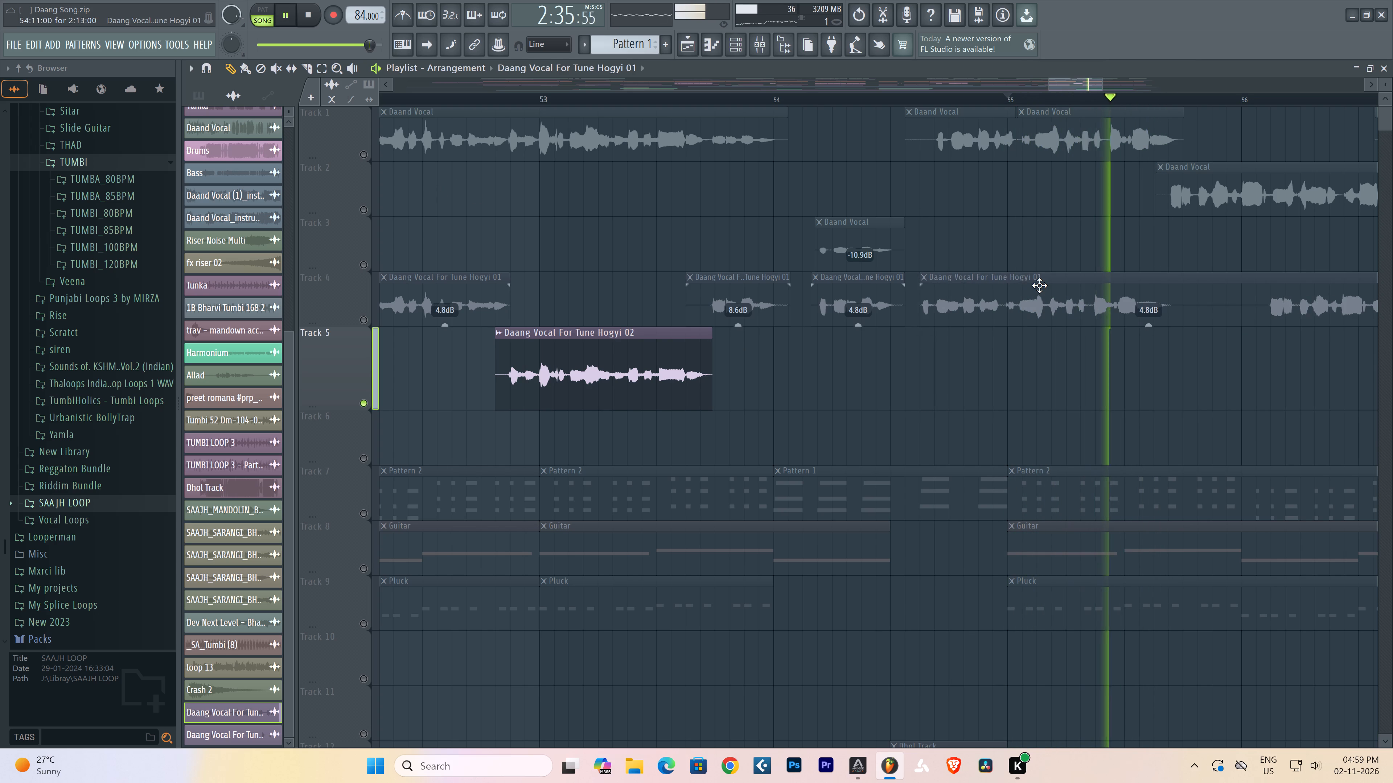
pyautogui.moveTo(1039, 285); pyautogui.dragTo(1040, 285)
pyautogui.press('space')
pyautogui.press('space')
# Unmute Track 4 and nudge its long clip slightly later to about bar 54.7, matching the Track 1 vocal.
pyautogui.click(362, 315)
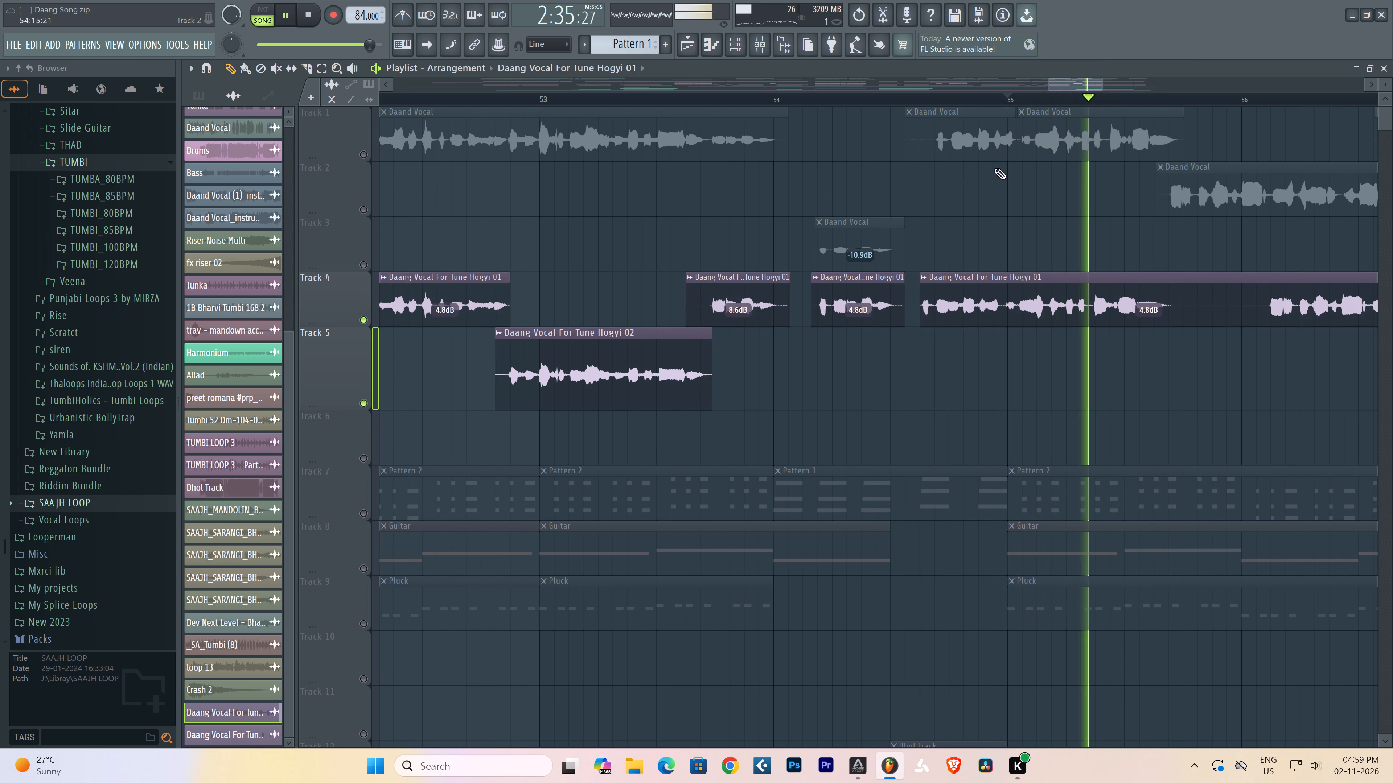
pyautogui.click(914, 109)
pyautogui.scroll(5, 917, 107)
pyautogui.press('space')
pyautogui.moveTo(994, 310); pyautogui.dragTo(1009, 309)
pyautogui.press('space')
pyautogui.click(915, 100)
pyautogui.scroll(7, 915, 100)
pyautogui.press('space')
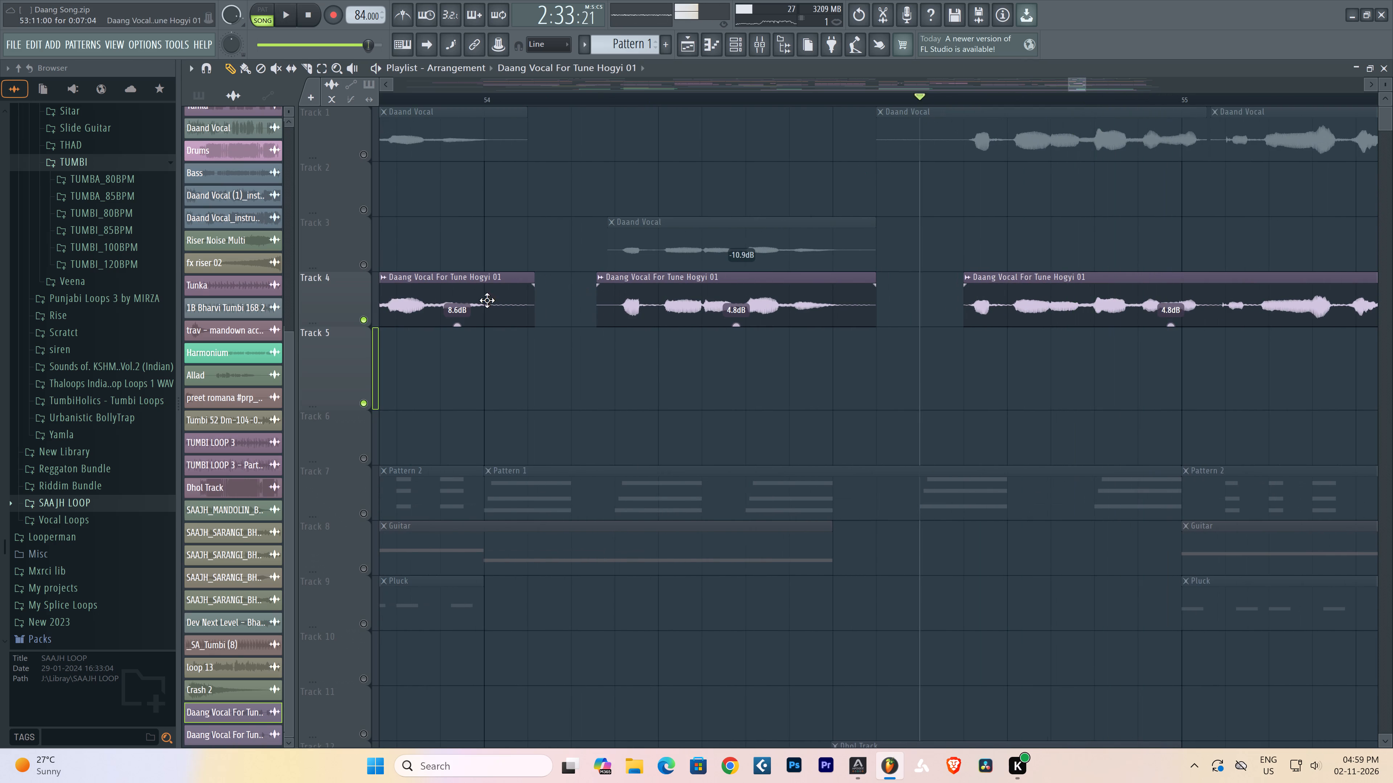
pyautogui.press('space')
# Turn off the solo so that all tracks play again.
pyautogui.rightClick(359, 259)
pyautogui.rightClick(358, 259)
# Slice the long Track 4 clip at about bar 55.8 and remove the silence up to the next phrase at about bar 56.2.
pyautogui.scroll(-2, 703, 108)
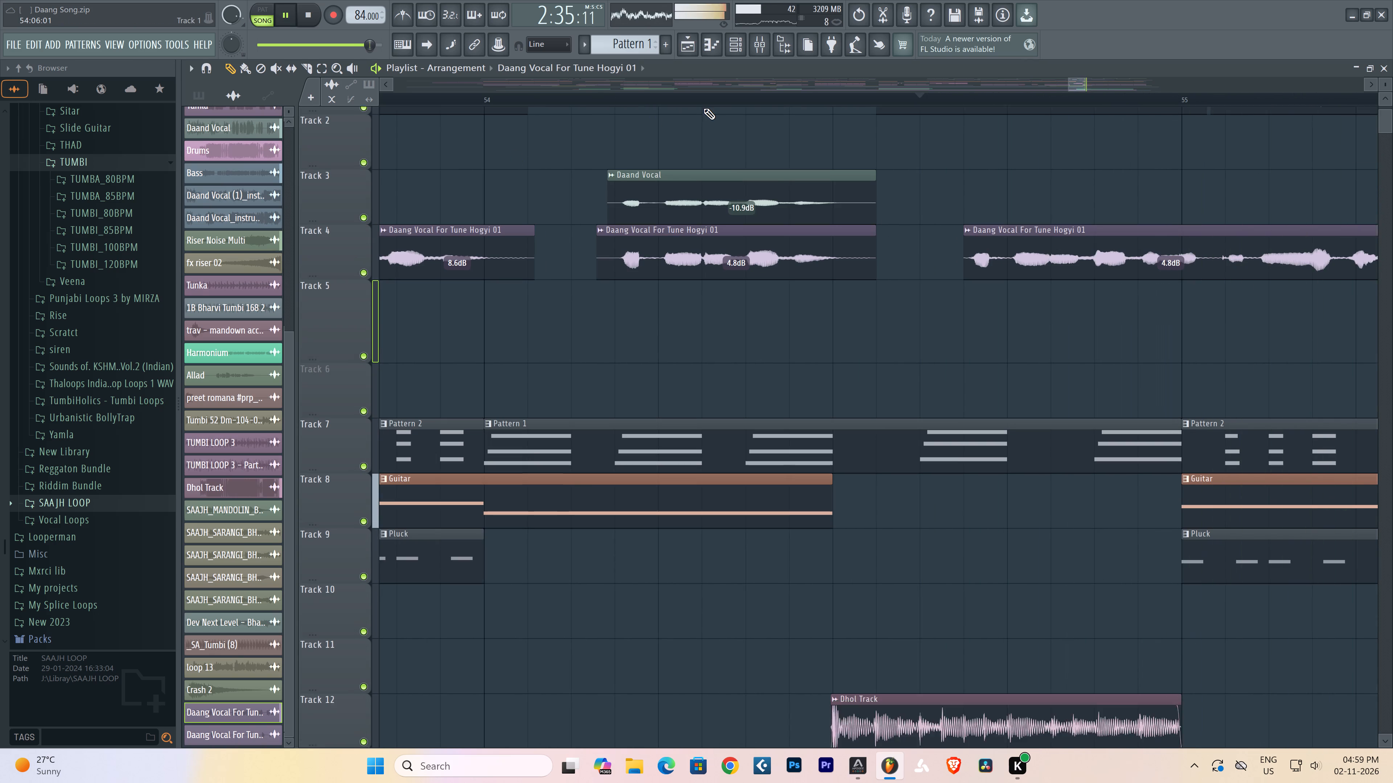
pyautogui.scroll(-6, 703, 108)
pyautogui.scroll(1, 713, 102)
pyautogui.scroll(-4, 713, 102)
pyautogui.scroll(3, 713, 102)
pyautogui.scroll(5, 933, 297)
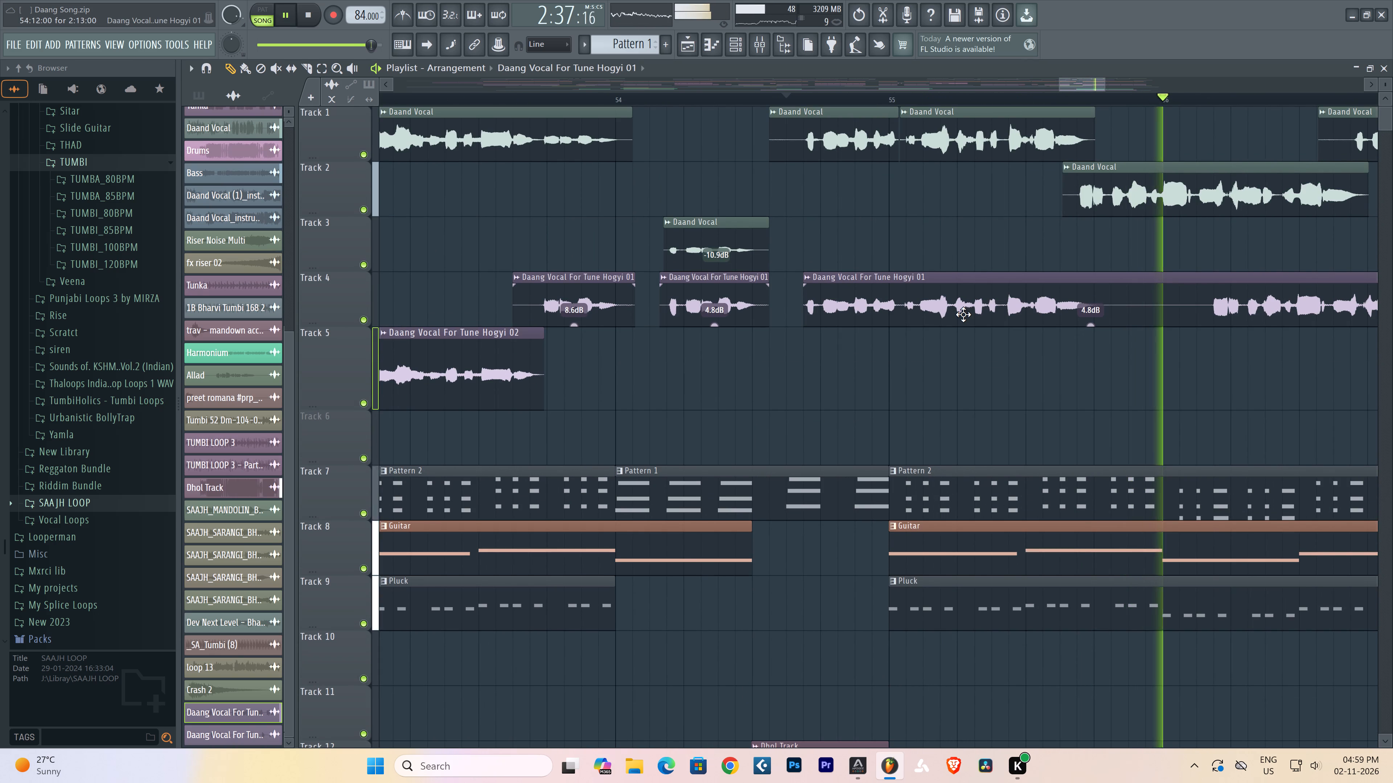
pyautogui.click(304, 72)
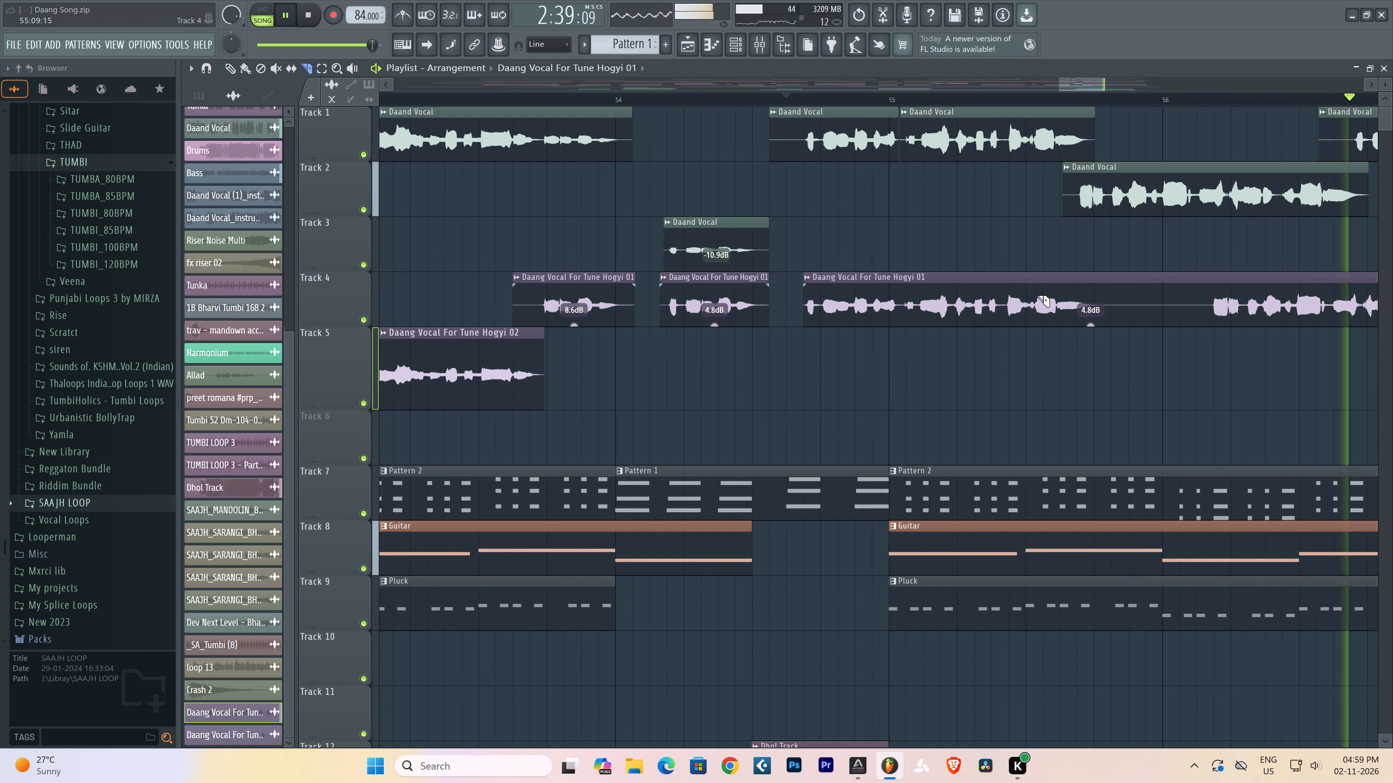
pyautogui.moveTo(1127, 316); pyautogui.dragTo(1110, 314)
pyautogui.moveTo(1227, 332); pyautogui.dragTo(1214, 317, button='right')
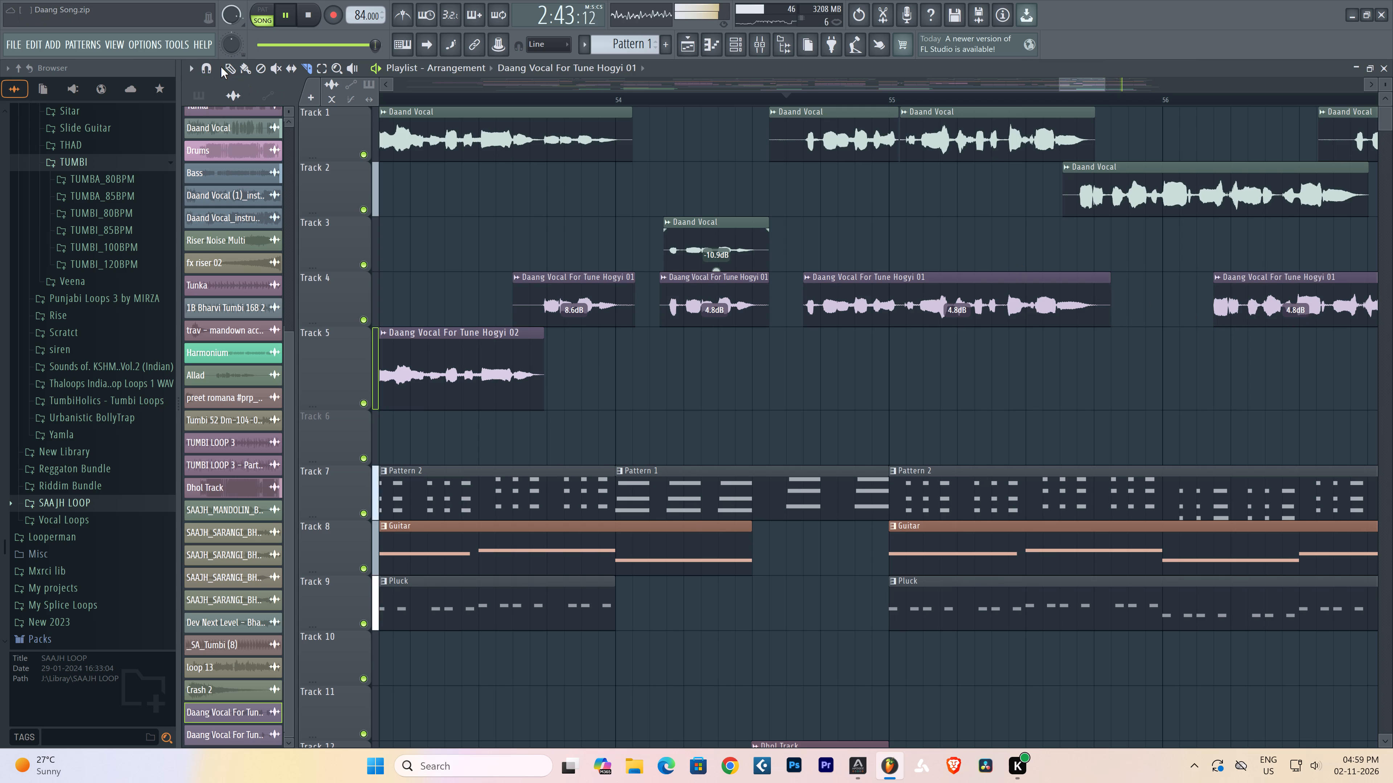
pyautogui.click(221, 67)
pyautogui.click(225, 68)
# Move the last Track 4 phrase down to Track 5, starting at about bar 55.6 under the Track 2 vocal.
pyautogui.scroll(-5, 589, 92)
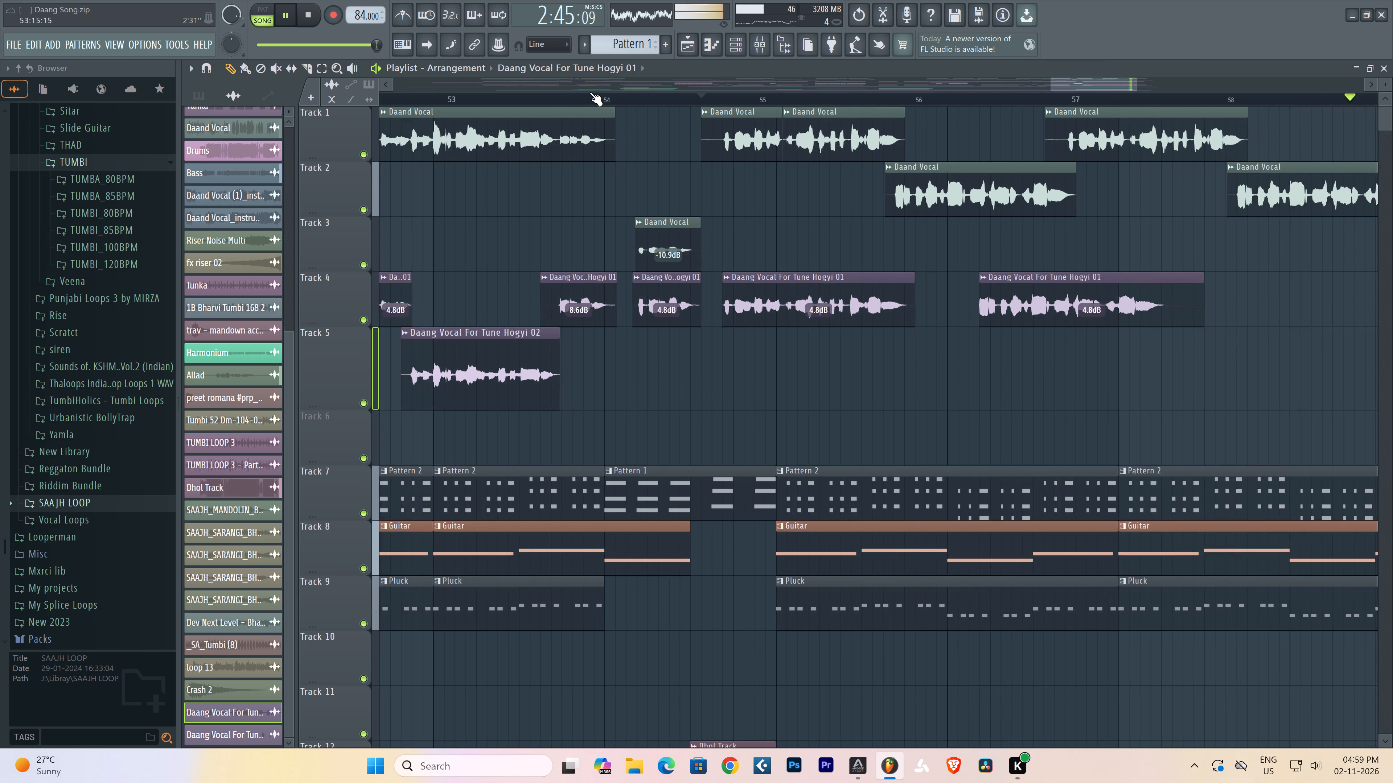
pyautogui.keyDown('alt'); pyautogui.moveTo(876, 319); pyautogui.dragTo(871, 320); pyautogui.keyUp('alt')
pyautogui.press('space')
pyautogui.press('space')
pyautogui.moveTo(923, 310); pyautogui.dragTo(921, 310)
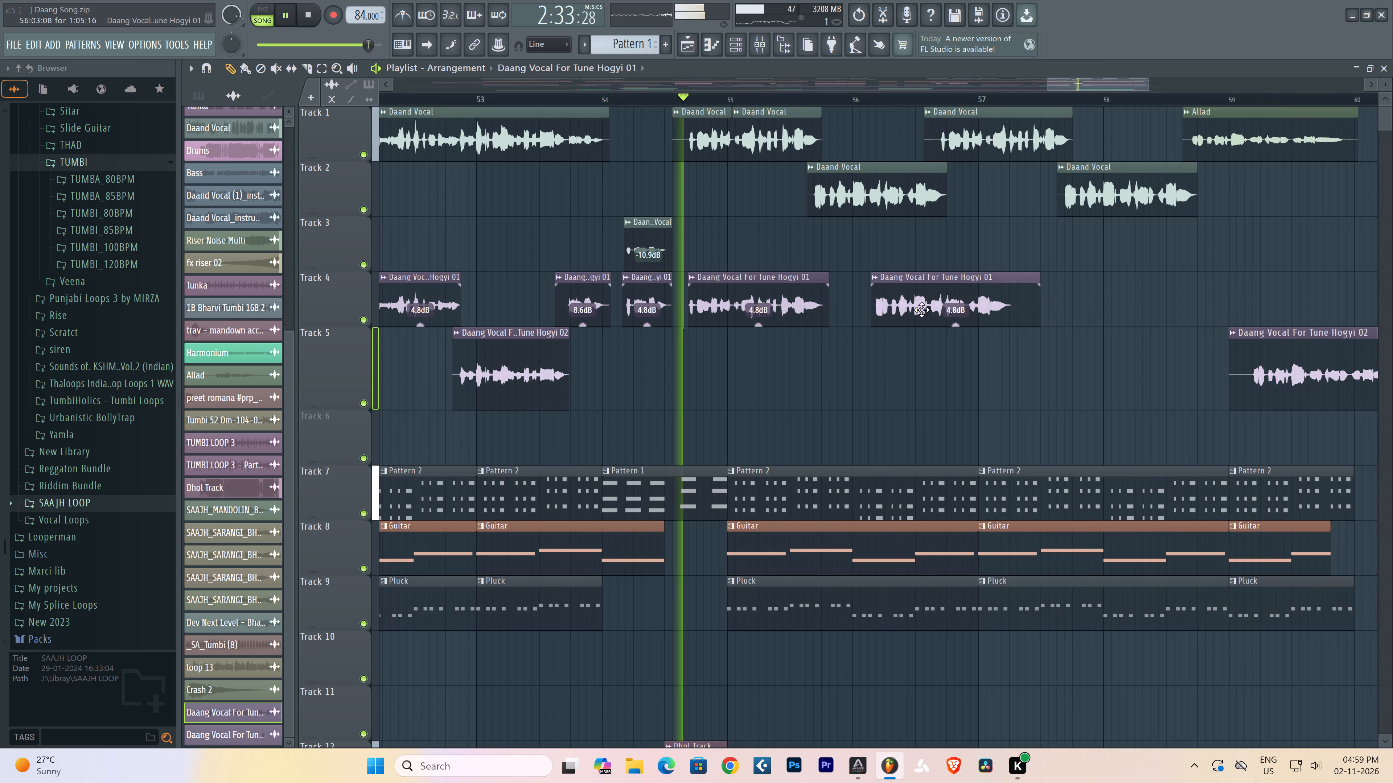
pyautogui.moveTo(921, 310); pyautogui.dragTo(857, 396)
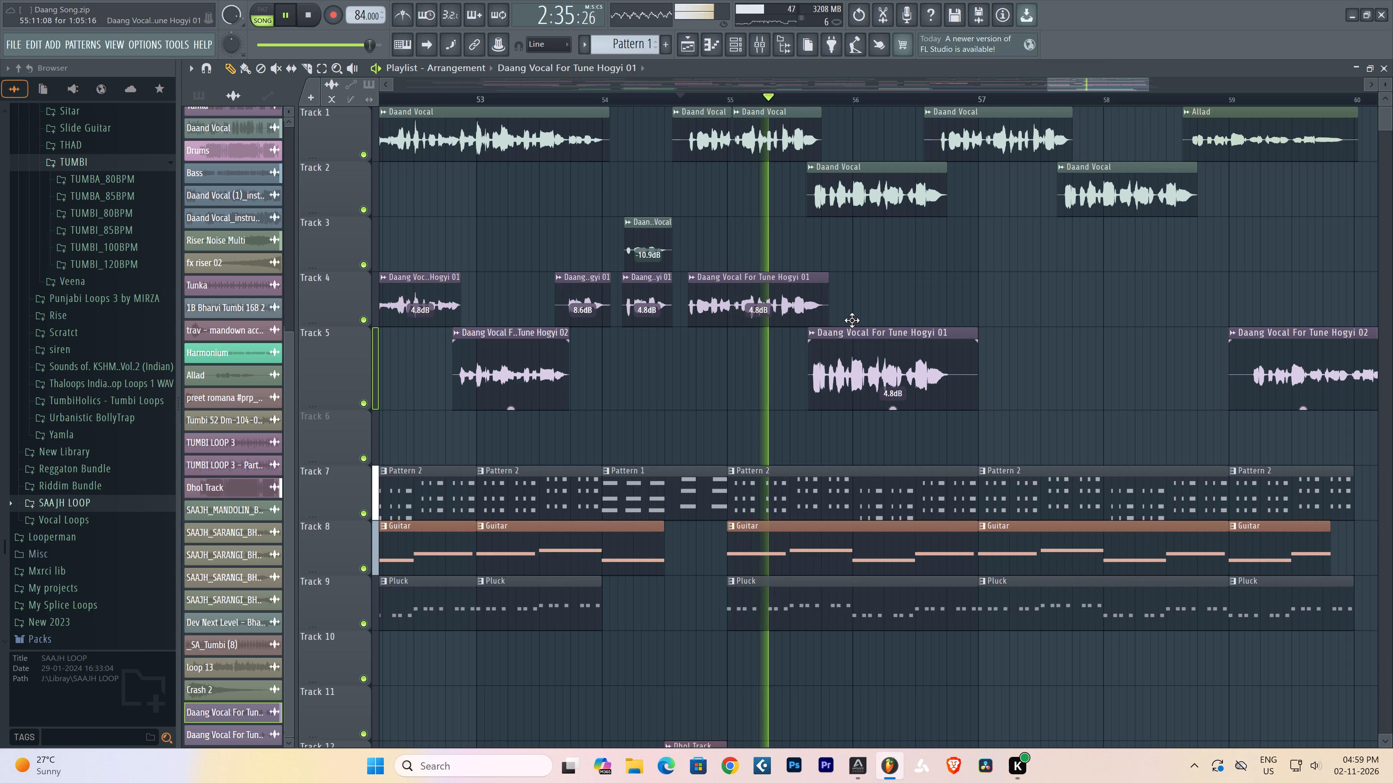
# Nudge the Track 5 phrase slightly later to about bar 55.65 so its waveform lines up with the Track 2 vocal.
pyautogui.scroll(3, 838, 104)
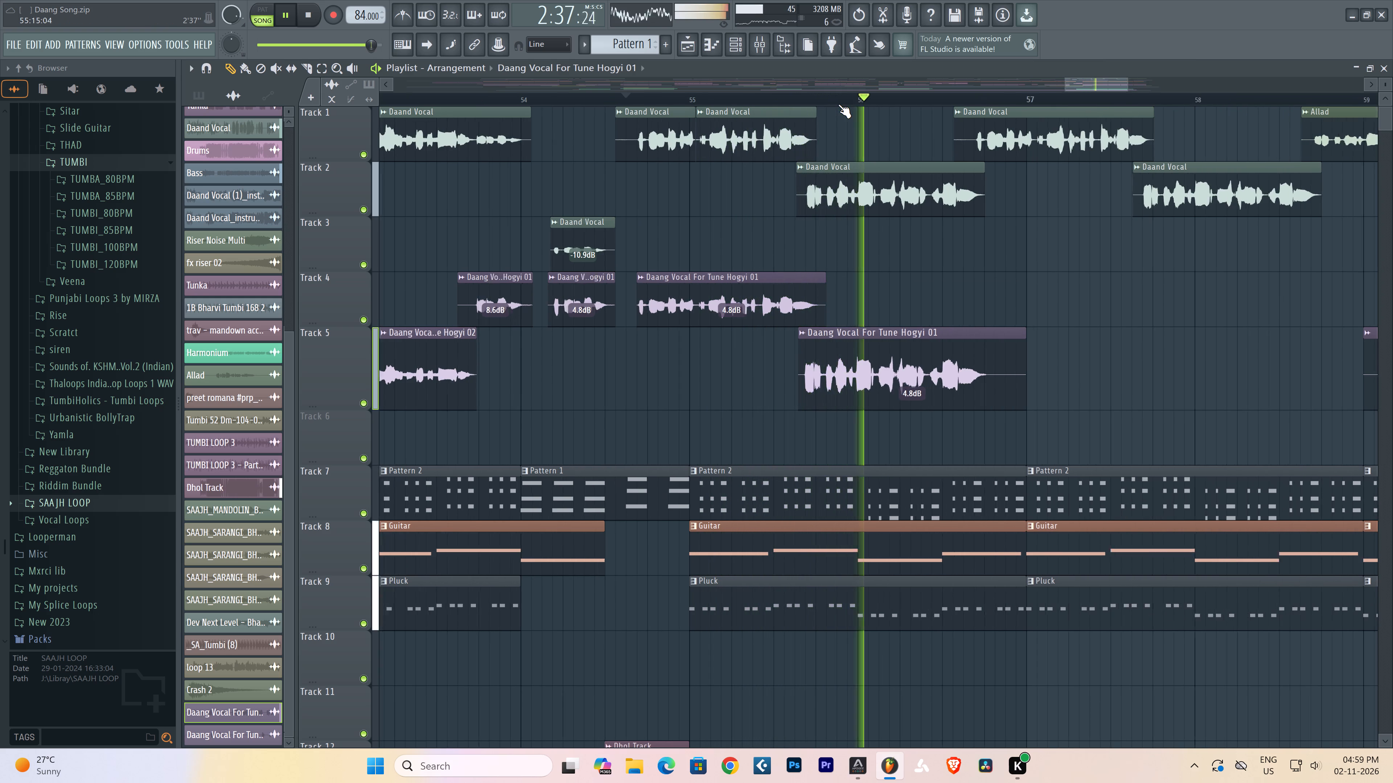
pyautogui.scroll(12, 838, 104)
pyautogui.press('space')
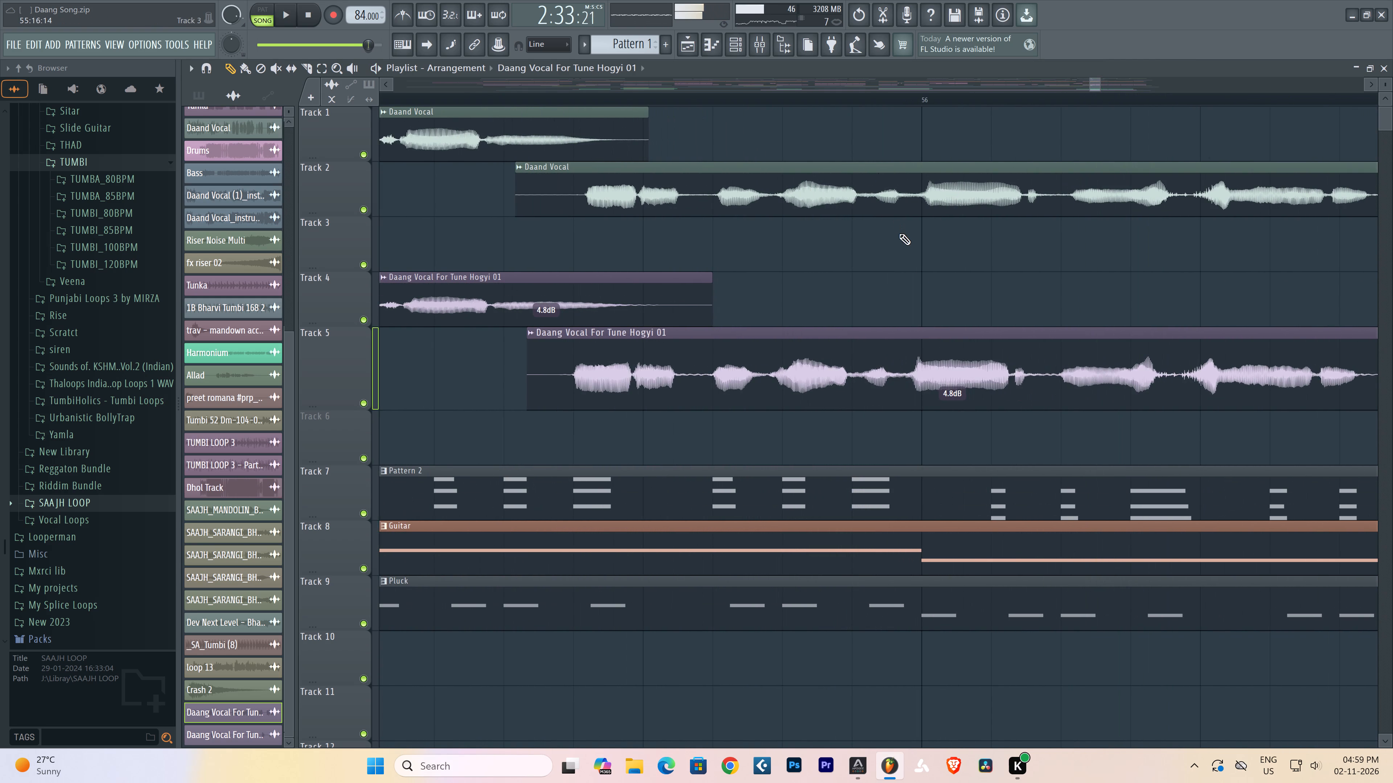
pyautogui.press('space')
pyautogui.keyDown('alt'); pyautogui.moveTo(940, 335); pyautogui.dragTo(952, 339); pyautogui.keyUp('alt')
pyautogui.scroll(-9, 684, 98)
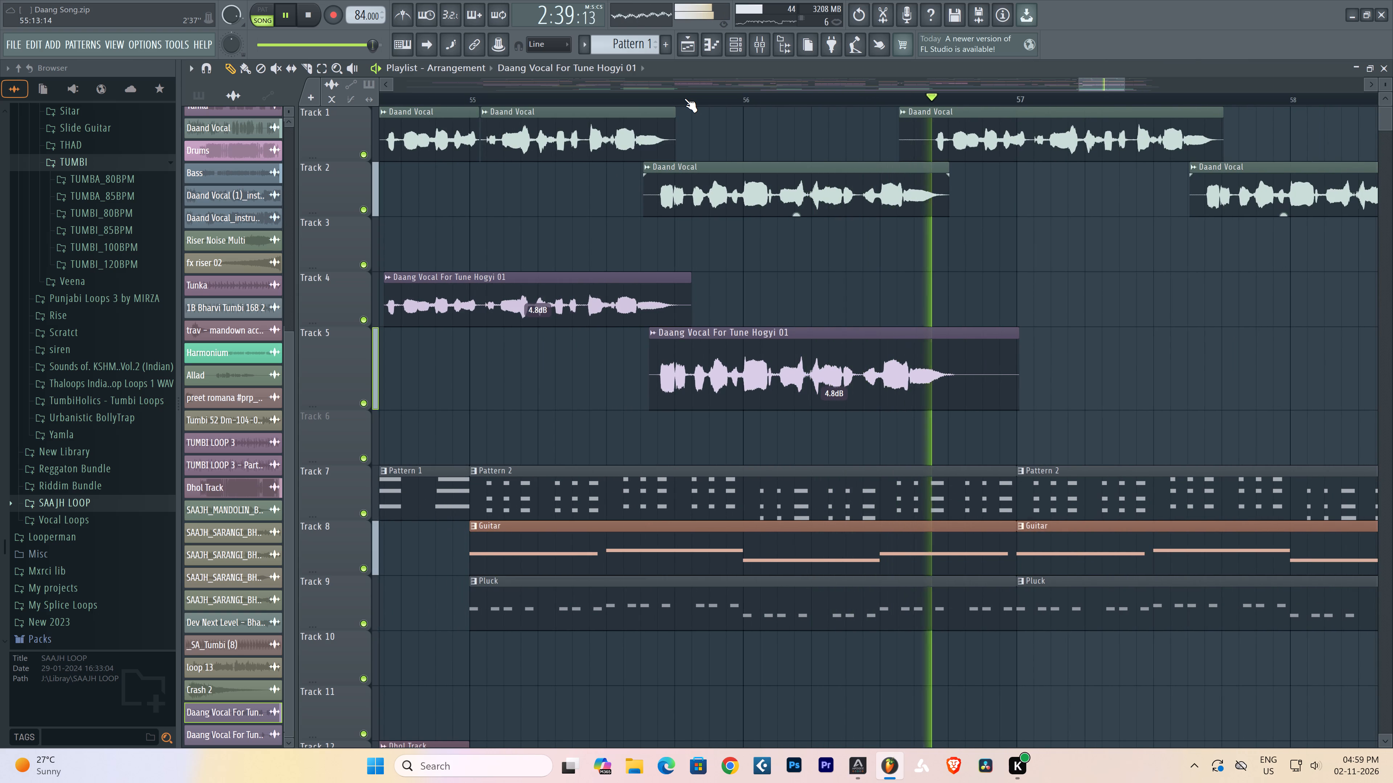
# Duplicate the Track 4 phrase at bar 54.7 and the Track 5 phrase at bar 55.65 together two bars later.
pyautogui.scroll(-6, 684, 98)
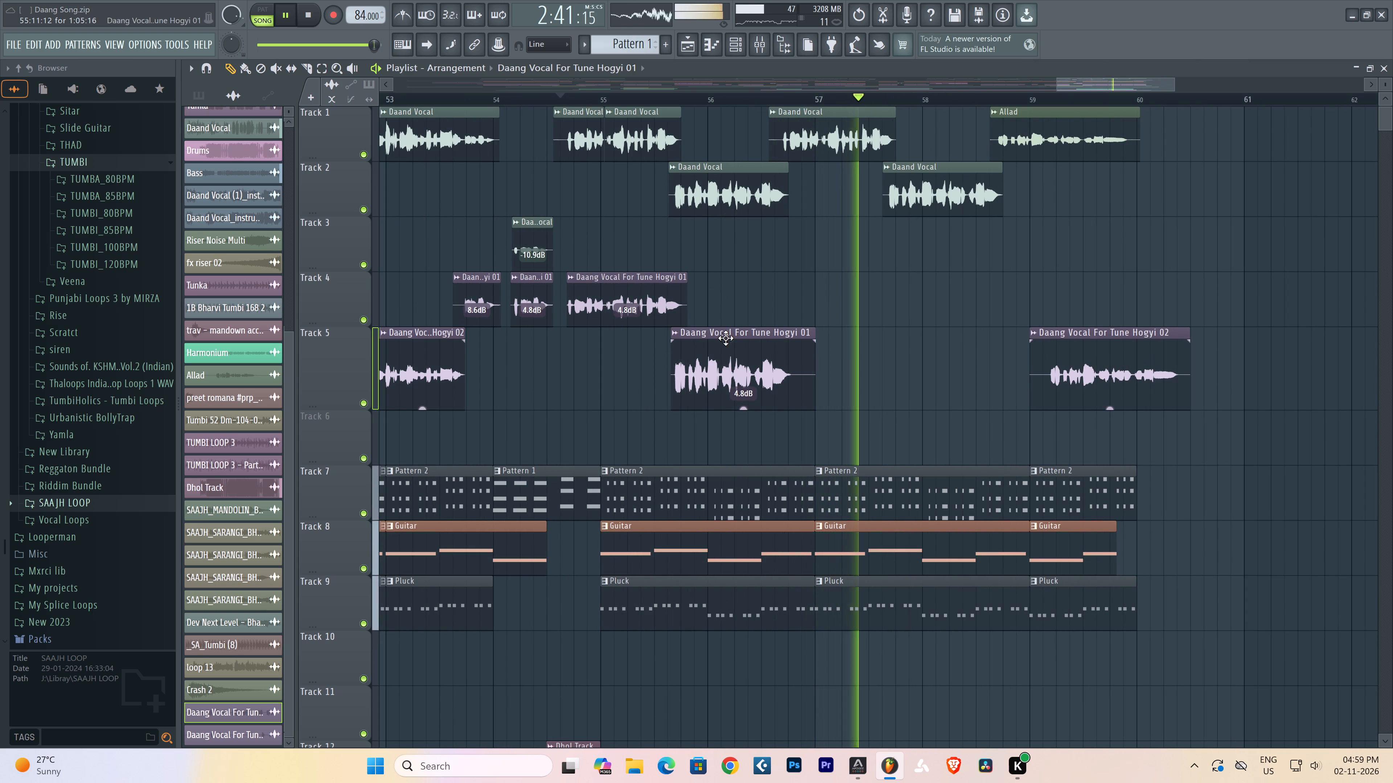
pyautogui.press('space')
pyautogui.press('space')
pyautogui.keyDown('ctrl'); pyautogui.moveTo(731, 290); pyautogui.dragTo(685, 361); pyautogui.keyUp('ctrl')
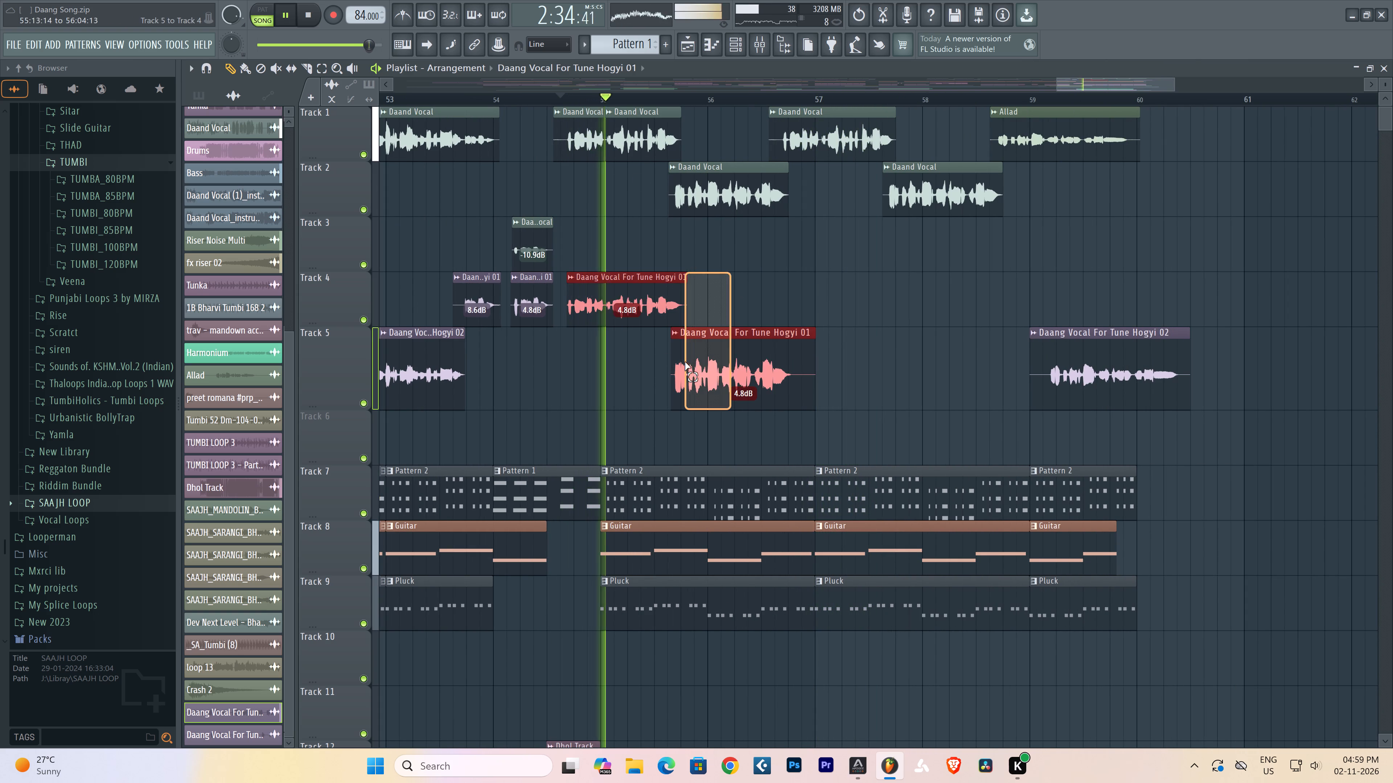
pyautogui.keyDown('ctrl'); pyautogui.moveTo(685, 361); pyautogui.dragTo(685, 358); pyautogui.keyUp('ctrl')
pyautogui.keyDown('shift'); pyautogui.moveTo(625, 297); pyautogui.dragTo(840, 308); pyautogui.keyUp('shift')
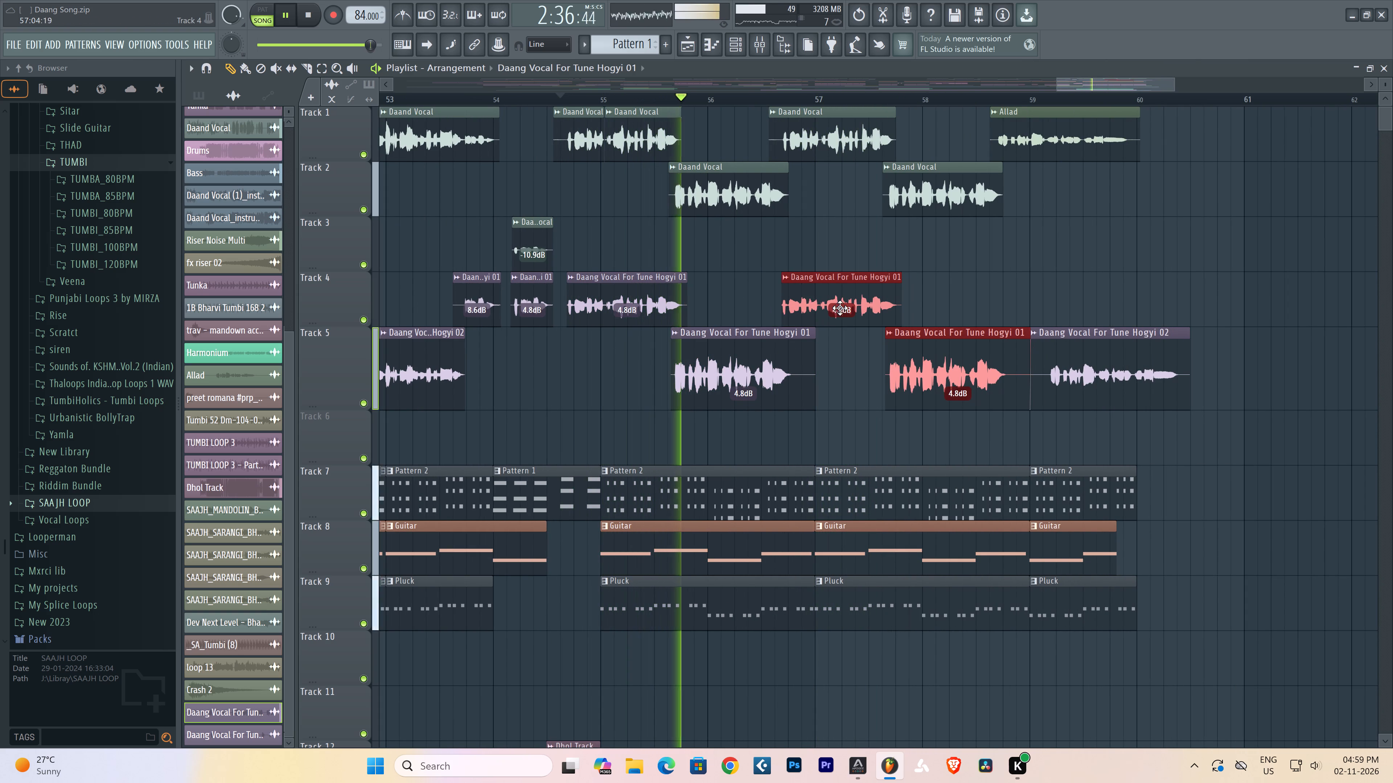
pyautogui.keyDown('shift'); pyautogui.moveTo(840, 308); pyautogui.dragTo(839, 308); pyautogui.keyUp('shift')
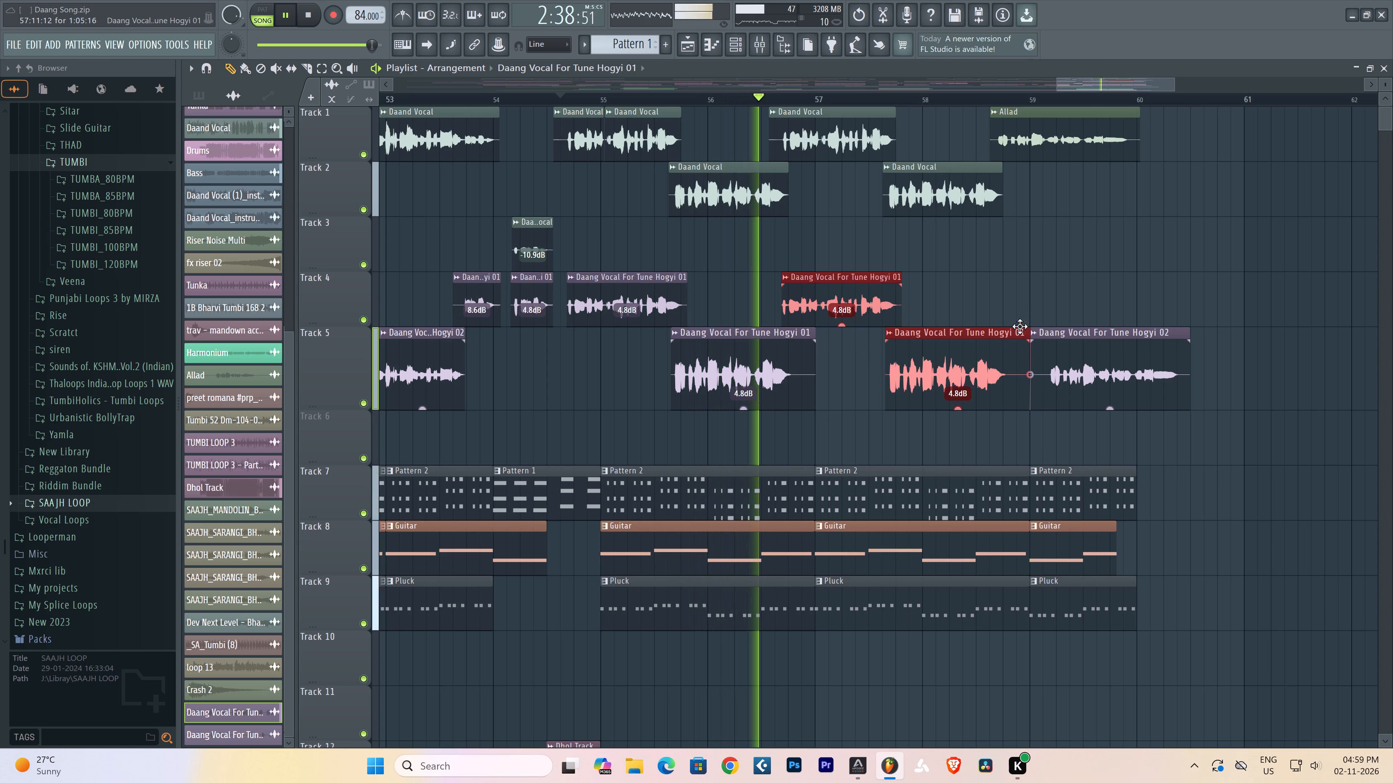
# Trim the silent end of the duplicated Track 5 phrase back to about bar 58.8.
pyautogui.rightClick(1020, 297)
pyautogui.keyDown('alt'); pyautogui.moveTo(1027, 334); pyautogui.dragTo(1011, 336); pyautogui.keyUp('alt')
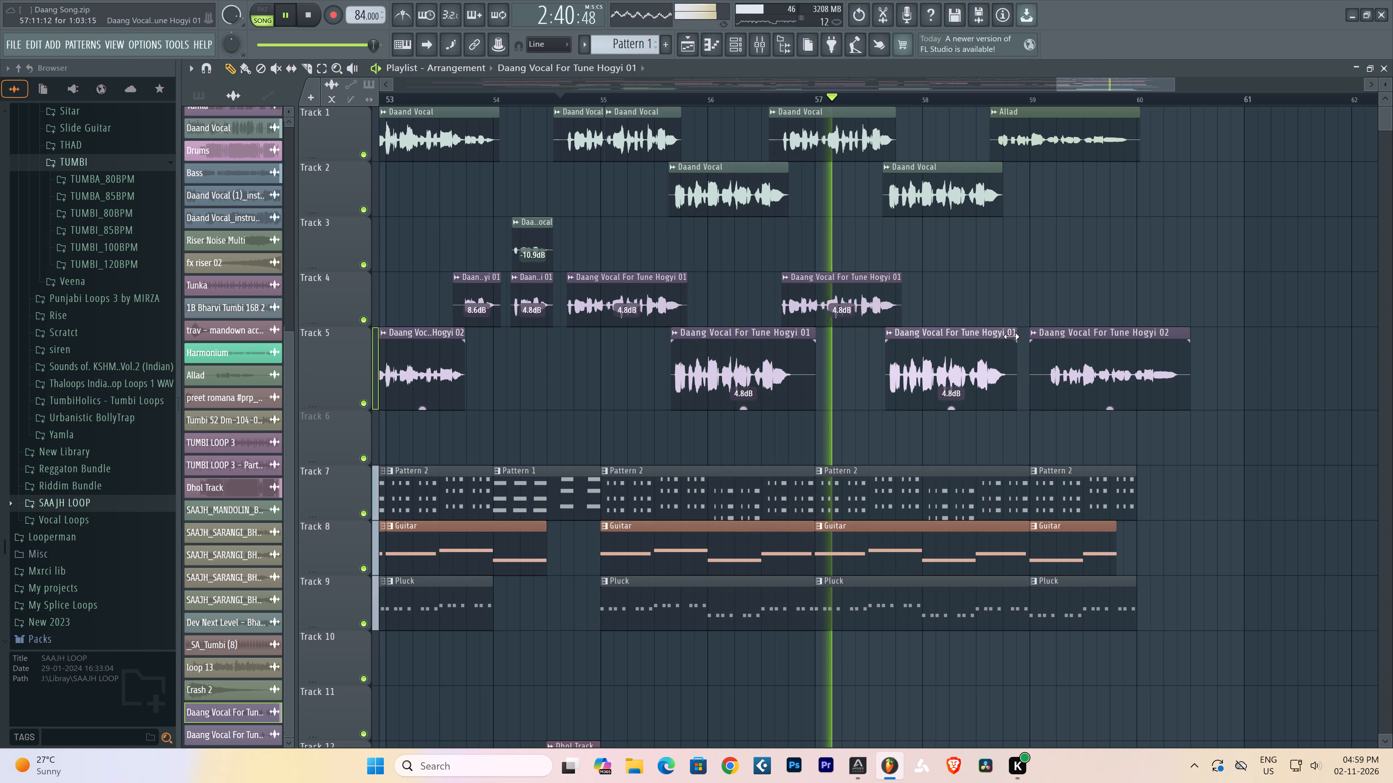
pyautogui.keyDown('alt'); pyautogui.moveTo(1011, 336); pyautogui.dragTo(1010, 337); pyautogui.keyUp('alt')
pyautogui.rightClick(966, 285)
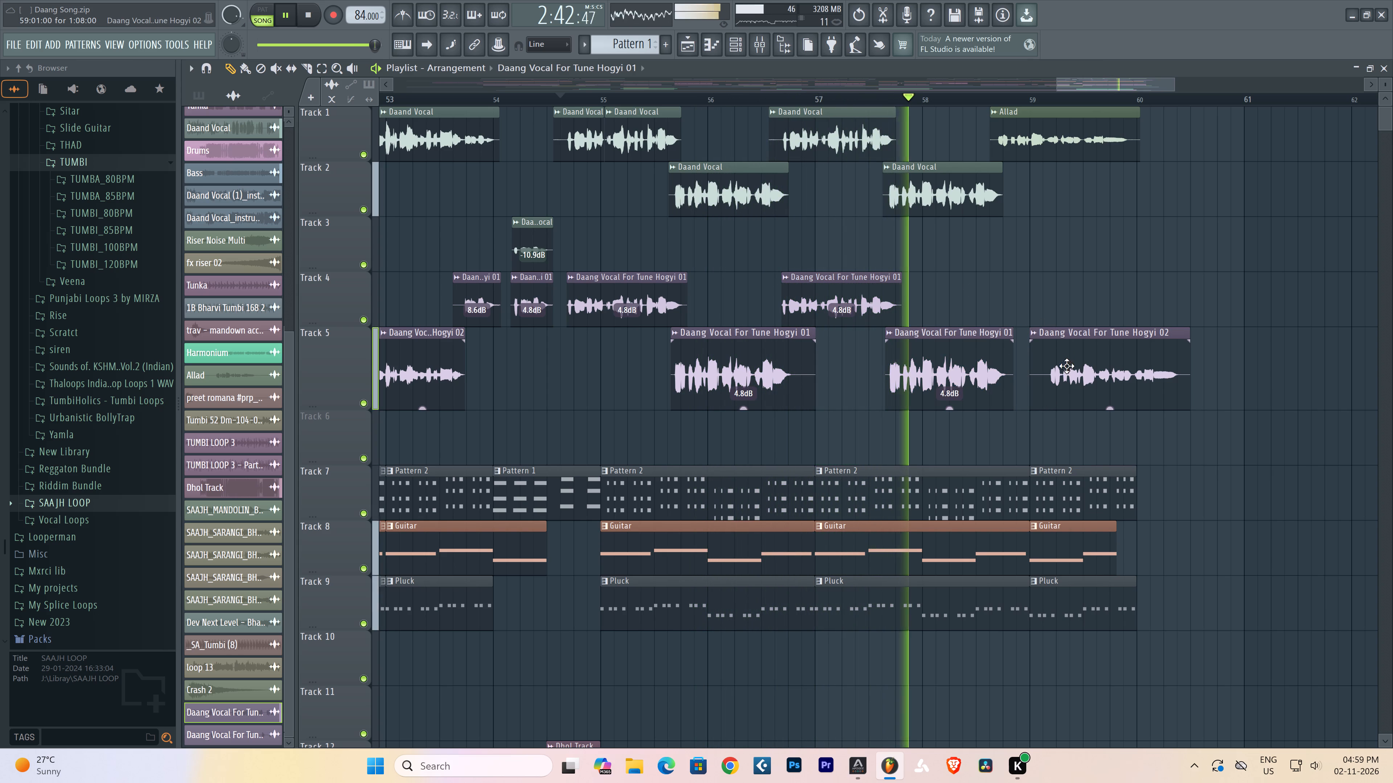
# Move the last Daang Vocal For Tune Hogyi 02 clip from Track 5 to Track 4, starting at about bar 58.5.
pyautogui.moveTo(1074, 374); pyautogui.dragTo(1026, 279)
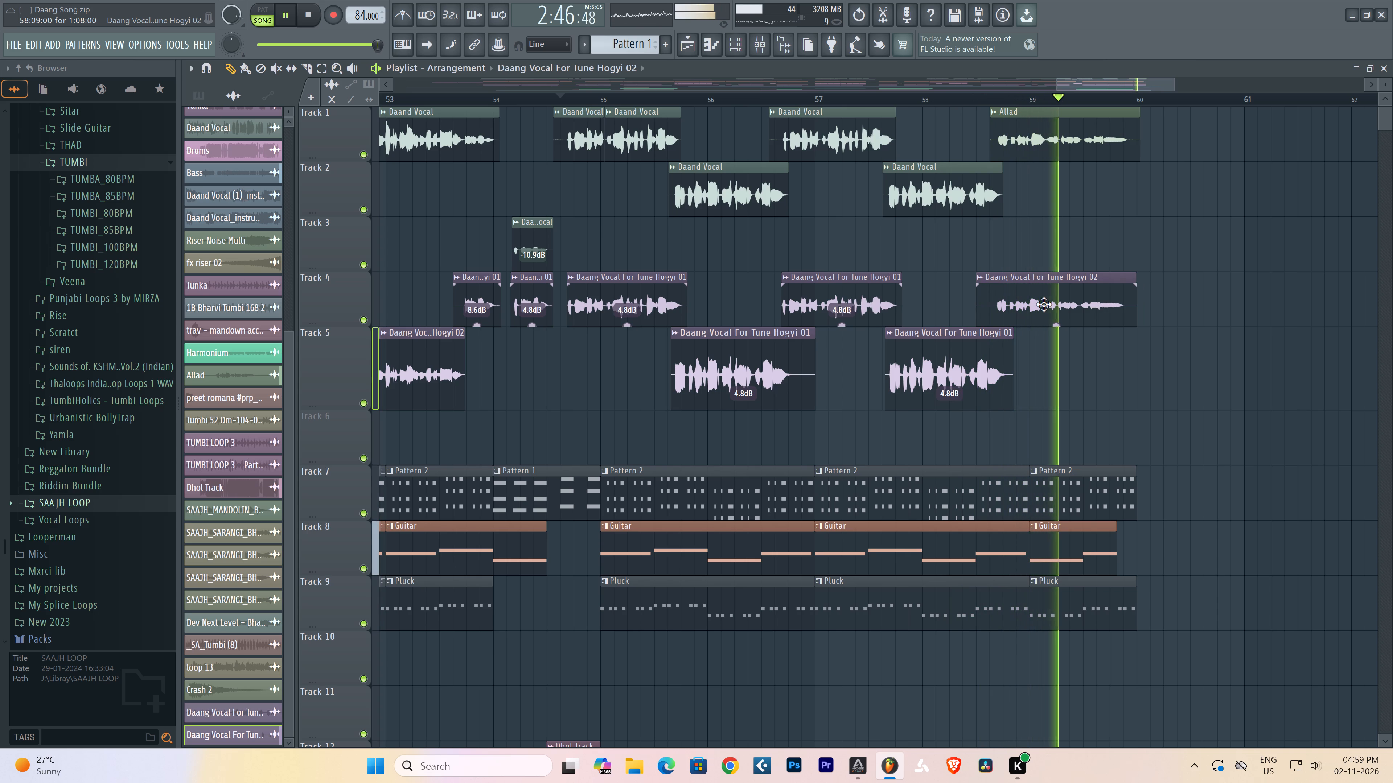
pyautogui.keyDown('alt'); pyautogui.click(1044, 304); pyautogui.keyUp('alt')
pyautogui.scroll(3, 1034, 101)
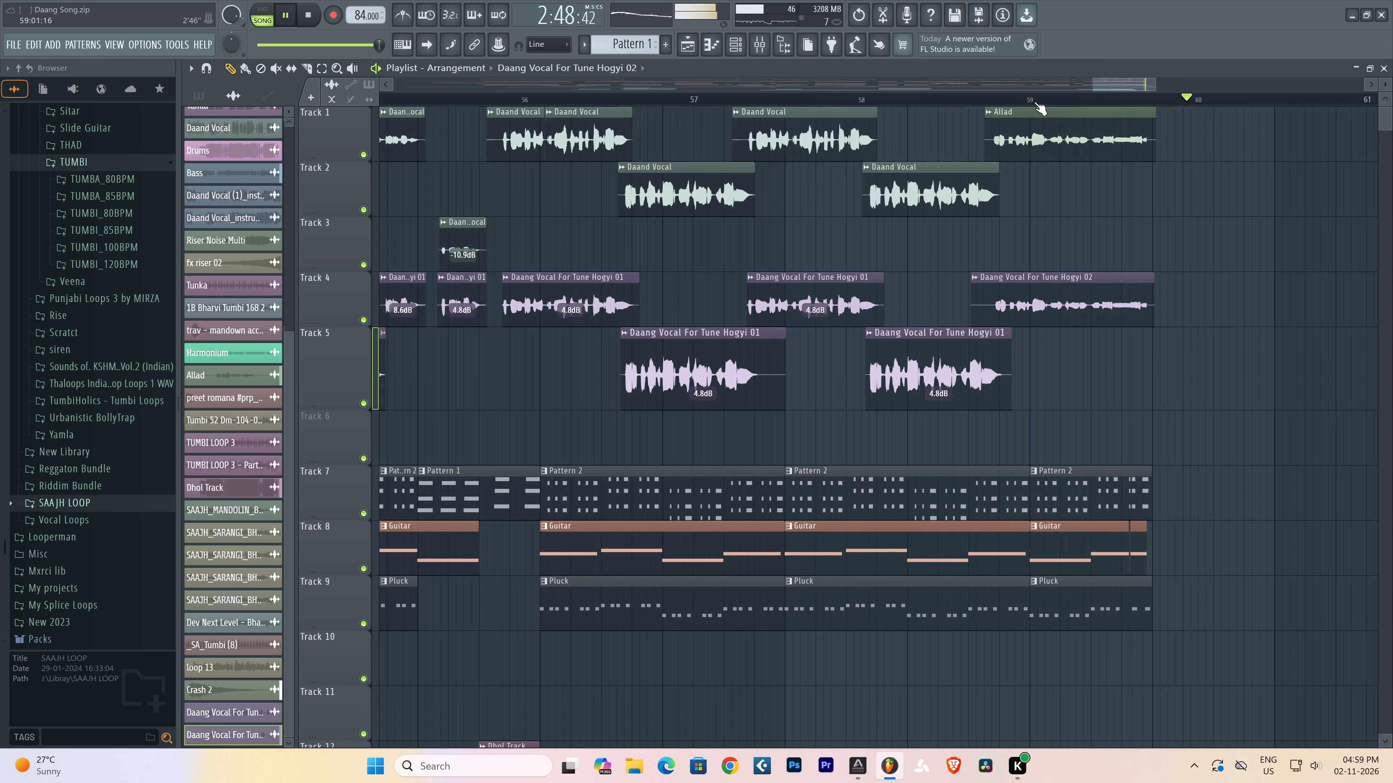
pyautogui.scroll(11, 1034, 101)
pyautogui.press('space')
# Mute the old Daand Vocal clips on Tracks 1 and 2 from about bar 49.8 onward, plus the Allad clip.
pyautogui.scroll(-11, 1034, 101)
pyautogui.press('space')
pyautogui.scroll(1, 1034, 101)
pyautogui.scroll(-1, 1034, 101)
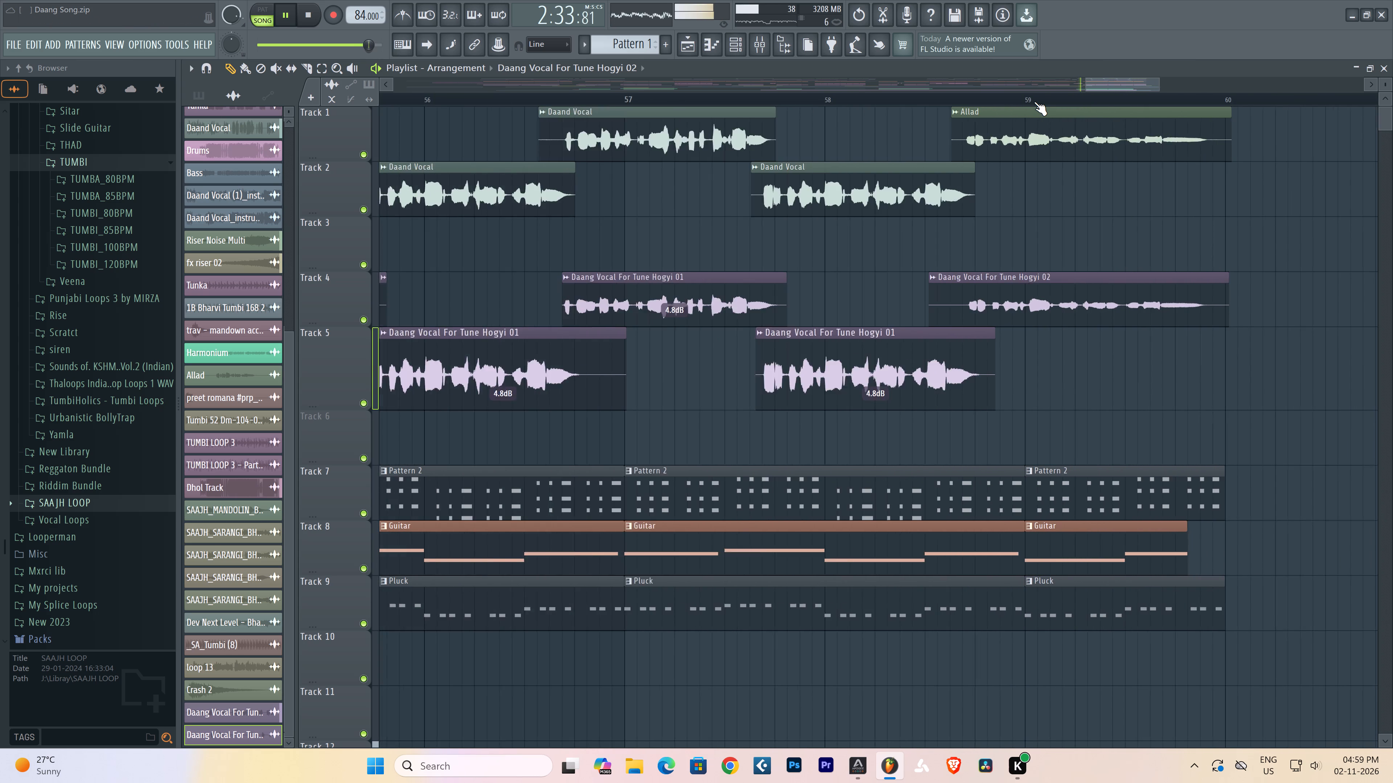
pyautogui.scroll(-7, 1034, 101)
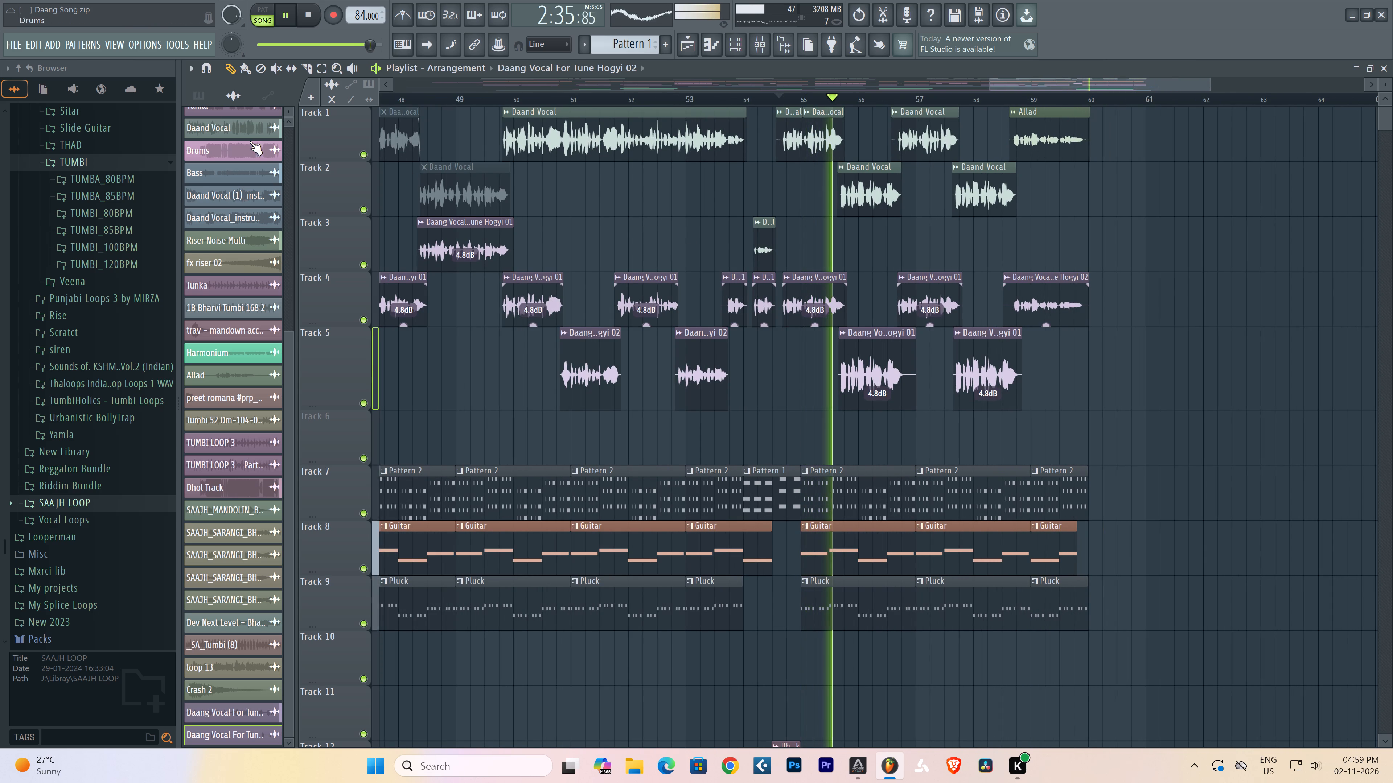
pyautogui.click(274, 70)
pyautogui.click(608, 141)
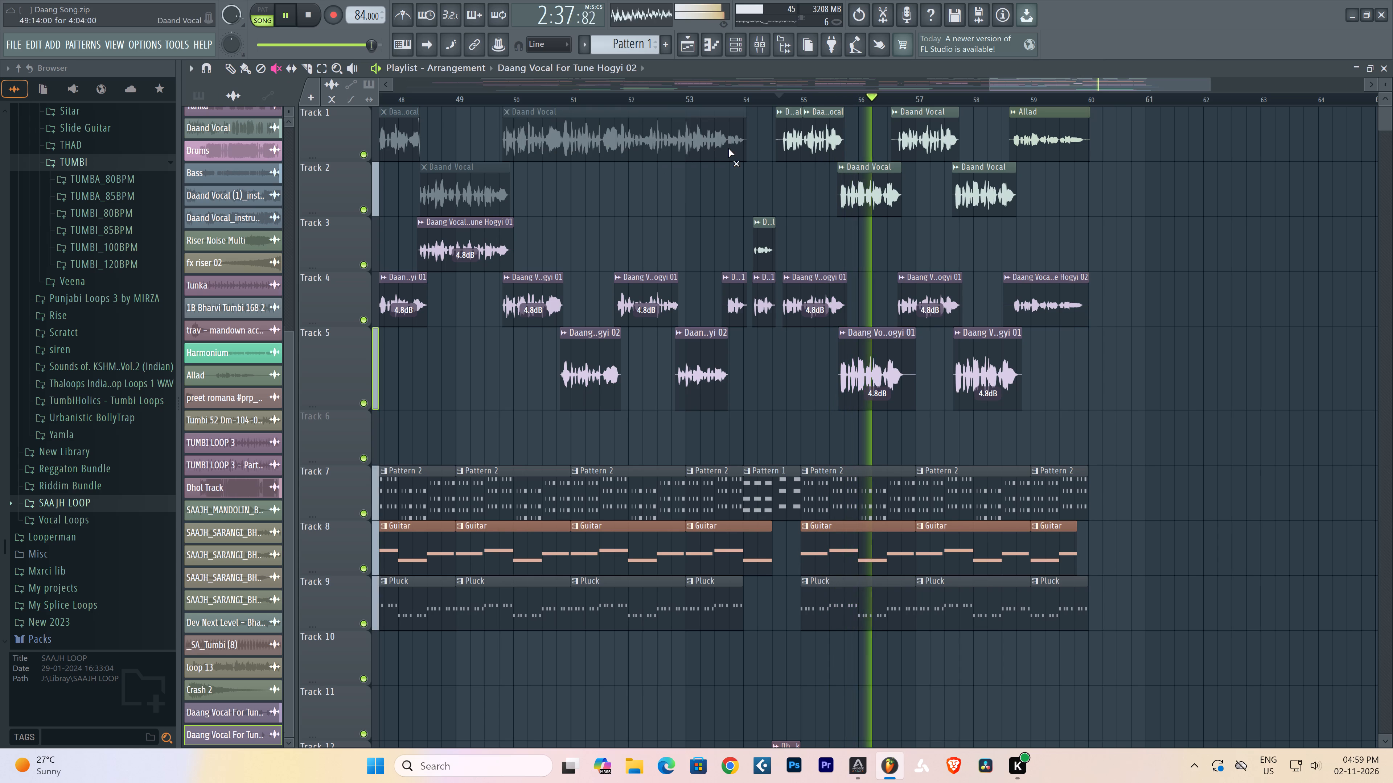
pyautogui.moveTo(755, 144); pyautogui.dragTo(963, 140)
pyautogui.moveTo(1019, 184); pyautogui.dragTo(890, 196)
pyautogui.moveTo(1036, 138); pyautogui.dragTo(1040, 137)
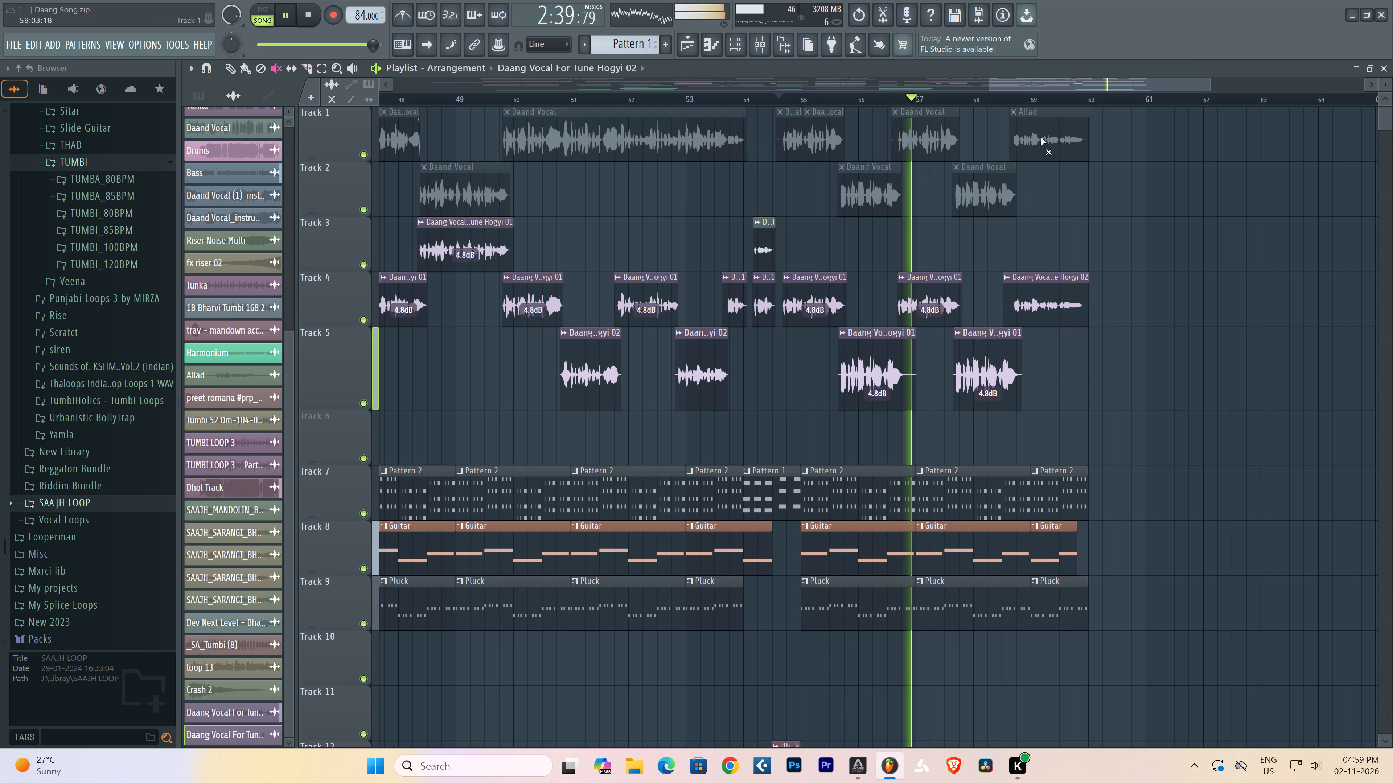
# Mute the short Daand Vocal echo on Track 3 at about bar 54.2.
pyautogui.click(718, 101)
pyautogui.scroll(6, 731, 100)
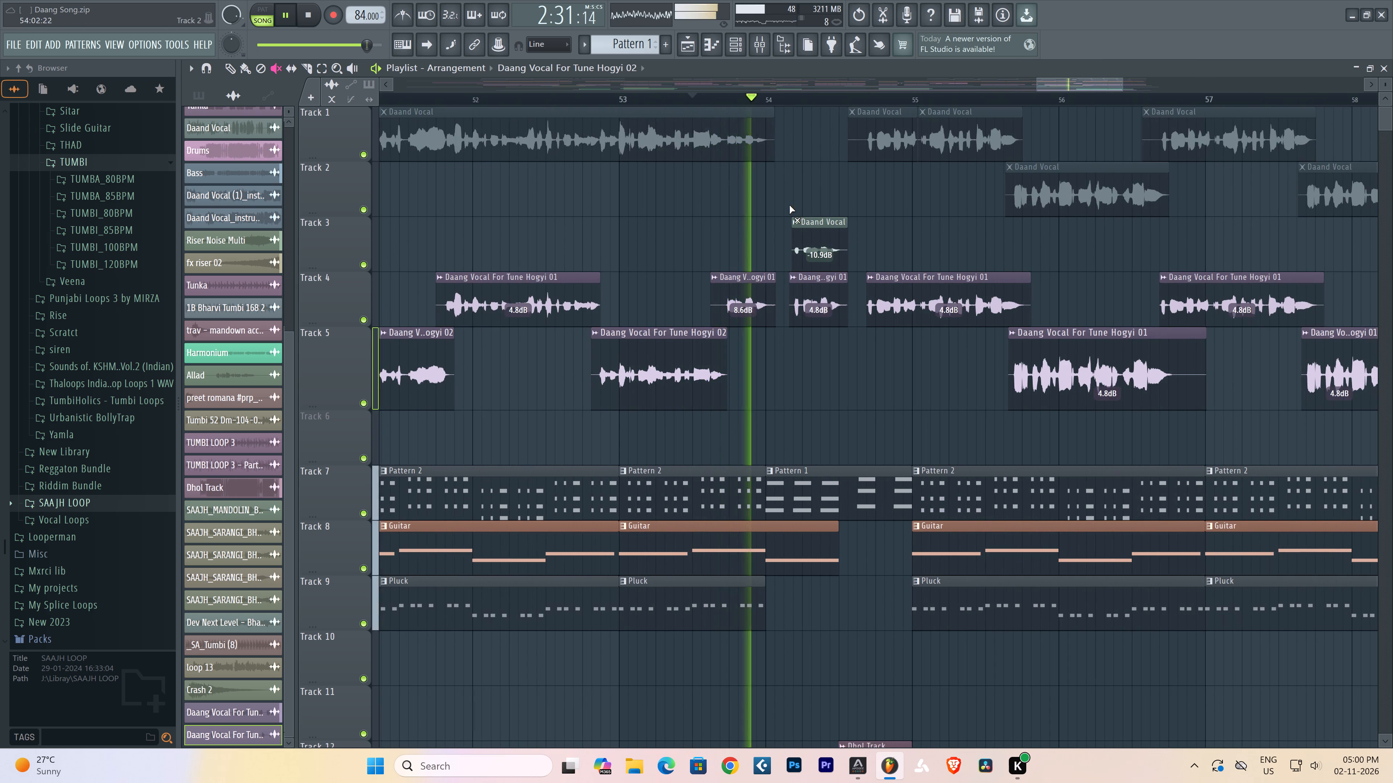
pyautogui.click(812, 256)
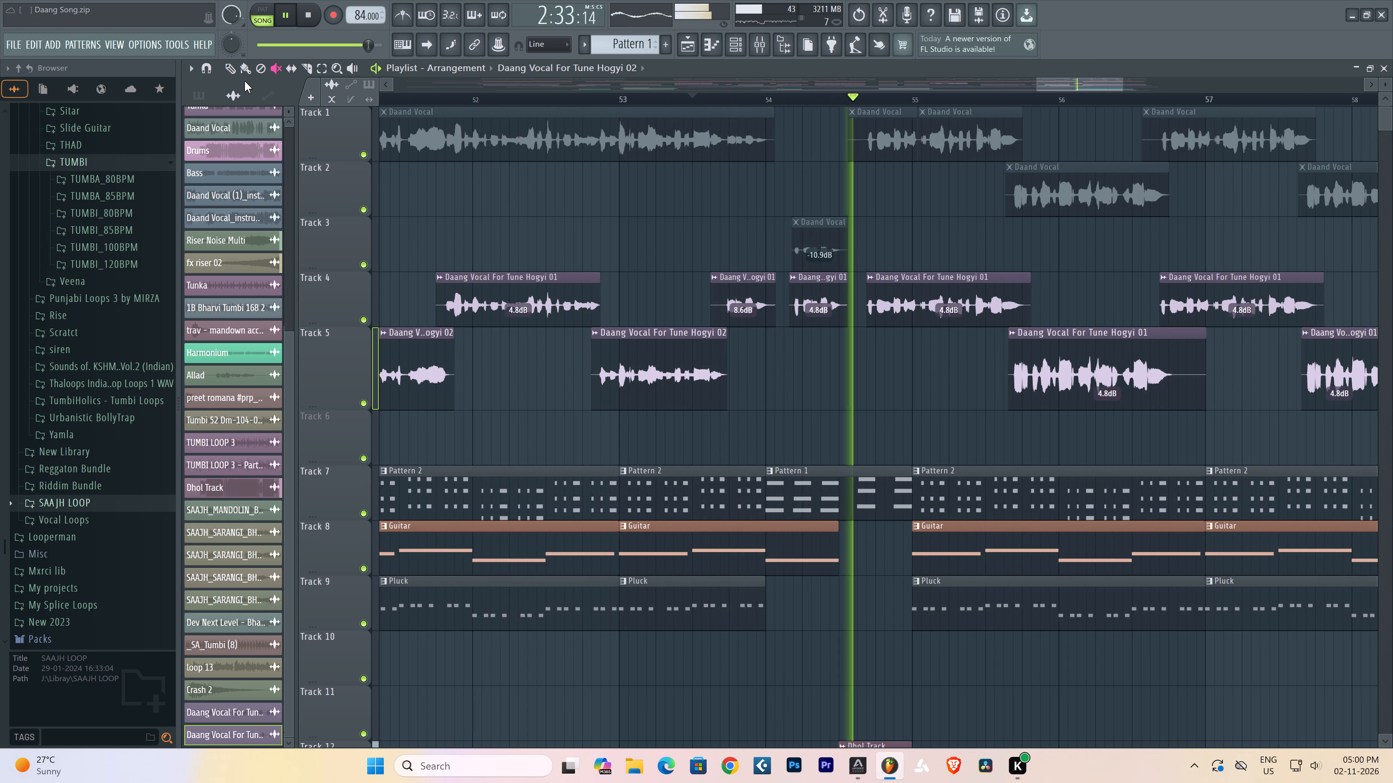
pyautogui.click(232, 75)
# Lower the gain of the short Track 4 phrase at about bar 54.2 to -1.4 dB and play the section back.
pyautogui.press('space')
pyautogui.press('space')
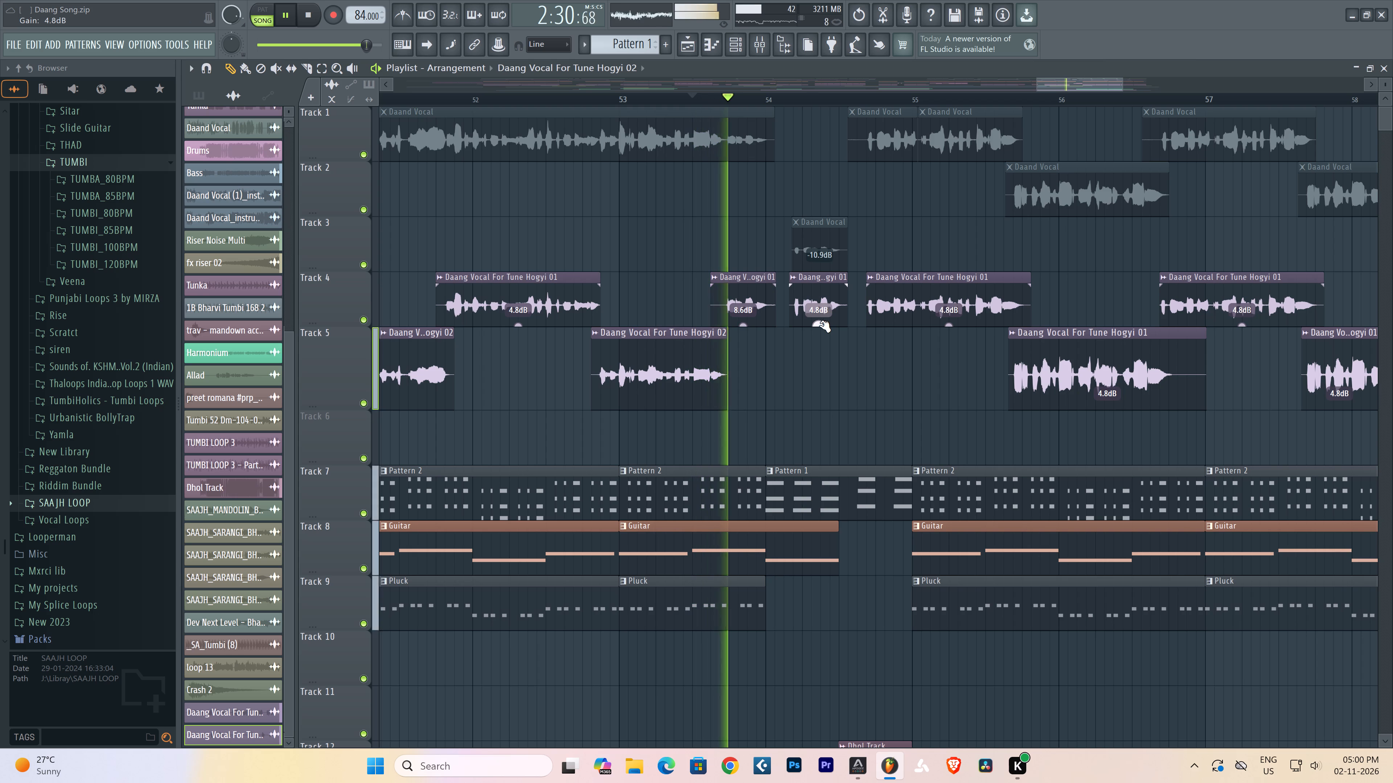
pyautogui.moveTo(818, 323); pyautogui.dragTo(823, 357)
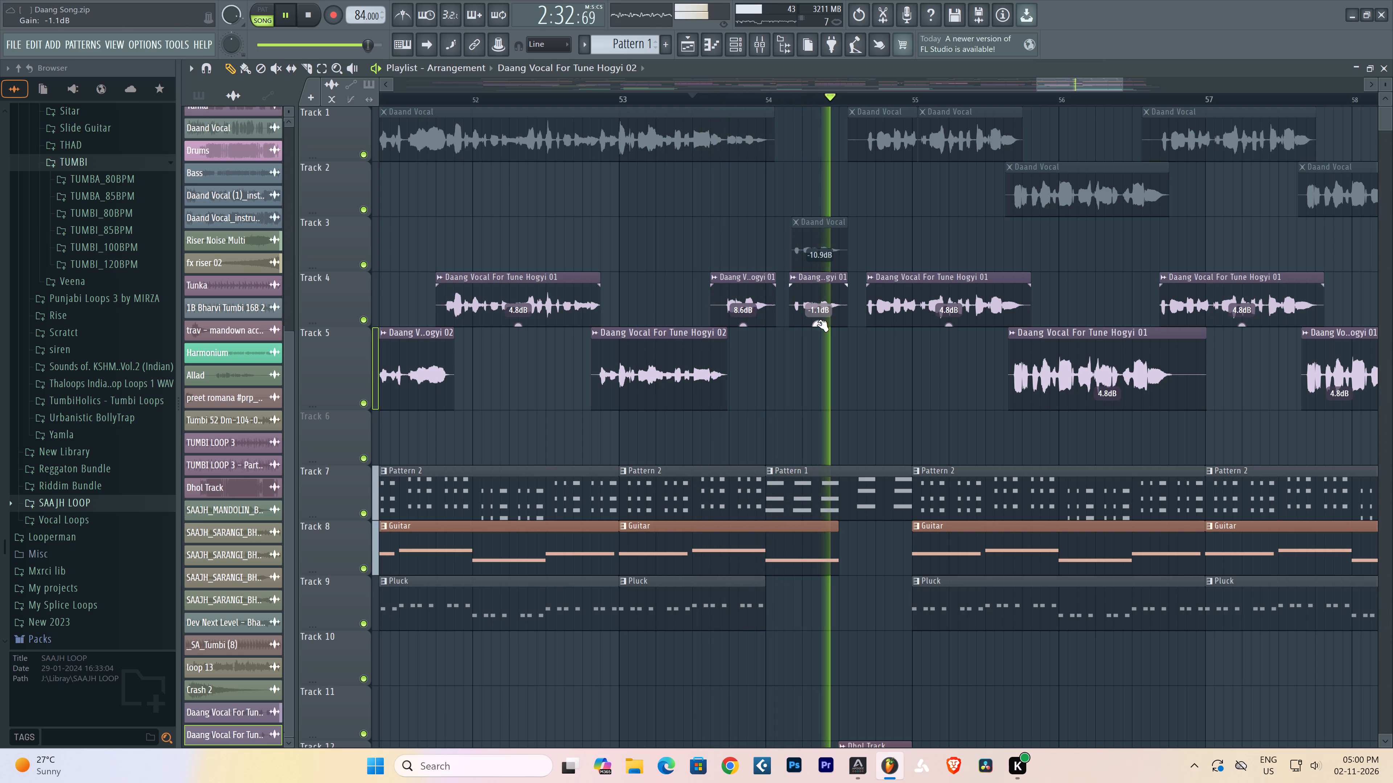
pyautogui.click(818, 323)
pyautogui.rightClick(823, 358)
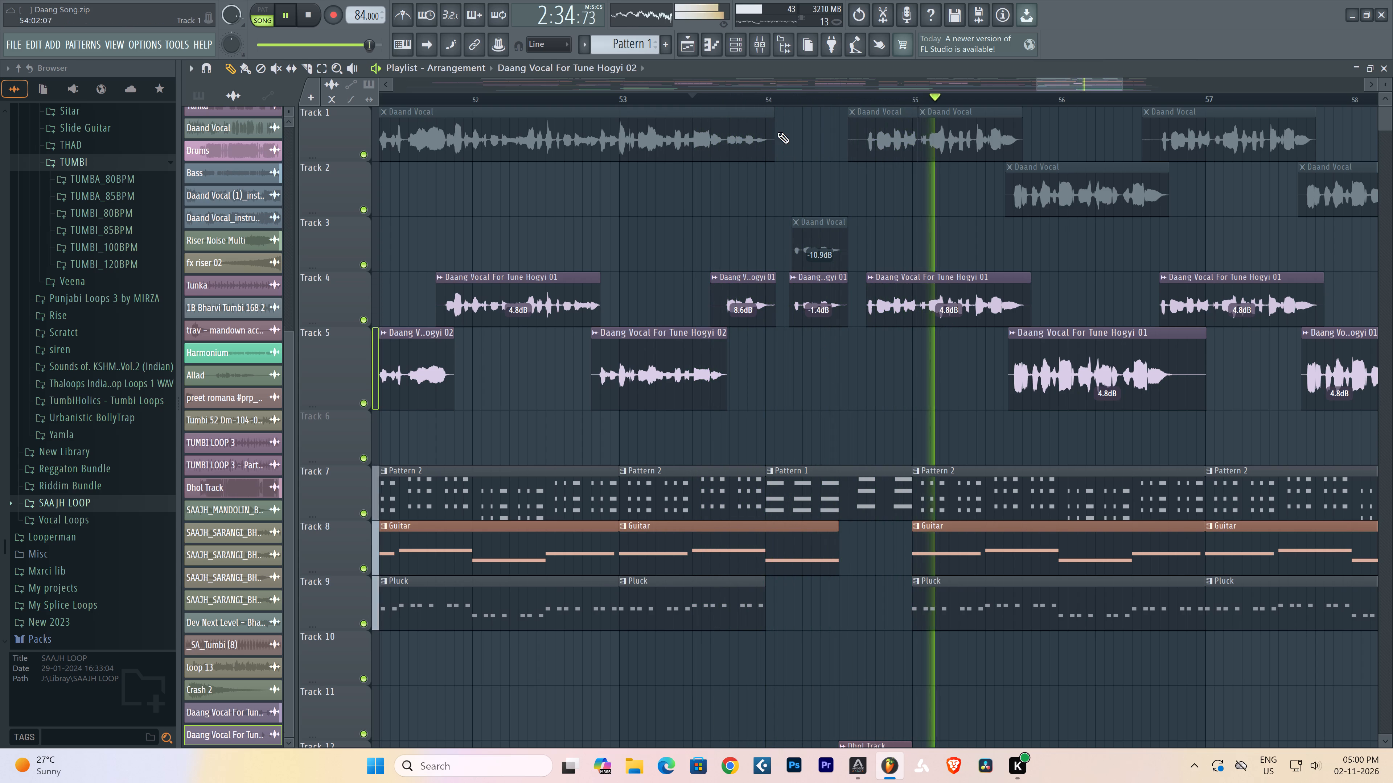
pyautogui.scroll(-6, 778, 103)
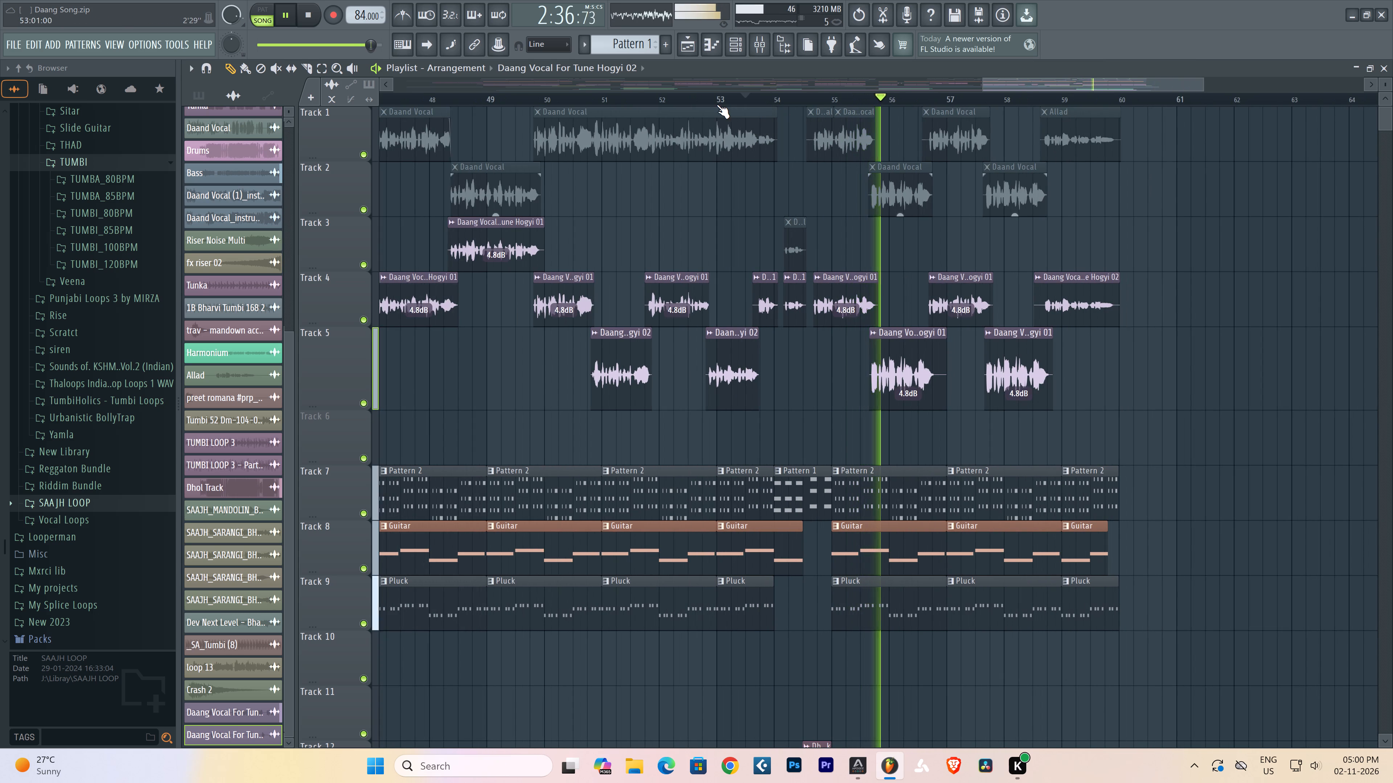
pyautogui.click(707, 104)
pyautogui.scroll(6, 707, 103)
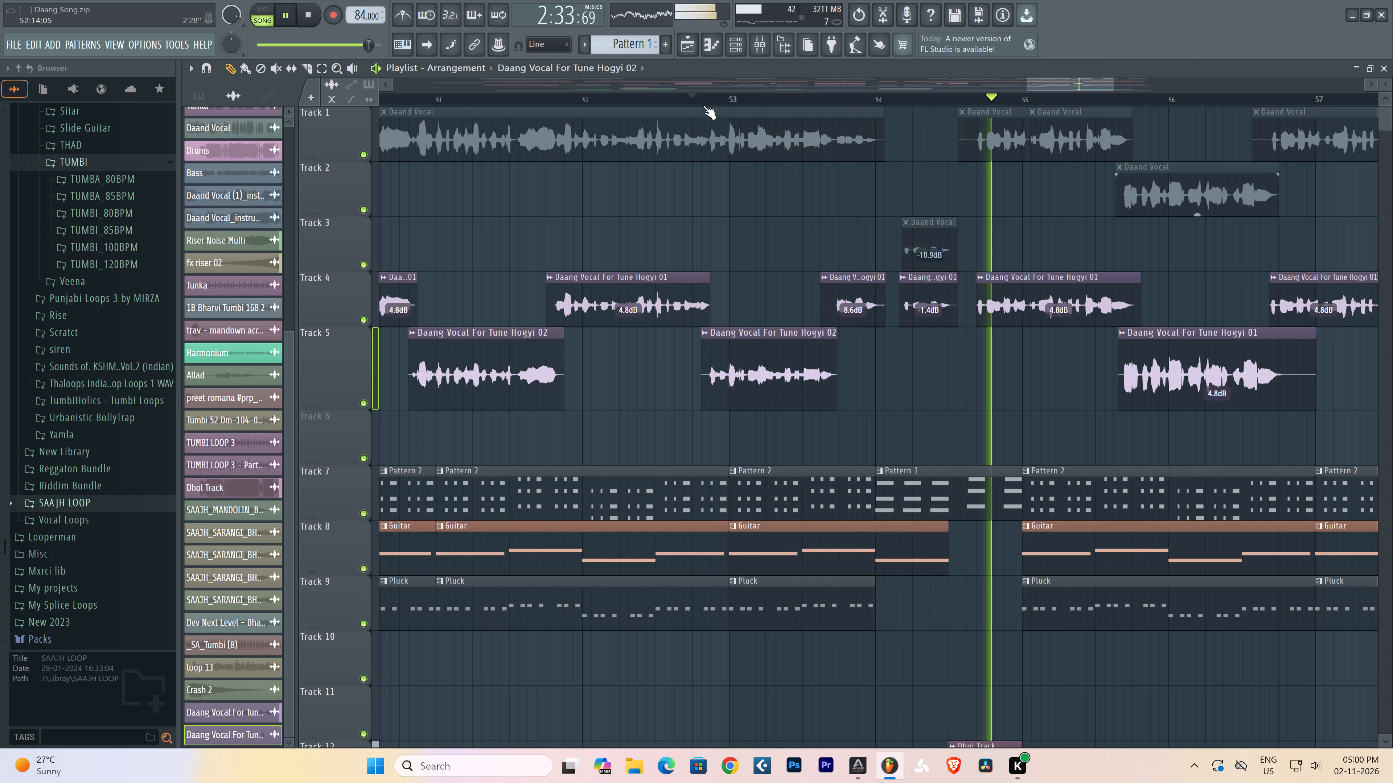
# Unmute the old Daand Vocal echo on Track 3 at about bar 54.2, audition it with Track 3 soloed, and mute it again.
pyautogui.scroll(-4, 703, 105)
pyautogui.scroll(4, 716, 99)
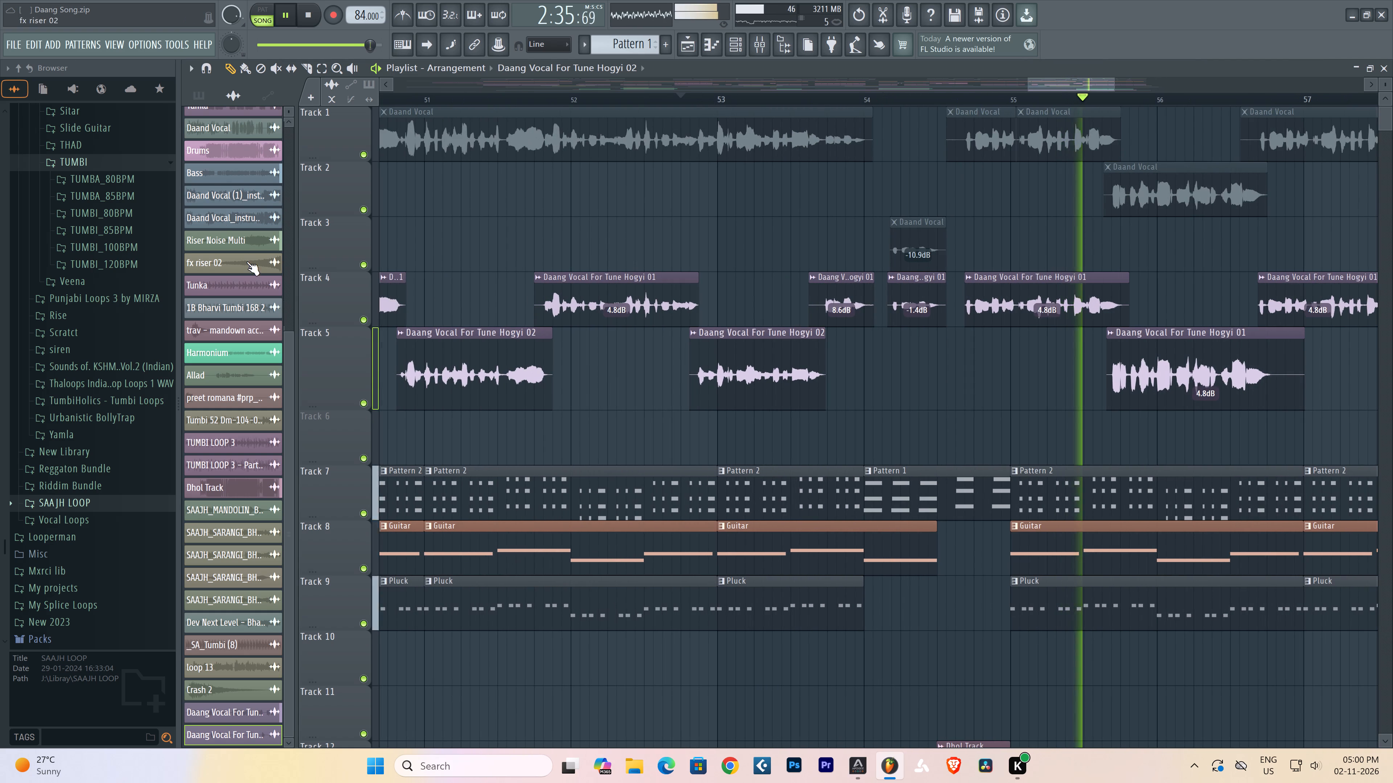
pyautogui.moveTo(269, 68); pyautogui.dragTo(275, 70)
pyautogui.click(931, 259)
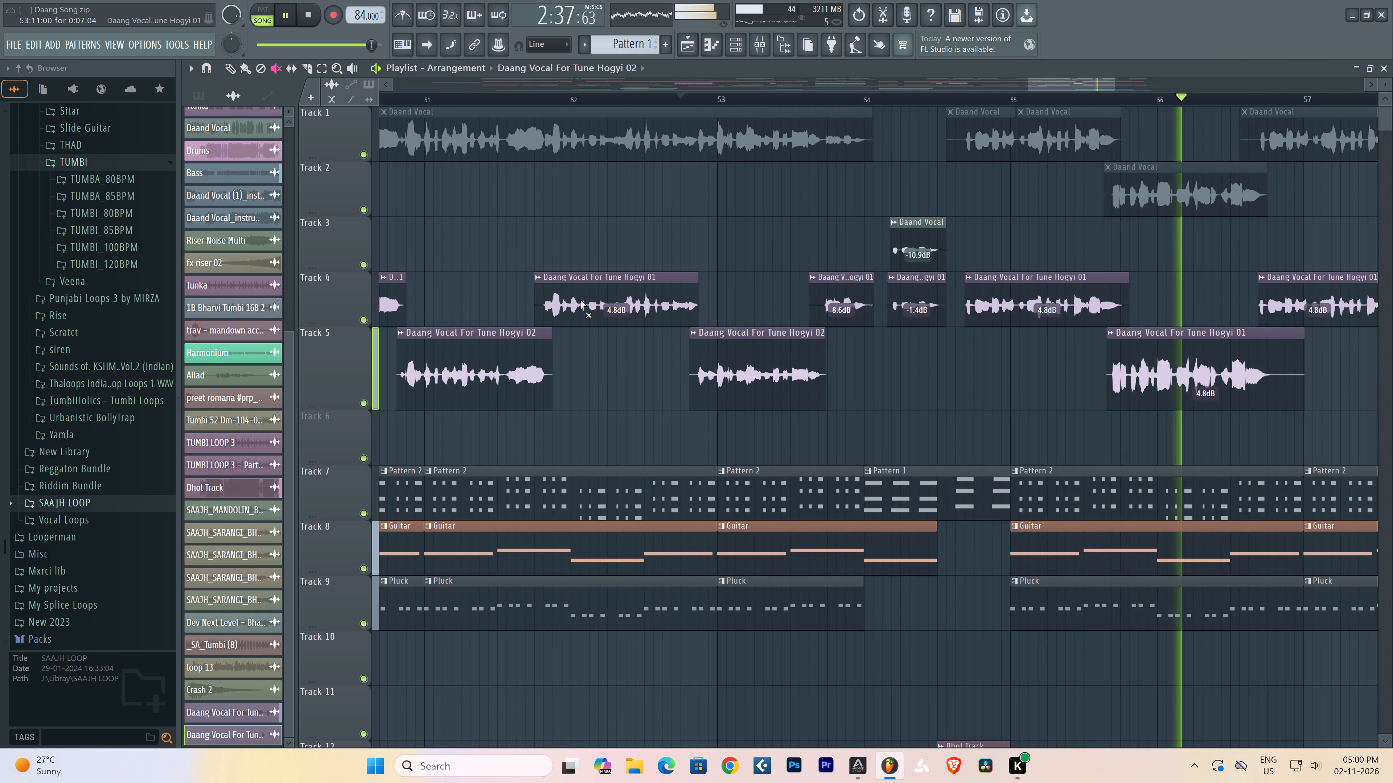
pyautogui.rightClick(372, 265)
pyautogui.click(880, 99)
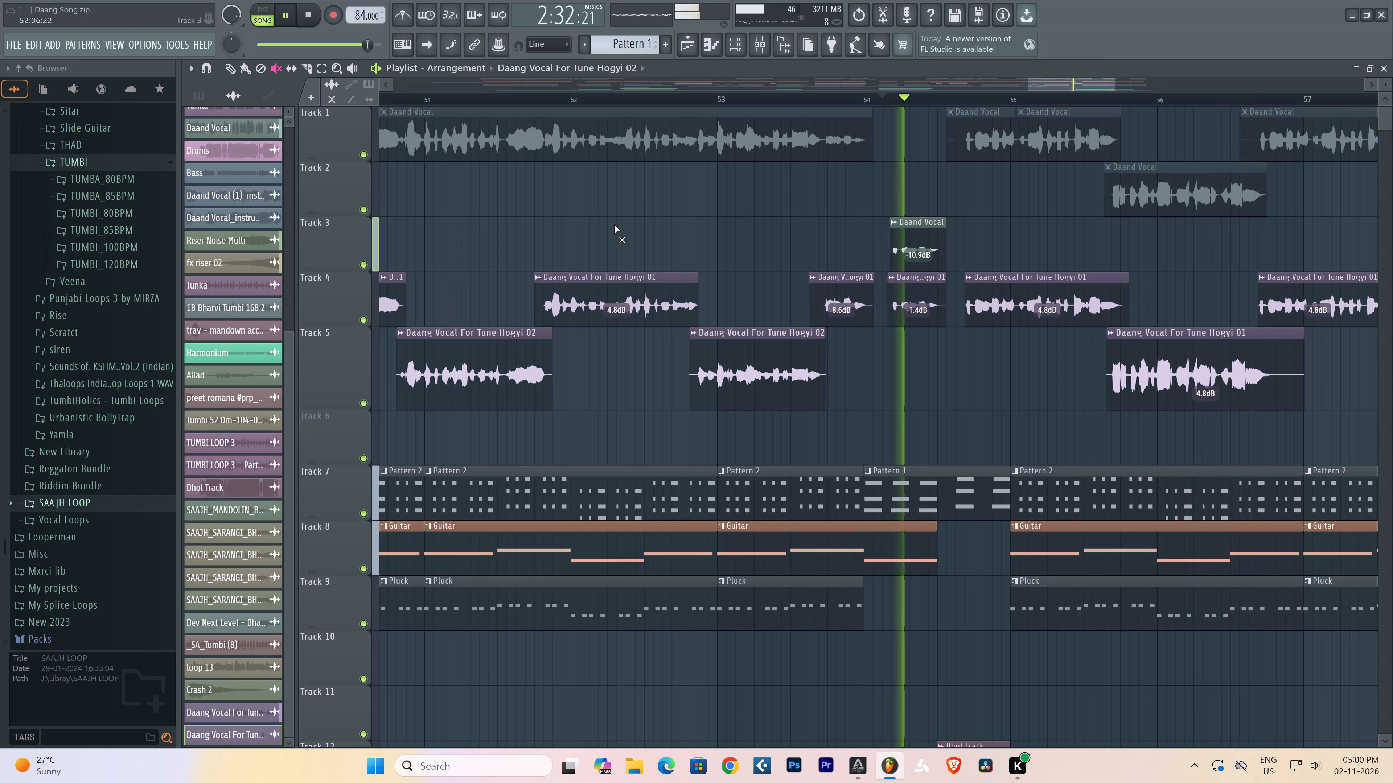
pyautogui.rightClick(367, 261)
pyautogui.press('space')
pyautogui.press('space')
pyautogui.click(933, 252)
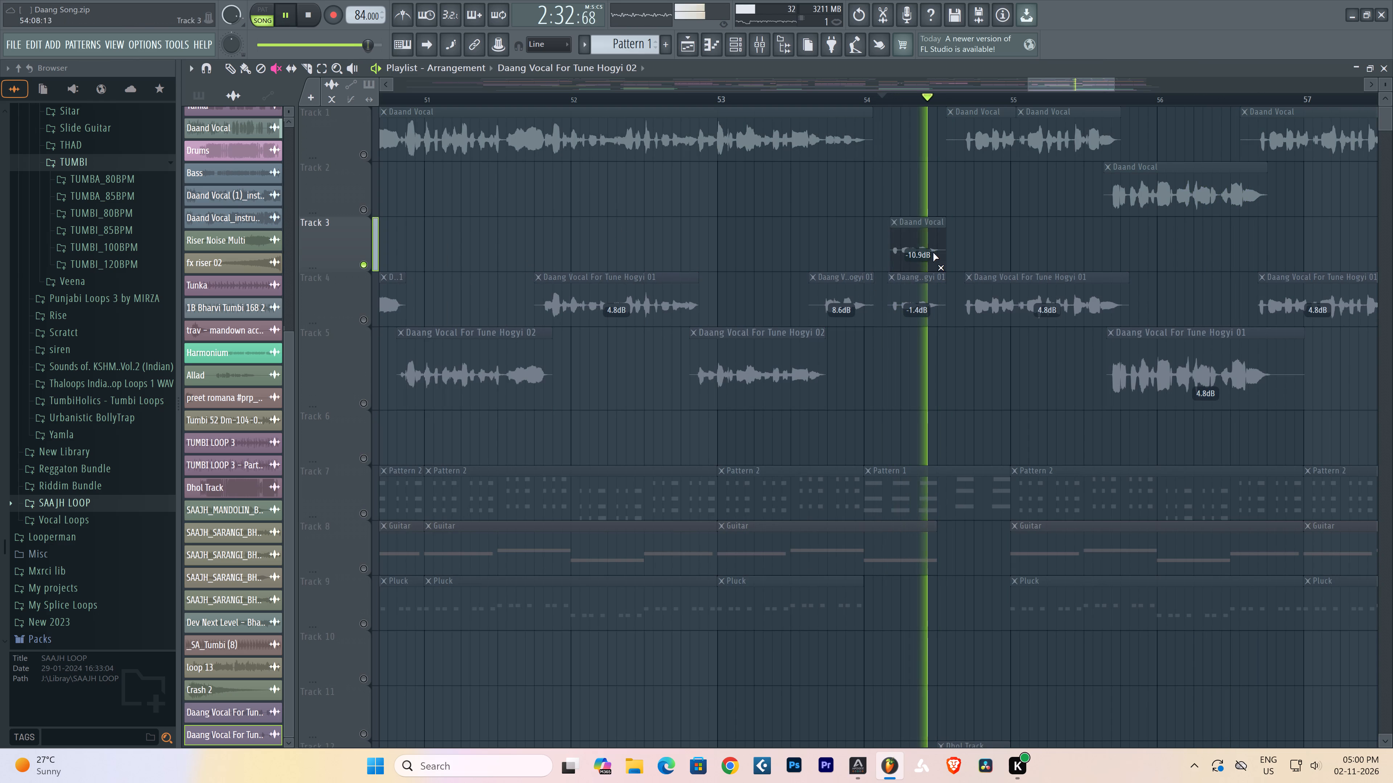
pyautogui.press('space')
pyautogui.press('space')
pyautogui.rightClick(365, 268)
pyautogui.rightClick(365, 268)
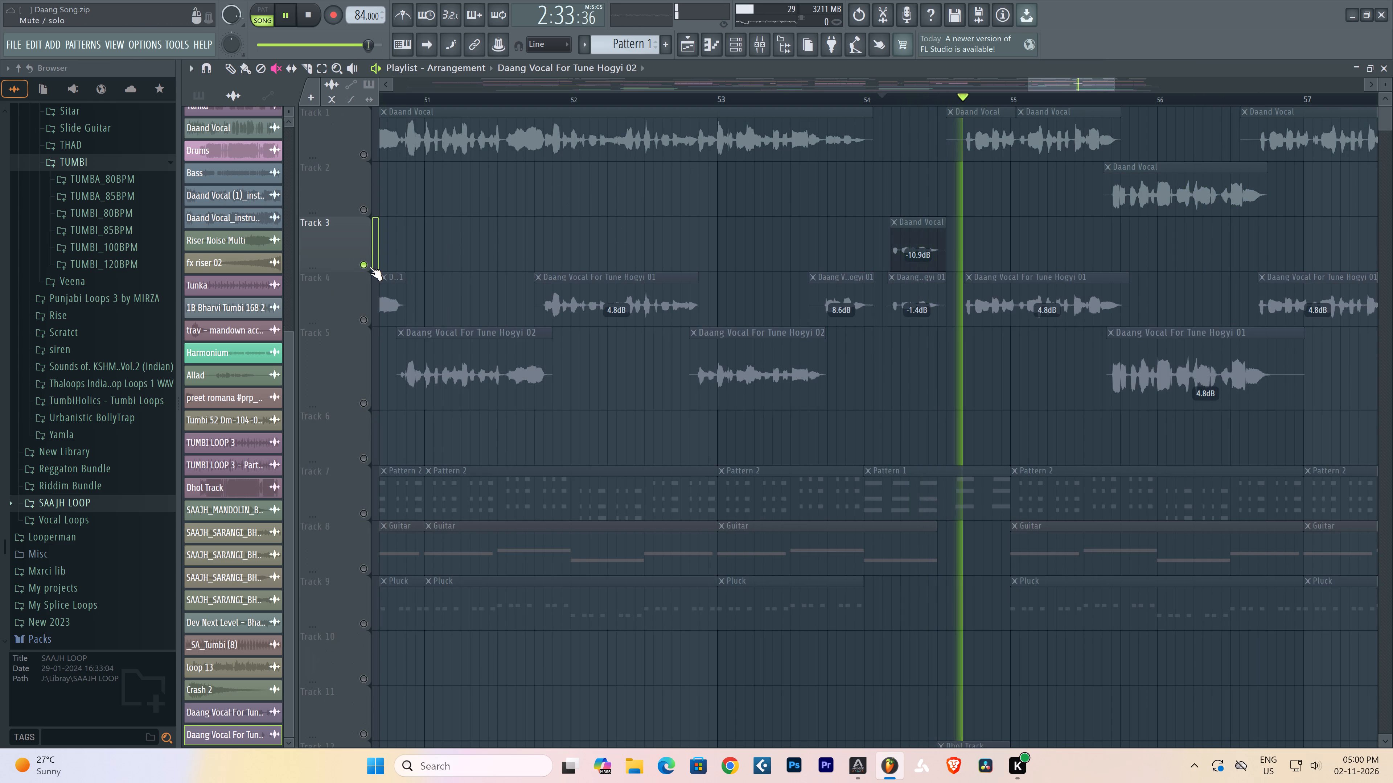
pyautogui.rightClick(369, 266)
# Play back the new Track 4 vocals from about bar 42.8 and compare them with the muted old waveforms.
pyautogui.scroll(-5, 803, 100)
pyautogui.scroll(1, 803, 100)
pyautogui.scroll(-8, 803, 100)
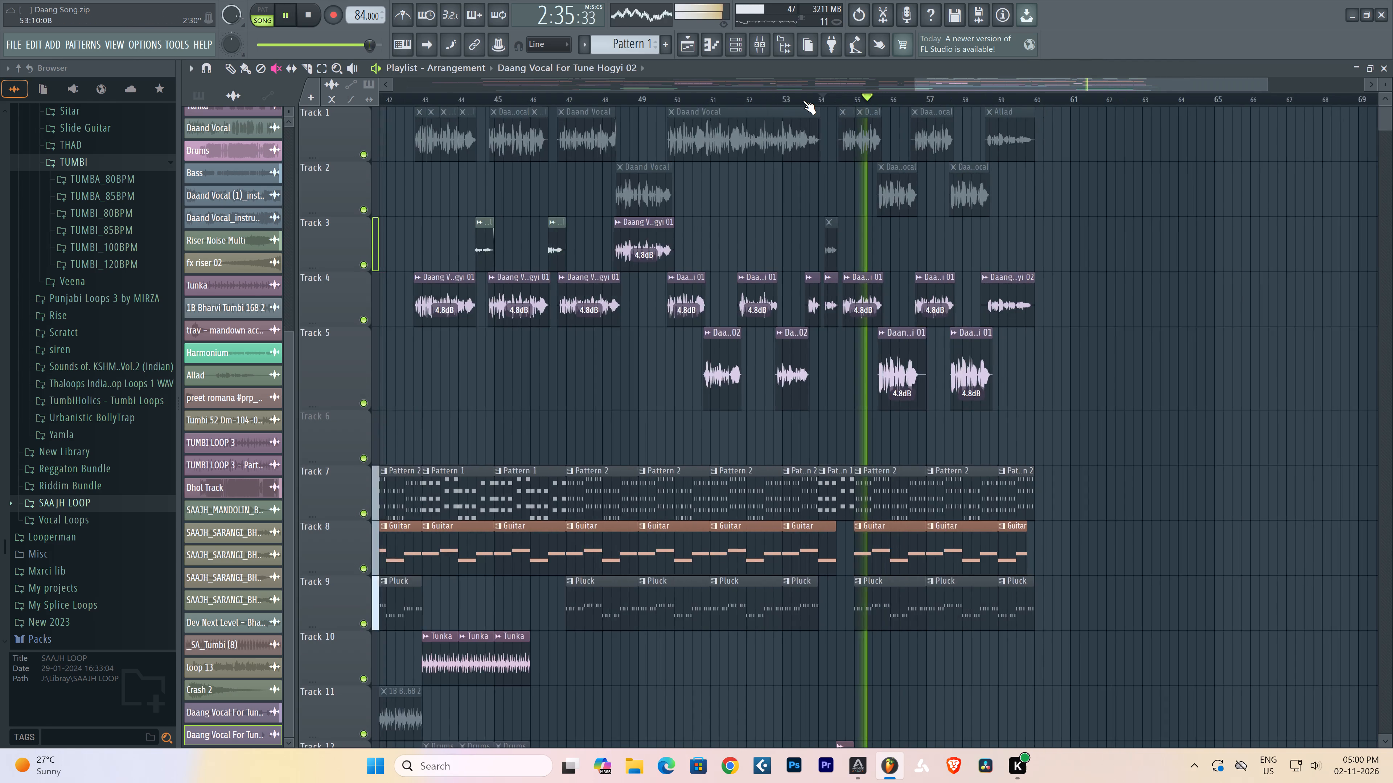
pyautogui.scroll(-1, 803, 100)
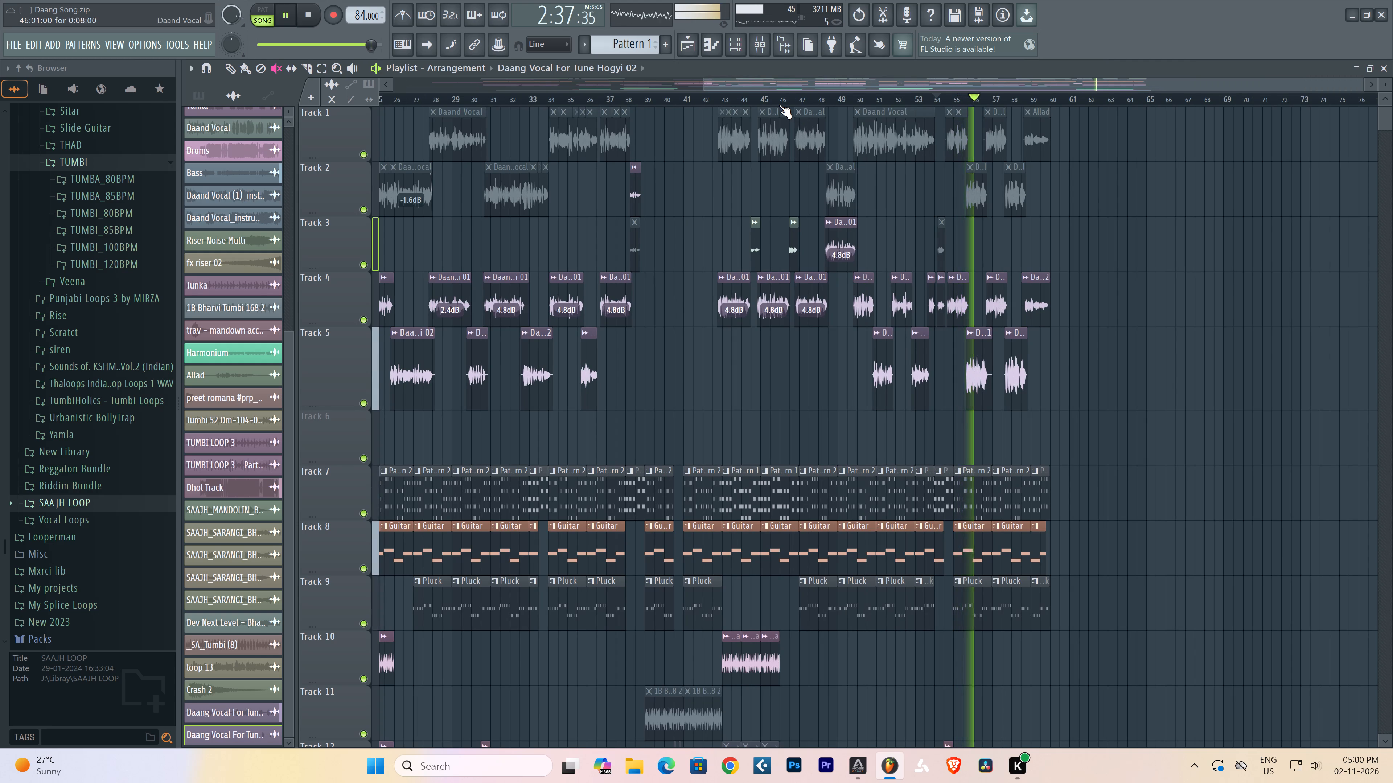
pyautogui.scroll(8, 776, 100)
pyautogui.click(566, 101)
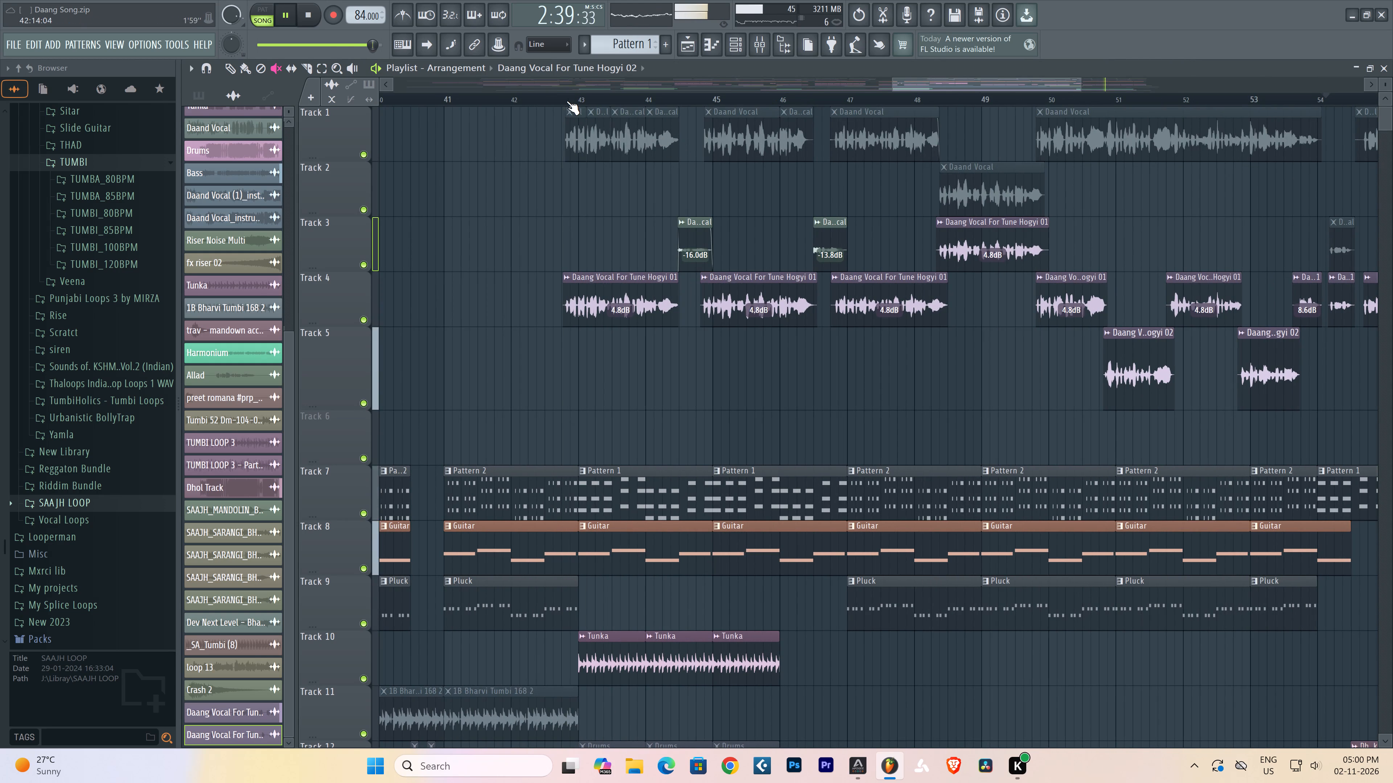
pyautogui.click(234, 72)
pyautogui.scroll(2, 676, 96)
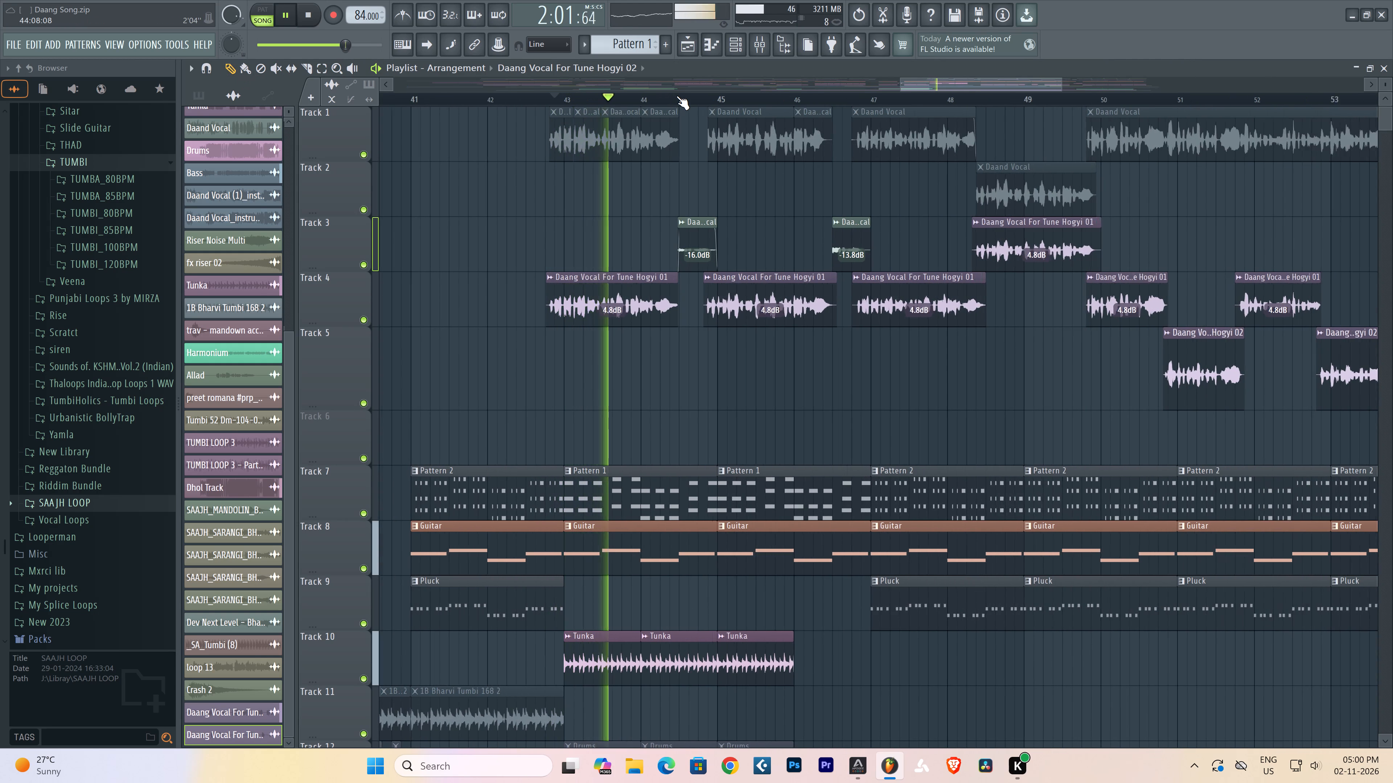
pyautogui.scroll(5, 676, 96)
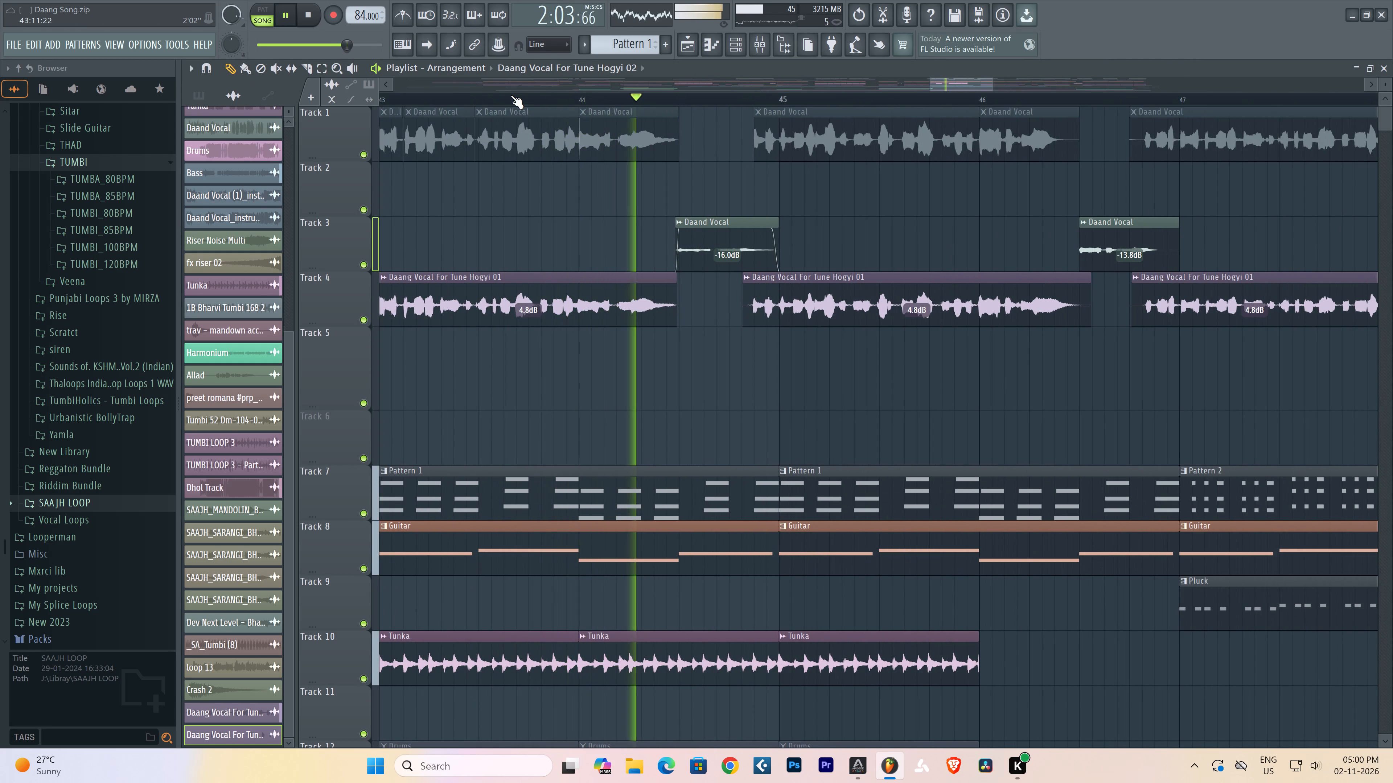
pyautogui.scroll(10, 507, 95)
pyautogui.press('space')
pyautogui.press('space')
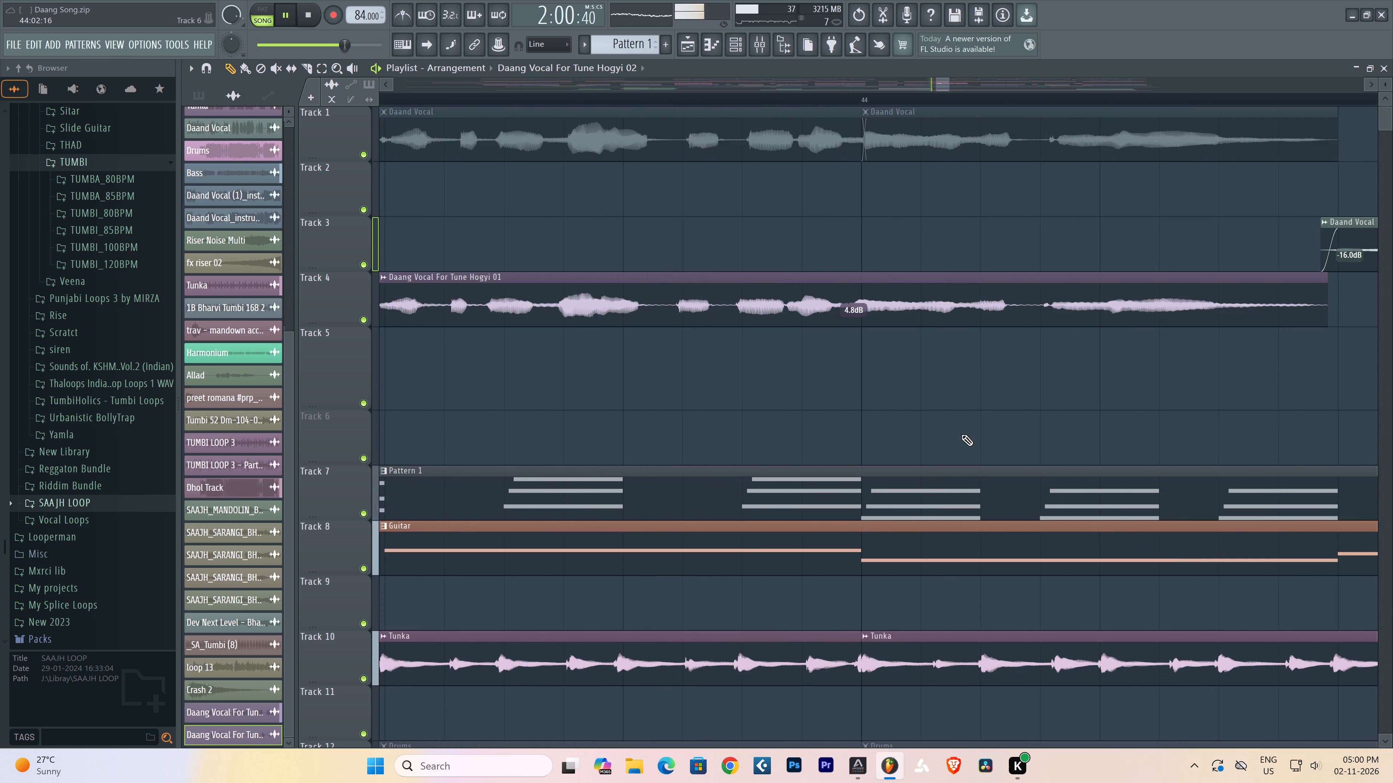
pyautogui.press('space')
pyautogui.press('space')
# Turn on the metronome and replay the Track 4 phrase from about bar 42.7 to check its timing.
pyautogui.click(402, 14)
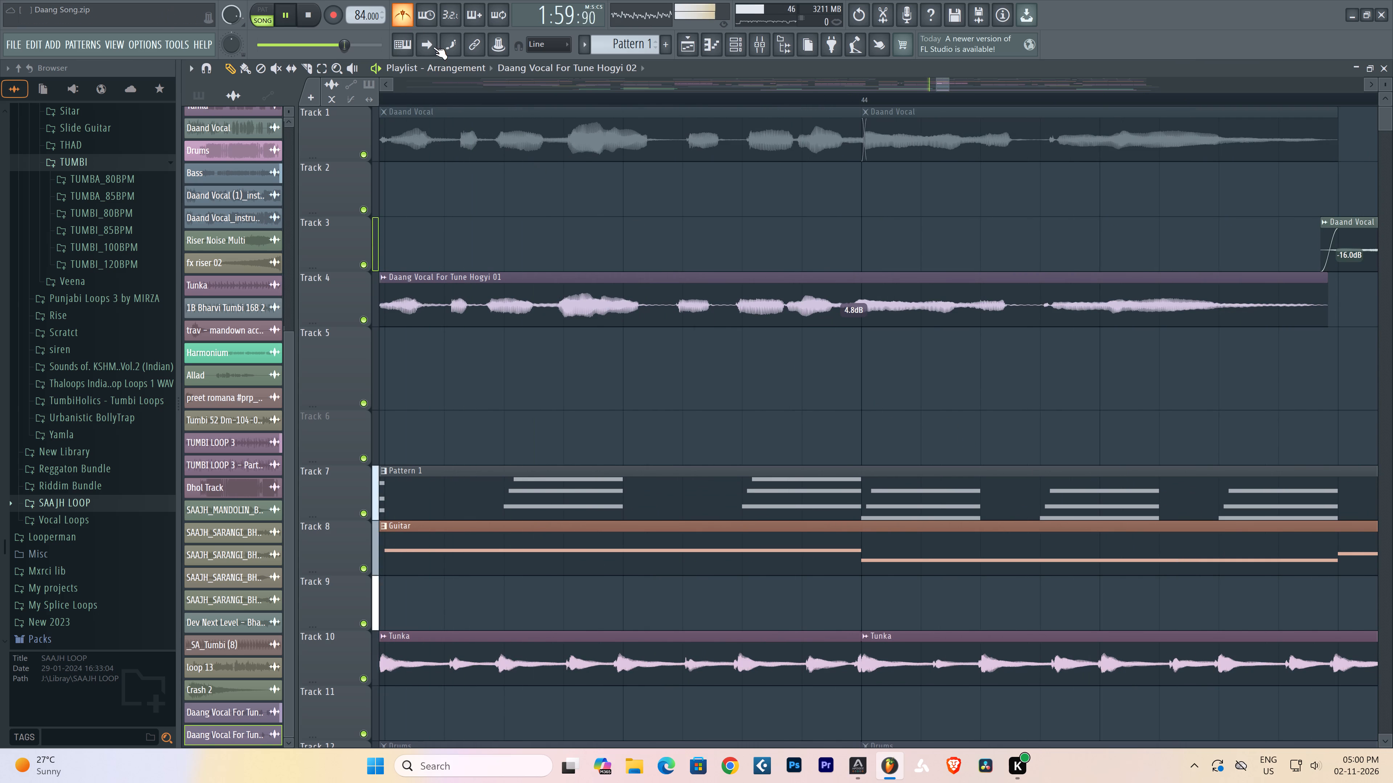
pyautogui.scroll(-13, 621, 93)
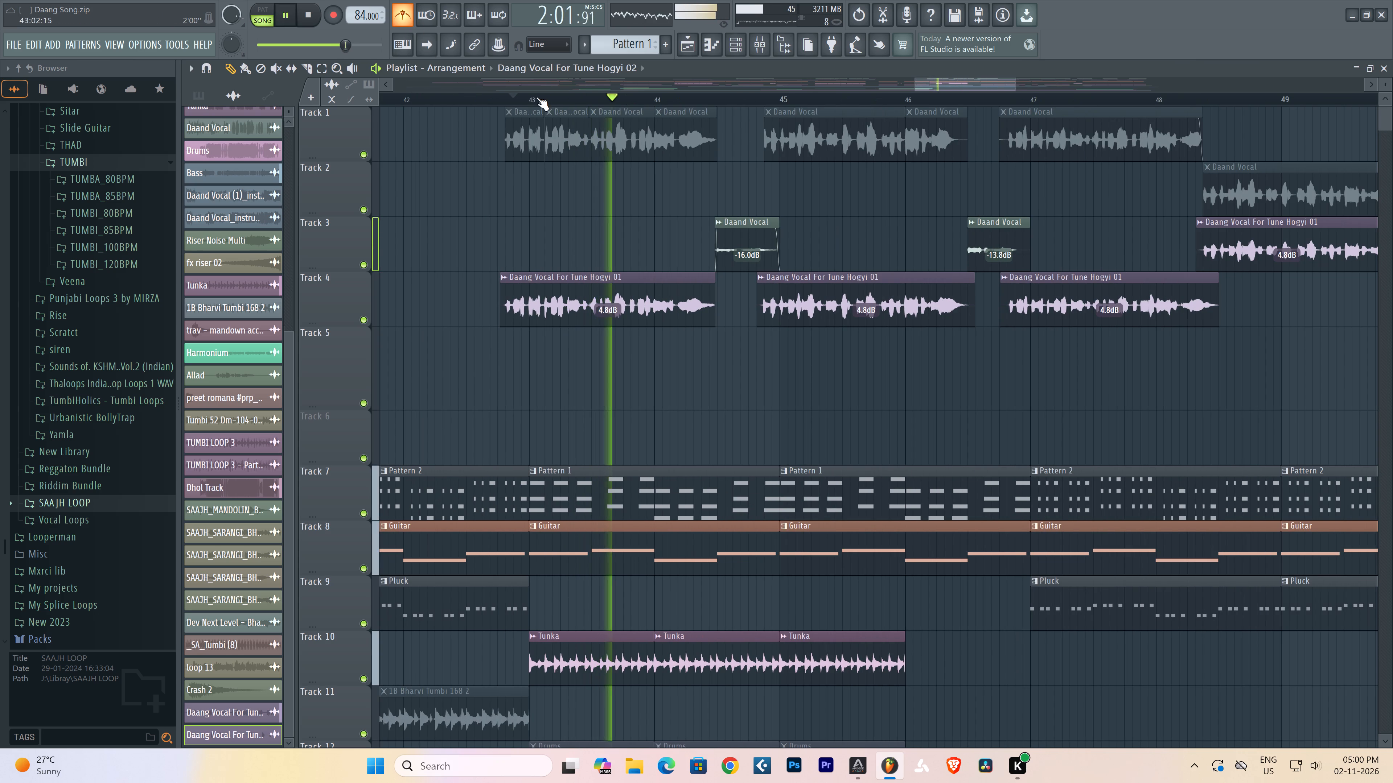
pyautogui.press('space')
pyautogui.press('space')
pyautogui.click(496, 99)
pyautogui.scroll(13, 498, 99)
pyautogui.scroll(4, 675, 105)
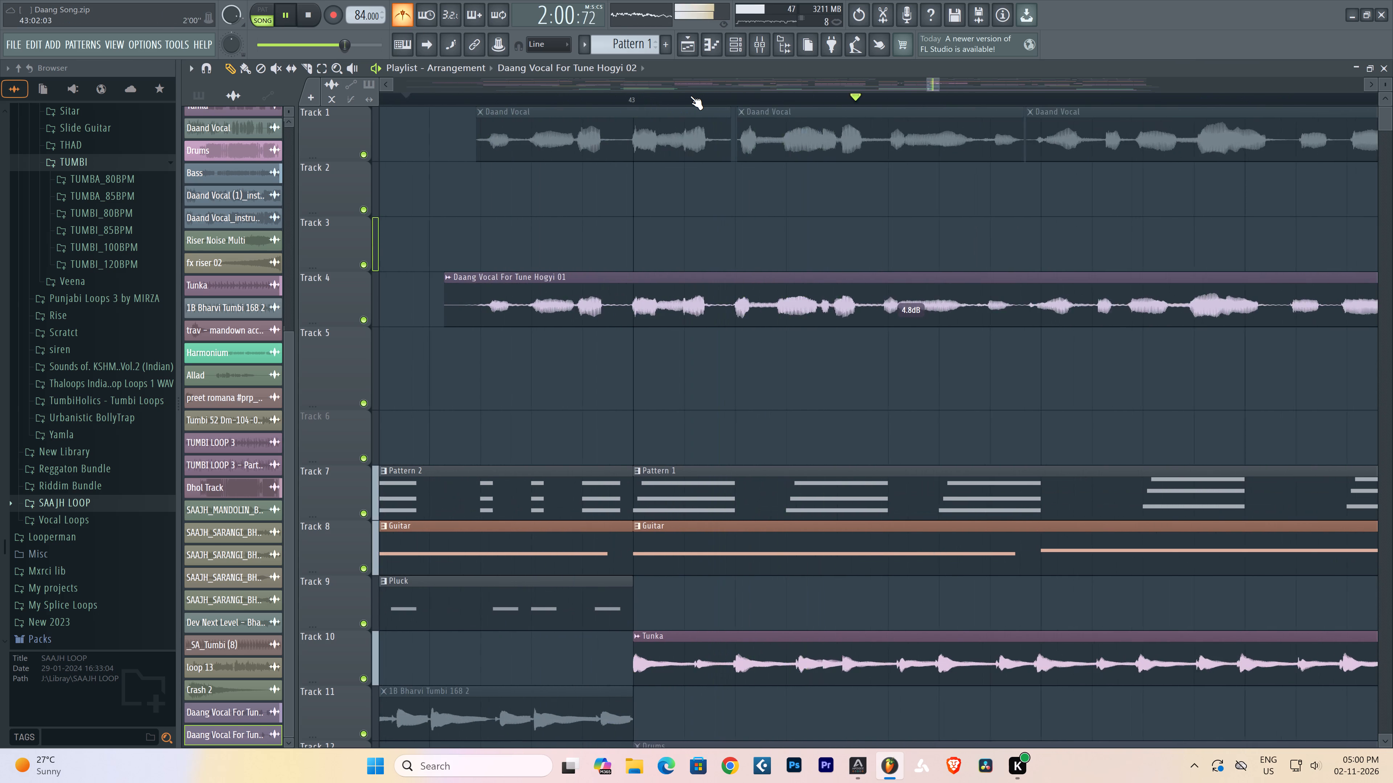
pyautogui.scroll(4, 690, 96)
pyautogui.press('space')
pyautogui.press('space')
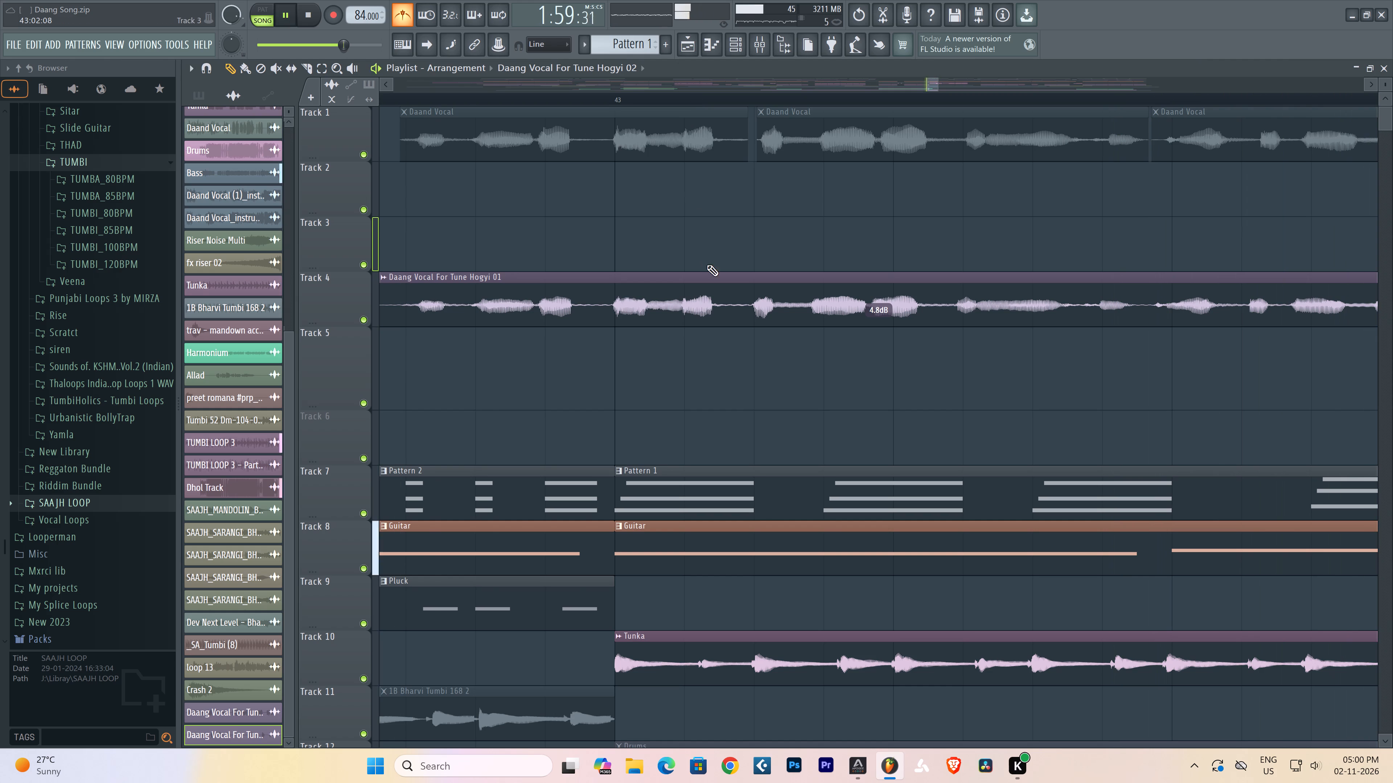
# Split the first Track 4 phrase at about bar 43.1 and shift the remainder slightly later to align with the old vocal.
pyautogui.click(308, 63)
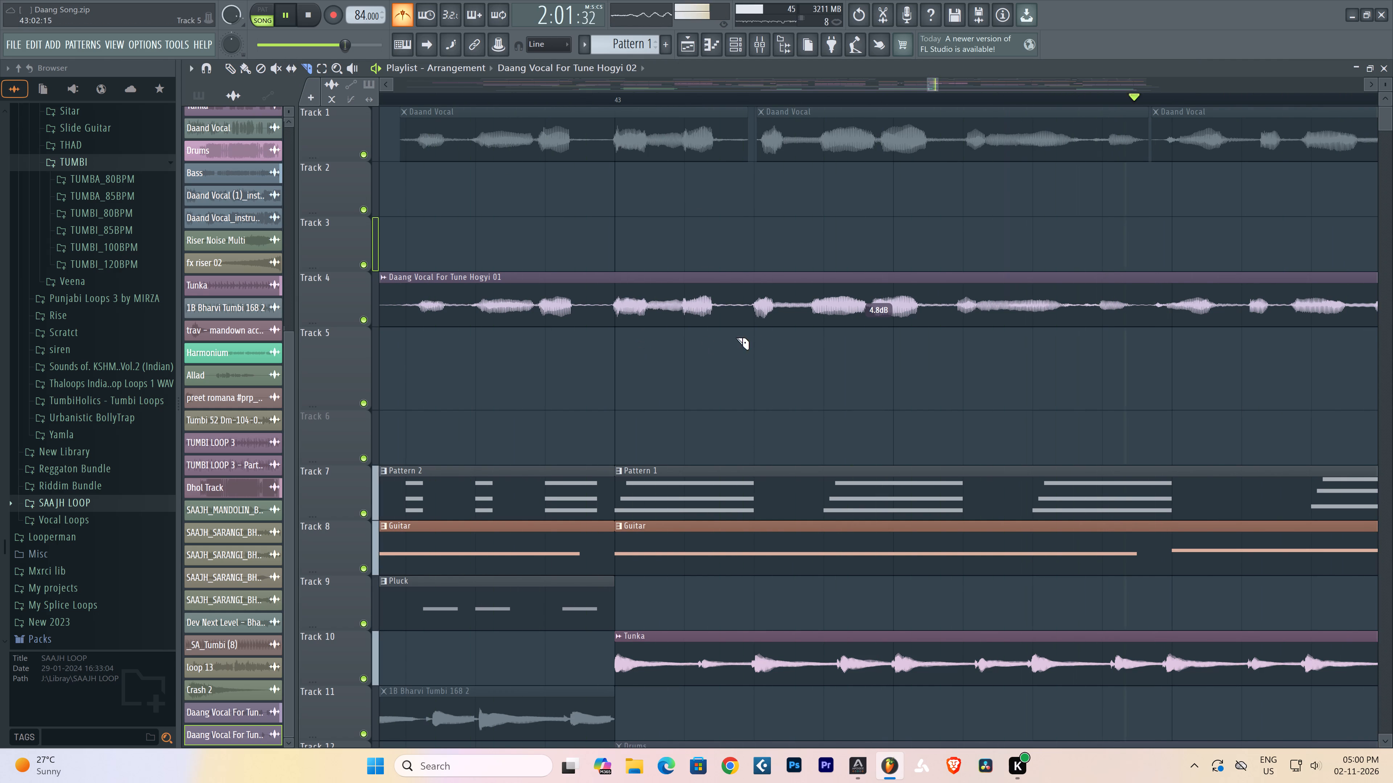
pyautogui.press('space')
pyautogui.press('space')
pyautogui.click(745, 323)
pyautogui.press('space')
pyautogui.click(229, 70)
pyautogui.press('space')
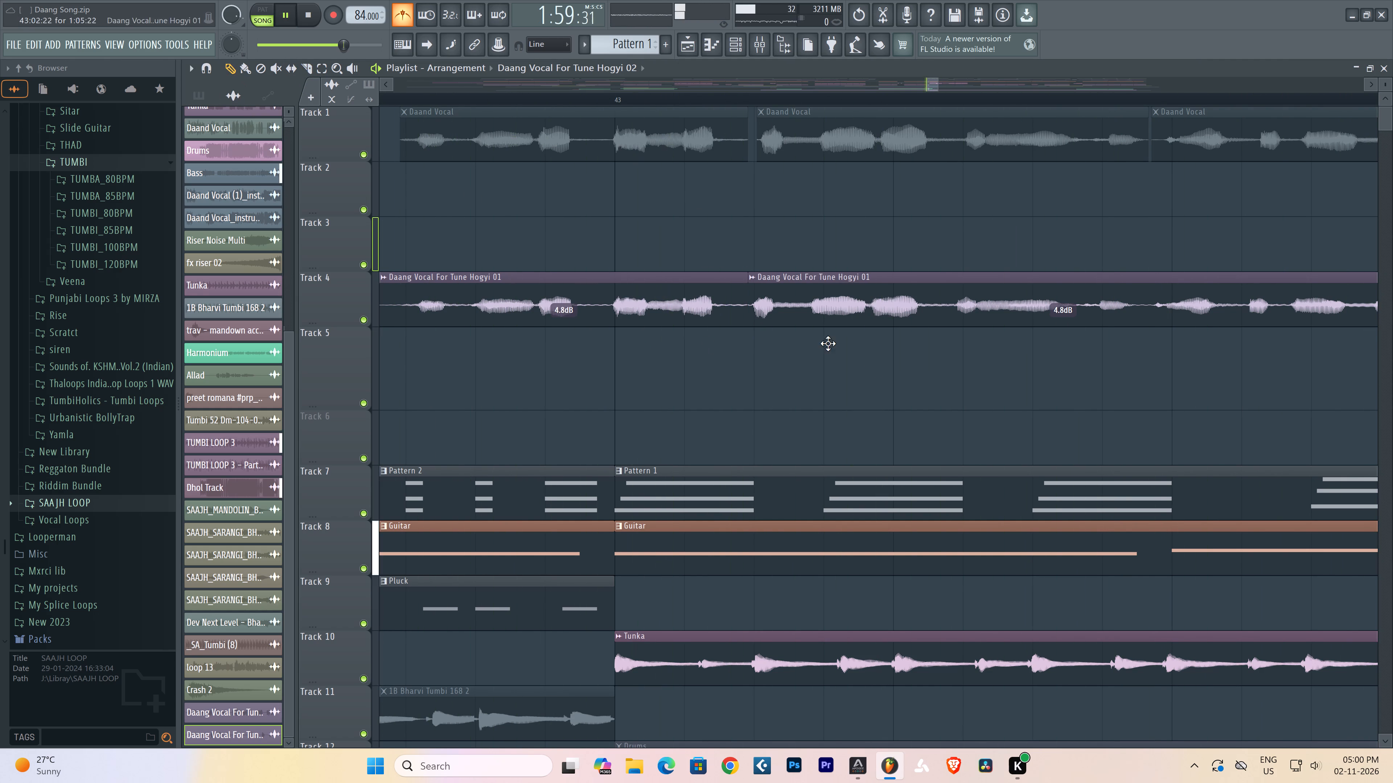
pyautogui.press('space')
pyautogui.keyDown('alt'); pyautogui.moveTo(832, 309); pyautogui.dragTo(841, 306); pyautogui.keyUp('alt')
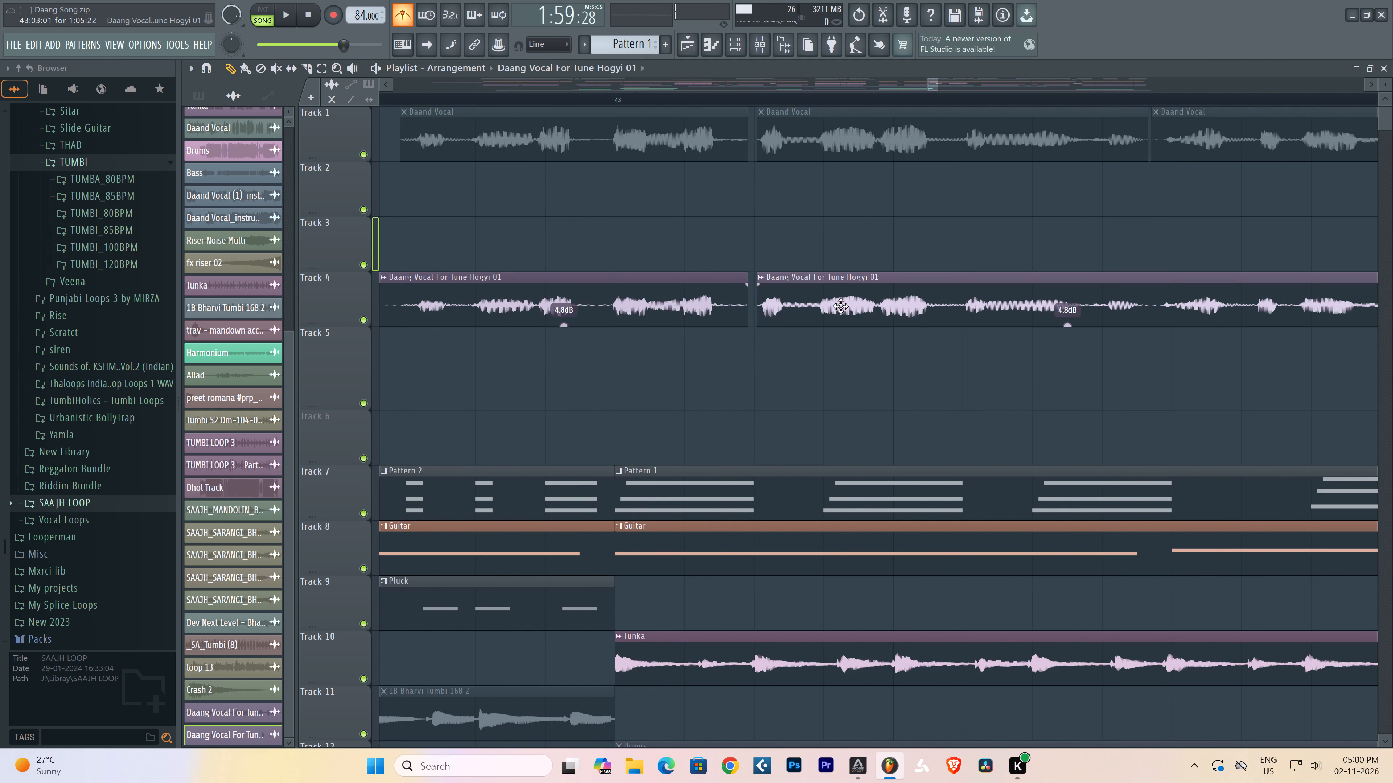
pyautogui.keyDown('alt'); pyautogui.moveTo(841, 306); pyautogui.dragTo(841, 306); pyautogui.keyUp('alt')
pyautogui.press('space')
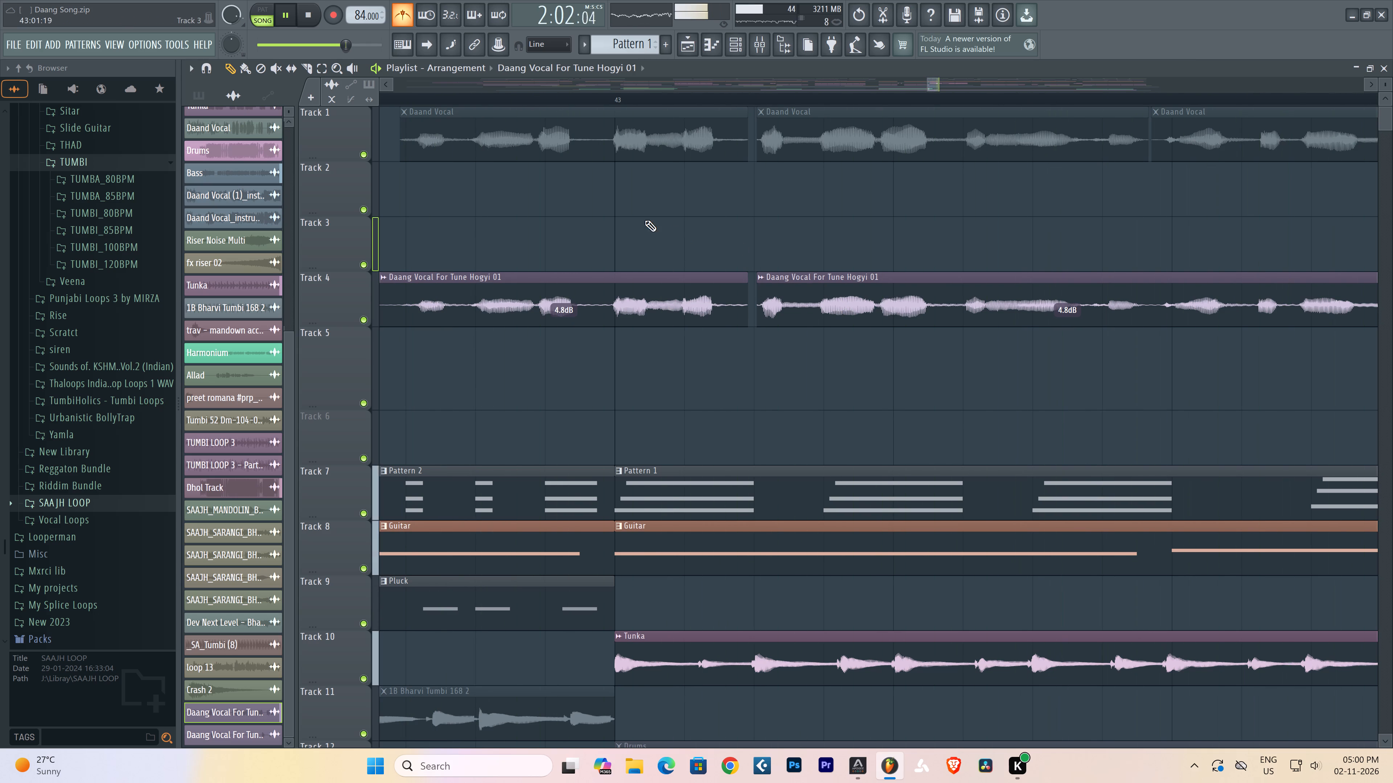
# Split the Track 4 phrase again at about bar 43.5 and nudge the last piece slightly later to match the old vocal.
pyautogui.press('space')
pyautogui.press('space')
pyautogui.click(304, 71)
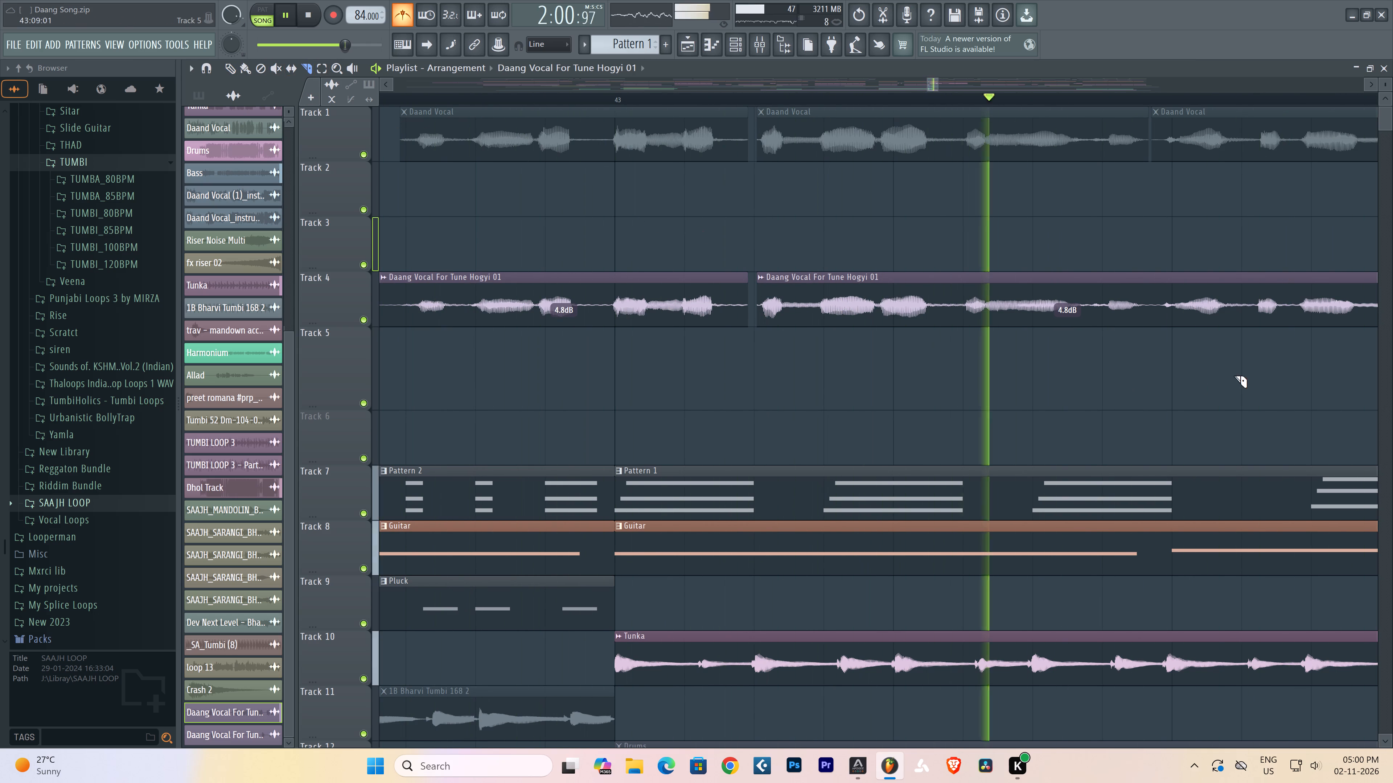
pyautogui.click(1152, 308)
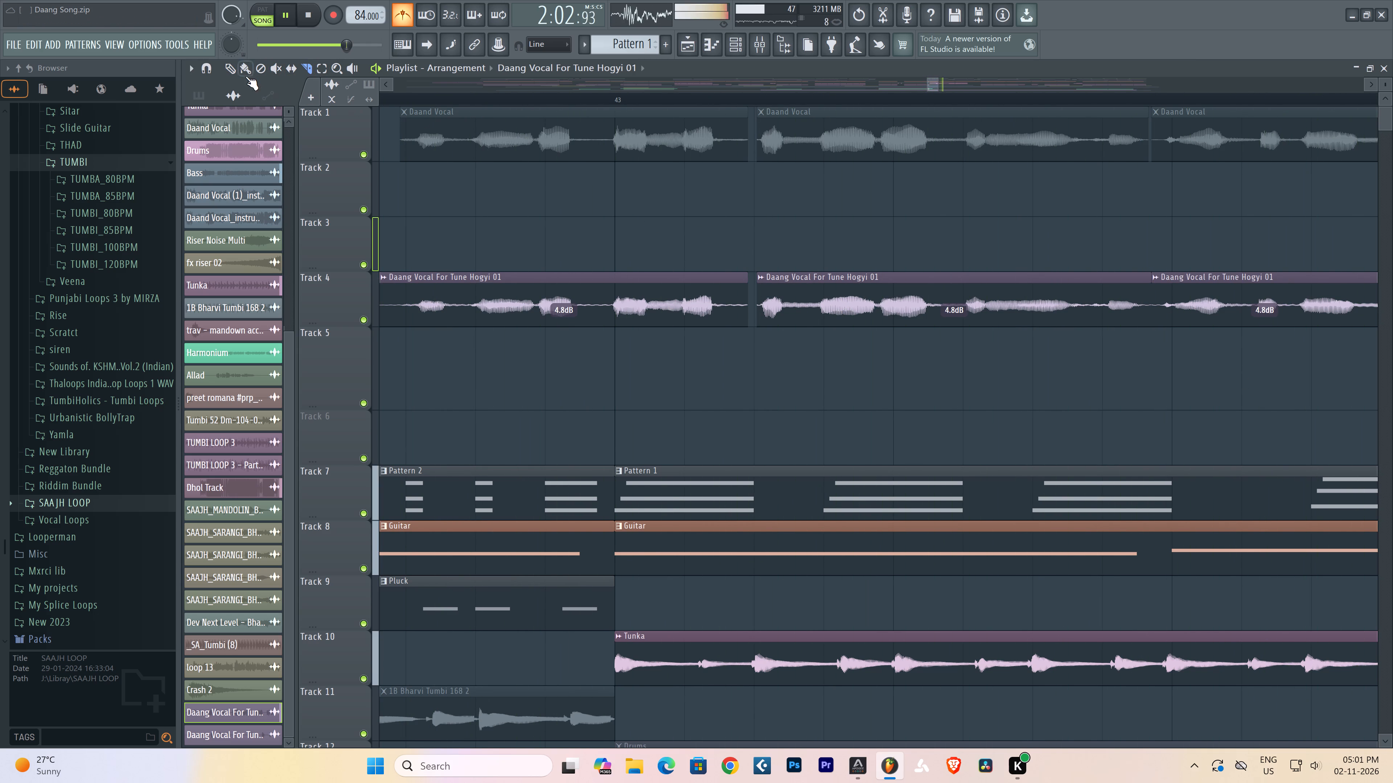
pyautogui.press('space')
pyautogui.press('space')
pyautogui.click(231, 70)
pyautogui.keyDown('alt'); pyautogui.click(1245, 301); pyautogui.keyUp('alt')
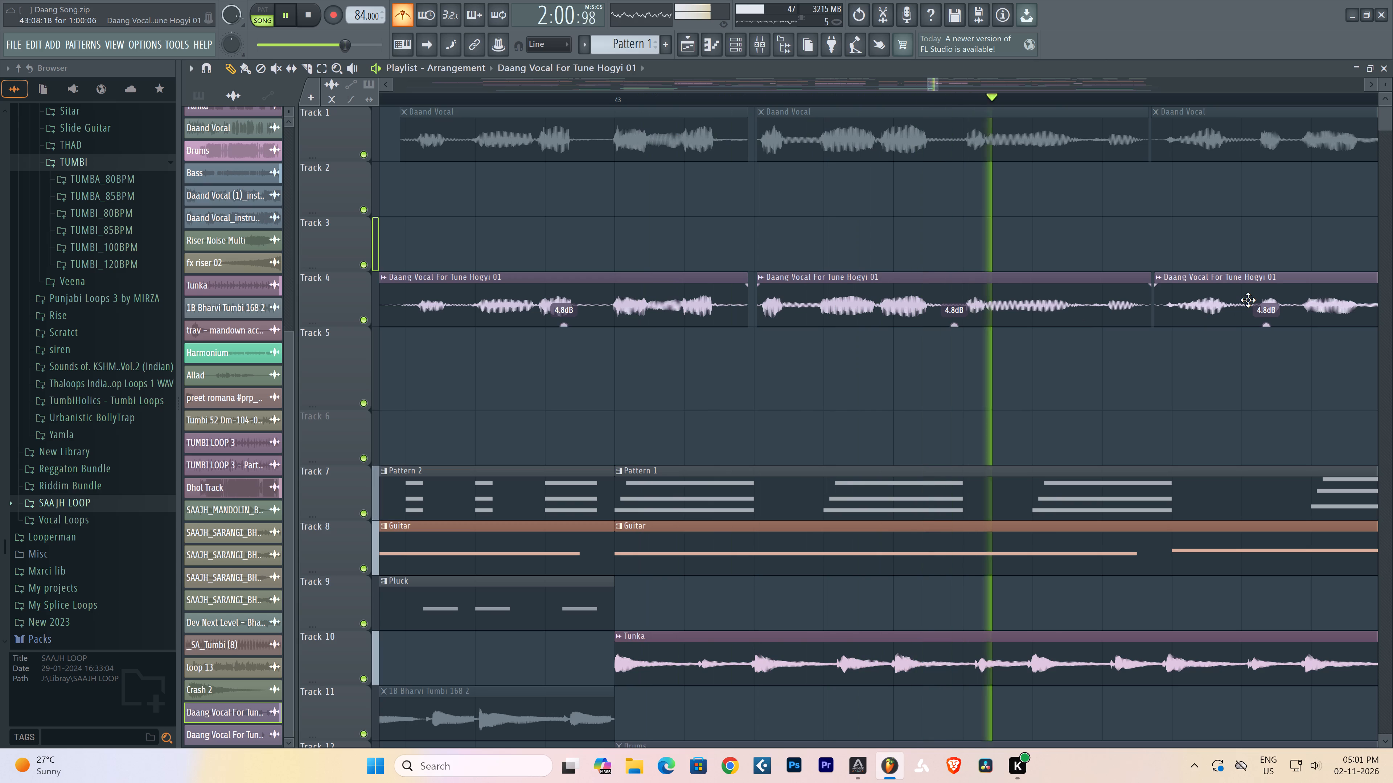
# Check the realigned phrase in playback and add a short fade-in to its first Track 4 piece at about bar 42.8.
pyautogui.scroll(-6, 694, 95)
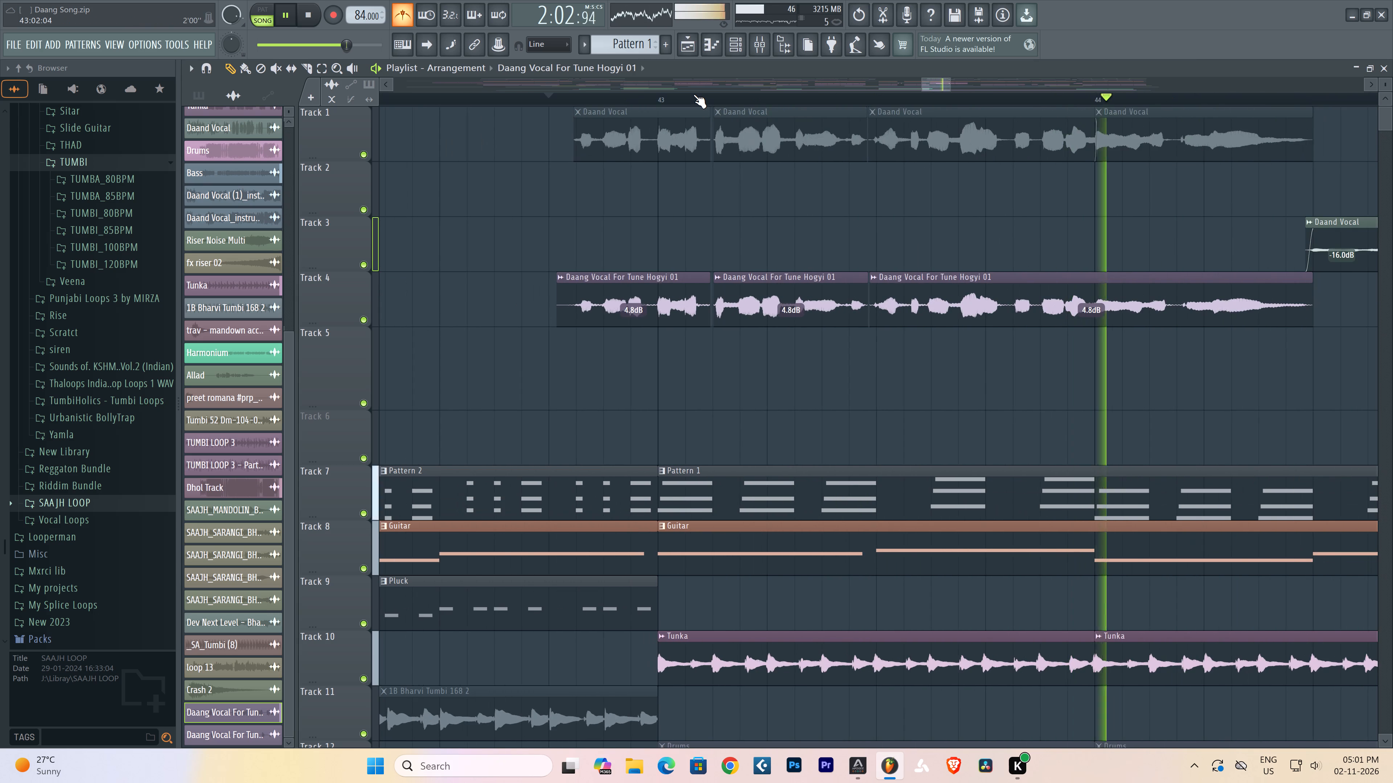
pyautogui.scroll(-2, 693, 94)
pyautogui.press('space')
pyautogui.press('space')
pyautogui.scroll(8, 977, 98)
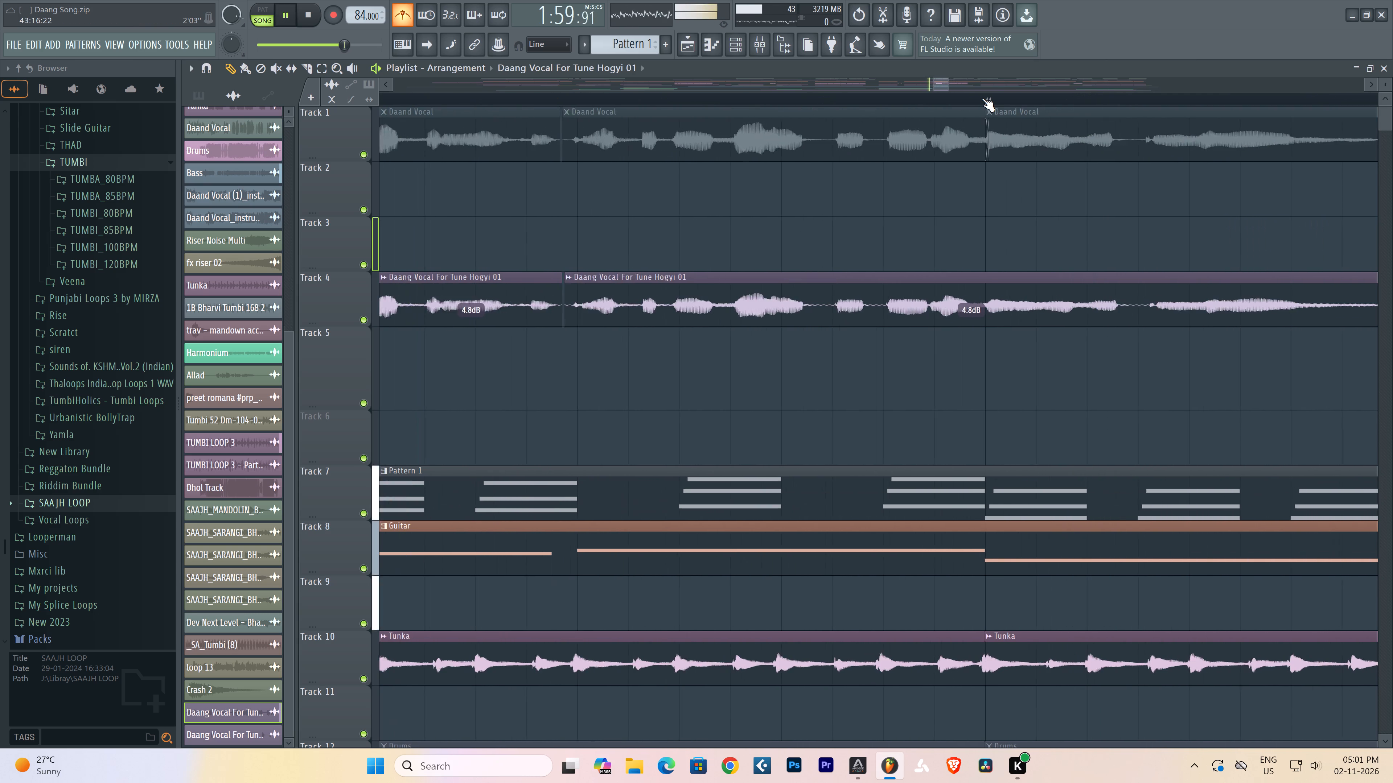
pyautogui.scroll(6, 982, 98)
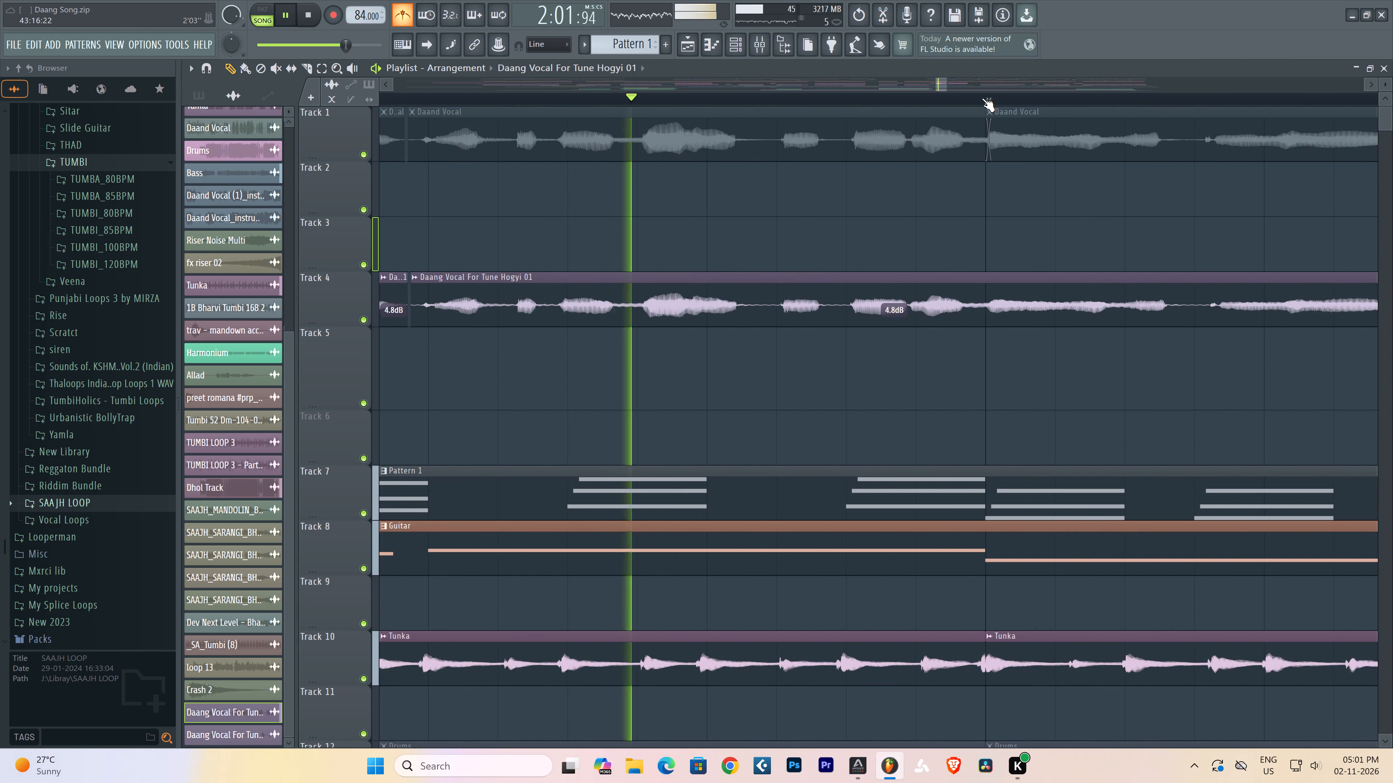
pyautogui.scroll(-13, 982, 98)
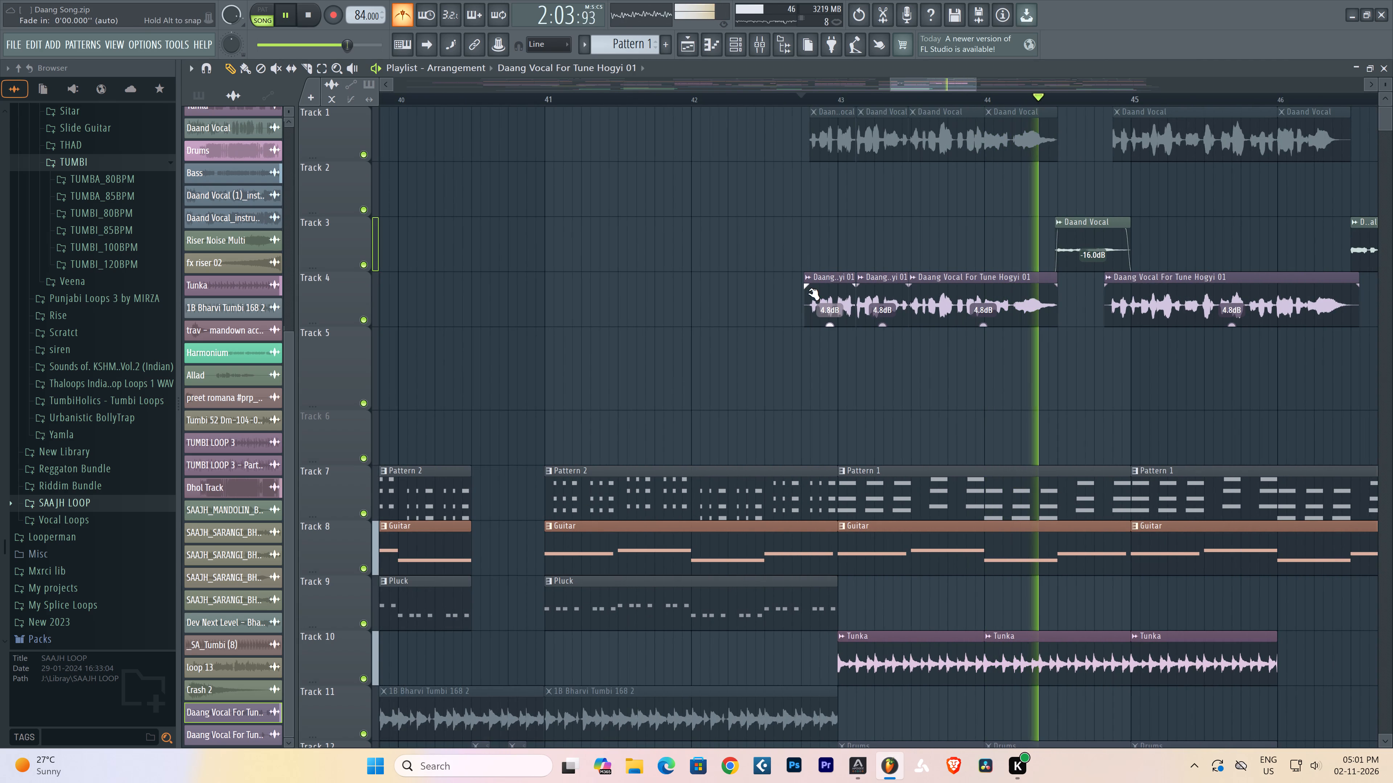
pyautogui.moveTo(808, 287); pyautogui.dragTo(813, 285)
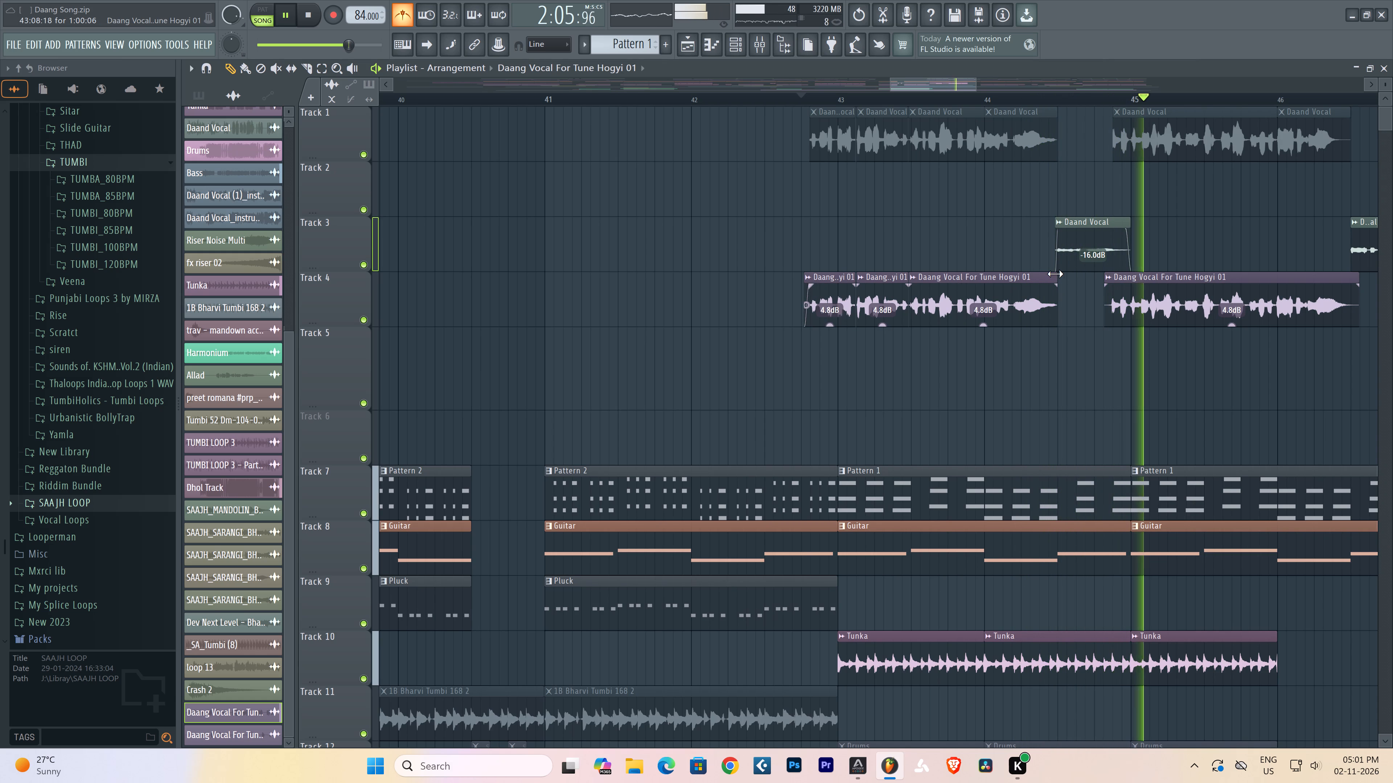
pyautogui.press('space')
pyautogui.press('space')
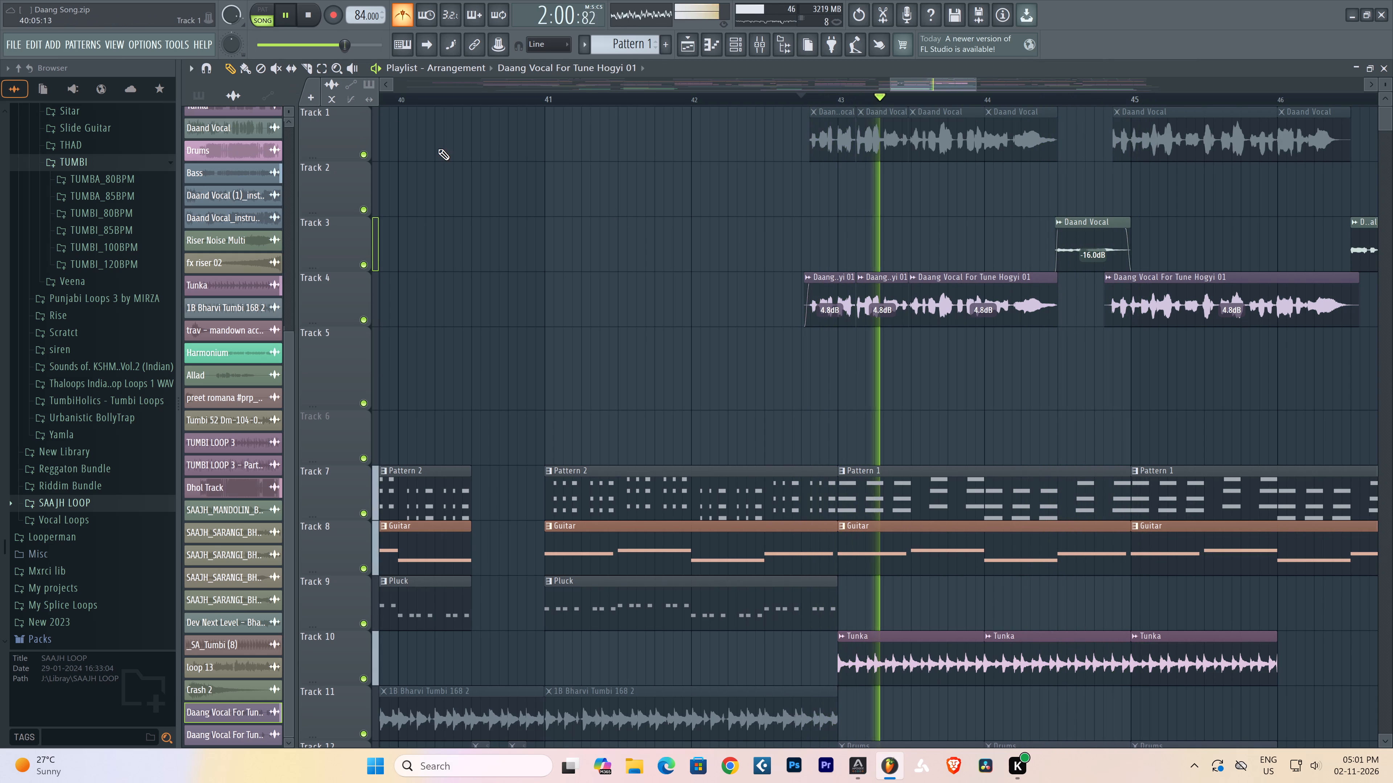
# Split the last piece of the Track 4 phrase at bar 44.
pyautogui.click(308, 69)
pyautogui.scroll(5, 1138, 102)
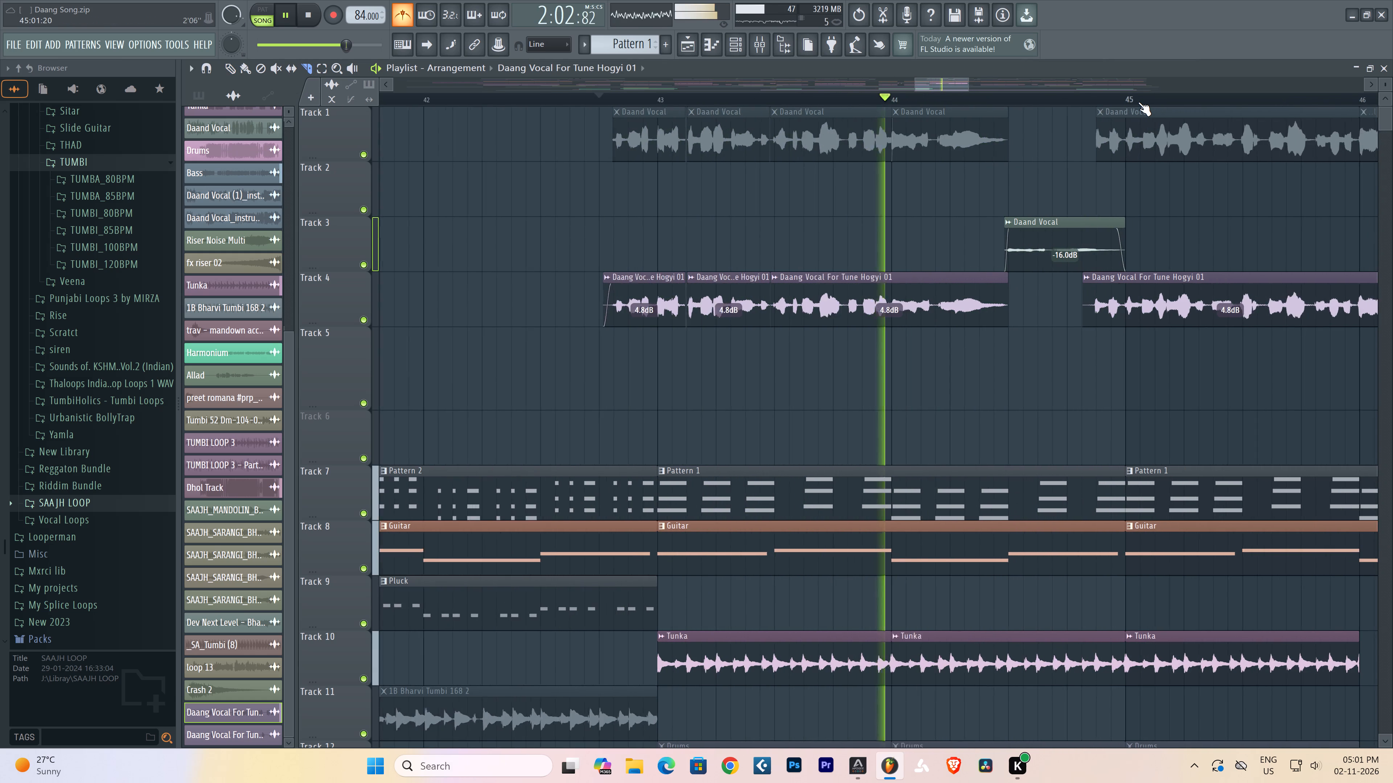
pyautogui.scroll(3, 1138, 102)
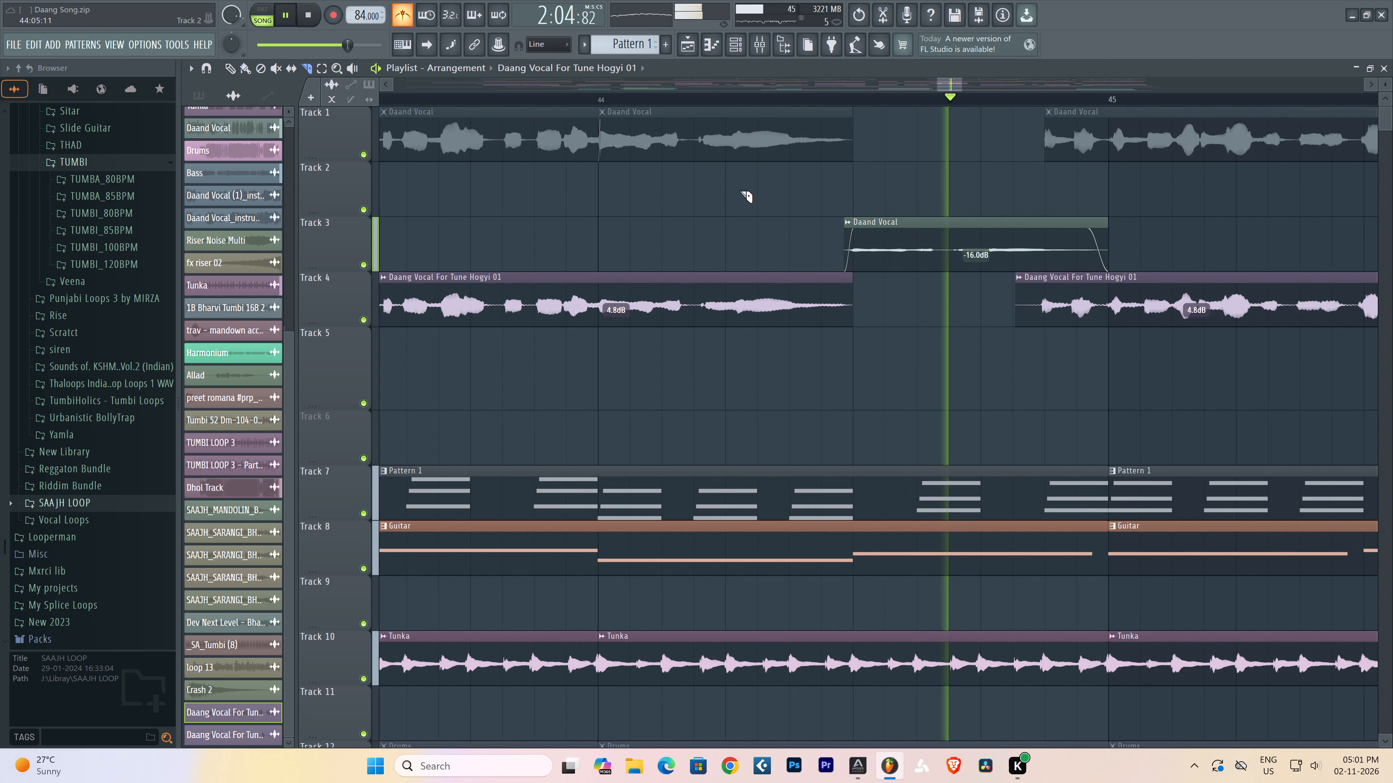
pyautogui.click(590, 97)
pyautogui.press('space')
pyautogui.click(599, 318)
pyautogui.press('space')
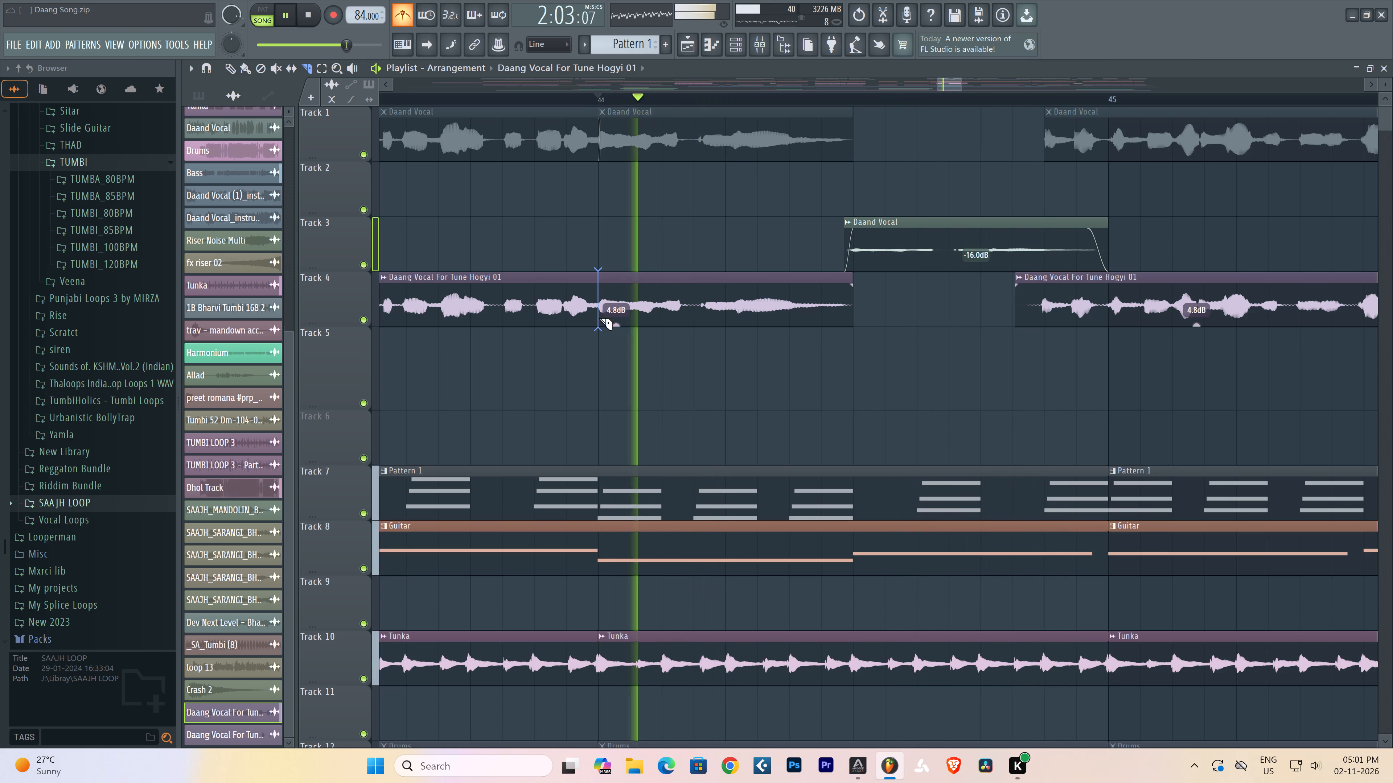
pyautogui.press('space')
pyautogui.press('space')
# Copy the Track 4 piece starting at bar 44 to Track 5 at about bar 44.5 as the new echo.
pyautogui.click(227, 70)
pyautogui.press('space')
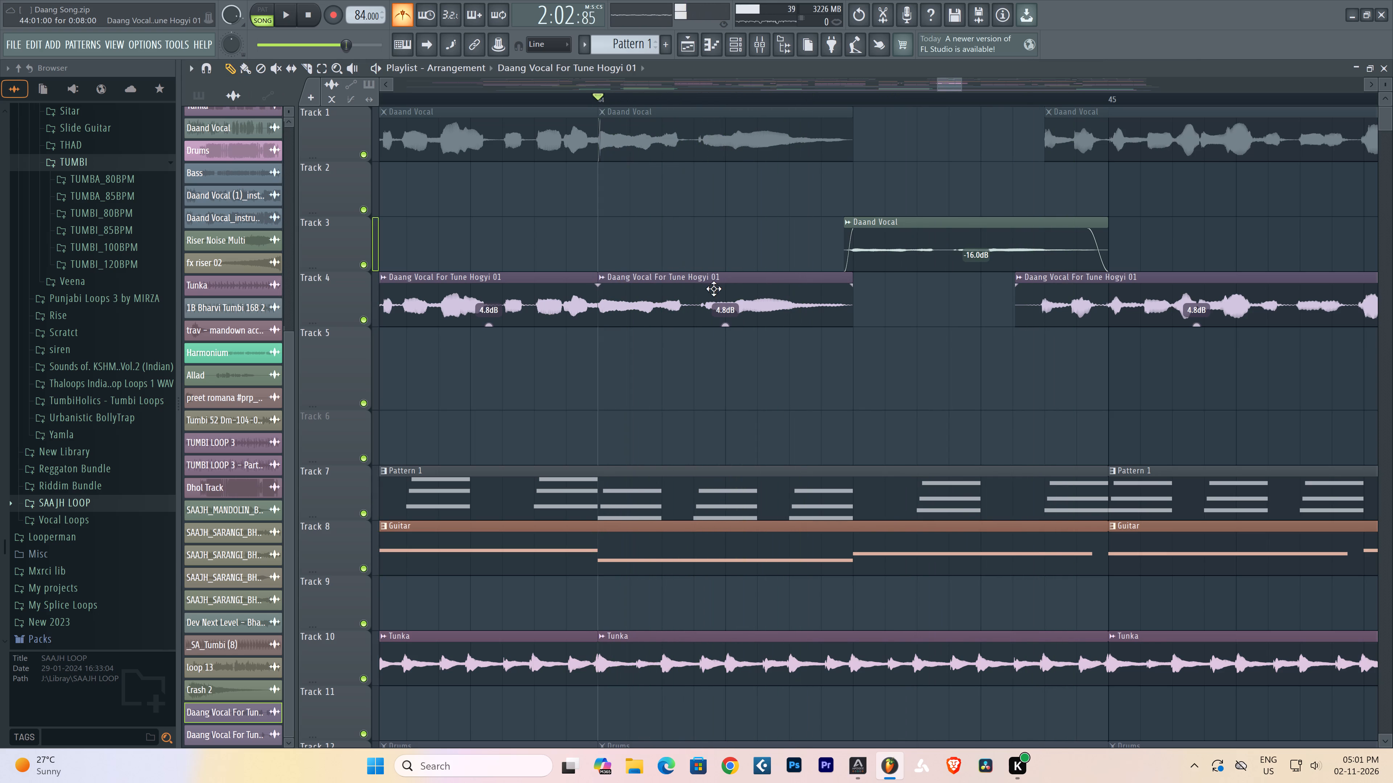
pyautogui.press('space')
pyautogui.keyDown('shift'); pyautogui.moveTo(686, 302); pyautogui.dragTo(949, 406); pyautogui.keyUp('shift')
pyautogui.press('space')
pyautogui.press('space')
pyautogui.press('space')
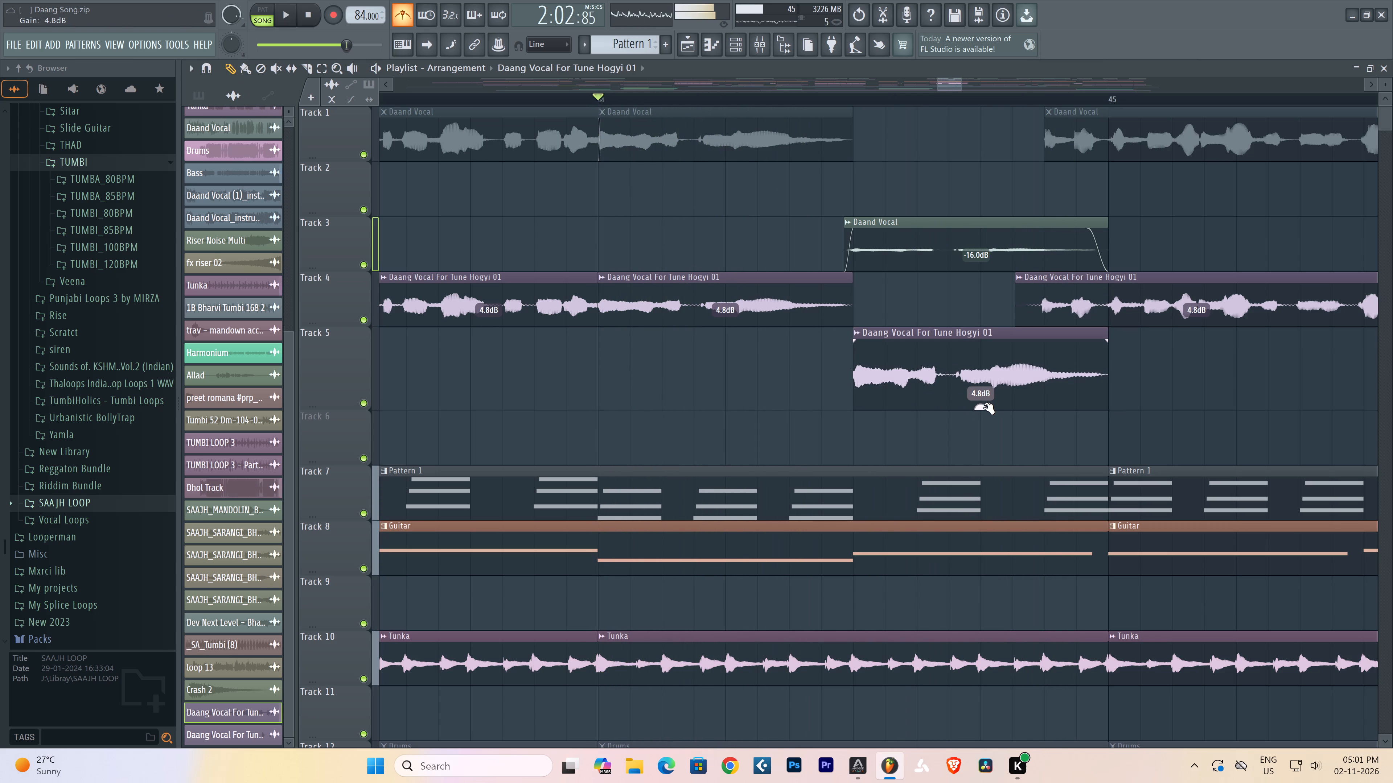
# Lower the gain of the Track 5 echo at about bar 44.5 to -7.9 dB and add a short fade-in.
pyautogui.press('space')
pyautogui.moveTo(983, 406); pyautogui.dragTo(991, 469)
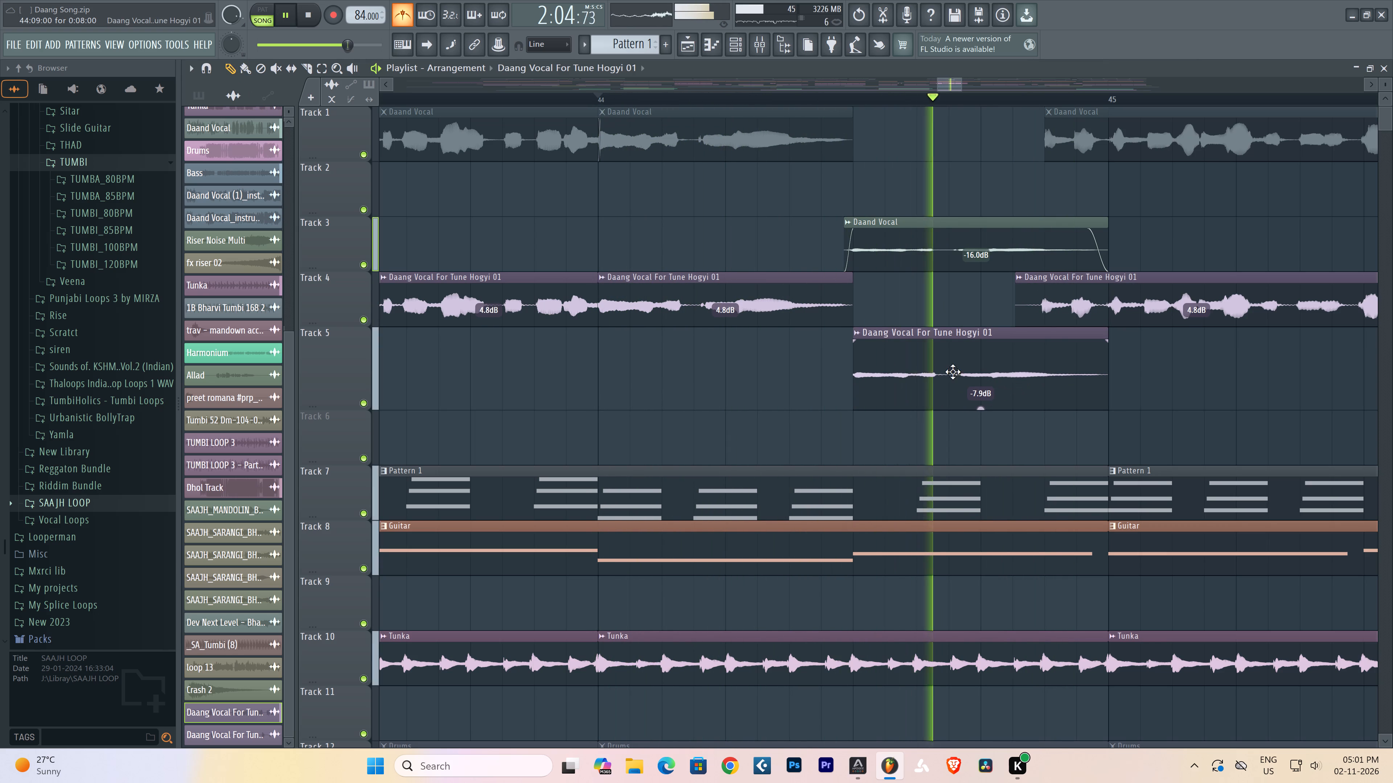
pyautogui.moveTo(855, 341); pyautogui.dragTo(858, 340)
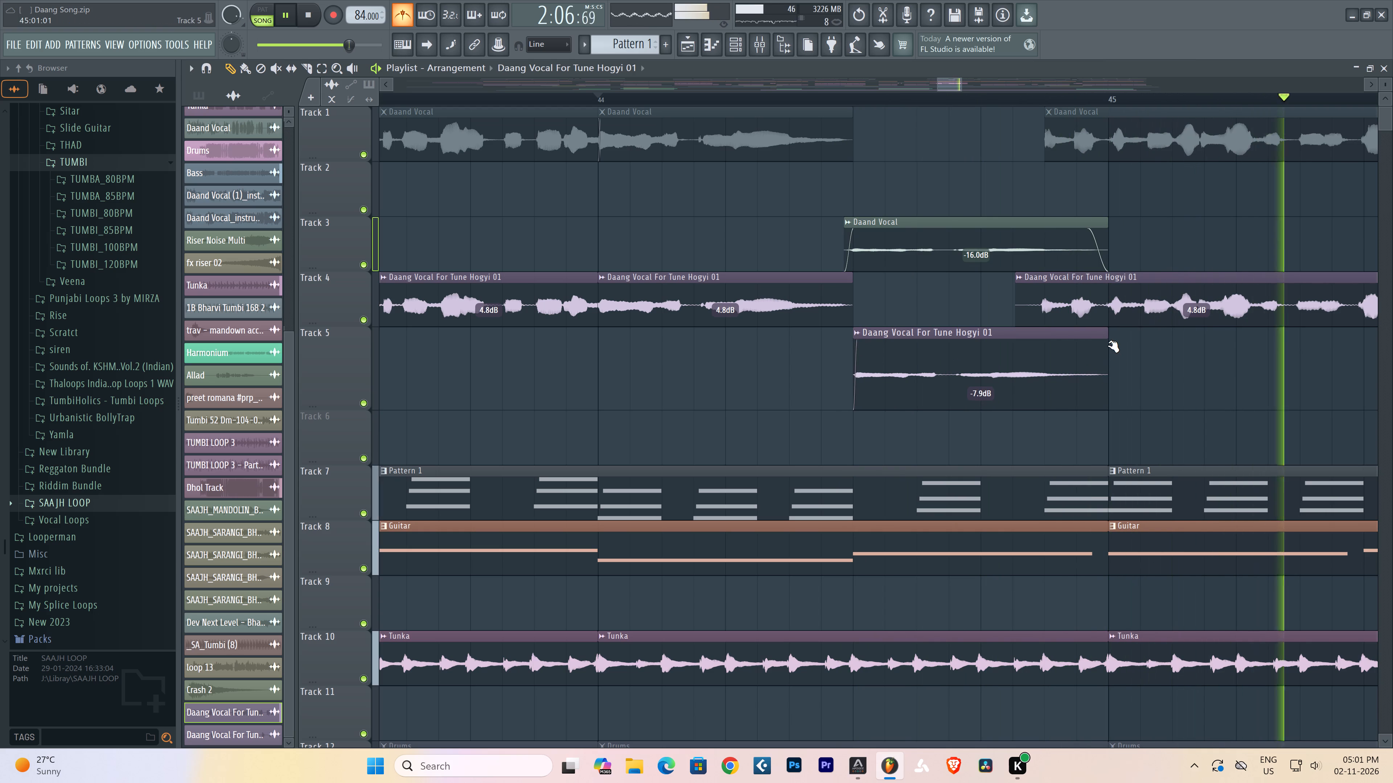
# Add a short fade-out to the Track 5 echo at about bar 44.5.
pyautogui.moveTo(1106, 343); pyautogui.dragTo(1093, 340)
# Mute the old Daand Vocal echoes on Track 3 at about bars 44.5 and 46.5.
pyautogui.moveTo(273, 73); pyautogui.dragTo(278, 74)
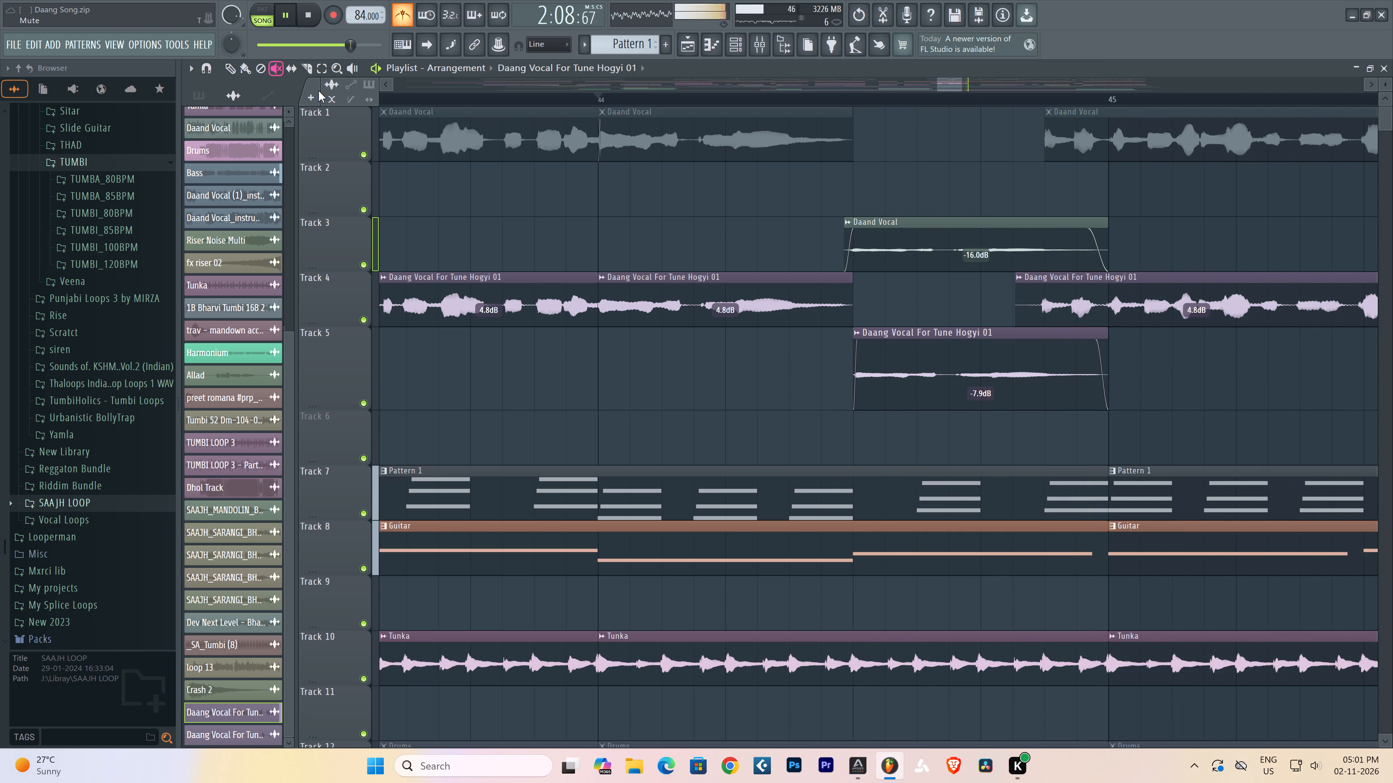
pyautogui.click(899, 244)
pyautogui.scroll(-12, 793, 101)
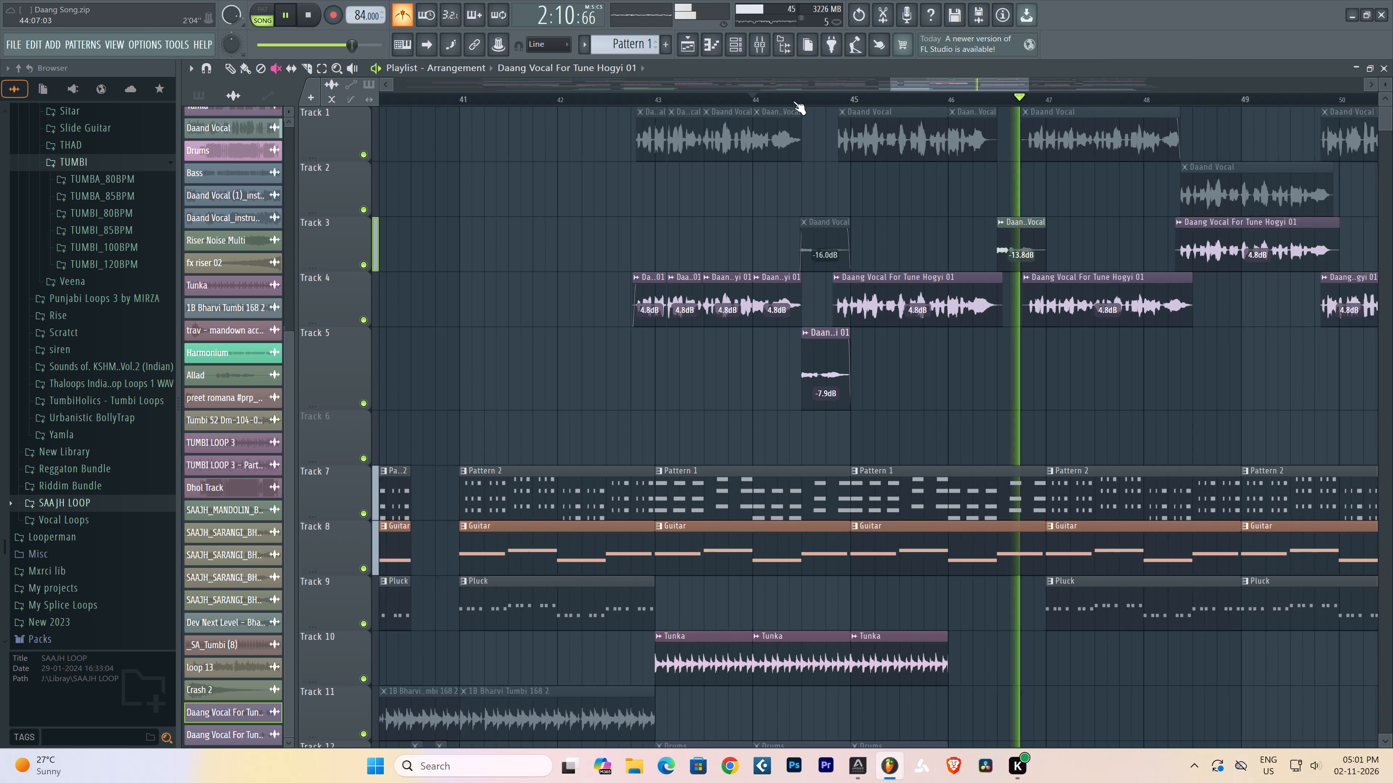
pyautogui.scroll(6, 996, 102)
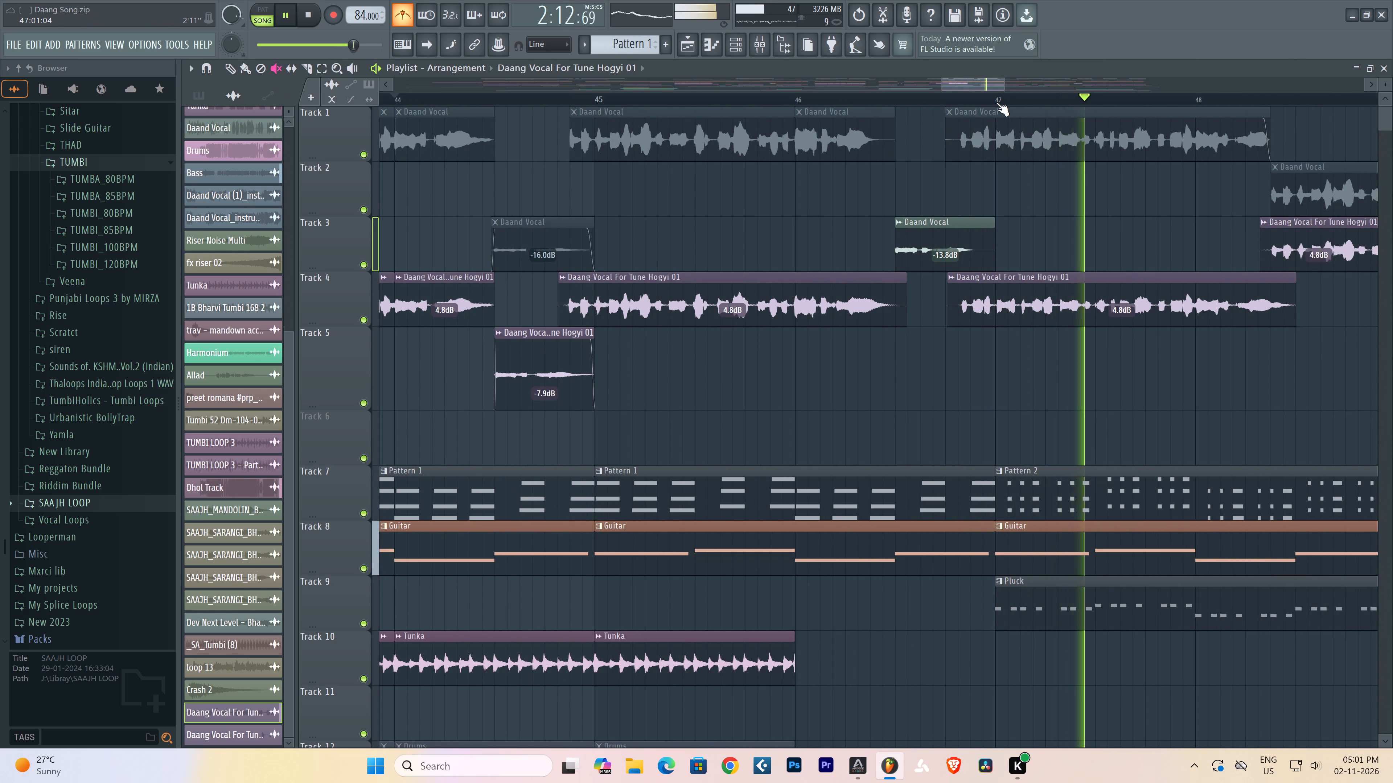
pyautogui.scroll(-12, 995, 103)
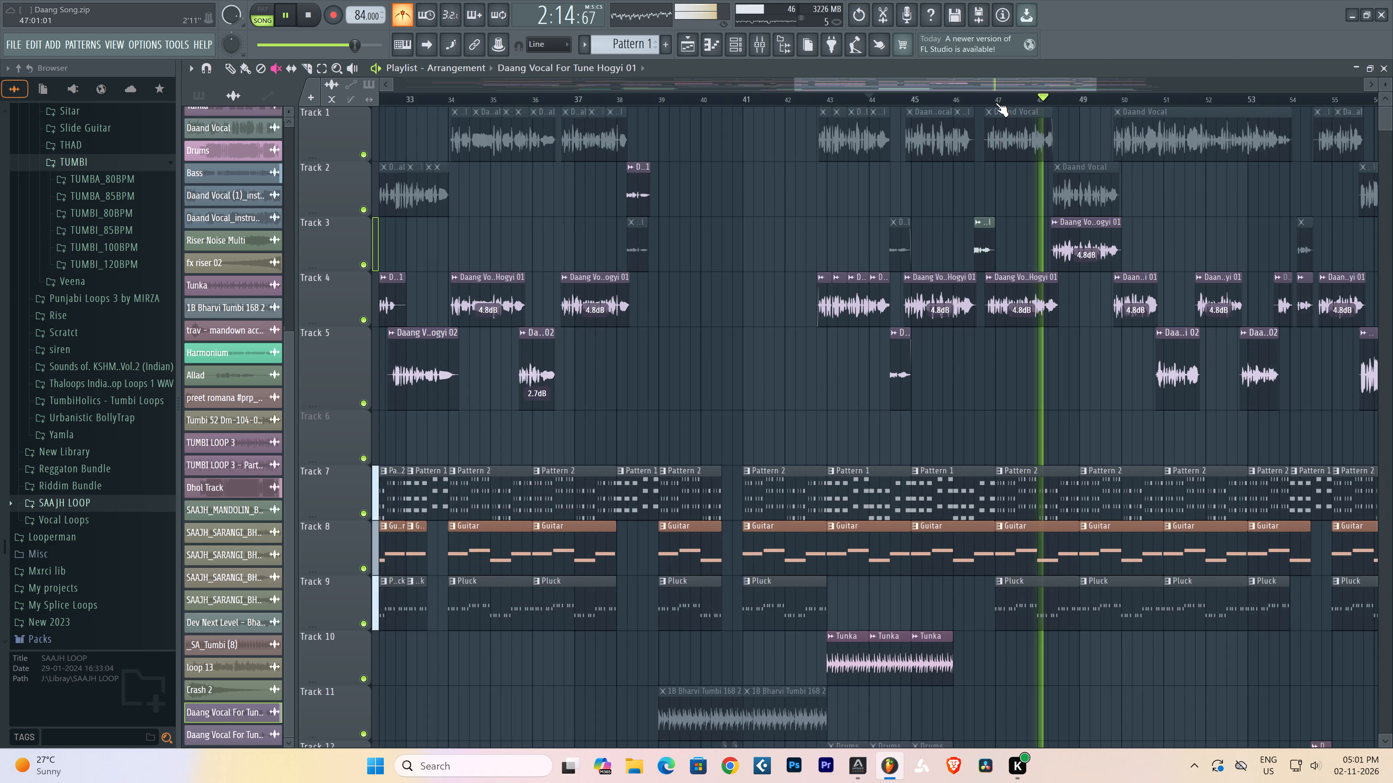
pyautogui.moveTo(990, 246); pyautogui.dragTo(977, 248)
# Move the two muted old echoes at about bars 44.5 and 46.5 from Track 3 up to Track 2.
pyautogui.keyDown('ctrl'); pyautogui.moveTo(1013, 237); pyautogui.dragTo(917, 238); pyautogui.keyUp('ctrl')
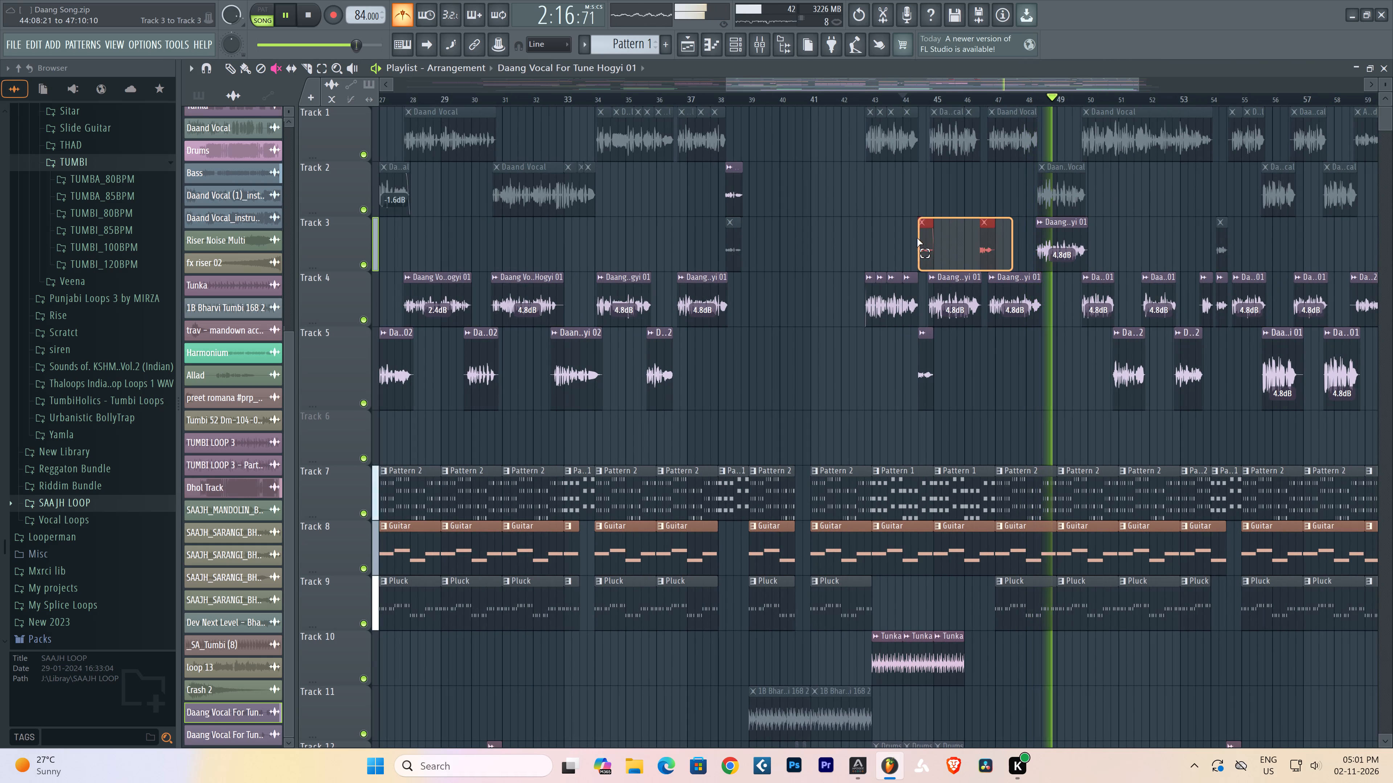
pyautogui.keyDown('ctrl'); pyautogui.moveTo(917, 238); pyautogui.dragTo(915, 238); pyautogui.keyUp('ctrl')
pyautogui.hotkey('shift', 'Up')
pyautogui.rightClick(915, 238)
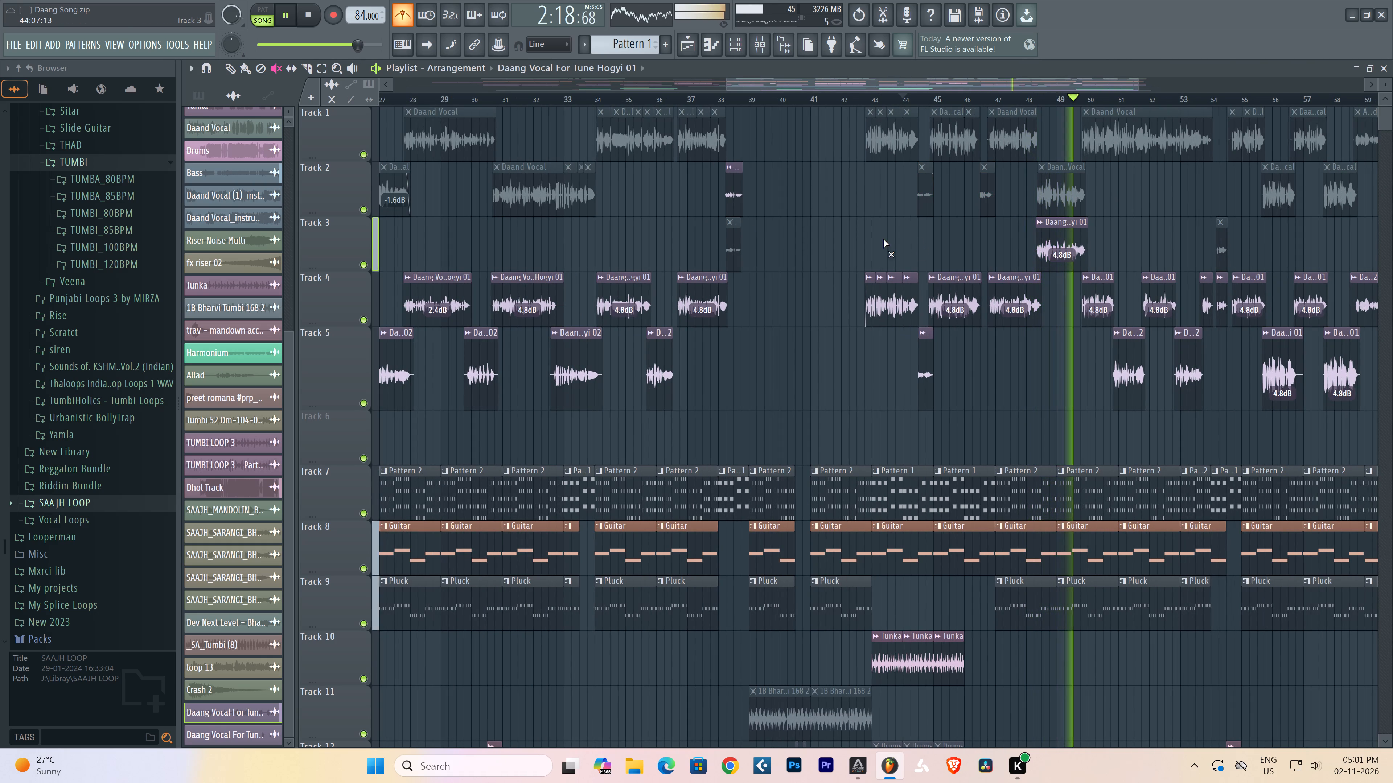
# Move the old Daand Vocal echo at about bar 38.2 from Track 3 up to Track 1.
pyautogui.moveTo(750, 241); pyautogui.dragTo(722, 245)
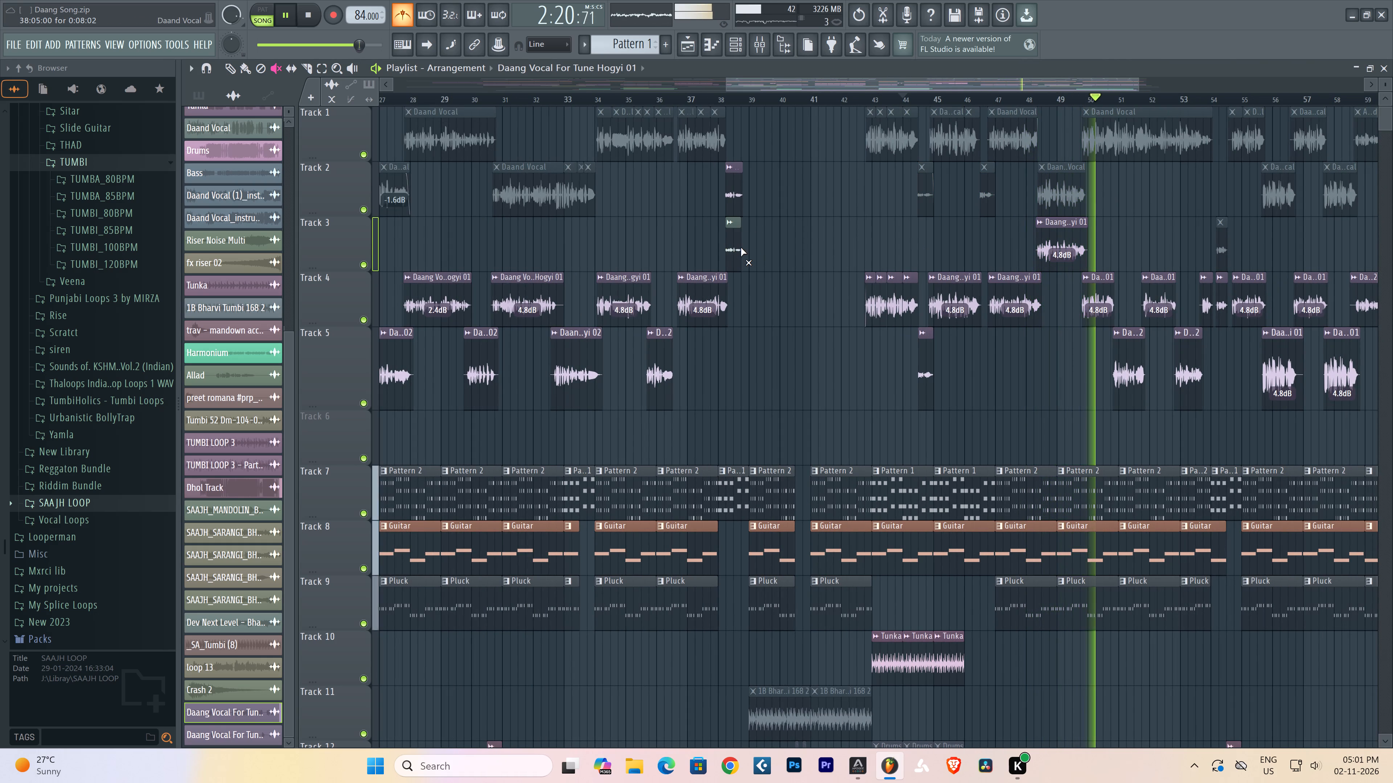
pyautogui.keyDown('ctrl'); pyautogui.moveTo(751, 233); pyautogui.dragTo(730, 241); pyautogui.keyUp('ctrl')
pyautogui.hotkey('shift', 'Up')
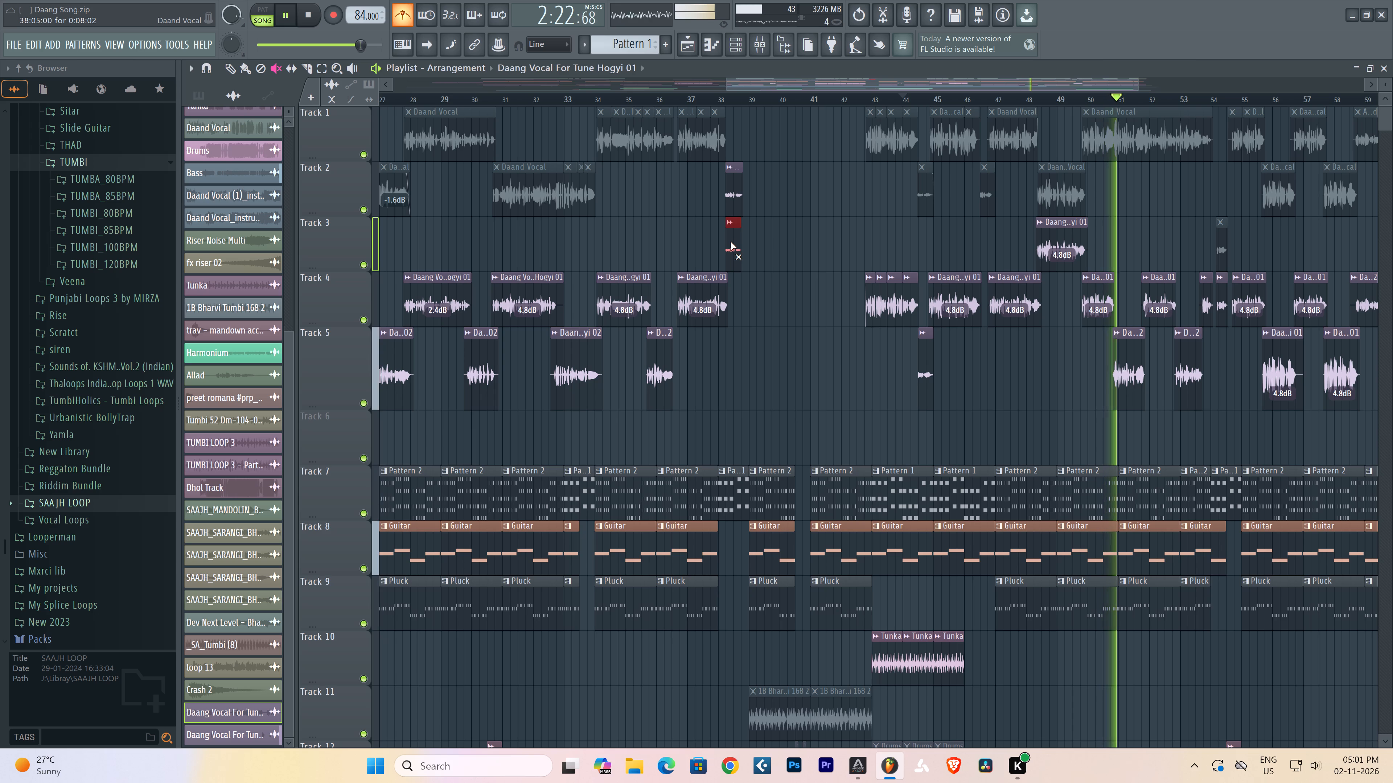
pyautogui.hotkey('shift', 'Up')
# Move the new vocal echo at about bar 38.2 from Track 2 down to Track 5.
pyautogui.keyDown('ctrl'); pyautogui.moveTo(747, 203); pyautogui.dragTo(737, 206); pyautogui.keyUp('ctrl')
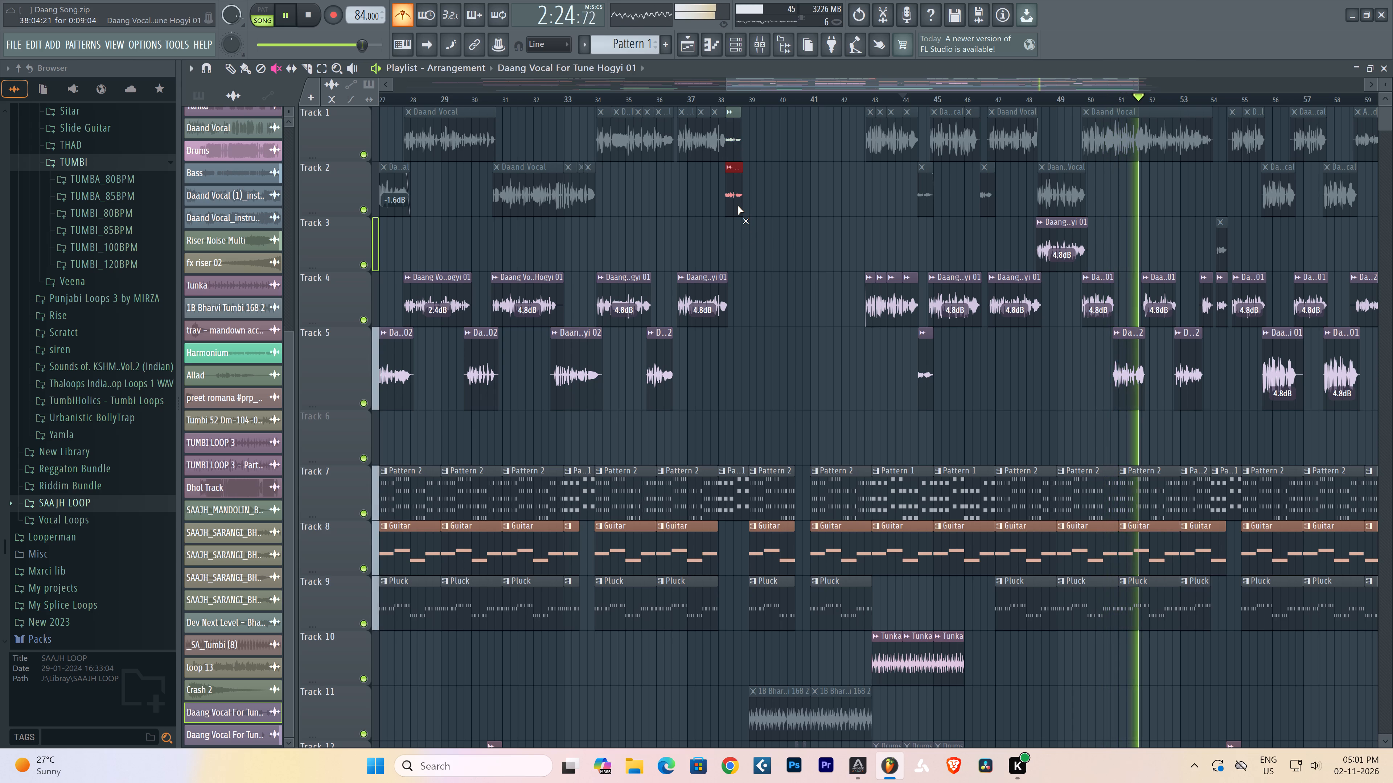
pyautogui.hotkey('shift', 'Down')
pyautogui.hotkey('shift', 'Down')
pyautogui.hotkey('shift', 'Down')
pyautogui.rightClick(737, 206)
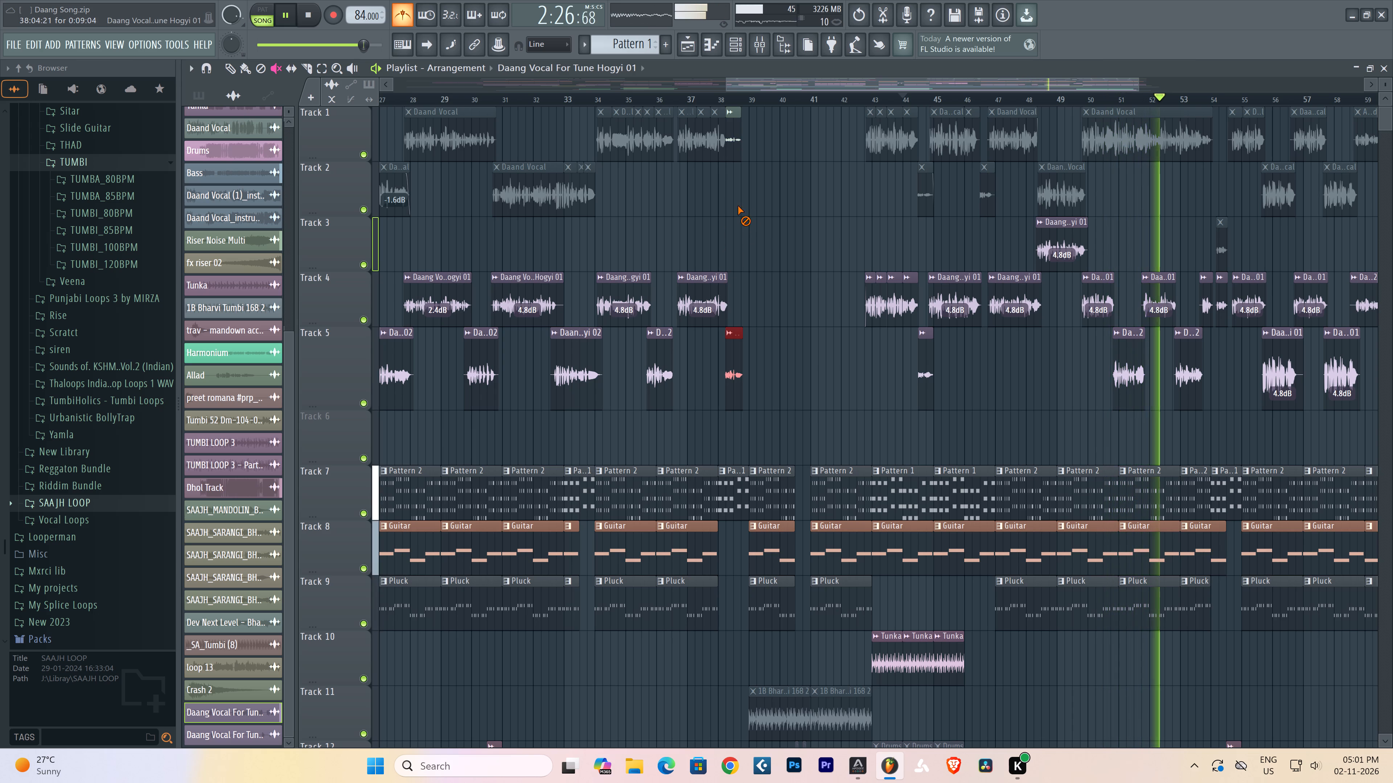
# Mute the old Daand Vocal echo on Track 1 at about bar 38.2.
pyautogui.keyDown('ctrl'); pyautogui.click(739, 140); pyautogui.keyUp('ctrl')
pyautogui.click(745, 167)
pyautogui.click(738, 155)
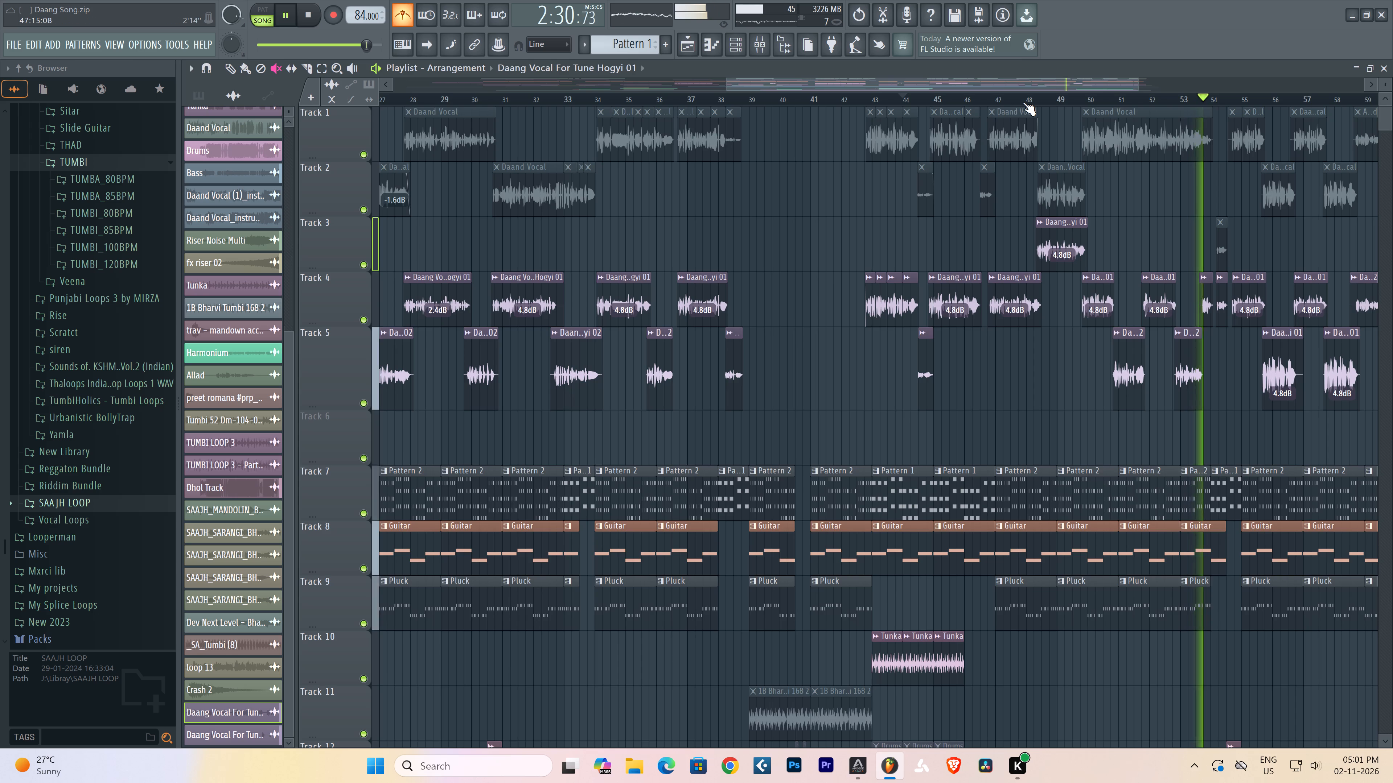
# Play back the phrase around bar 46 and split its new Track 4 vocal clip at bar 46.
pyautogui.scroll(9, 1023, 102)
pyautogui.scroll(-6, 1023, 101)
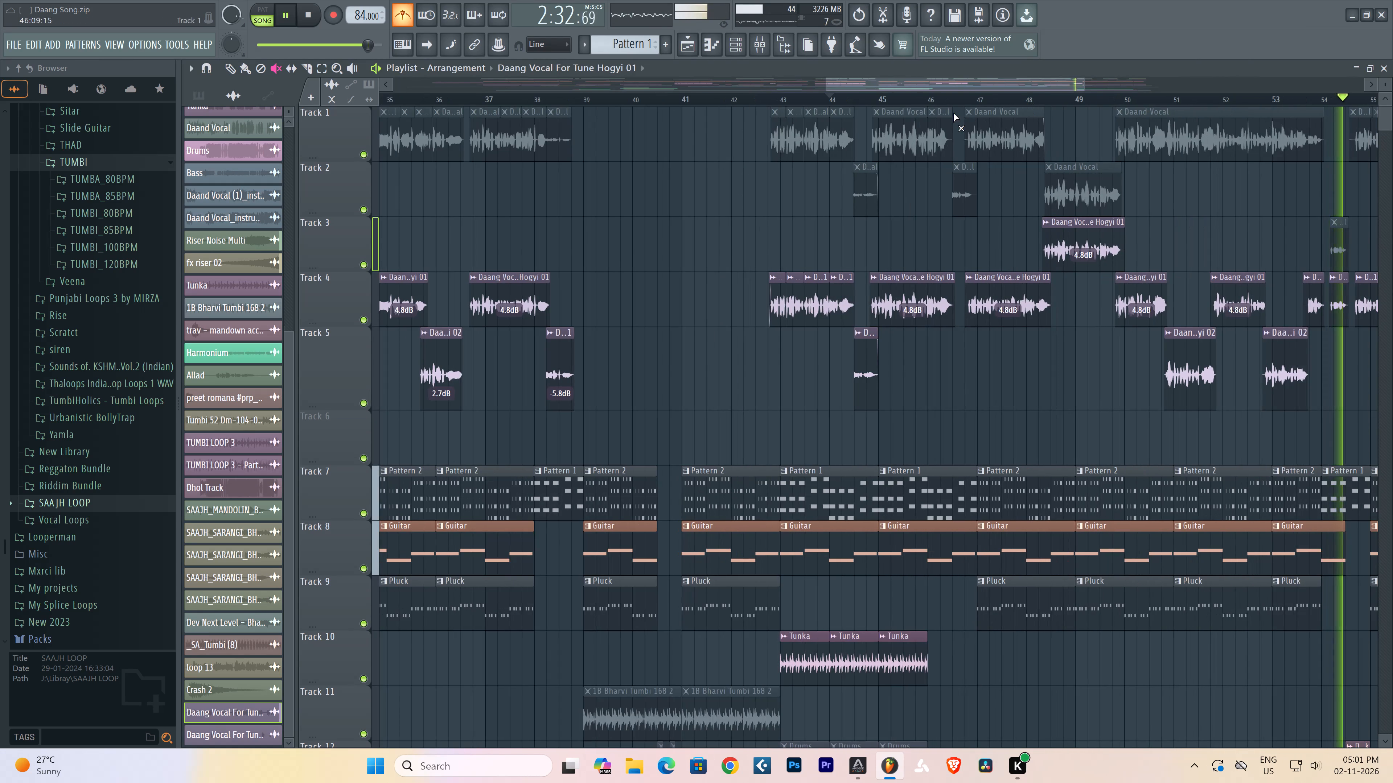
pyautogui.click(932, 100)
pyautogui.scroll(11, 969, 101)
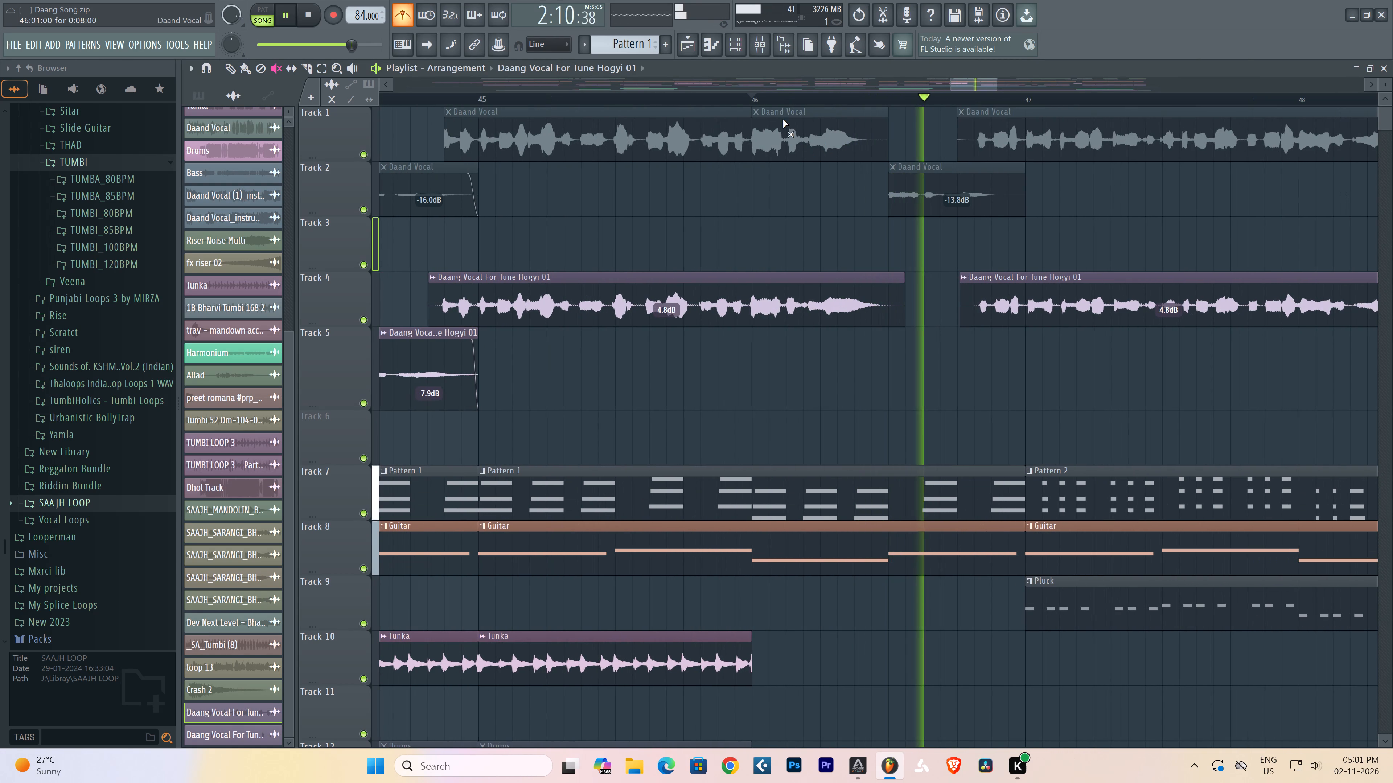
pyautogui.press('space')
pyautogui.press('space')
pyautogui.moveTo(313, 65); pyautogui.dragTo(309, 65)
pyautogui.click(305, 65)
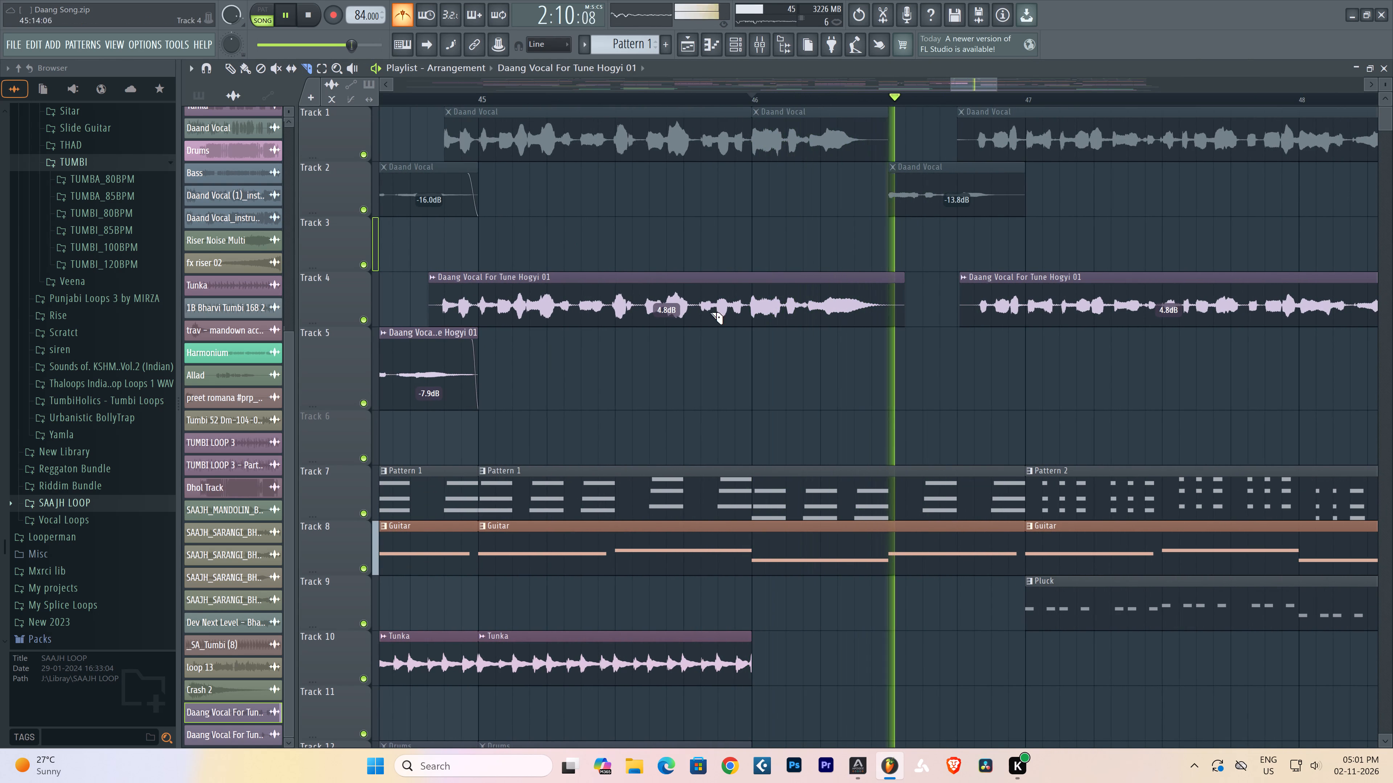
pyautogui.press('space')
pyautogui.press('space')
pyautogui.press('space')
pyautogui.click(751, 323)
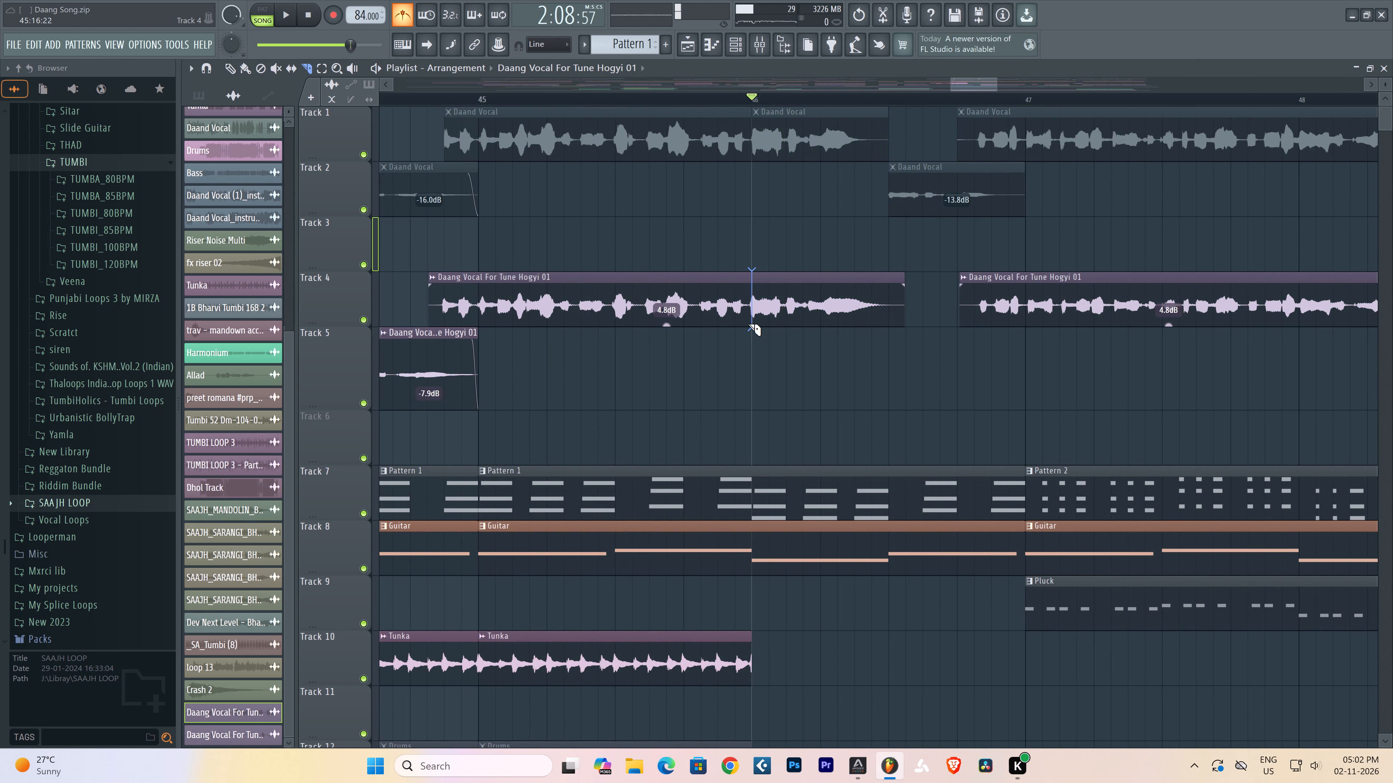
pyautogui.press('space')
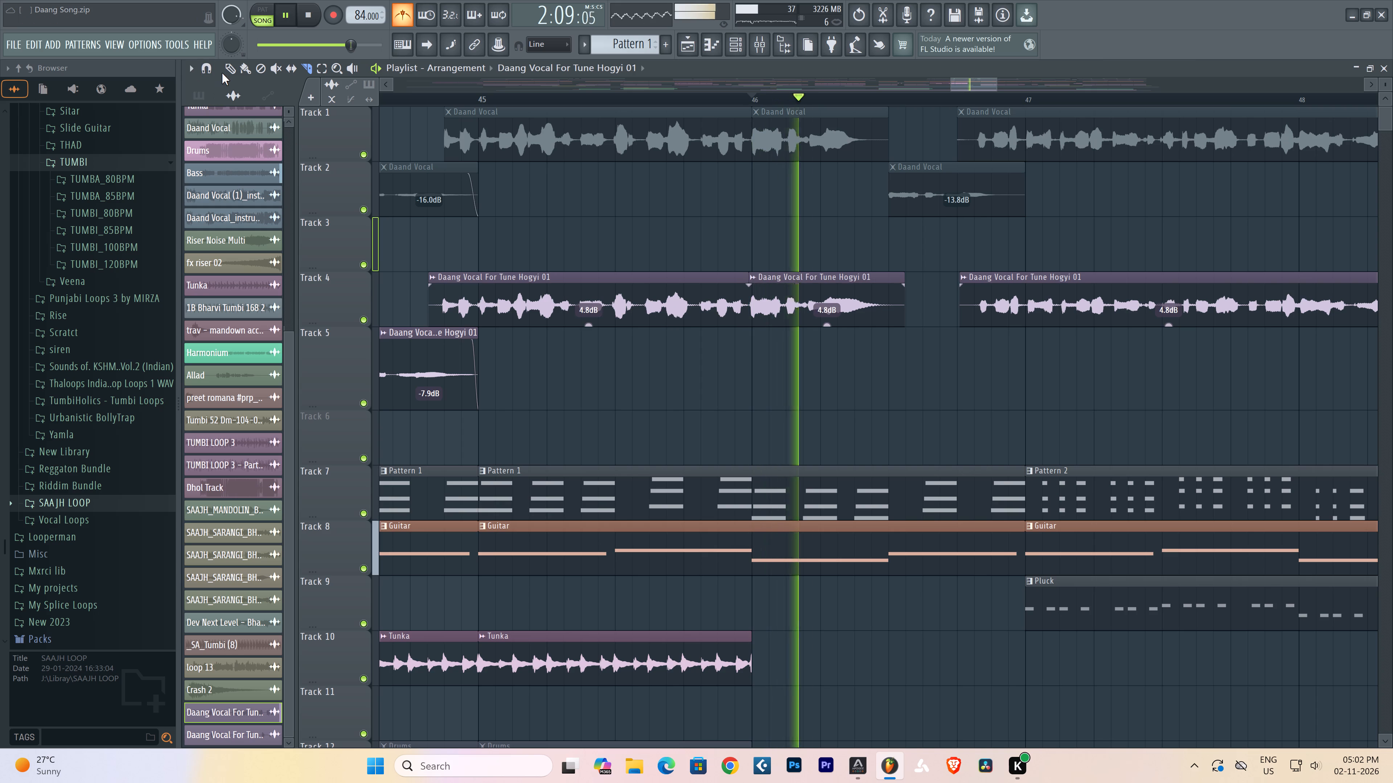
# Copy the Track 4 piece starting at bar 46 to Track 5 at about bar 46.5 as the new echo.
pyautogui.click(222, 73)
pyautogui.click(245, 76)
pyautogui.click(237, 76)
pyautogui.click(234, 74)
pyautogui.press('space')
pyautogui.press('space')
pyautogui.keyDown('shift'); pyautogui.moveTo(776, 291); pyautogui.dragTo(917, 405); pyautogui.keyUp('shift')
pyautogui.press('space')
pyautogui.press('space')
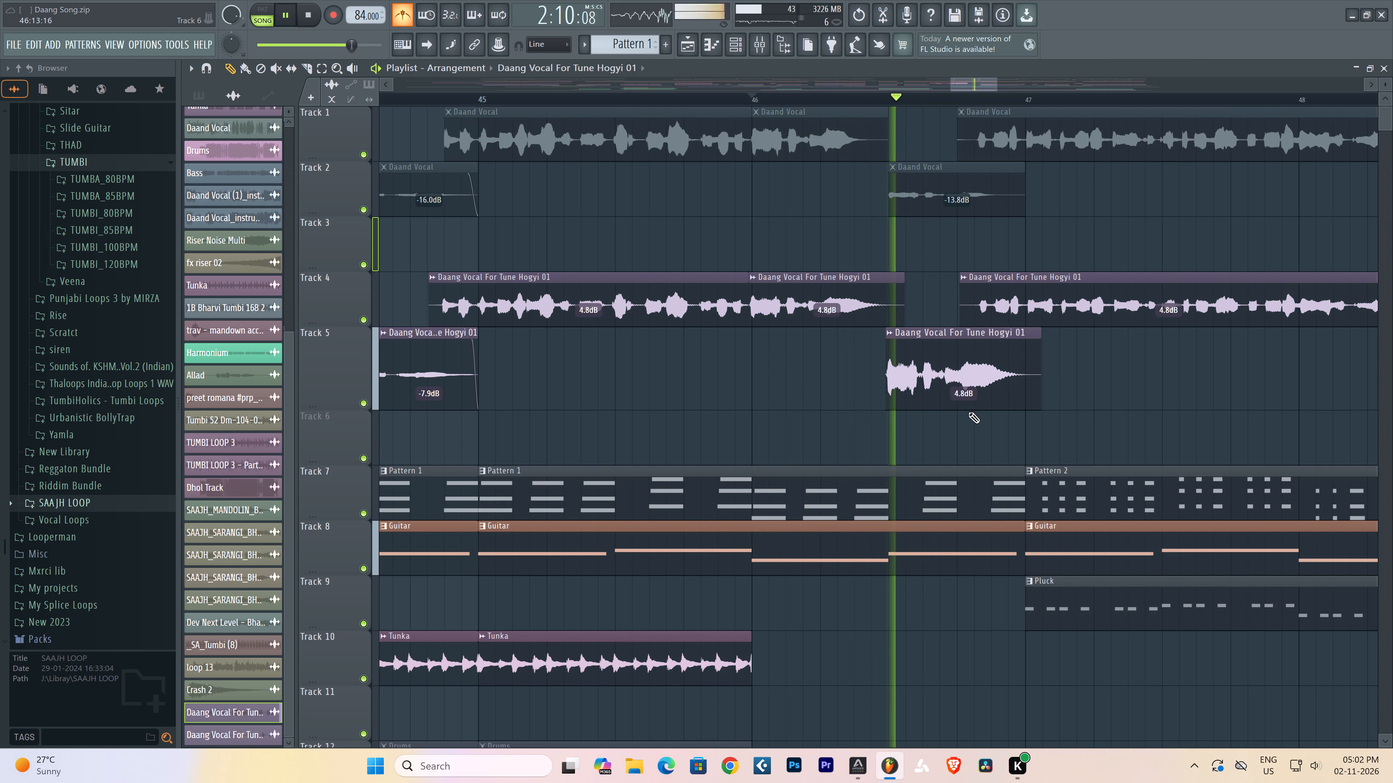
# Lower the gain of the Track 5 echo at about bar 46.5 to -6.7 dB while checking it in playback.
pyautogui.press('space')
pyautogui.moveTo(965, 407); pyautogui.dragTo(969, 479)
pyautogui.press('space')
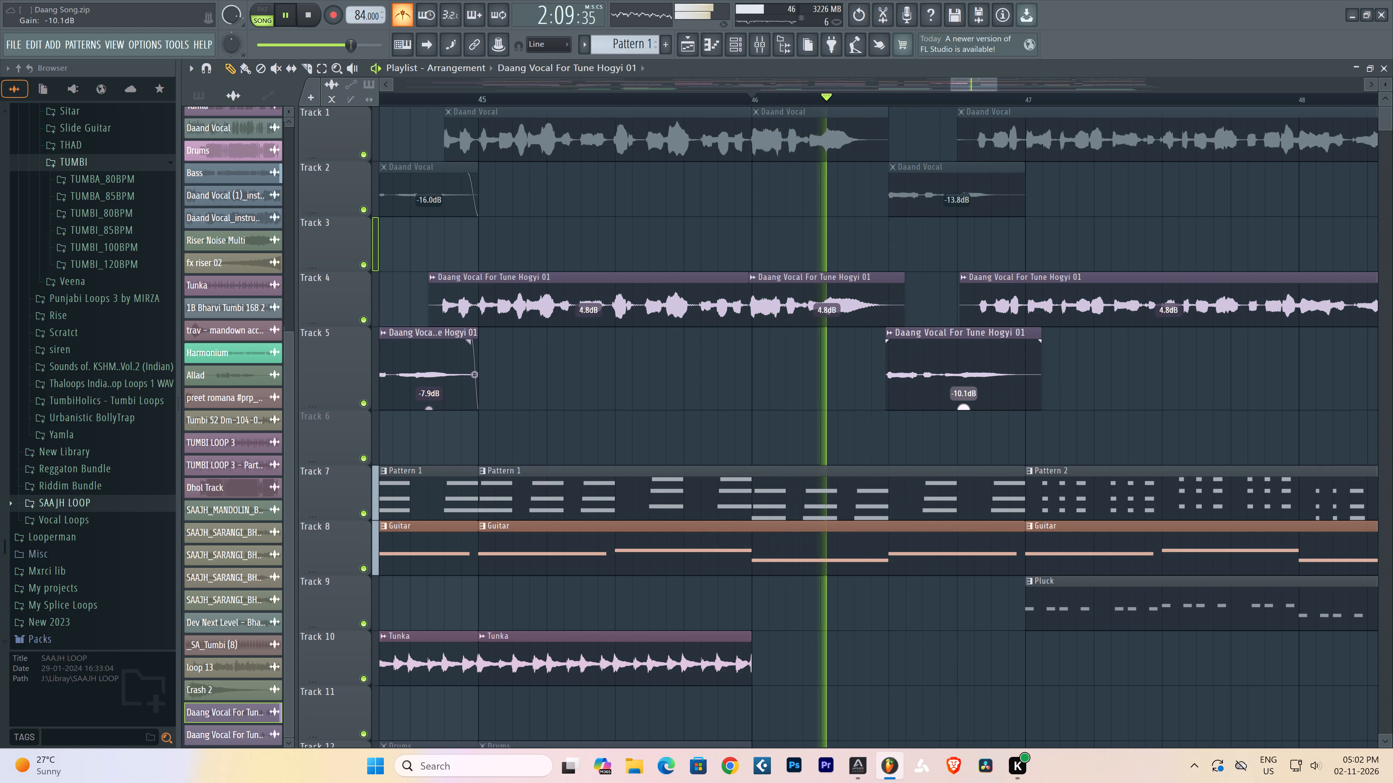
pyautogui.moveTo(969, 479); pyautogui.dragTo(967, 464)
# Add a fade-out and a very short fade-in to the Track 5 echo at about bar 46.5.
pyautogui.rightClick(1065, 384)
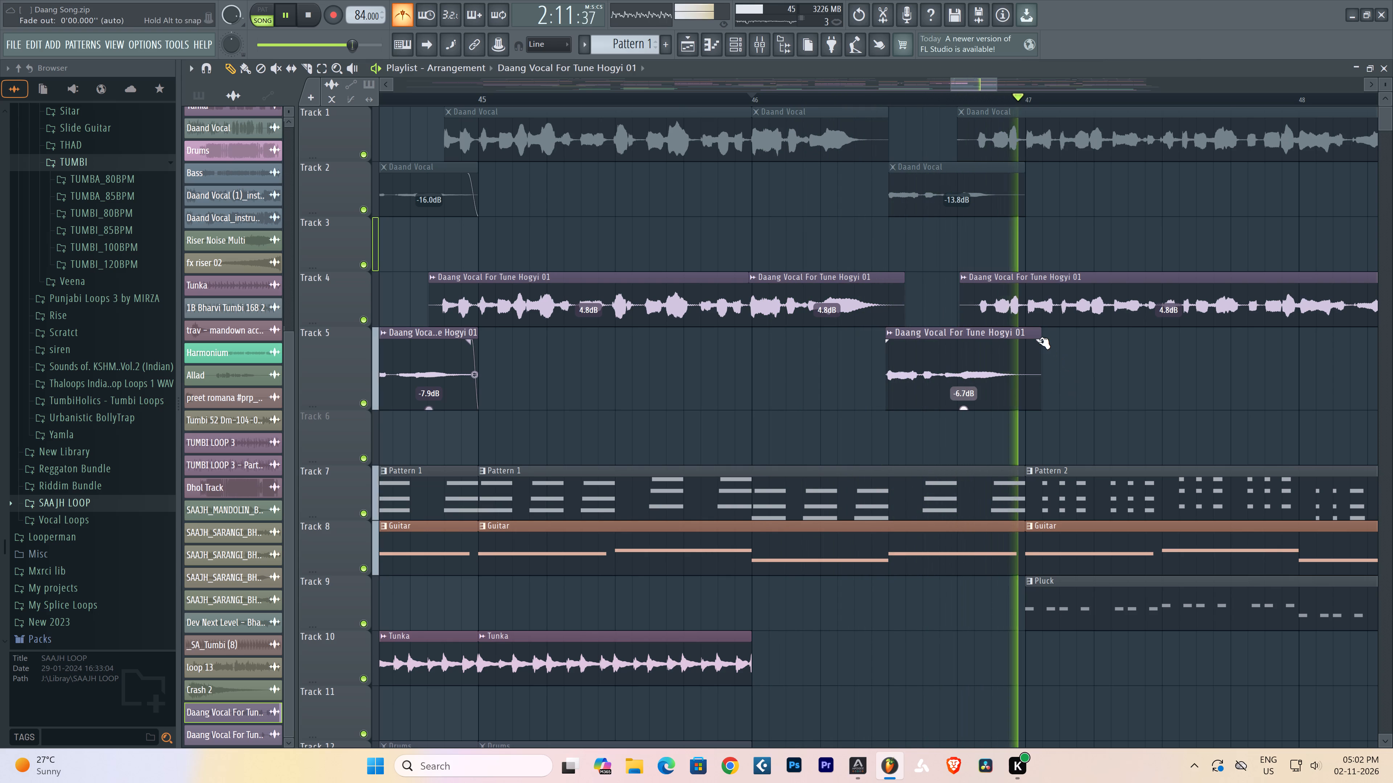
pyautogui.moveTo(1040, 341); pyautogui.dragTo(1015, 331)
pyautogui.click(888, 340)
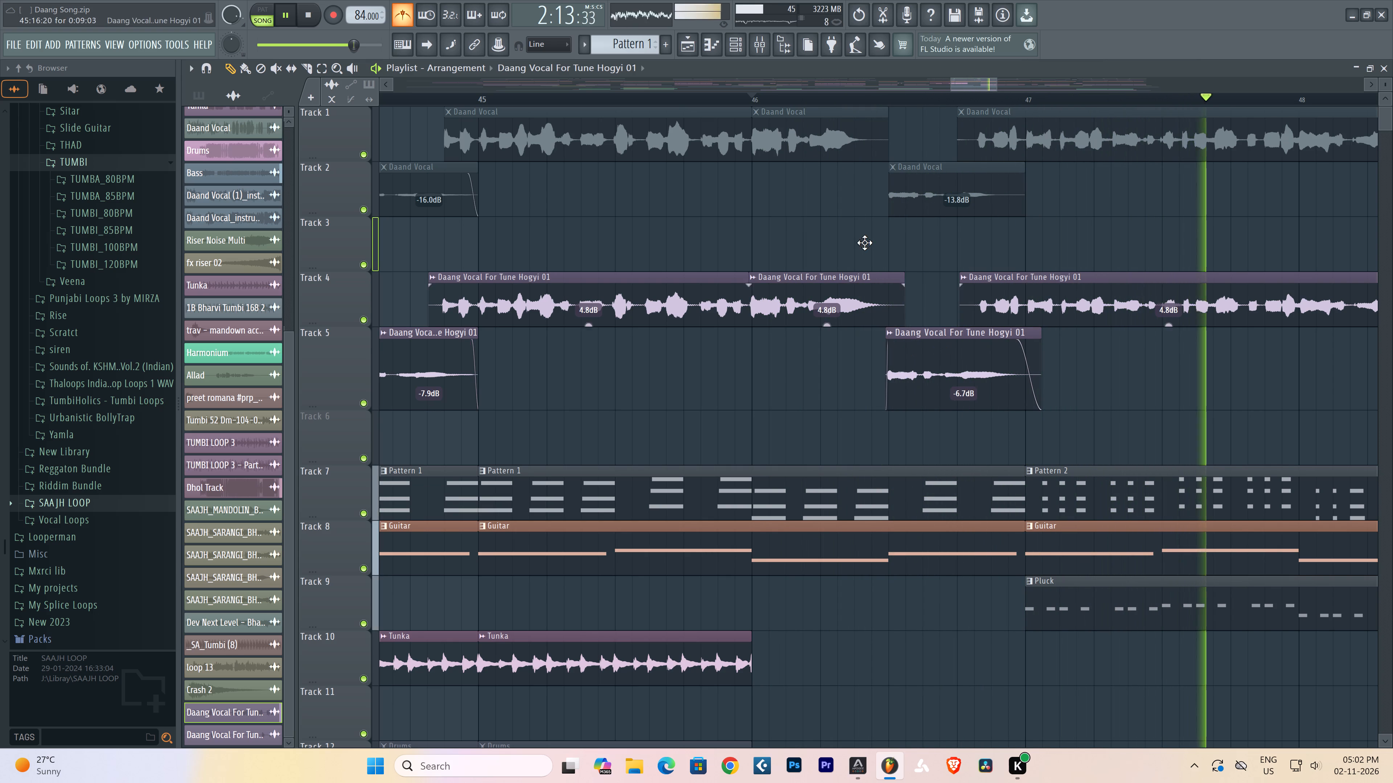
# Move the new vocal clip at about bar 48.3 from Track 3 down to Track 5.
pyautogui.scroll(-4, 823, 105)
pyautogui.scroll(1, 823, 105)
pyautogui.scroll(-9, 823, 105)
pyautogui.scroll(1, 823, 105)
pyautogui.scroll(-5, 823, 105)
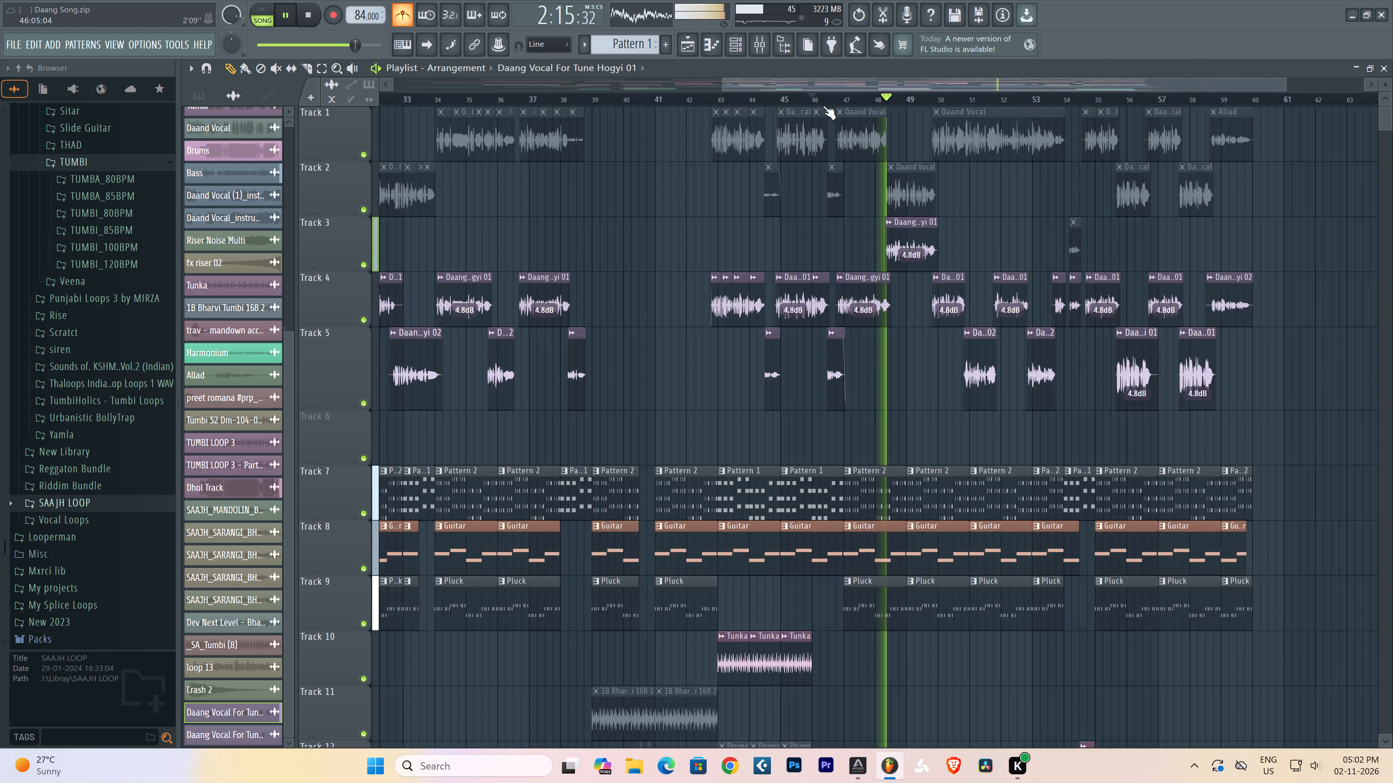
pyautogui.scroll(-3, 823, 105)
pyautogui.scroll(1, 972, 108)
pyautogui.scroll(-1, 972, 108)
pyautogui.scroll(4, 972, 108)
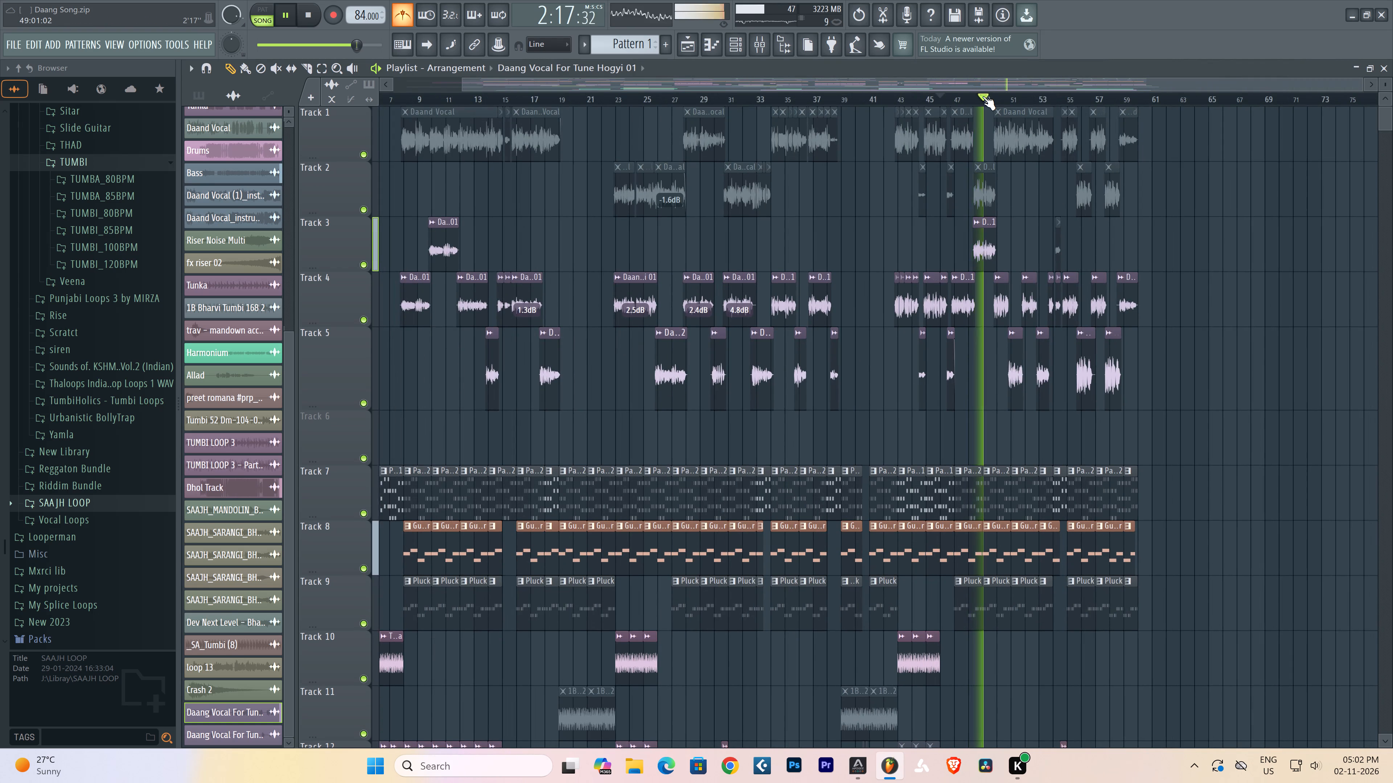
pyautogui.scroll(-4, 982, 96)
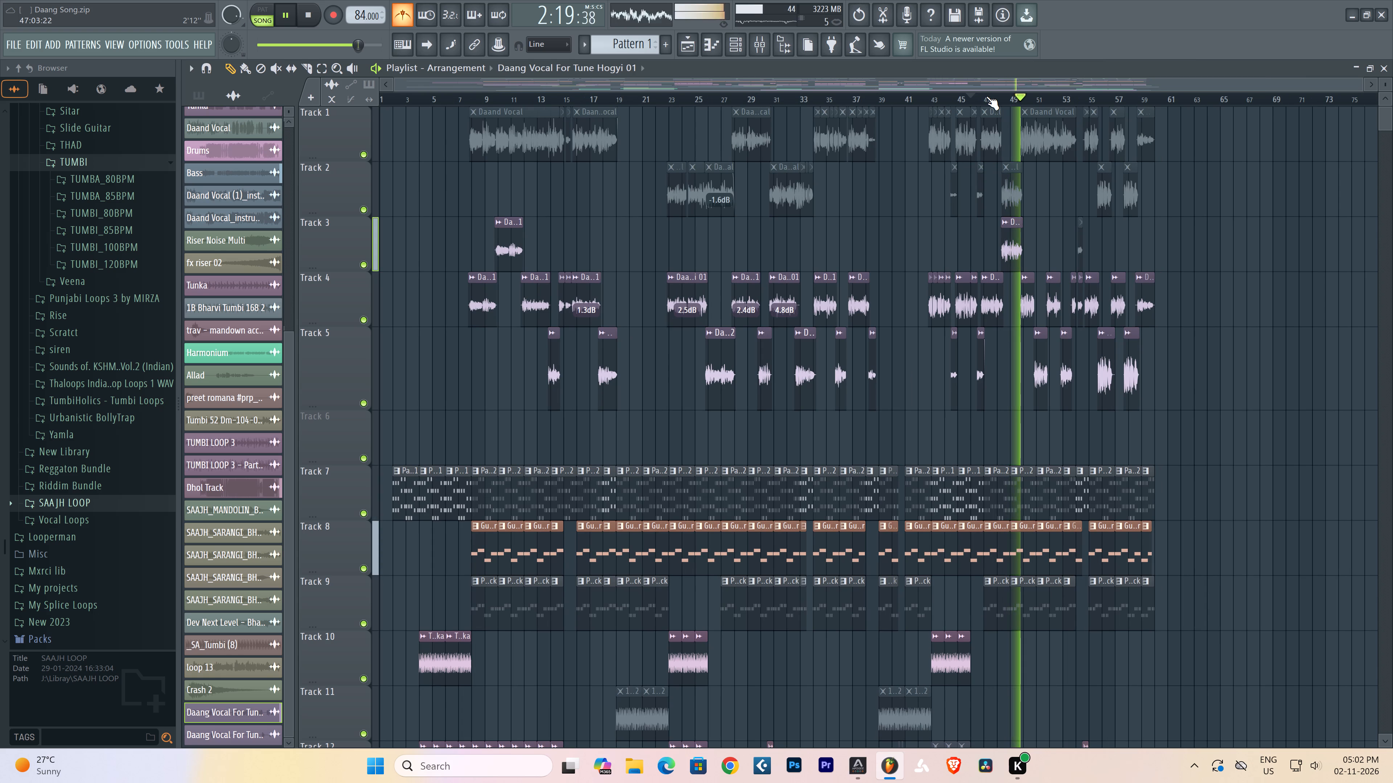
pyautogui.scroll(15, 986, 96)
pyautogui.scroll(-1, 986, 95)
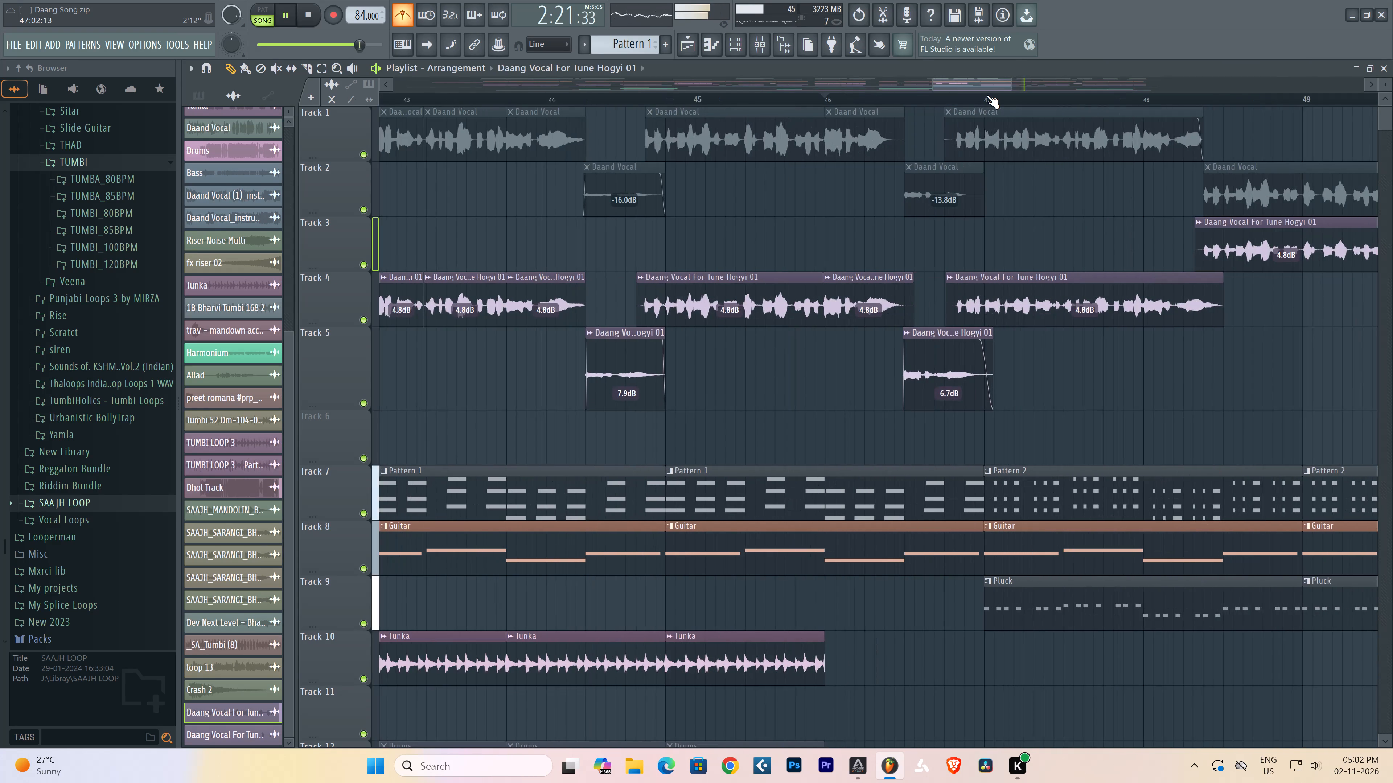
pyautogui.scroll(-5, 986, 95)
pyautogui.keyDown('ctrl'); pyautogui.click(1095, 237); pyautogui.keyUp('ctrl')
pyautogui.hotkey('shift', 'Down')
pyautogui.hotkey('shift', 'Down')
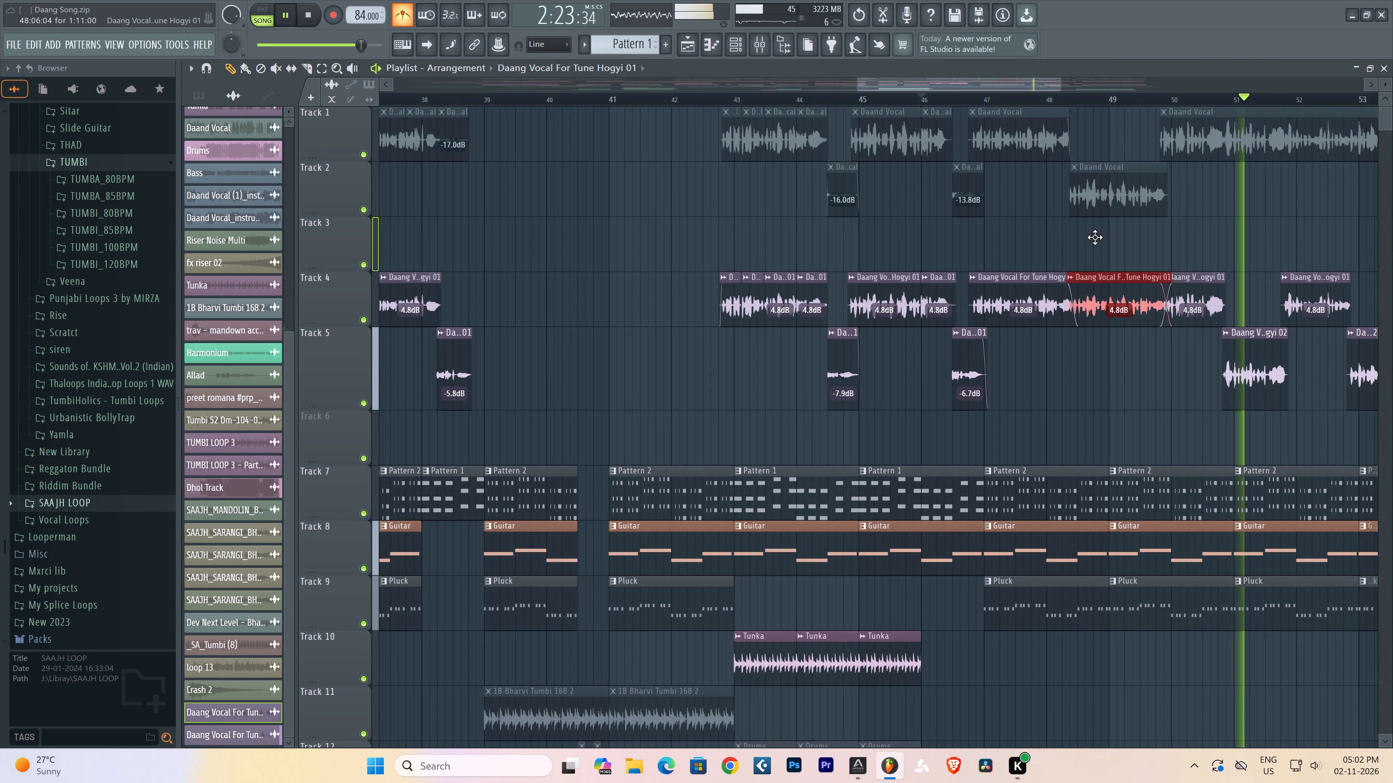
pyautogui.rightClick(1095, 237)
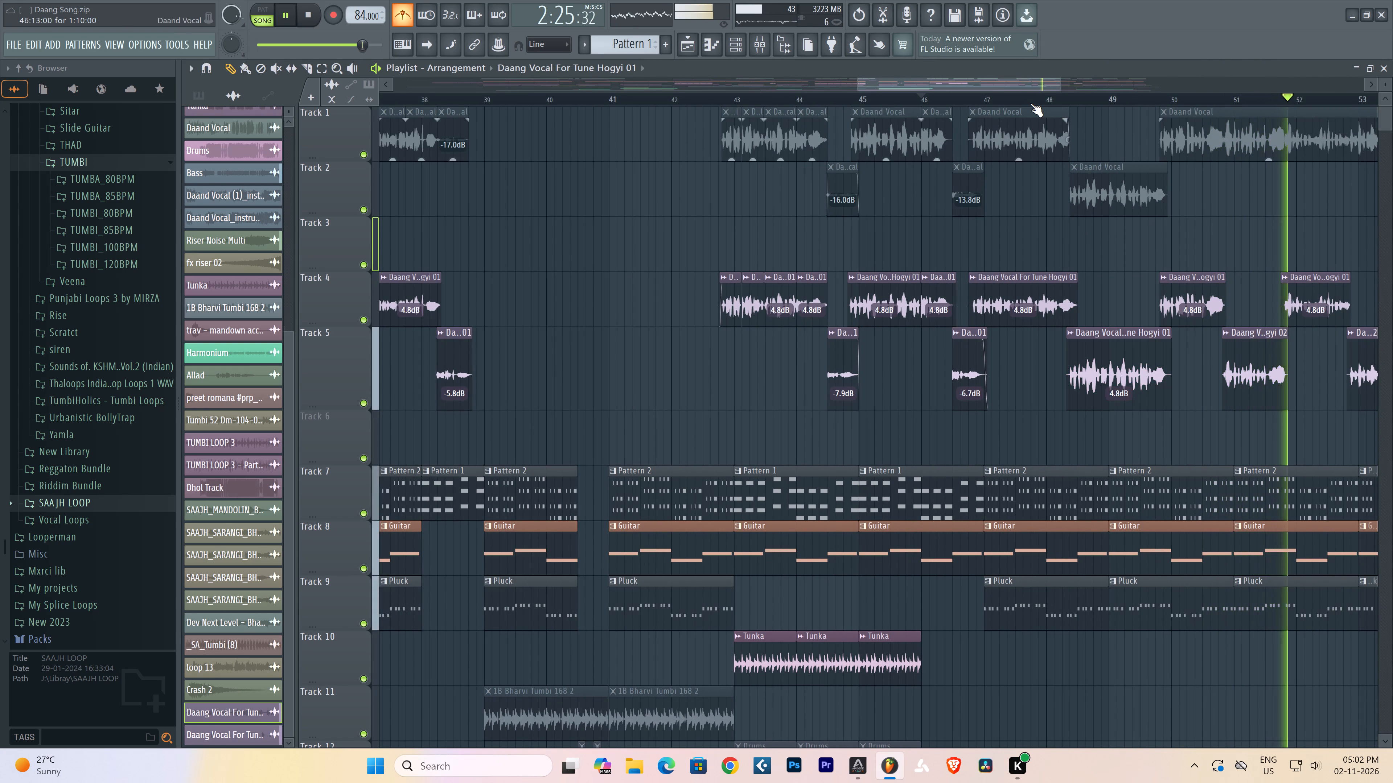
# Move the new vocal clip at about bar 9.75 from Track 3 down to Track 5.
pyautogui.scroll(1, 1028, 102)
pyautogui.scroll(-5, 1028, 102)
pyautogui.scroll(1, 1028, 102)
pyautogui.scroll(-6, 1028, 102)
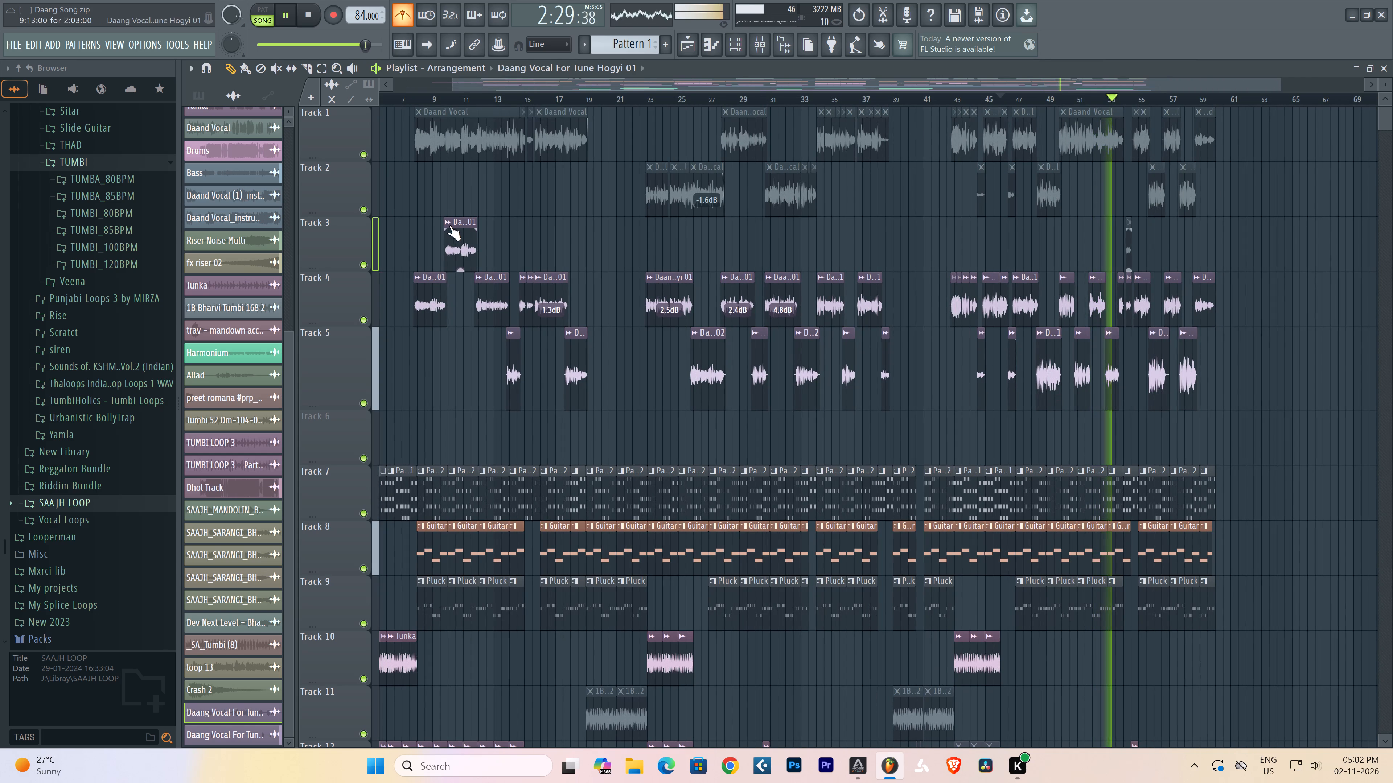
pyautogui.keyDown('ctrl'); pyautogui.moveTo(484, 234); pyautogui.dragTo(429, 251); pyautogui.keyUp('ctrl')
pyautogui.hotkey('shift', 'Down')
pyautogui.hotkey('shift', 'Down')
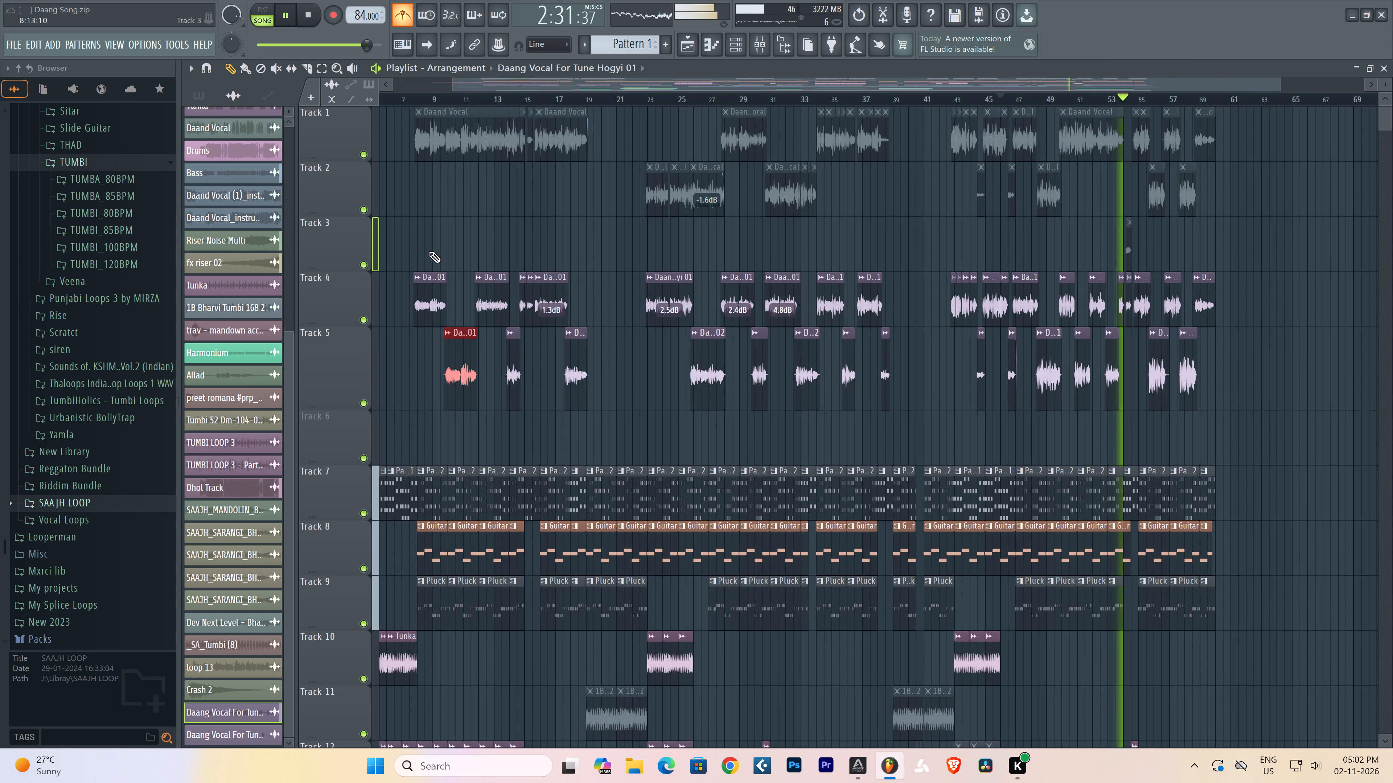
pyautogui.rightClick(504, 238)
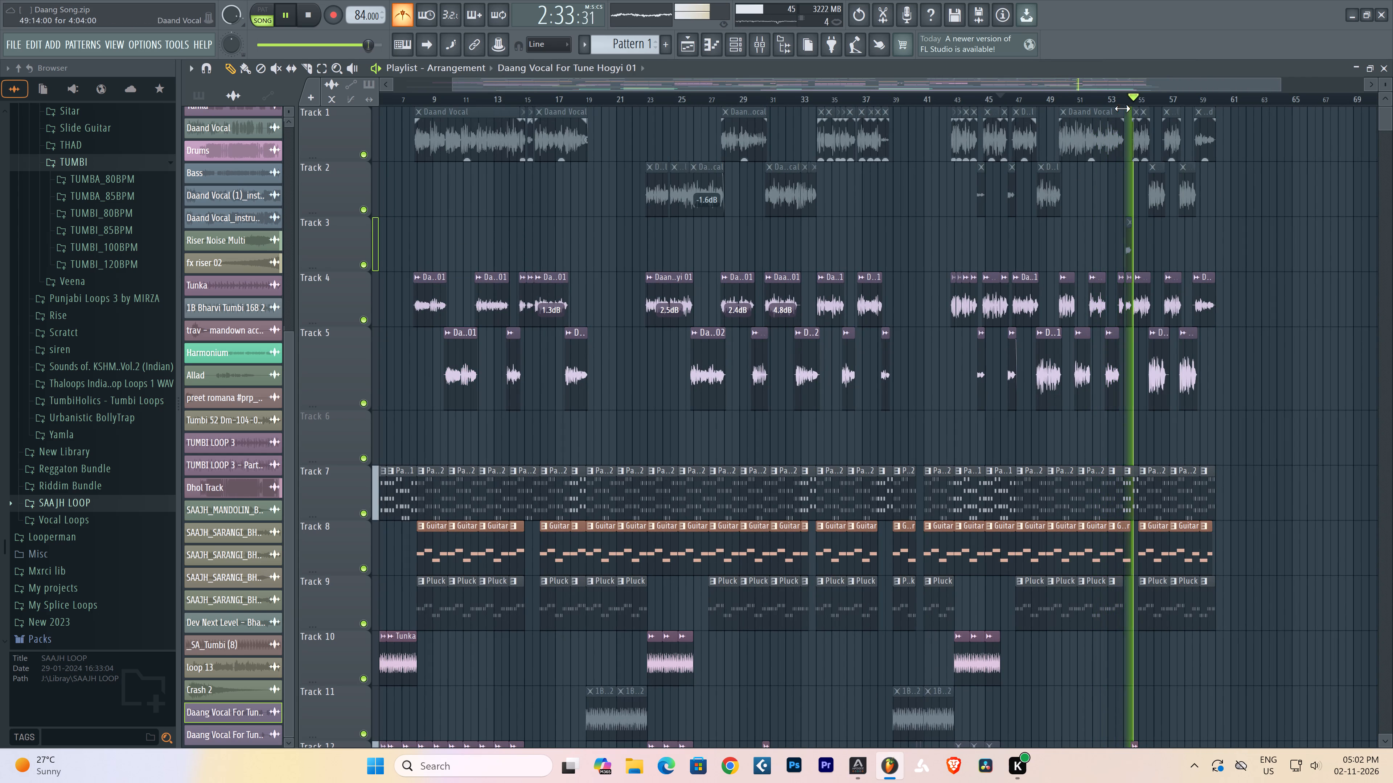
# Move the short new echo at about bar 54.2 from Track 4 to Track 5 and set its gain to -6.7 dB.
pyautogui.scroll(12, 1145, 96)
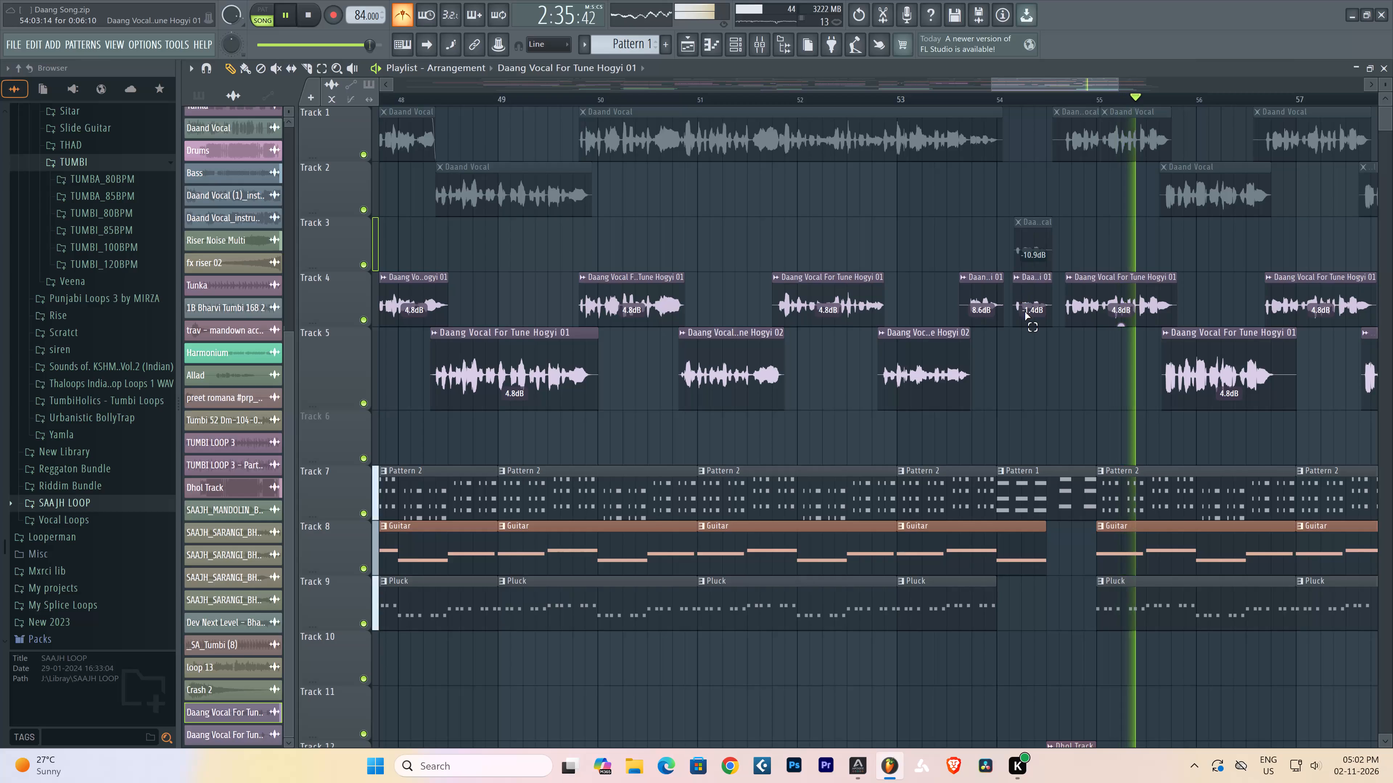
pyautogui.keyDown('ctrl'); pyautogui.click(1024, 311); pyautogui.keyUp('ctrl')
pyautogui.hotkey('shift', 'Down')
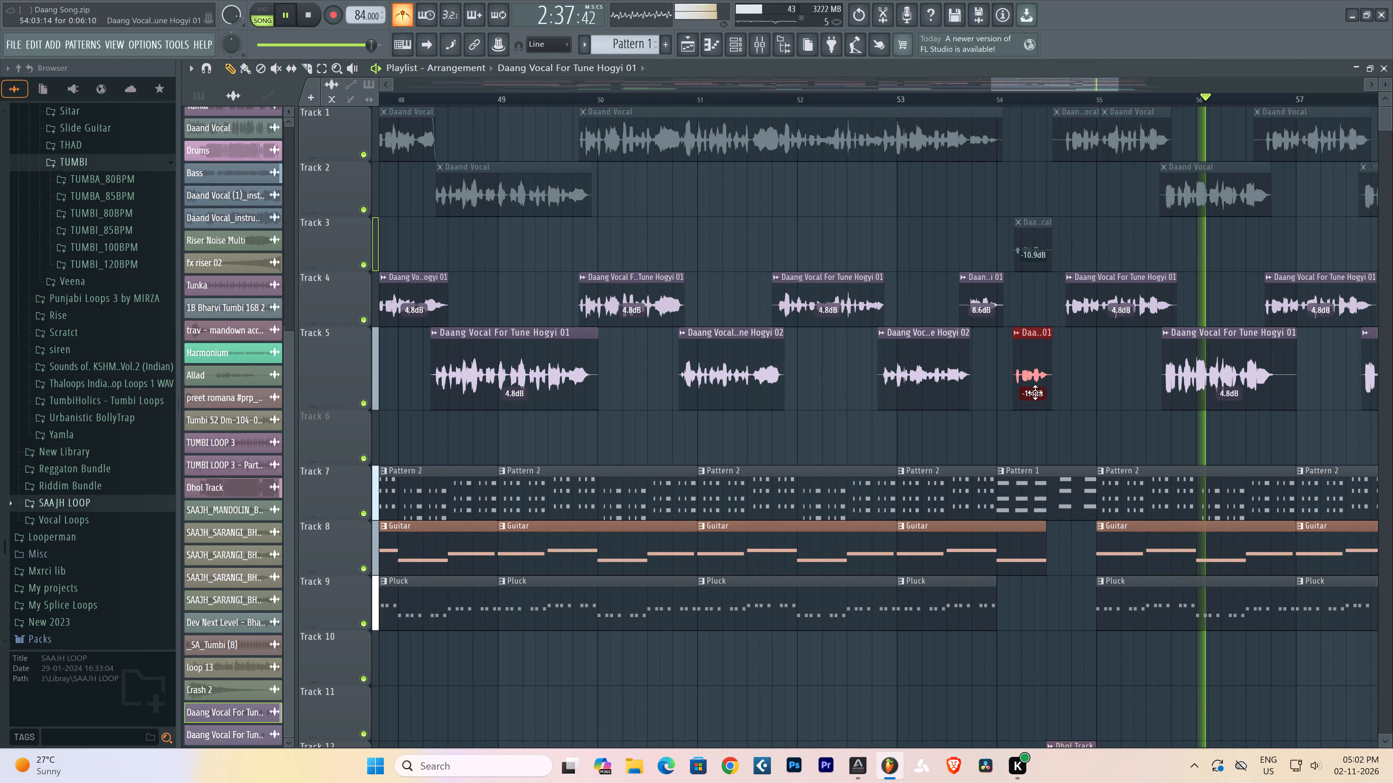
pyautogui.moveTo(1033, 410); pyautogui.dragTo(1036, 435)
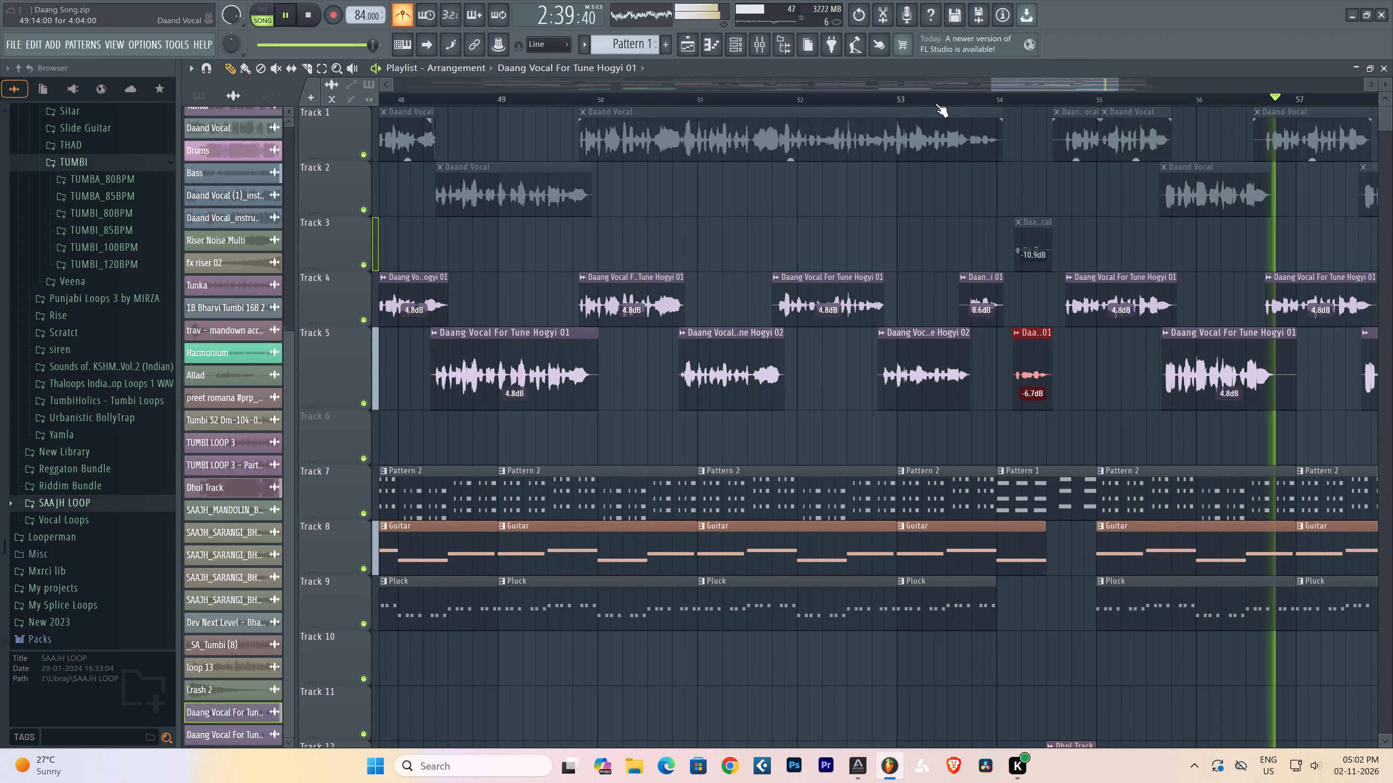
# Set the gain of the Track 5 echoes at about bars 44.7 and 46.7 to -5.8 dB and -8.9 dB respectively.
pyautogui.click(941, 94)
pyautogui.scroll(-2, 941, 94)
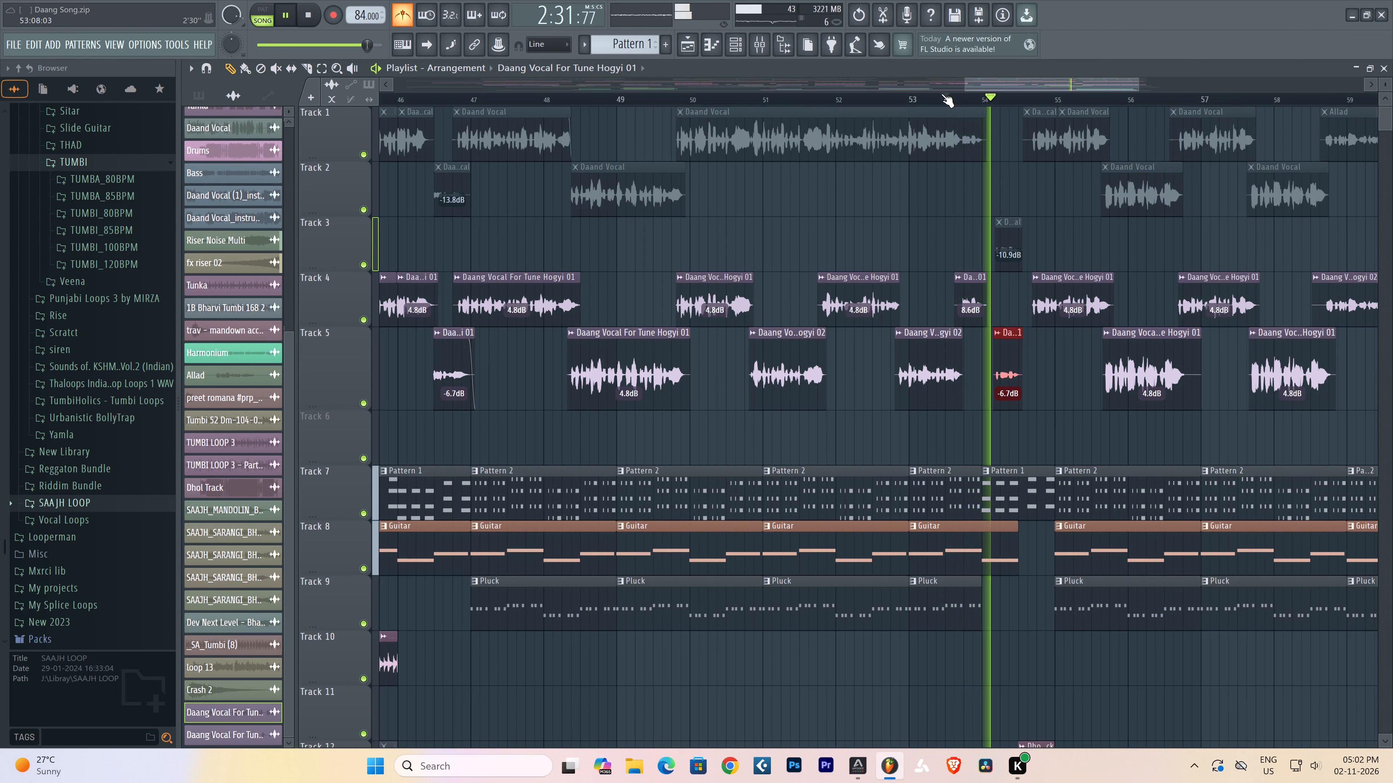
pyautogui.scroll(-10, 941, 94)
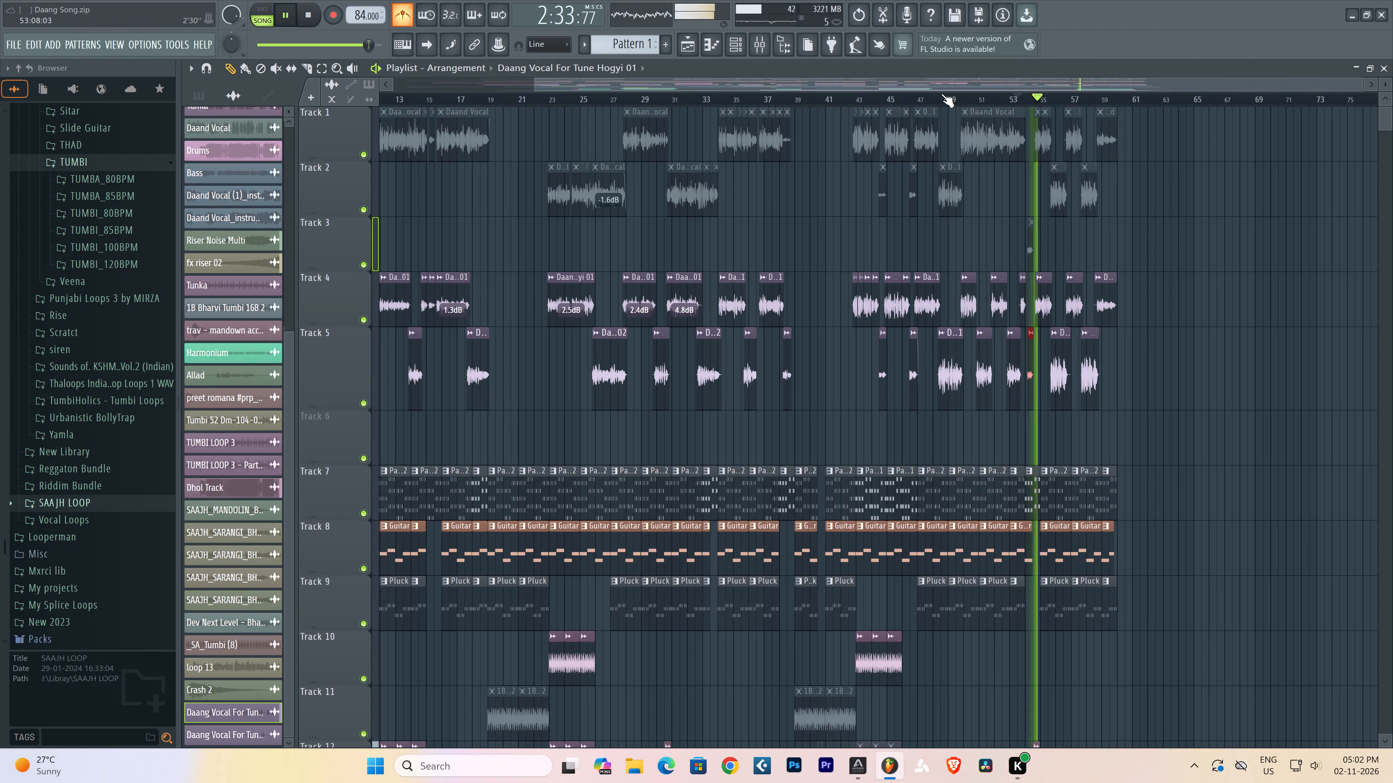
pyautogui.click(871, 97)
pyautogui.scroll(3, 870, 97)
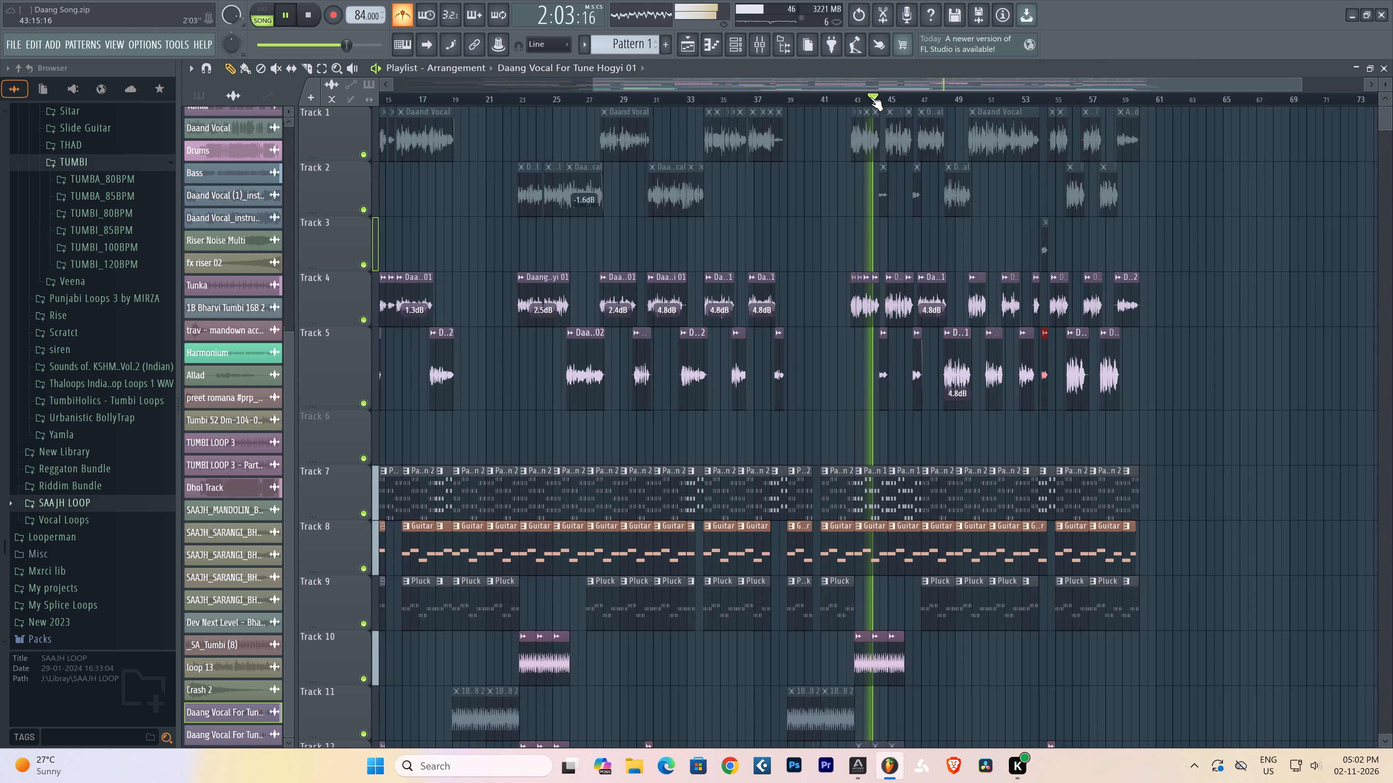
pyautogui.scroll(8, 870, 97)
pyautogui.click(1106, 406)
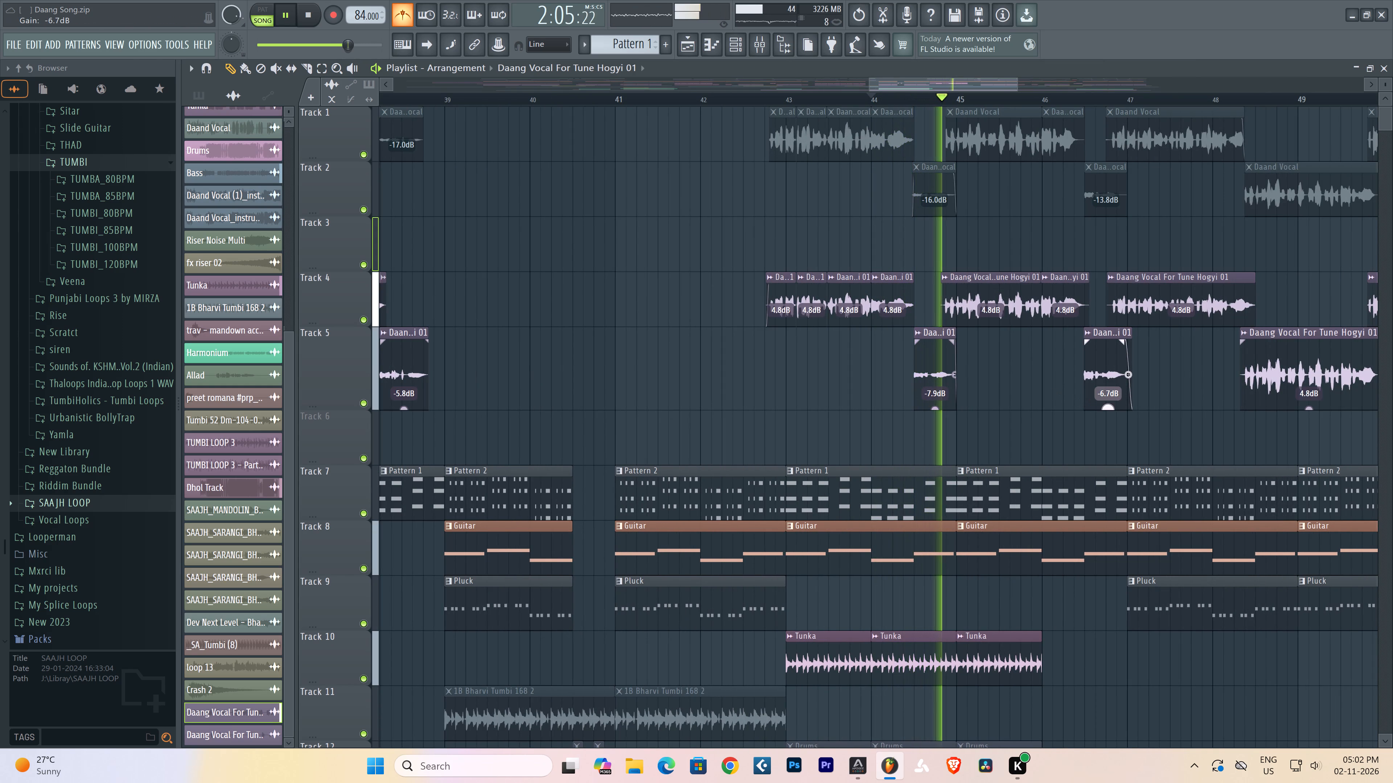
pyautogui.moveTo(1106, 406); pyautogui.dragTo(1104, 414)
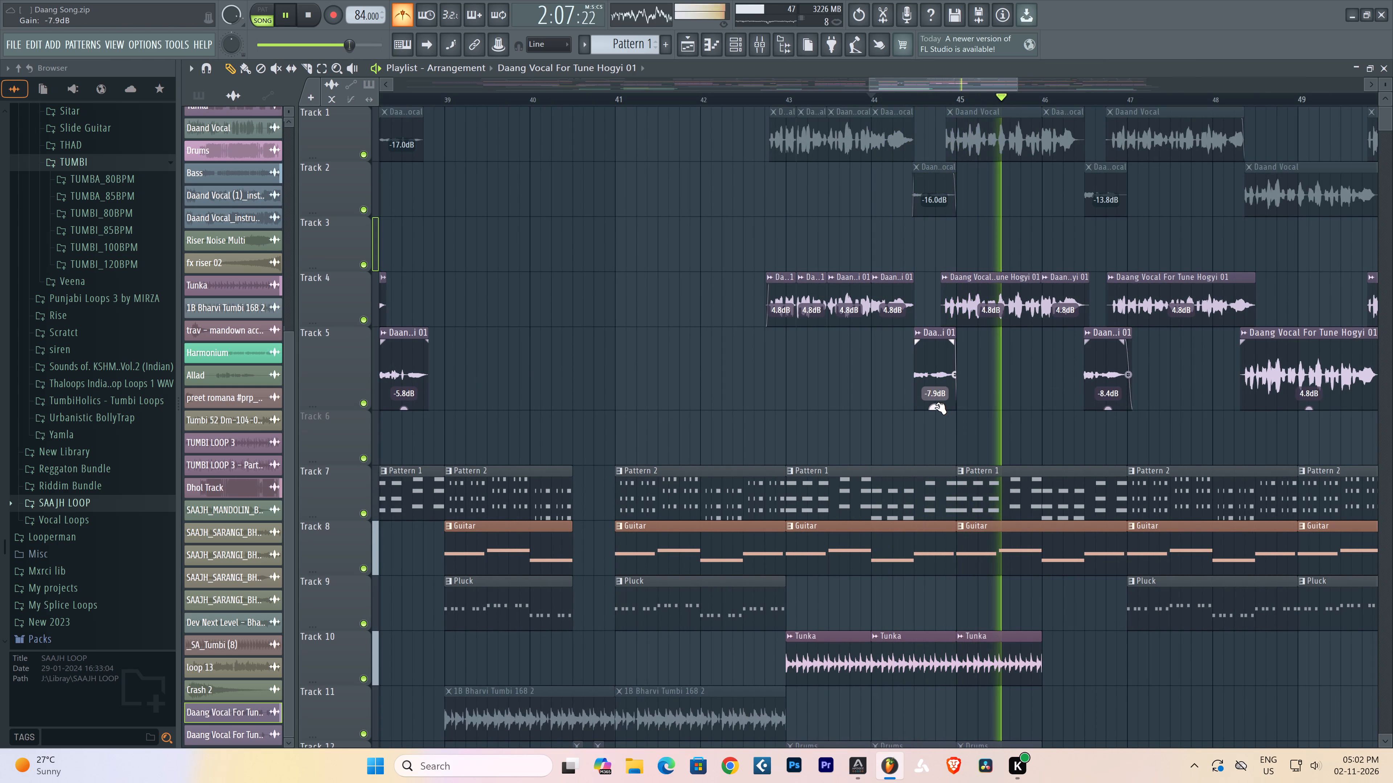
pyautogui.moveTo(936, 406); pyautogui.dragTo(944, 397)
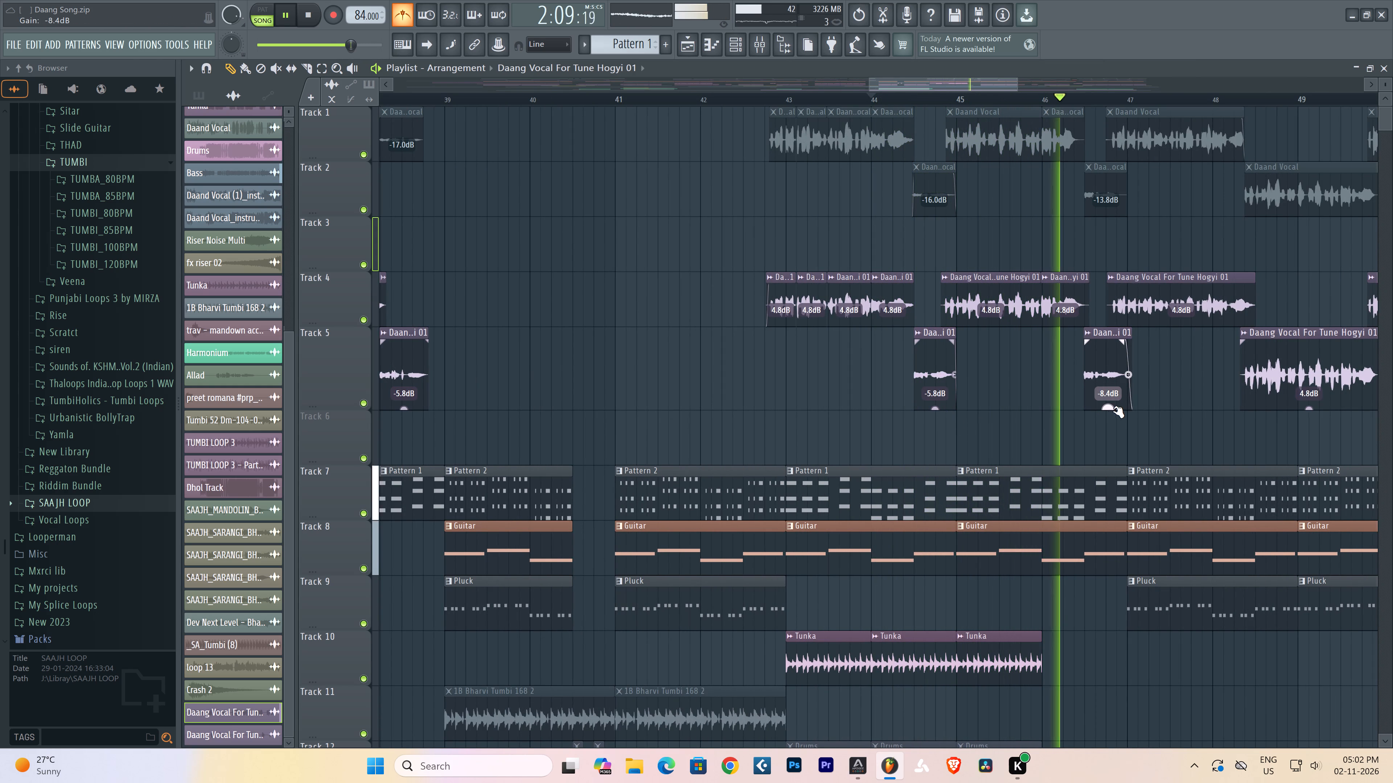
pyautogui.click(1108, 408)
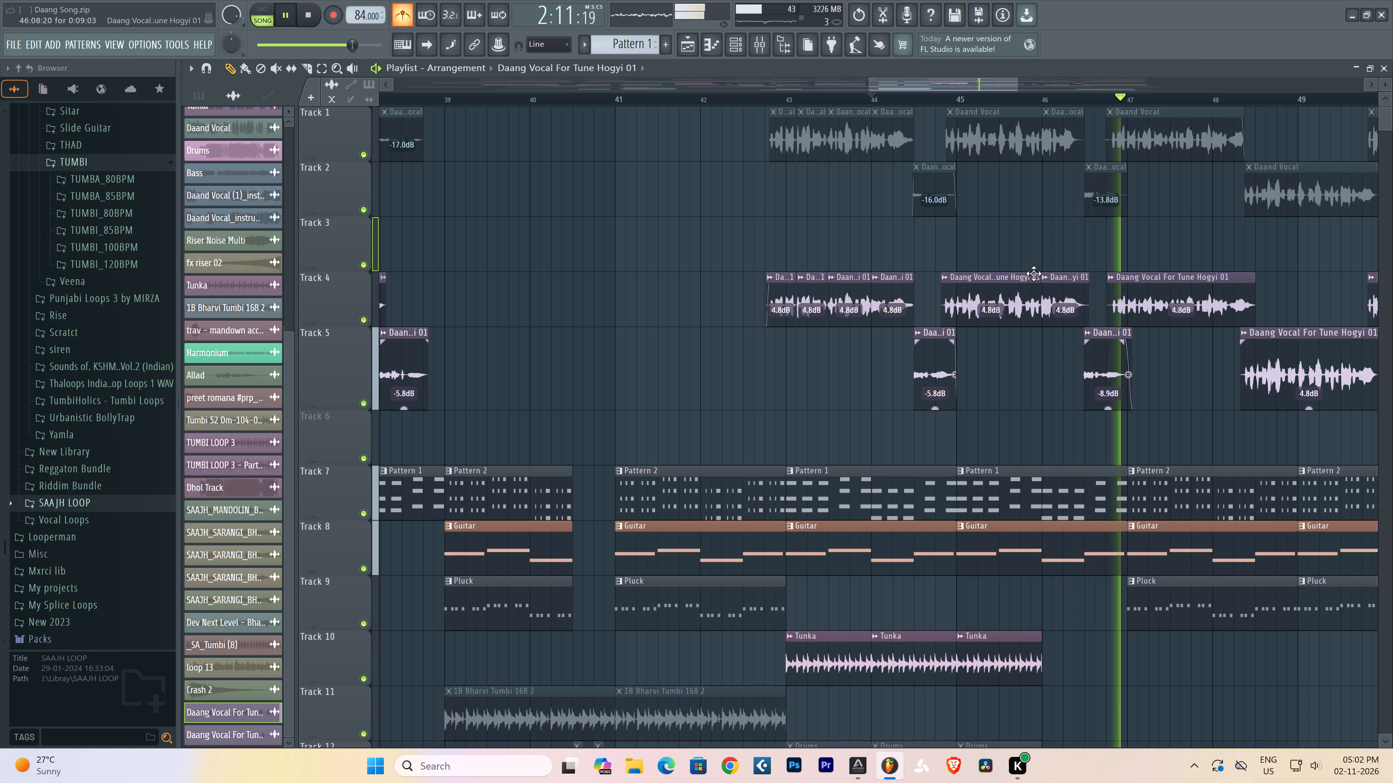
# Clear the clip selection and turn off the metronome.
pyautogui.scroll(-10, 803, 99)
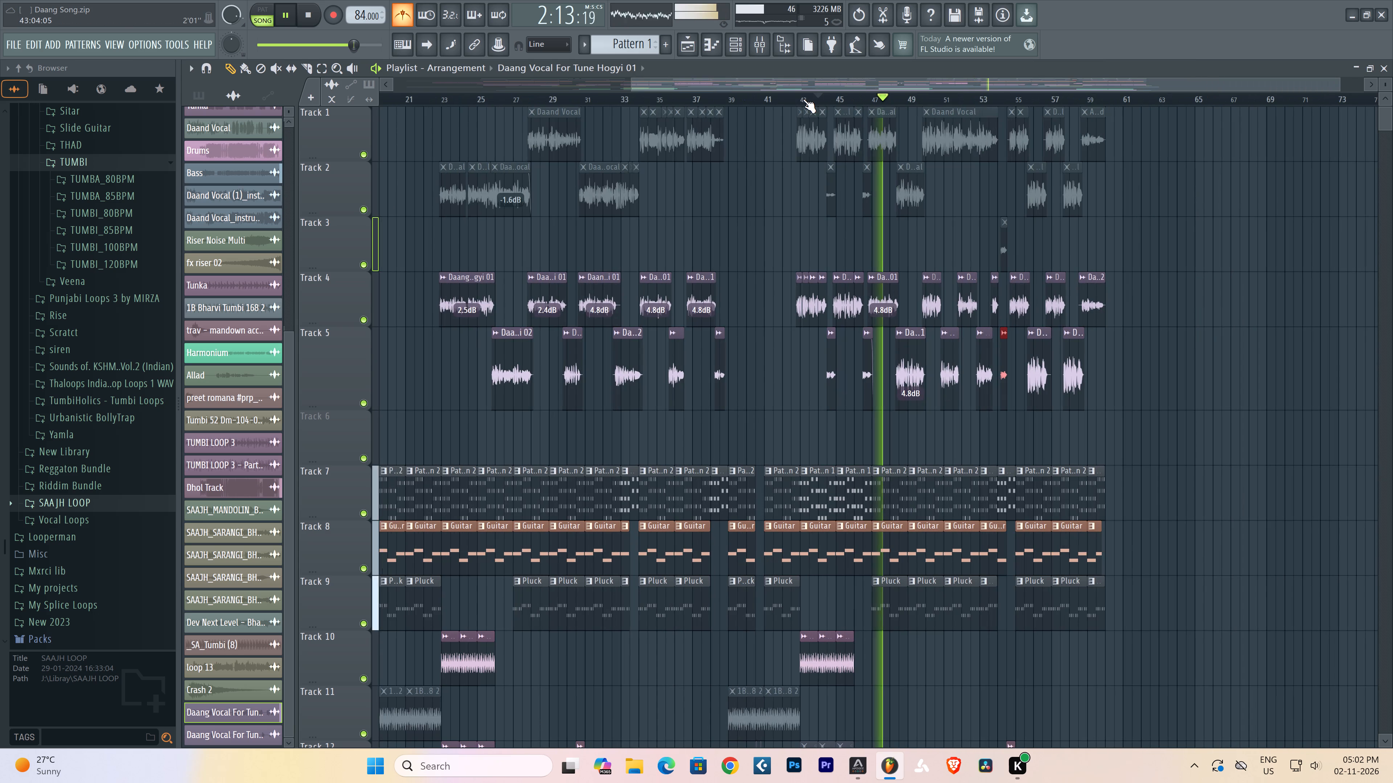
pyautogui.rightClick(1157, 292)
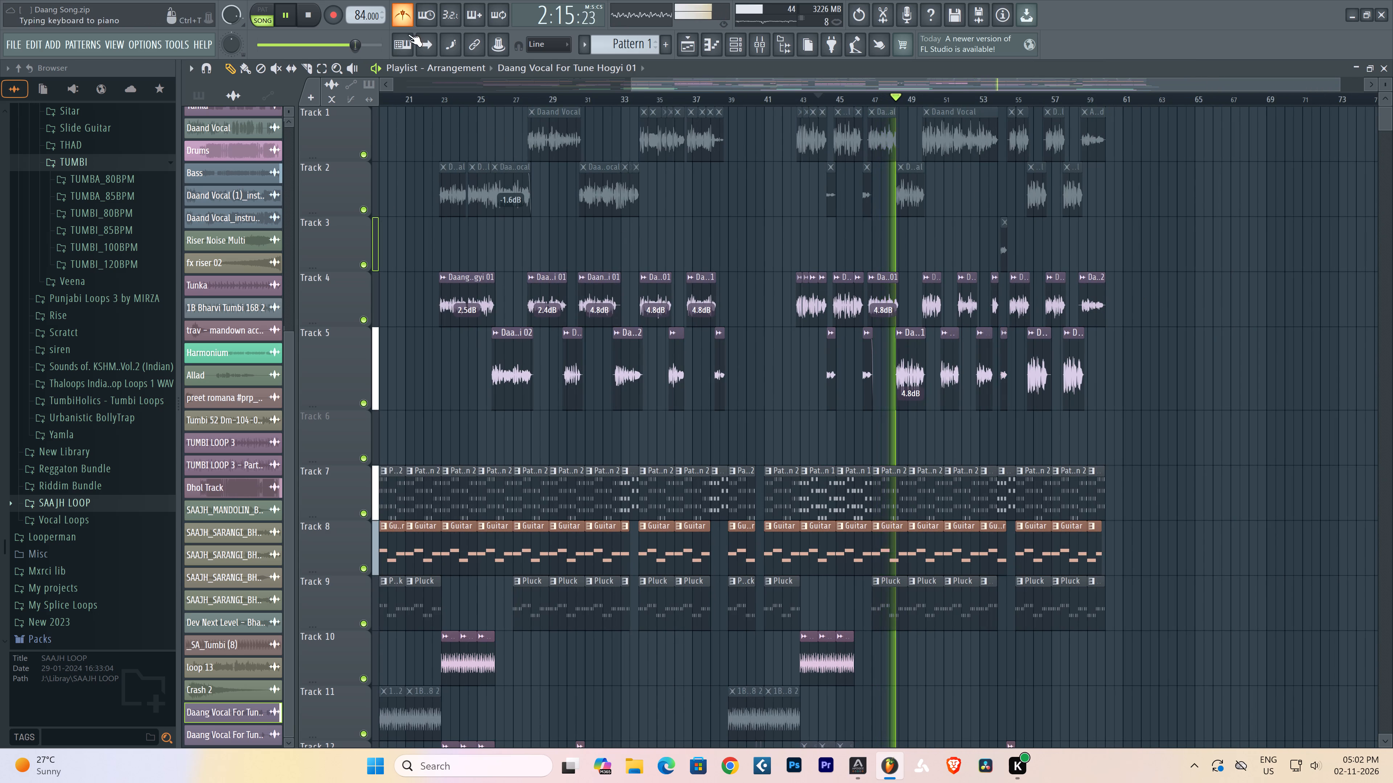
pyautogui.click(402, 21)
# Restart playback from the beginning of the song and save the project.
pyautogui.scroll(-6, 650, 104)
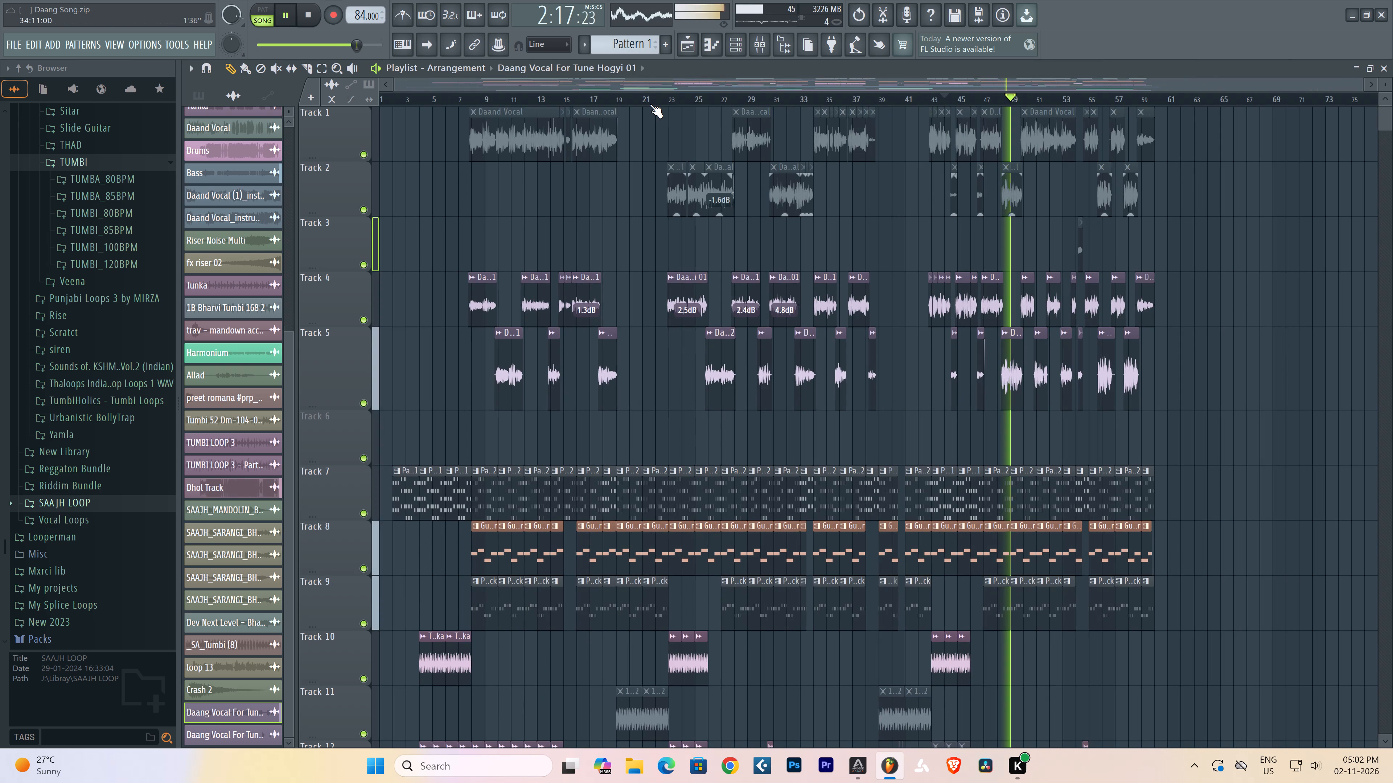
pyautogui.press('space')
pyautogui.moveTo(403, 101); pyautogui.dragTo(387, 104)
pyautogui.press('space')
pyautogui.hotkey('ctrl', 's')
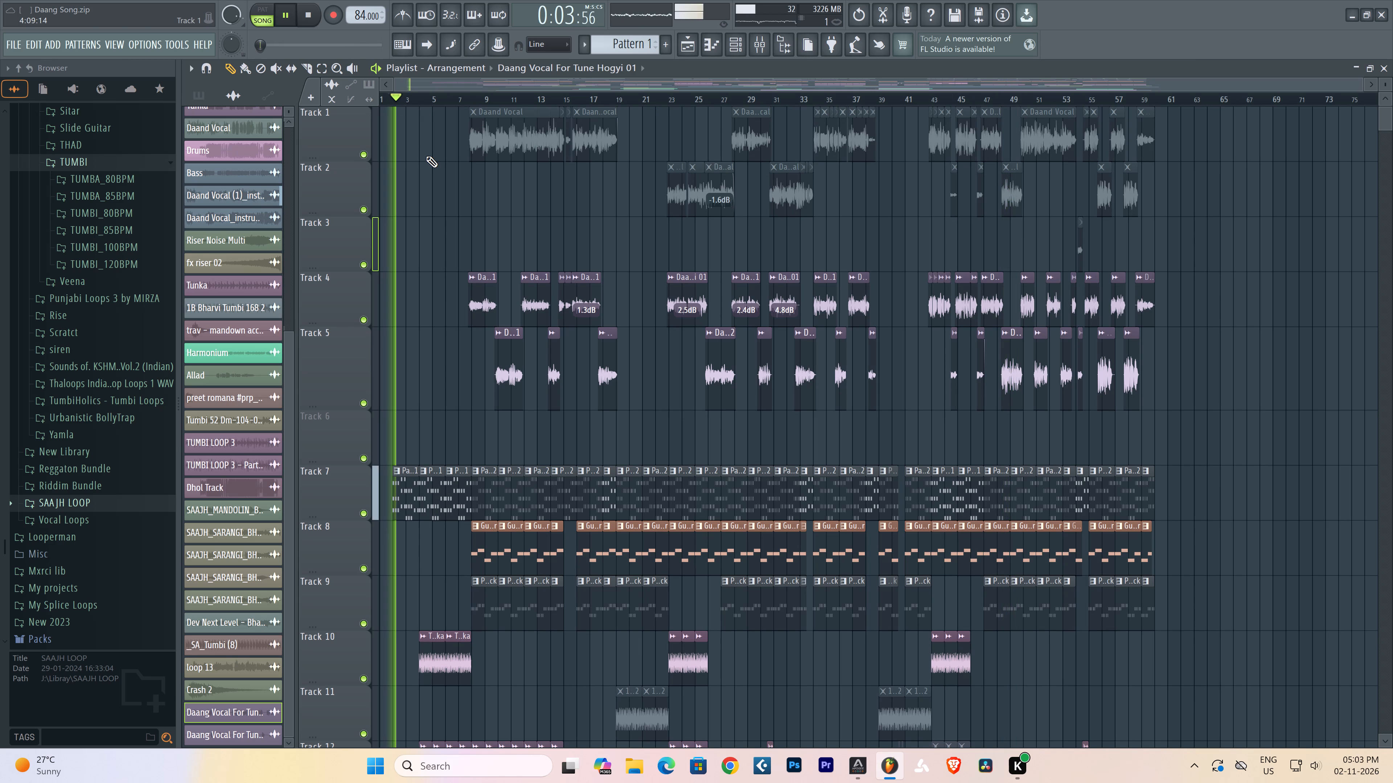
# Switch to Apogee Control 2, raise the speaker output level, and return to the FL Studio playlist.
pyautogui.click(855, 766)
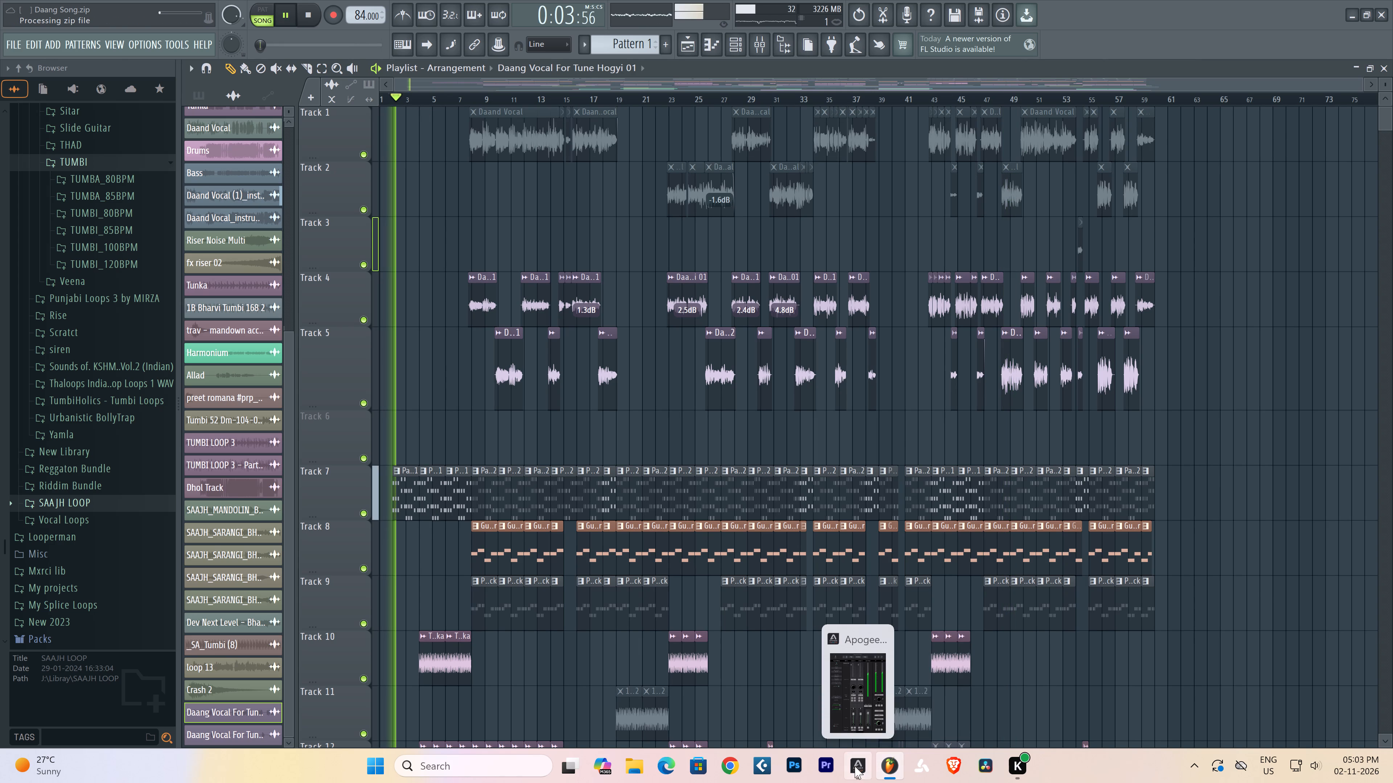
pyautogui.scroll(2, 1259, 657)
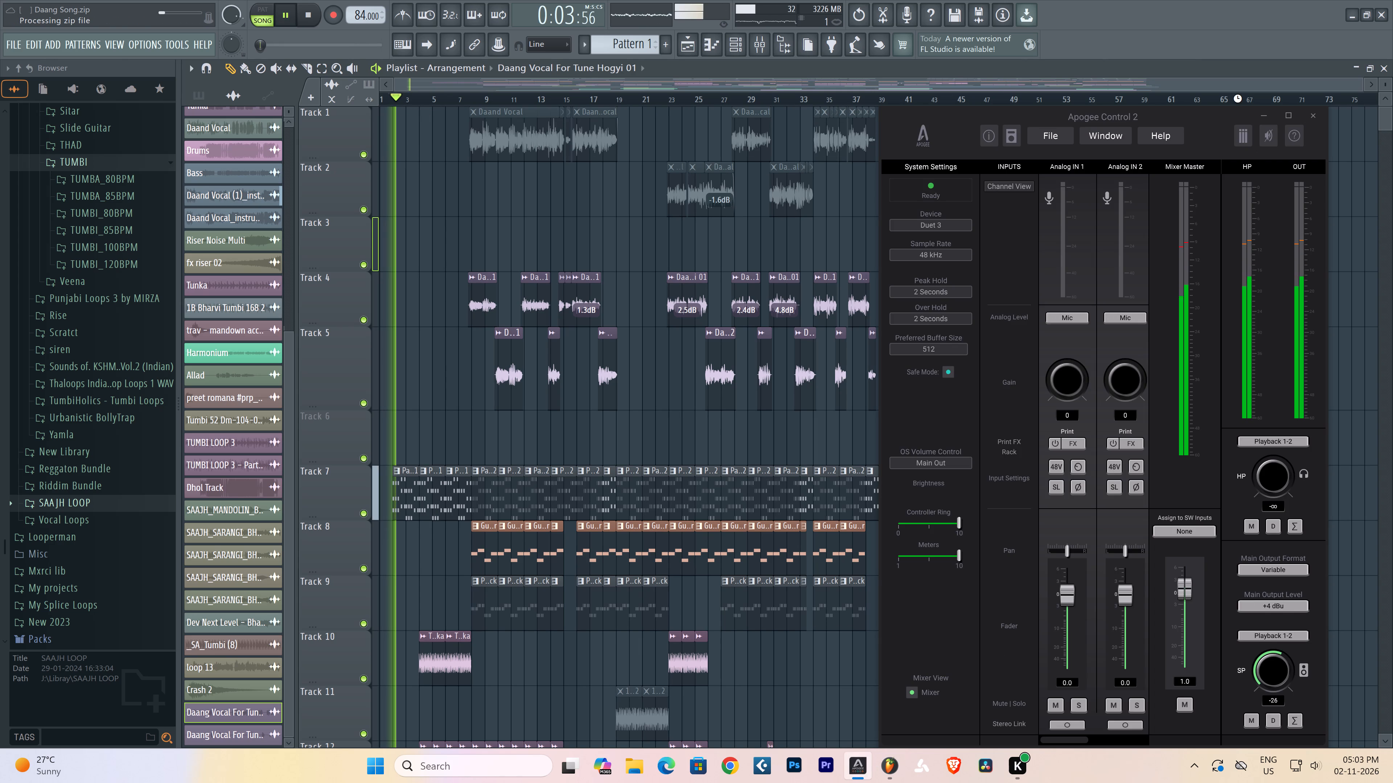
pyautogui.click(1266, 116)
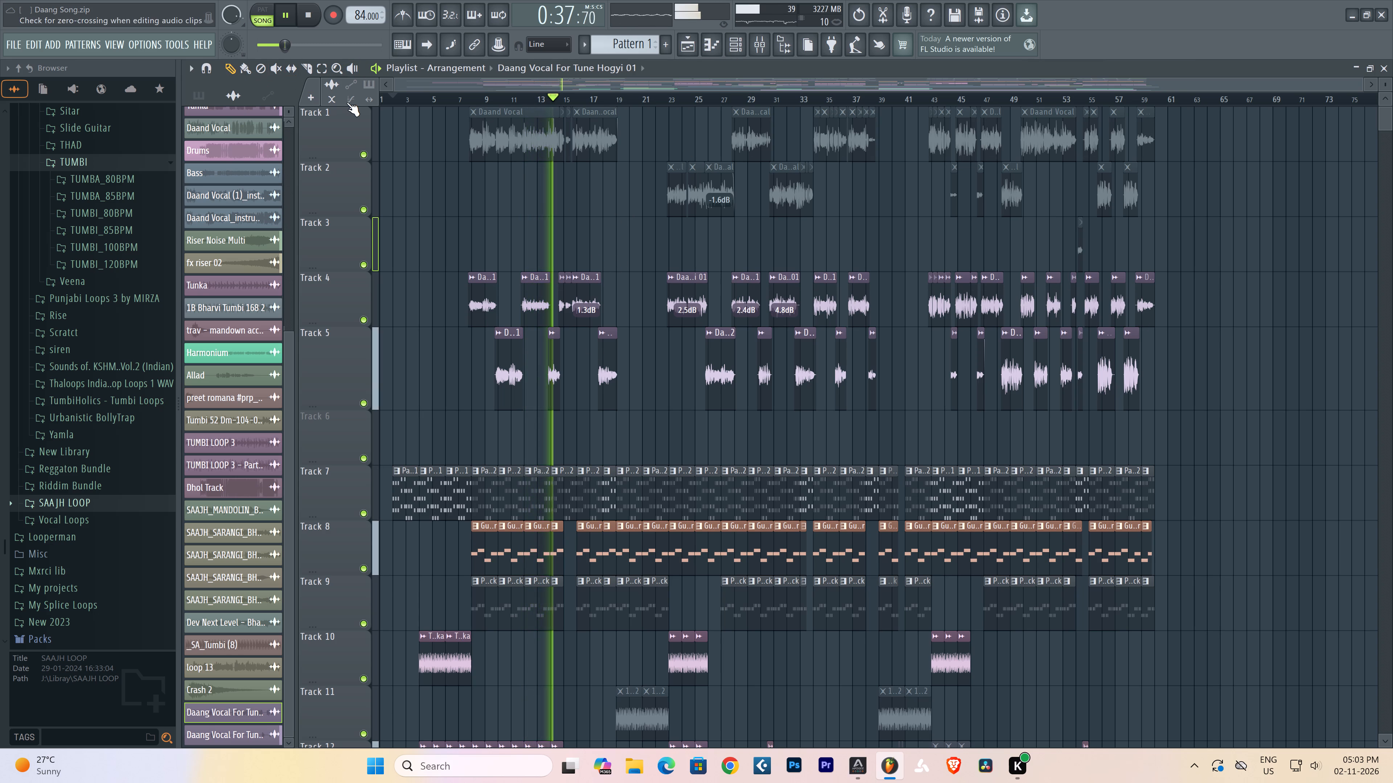
# Move the short new vocal echo at about bar 15.3 from Track 4 down to Track 5.
pyautogui.click(334, 102)
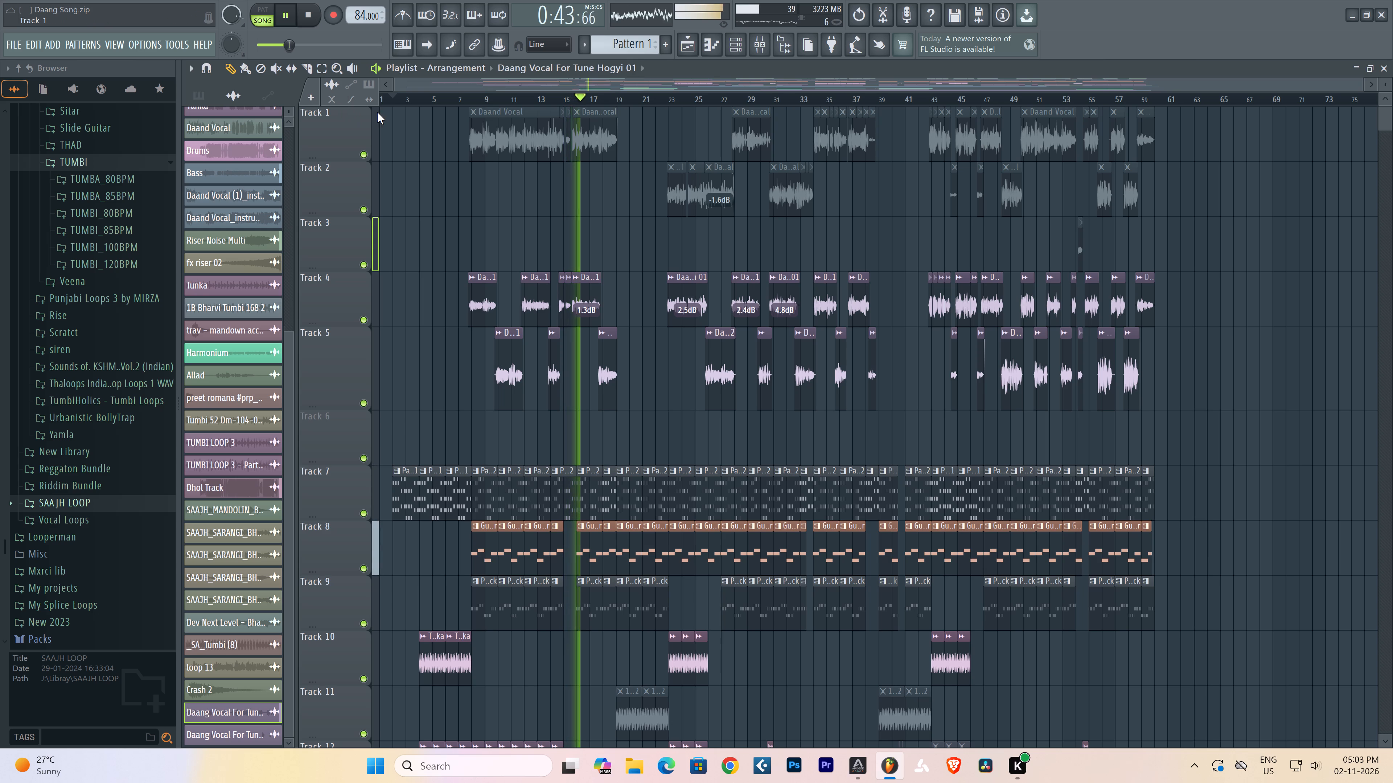
pyautogui.scroll(3, 449, 95)
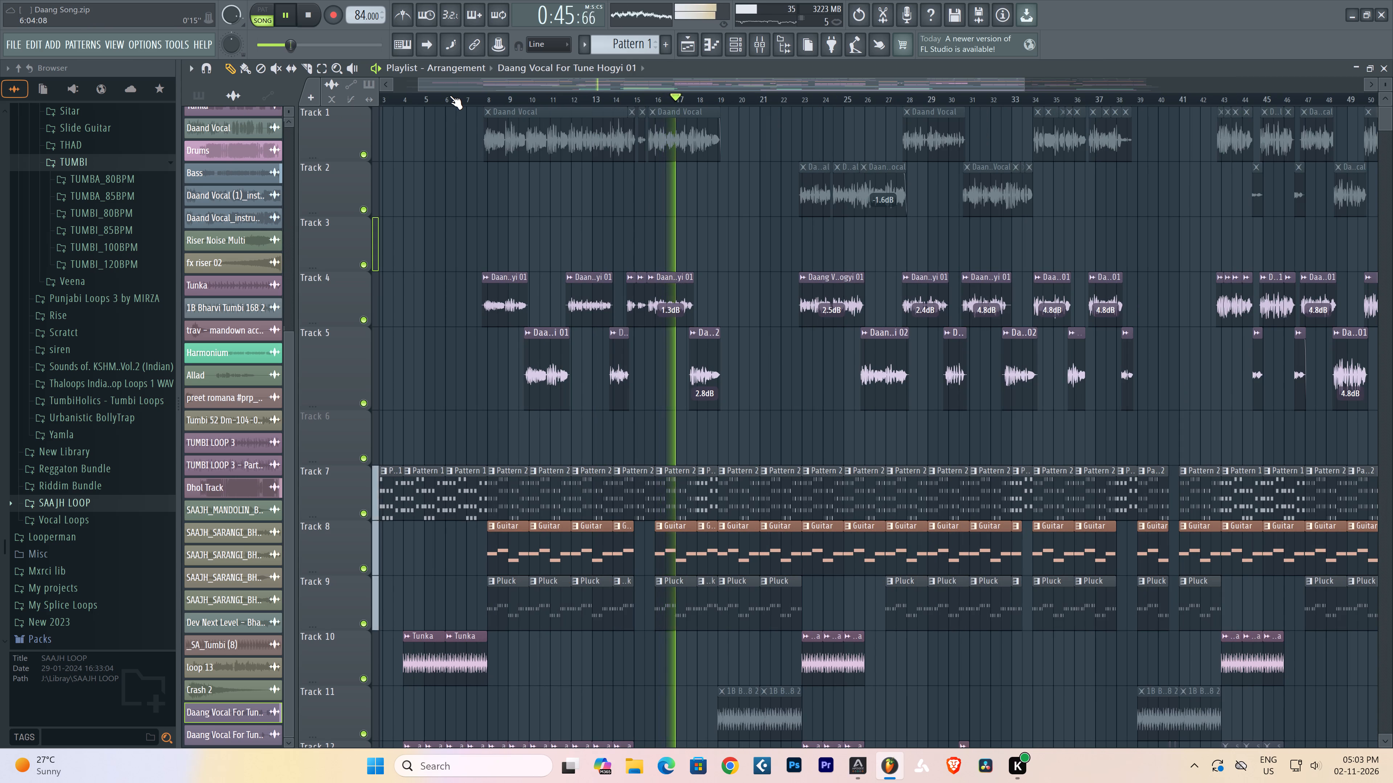
pyautogui.scroll(1, 562, 100)
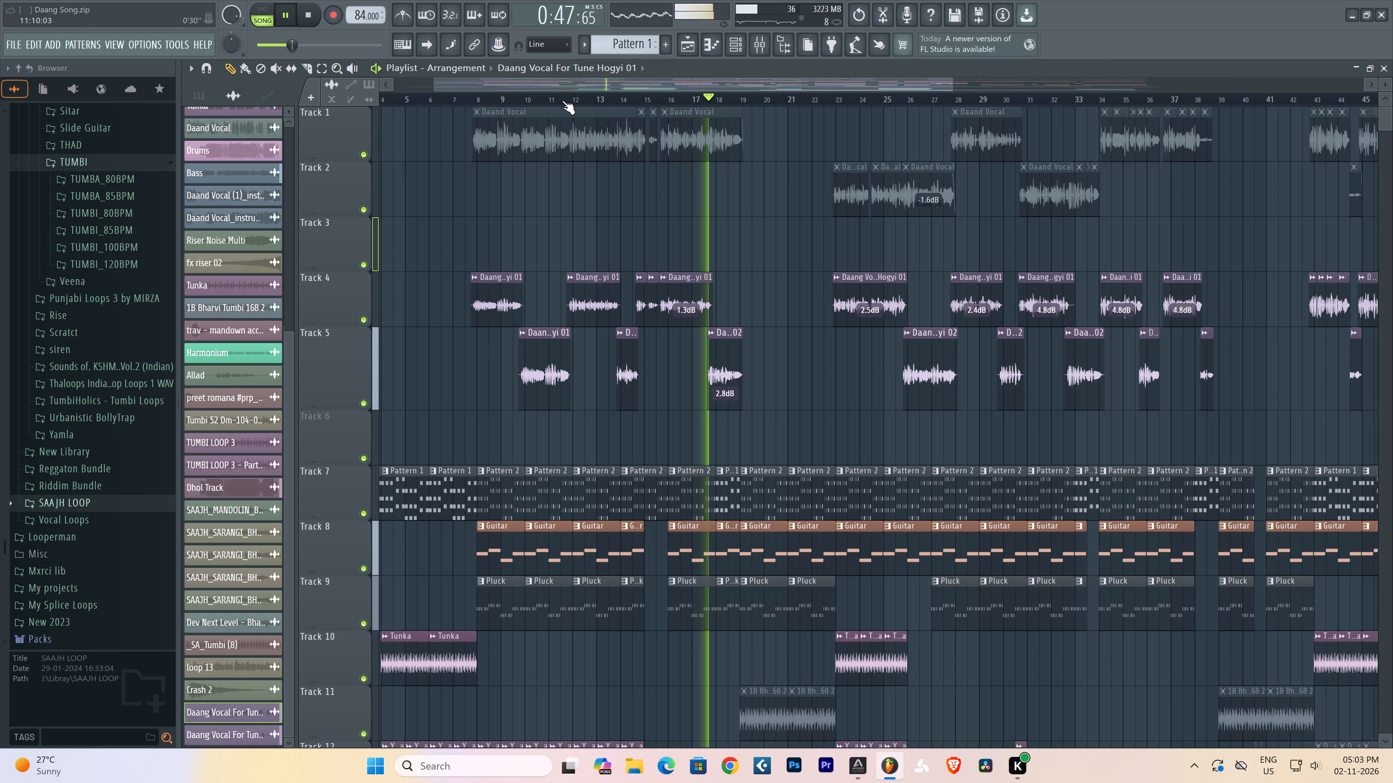
pyautogui.scroll(3, 640, 104)
pyautogui.scroll(7, 698, 101)
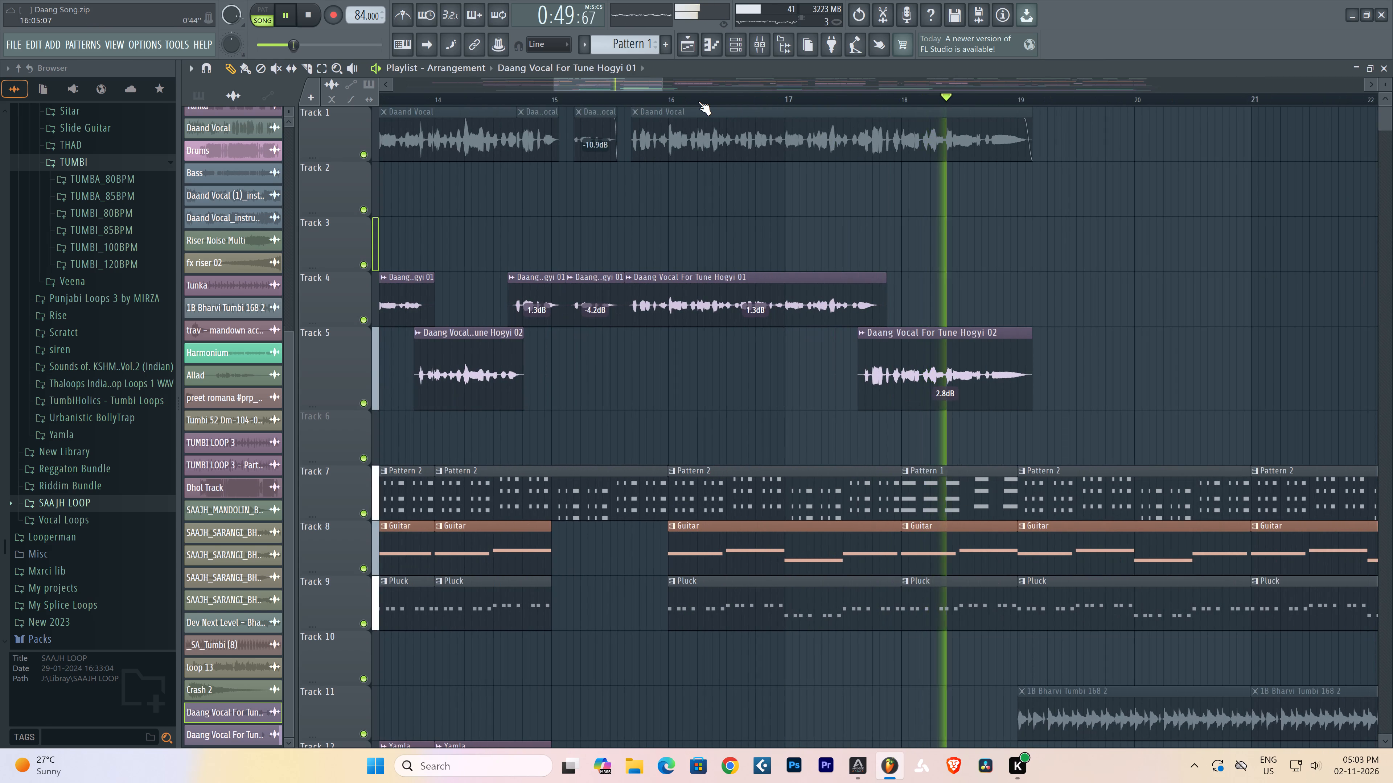
pyautogui.click(482, 105)
pyautogui.scroll(3, 497, 103)
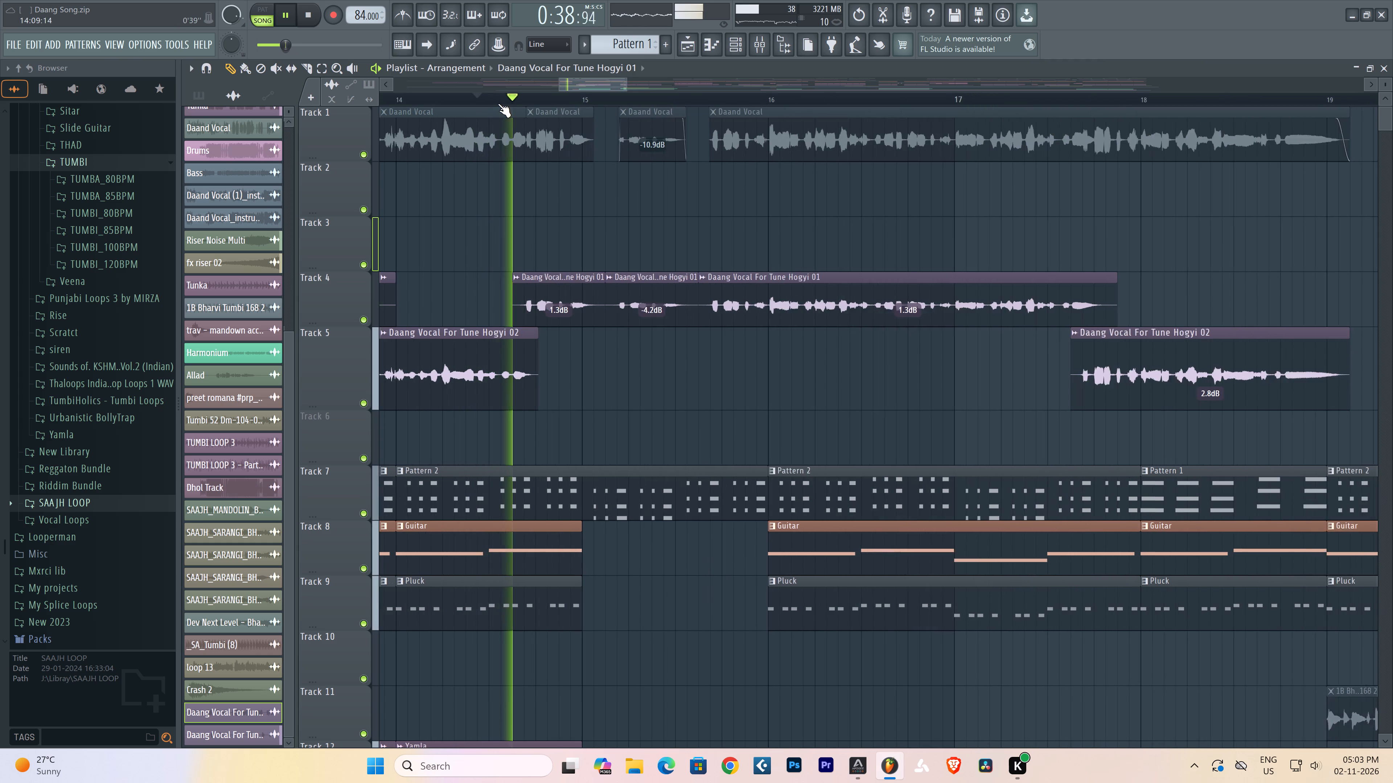
pyautogui.scroll(1, 498, 103)
pyautogui.keyDown('ctrl'); pyautogui.click(679, 299); pyautogui.keyUp('ctrl')
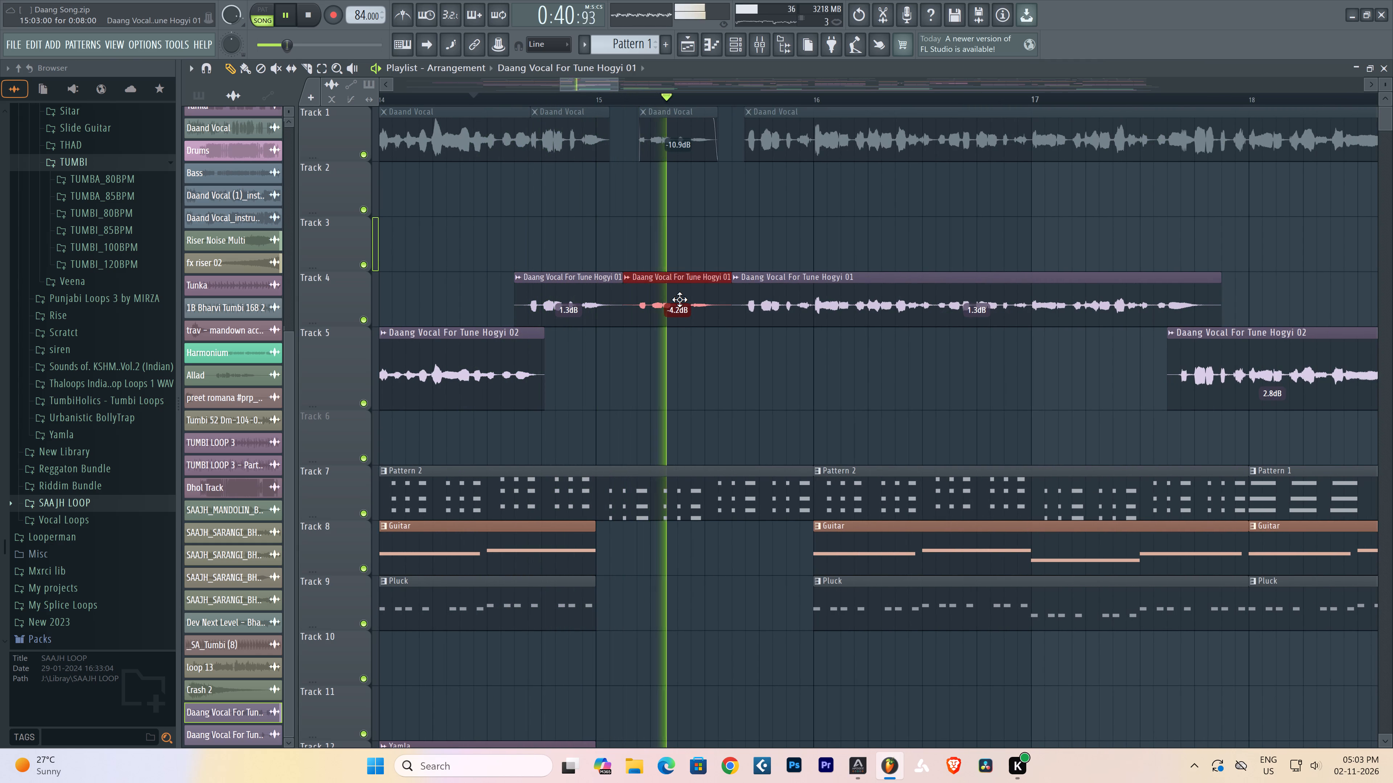
pyautogui.hotkey('shift', 'Down')
# Replay the passage and set the gain of the Track 5 echo at about bar 15.3 to -5.6 dB.
pyautogui.press('space')
pyautogui.press('space')
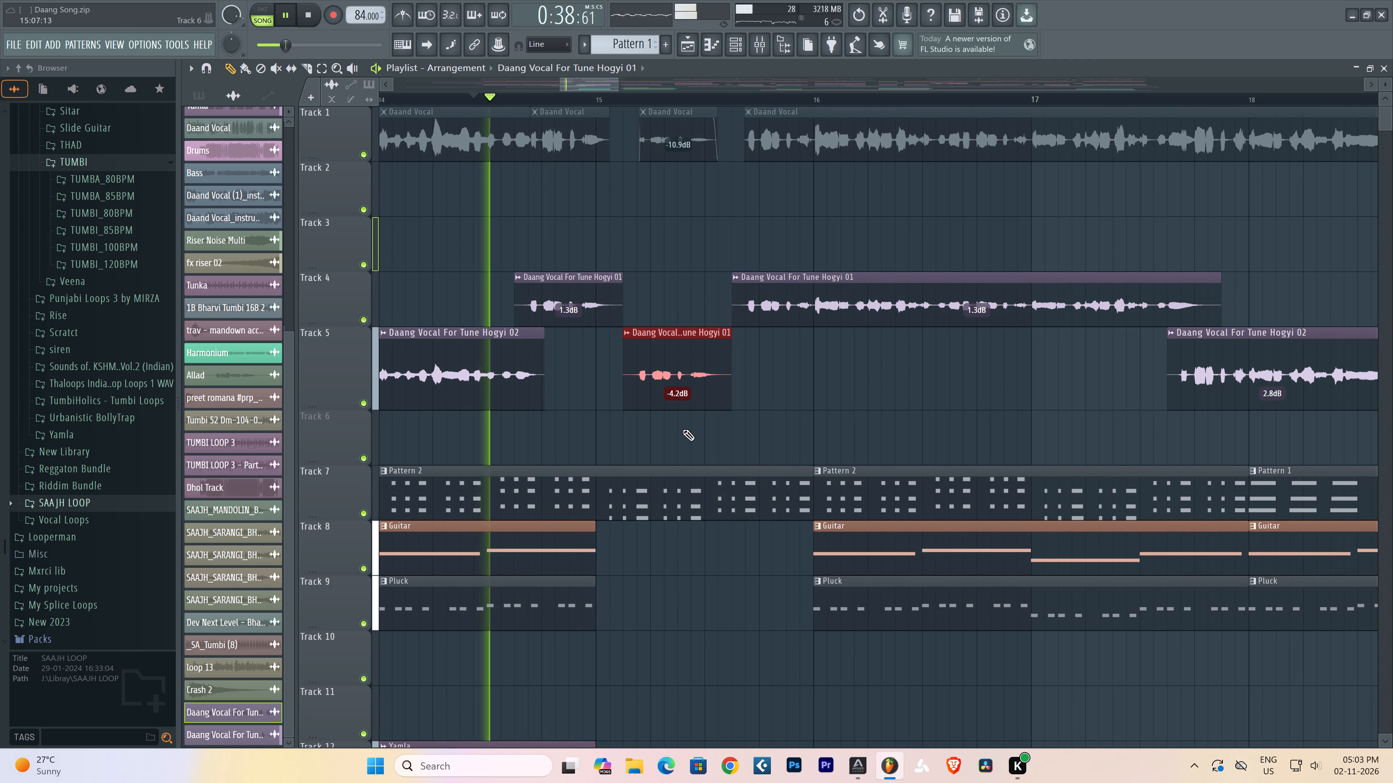
pyautogui.press('space')
pyautogui.press('space')
pyautogui.click(328, 100)
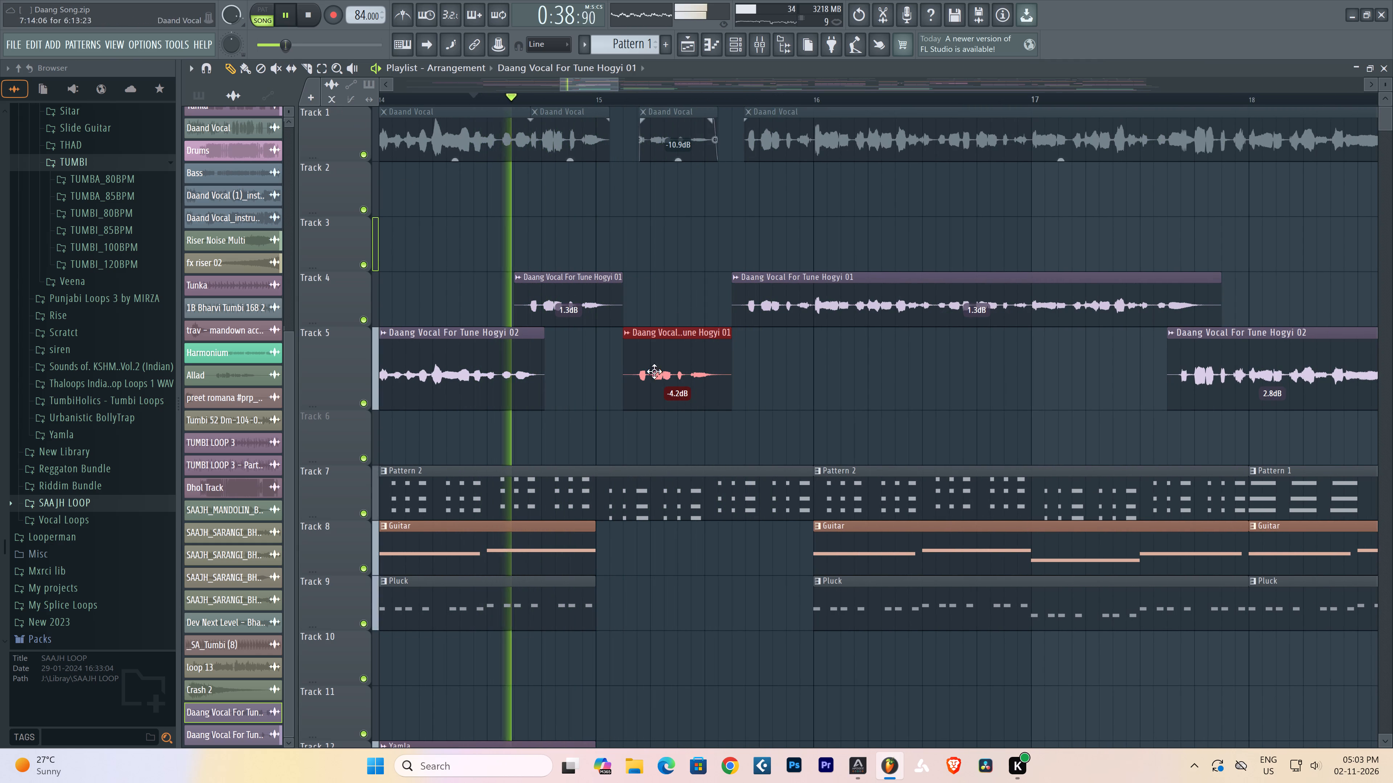
pyautogui.moveTo(678, 405); pyautogui.dragTo(678, 429)
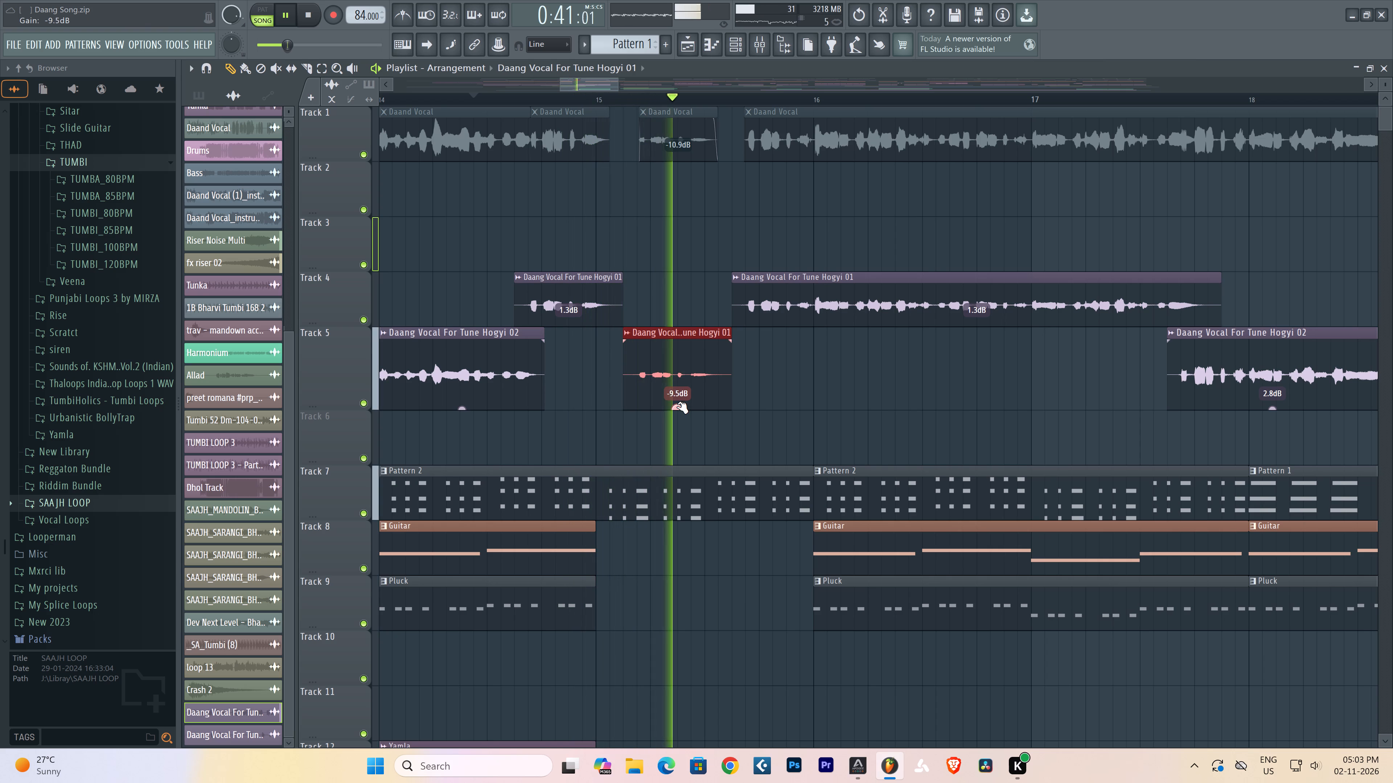
pyautogui.moveTo(678, 405); pyautogui.dragTo(673, 389)
pyautogui.rightClick(811, 382)
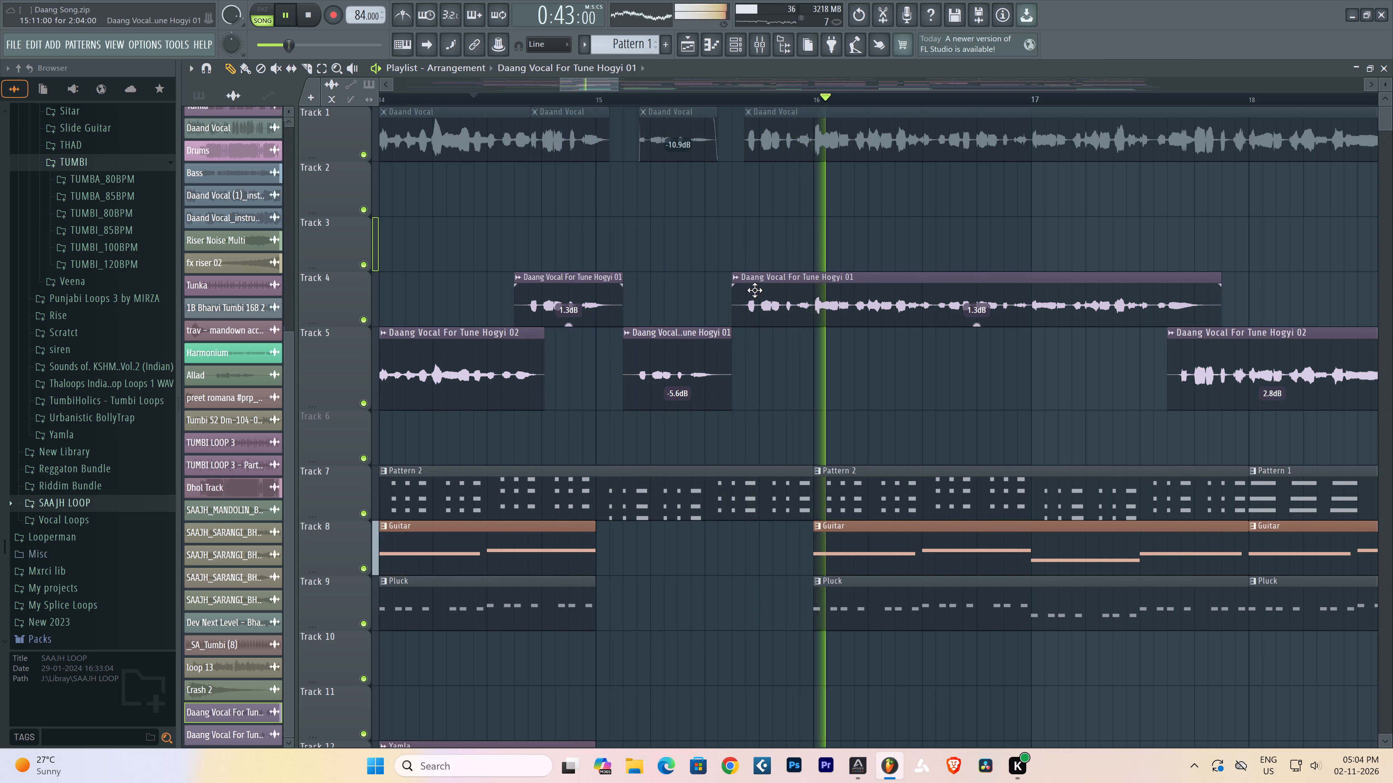
# Set the gain of the Track 4 vocal clip starting at about bar 15.6 to 3.2 dB.
pyautogui.scroll(-9, 691, 103)
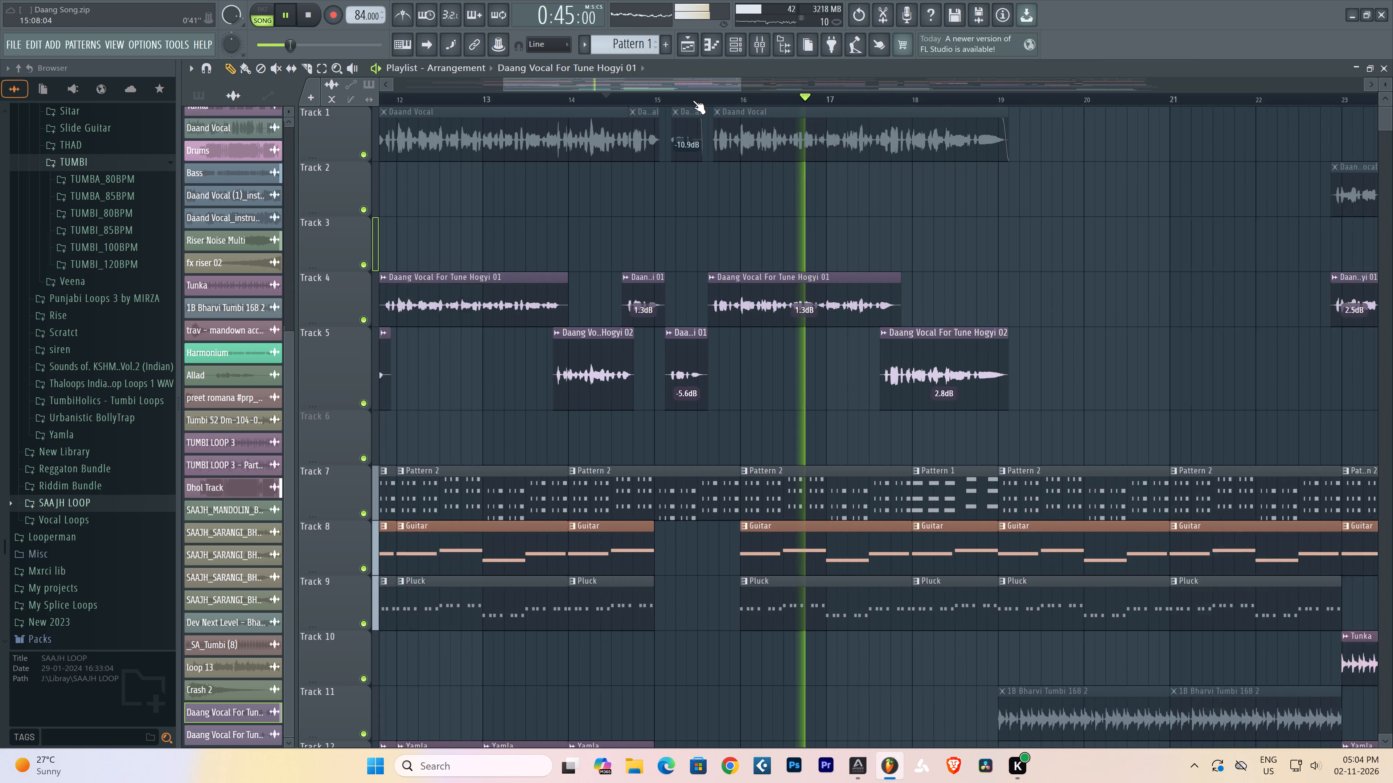
pyautogui.moveTo(768, 324); pyautogui.dragTo(771, 320)
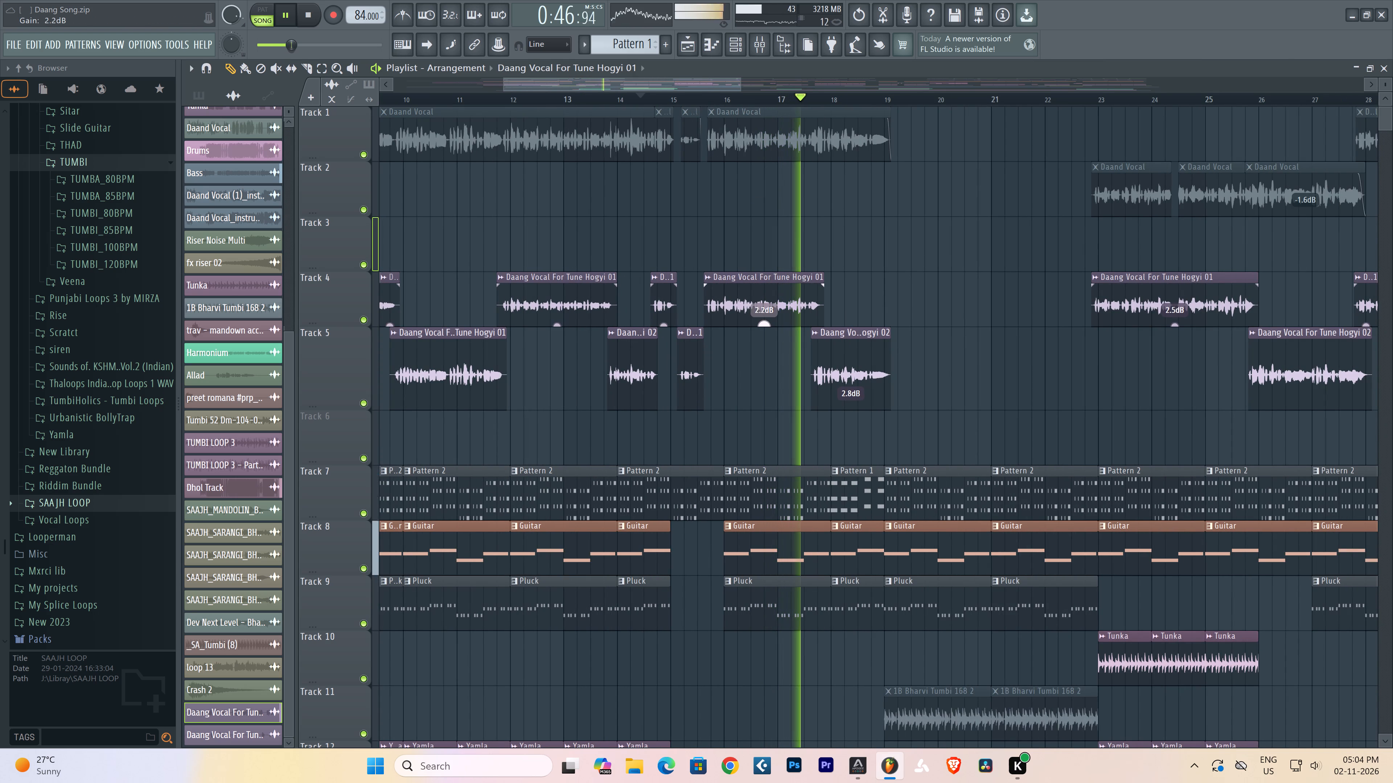
pyautogui.moveTo(771, 320); pyautogui.dragTo(771, 317)
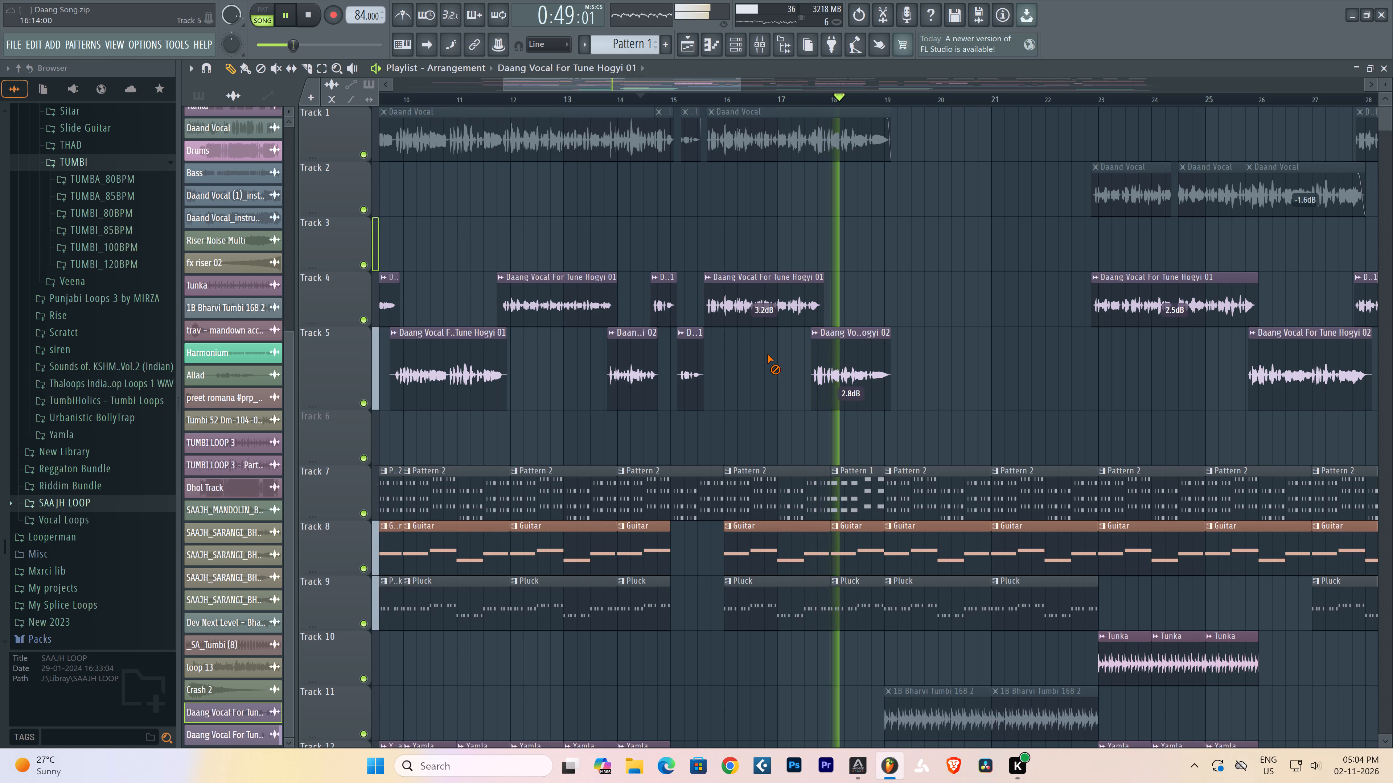
pyautogui.rightClick(767, 354)
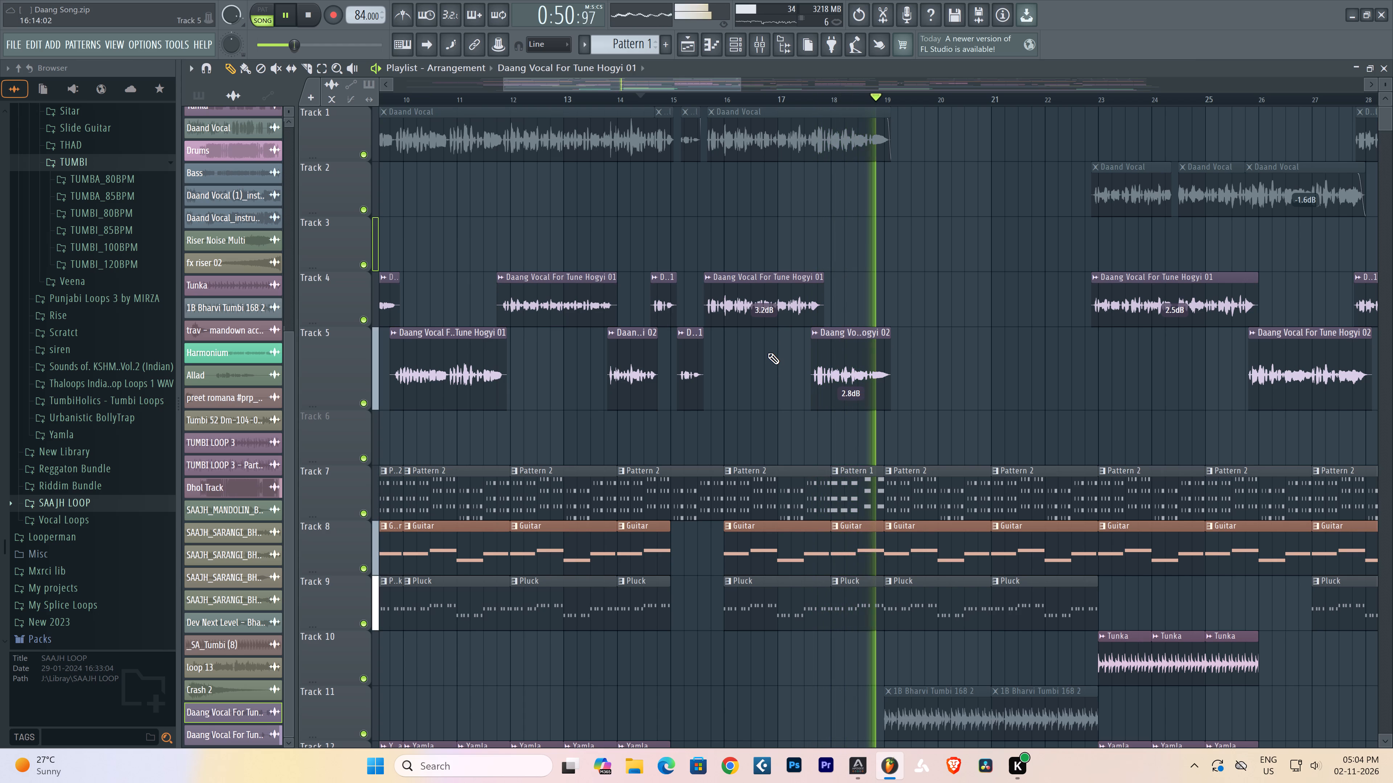
# Save the project with the adjusted vocal levels.
pyautogui.scroll(-2, 769, 95)
pyautogui.scroll(1, 769, 95)
pyautogui.scroll(-3, 769, 95)
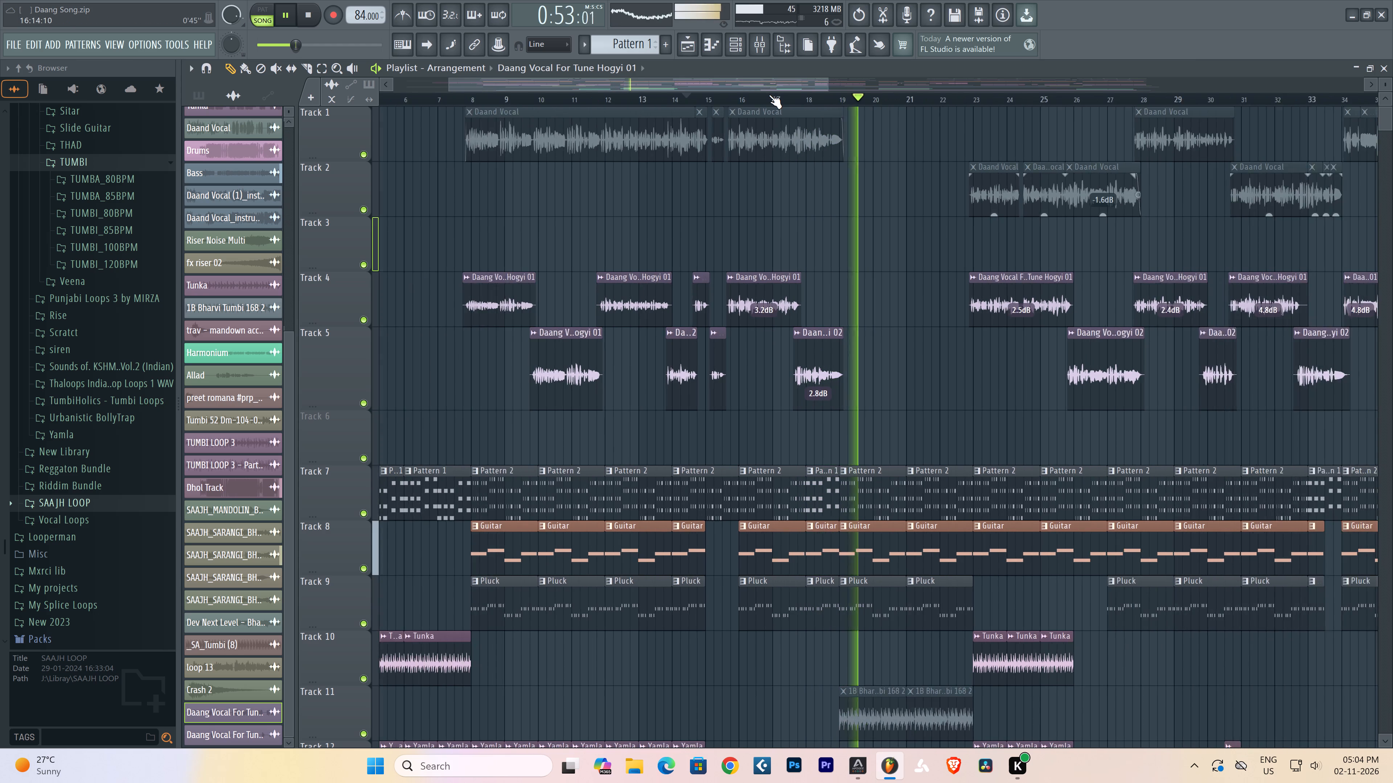
pyautogui.scroll(-3, 769, 95)
pyautogui.scroll(1, 769, 95)
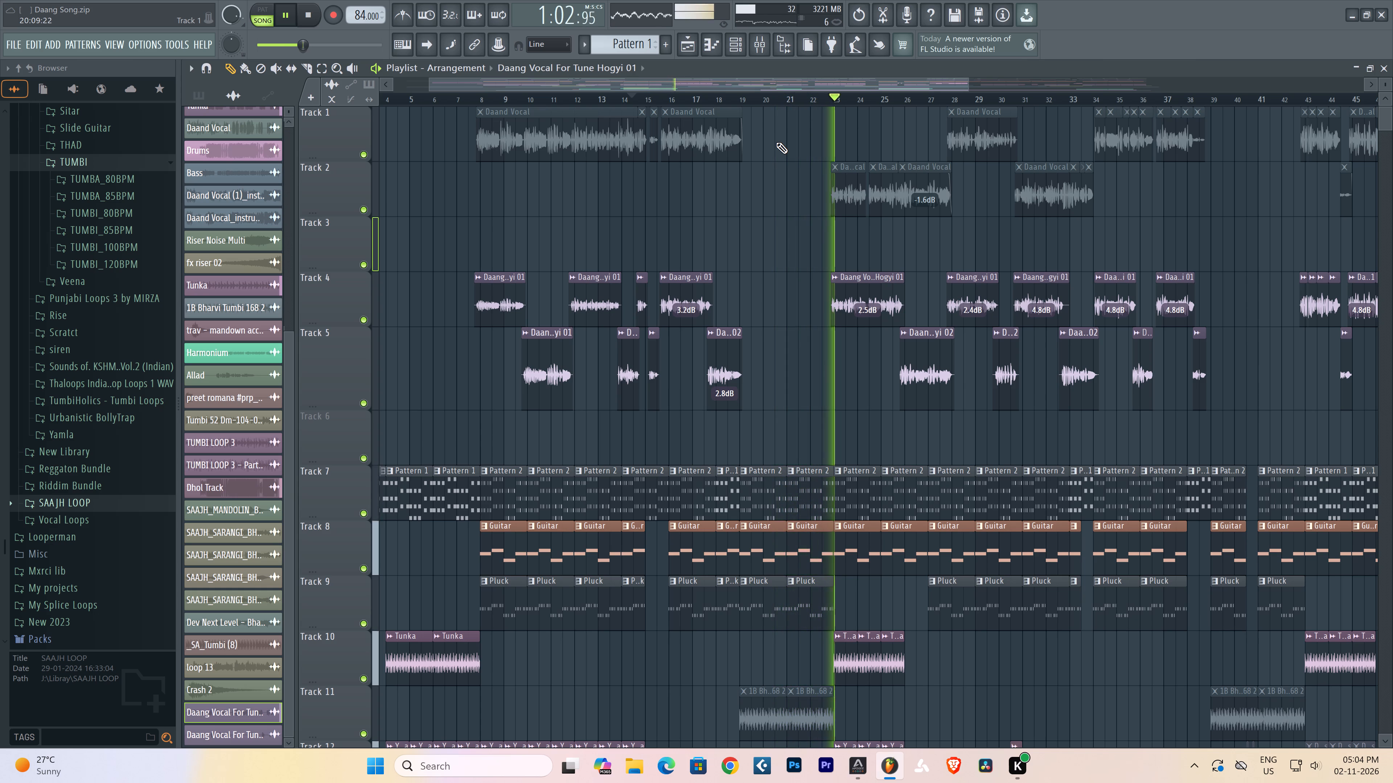
pyautogui.hotkey('ctrl', 's')
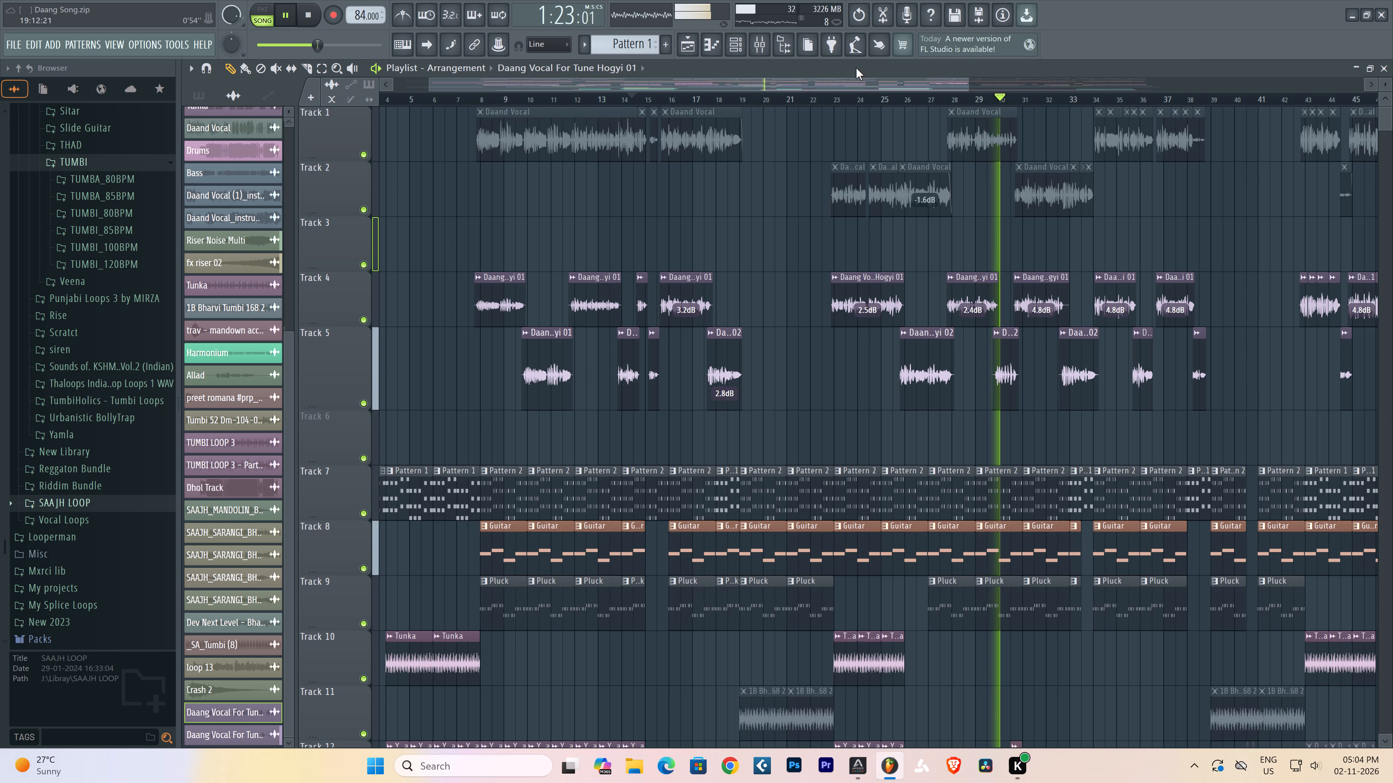
# Listen to the arrangement from bar 29, soloing Track 7 briefly and restoring the full mix.
pyautogui.scroll(9, 1059, 103)
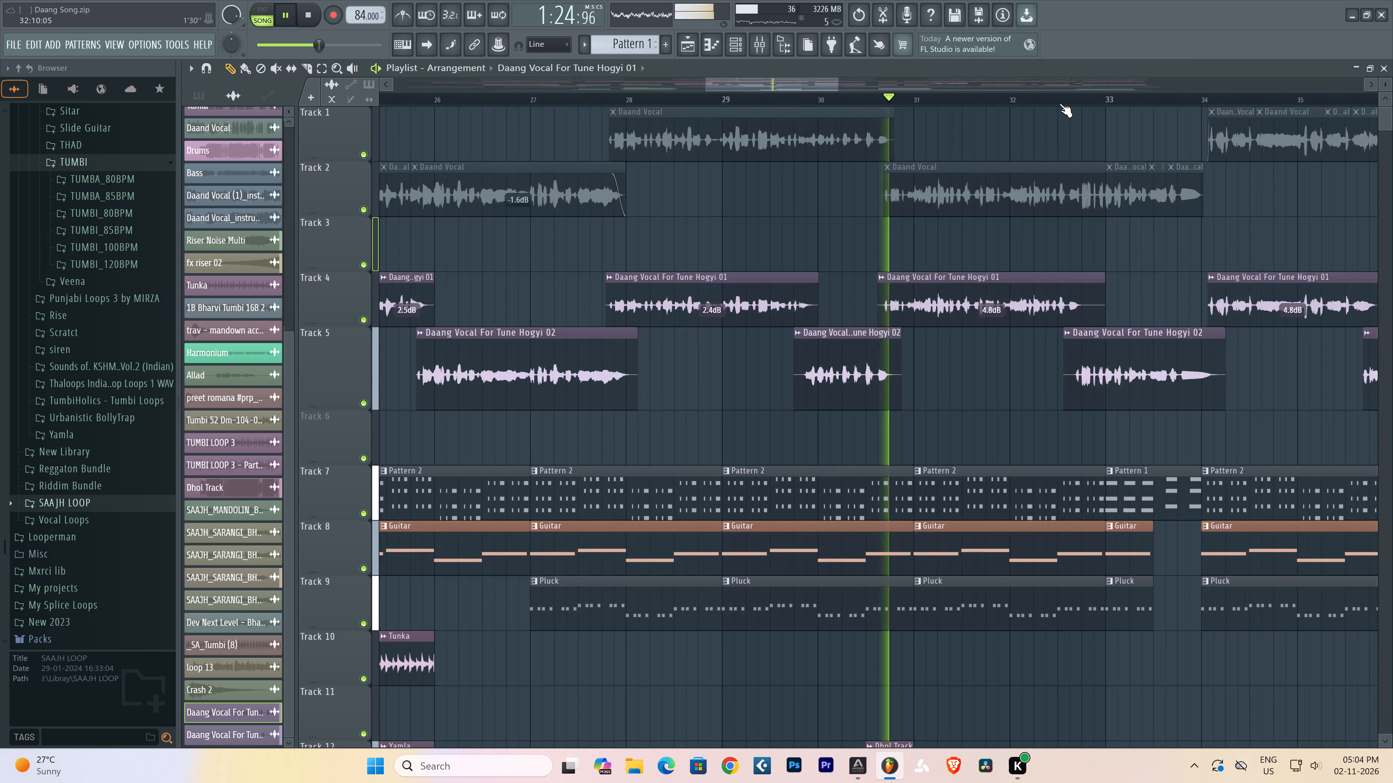
pyautogui.scroll(3, 1059, 103)
pyautogui.scroll(-3, 1059, 103)
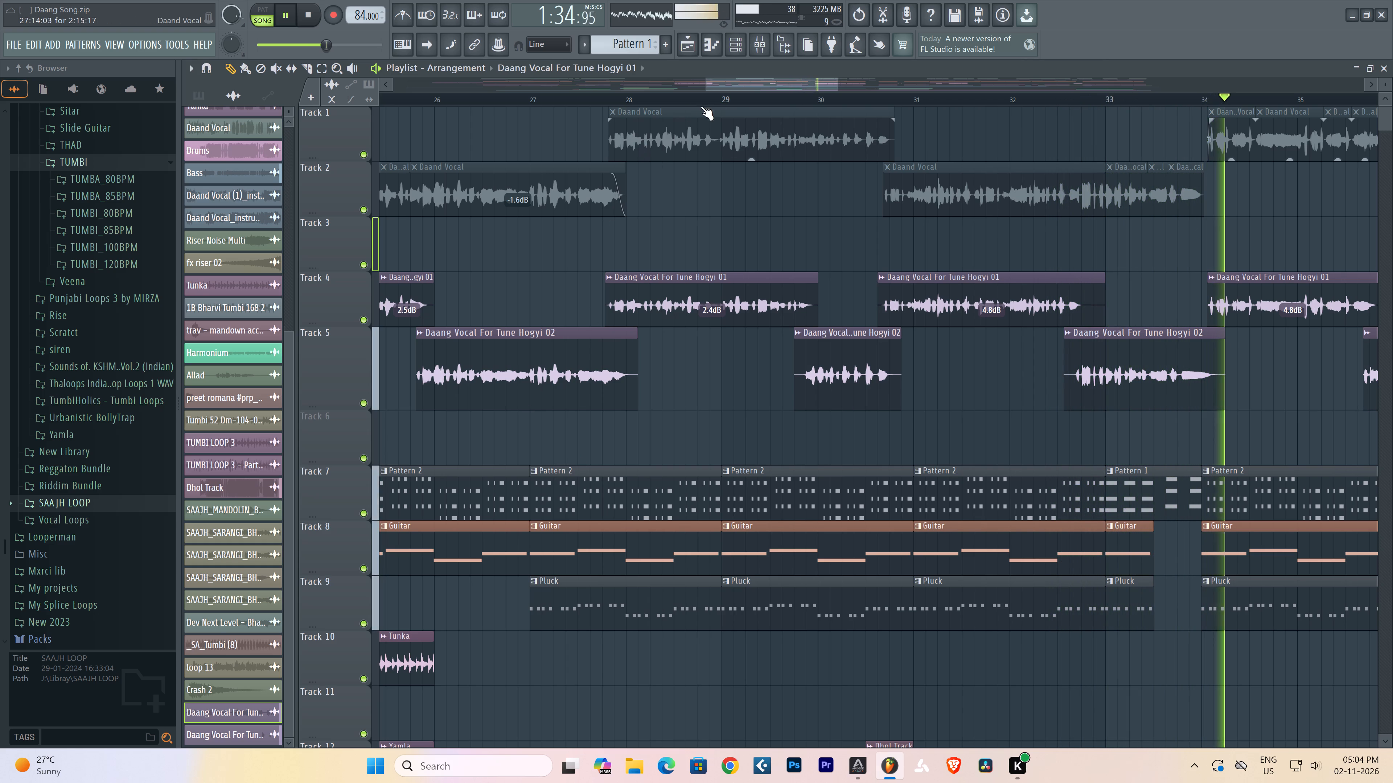
pyautogui.click(724, 96)
pyautogui.rightClick(358, 510)
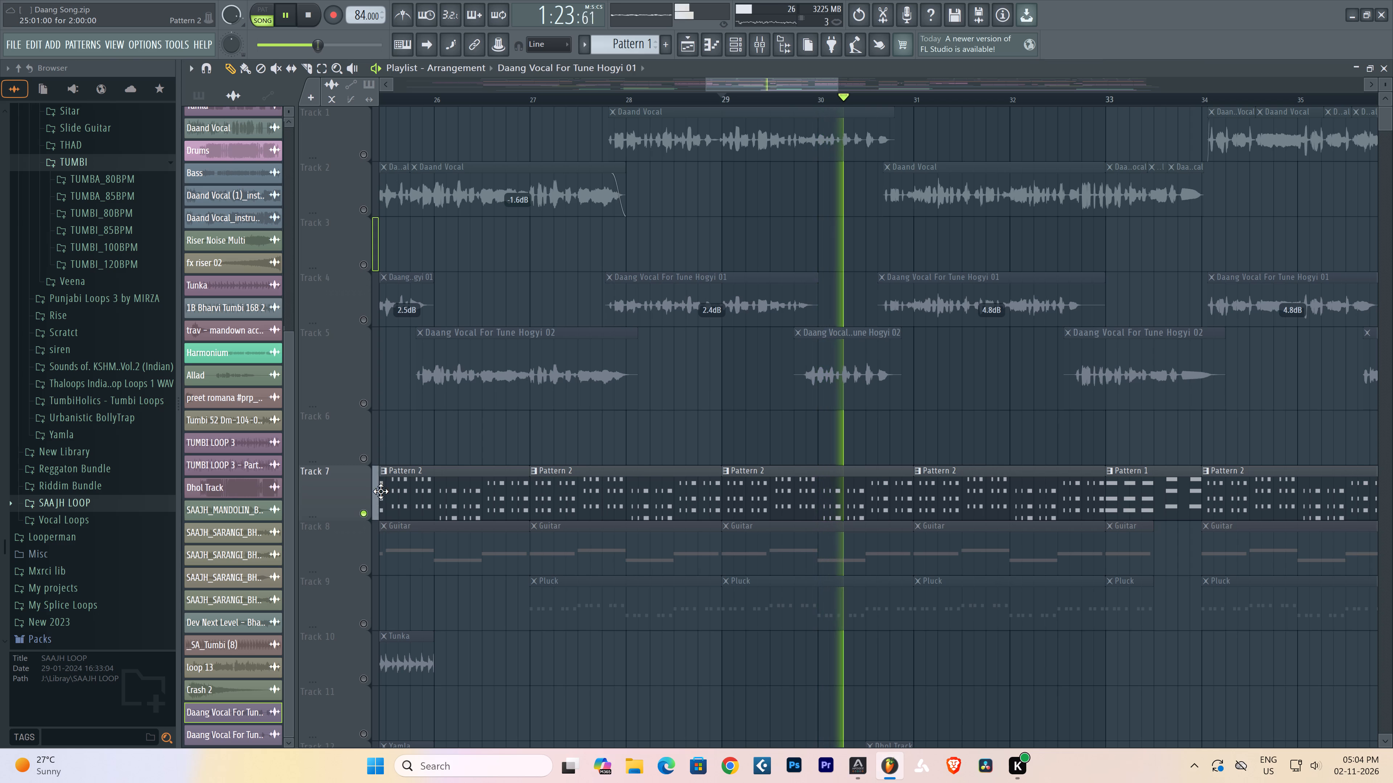
pyautogui.rightClick(365, 507)
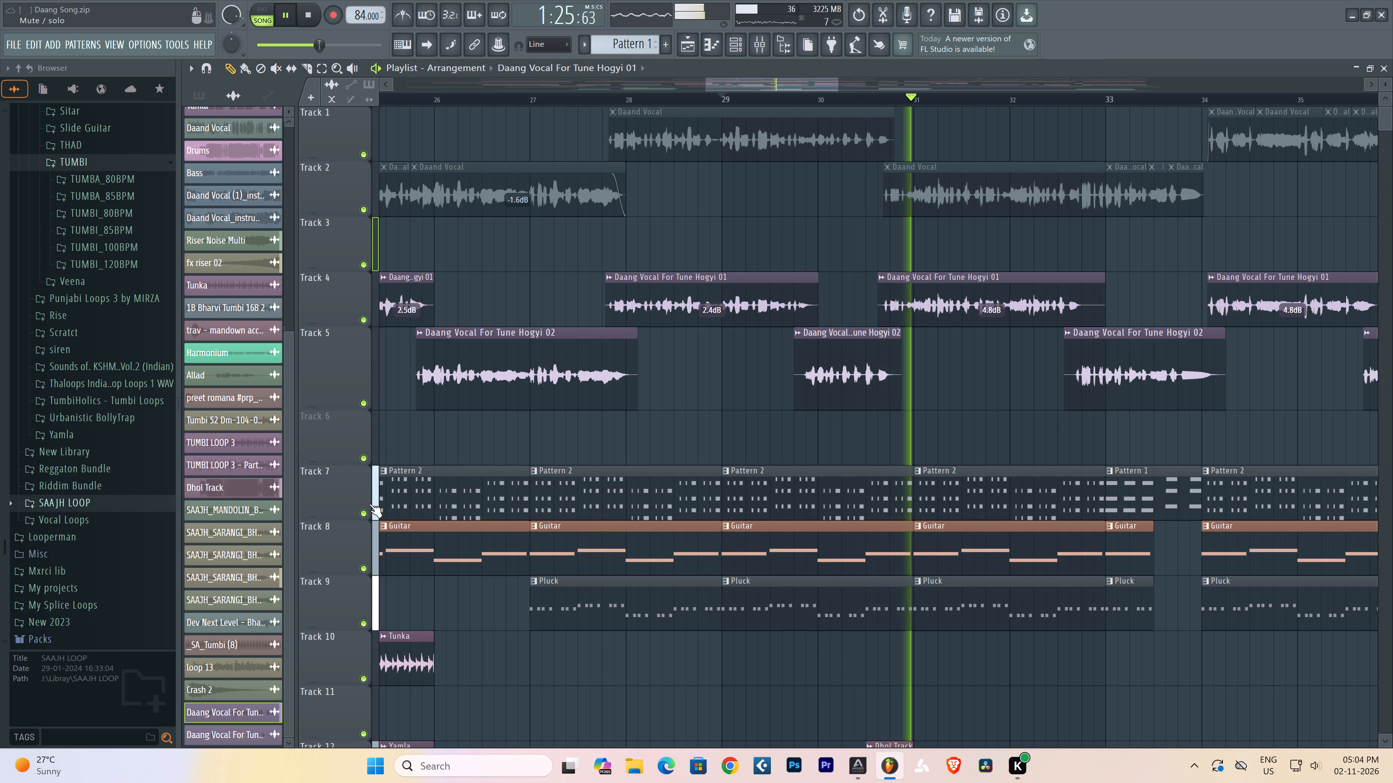
# Solo Track 7 to listen to its pattern from about bar 31, and restore the full mix.
pyautogui.rightClick(369, 504)
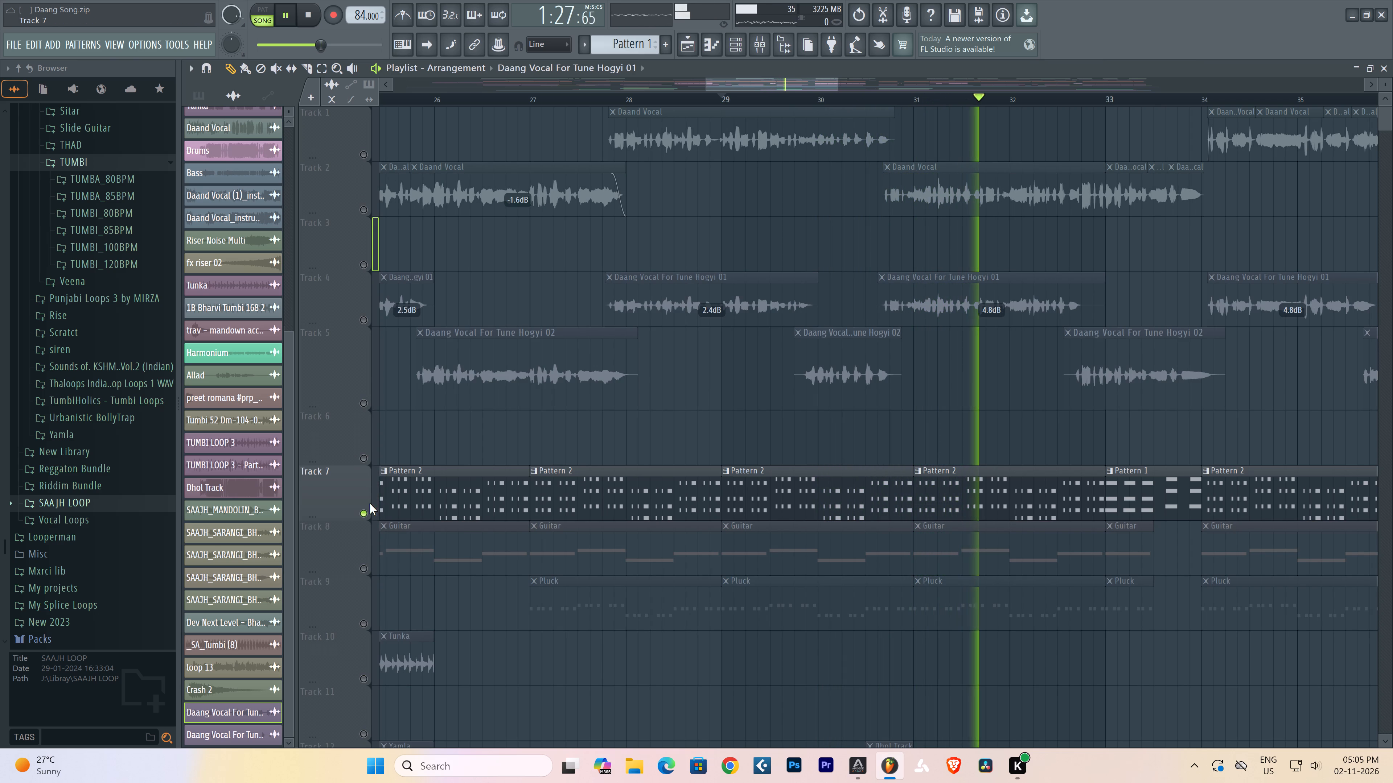
pyautogui.click(910, 99)
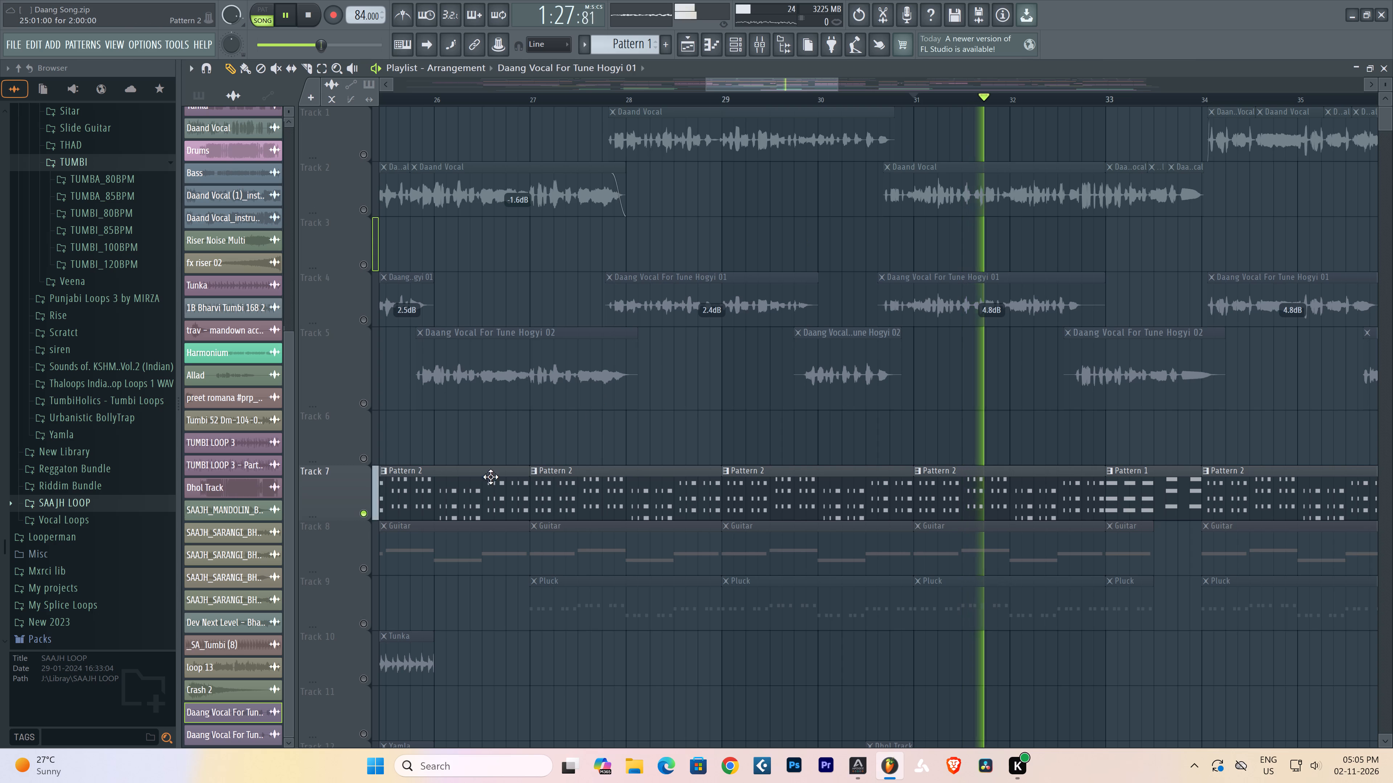
pyautogui.rightClick(366, 514)
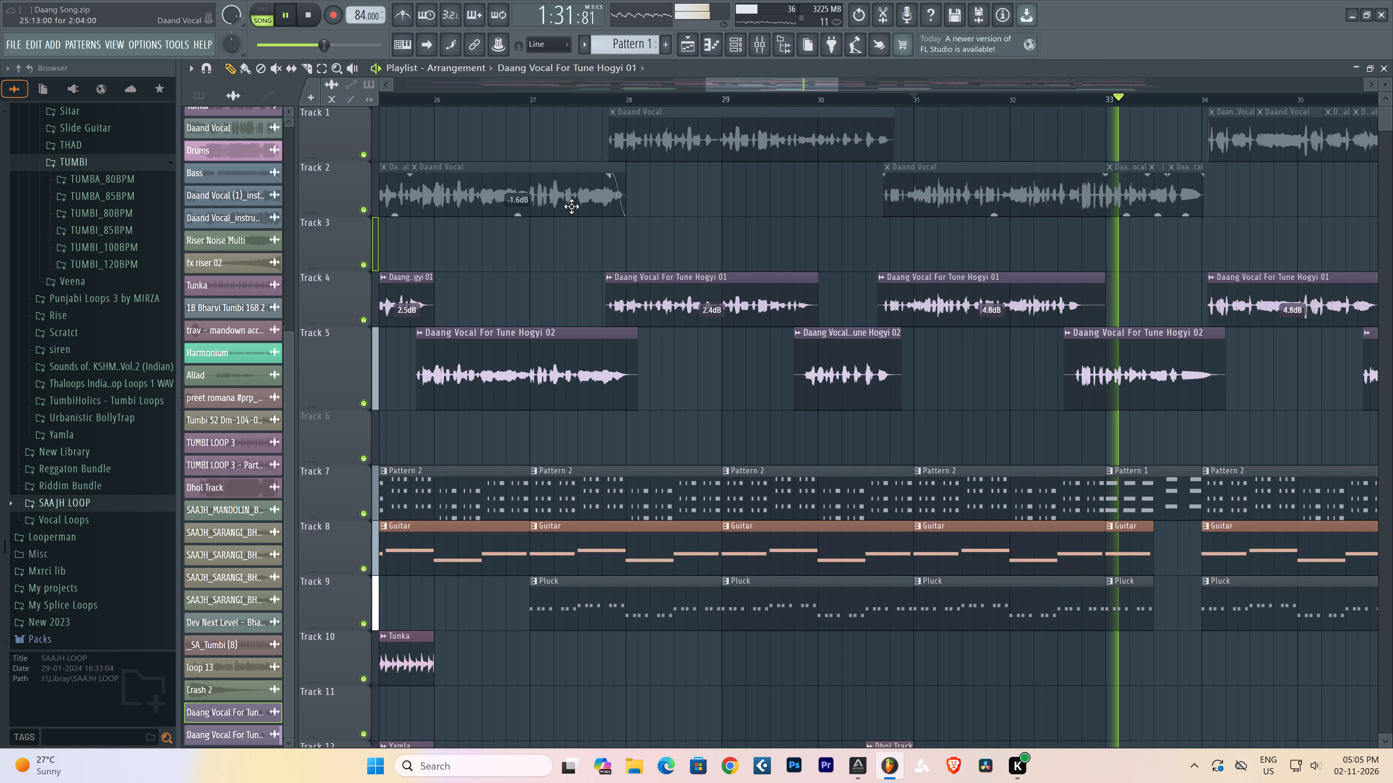
# Listen on from bar 33 while examining the lower tracks and the sample settings of the Dhol Track clip on Track 14.
pyautogui.scroll(-5, 596, 97)
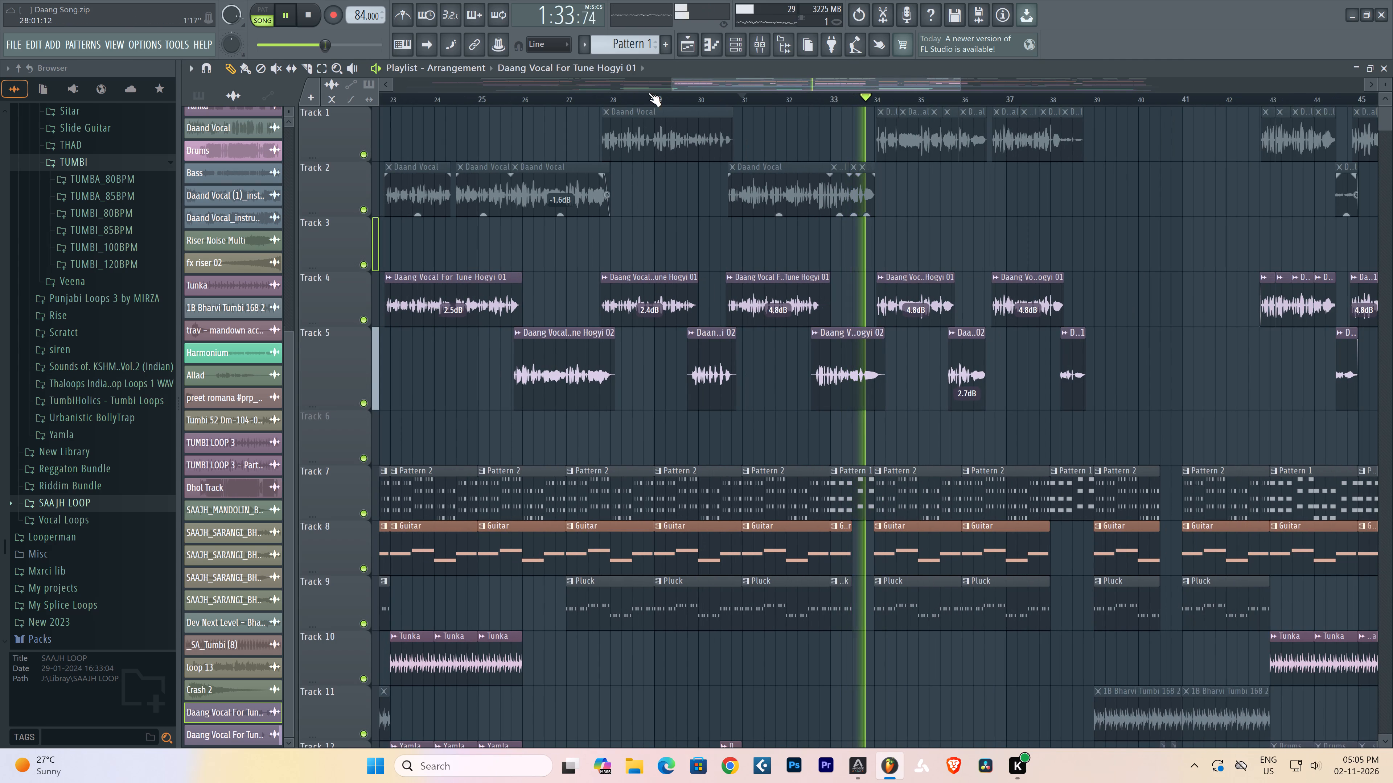
pyautogui.scroll(-6, 950, 498)
pyautogui.scroll(2, 950, 500)
pyautogui.scroll(-8, 950, 500)
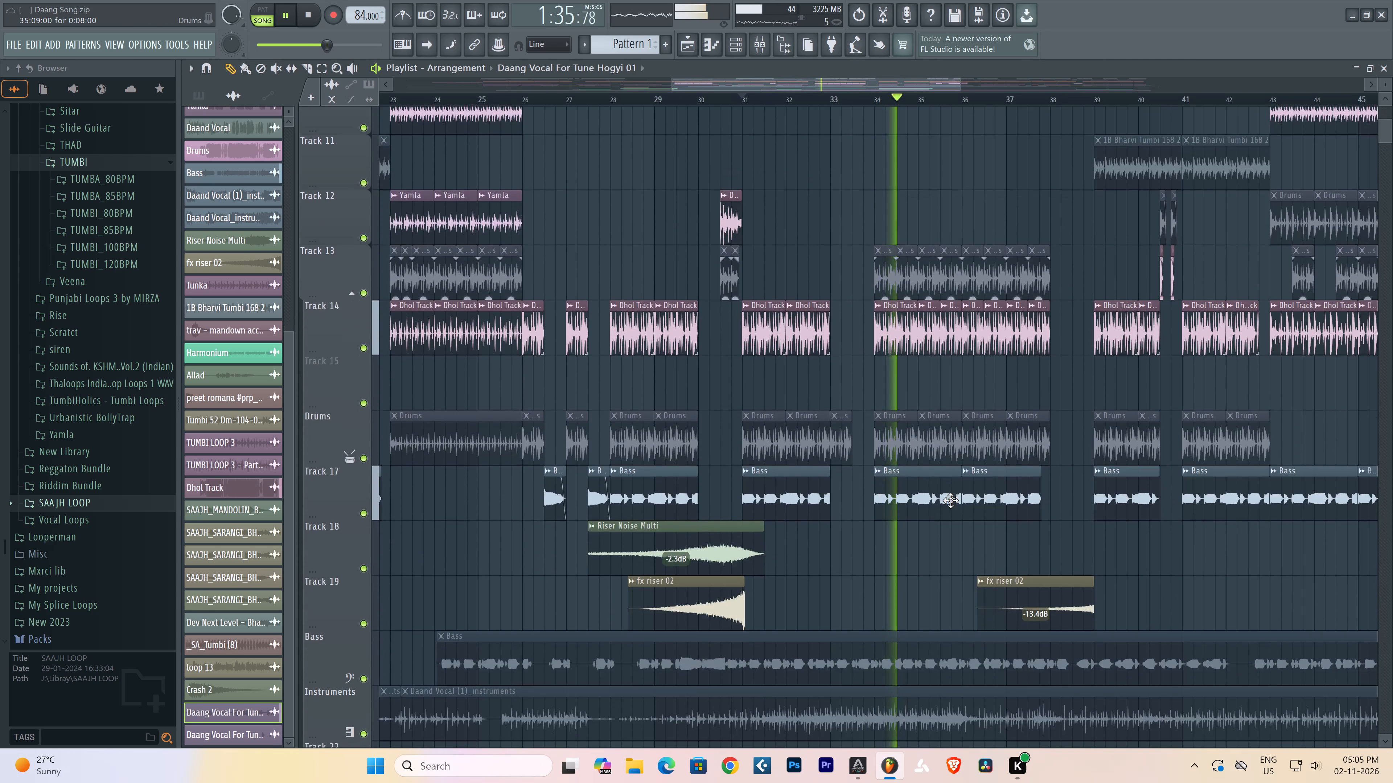
pyautogui.scroll(-2, 950, 500)
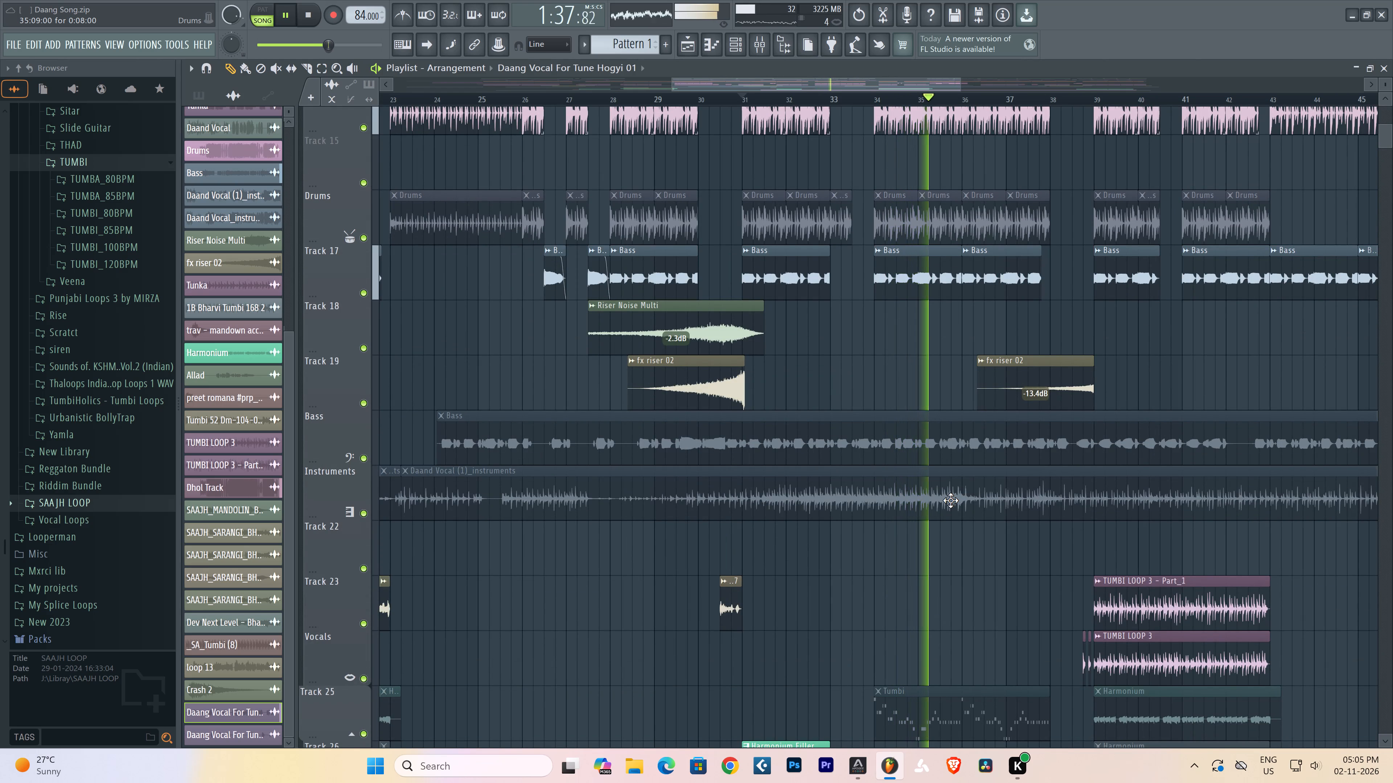
pyautogui.scroll(-6, 950, 500)
pyautogui.scroll(13, 951, 512)
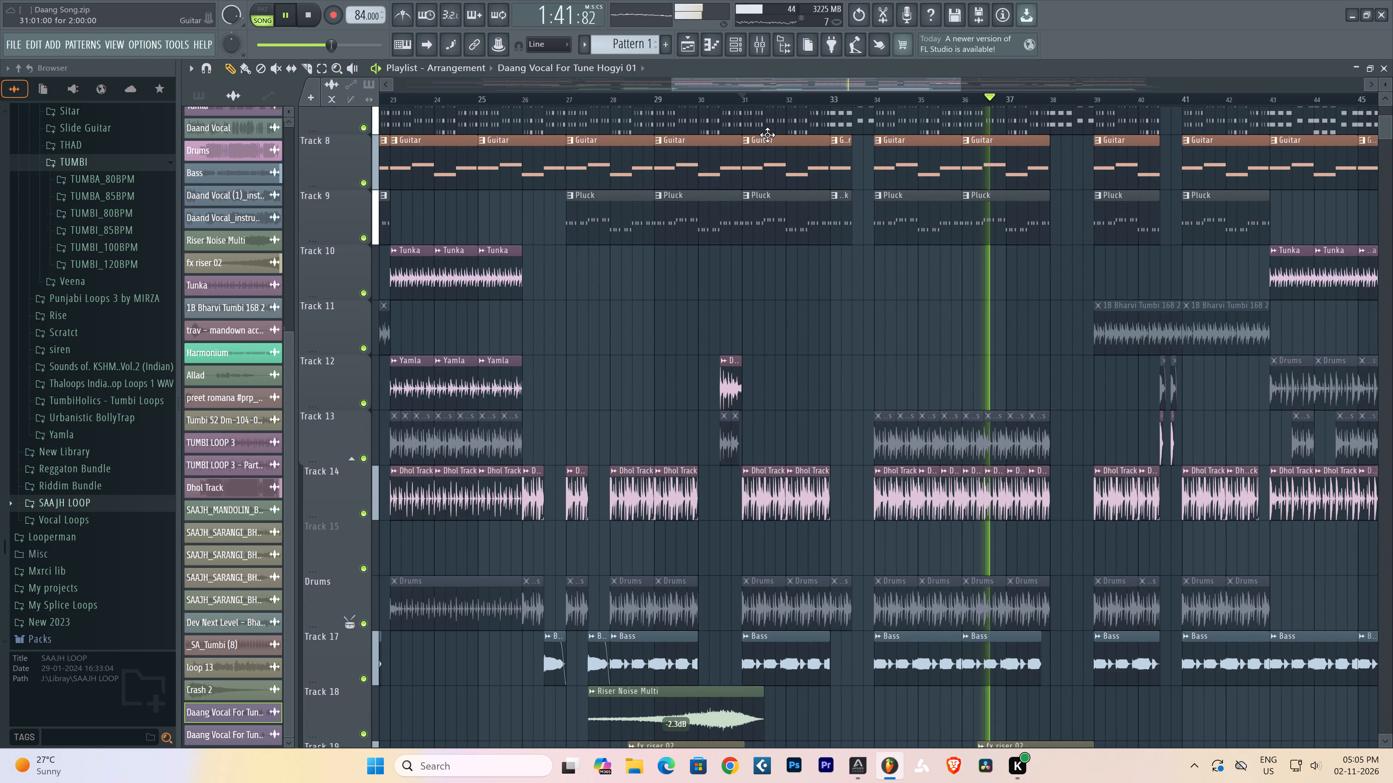
pyautogui.scroll(-4, 782, 99)
pyautogui.scroll(1, 782, 99)
pyautogui.doubleClick(876, 508)
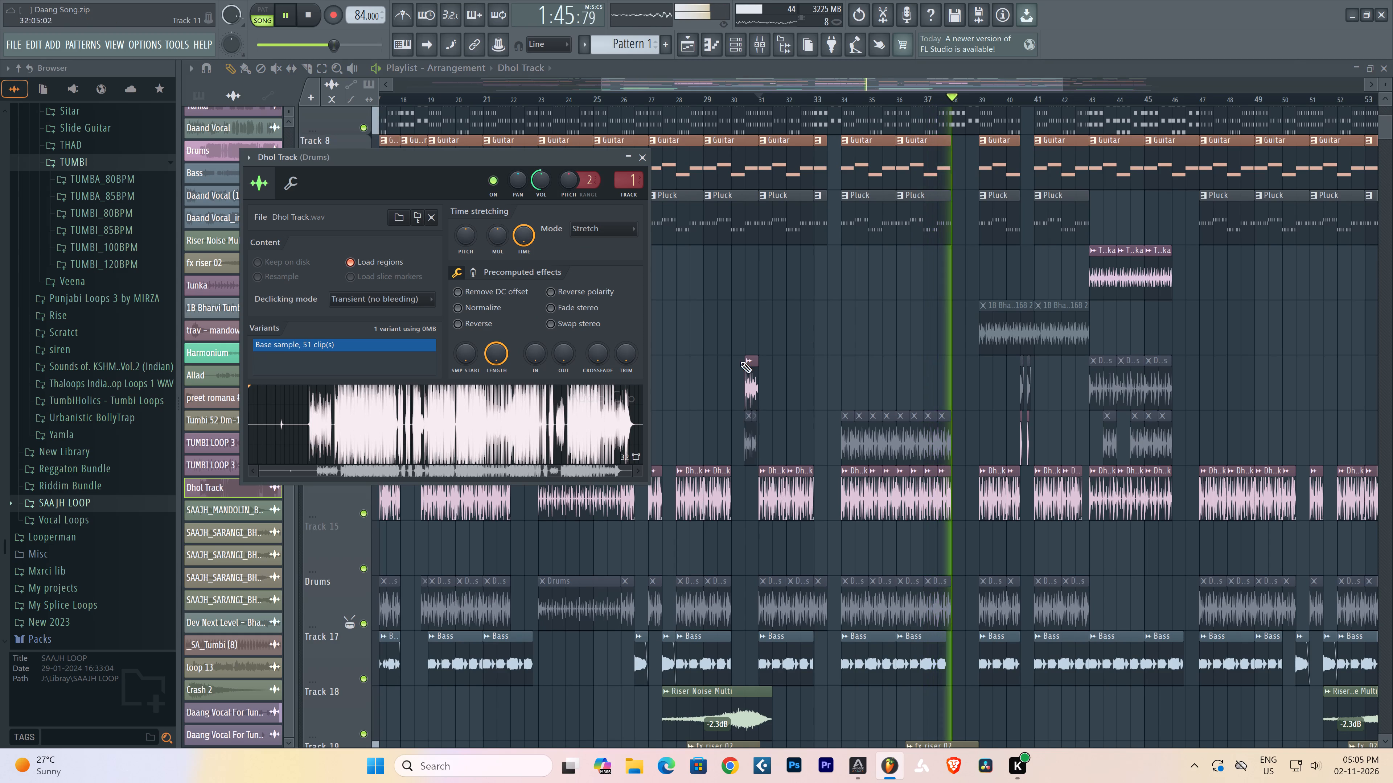
pyautogui.rightClick(884, 314)
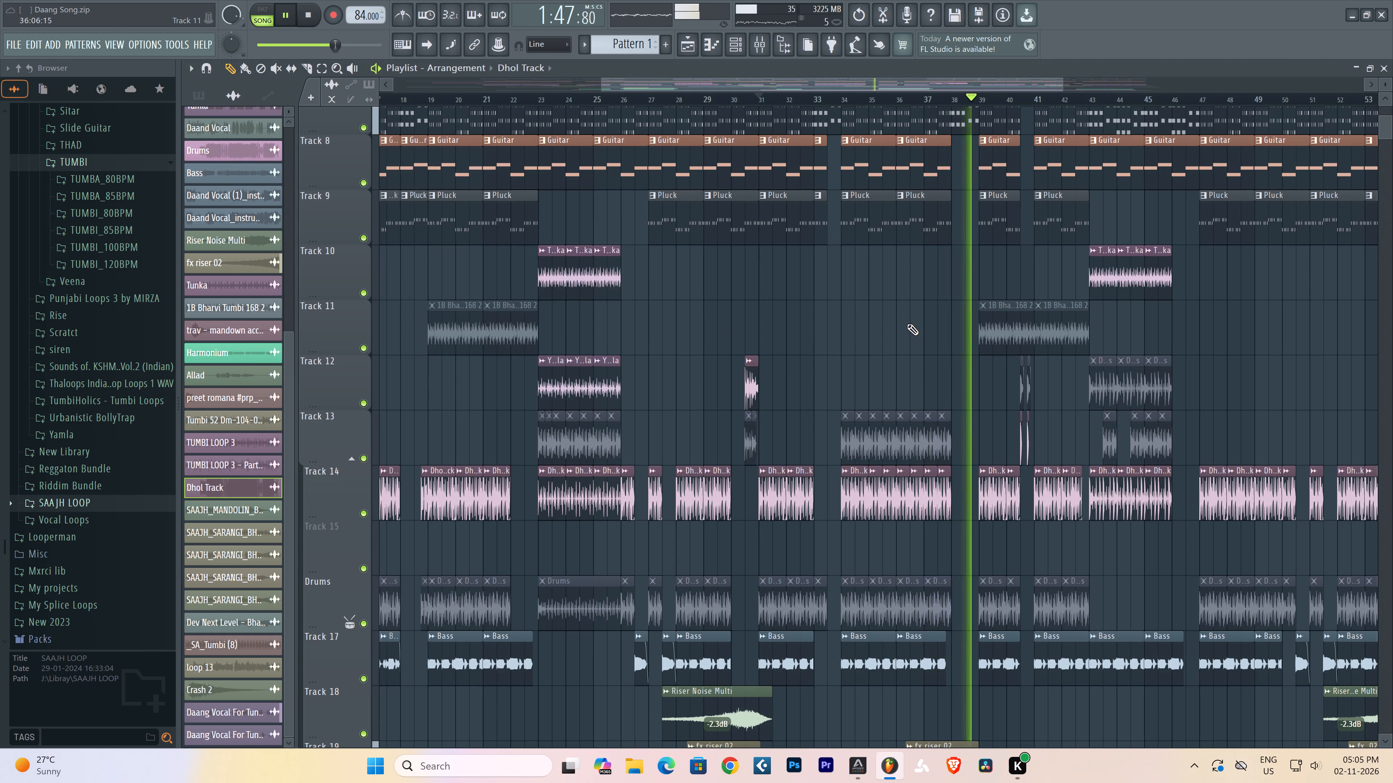
# Set the gain of the Track 5 echo at about bar 38 to -10.2 dB and replay the passage.
pyautogui.scroll(8, 907, 324)
pyautogui.scroll(-1, 969, 102)
pyautogui.scroll(7, 969, 102)
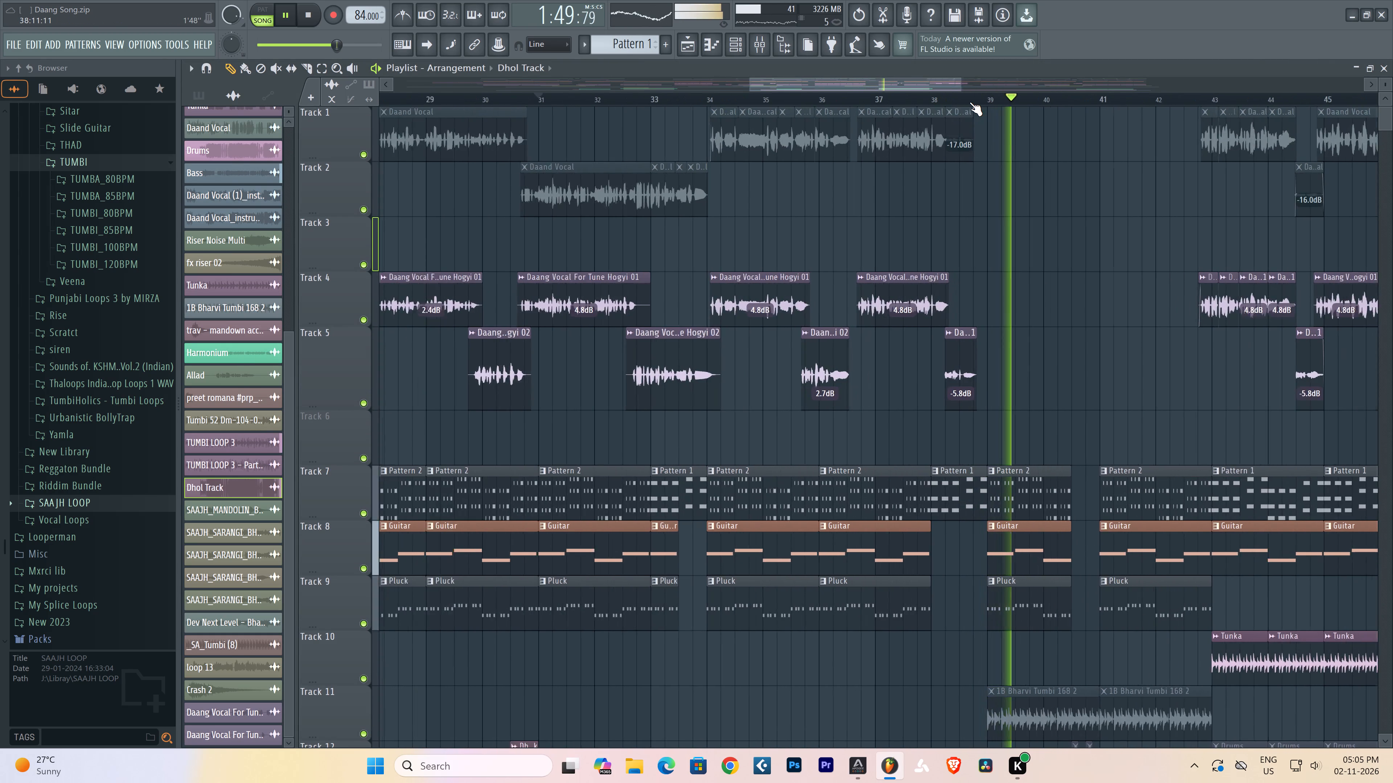
pyautogui.scroll(3, 969, 102)
pyautogui.moveTo(945, 406); pyautogui.dragTo(949, 424)
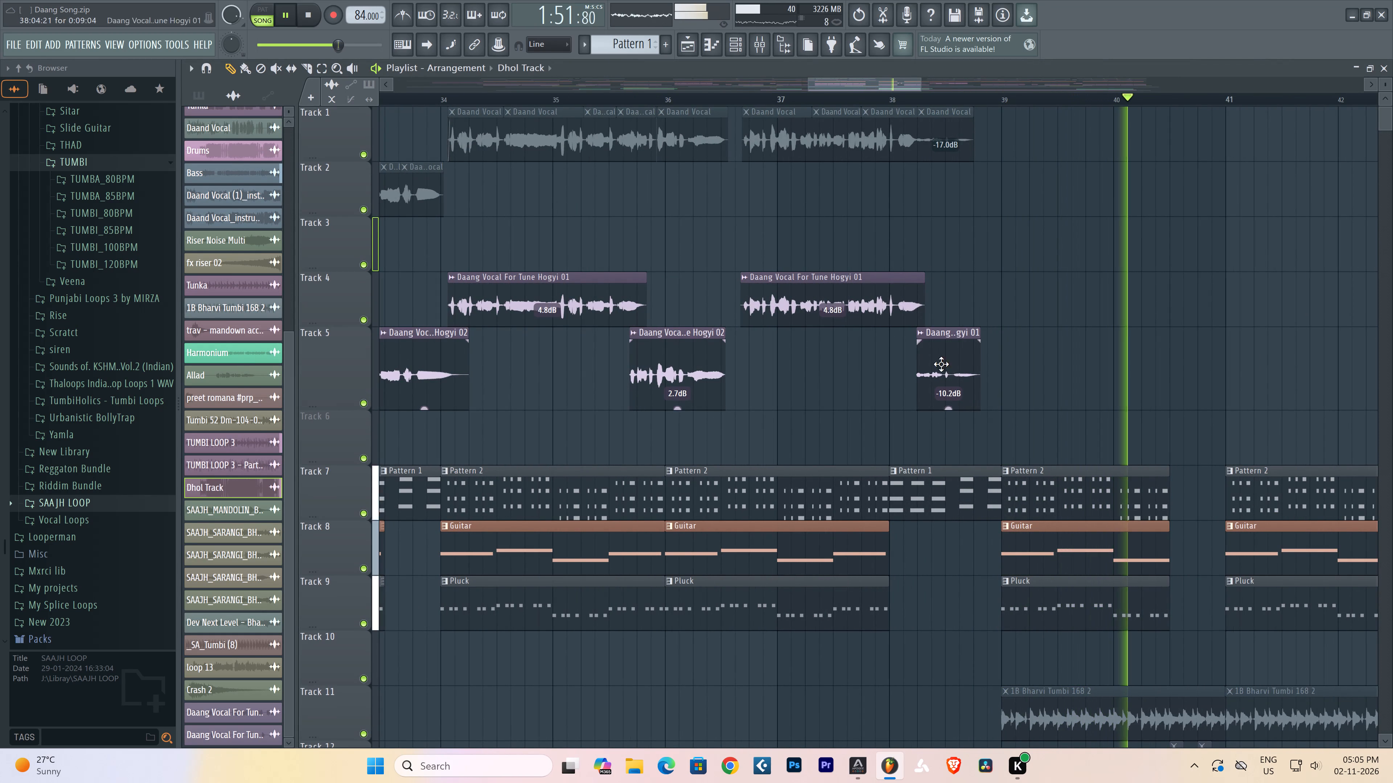
pyautogui.click(852, 95)
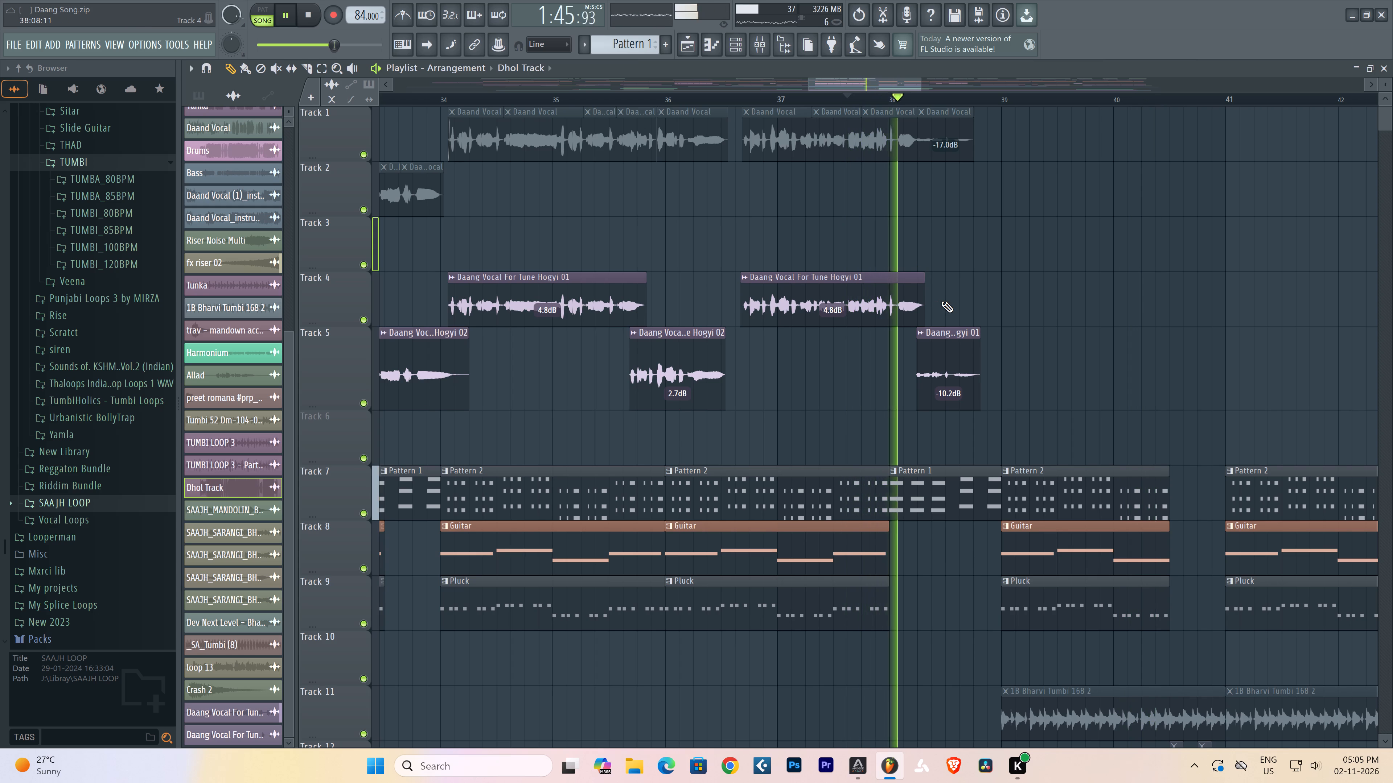
pyautogui.click(923, 287)
pyautogui.rightClick(971, 279)
# Listen to the arrangement from bar 39 to bar 46 while examining the percussion, bass and riser tracks.
pyautogui.scroll(-1, 769, 95)
pyautogui.scroll(1, 769, 95)
pyautogui.scroll(-1, 769, 95)
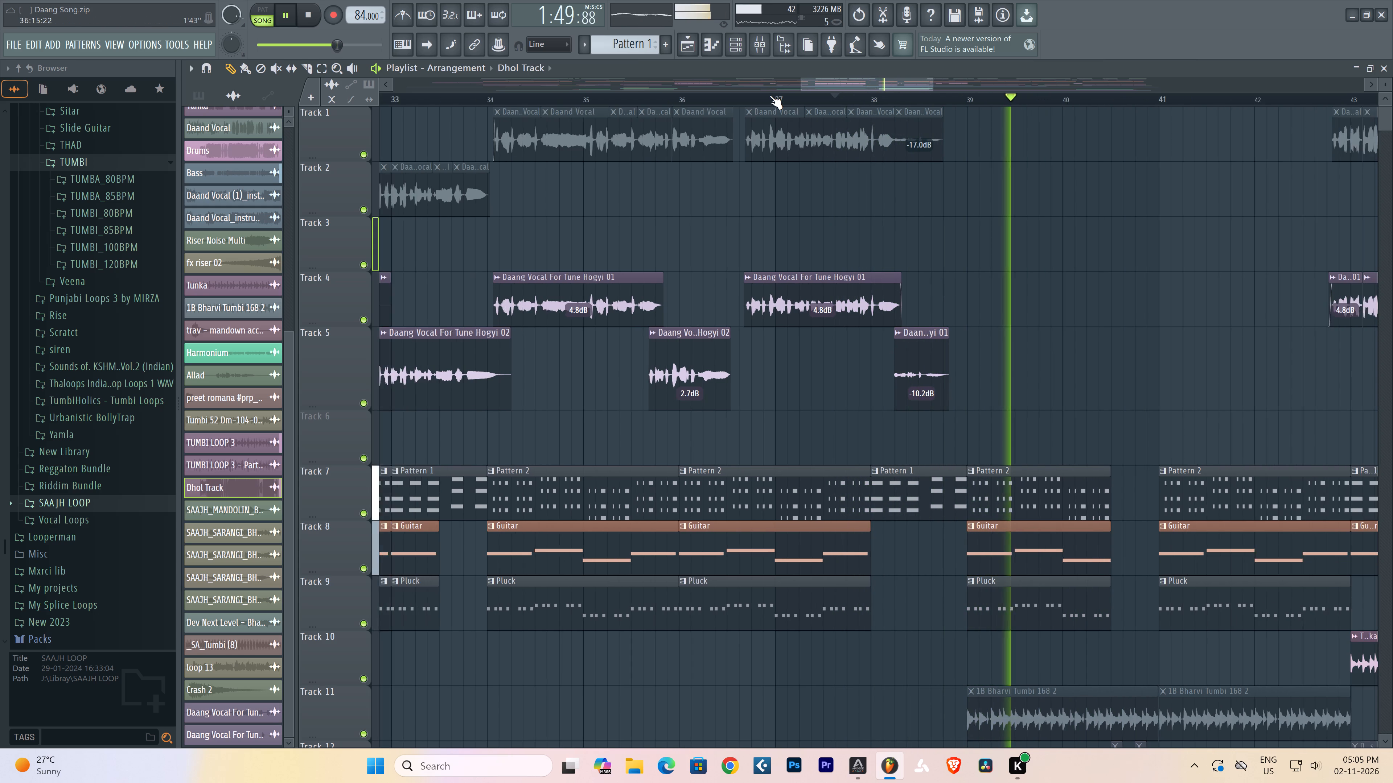
pyautogui.scroll(-3, 769, 95)
pyautogui.scroll(-6, 1092, 440)
pyautogui.scroll(1, 1092, 445)
pyautogui.scroll(-2, 1092, 445)
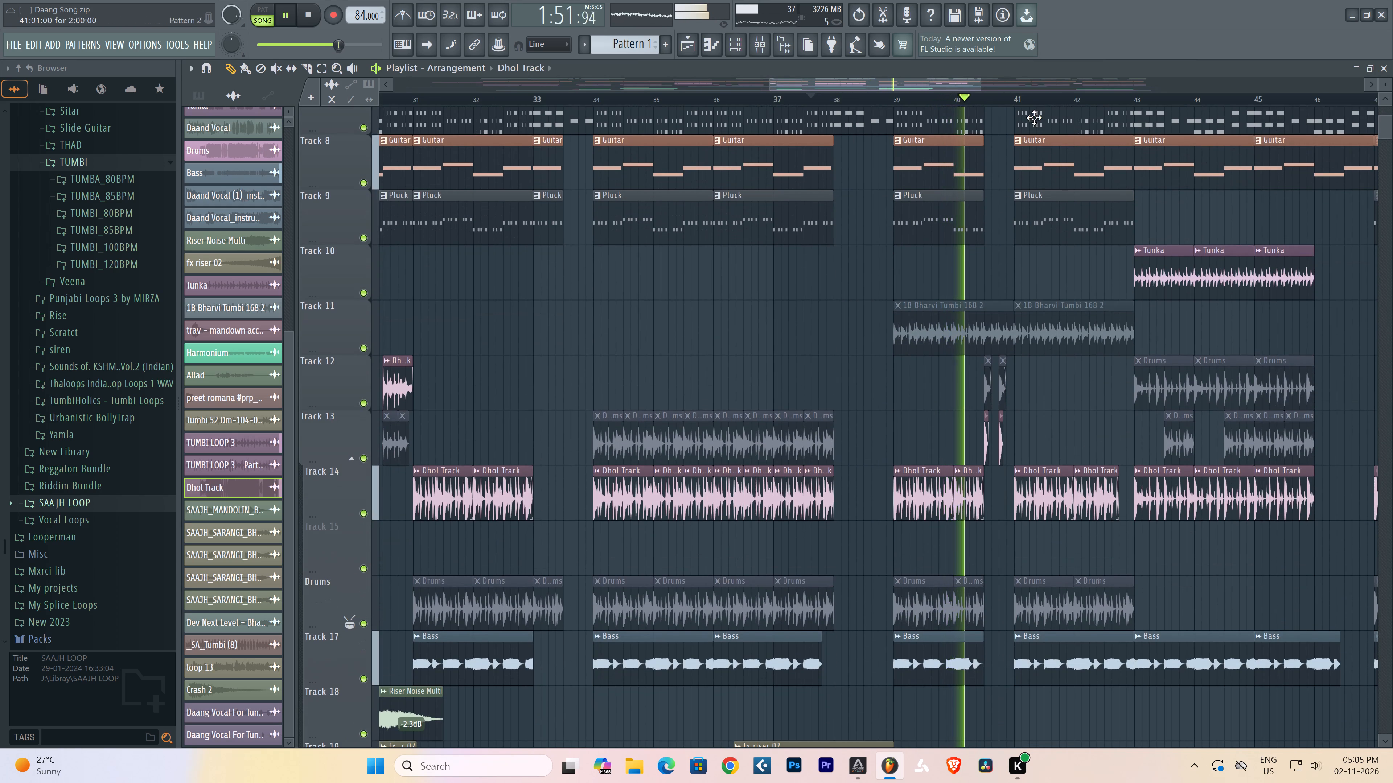
pyautogui.scroll(7, 1048, 106)
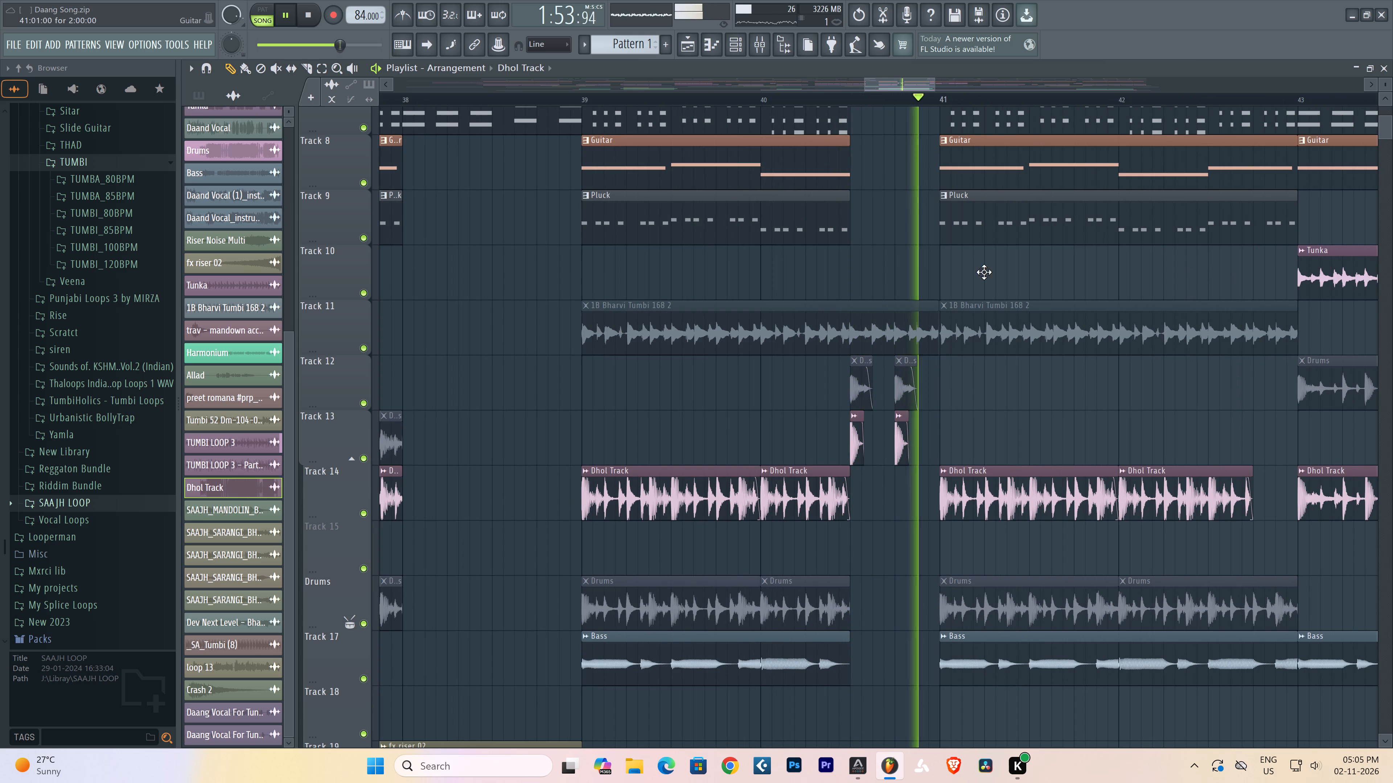
pyautogui.scroll(-4, 927, 573)
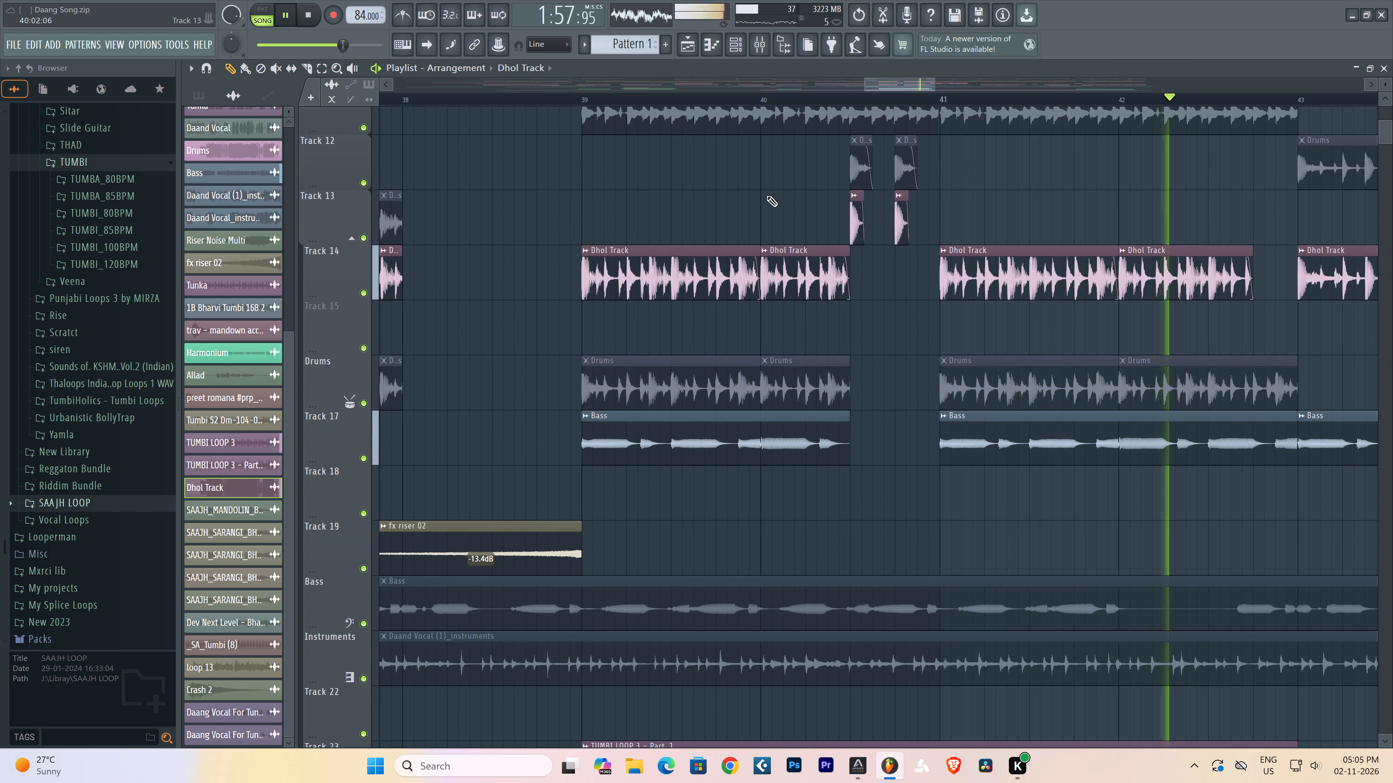
pyautogui.scroll(-9, 717, 100)
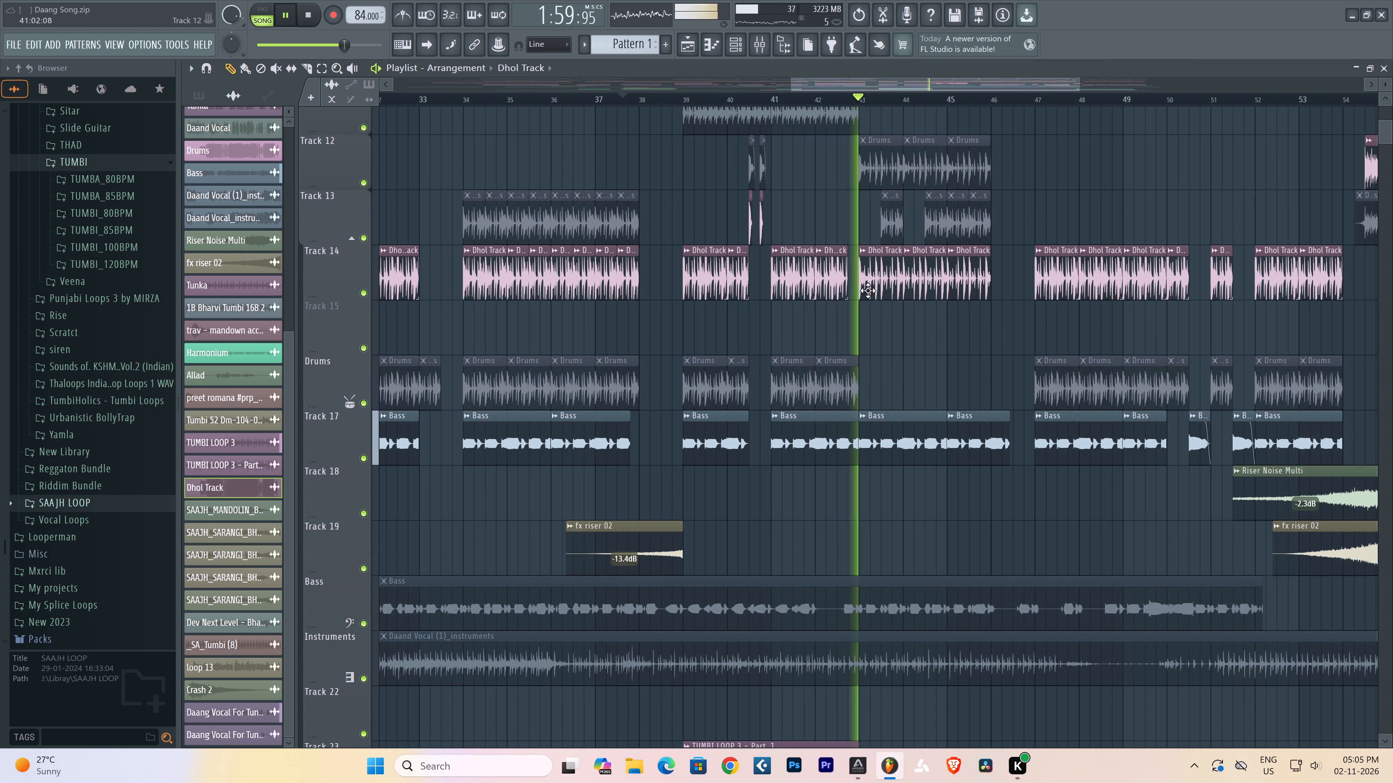
pyautogui.scroll(4, 951, 370)
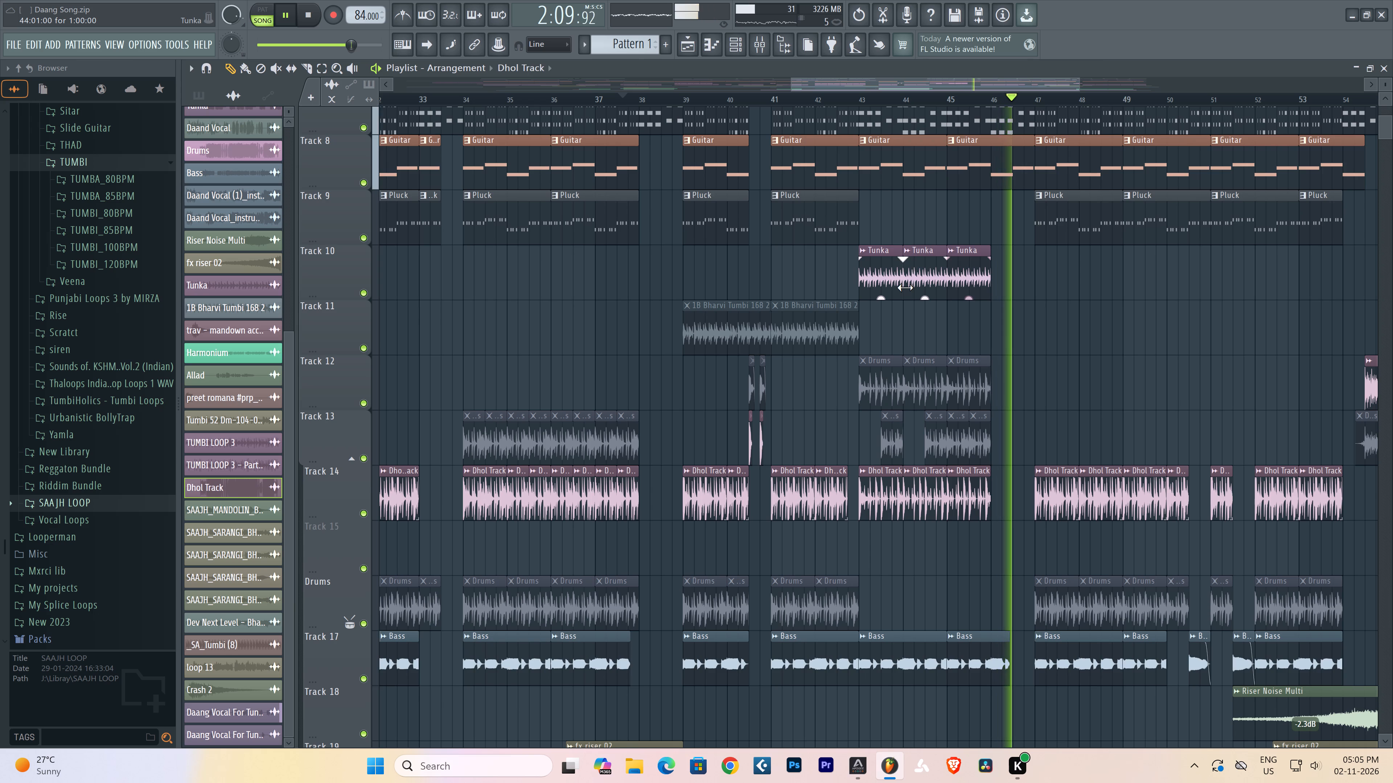
# Copy the Track 19 fx riser 02 clip ending at bar 39 so the copy ends at bar 47, and replay that transition.
pyautogui.scroll(-6, 1008, 495)
pyautogui.scroll(9, 1008, 496)
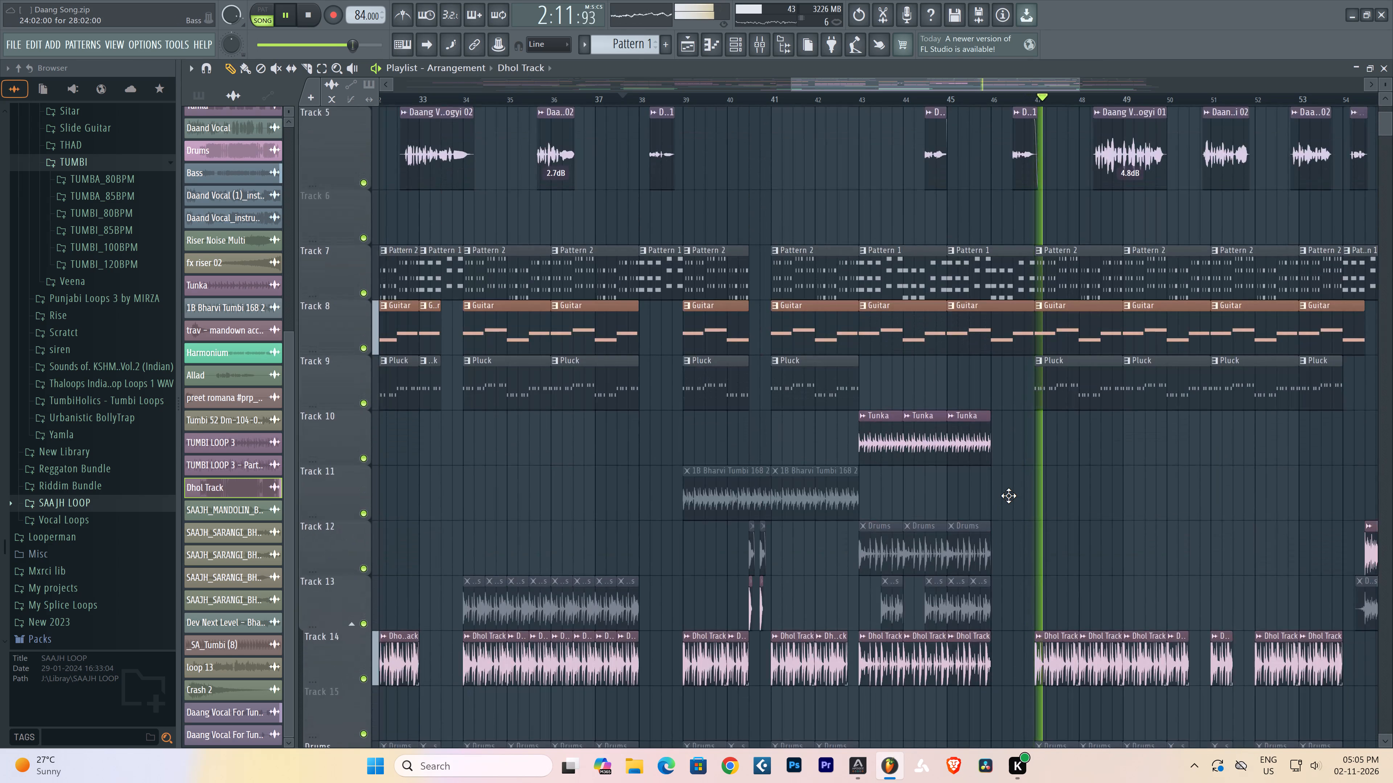
pyautogui.scroll(-13, 1008, 496)
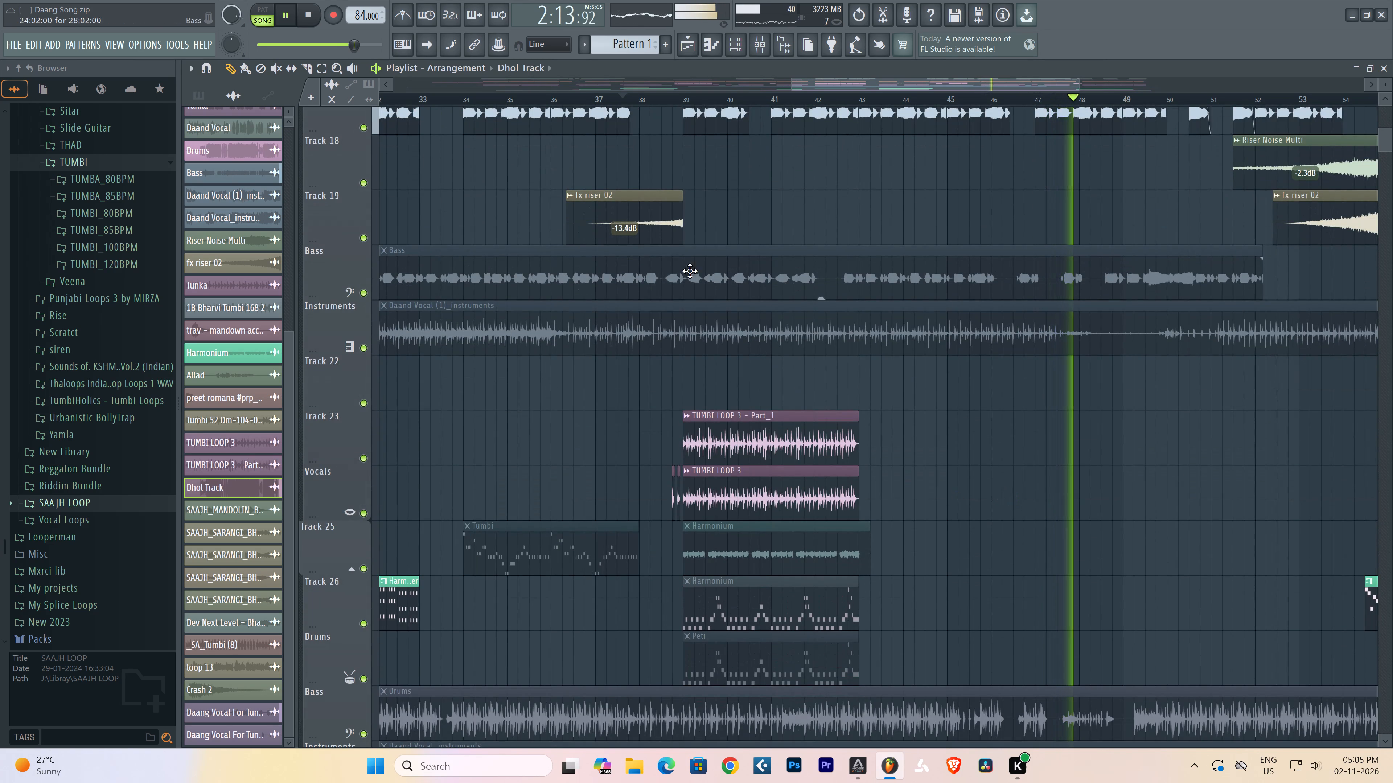
pyautogui.keyDown('shift'); pyautogui.moveTo(654, 220); pyautogui.dragTo(1008, 222); pyautogui.keyUp('shift')
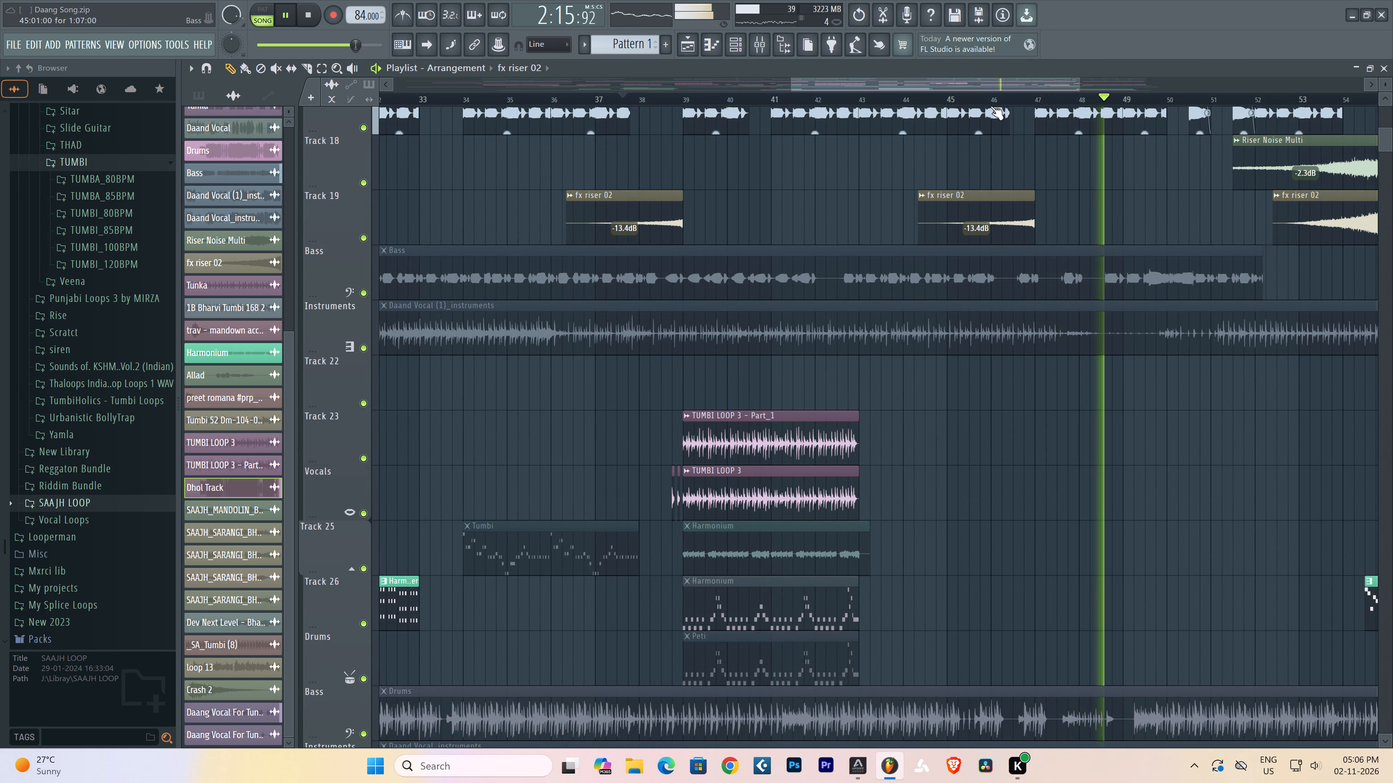
pyautogui.click(985, 101)
pyautogui.scroll(3, 985, 101)
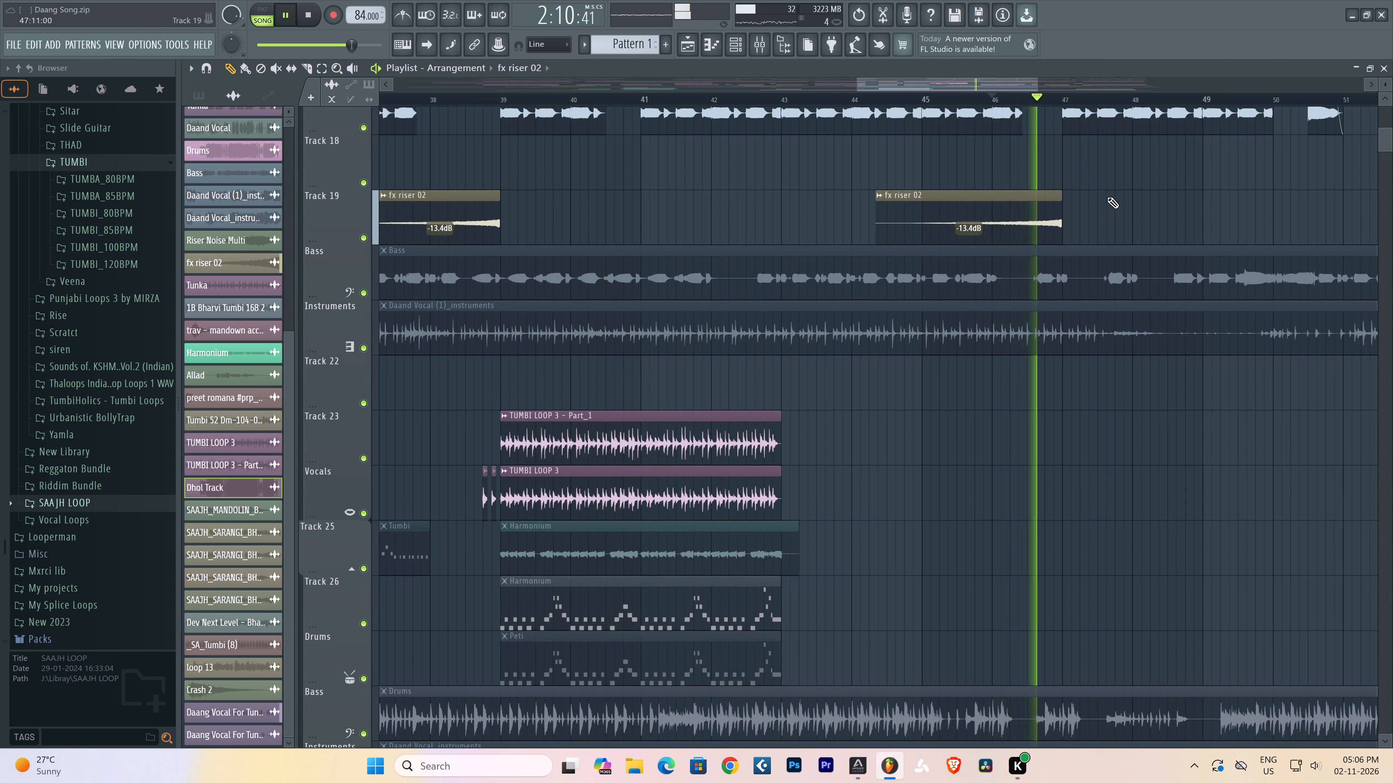
# Listen on from bar 47 while examining the whole arrangement, from the vocal echoes down to the lower instrument tracks.
pyautogui.scroll(12, 1107, 197)
pyautogui.scroll(3, 1034, 381)
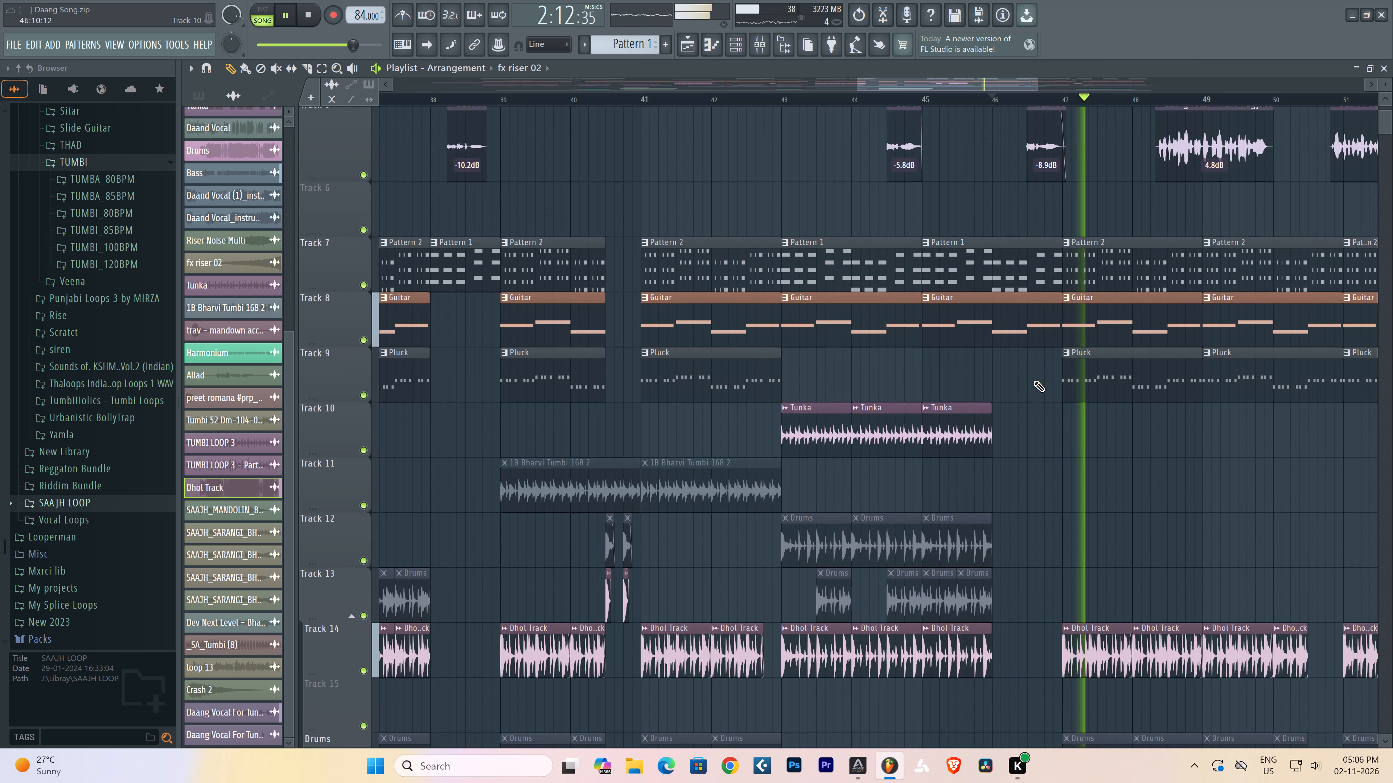
pyautogui.scroll(-10, 1034, 381)
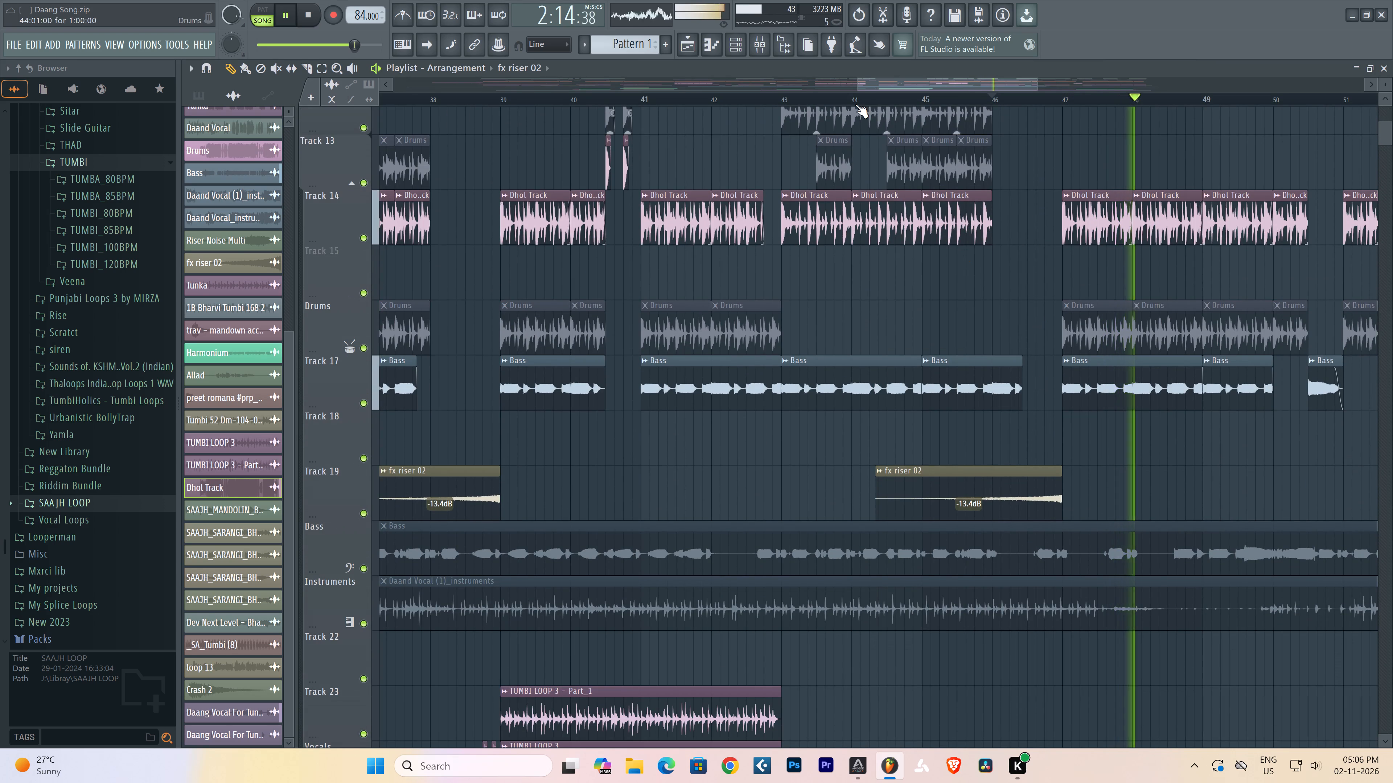
pyautogui.scroll(-6, 852, 104)
pyautogui.scroll(2, 852, 104)
pyautogui.scroll(-7, 852, 104)
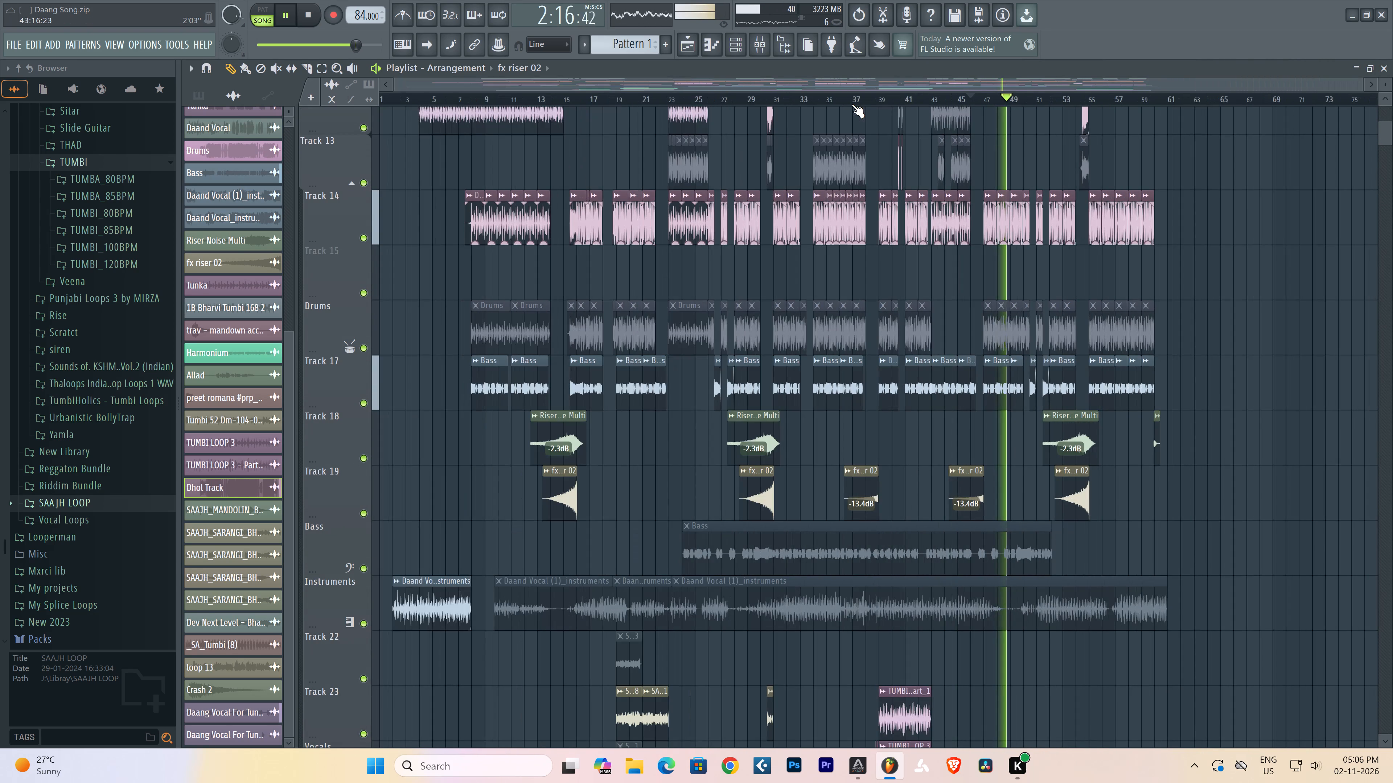
pyautogui.scroll(-5, 1040, 398)
pyautogui.scroll(-5, 1058, 452)
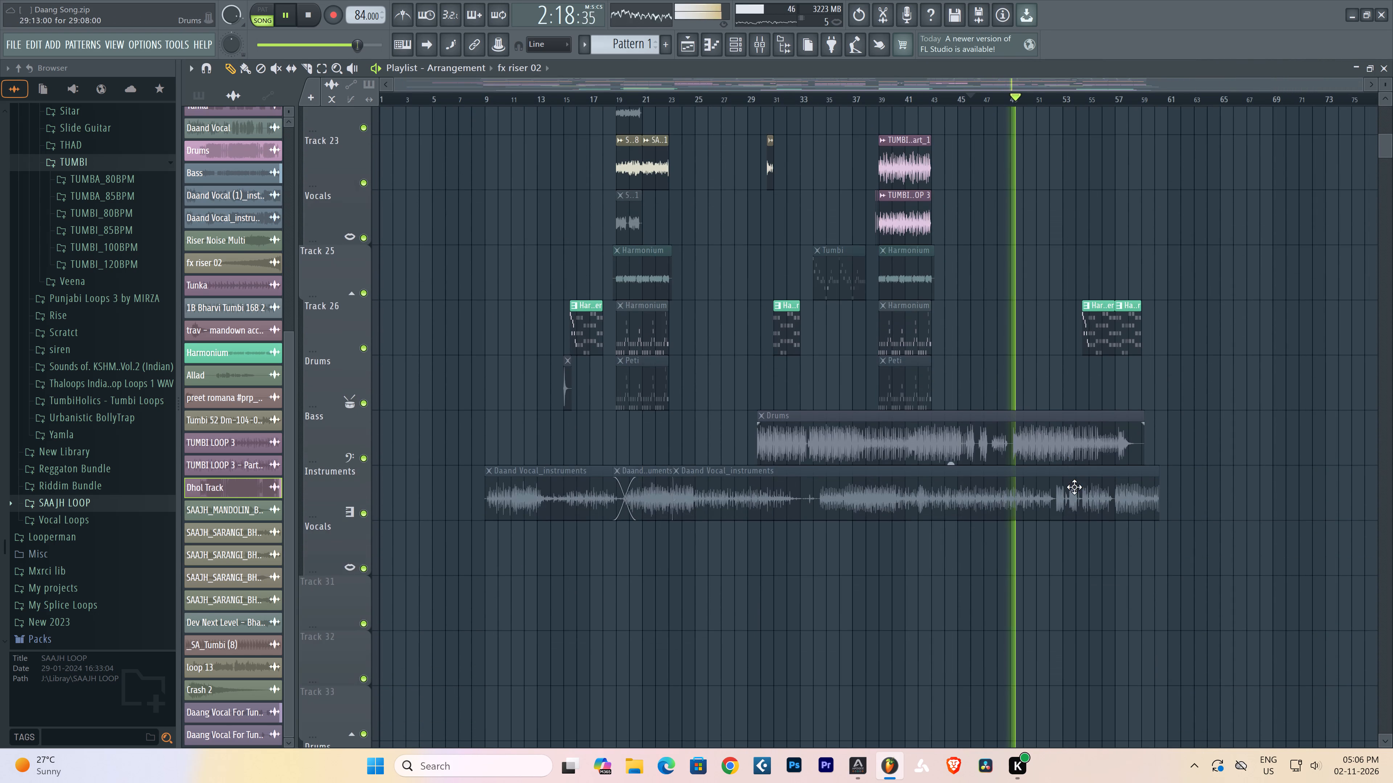
pyautogui.scroll(10, 1110, 548)
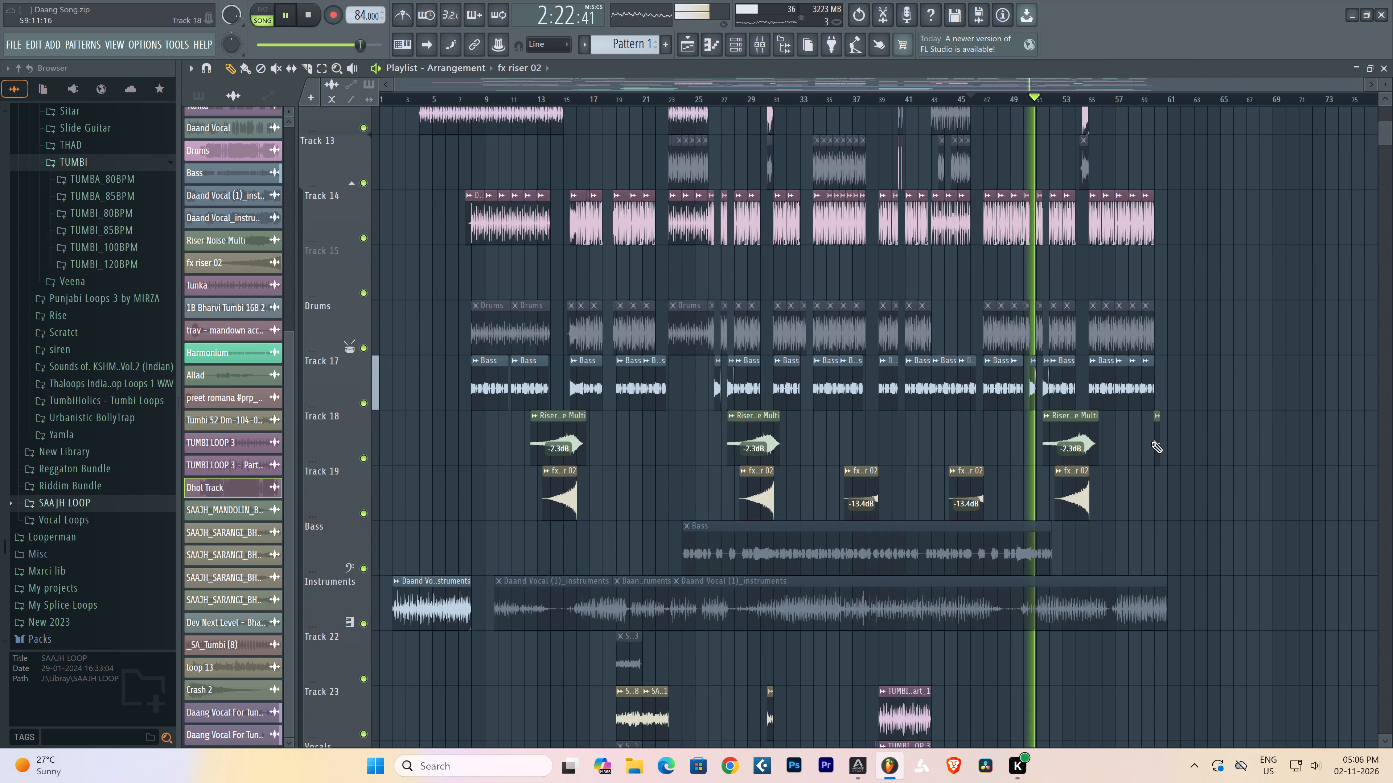
pyautogui.scroll(4, 1163, 454)
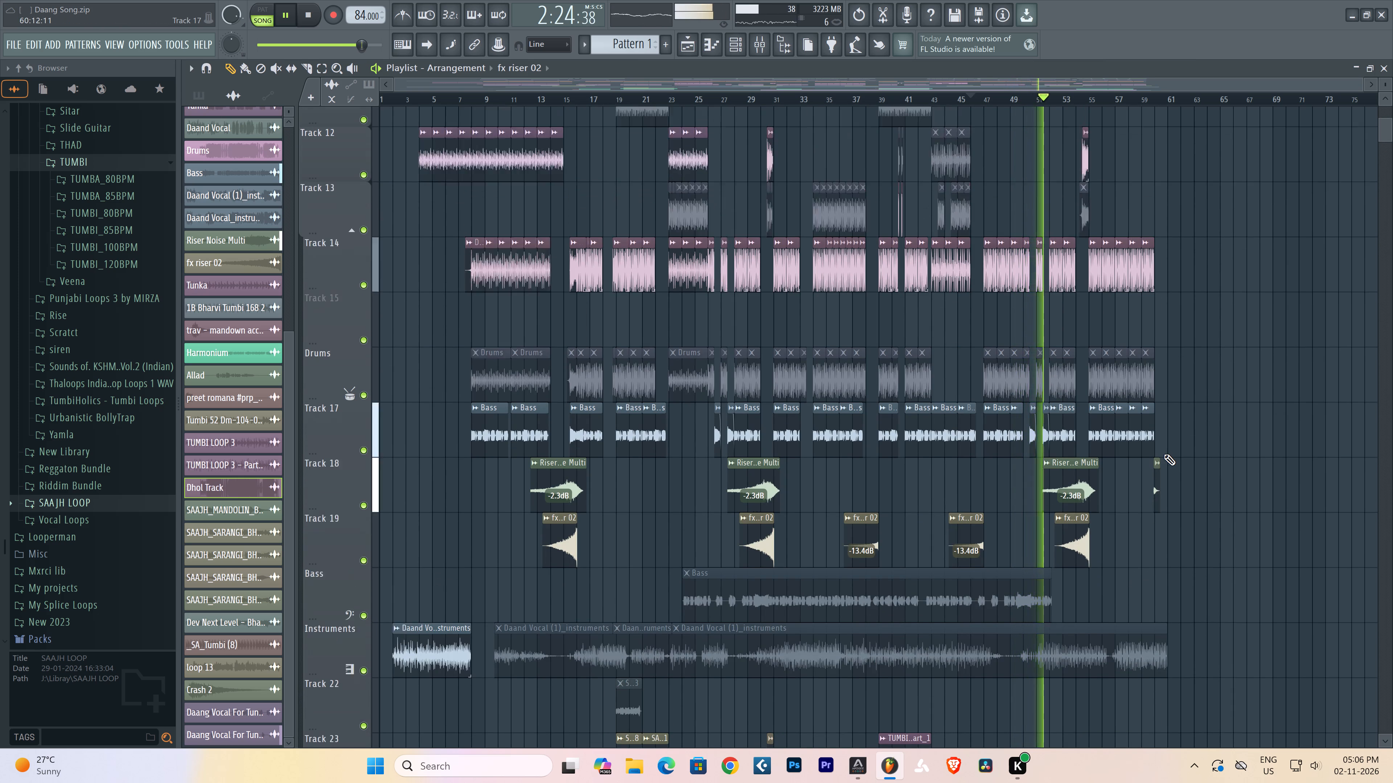
# Listen to the closing section from about bar 51 to 57 while examining the bass, riser, Harmonium and instrument tracks.
pyautogui.scroll(1, 1164, 454)
pyautogui.scroll(-1, 1164, 454)
pyautogui.scroll(2, 1164, 454)
pyautogui.scroll(-1, 1164, 454)
pyautogui.scroll(1, 1164, 454)
pyautogui.scroll(-9, 1164, 454)
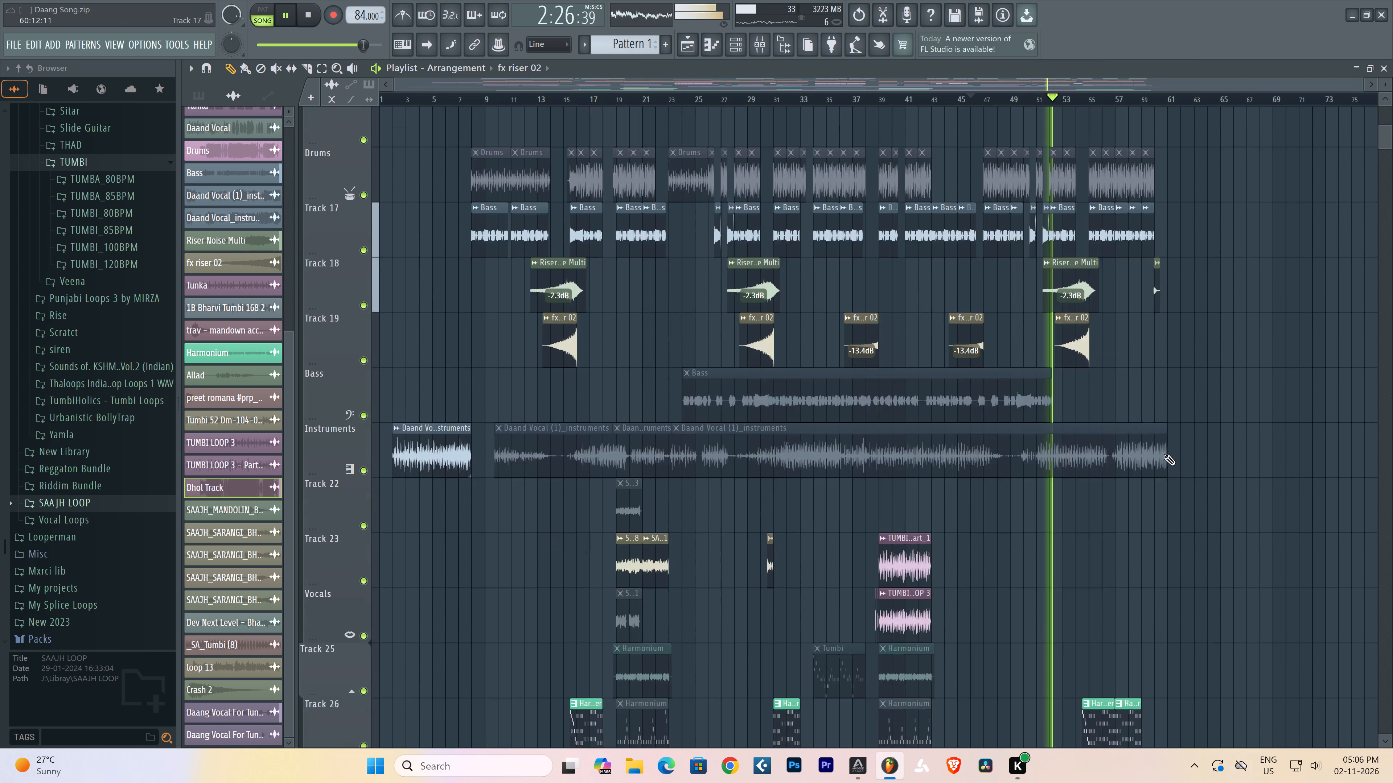
pyautogui.scroll(-17, 1164, 454)
pyautogui.scroll(9, 1164, 453)
pyautogui.scroll(-1, 1164, 453)
pyautogui.scroll(1, 1164, 453)
pyautogui.scroll(-1, 1164, 453)
pyautogui.scroll(2, 1164, 453)
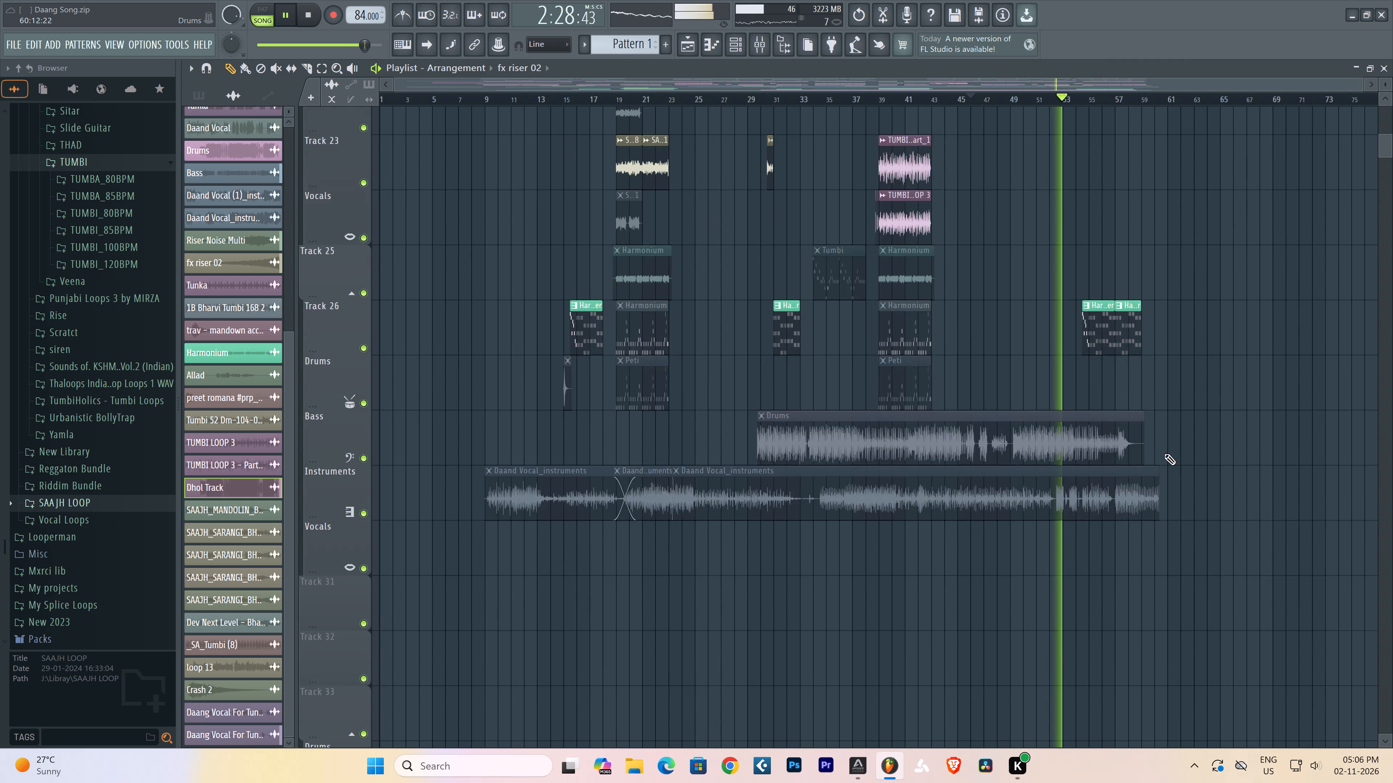
pyautogui.scroll(4, 1164, 453)
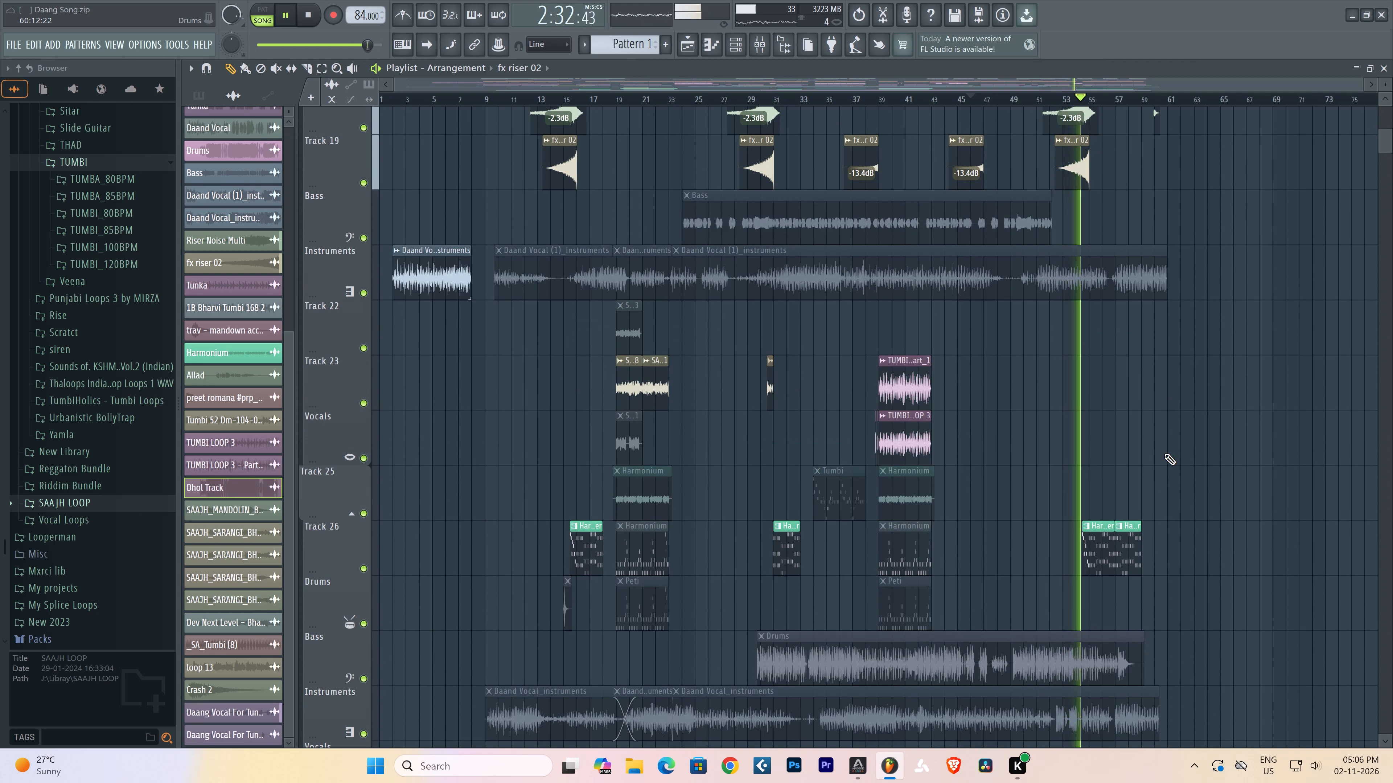
pyautogui.scroll(-5, 1001, 556)
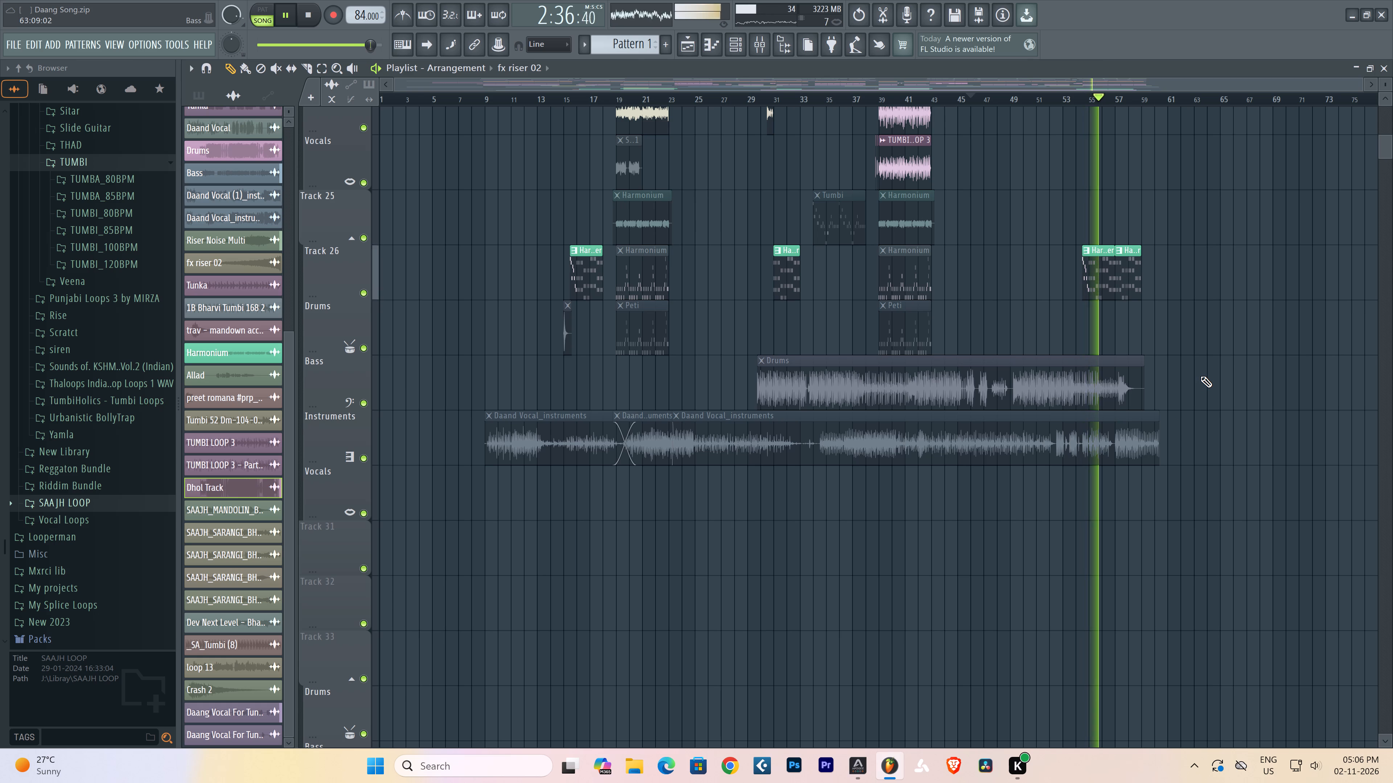
pyautogui.scroll(4, 1195, 379)
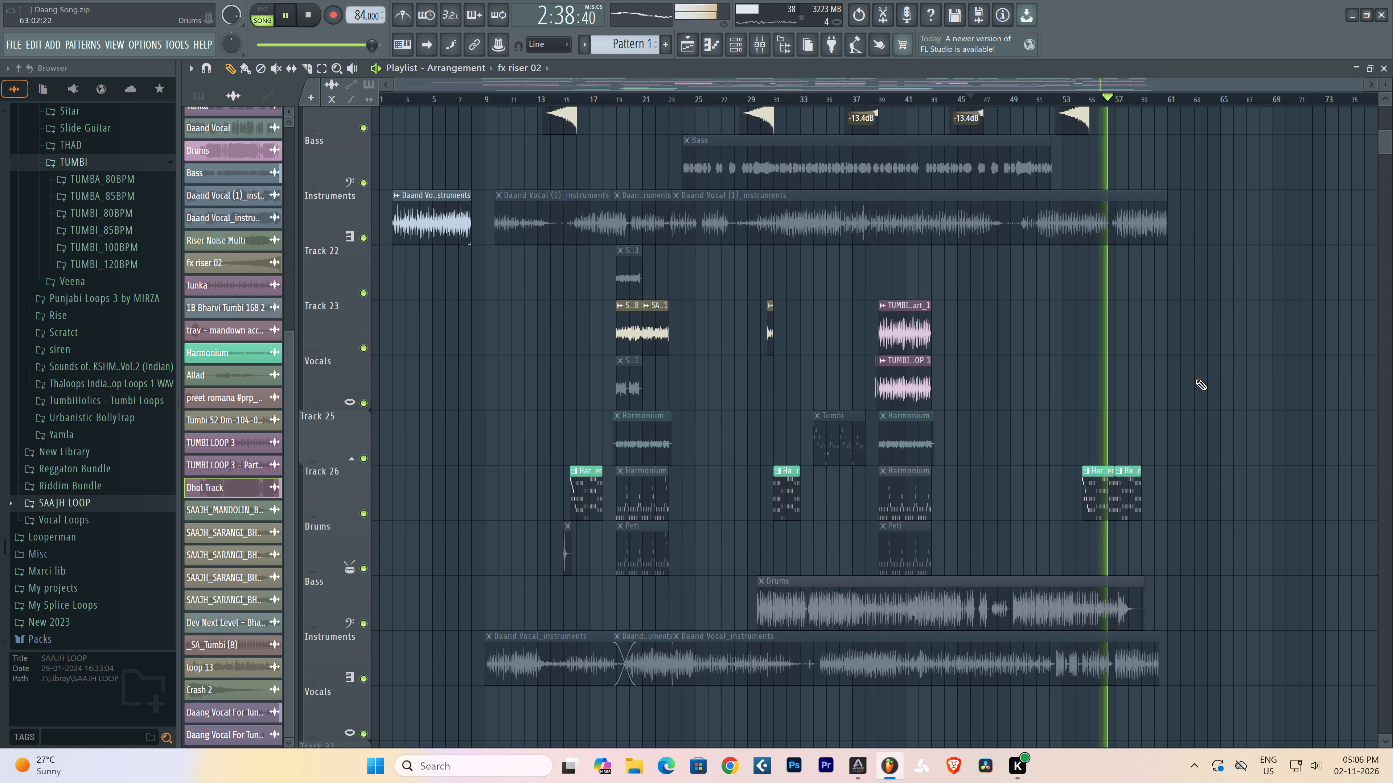
pyautogui.scroll(3, 1195, 381)
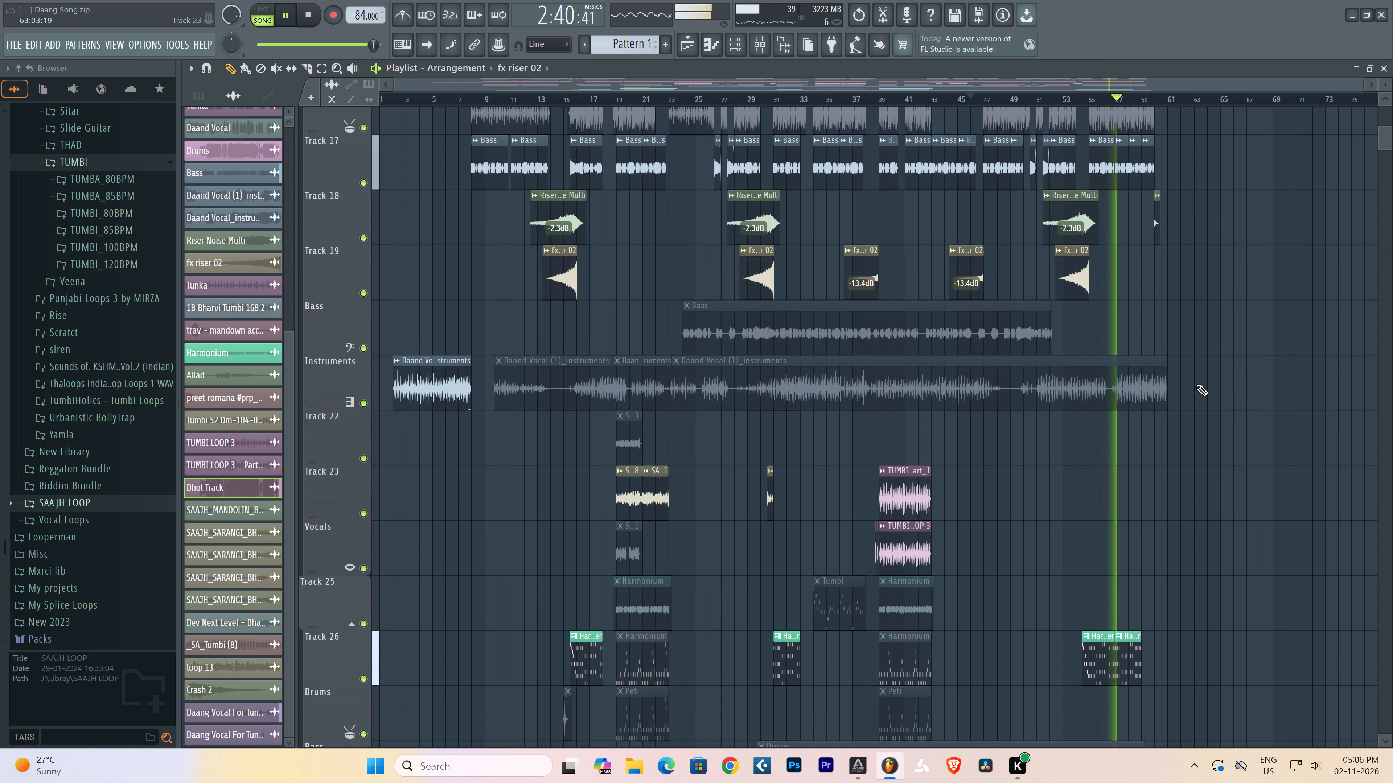
pyautogui.scroll(5, 1196, 384)
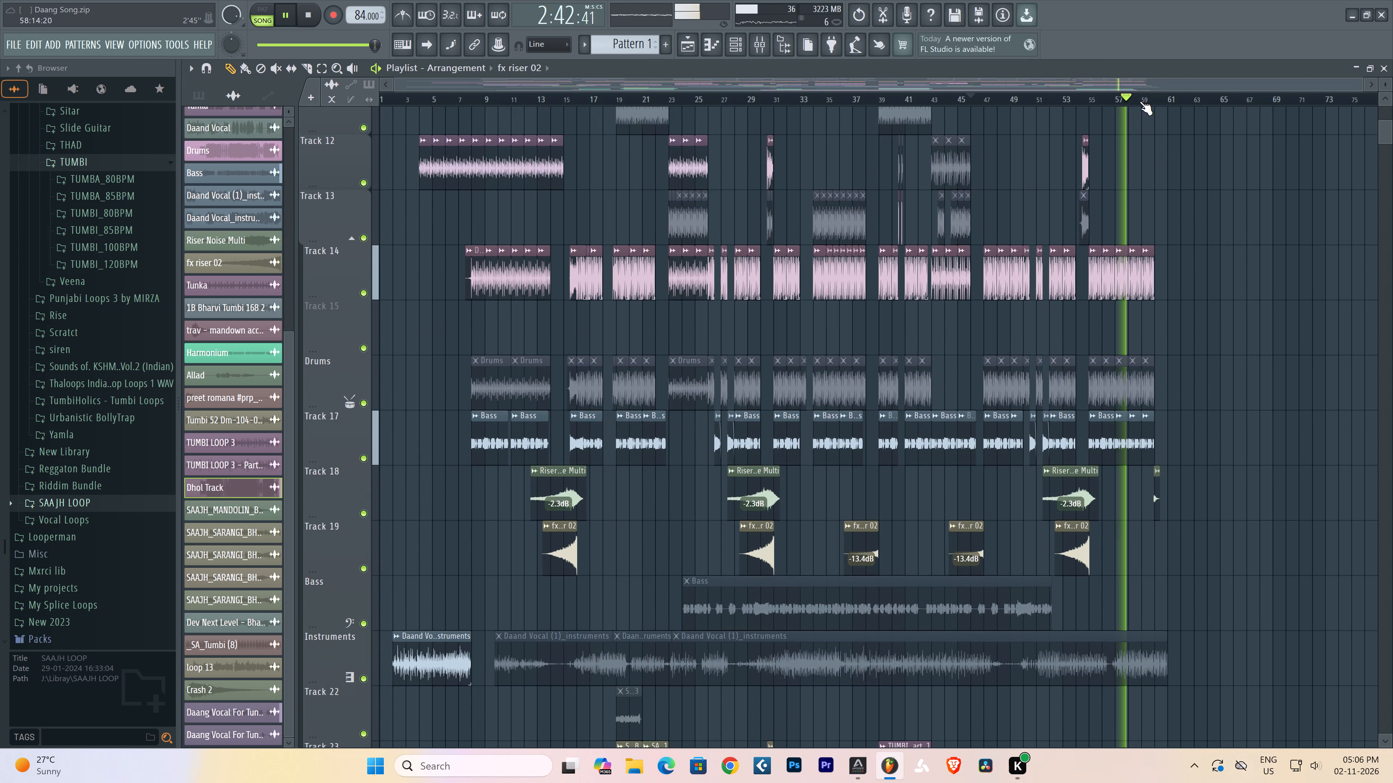
# Raise the gain of the final Daang Vocal For Tune Hogyi 02 clip on Track 4 to 2.3 dB and replay it.
pyautogui.scroll(2, 1144, 99)
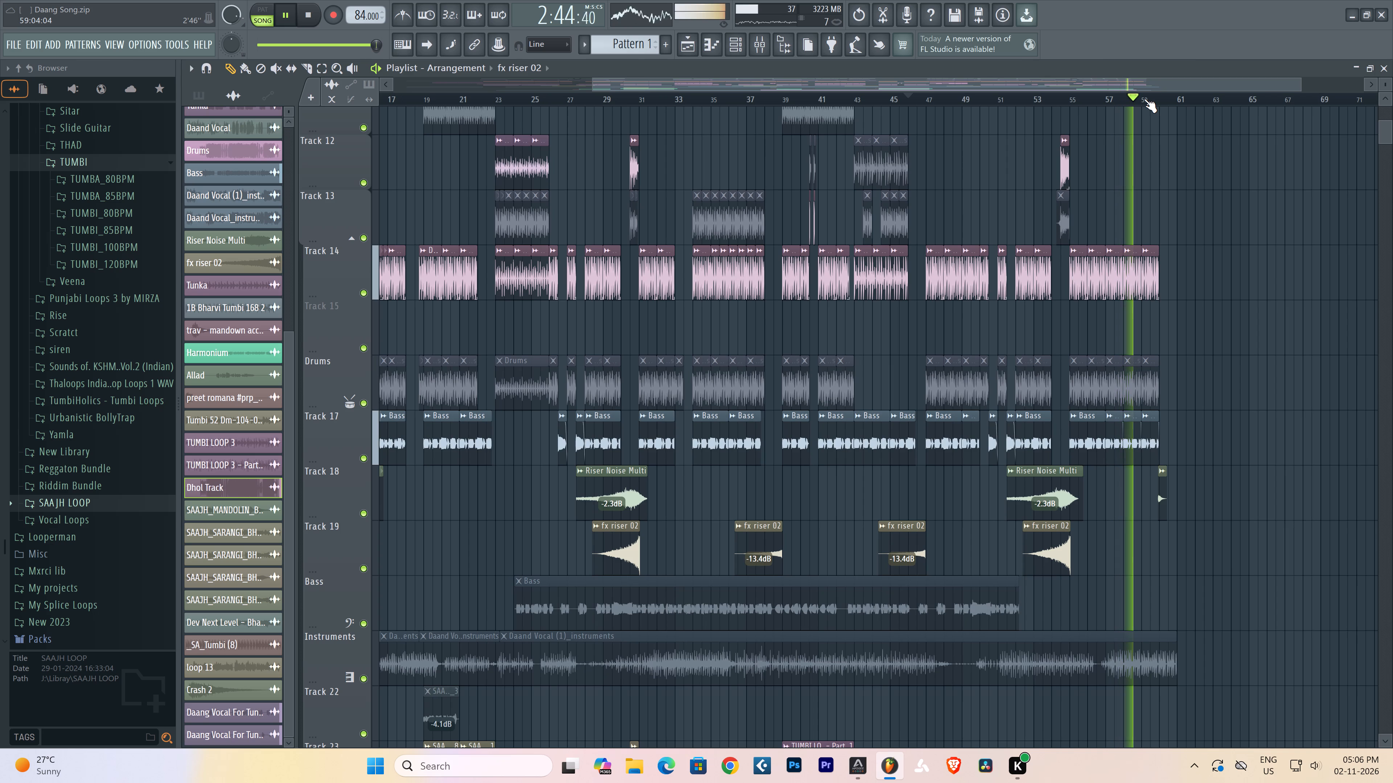
pyautogui.scroll(6, 1199, 99)
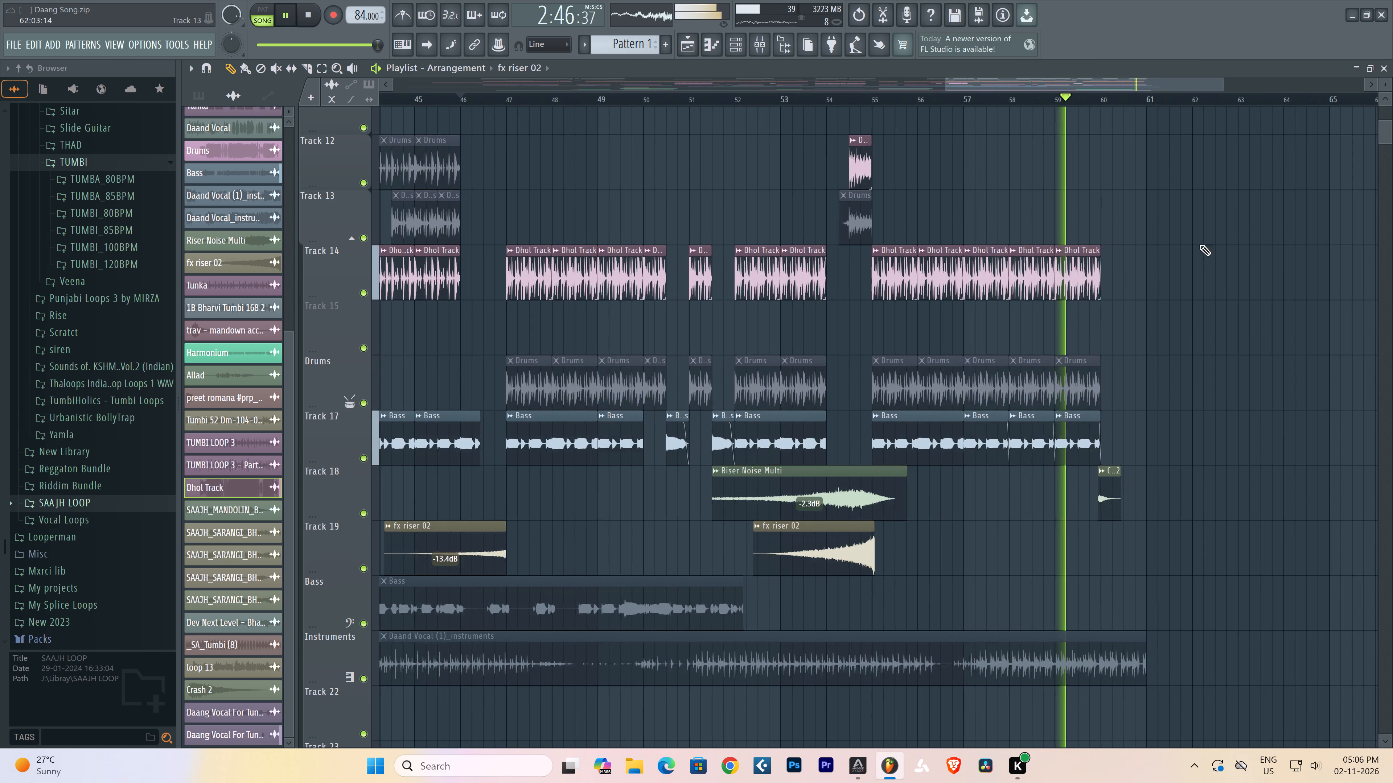
pyautogui.scroll(2, 1131, 606)
pyautogui.scroll(1, 1213, 573)
pyautogui.scroll(-1, 1213, 573)
pyautogui.scroll(9, 1213, 573)
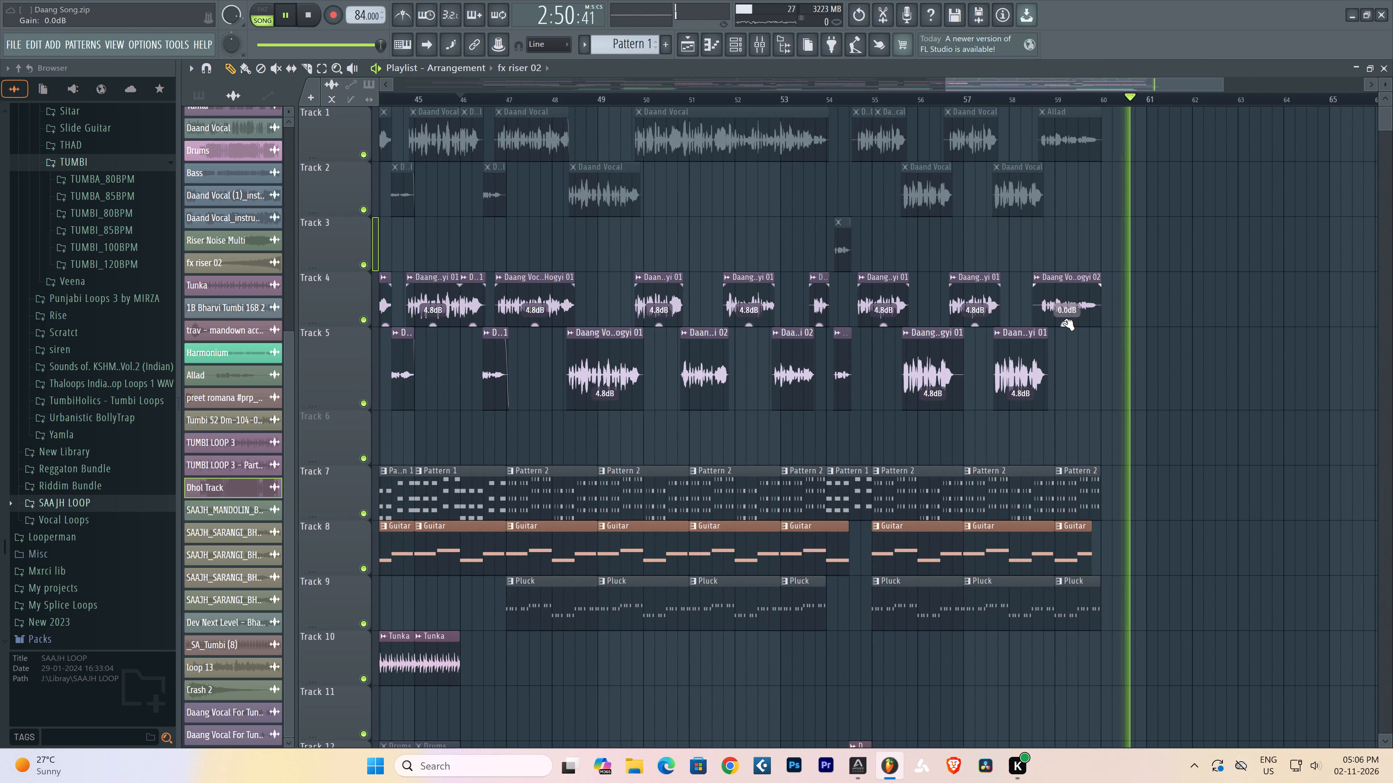
pyautogui.moveTo(1065, 322); pyautogui.dragTo(1071, 312)
pyautogui.click(1033, 96)
# Increase Track 4's height to about match Track 5's.
pyautogui.scroll(2, 1035, 103)
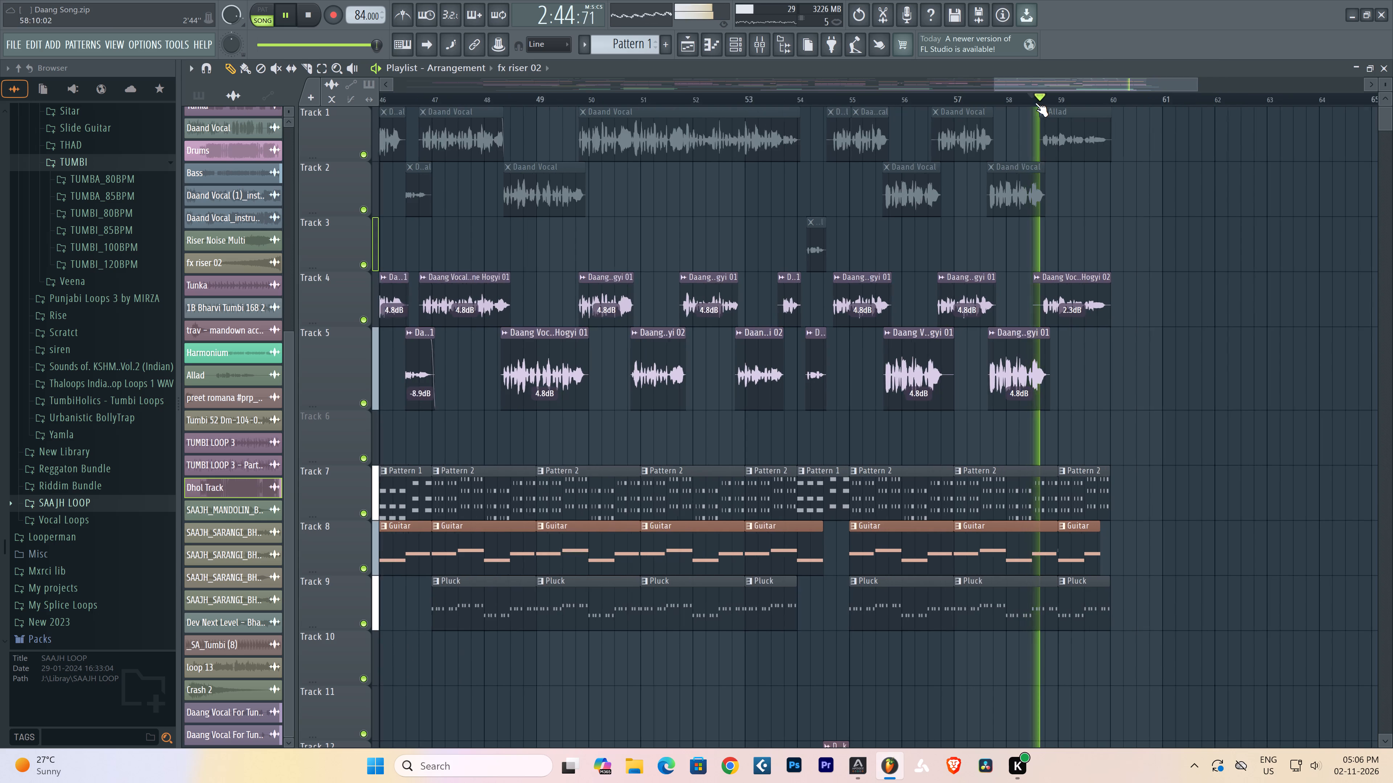
pyautogui.scroll(5, 1035, 103)
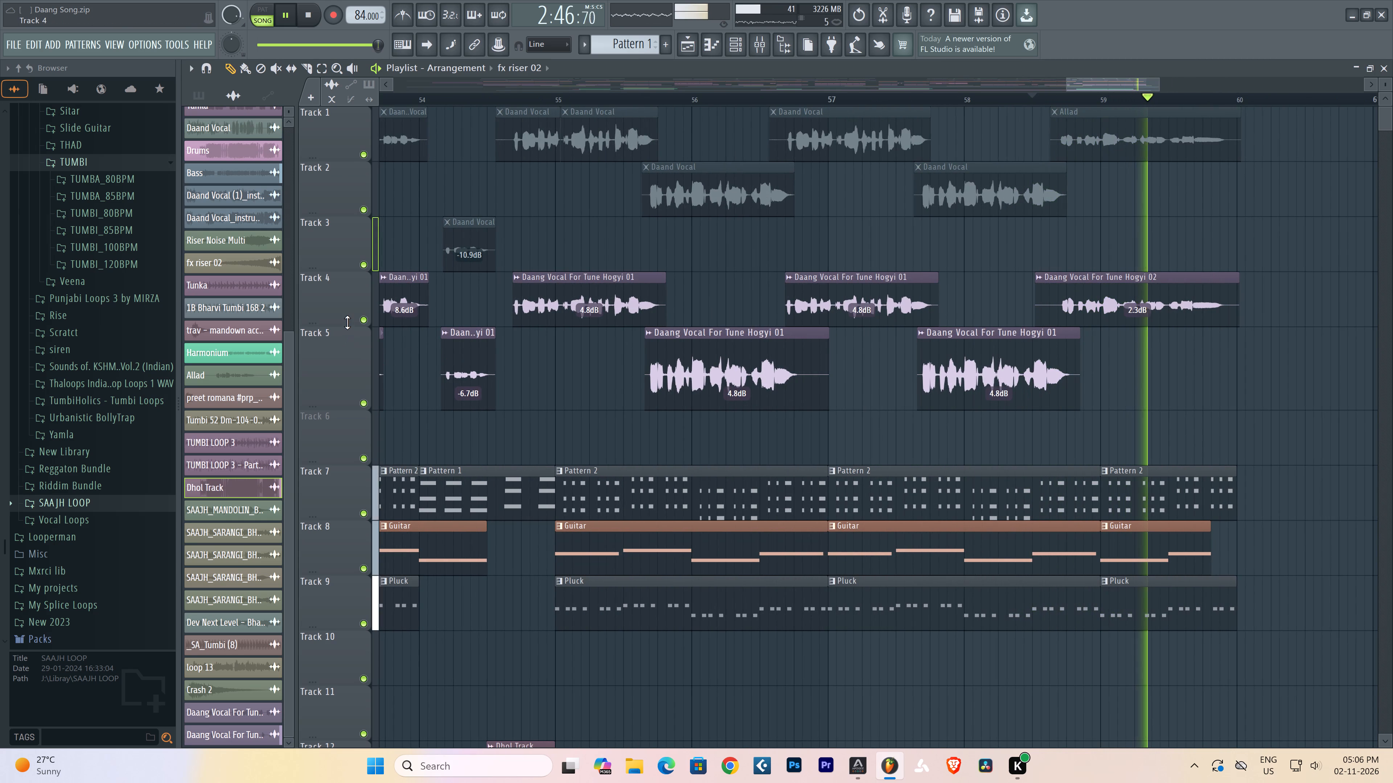
pyautogui.moveTo(348, 322); pyautogui.dragTo(350, 351)
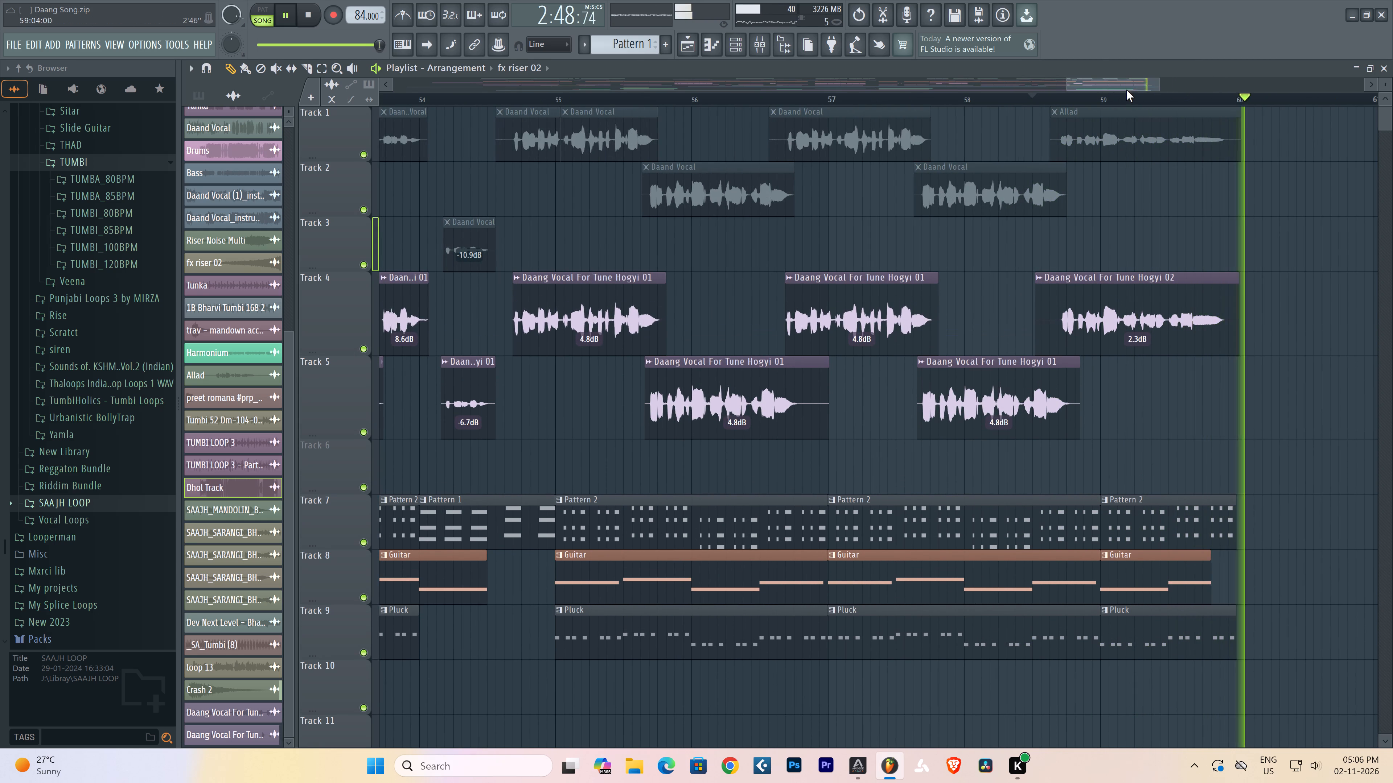
# Nudge the final Daang Vocal For Tune Hogyi 02 clip on Track 4 slightly earlier and listen through the ending.
pyautogui.scroll(6, 1121, 95)
pyautogui.press('space')
pyautogui.press('space')
pyautogui.scroll(7, 1121, 99)
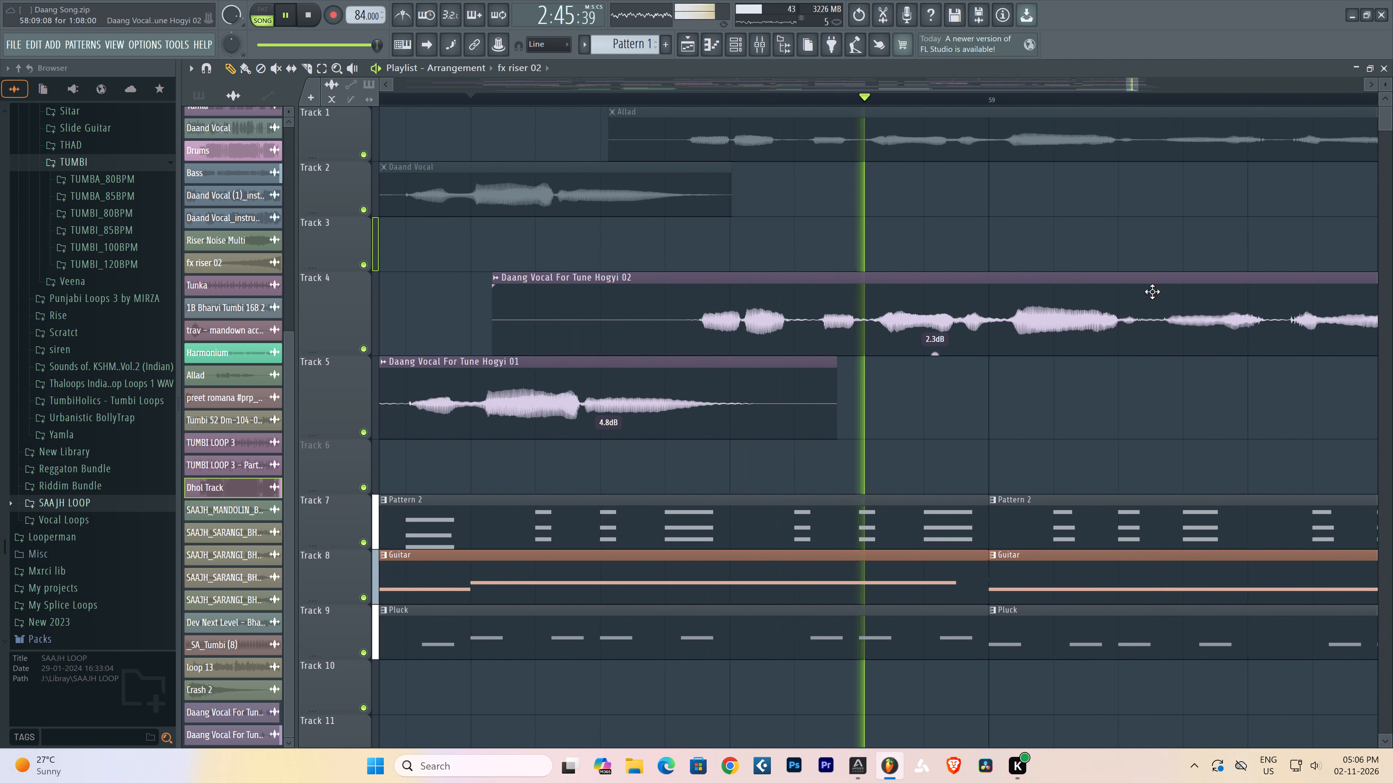
pyautogui.press('space')
pyautogui.press('space')
pyautogui.keyDown('alt'); pyautogui.moveTo(1151, 336); pyautogui.dragTo(1143, 336); pyautogui.keyUp('alt')
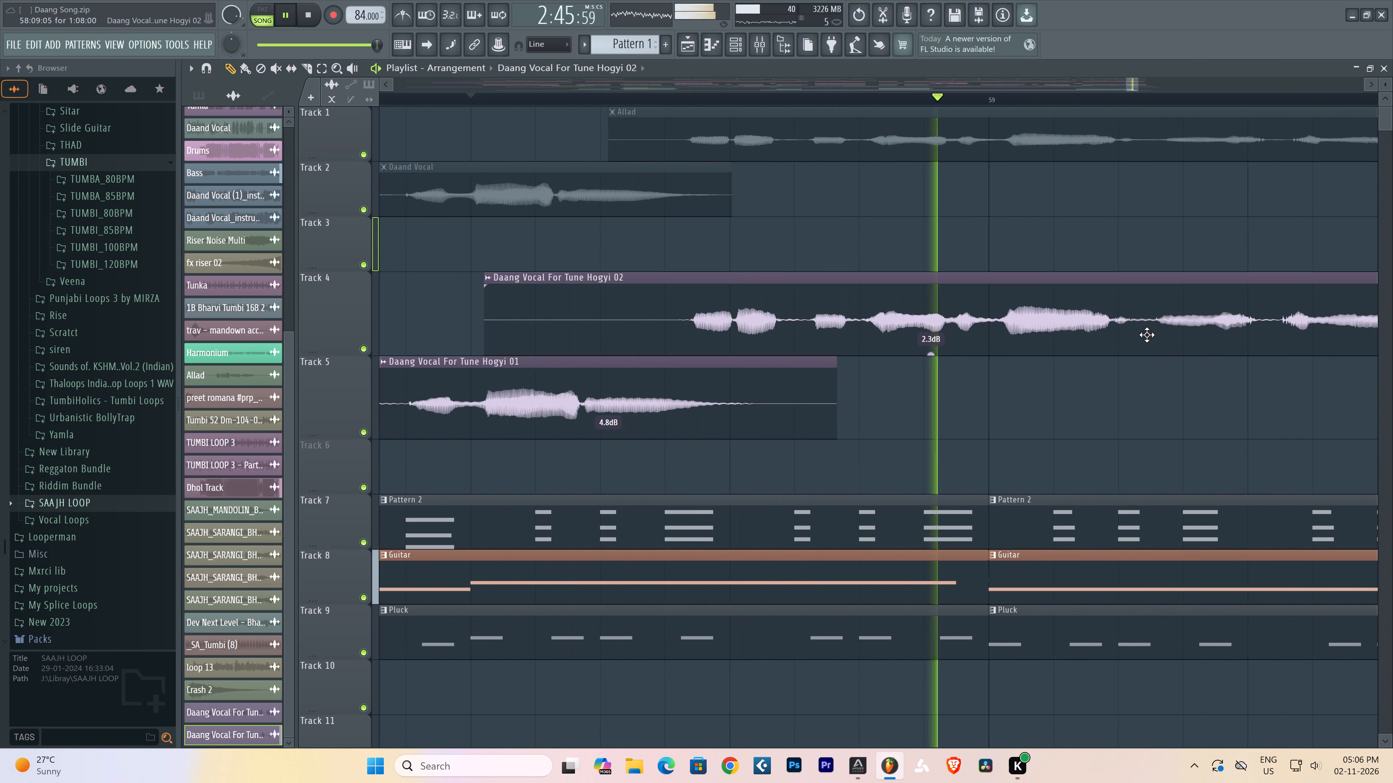
pyautogui.scroll(-6, 772, 97)
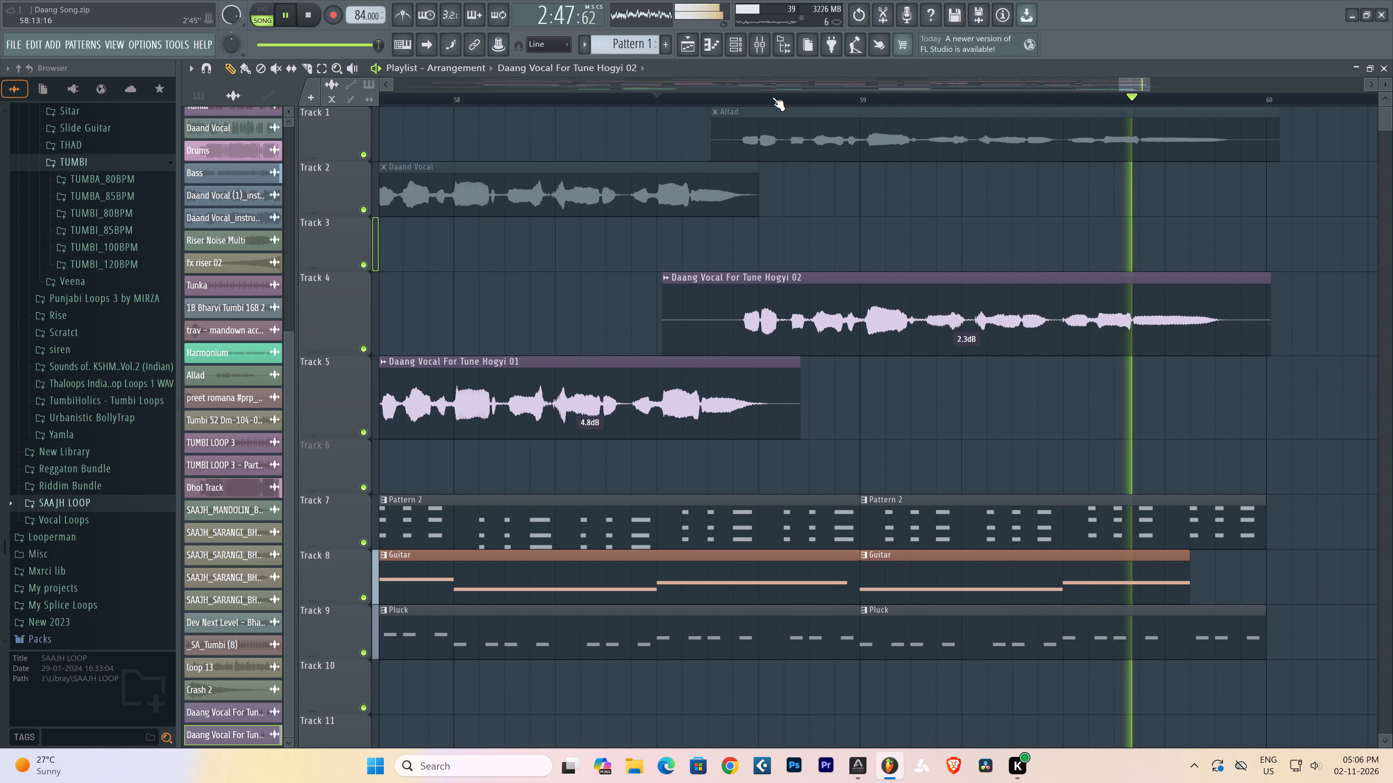
pyautogui.scroll(-6, 772, 97)
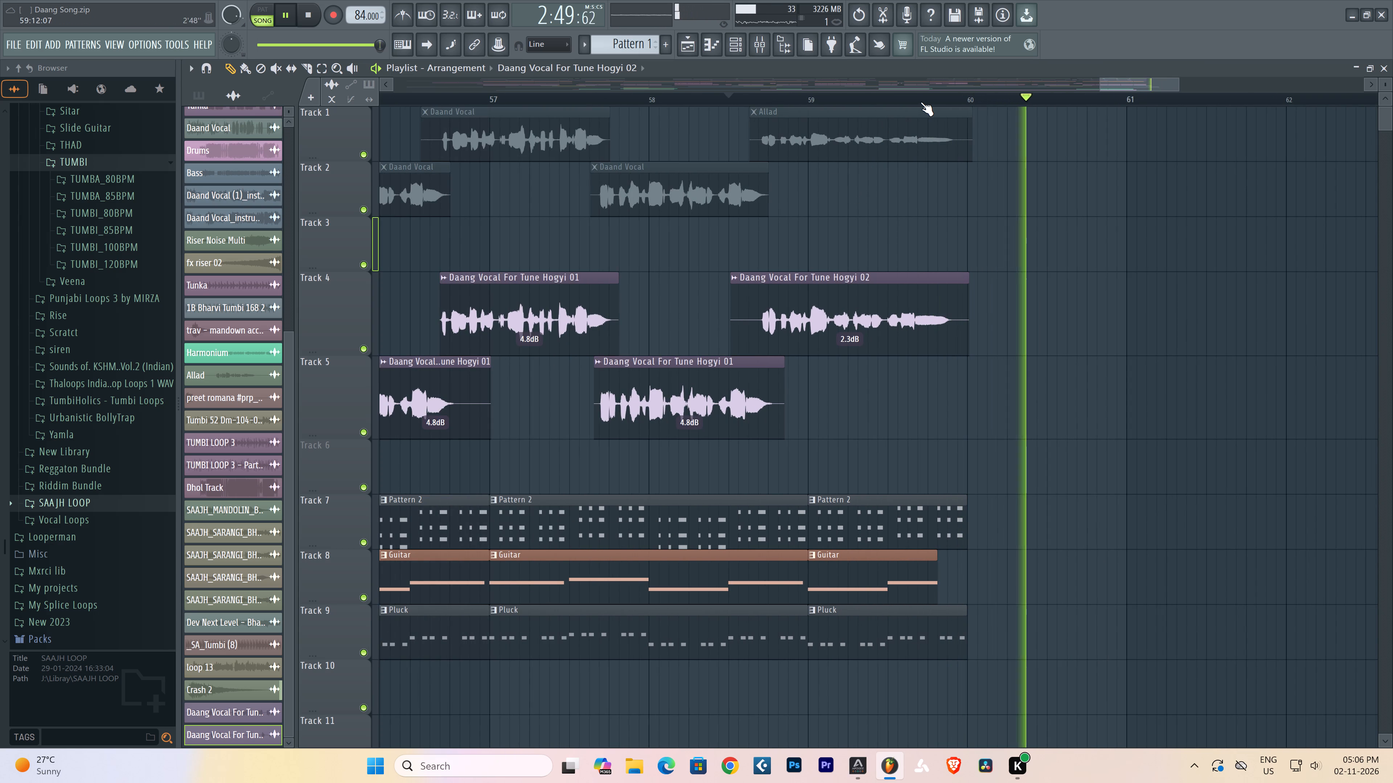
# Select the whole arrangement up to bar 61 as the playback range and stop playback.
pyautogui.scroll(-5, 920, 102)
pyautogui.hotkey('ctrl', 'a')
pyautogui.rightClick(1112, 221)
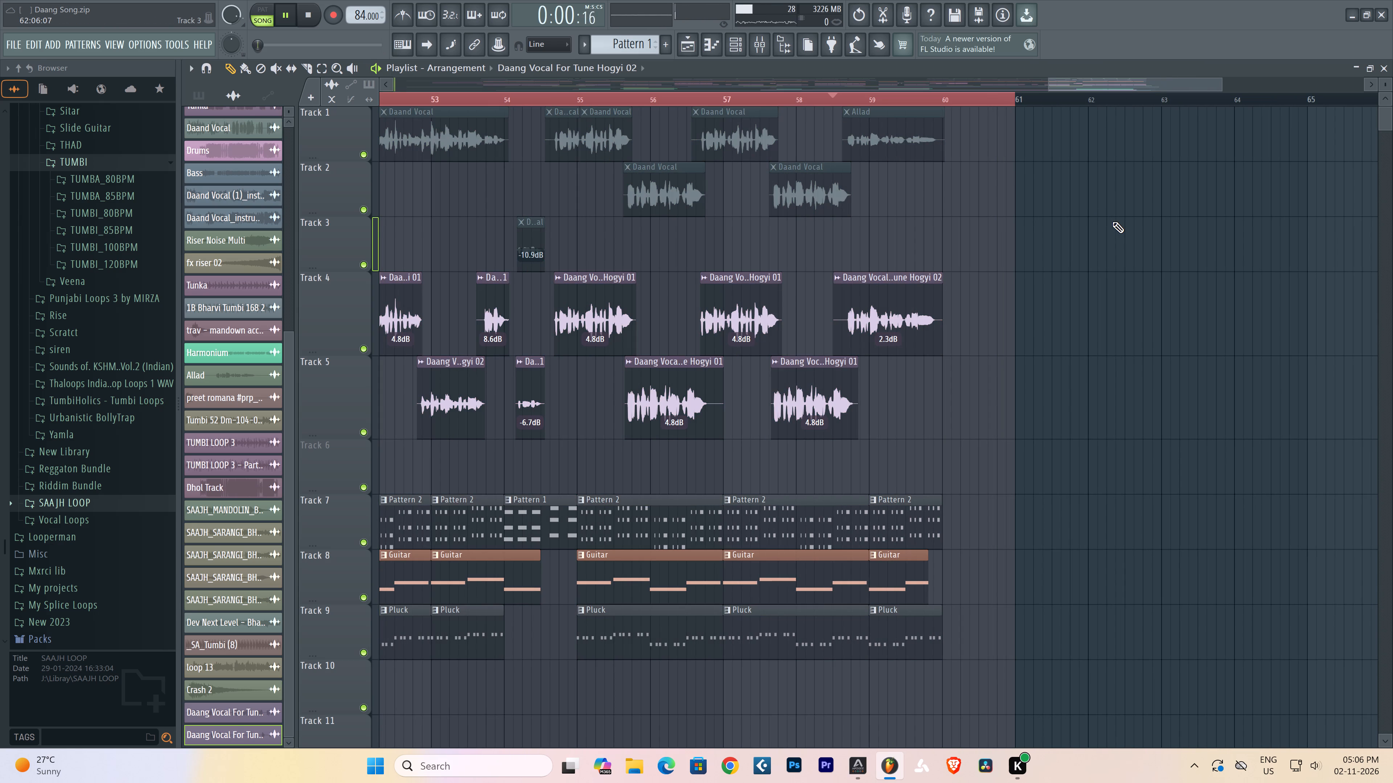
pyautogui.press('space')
# Extend the end of the muted Daand Vocal (1)_instruments clip on the Instruments track to bar 62.
pyautogui.scroll(-3, 1066, 289)
pyautogui.scroll(3, 1064, 294)
pyautogui.scroll(-1, 1064, 301)
pyautogui.scroll(1, 1064, 301)
pyautogui.scroll(-3, 1064, 301)
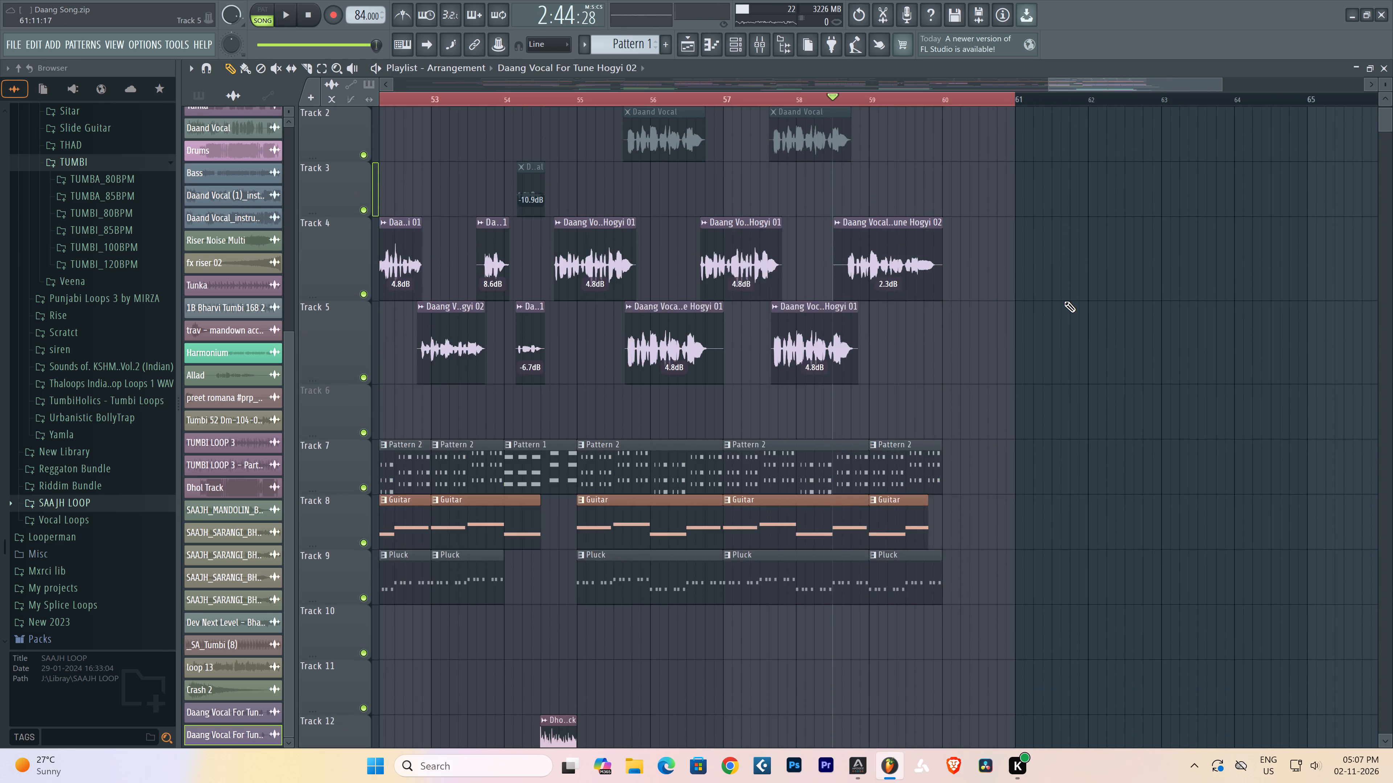
pyautogui.scroll(-10, 1064, 301)
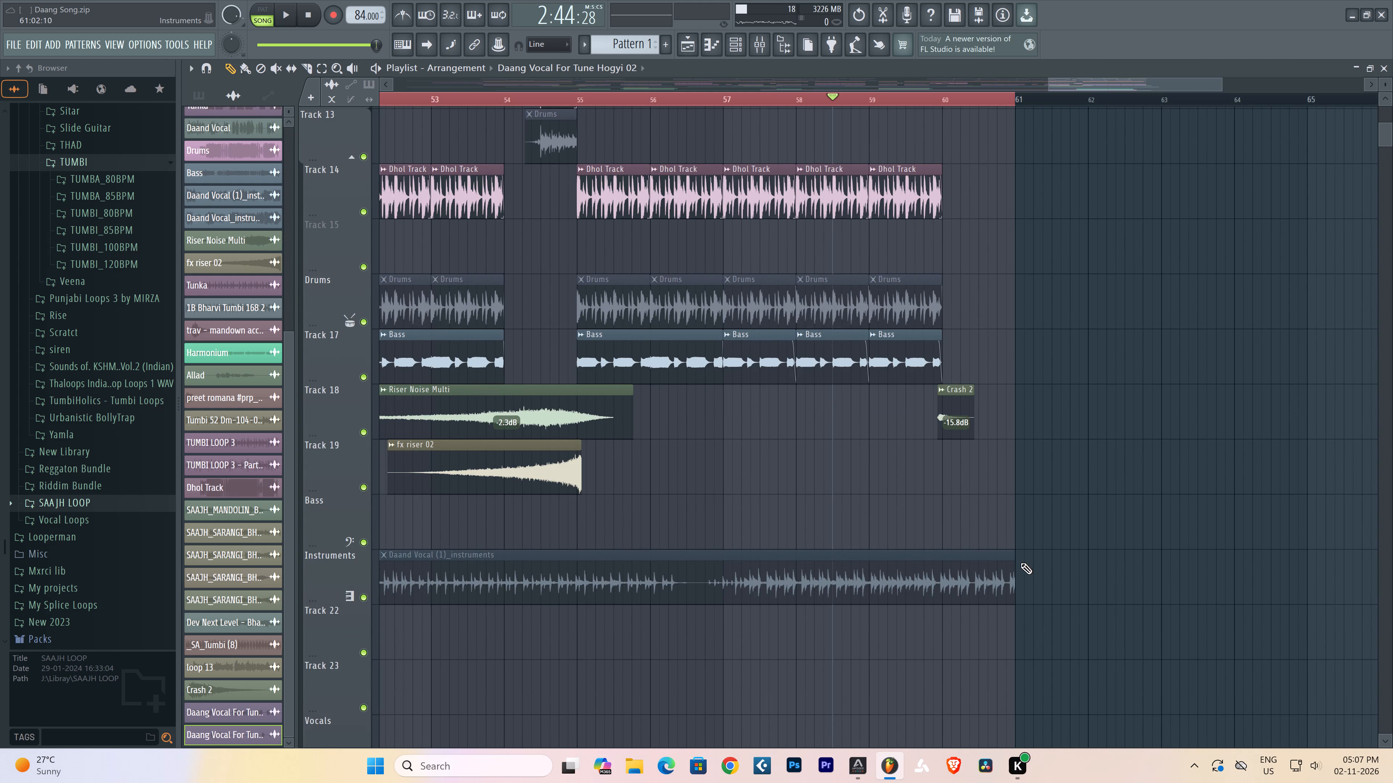
pyautogui.moveTo(1011, 556); pyautogui.dragTo(1085, 556)
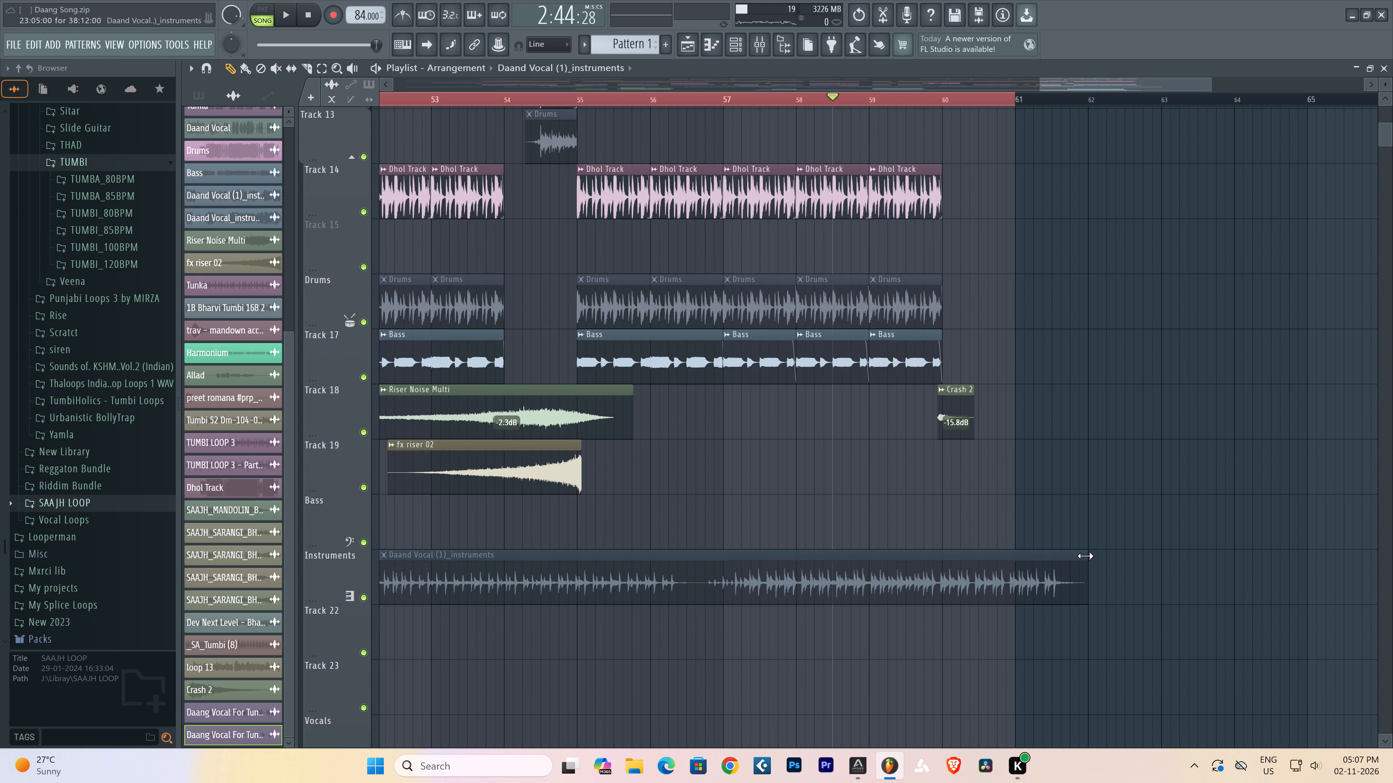
# Select the whole arrangement up to bar 62 as the playback range and play it from the ending back into the intro.
pyautogui.hotkey('ctrl', 'a')
pyautogui.press('space')
pyautogui.rightClick(1137, 507)
pyautogui.scroll(8, 1137, 506)
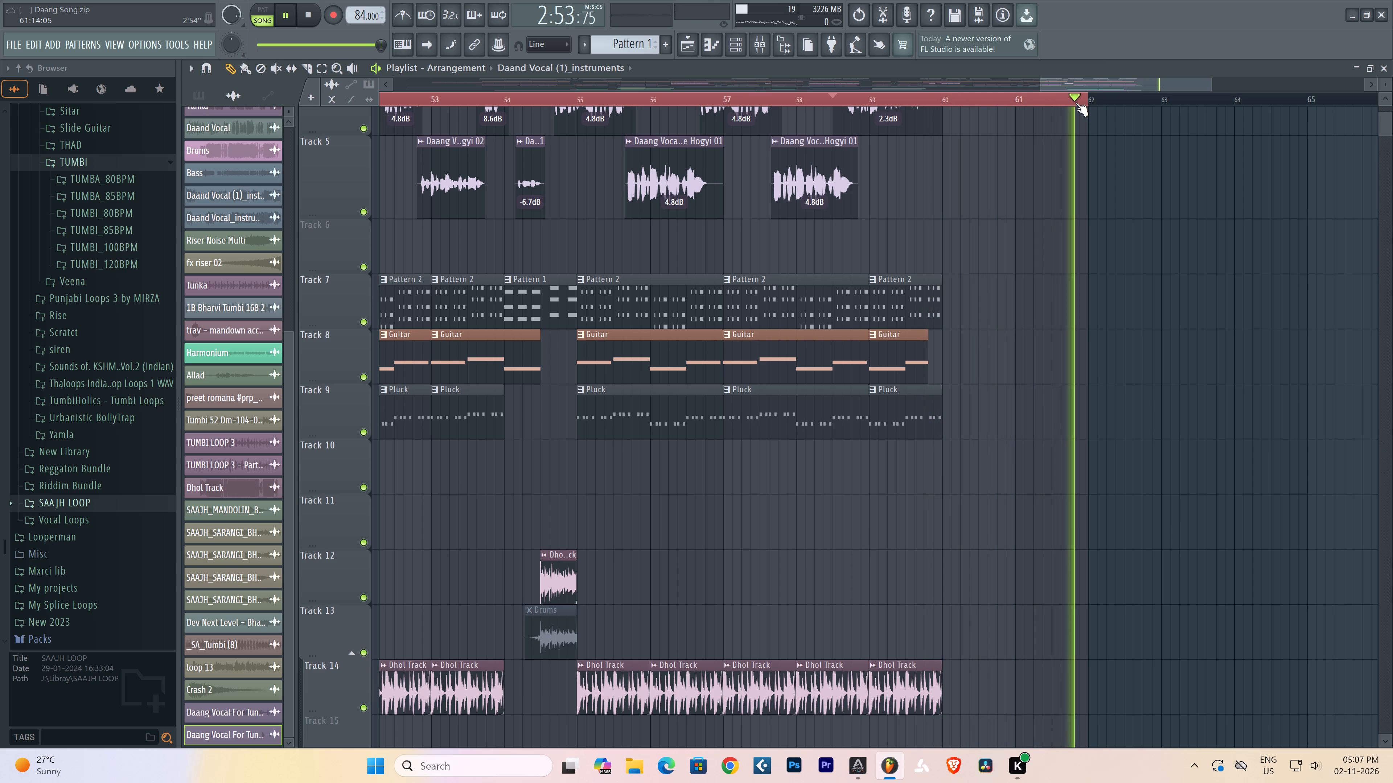
pyautogui.scroll(-15, 1075, 102)
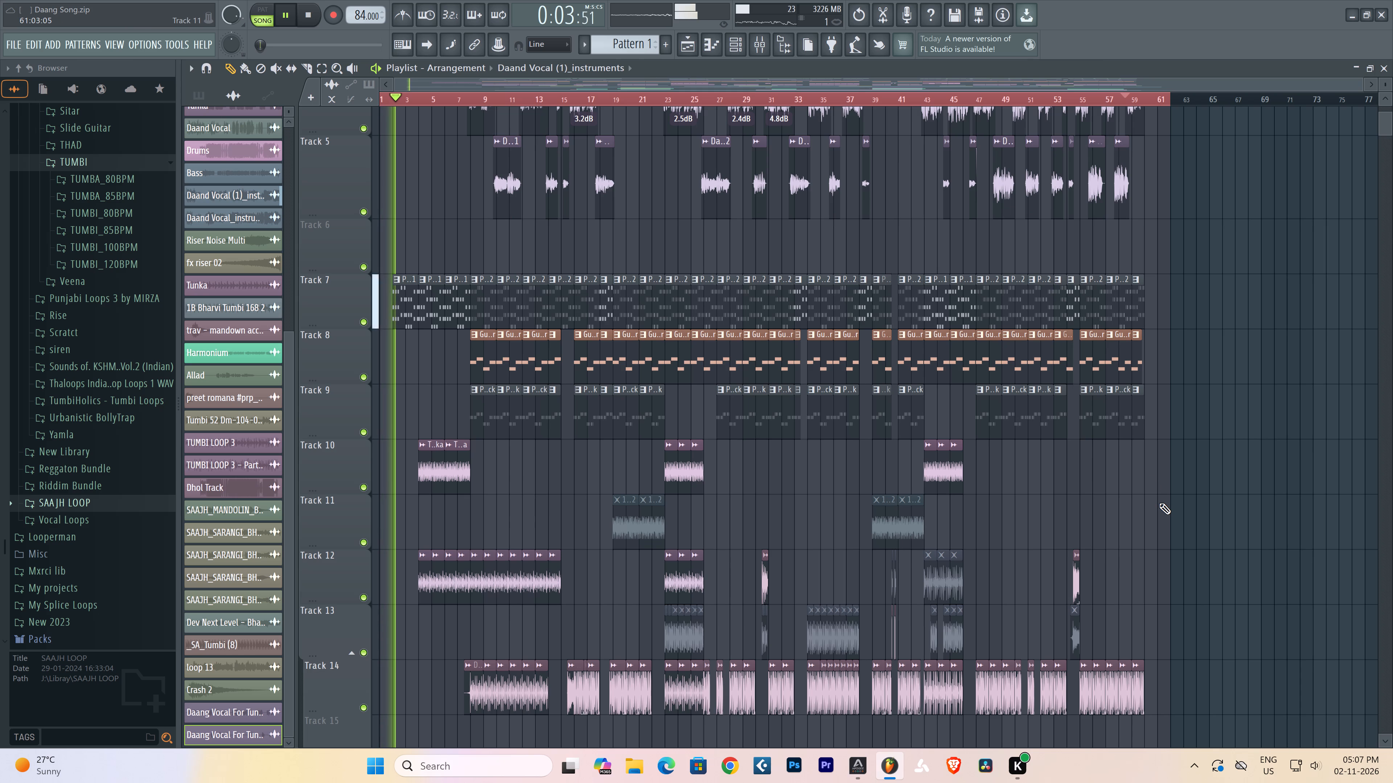
# Audition the intro with the Instruments and Yamla mixer channels soloed in turn, restore all channels and return to the playlist.
pyautogui.click(757, 46)
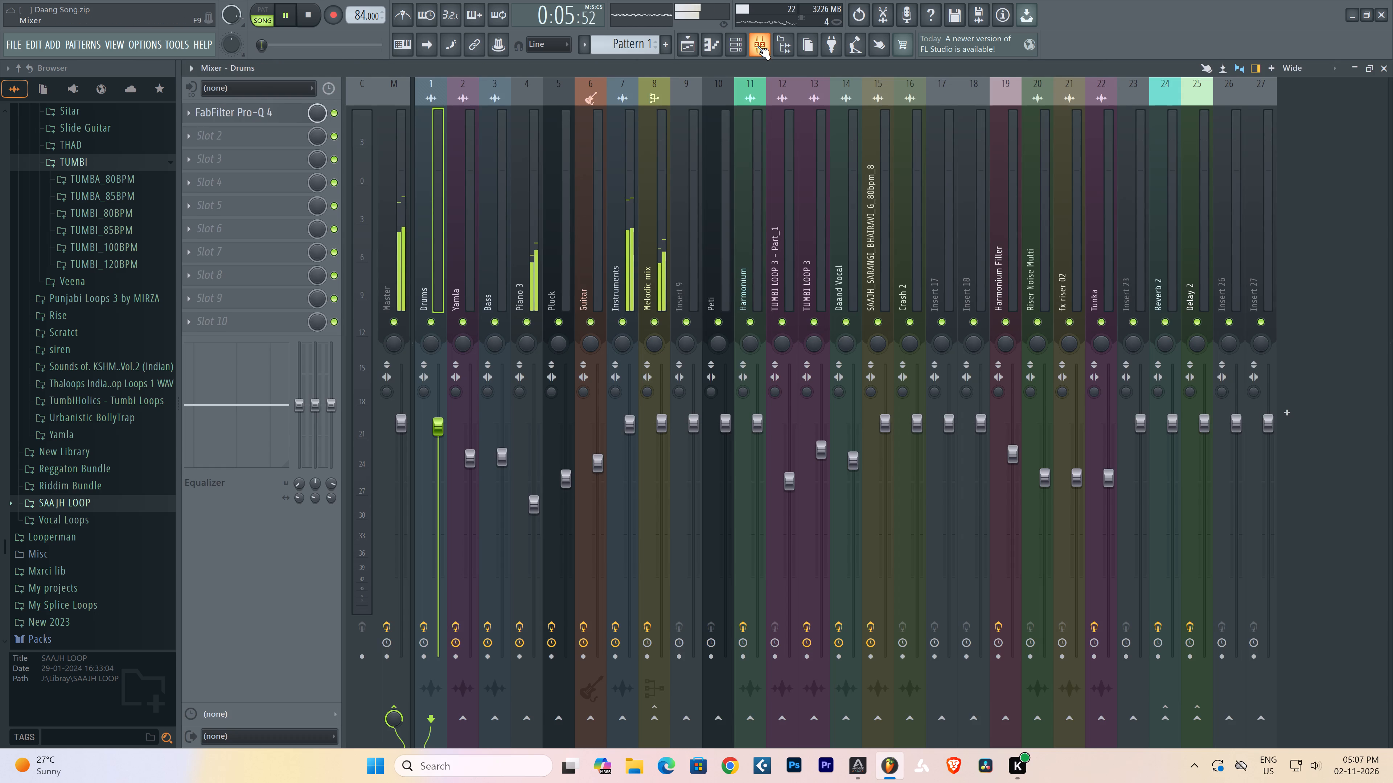
pyautogui.click(614, 299)
pyautogui.rightClick(628, 316)
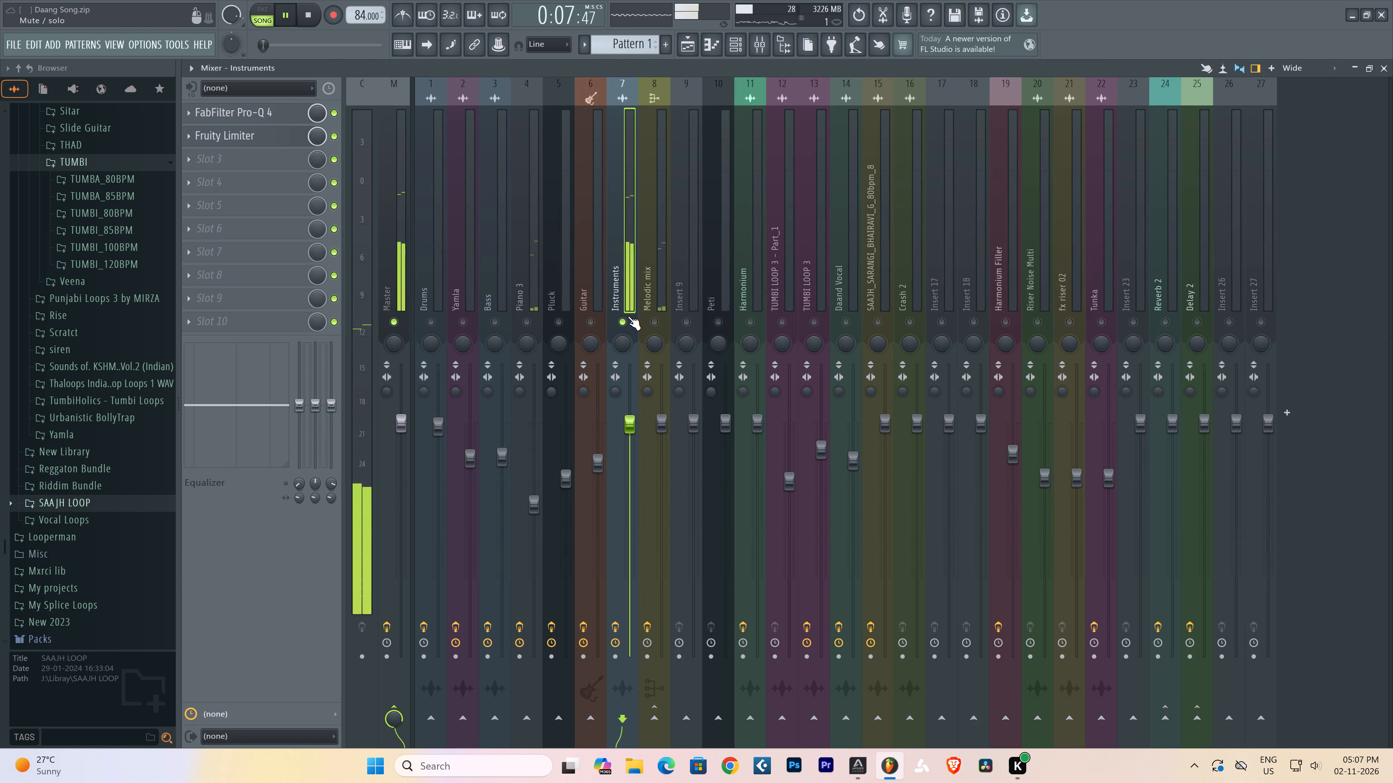
pyautogui.rightClick(628, 316)
pyautogui.rightClick(627, 315)
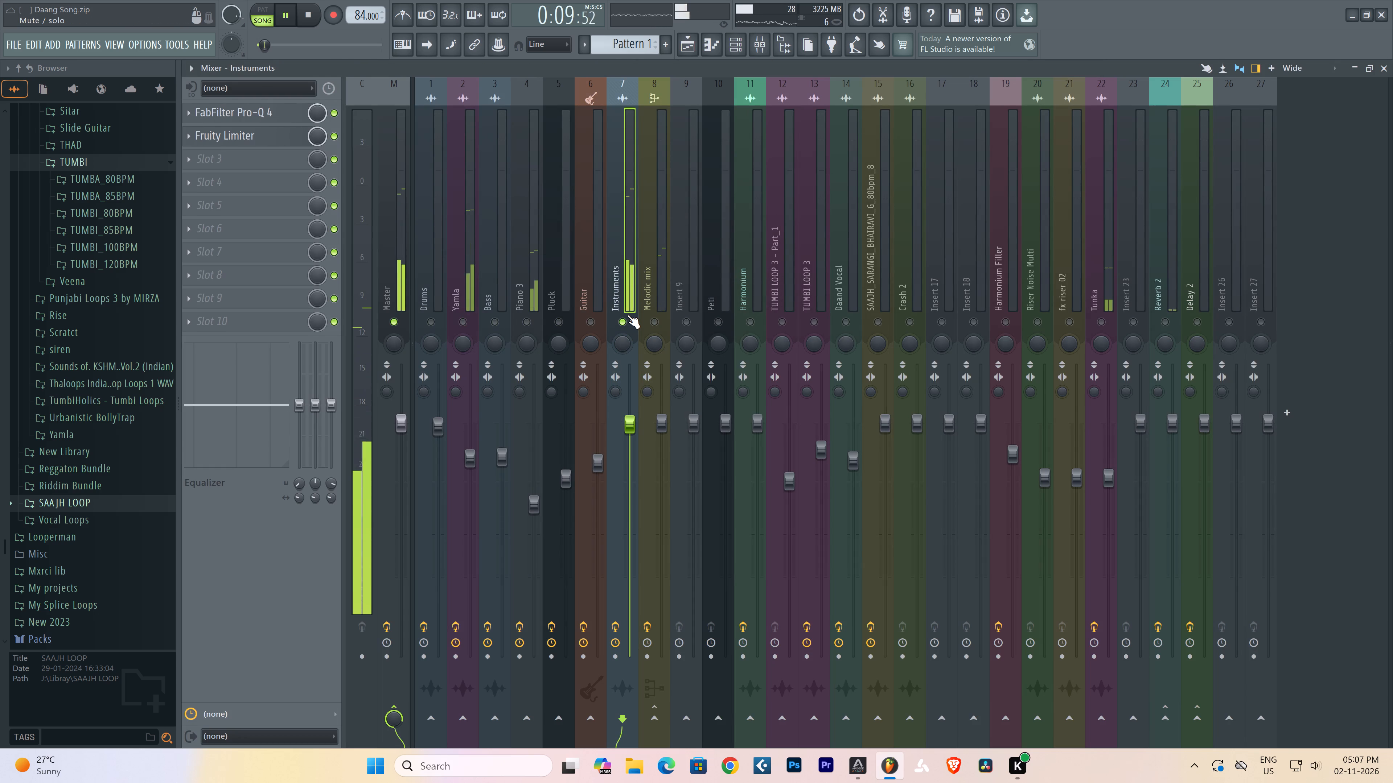
pyautogui.rightClick(460, 319)
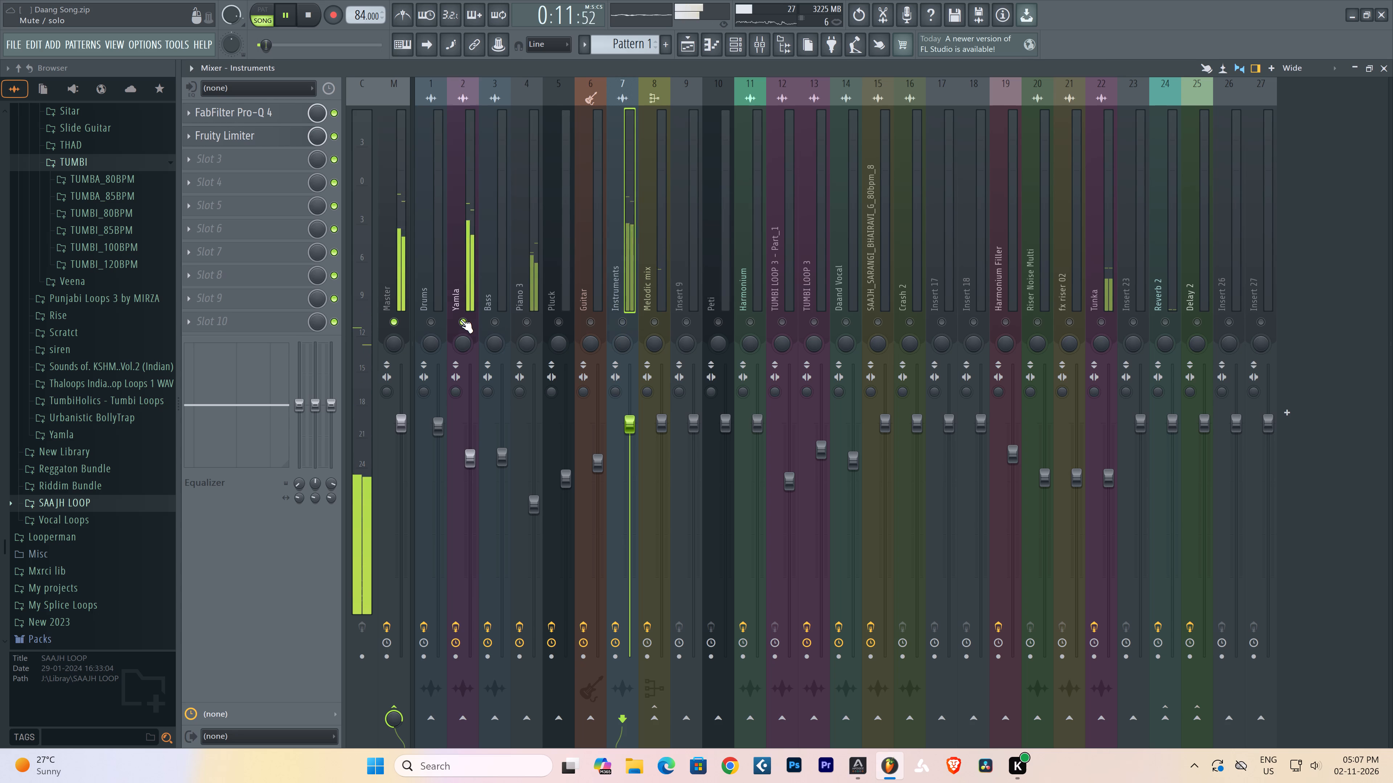
pyautogui.rightClick(616, 316)
pyautogui.rightClick(616, 316)
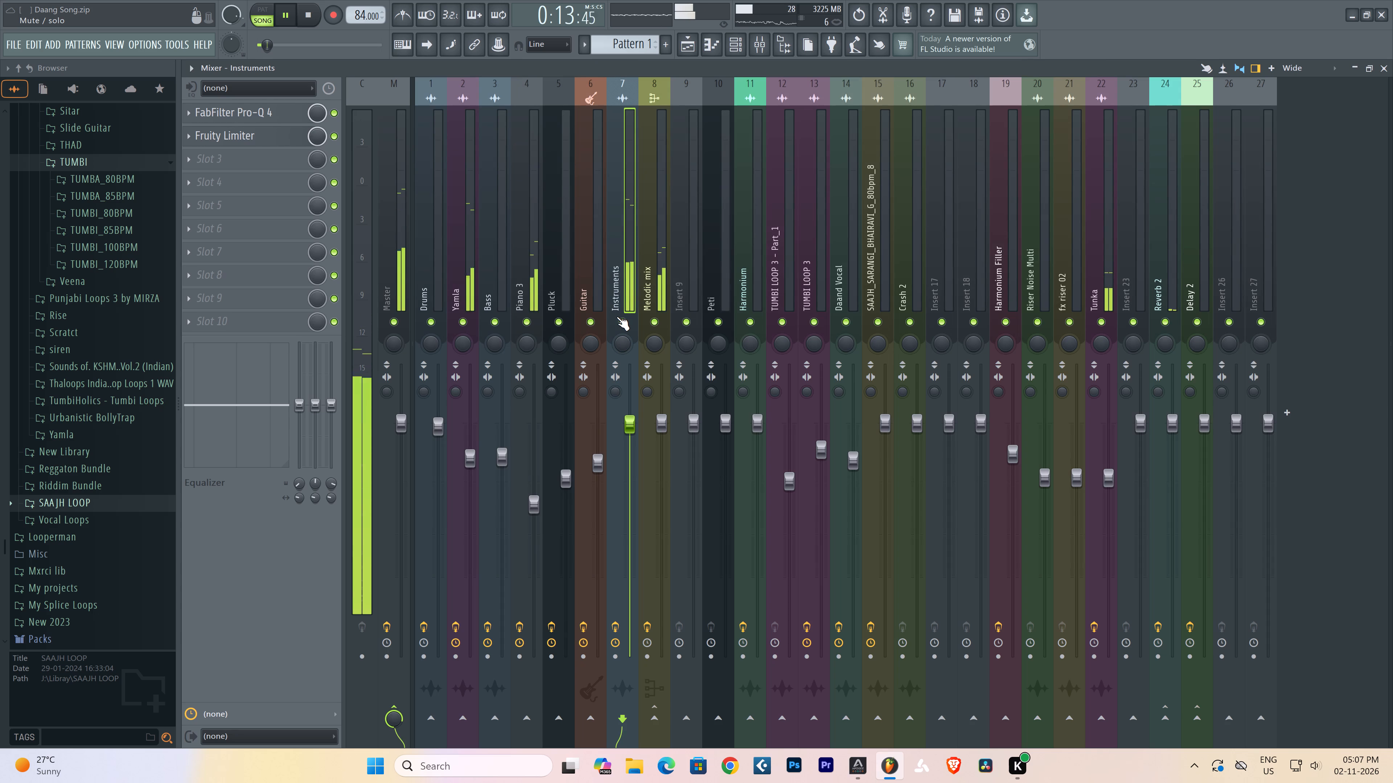
pyautogui.click(1382, 71)
pyautogui.rightClick(1216, 399)
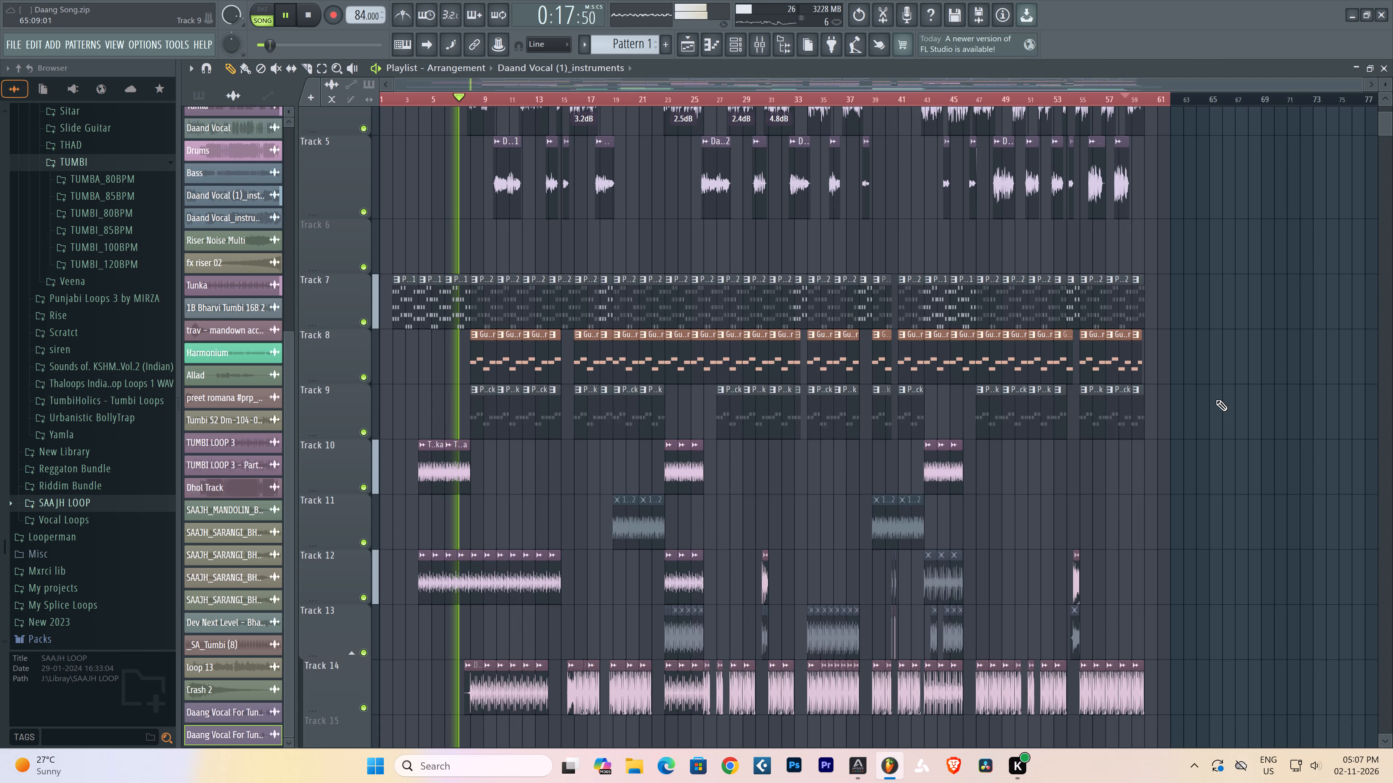
# Listen to the arrangement from about bar 7 to bar 14 while examining the percussion, bass and riser tracks.
pyautogui.scroll(-2, 1216, 399)
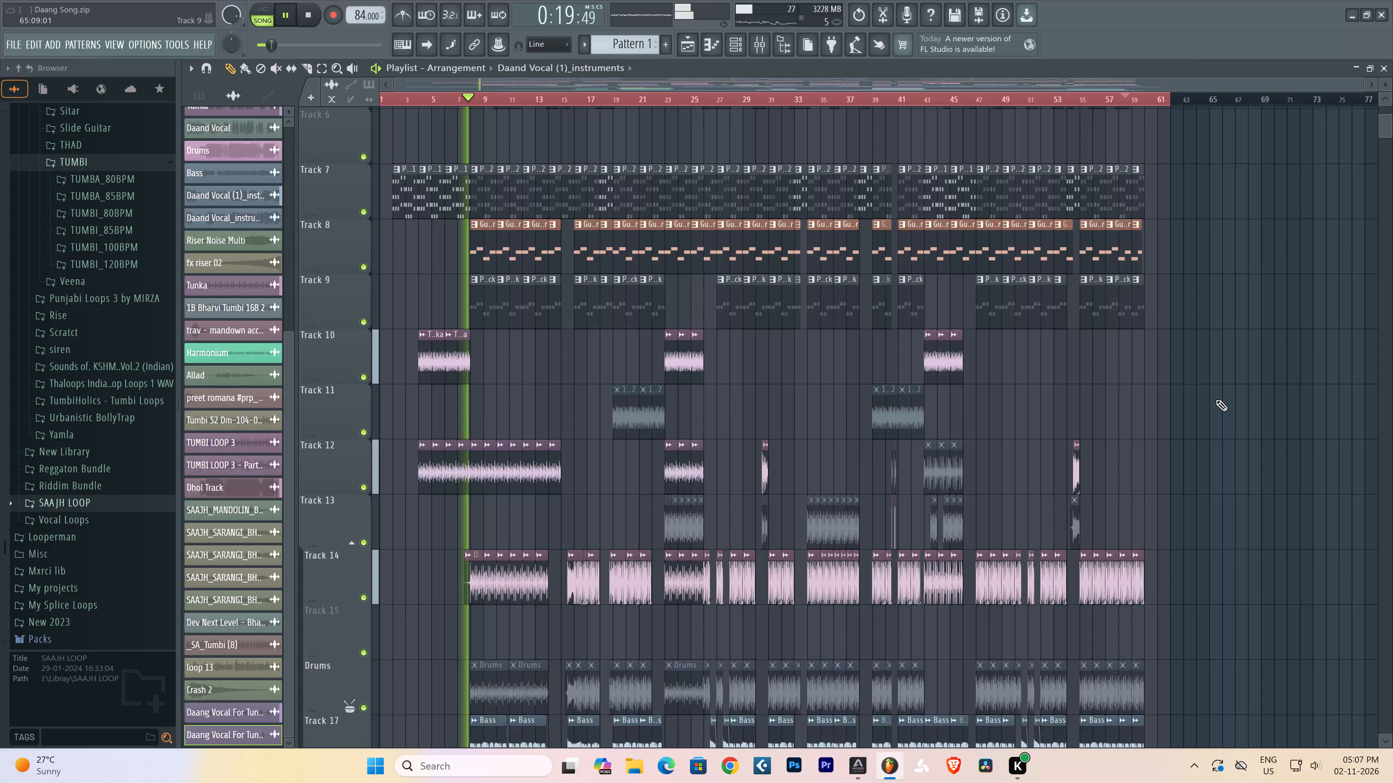
pyautogui.scroll(-3, 1216, 399)
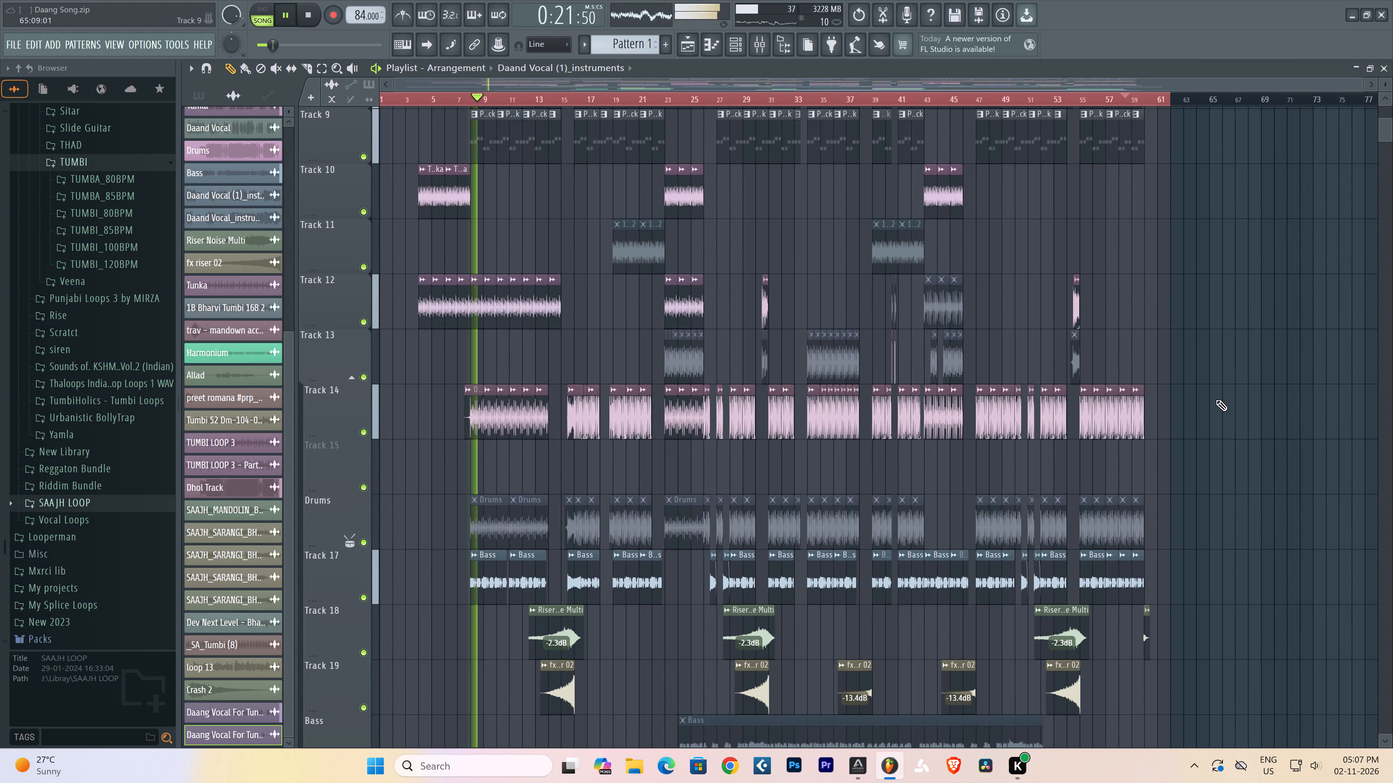
pyautogui.scroll(3, 573, 101)
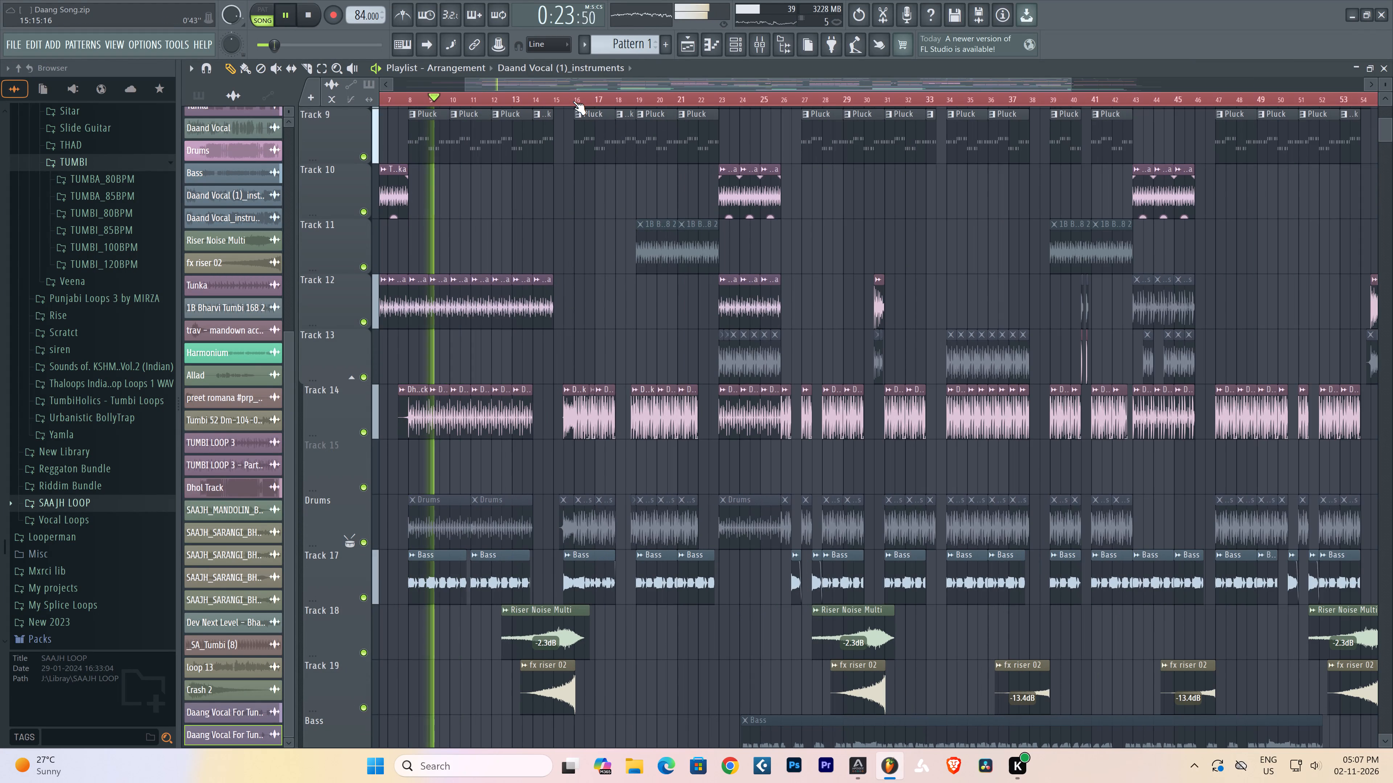
pyautogui.scroll(5, 731, 100)
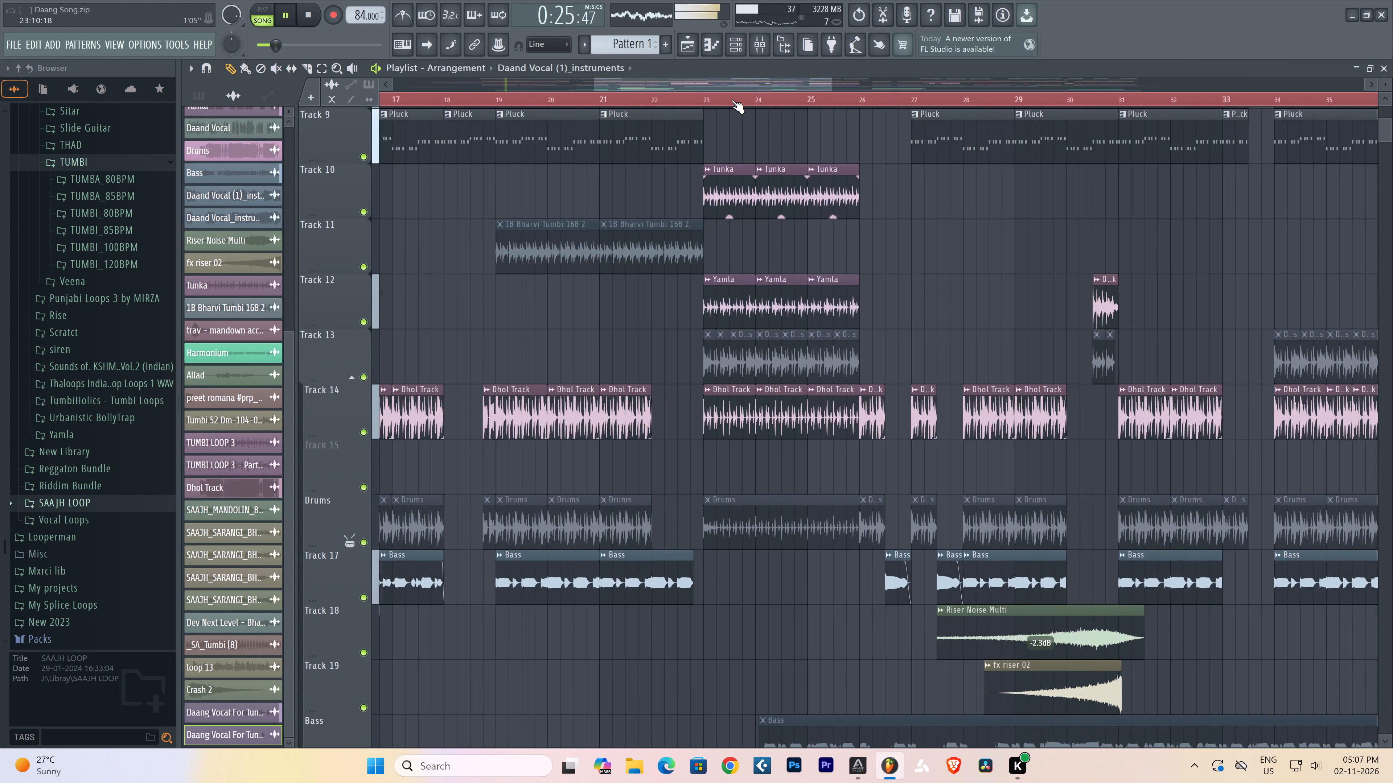
pyautogui.scroll(4, 731, 100)
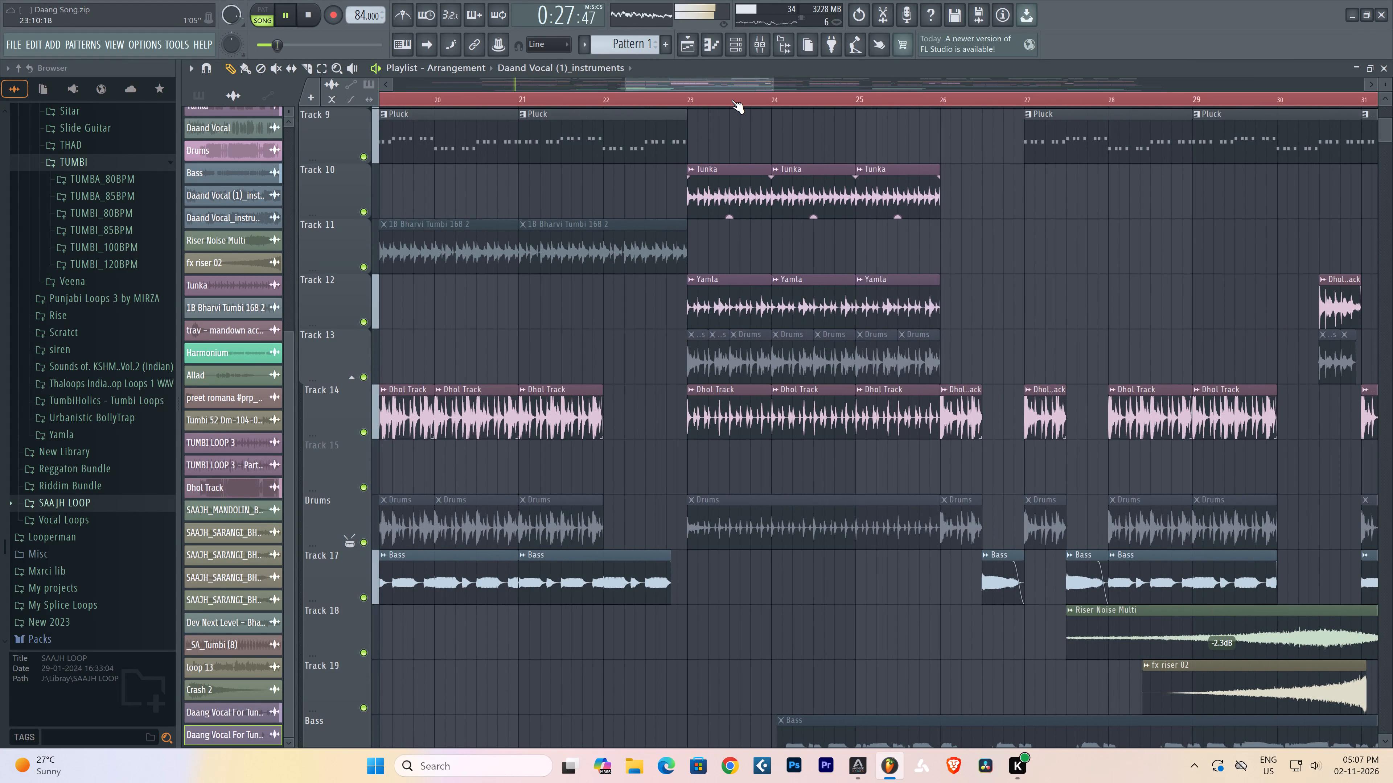
pyautogui.scroll(-10, 732, 100)
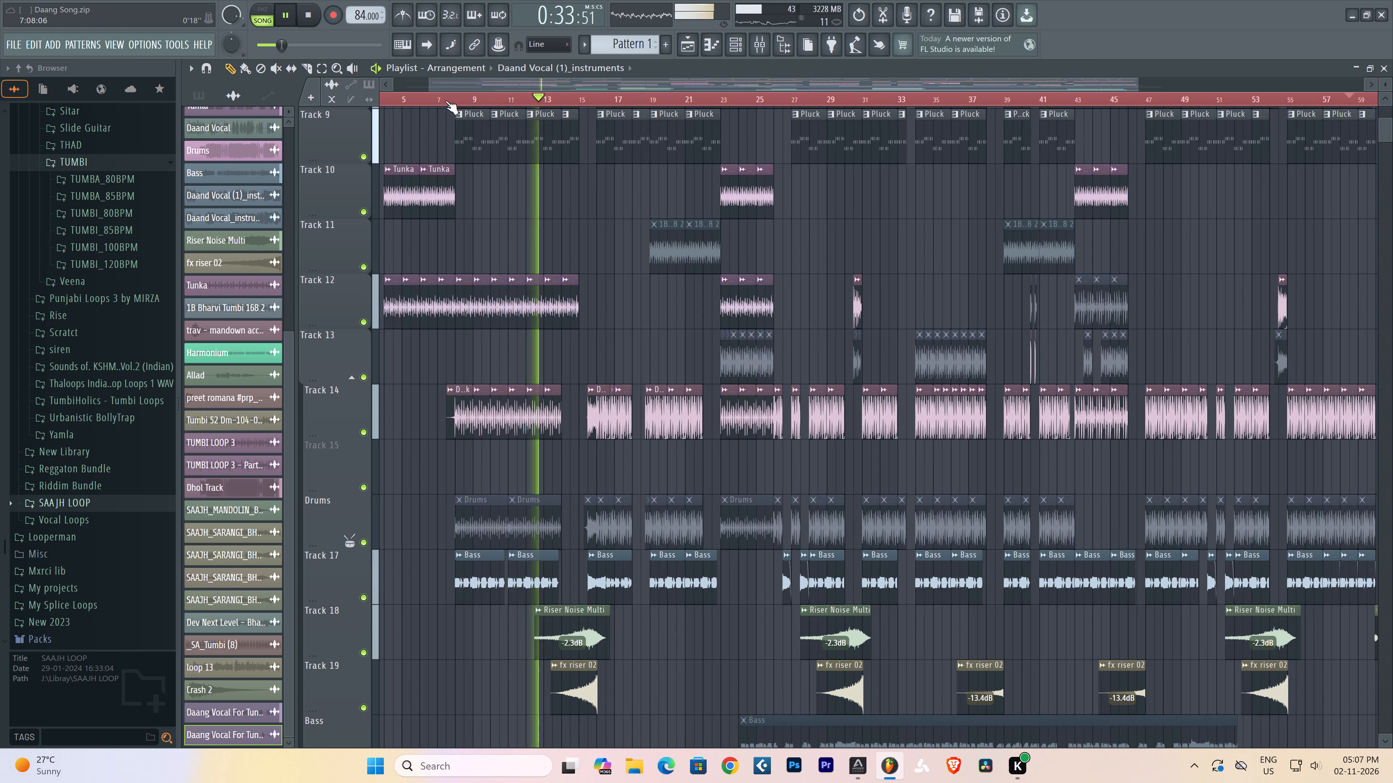
pyautogui.scroll(3, 441, 100)
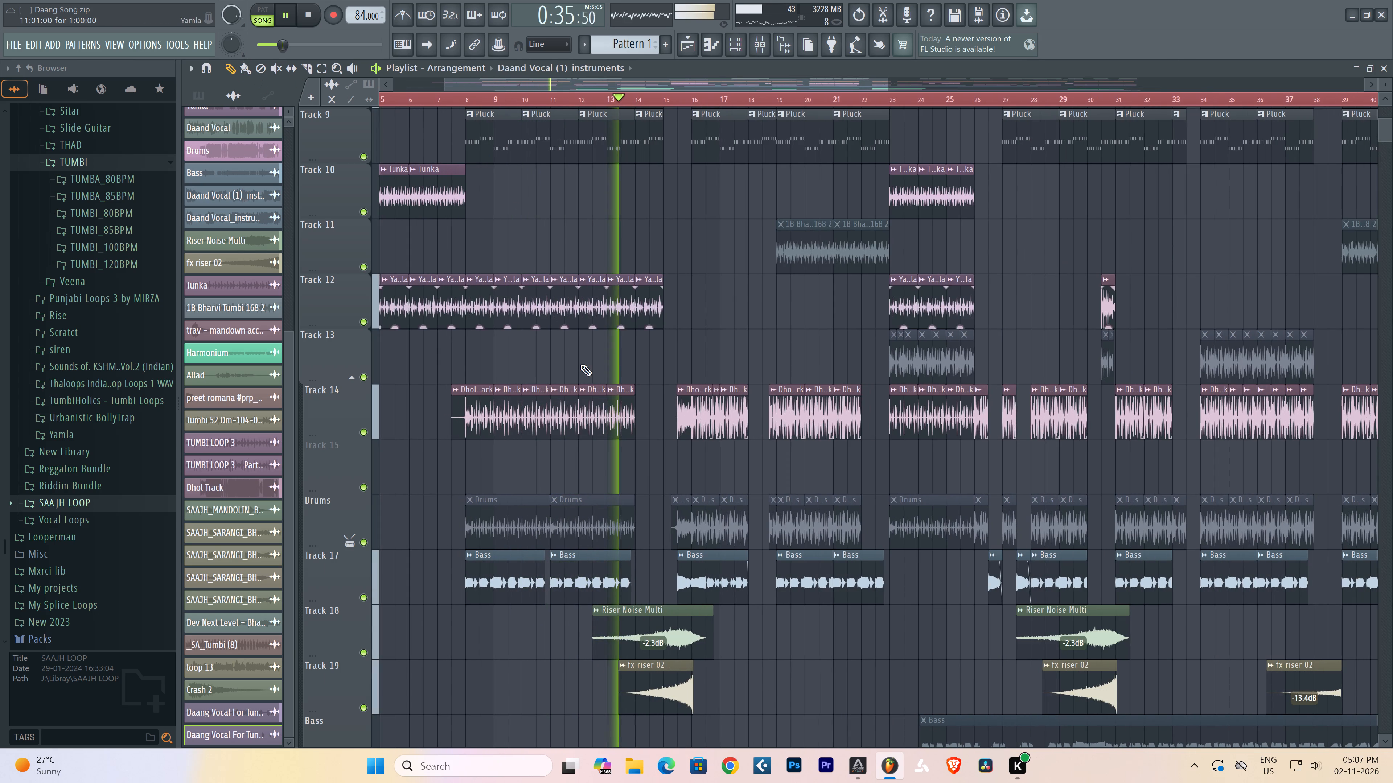
pyautogui.scroll(3, 672, 348)
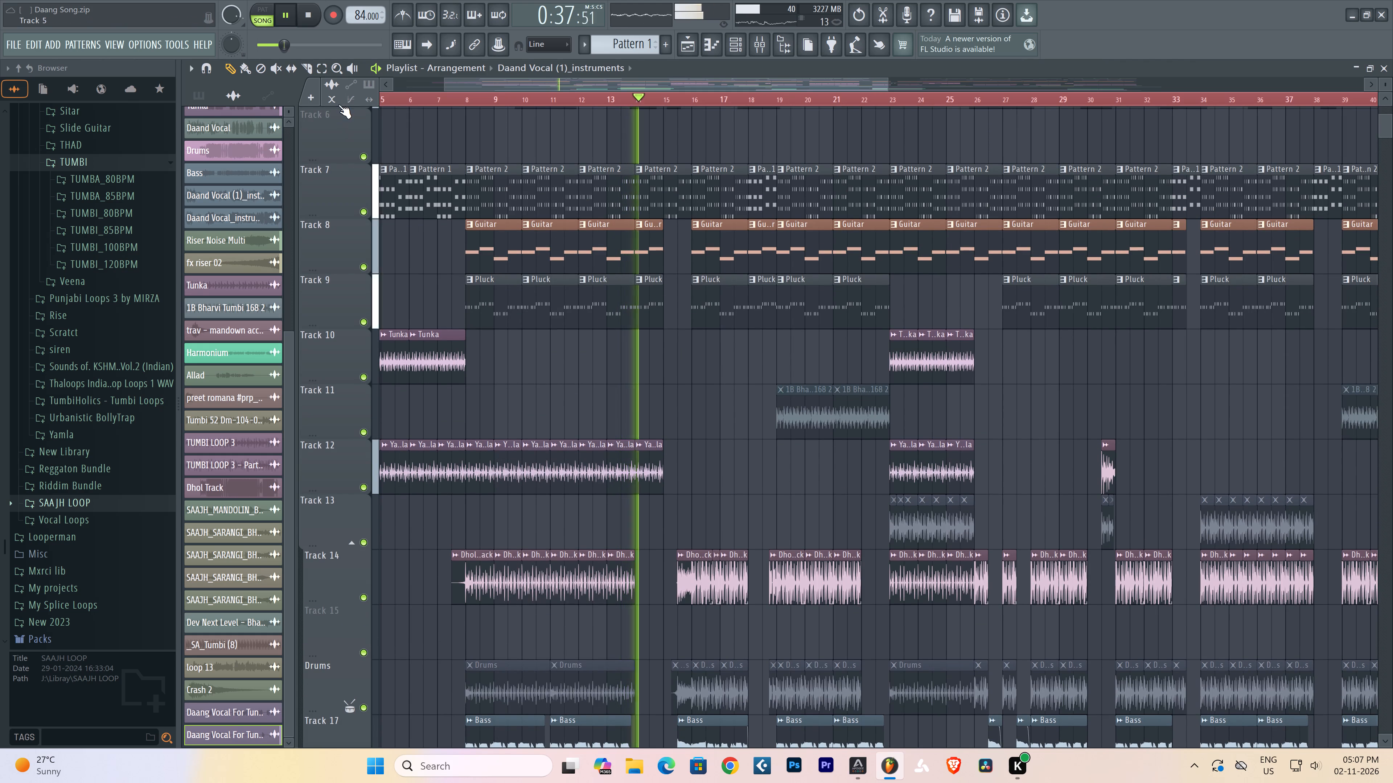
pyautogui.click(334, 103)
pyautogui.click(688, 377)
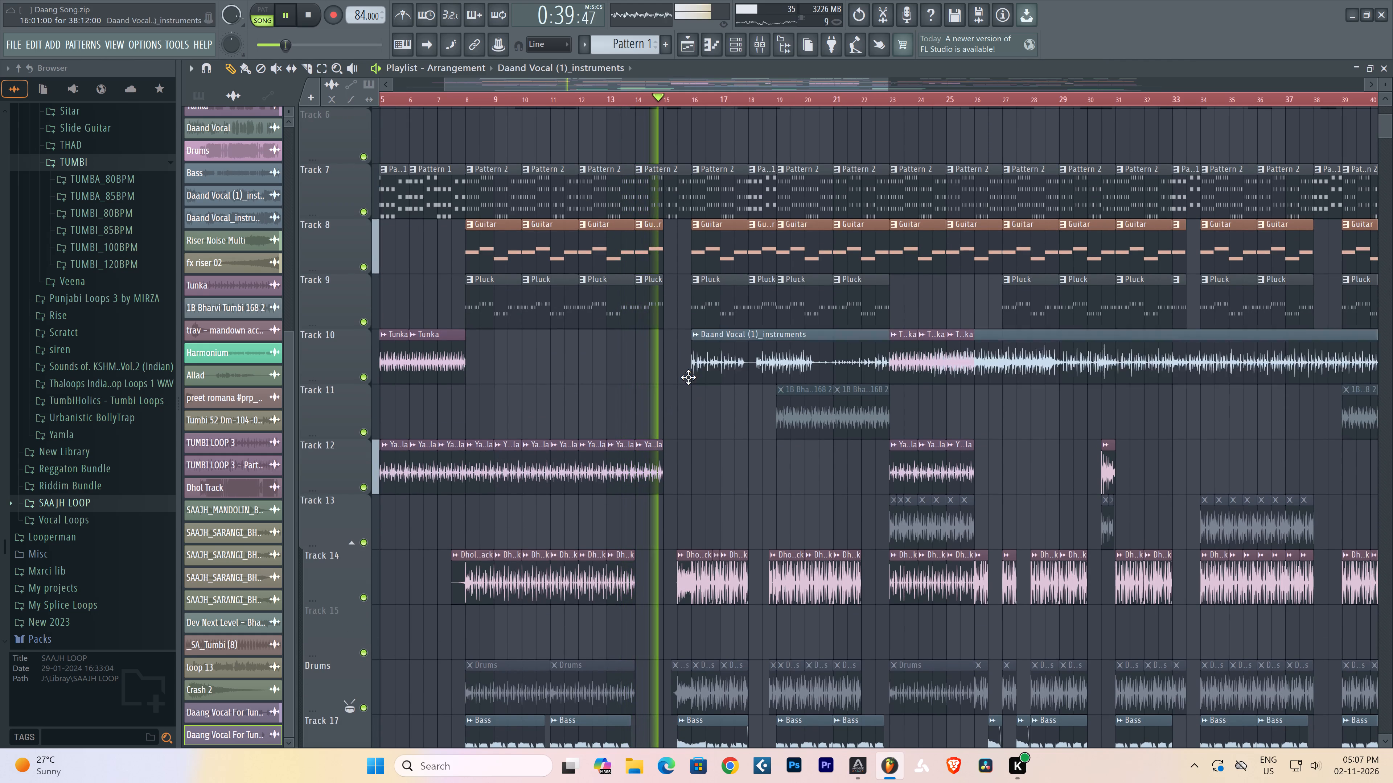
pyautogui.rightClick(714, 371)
# Replay from bar 14 and lower the gain of the short Track 5 vocal clip after bar 15 to about -7 dB.
pyautogui.scroll(4, 707, 376)
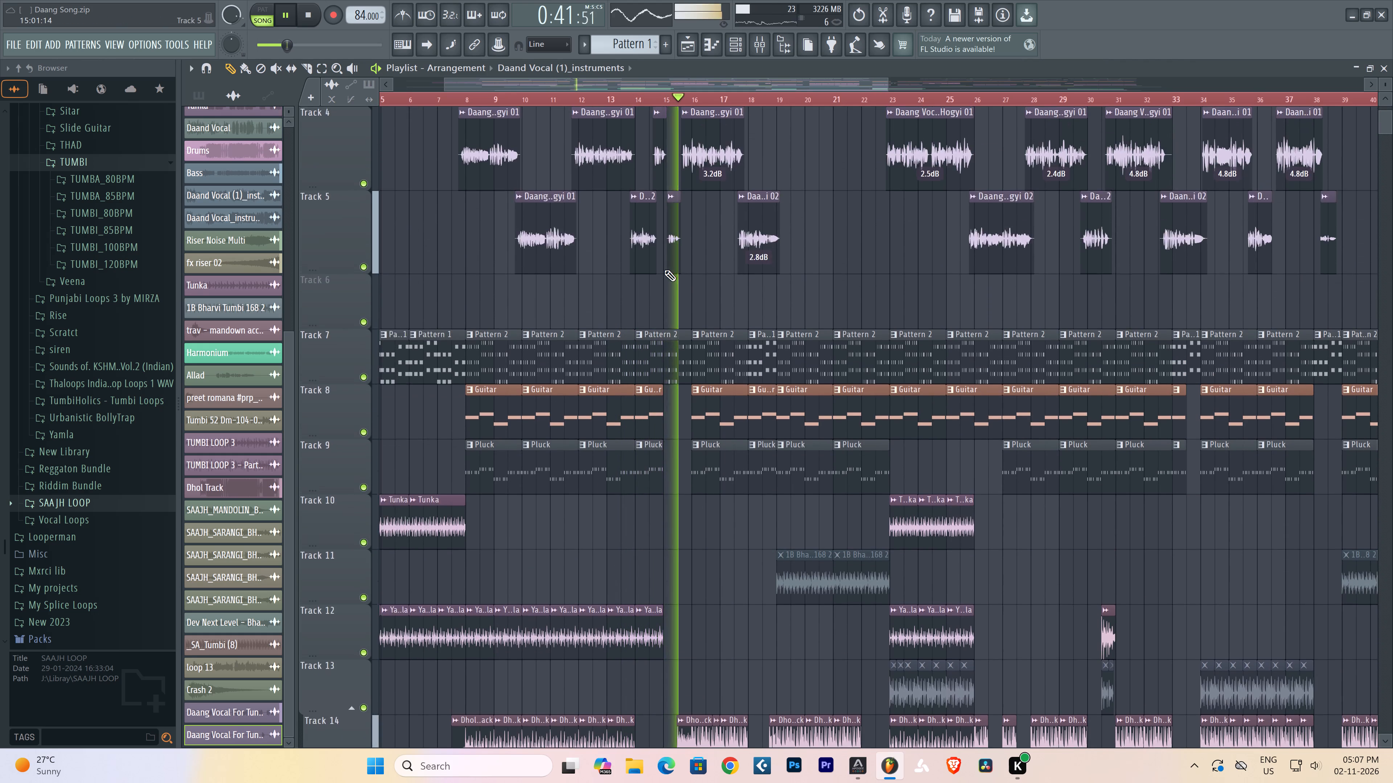
pyautogui.scroll(4, 664, 270)
pyautogui.scroll(4, 635, 100)
pyautogui.click(635, 100)
pyautogui.scroll(5, 635, 100)
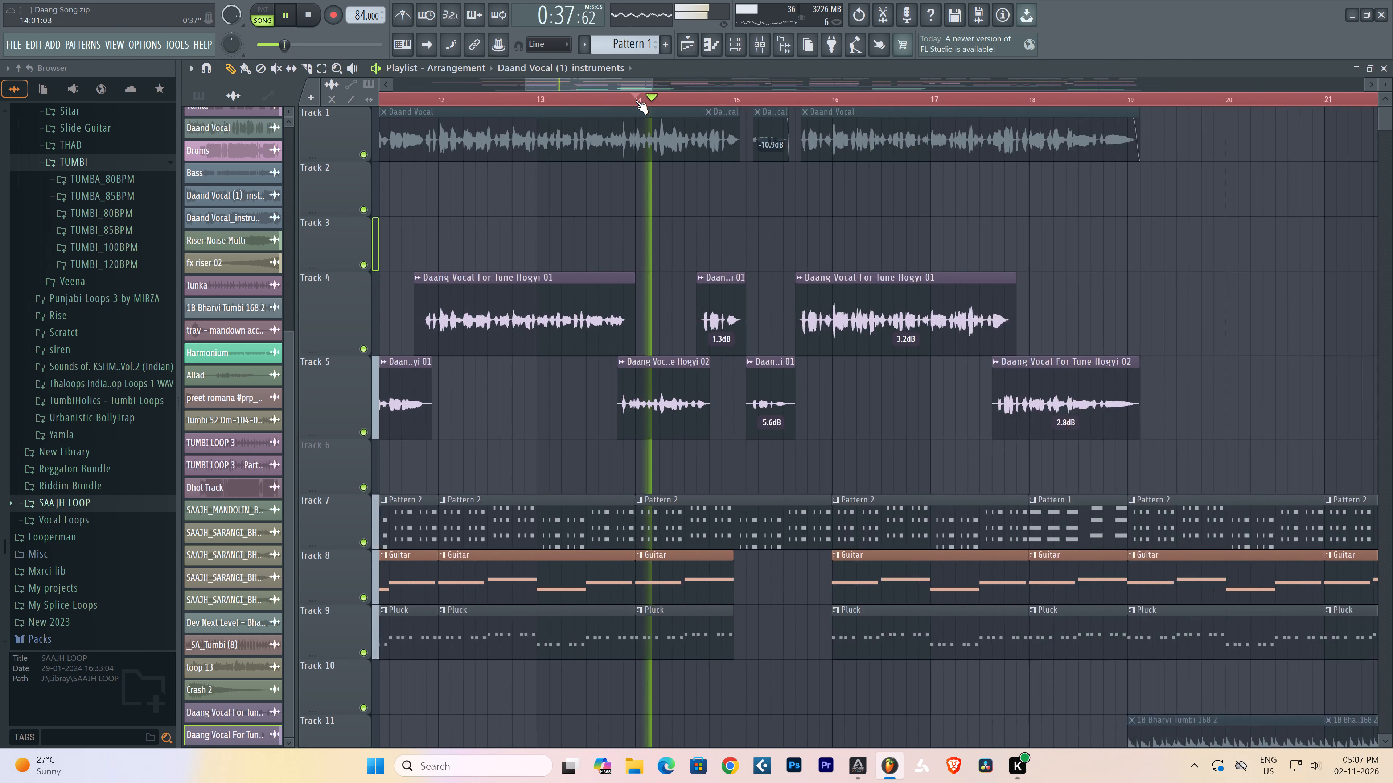
pyautogui.scroll(3, 635, 100)
pyautogui.scroll(-1, 635, 100)
pyautogui.scroll(1, 635, 100)
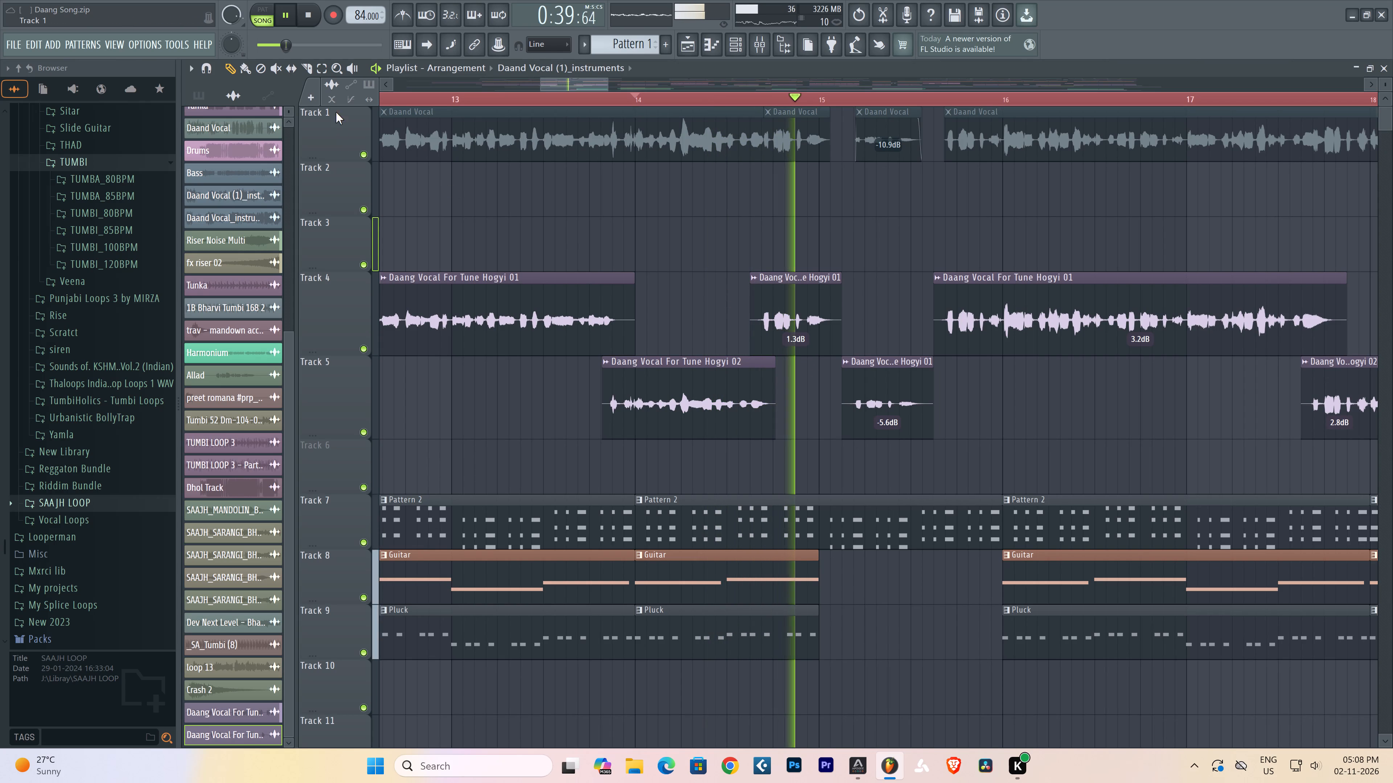
pyautogui.click(333, 101)
pyautogui.moveTo(889, 439); pyautogui.dragTo(890, 445)
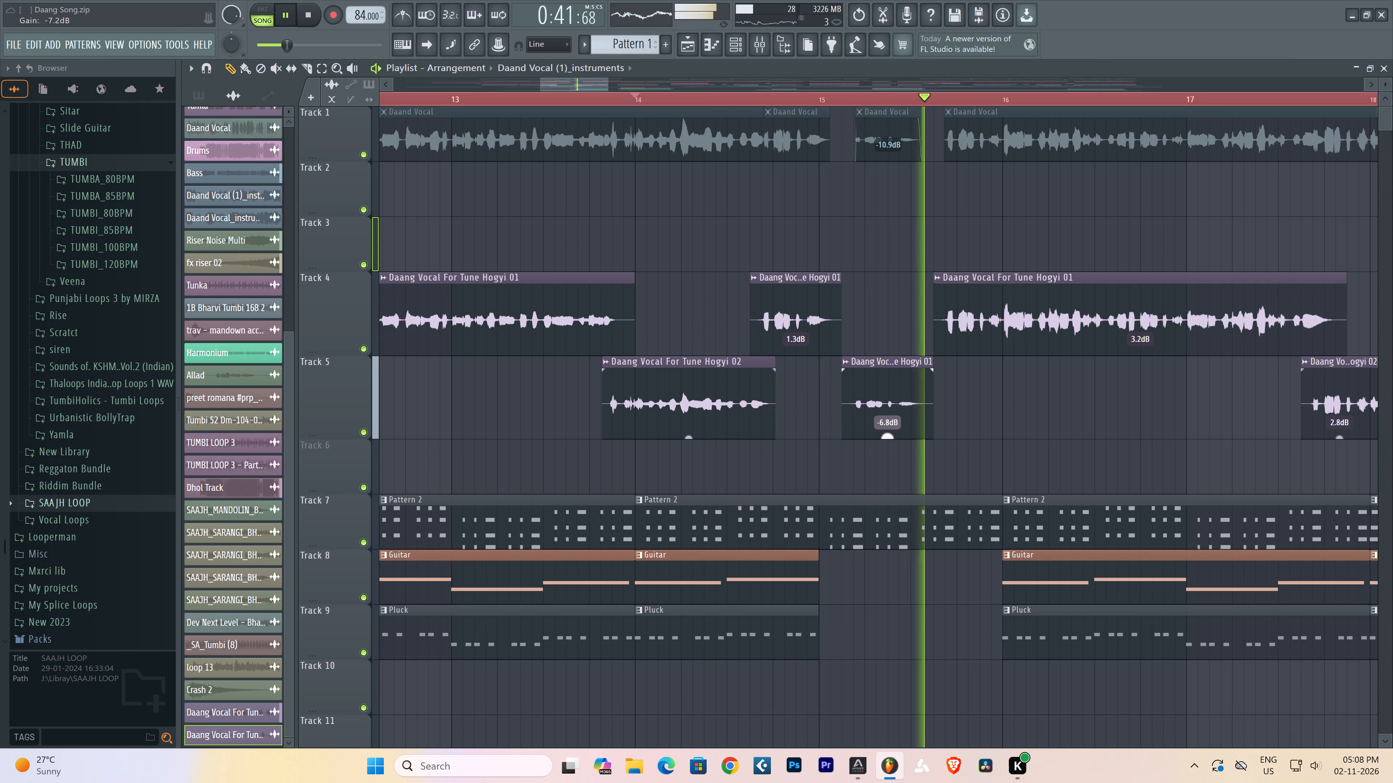
# Set the short Track 5 vocal clip after bar 15 to -7.9 dB and the short Track 4 vocal clip before it to 0 dB.
pyautogui.moveTo(890, 445); pyautogui.dragTo(890, 448)
pyautogui.moveTo(793, 354); pyautogui.dragTo(790, 362)
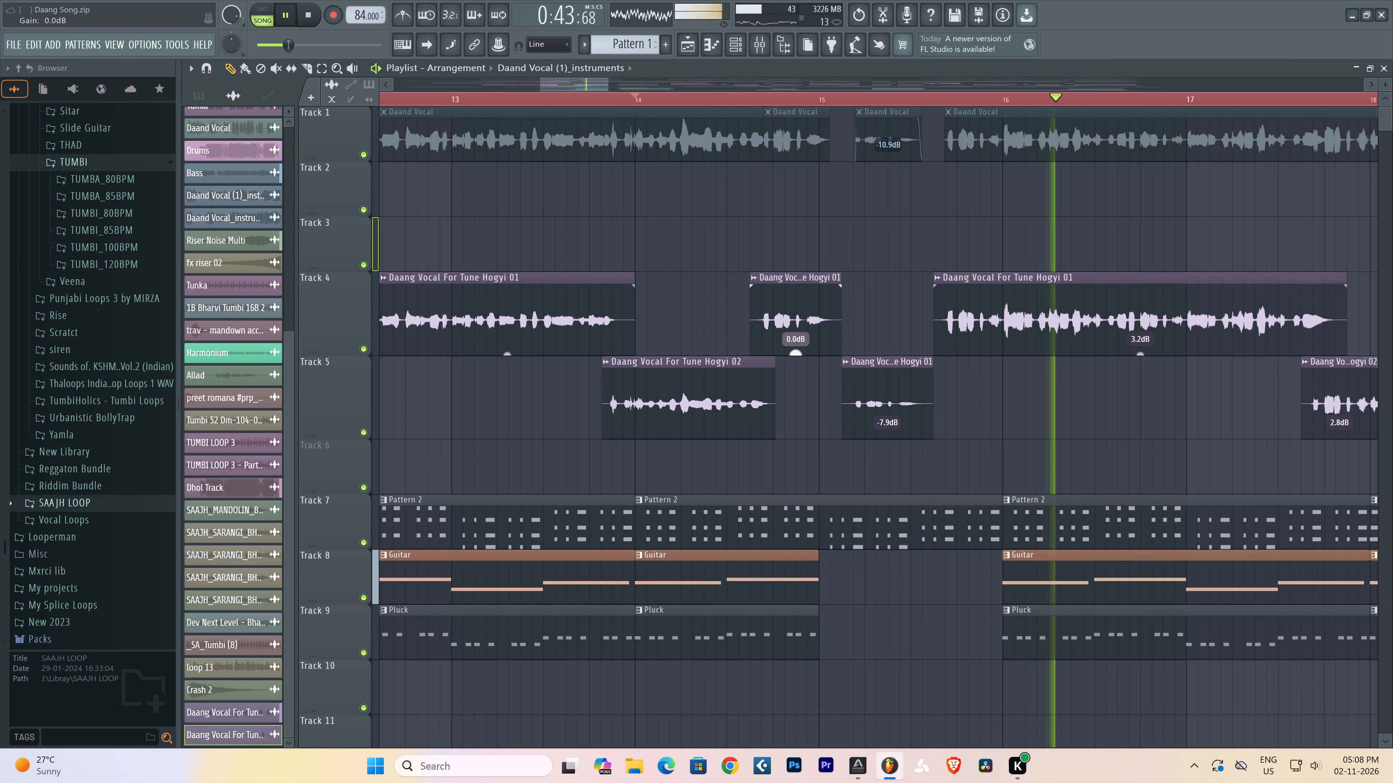
pyautogui.moveTo(790, 362); pyautogui.dragTo(790, 362)
# Replay from about bar 14 to bar 20, checking the short vocal clips and looking over the vocal, percussion and bass tracks.
pyautogui.click(678, 94)
pyautogui.scroll(1, 678, 94)
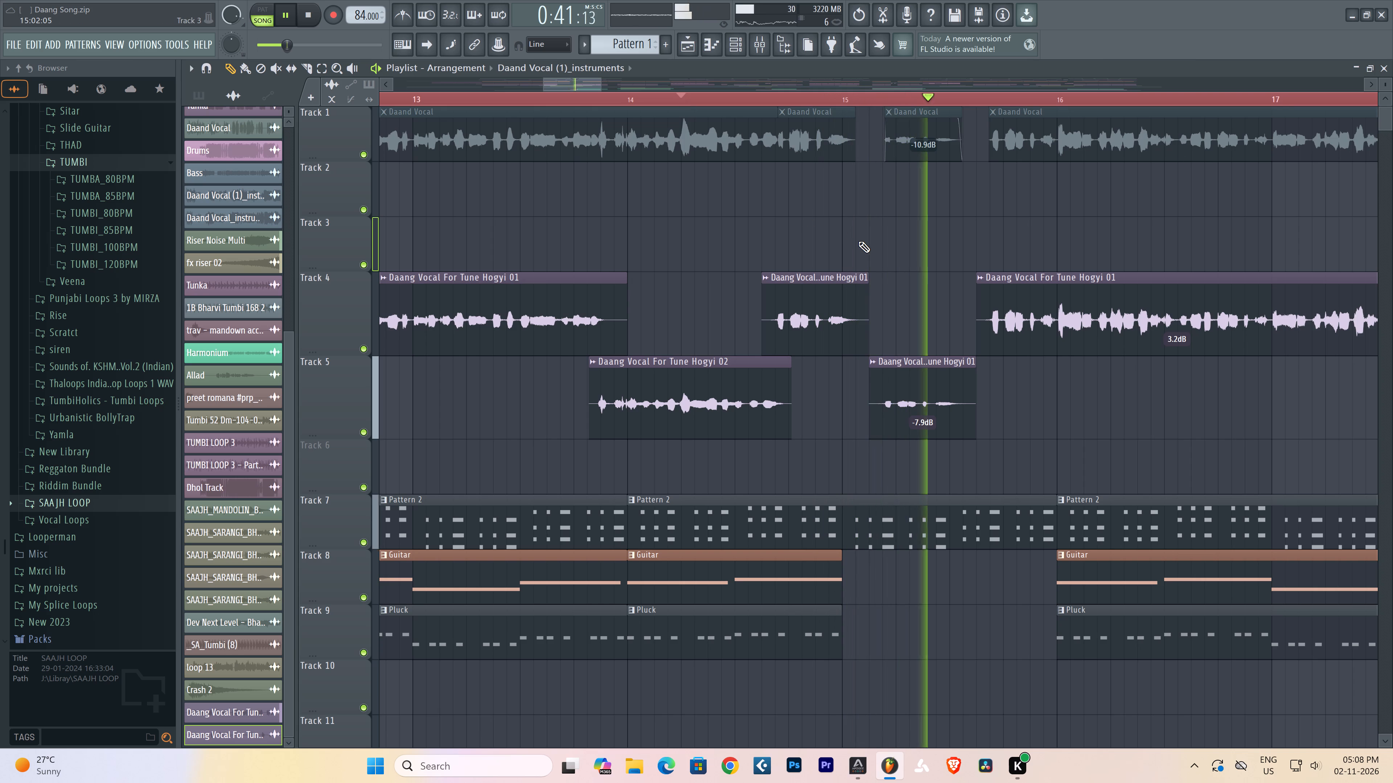
pyautogui.scroll(-1, 818, 99)
pyautogui.scroll(1, 818, 99)
pyautogui.scroll(-5, 818, 99)
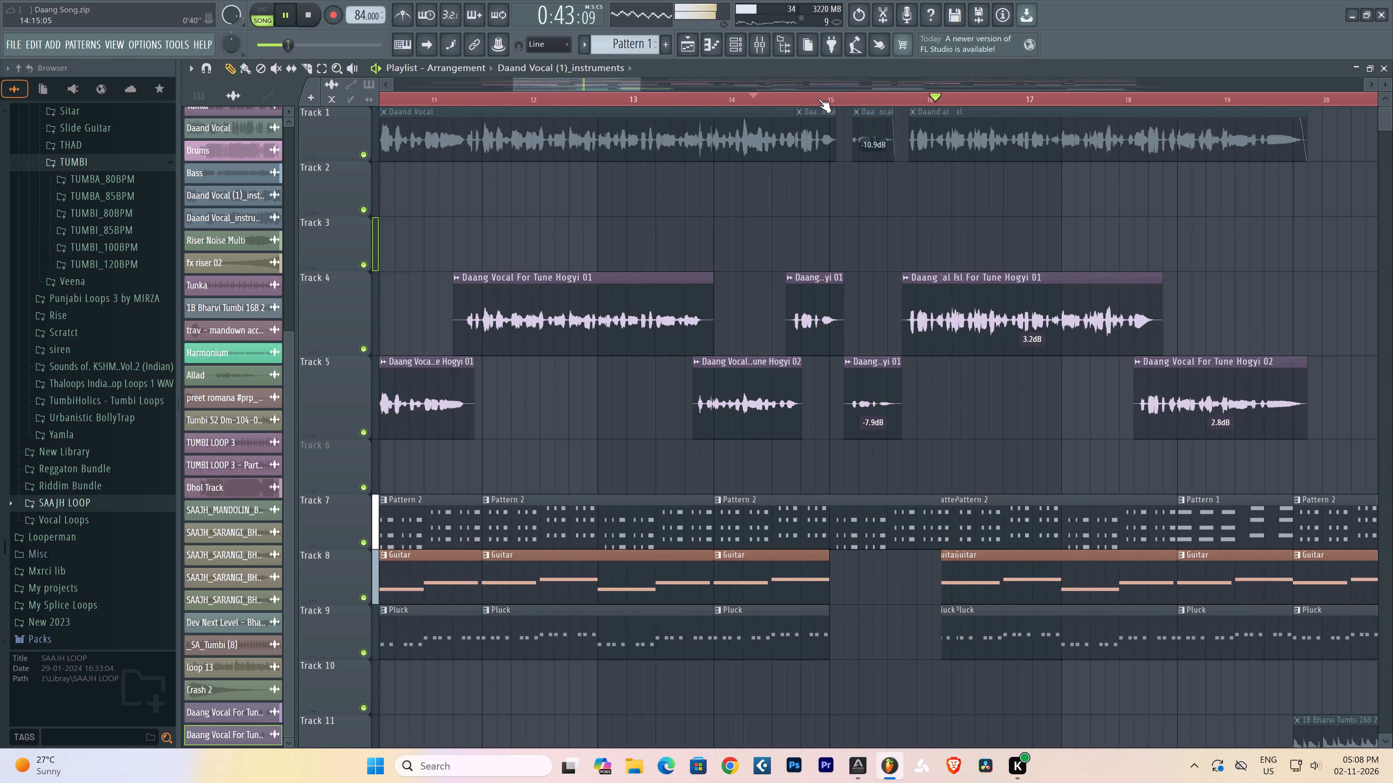
pyautogui.scroll(-10, 818, 99)
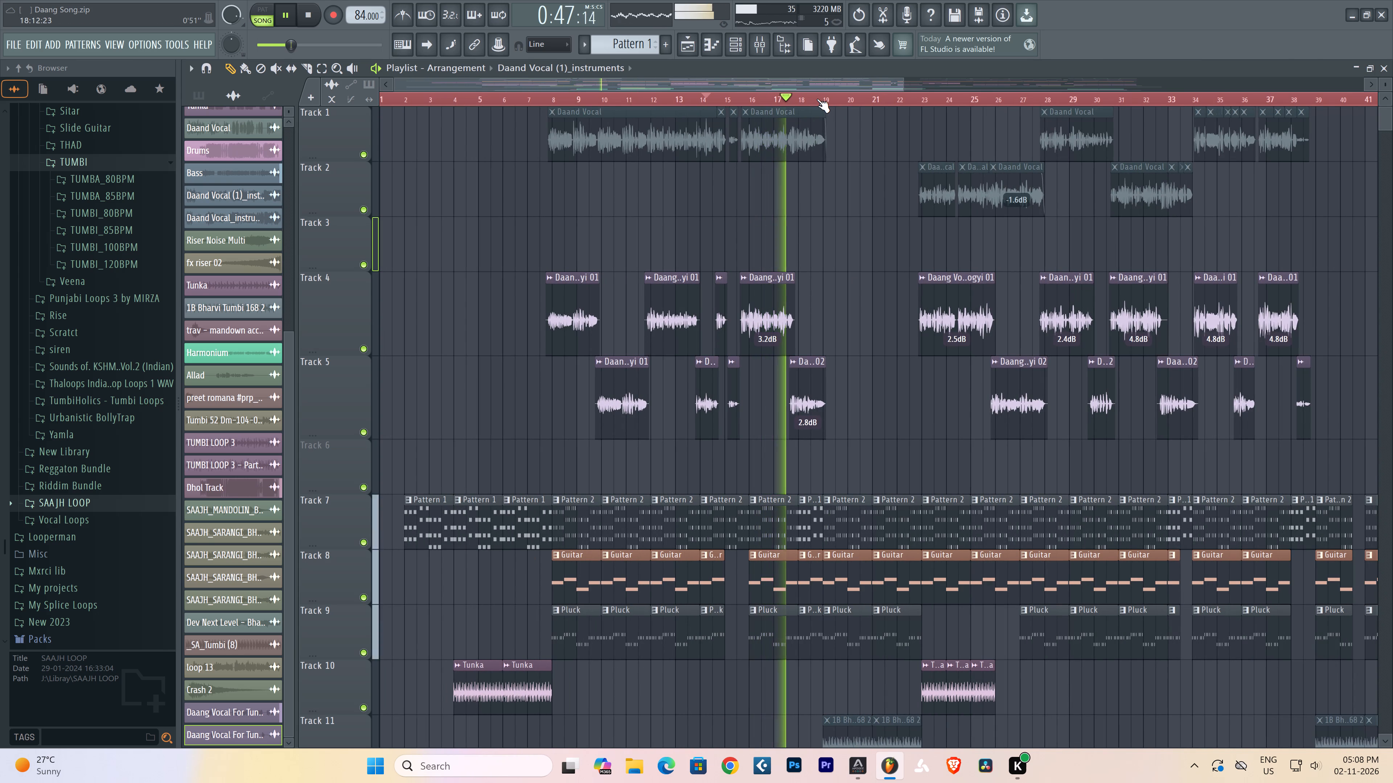
pyautogui.scroll(3, 817, 99)
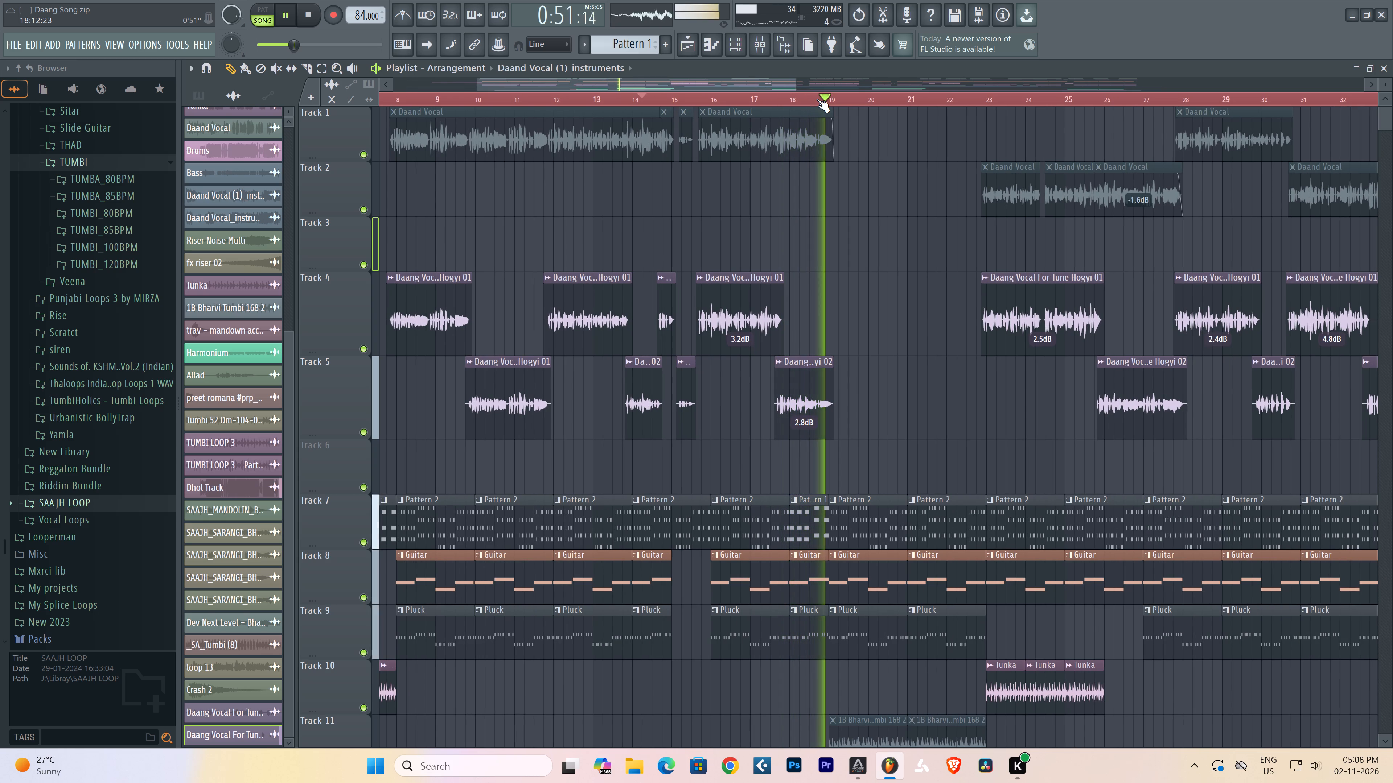
pyautogui.scroll(-4, 817, 99)
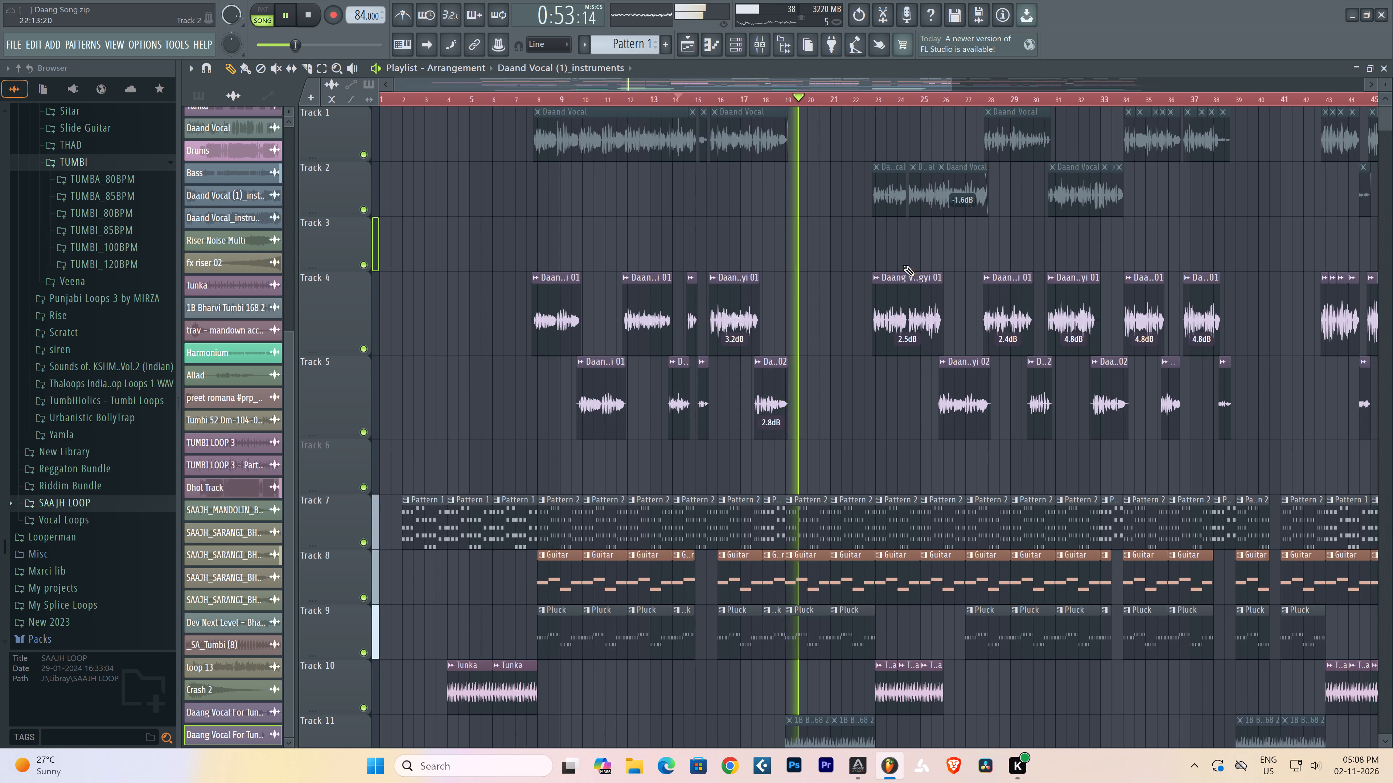
pyautogui.scroll(-10, 913, 286)
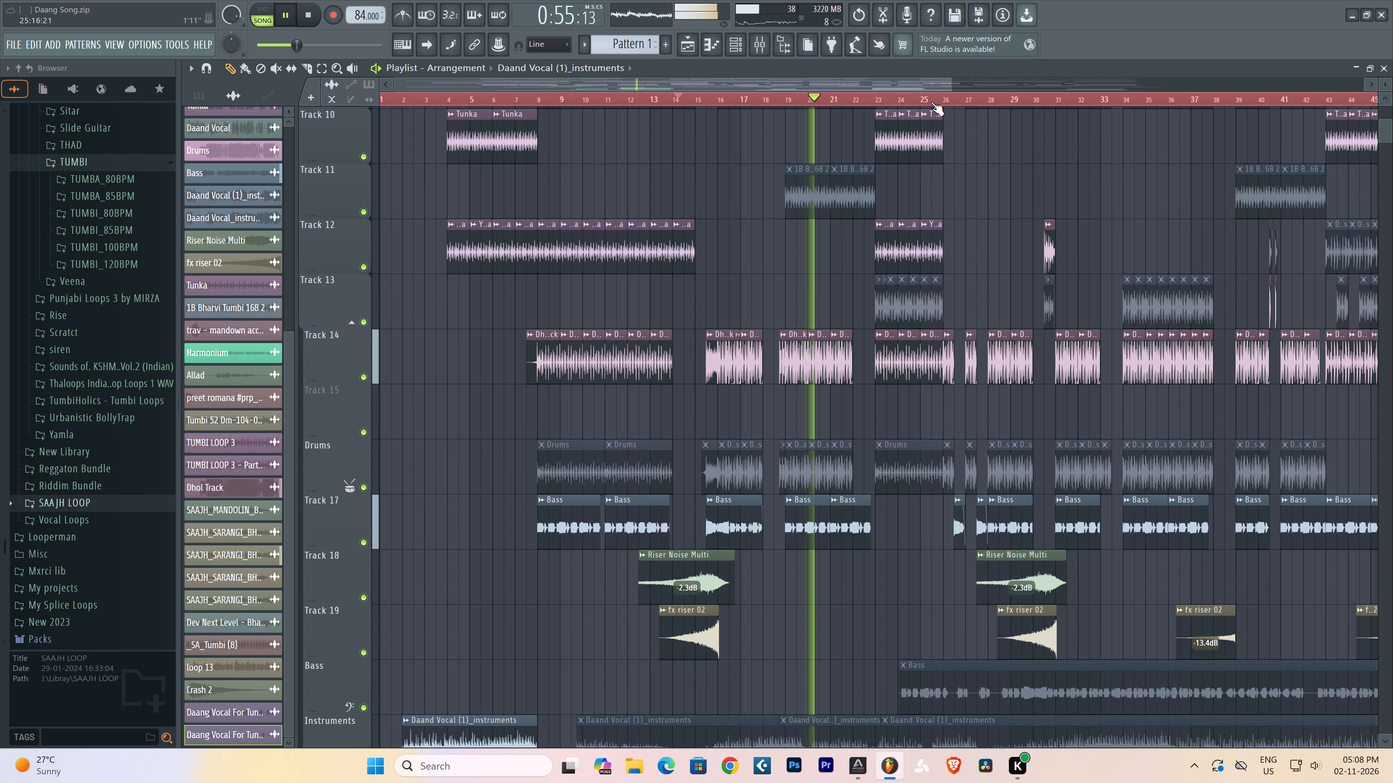
# Play from about bar 25 to bar 27 and examine the handover between the Track 4 and Track 5 vocals and the percussion.
pyautogui.click(929, 98)
pyautogui.scroll(12, 934, 100)
pyautogui.scroll(3, 1162, 231)
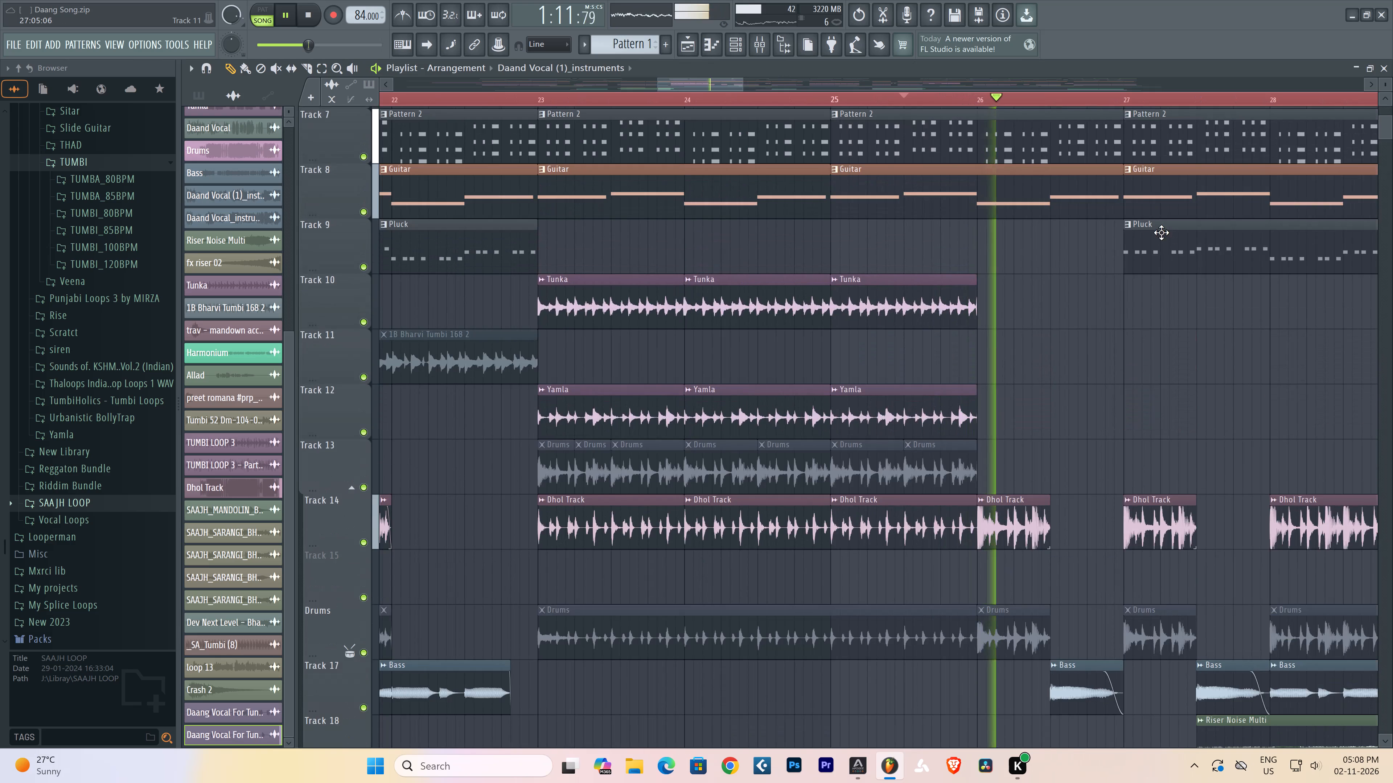
pyautogui.scroll(3, 1152, 238)
pyautogui.scroll(1, 1168, 298)
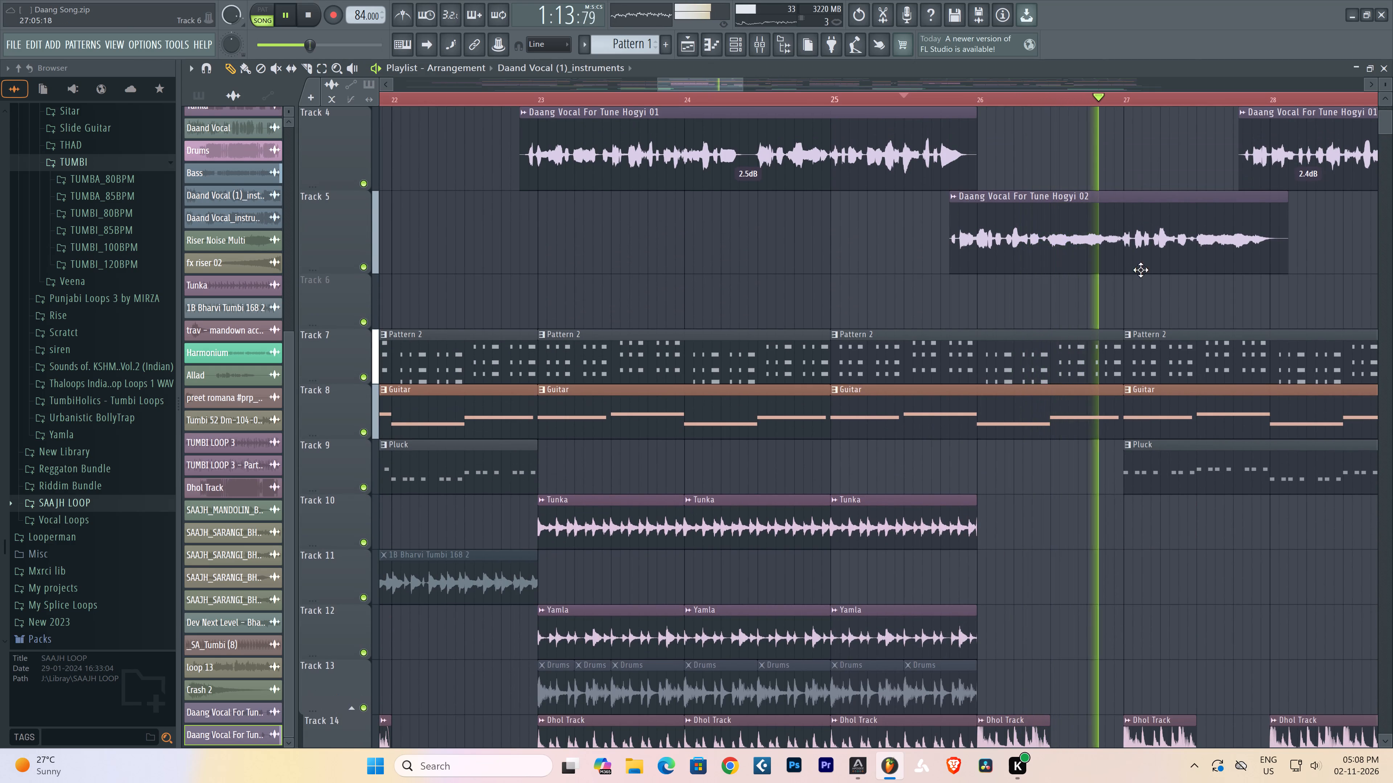
pyautogui.scroll(-5, 780, 103)
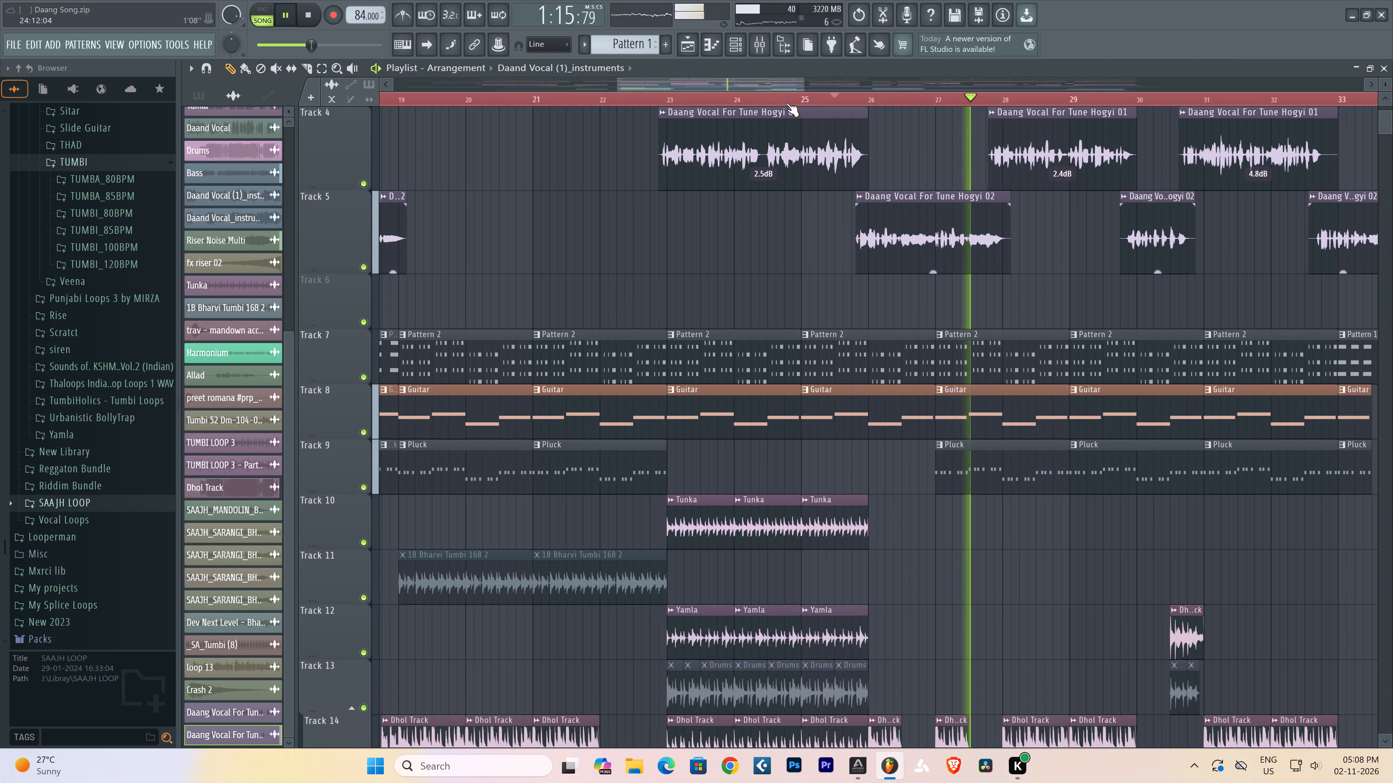
# Replay from about bar 25 through bar 30, following the Dhol Track, bass and vocal clips across the transition.
pyautogui.click(838, 92)
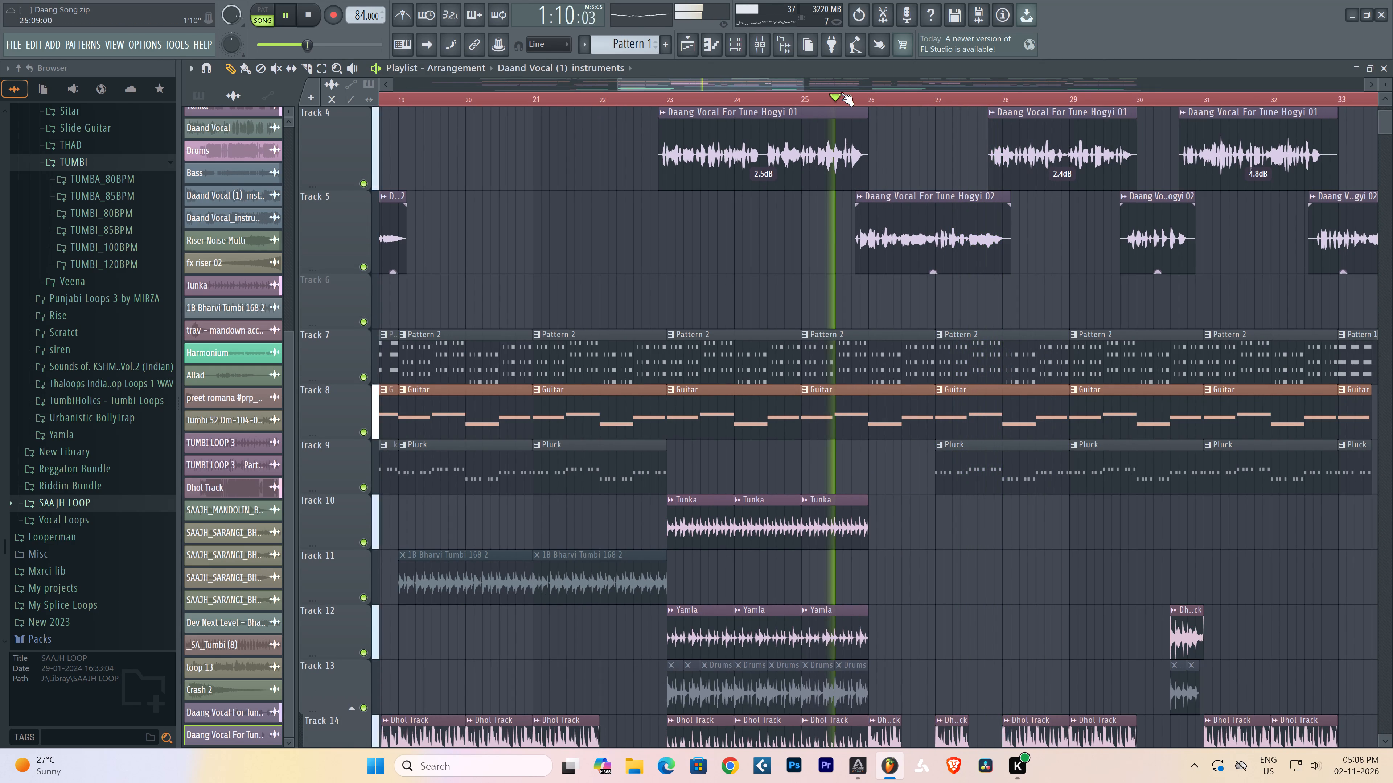
pyautogui.scroll(6, 958, 102)
pyautogui.scroll(-3, 1118, 386)
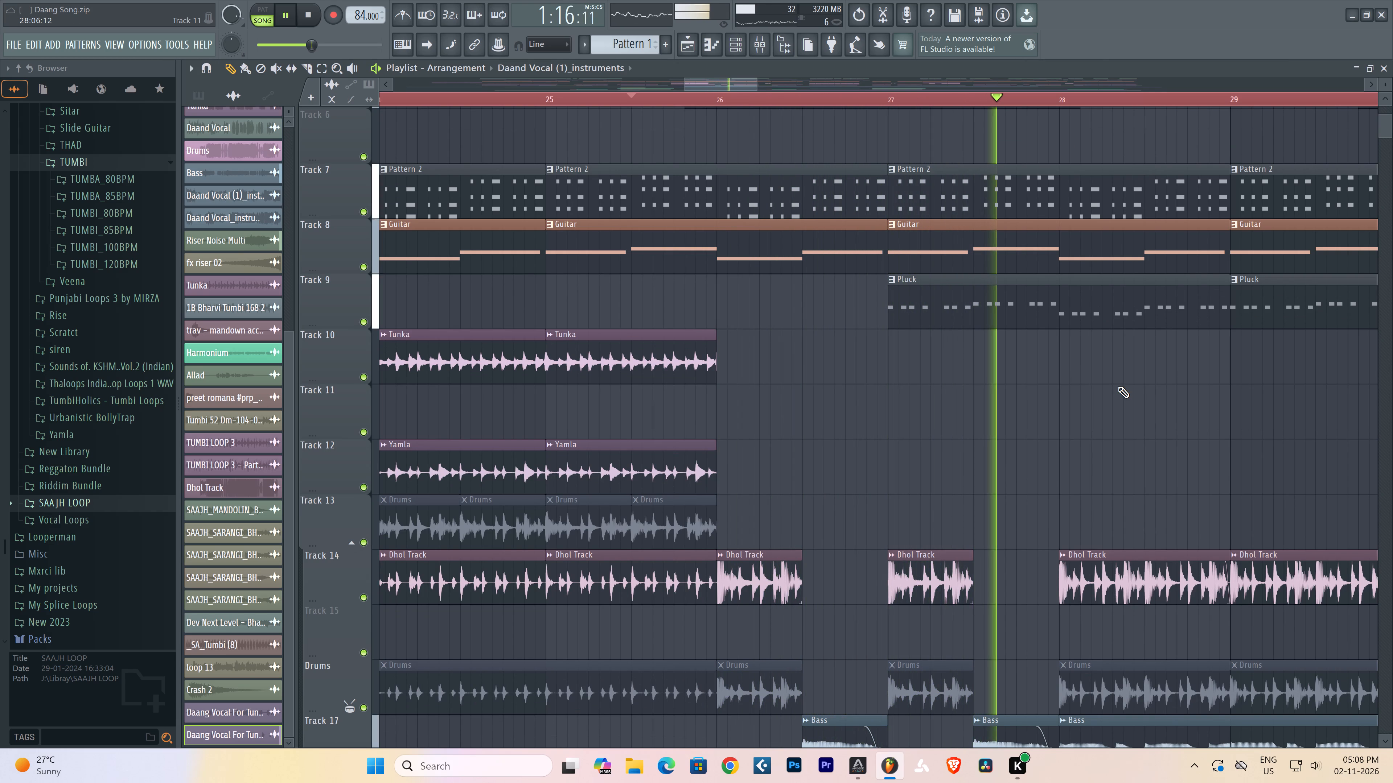
pyautogui.scroll(-5, 721, 98)
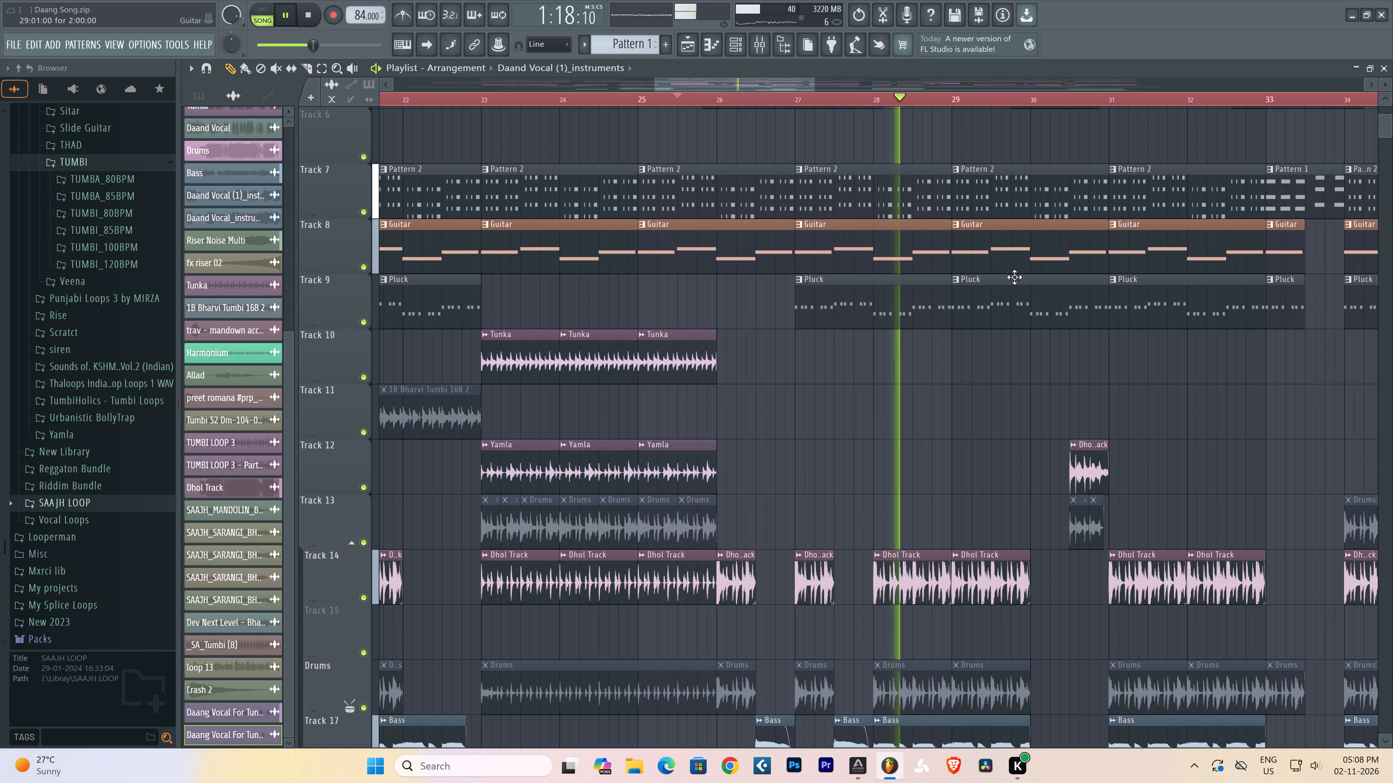
pyautogui.scroll(-7, 835, 99)
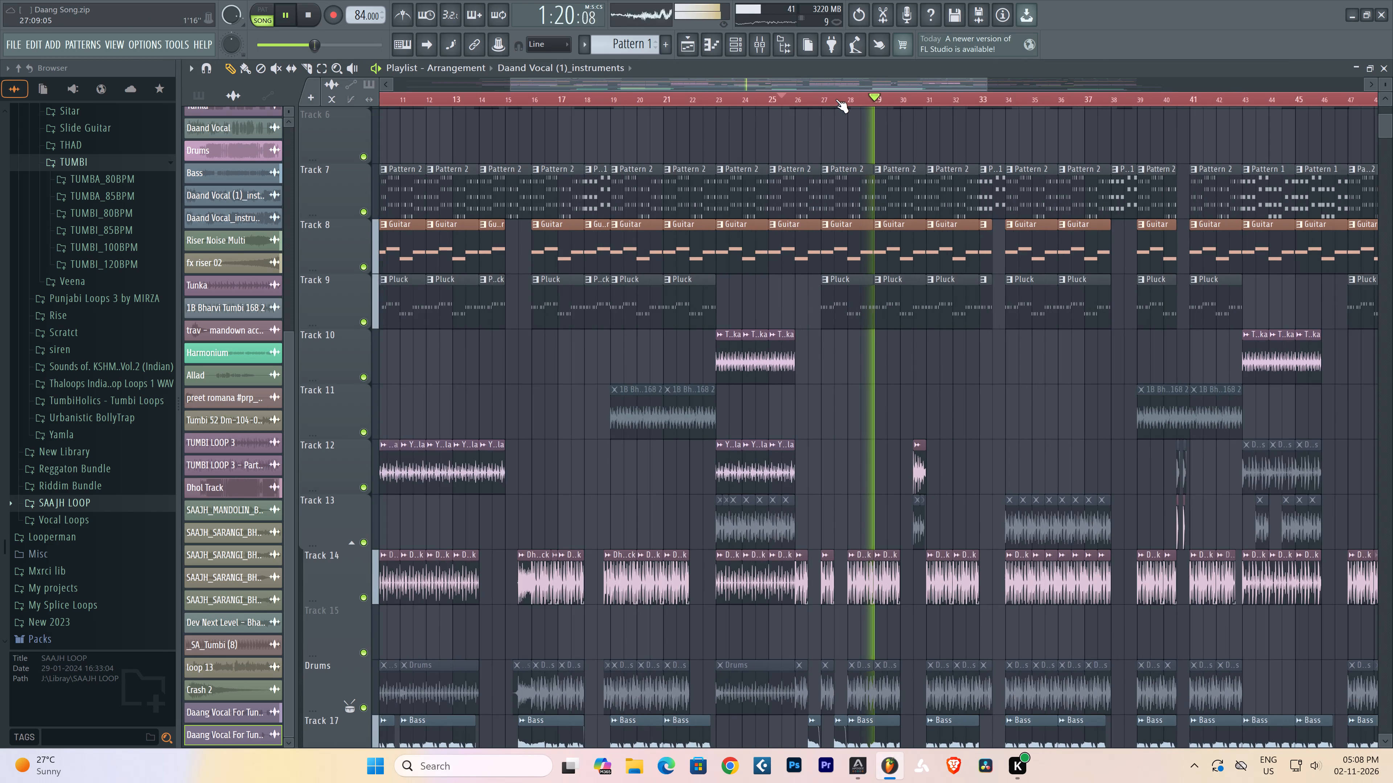
pyautogui.scroll(6, 927, 98)
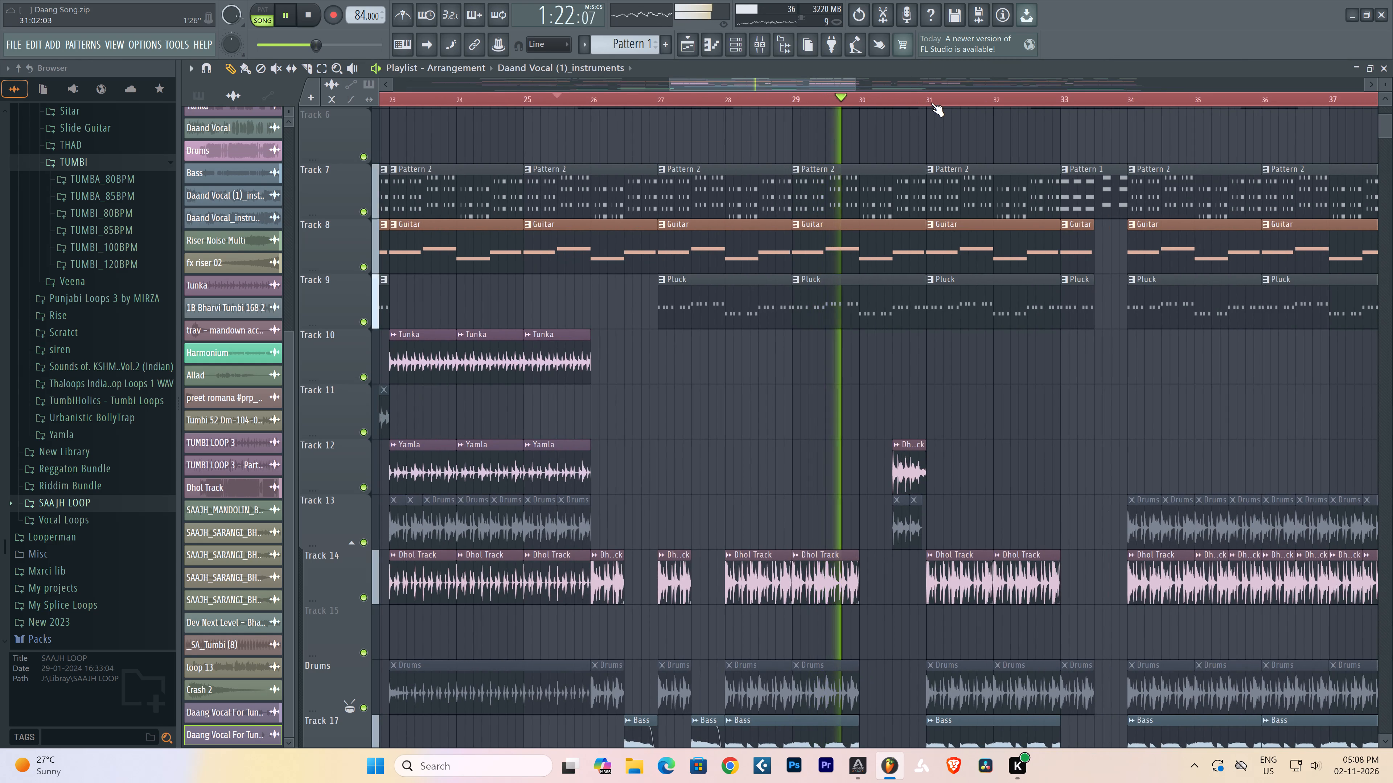
pyautogui.scroll(4, 931, 103)
pyautogui.scroll(2, 1031, 369)
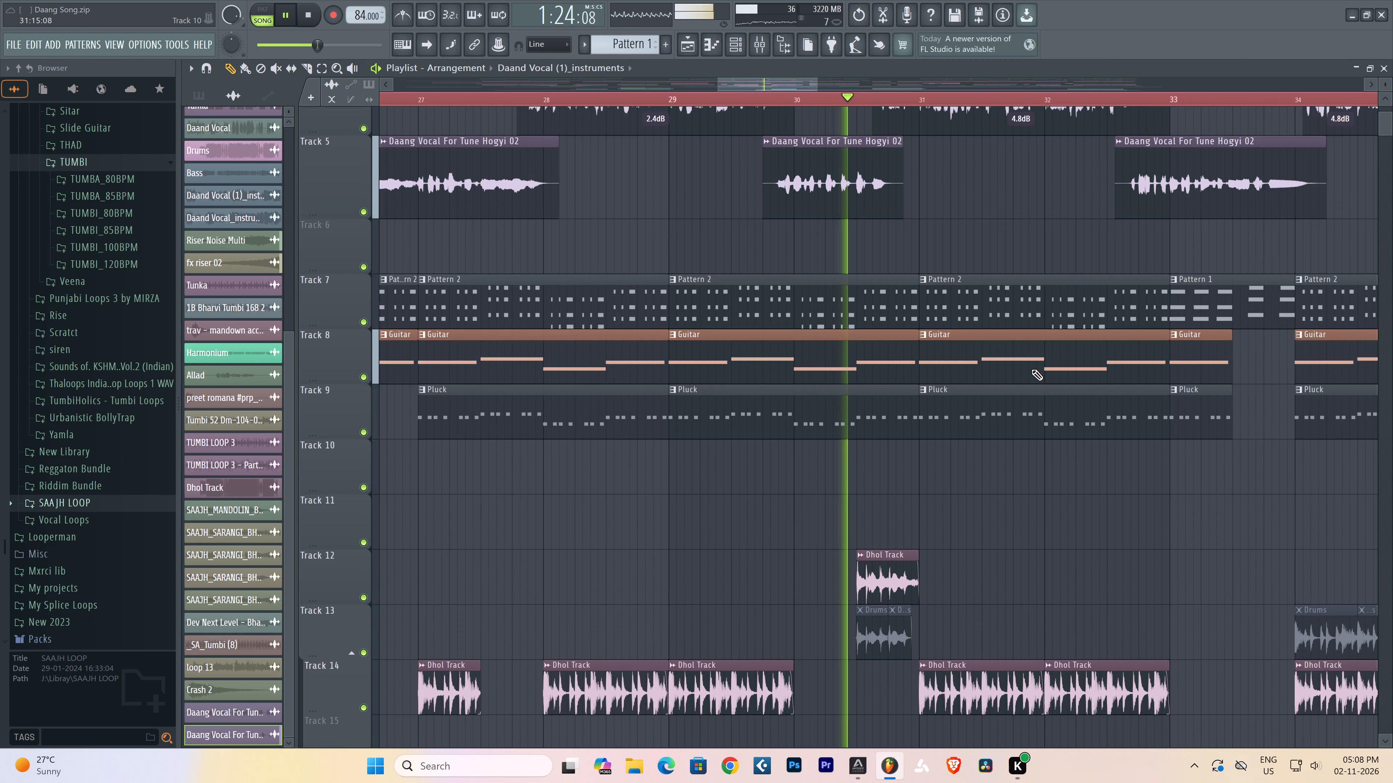
# Continue listening from about bar 30 to bar 36 while examining the percussion, risers and remaining vocal sections up to the ending.
pyautogui.scroll(-5, 818, 97)
pyautogui.scroll(-2, 1089, 409)
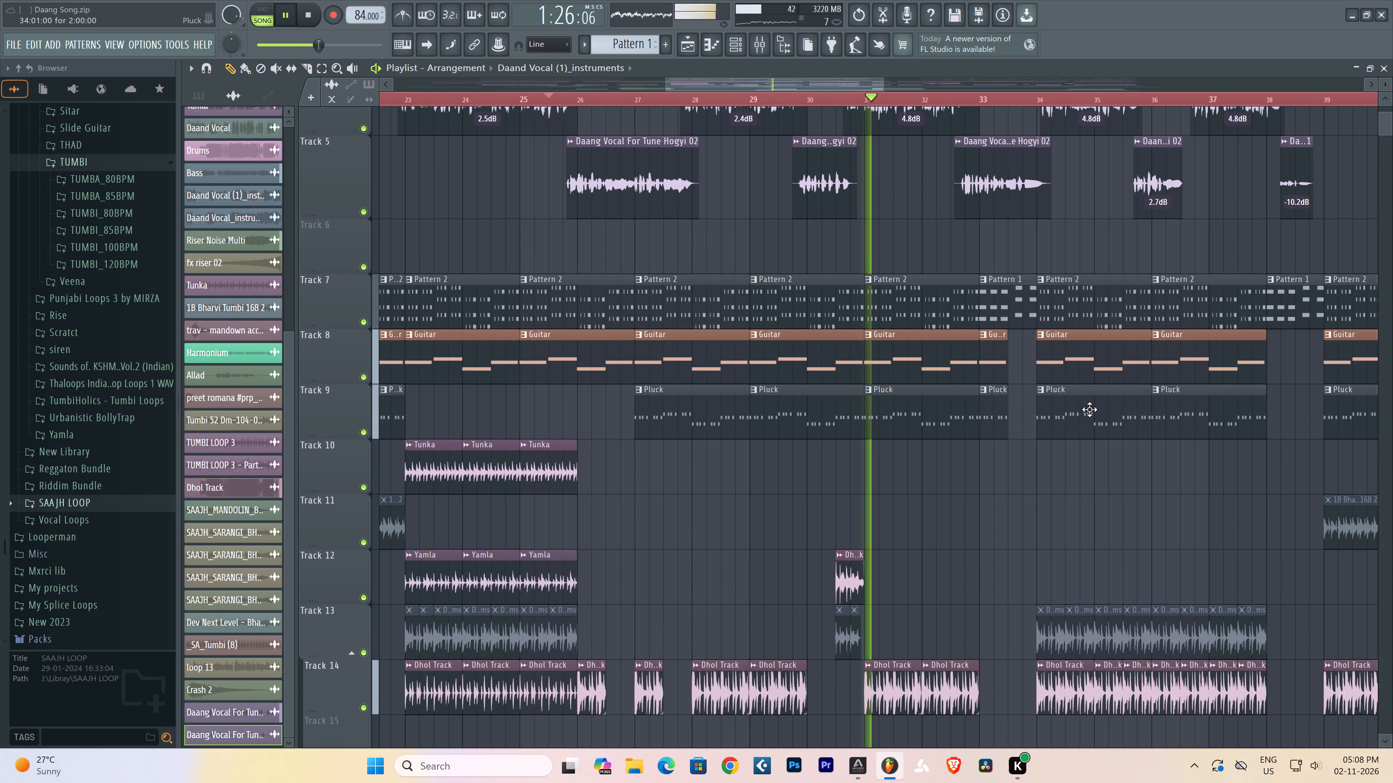
pyautogui.scroll(-5, 1089, 409)
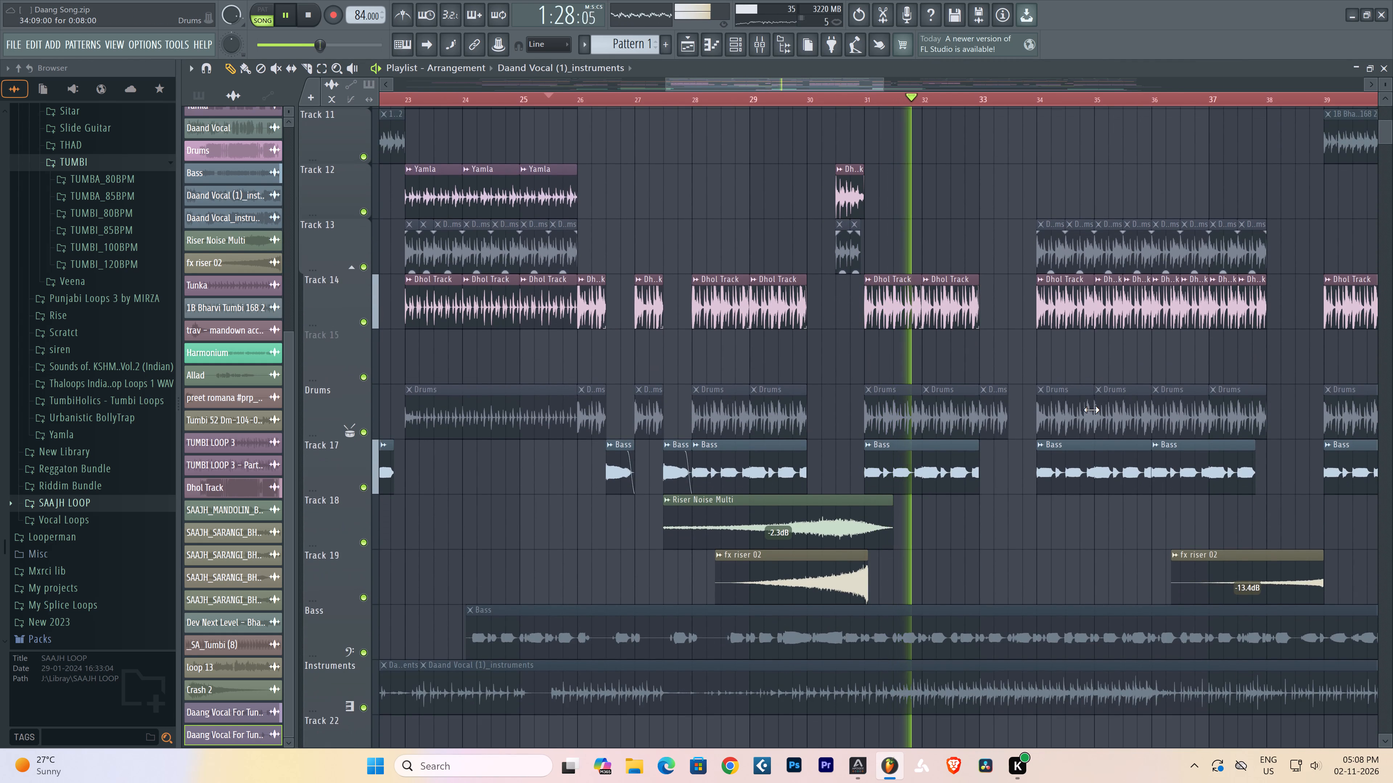
pyautogui.scroll(-2, 1091, 410)
pyautogui.scroll(6, 1090, 410)
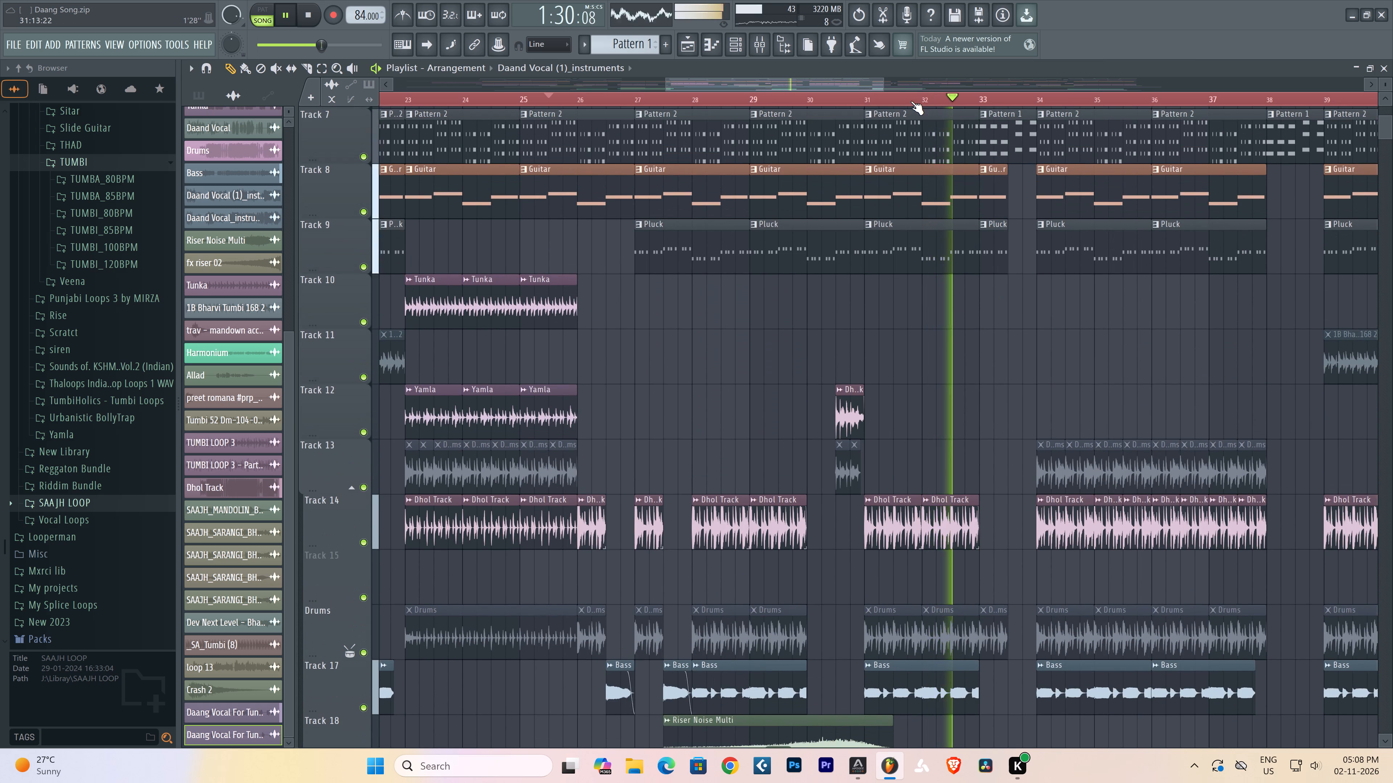
pyautogui.scroll(-5, 911, 100)
pyautogui.scroll(6, 1159, 369)
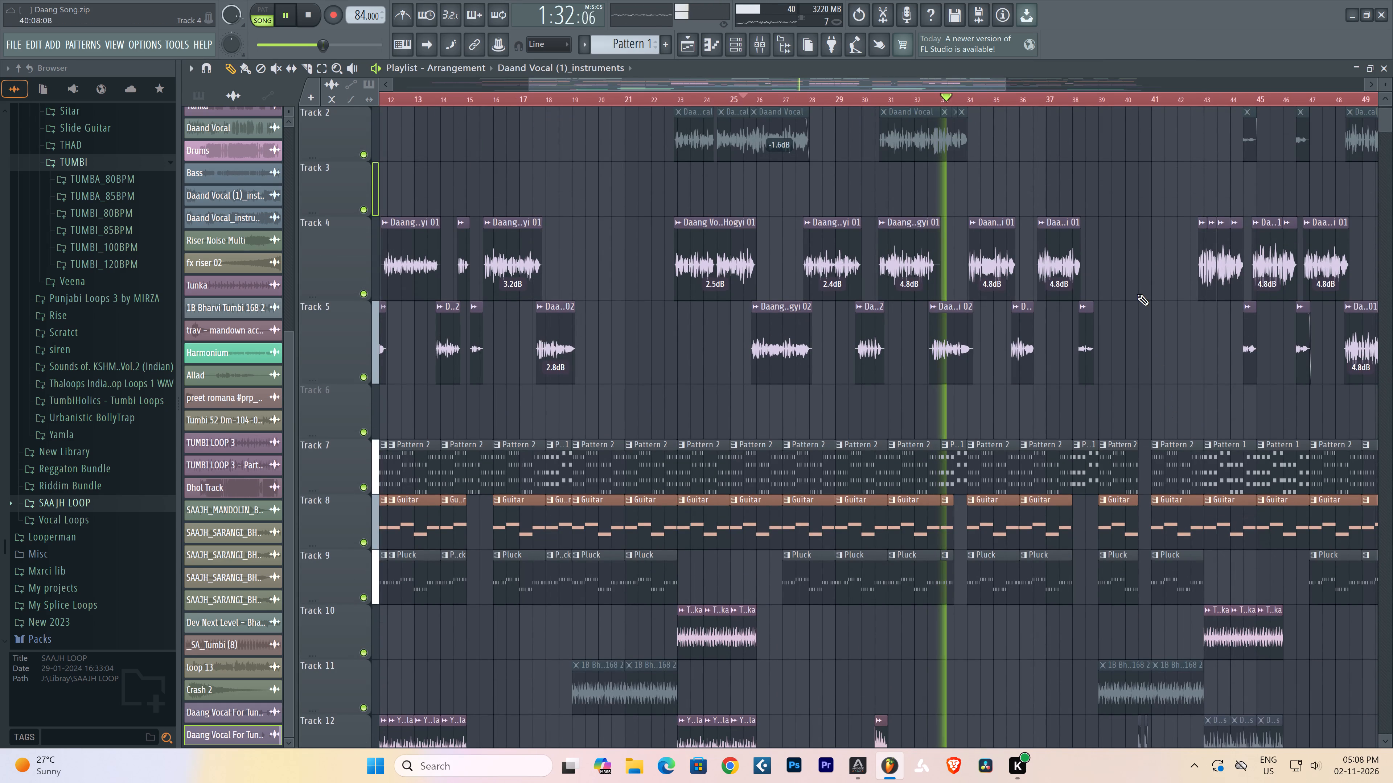
pyautogui.scroll(-3, 1186, 477)
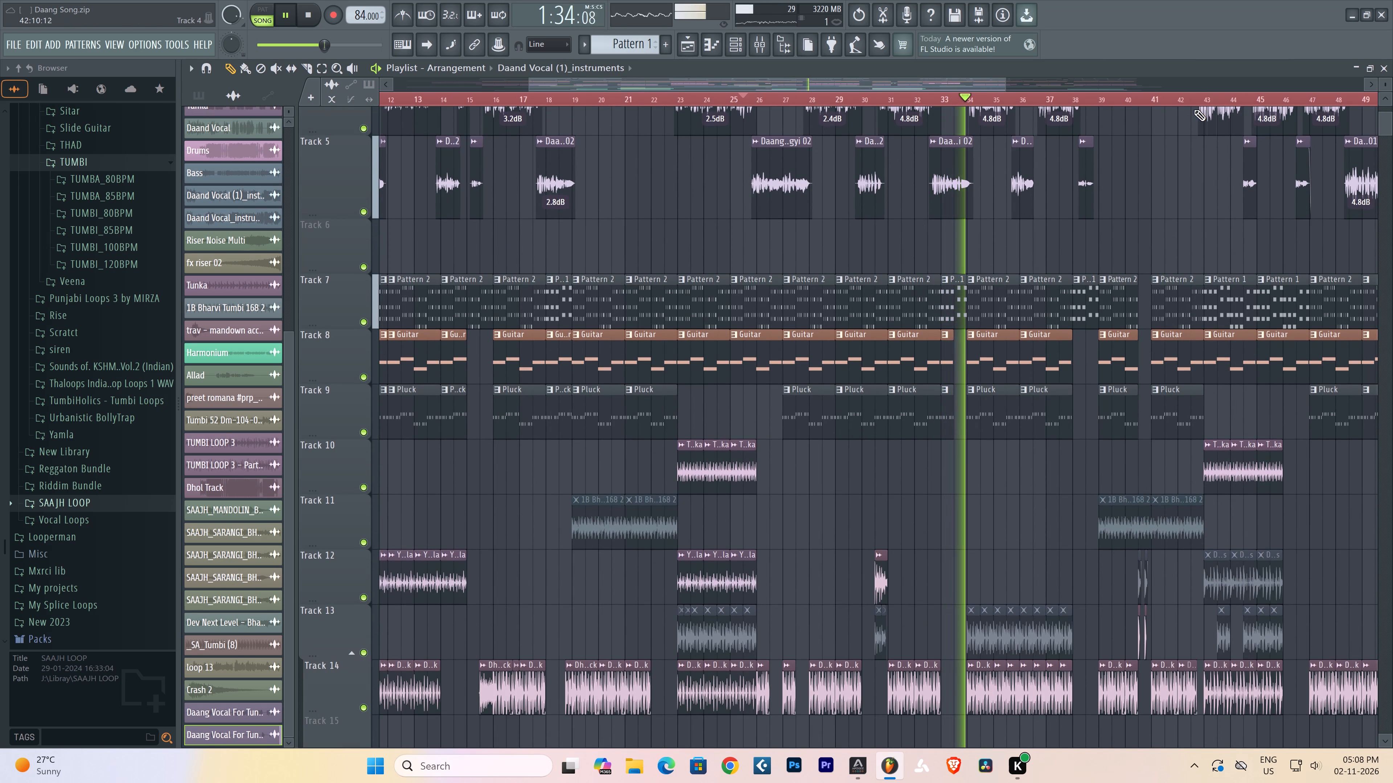
pyautogui.scroll(2, 1190, 101)
pyautogui.scroll(-11, 1190, 101)
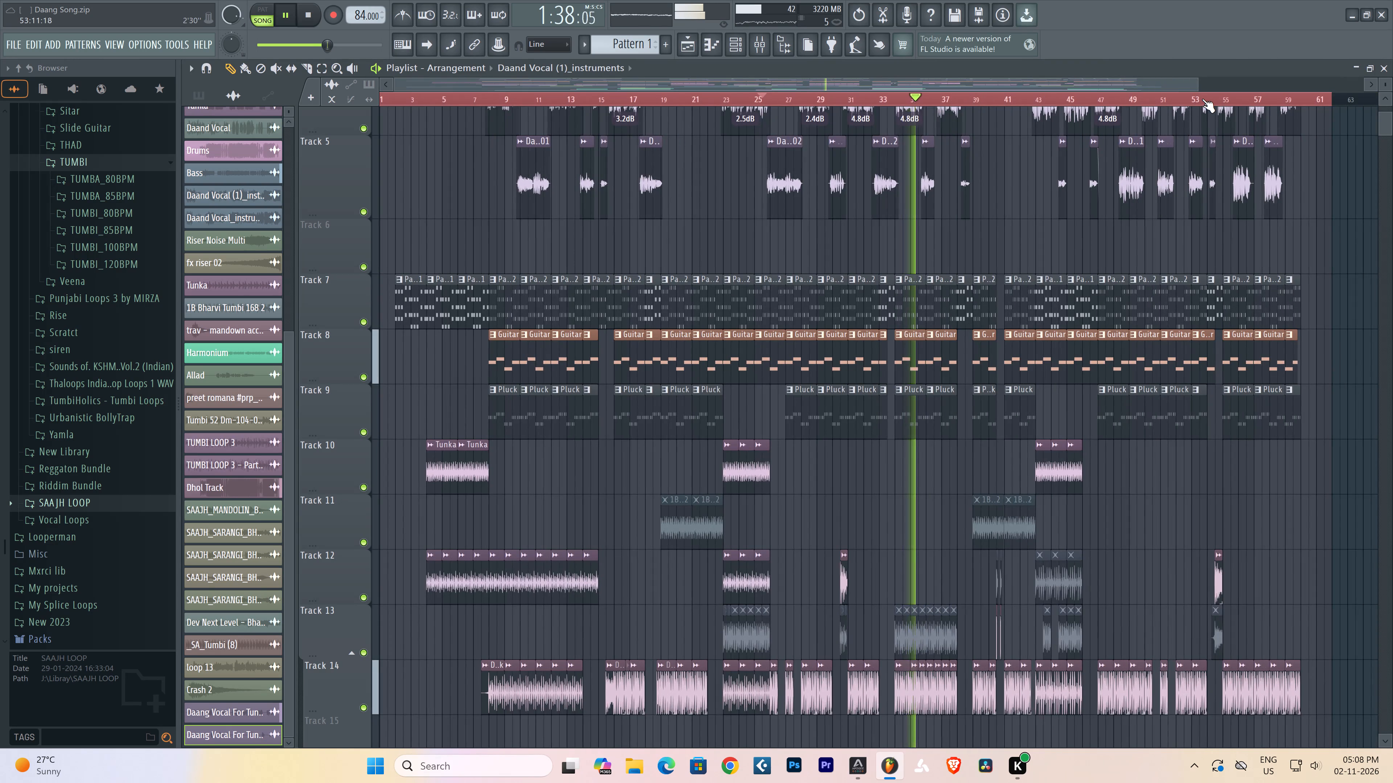
pyautogui.scroll(6, 1202, 99)
pyautogui.scroll(-5, 1225, 428)
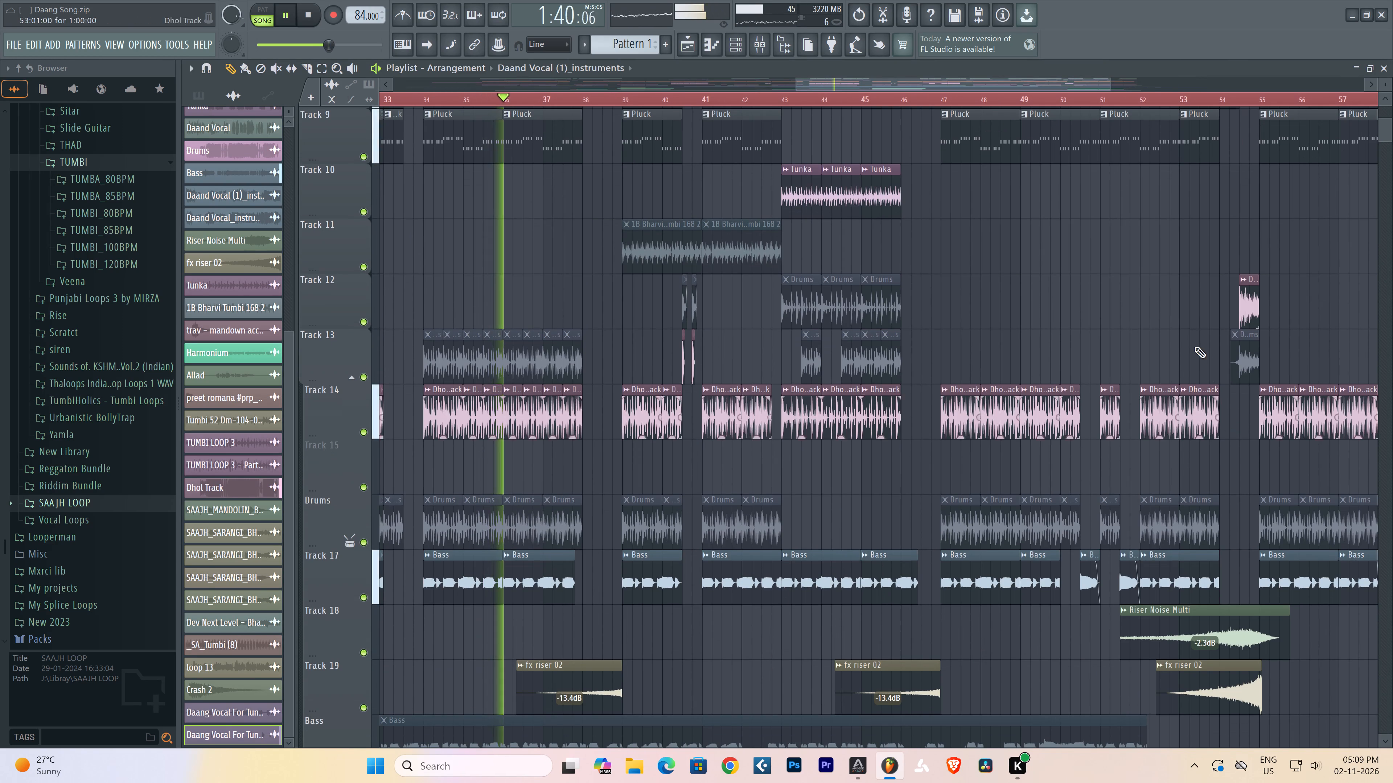
# Audition the section from about bar 50 to bar 51 repeatedly to check the Dhol Track and bass break, and stop playback.
pyautogui.click(1047, 103)
pyautogui.scroll(10, 1074, 104)
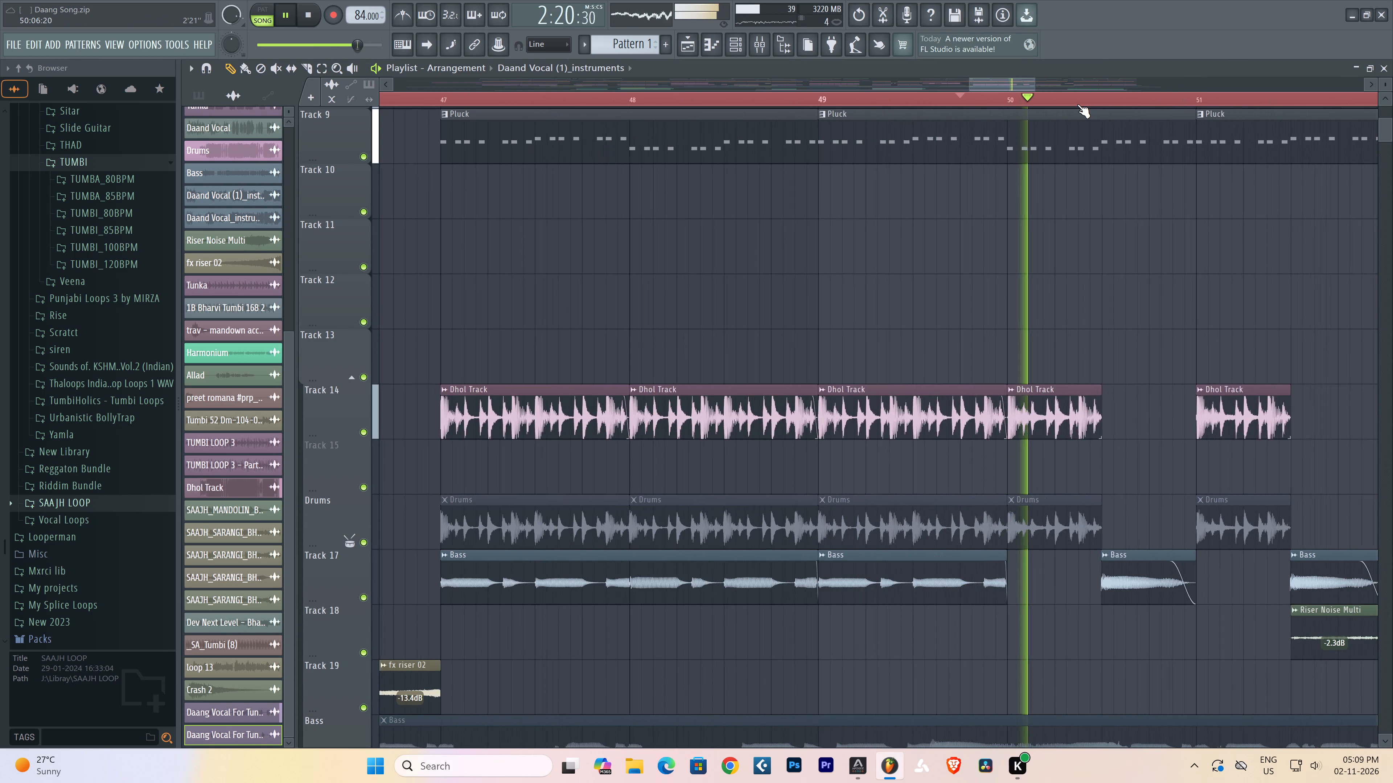
pyautogui.scroll(-5, 1147, 103)
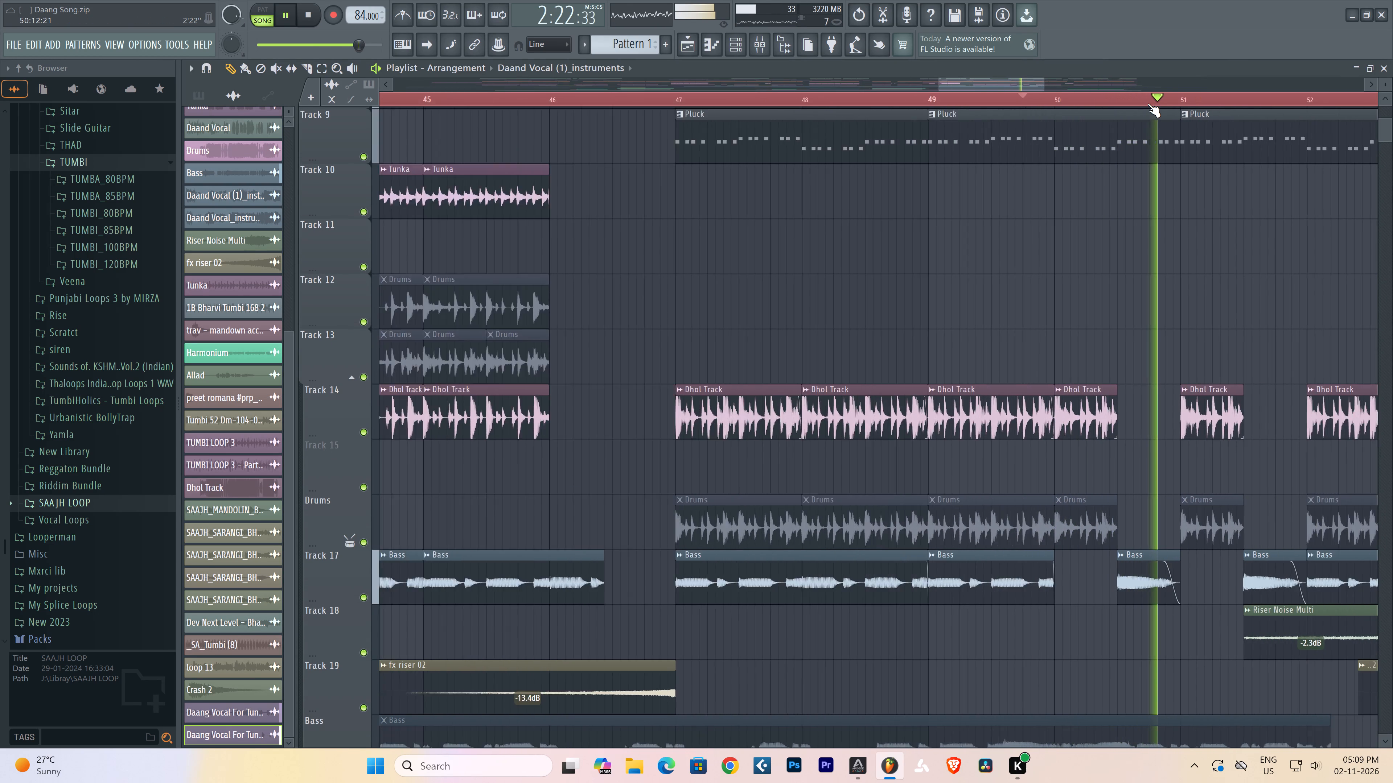
pyautogui.scroll(-4, 1147, 103)
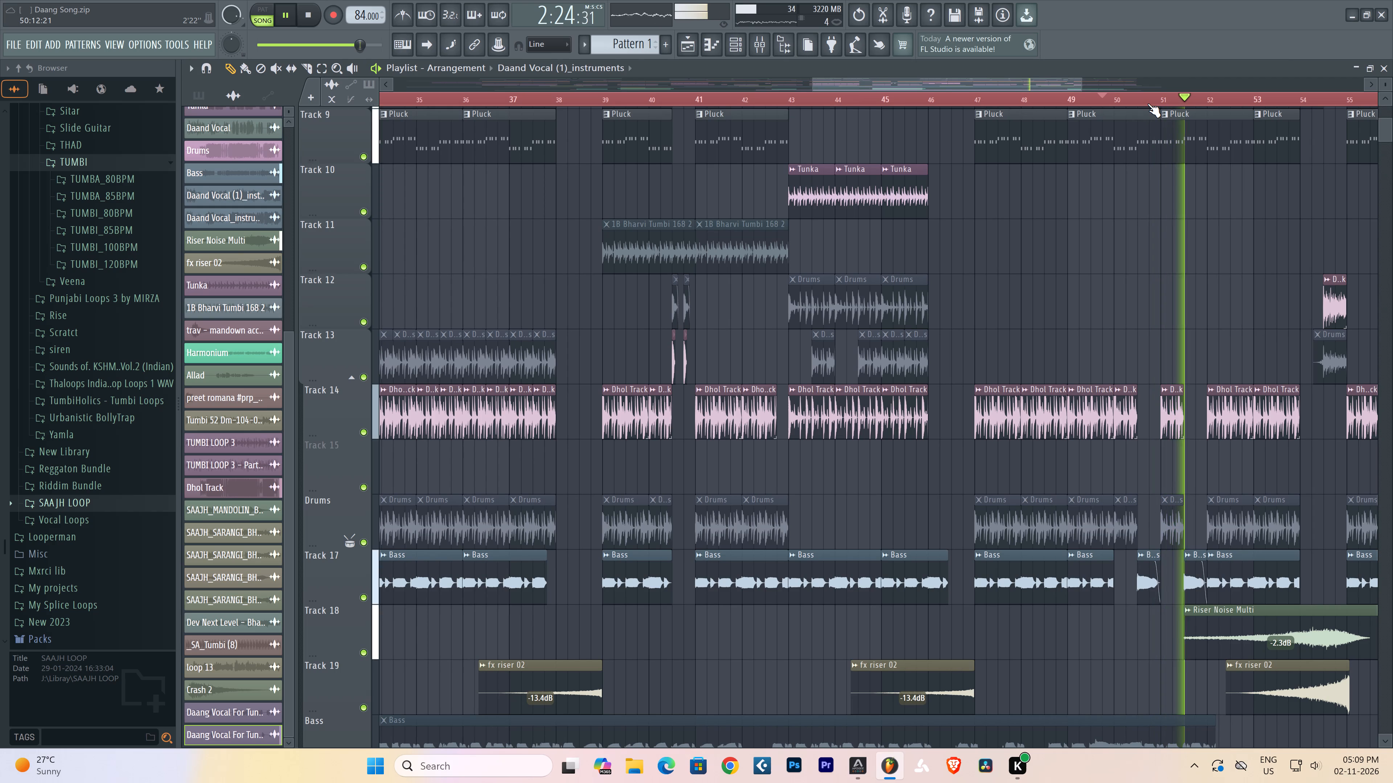
pyautogui.click(1121, 100)
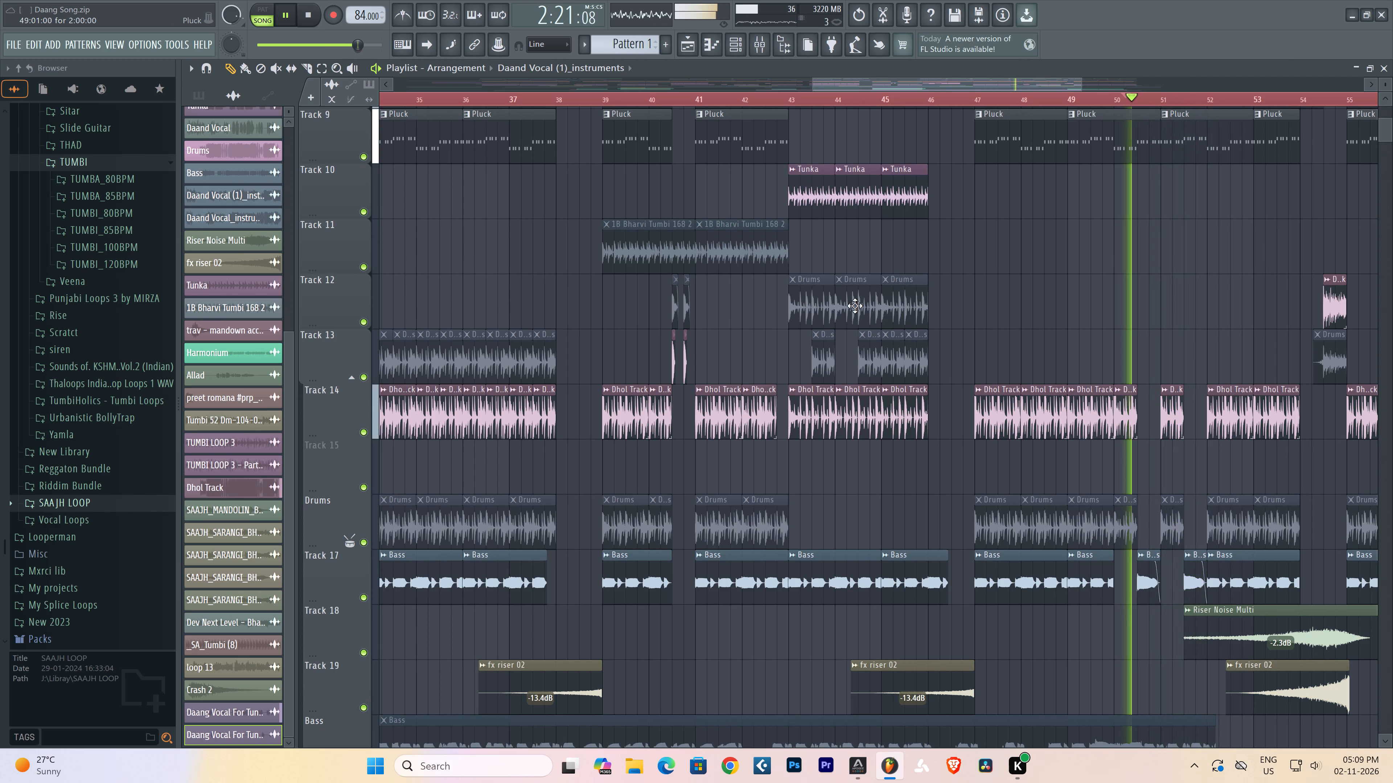
pyautogui.press('space')
pyautogui.press('space')
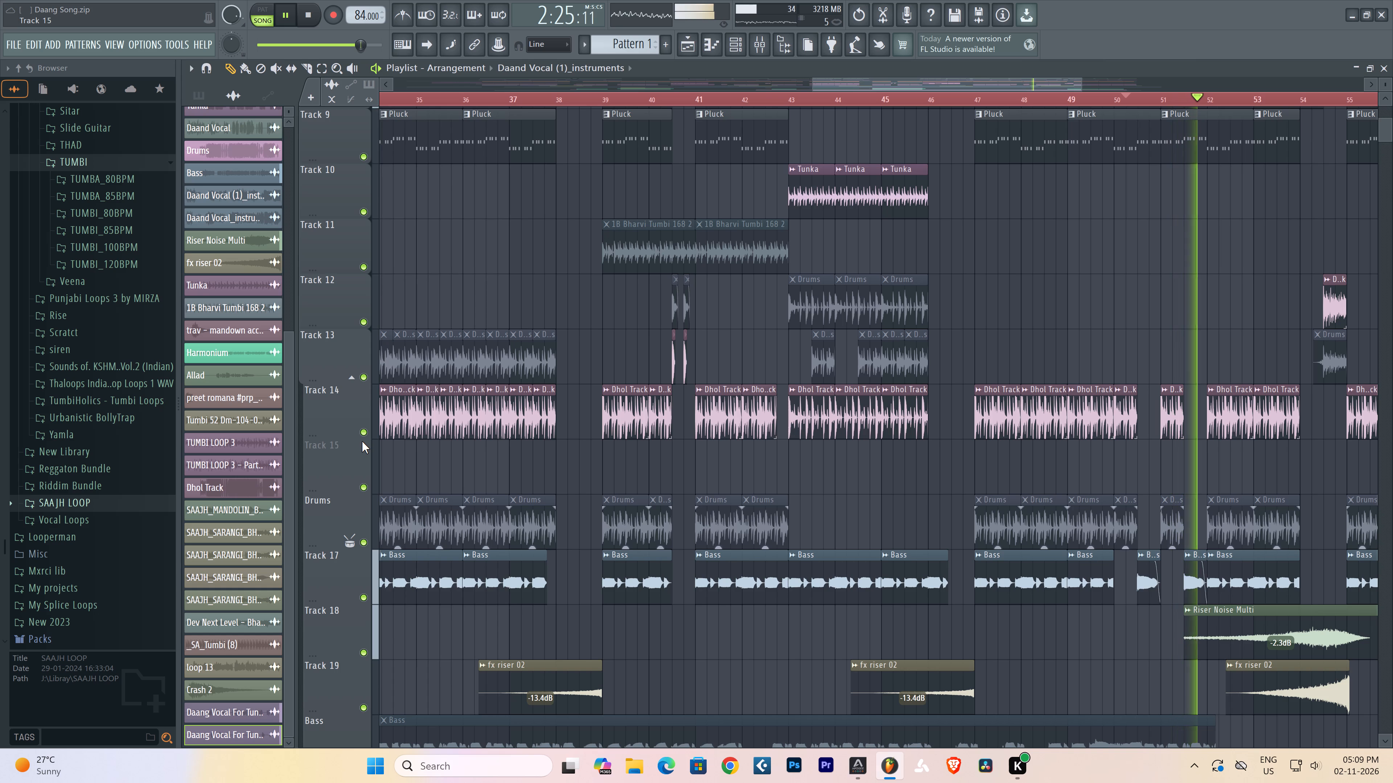
pyautogui.press('space')
pyautogui.press('space')
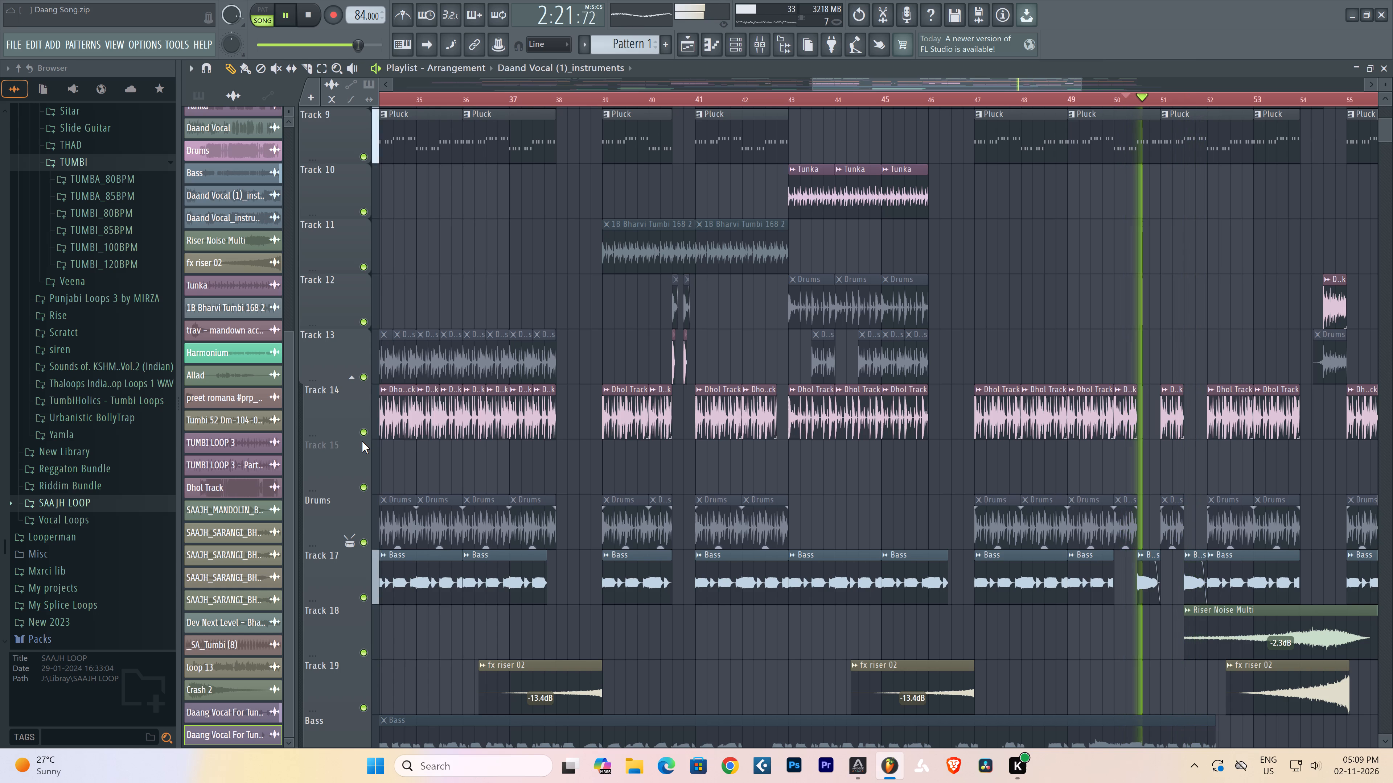
pyautogui.press('space')
# Save the Daang Song.zip project.
pyautogui.hotkey('ctrl', 's')
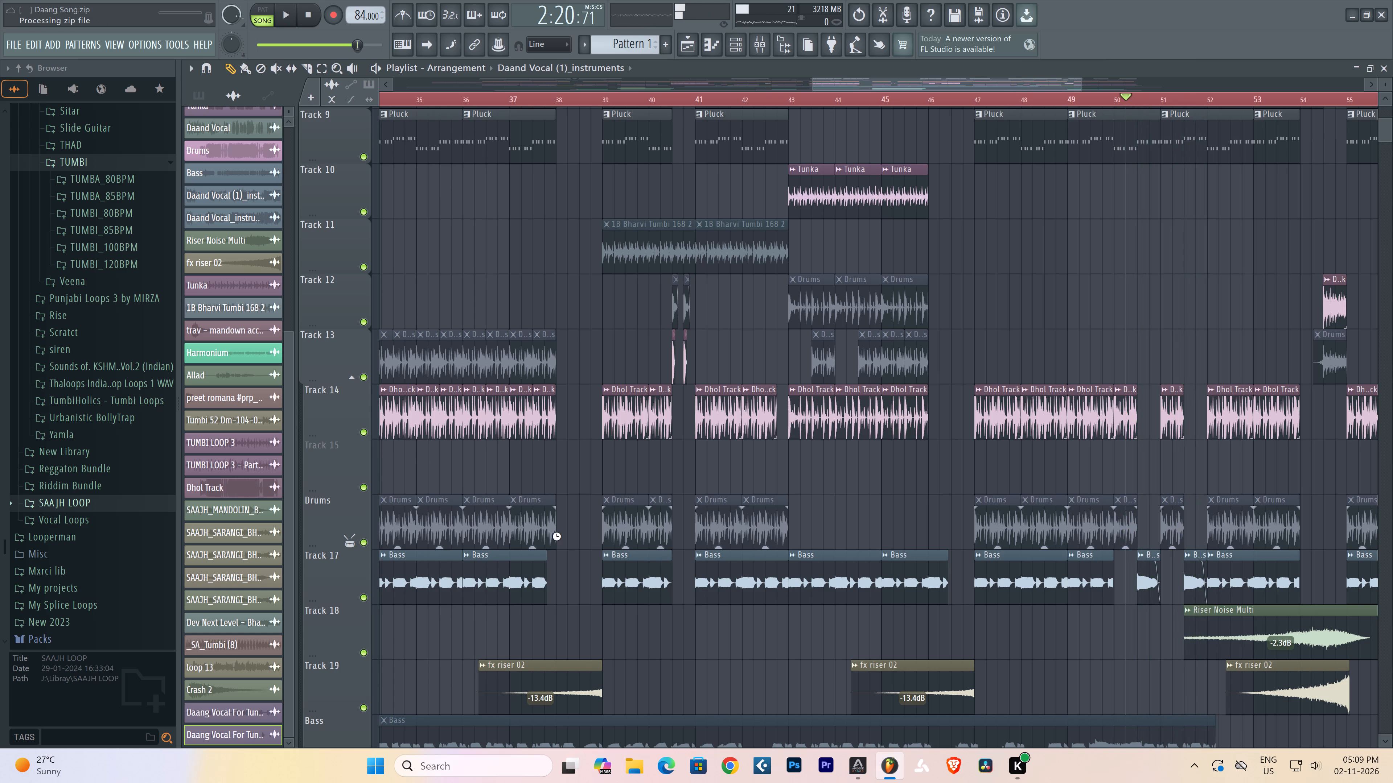
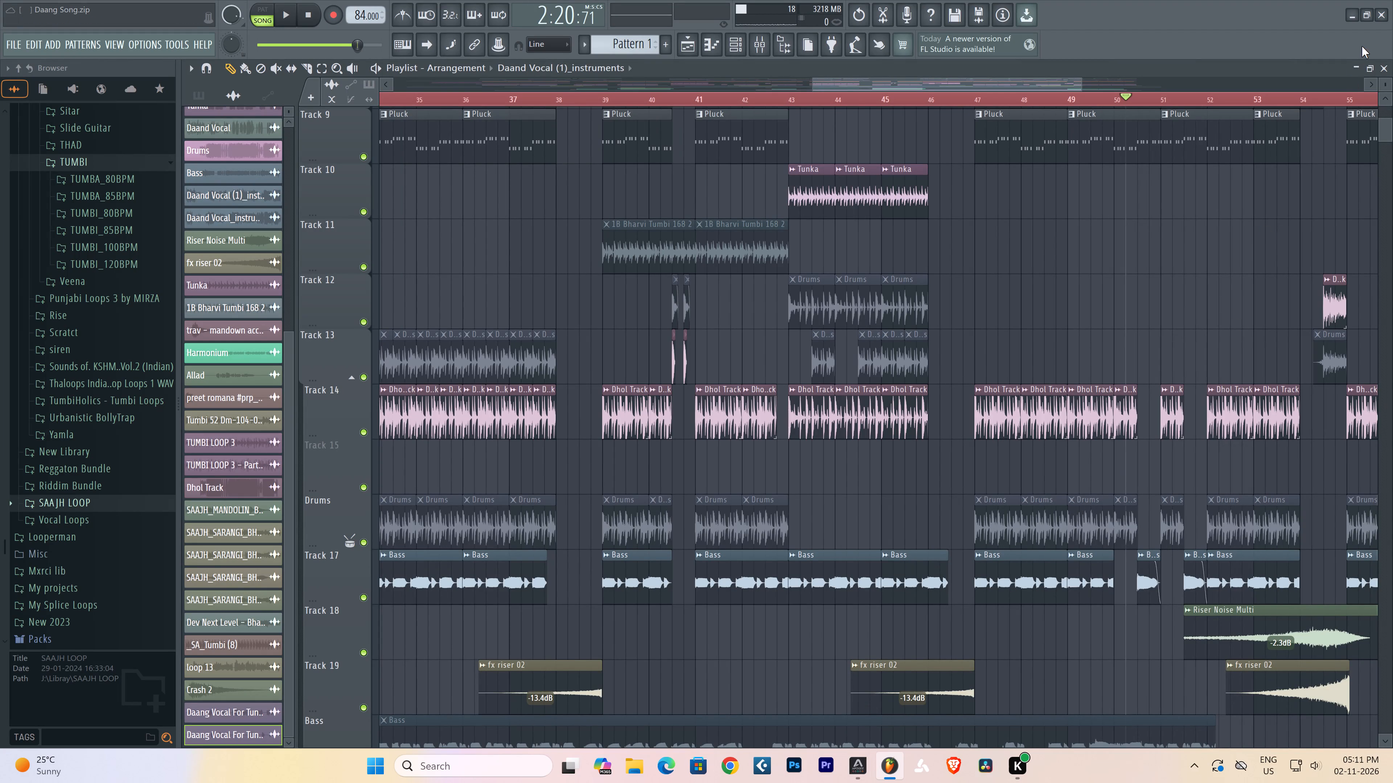
# Close FL Studio with the Daang Song.zip project.
pyautogui.click(1382, 21)
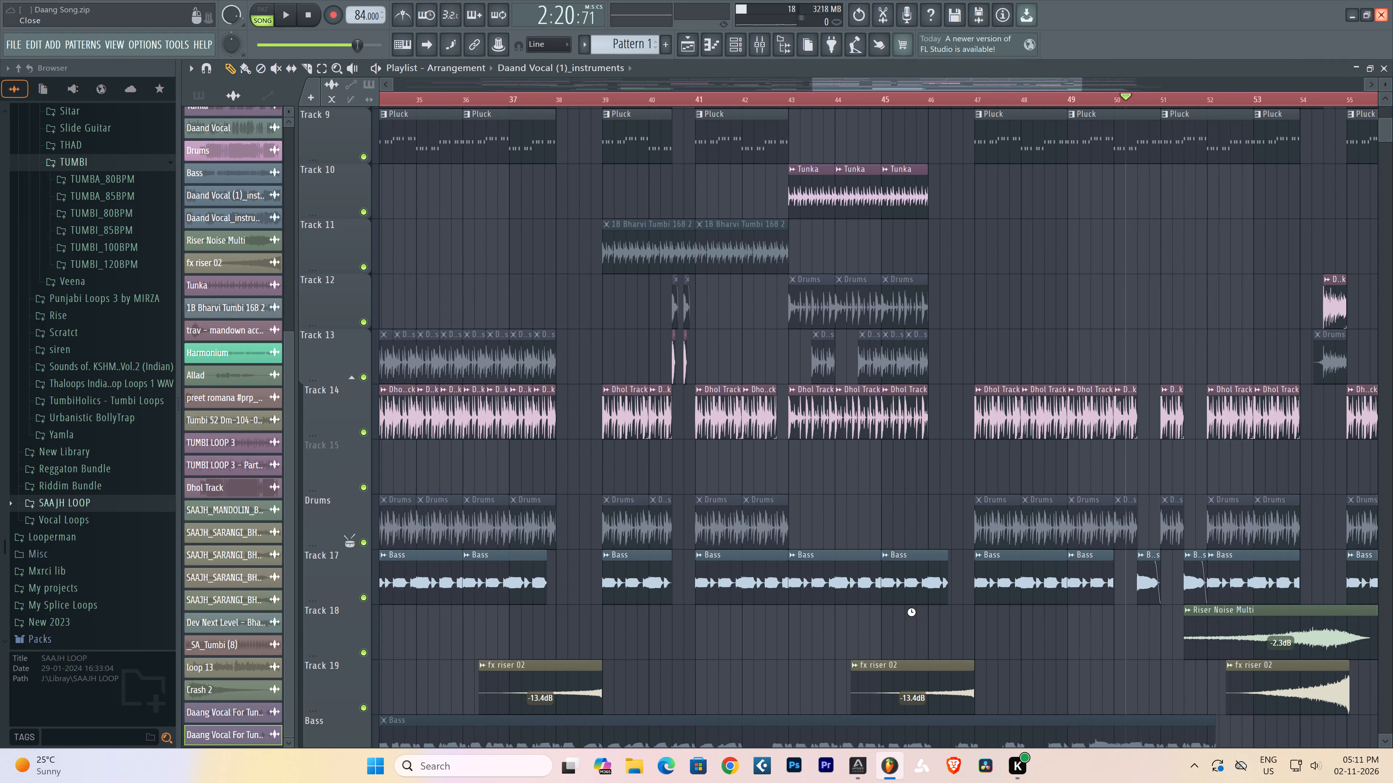
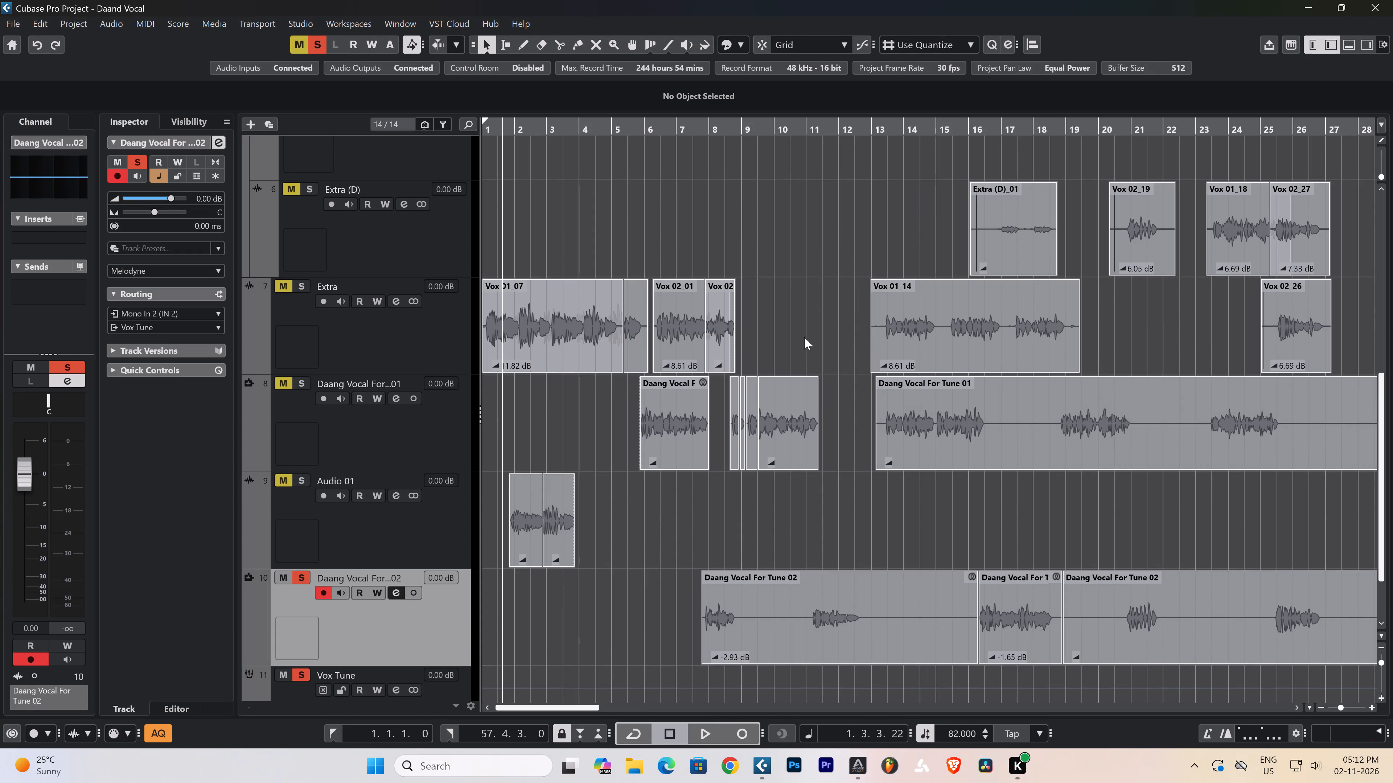
# Examine the vocal clips and tracks of the Daand Vocal project in Cubase from Daang 82 F#m down to Vox Tune.
pyautogui.click(805, 333)
pyautogui.press('g')
pyautogui.press('g')
pyautogui.press('g')
pyautogui.press('g')
pyautogui.press('g')
pyautogui.press('g')
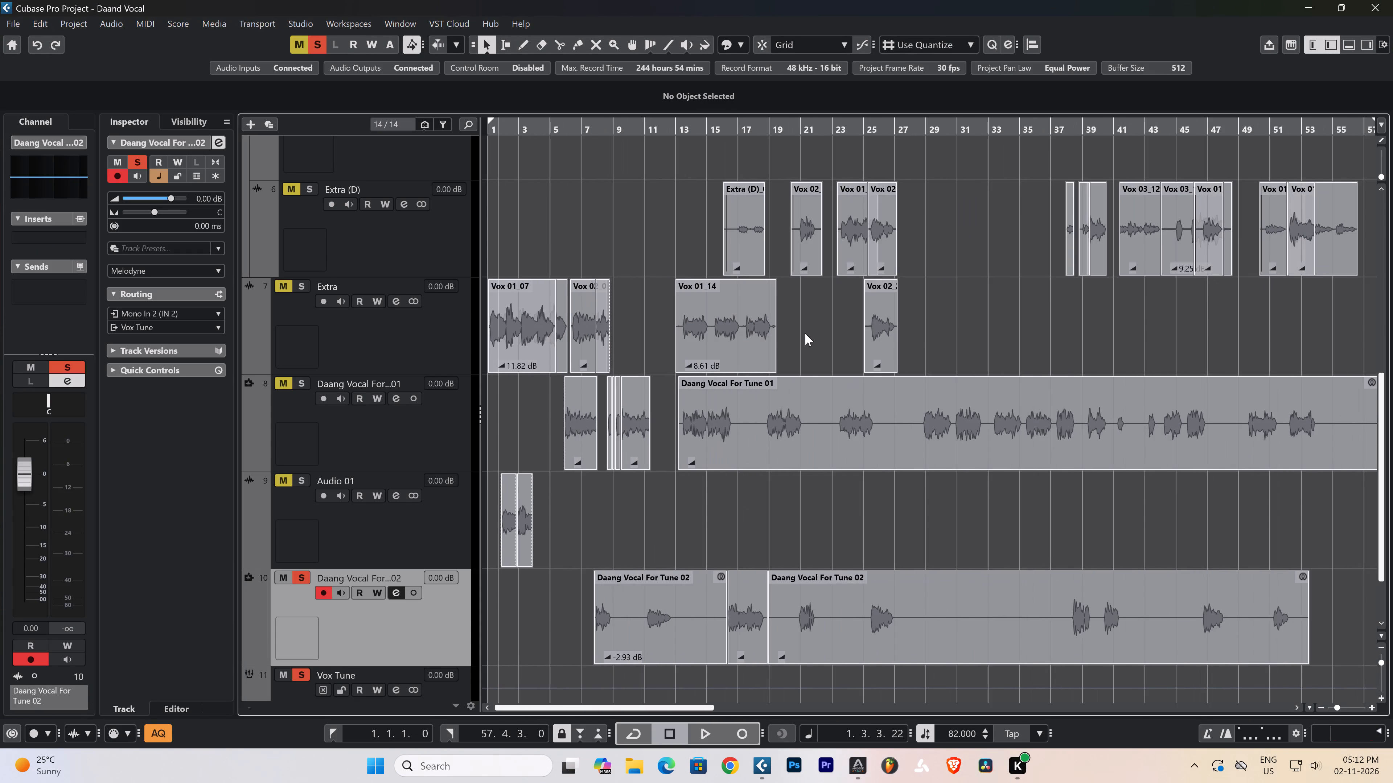
pyautogui.press('h')
pyautogui.press('h')
pyautogui.press('g')
pyautogui.scroll(6, 796, 445)
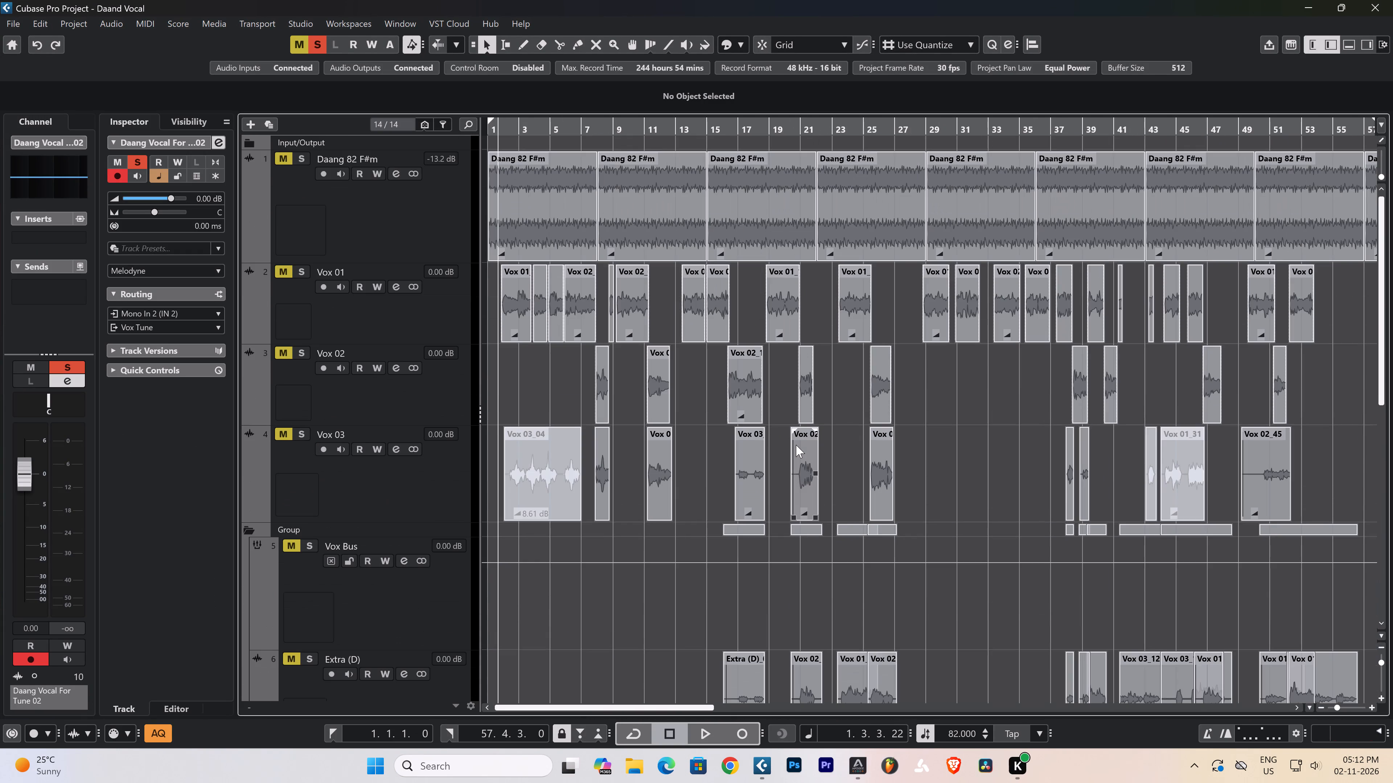
pyautogui.scroll(-7, 796, 445)
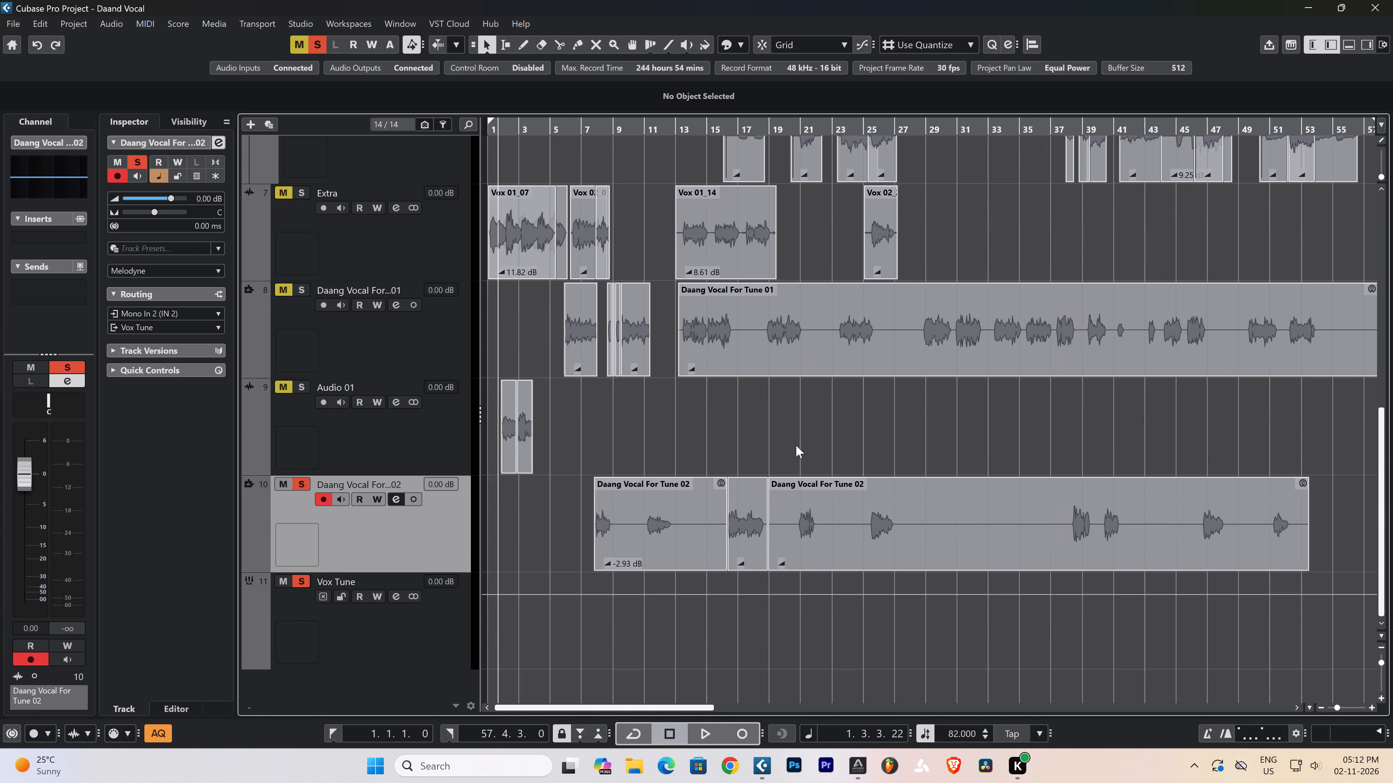
pyautogui.scroll(1, 796, 445)
pyautogui.scroll(-2, 796, 445)
pyautogui.click(429, 450)
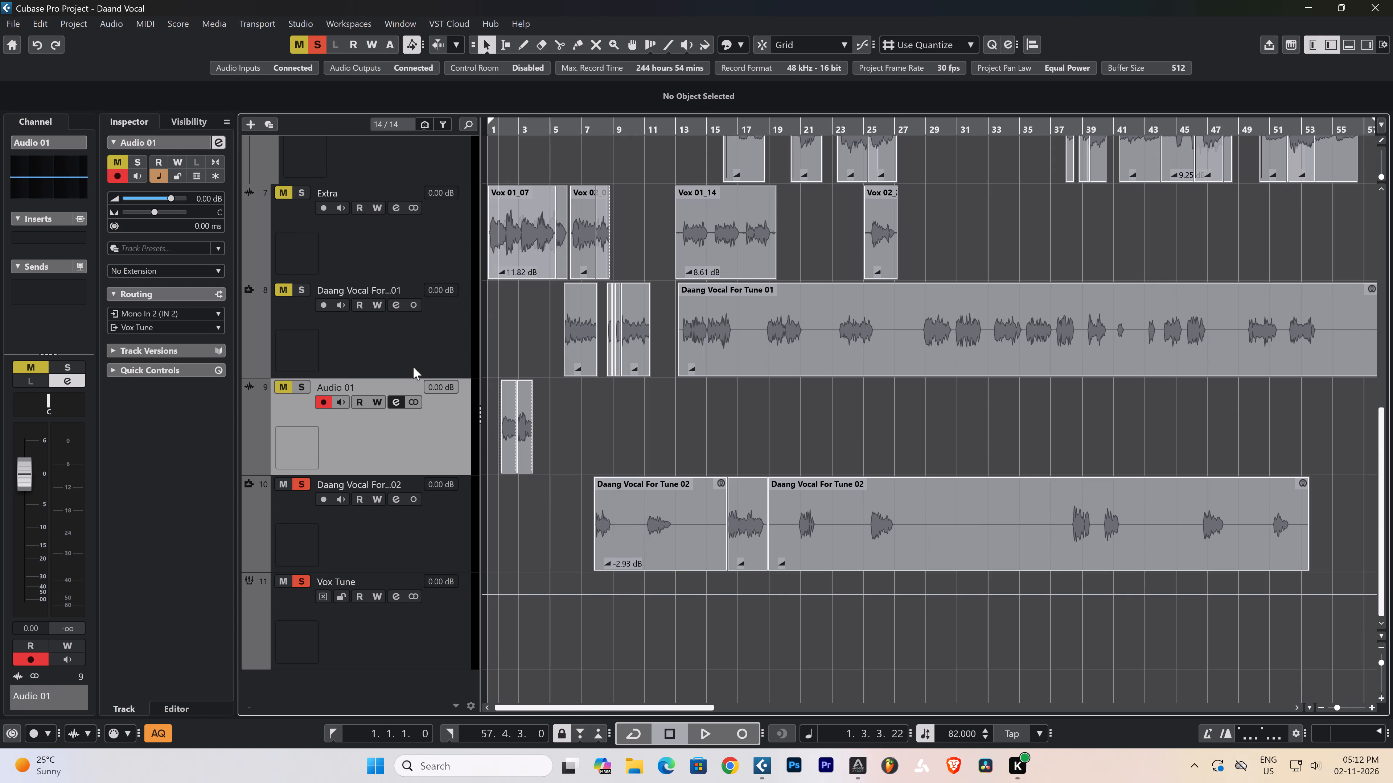
pyautogui.click(413, 361)
pyautogui.click(439, 519)
pyautogui.scroll(3, 691, 445)
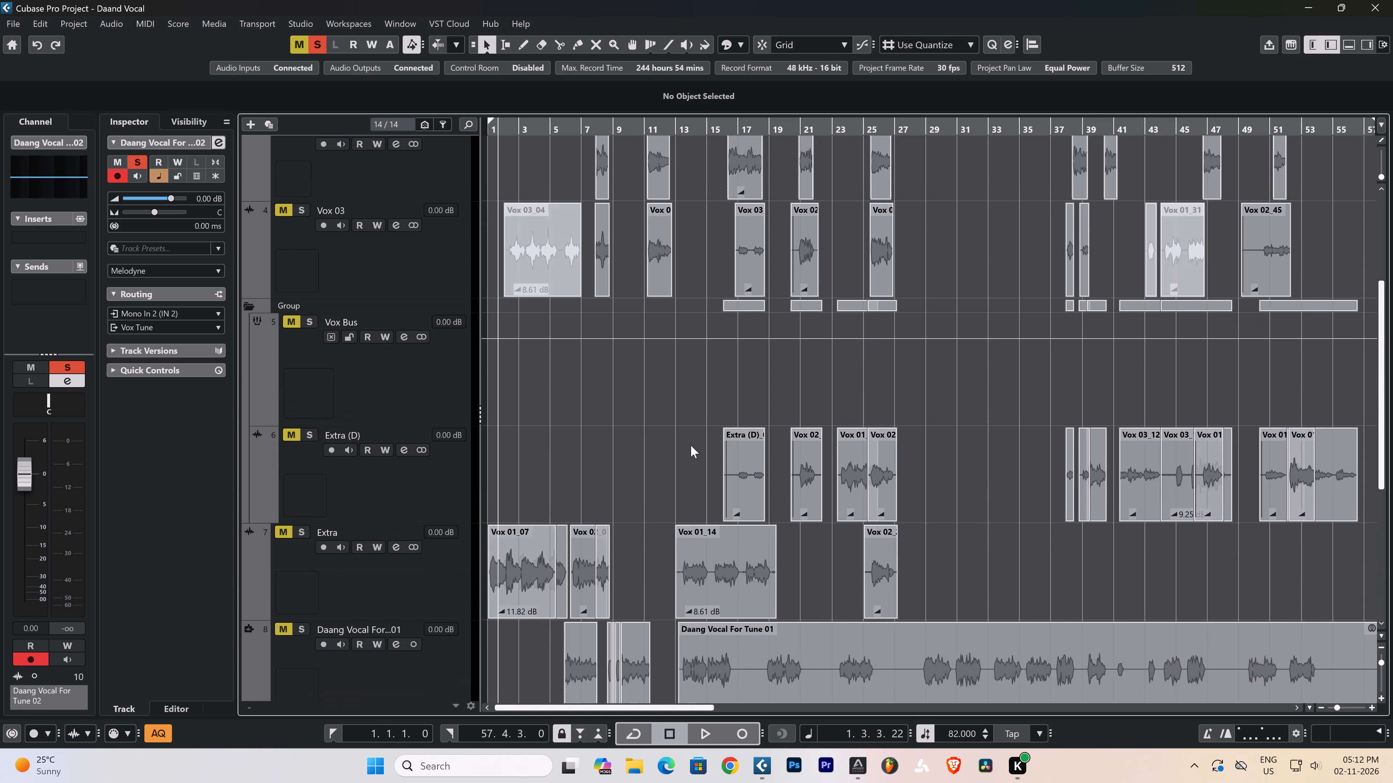
pyautogui.scroll(3, 691, 445)
pyautogui.scroll(-7, 691, 445)
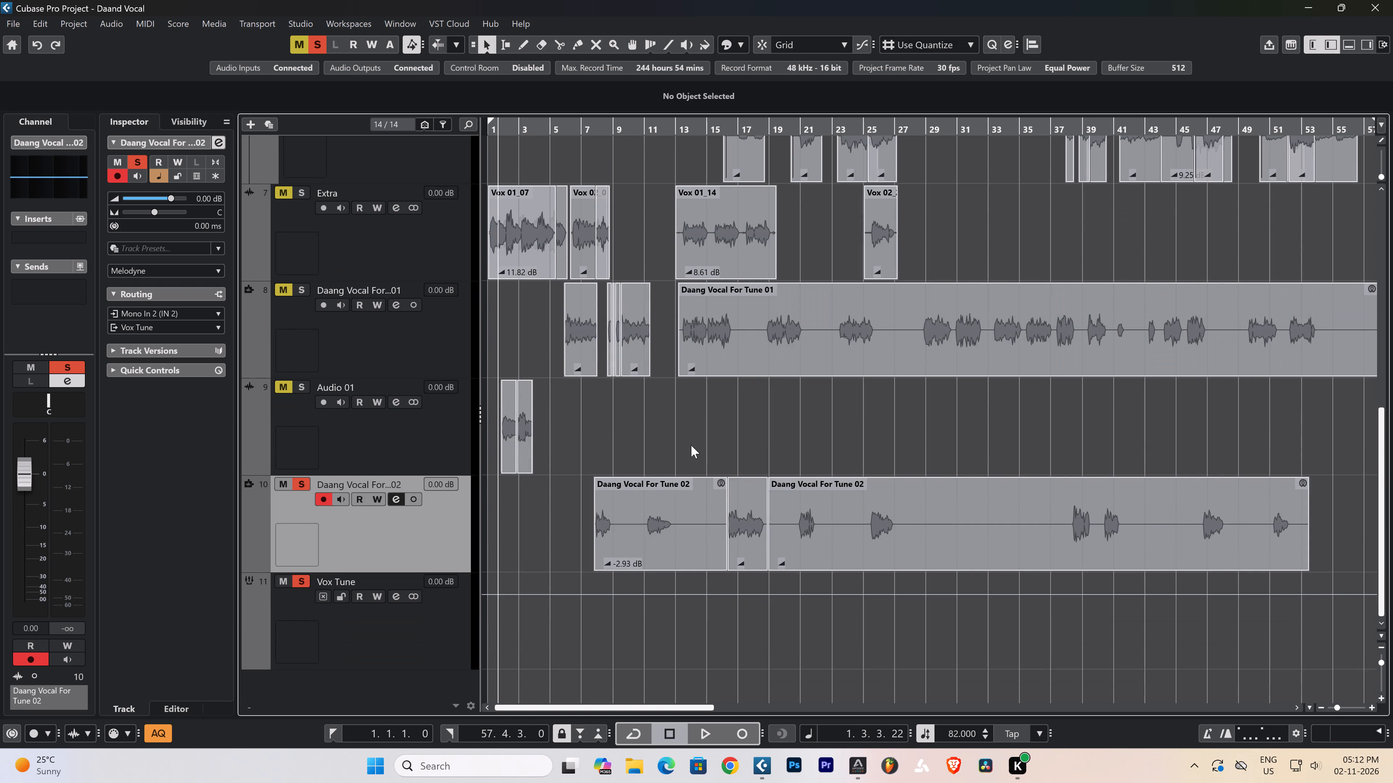
pyautogui.scroll(3, 592, 241)
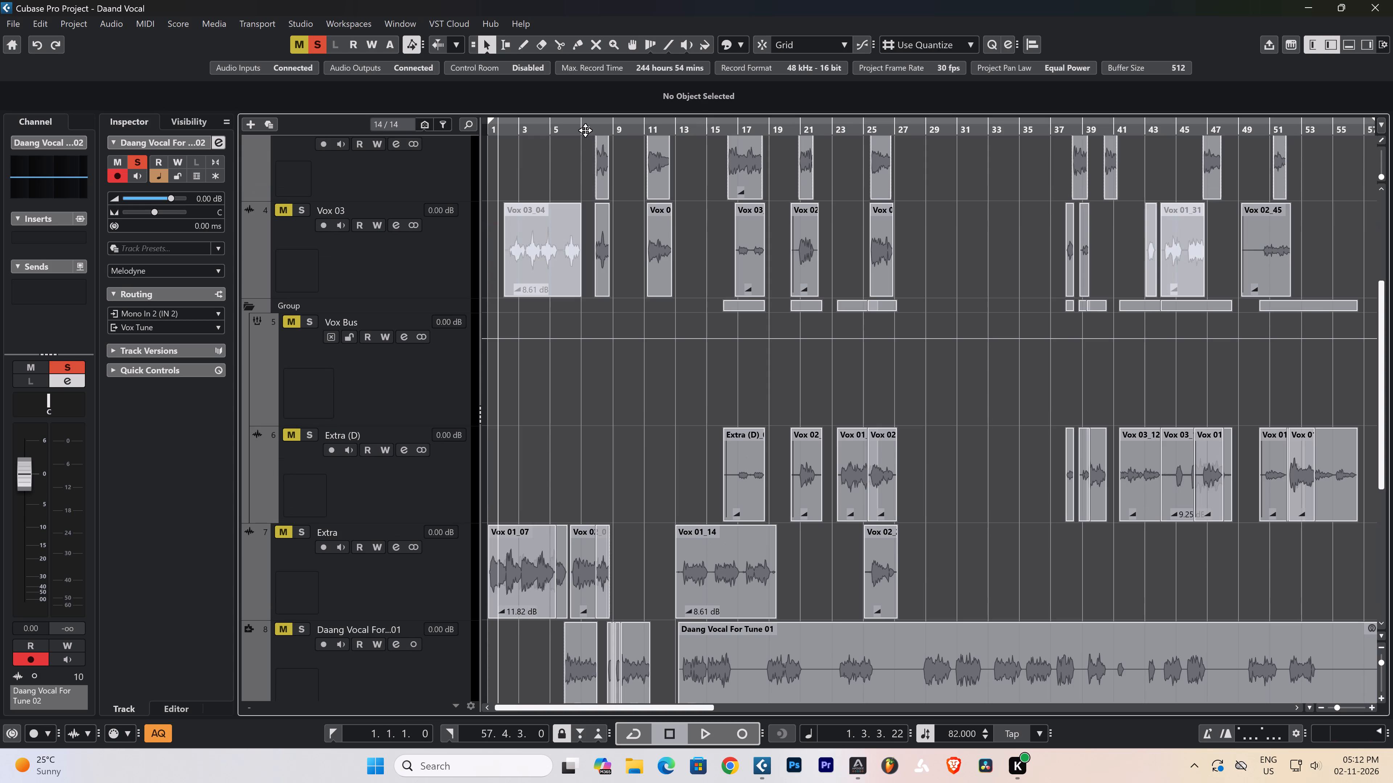
# Audition the soloed Daang Vocal For Tune 02 track from about bar 7 and compare its clips with the Vox tracks.
pyautogui.moveTo(585, 130); pyautogui.dragTo(646, 172)
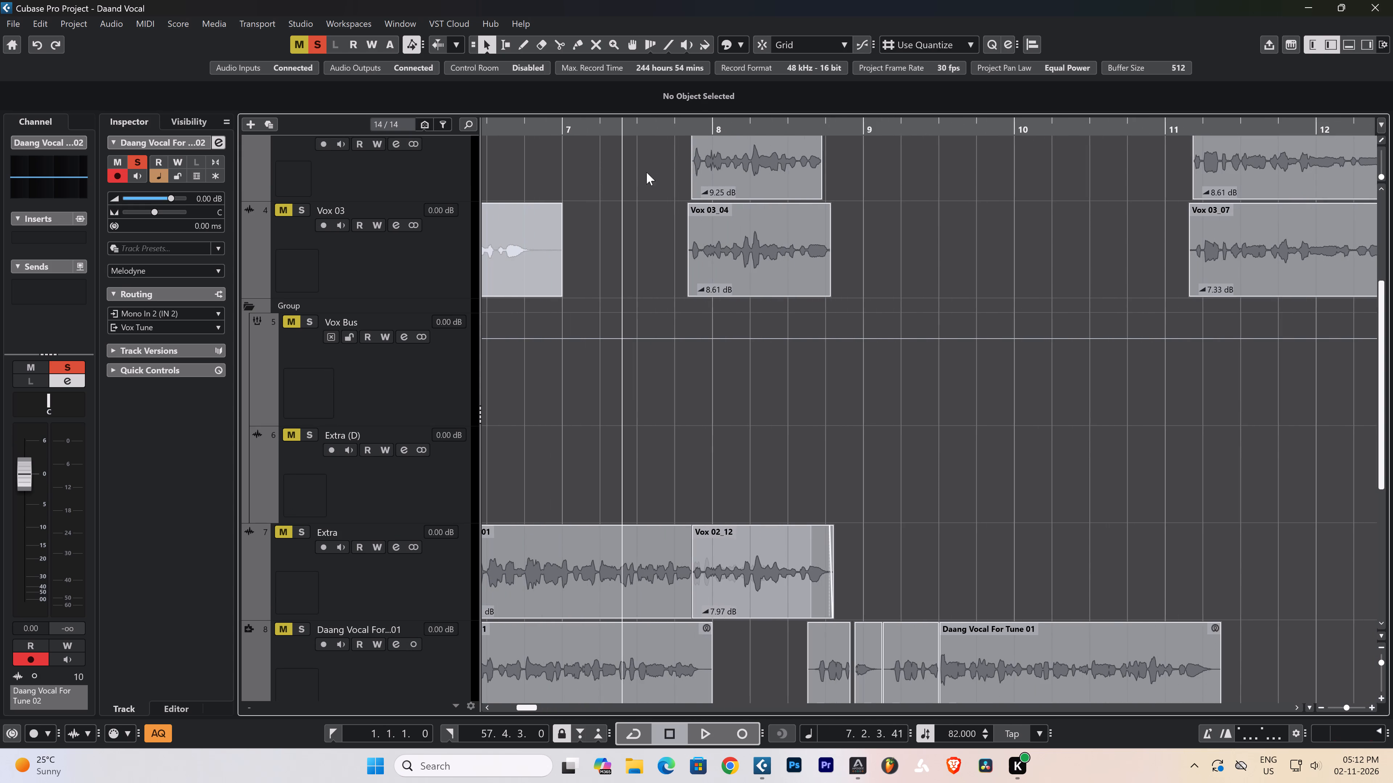
pyautogui.moveTo(646, 172); pyautogui.dragTo(656, 174)
pyautogui.press('space')
pyautogui.scroll(3, 800, 480)
pyautogui.scroll(-1, 800, 480)
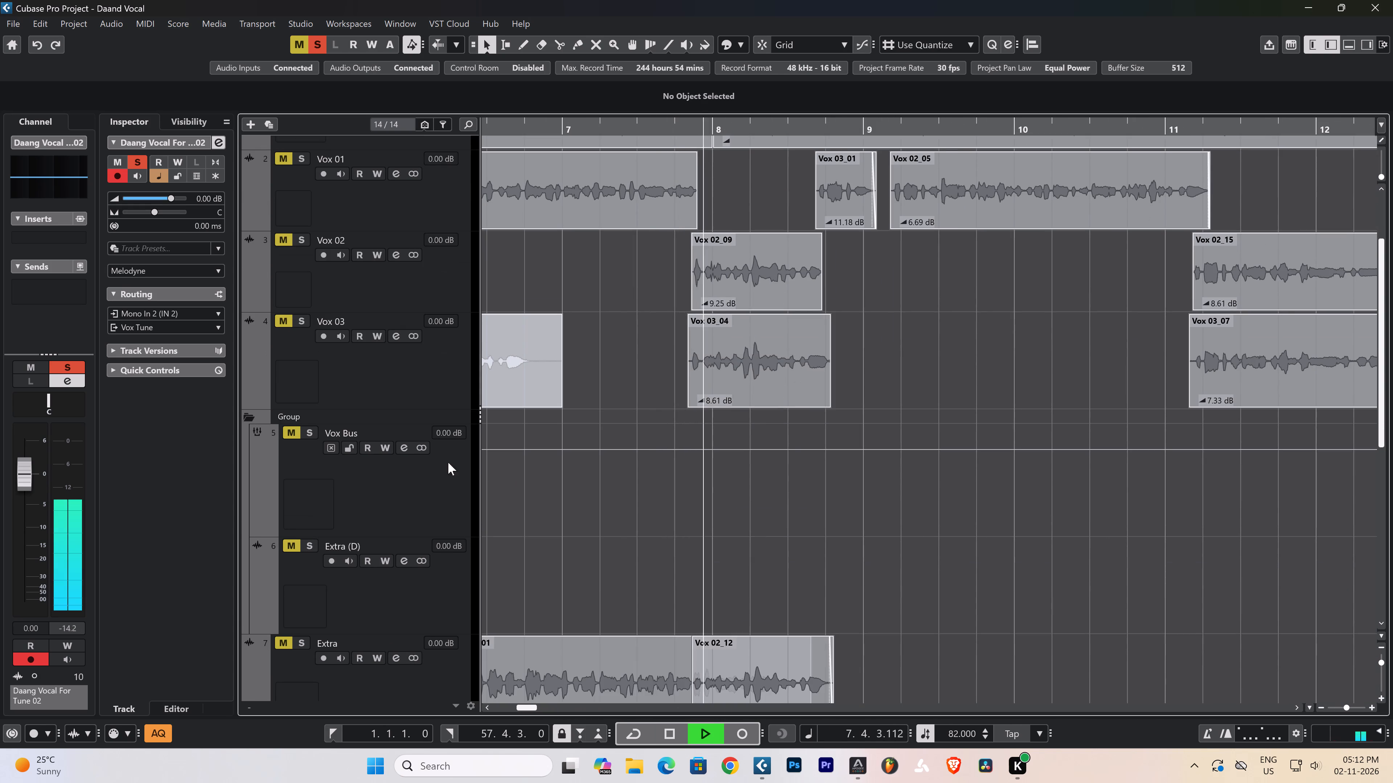
pyautogui.scroll(-5, 423, 451)
pyautogui.scroll(1, 531, 493)
pyautogui.press('space')
pyautogui.scroll(-7, 591, 504)
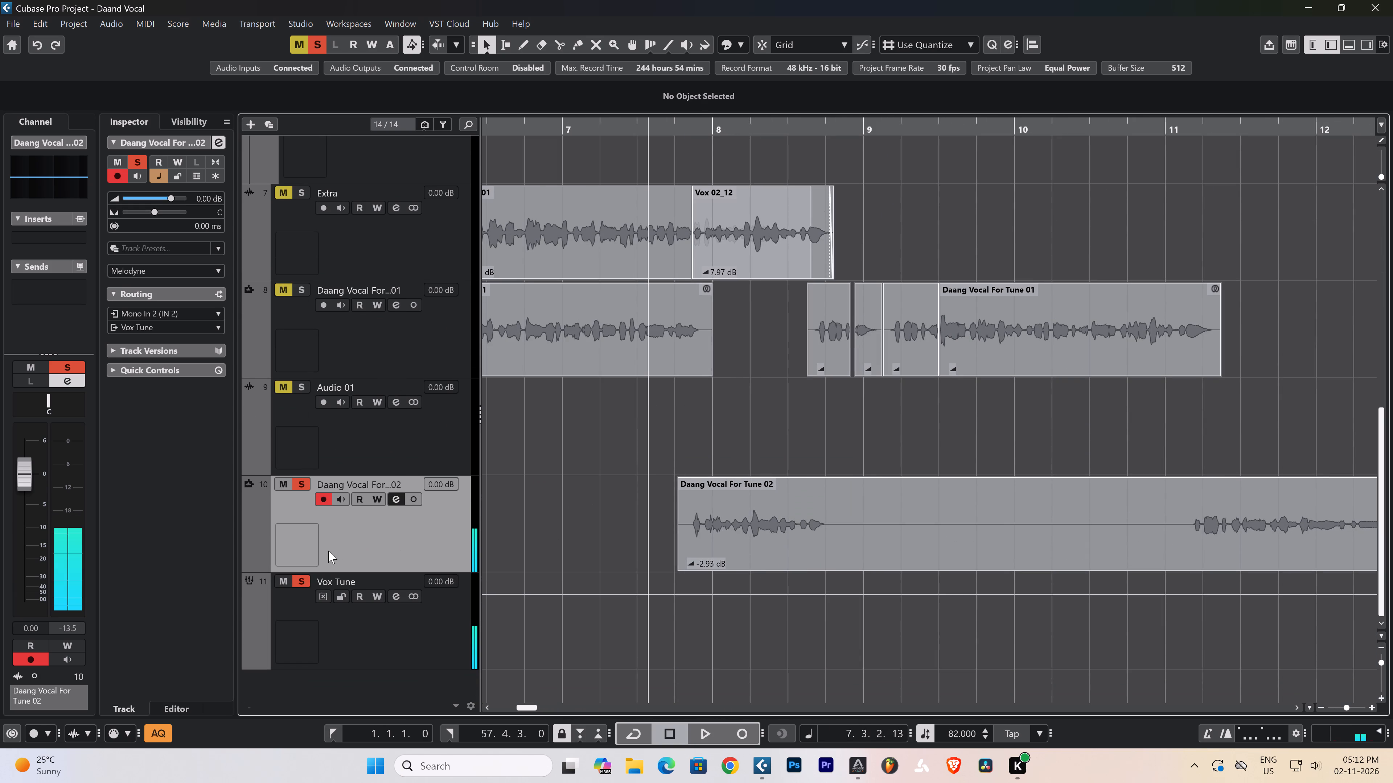
pyautogui.scroll(3, 897, 487)
pyautogui.scroll(-2, 678, 125)
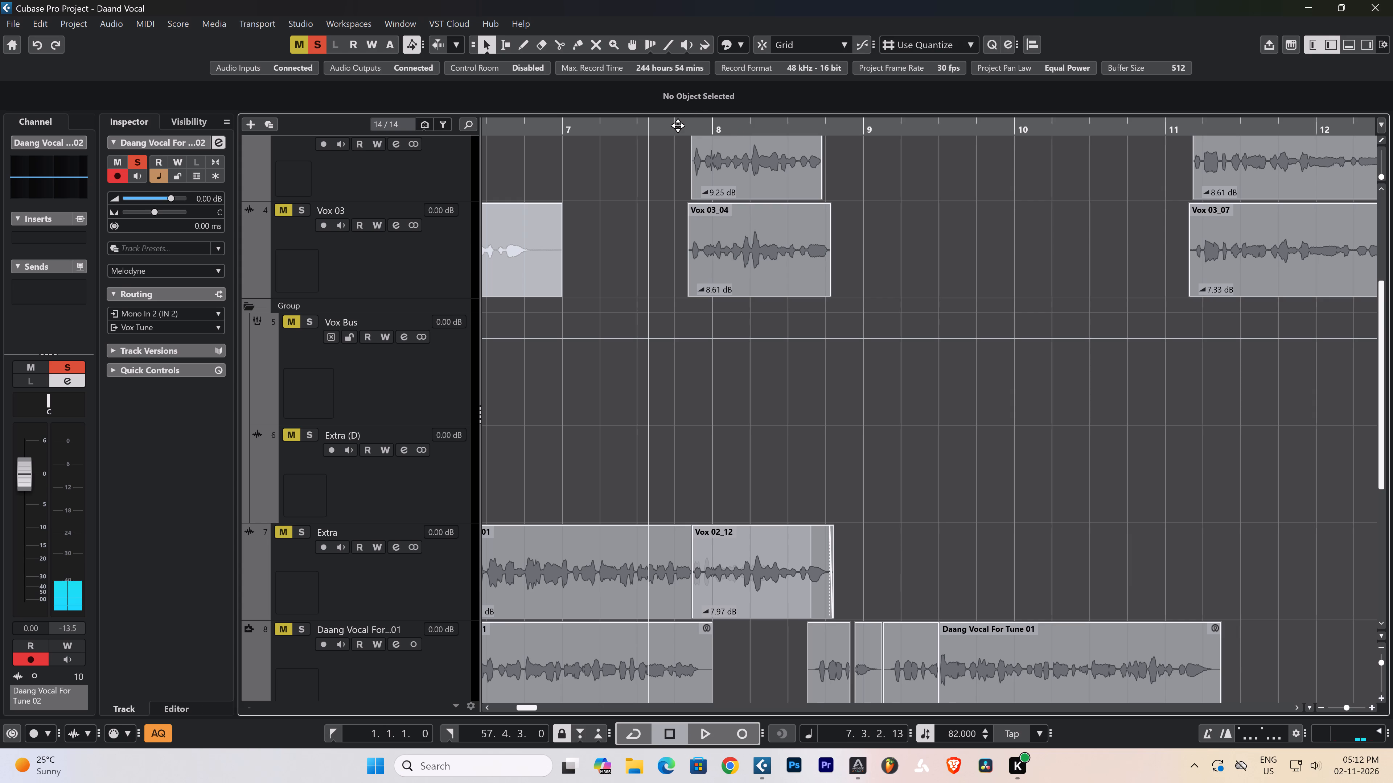
pyautogui.scroll(-2, 678, 125)
# Audition the soloed Daang Vocal For Tune 02 track from about bar 16.
pyautogui.press('g')
pyautogui.press('g')
pyautogui.press('g')
pyautogui.press('g')
pyautogui.press('g')
pyautogui.press('g')
pyautogui.press('g')
pyautogui.press('g')
pyautogui.press('g')
pyautogui.press('g')
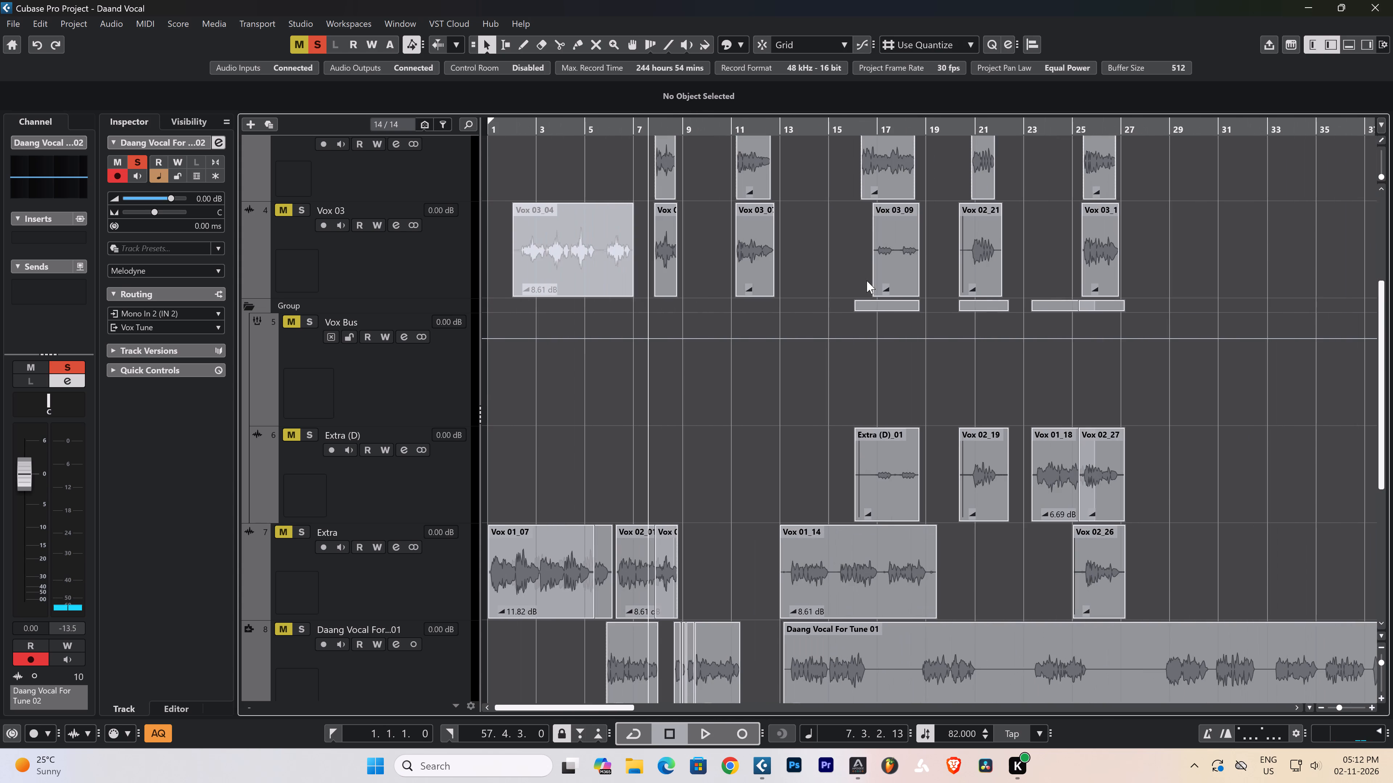
pyautogui.scroll(-2, 868, 288)
pyautogui.scroll(-2, 864, 319)
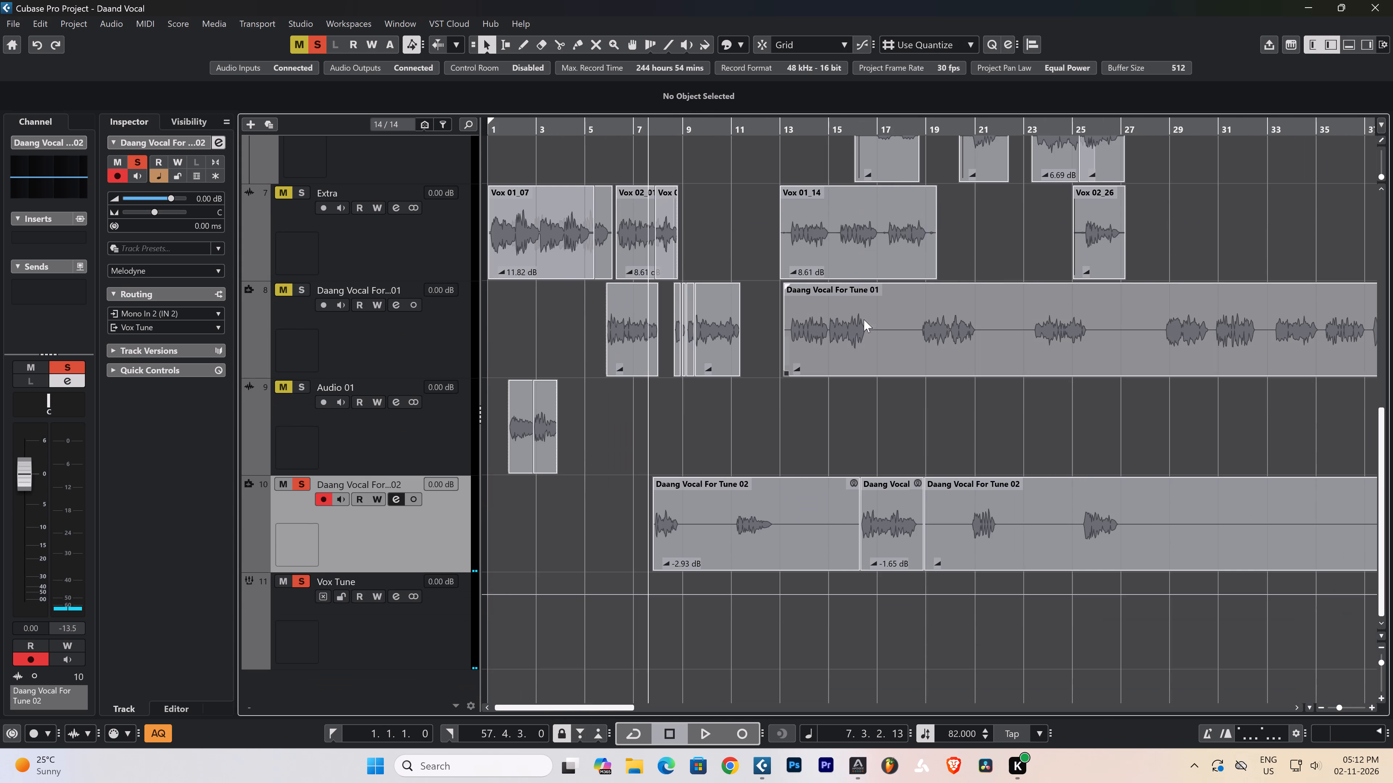
pyautogui.scroll(-2, 864, 319)
pyautogui.scroll(4, 865, 318)
pyautogui.click(866, 131)
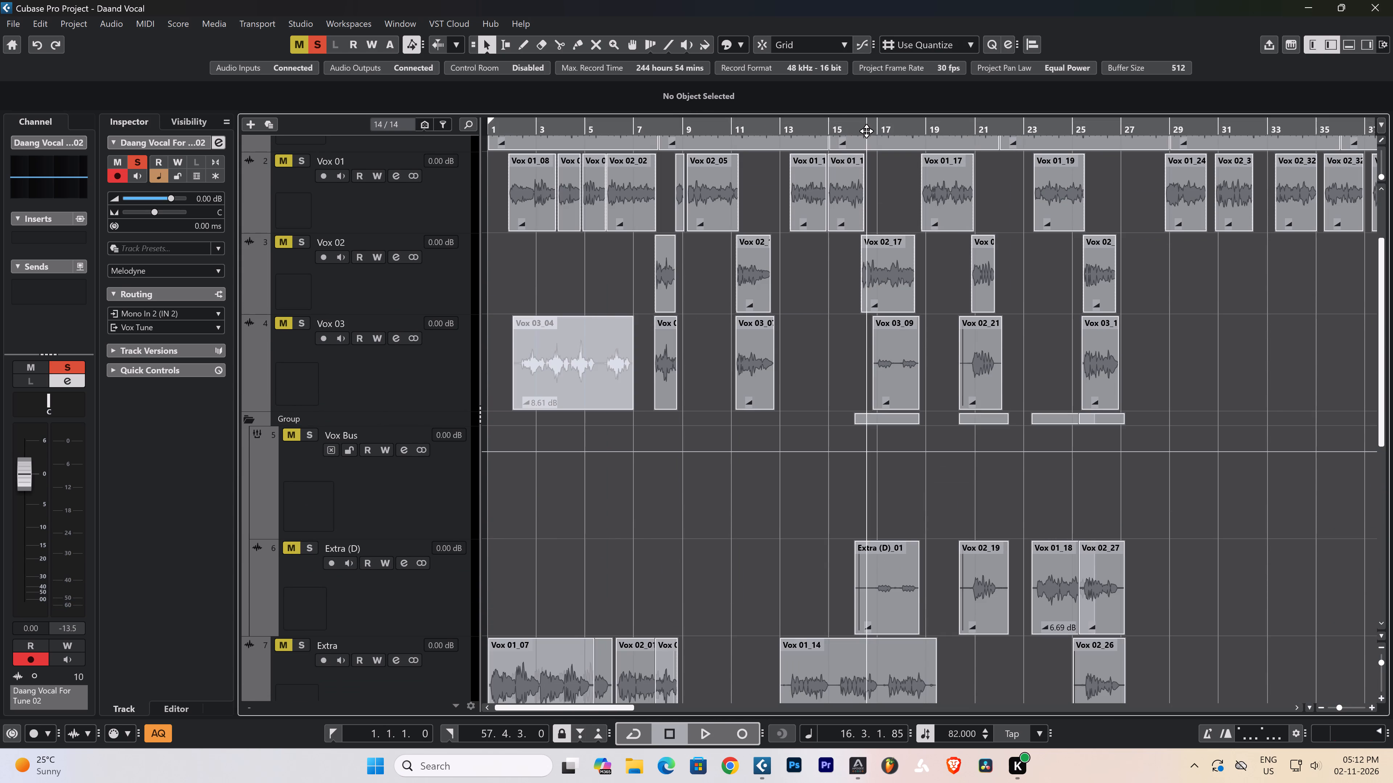
pyautogui.scroll(7, 897, 141)
pyautogui.press('h')
pyautogui.press('h')
pyautogui.press('h')
pyautogui.press('h')
pyautogui.press('h')
pyautogui.press('h')
pyautogui.press('h')
pyautogui.press('h')
pyautogui.press('h')
pyautogui.press('h')
pyautogui.press('h')
pyautogui.press('h')
pyautogui.press('h')
pyautogui.press('h')
pyautogui.press('h')
pyautogui.press('h')
pyautogui.press('h')
pyautogui.press('h')
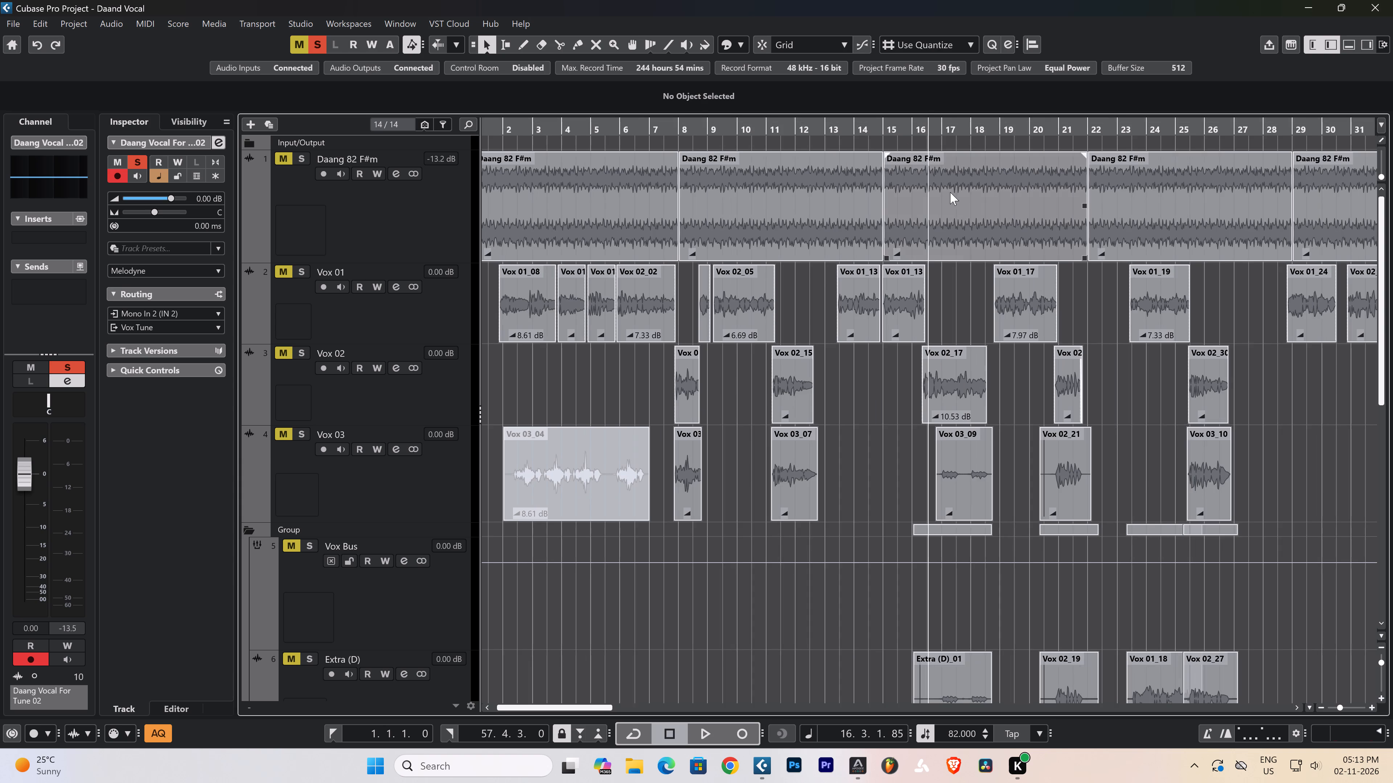
pyautogui.scroll(-4, 1135, 394)
pyautogui.press('g')
pyautogui.press('g')
pyautogui.press('g')
pyautogui.press('g')
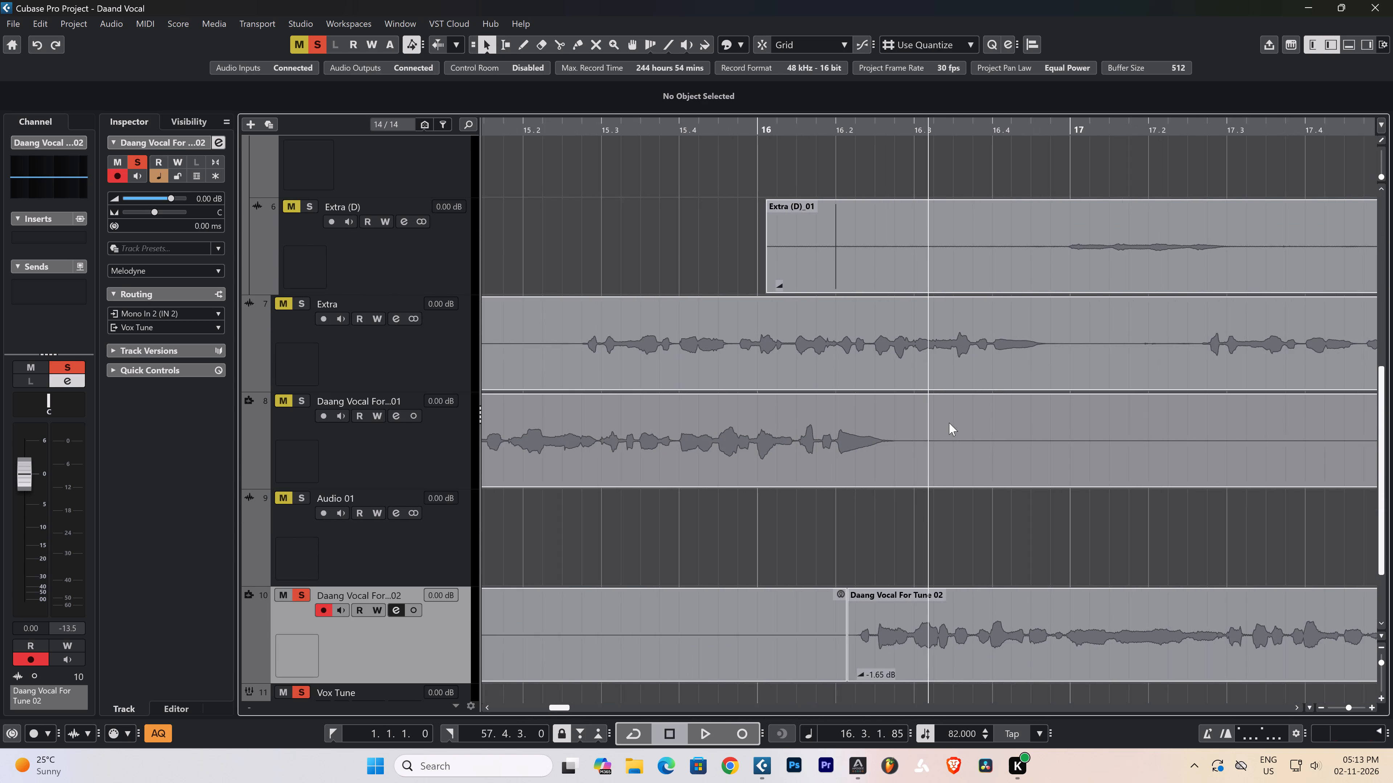
pyautogui.press('g')
pyautogui.press('g')
pyautogui.press('g')
pyautogui.scroll(4, 937, 505)
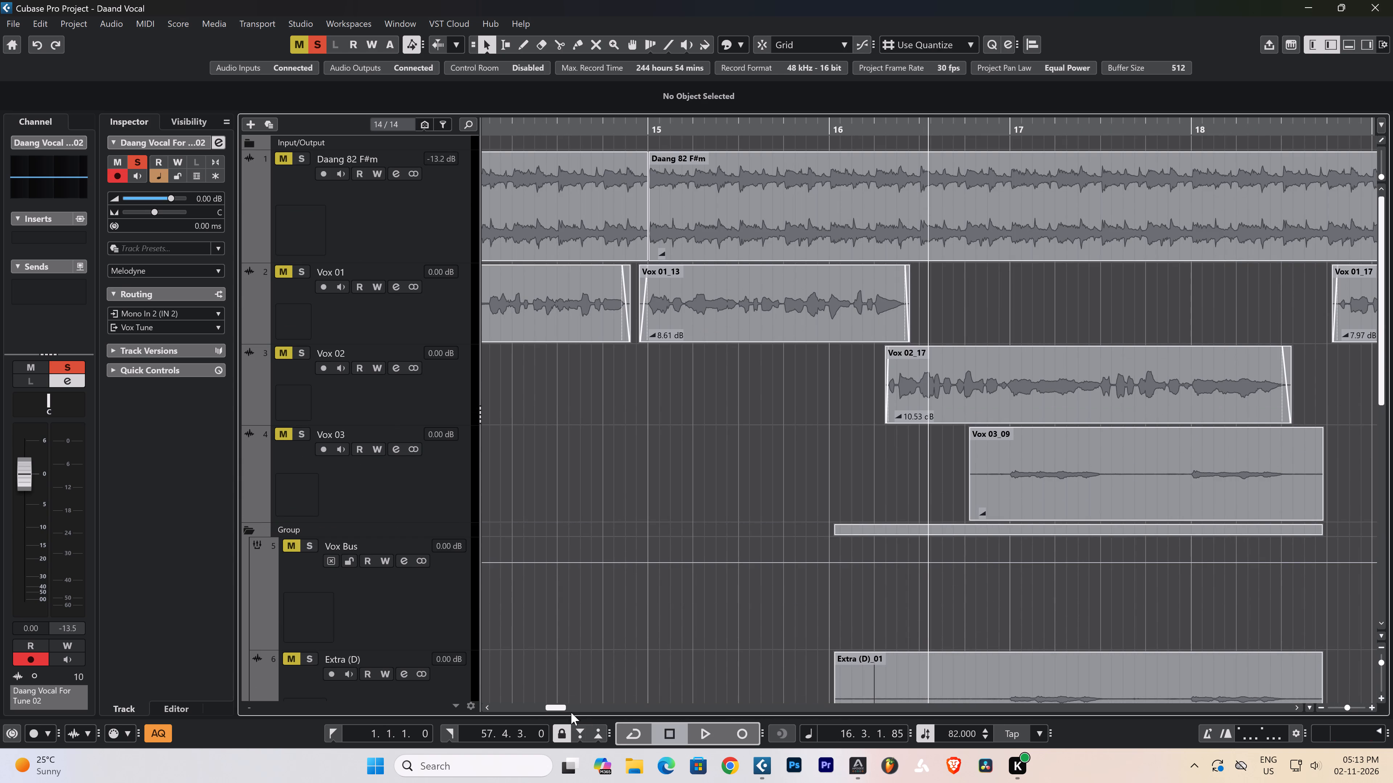
pyautogui.moveTo(558, 706); pyautogui.dragTo(566, 704)
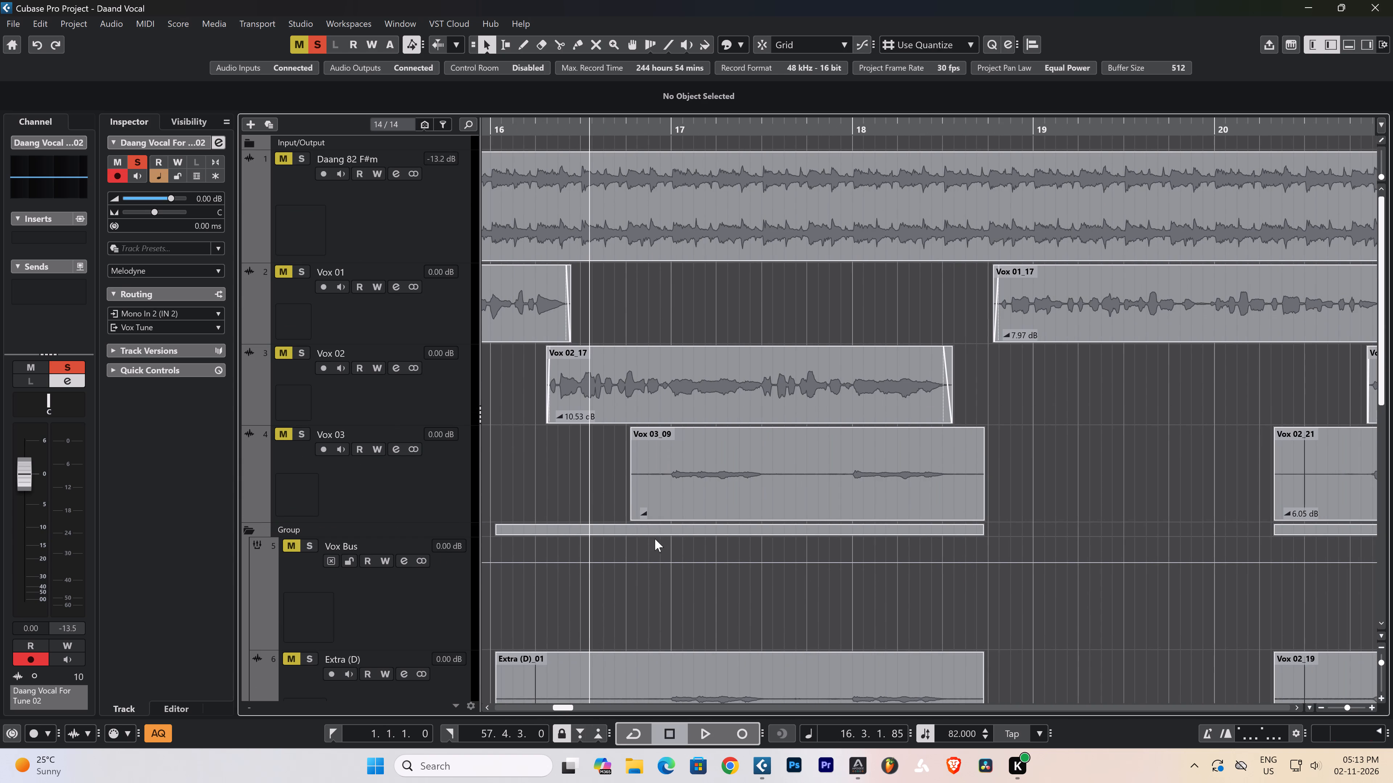
pyautogui.press('space')
pyautogui.press('space')
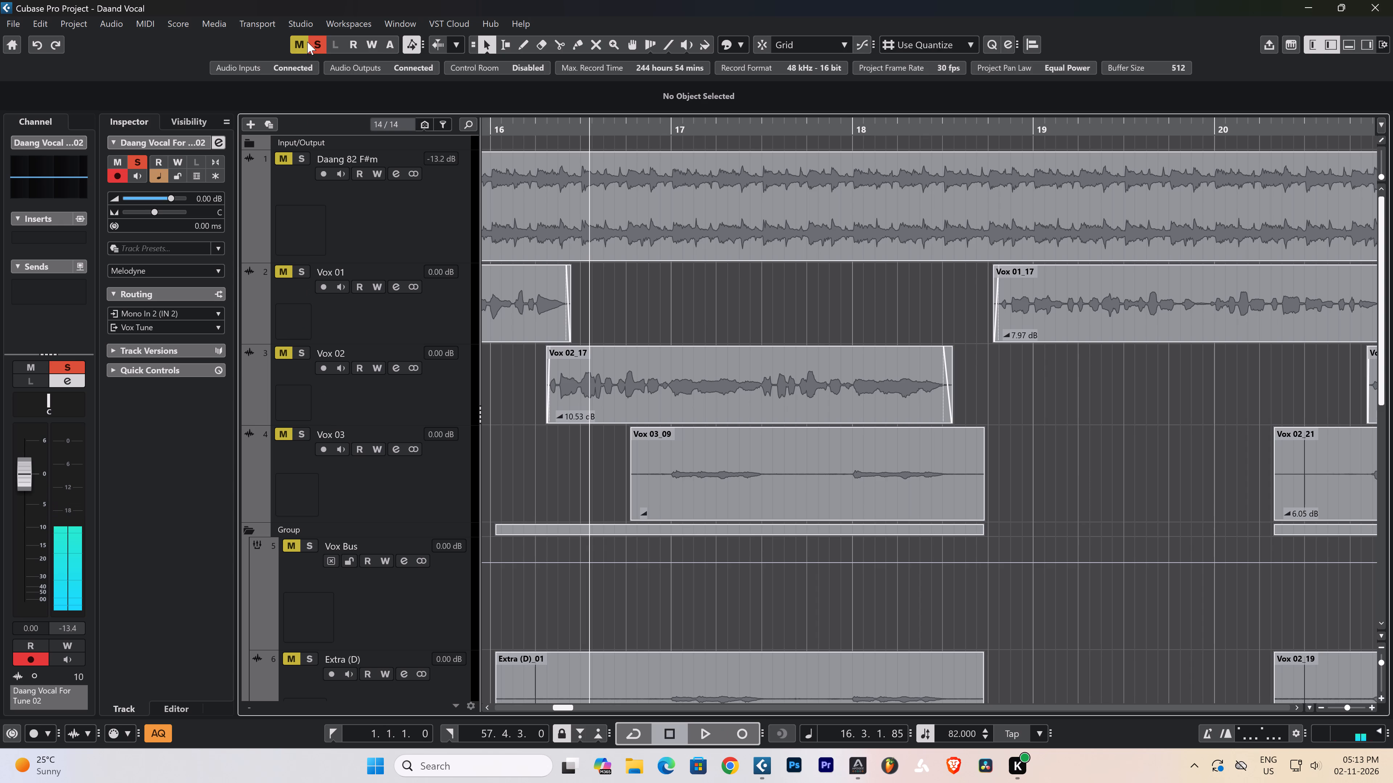
# Clear all solos, solo only the Vox 03 track, and play it from about bar 16.
pyautogui.click(317, 45)
pyautogui.click(305, 432)
pyautogui.press('space')
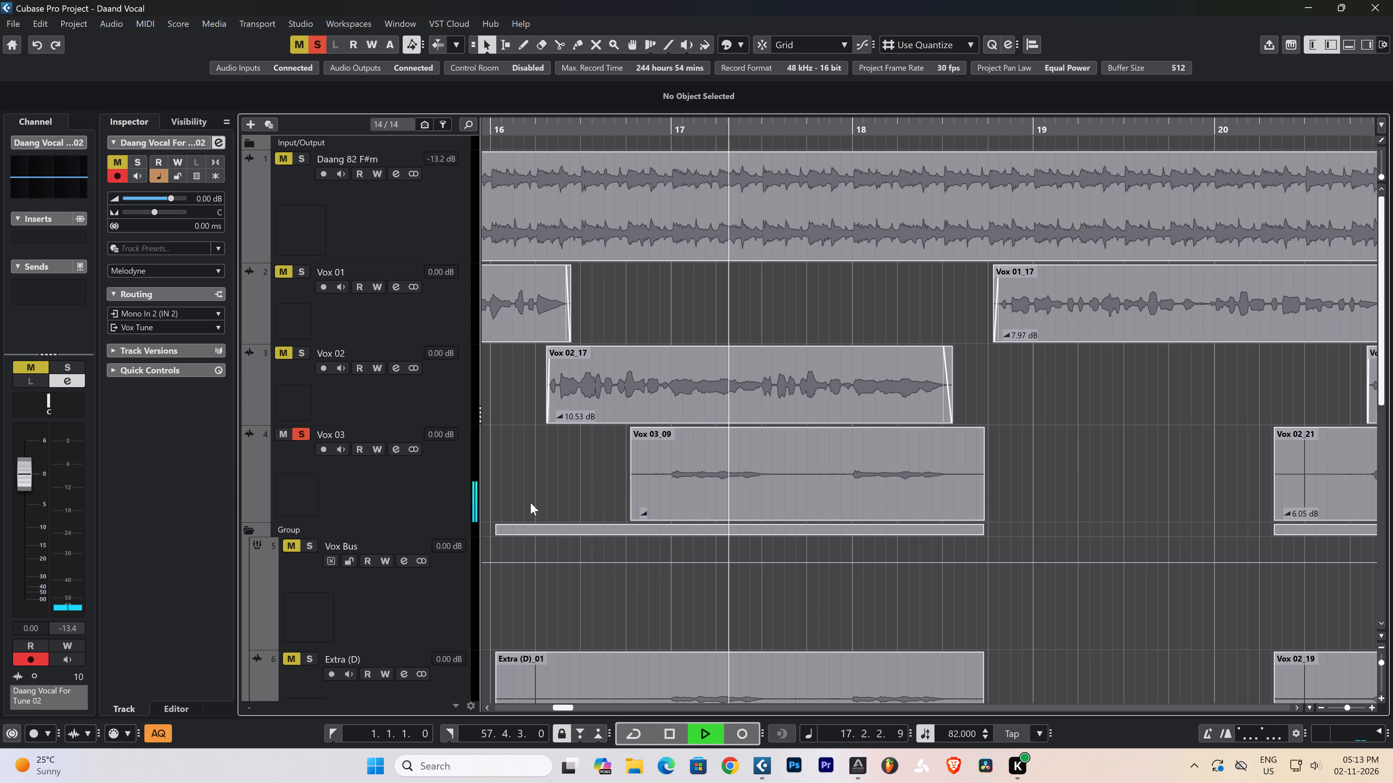
pyautogui.press('space')
pyautogui.click(411, 486)
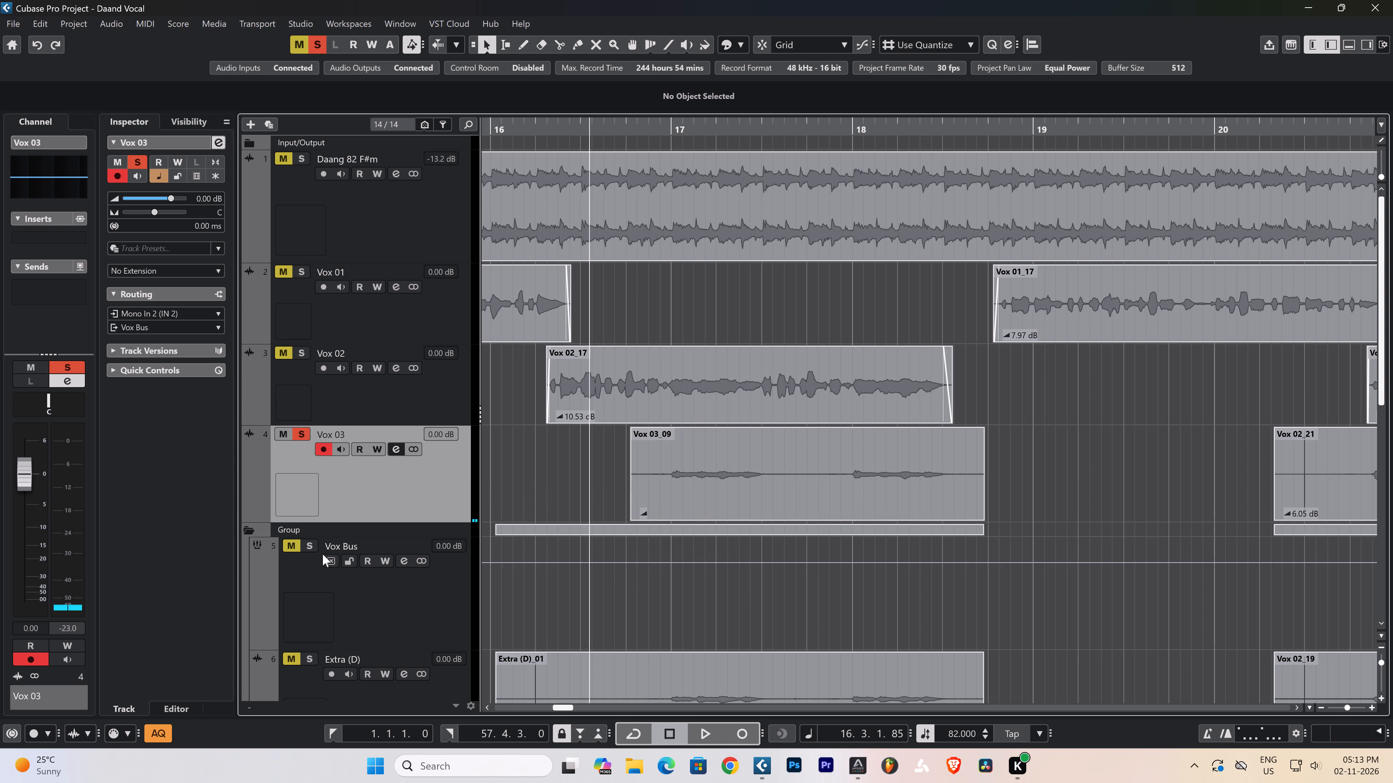
# Collapse the Group folder track that holds Vox Bus and Extra (D).
pyautogui.click(306, 528)
pyautogui.click(320, 530)
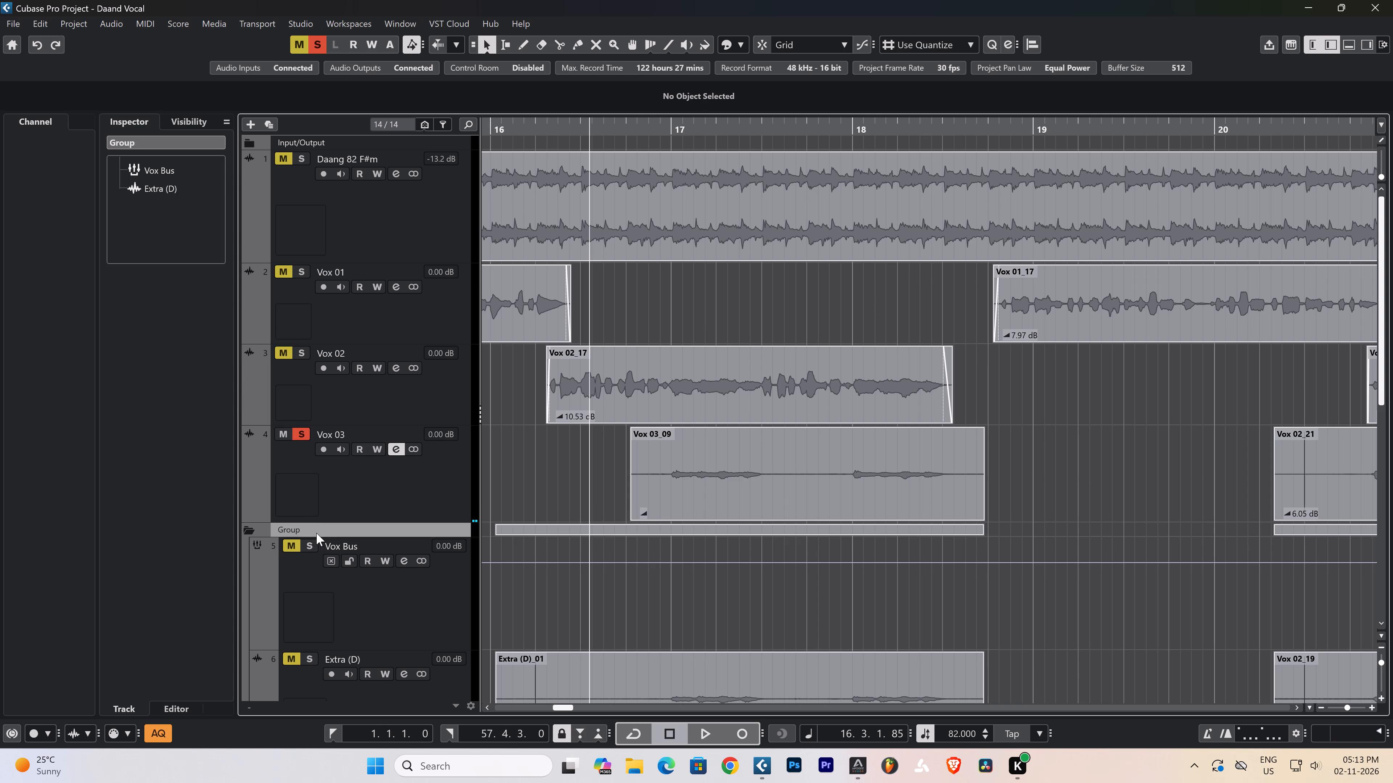
pyautogui.click(250, 532)
# Select the Vox 03_09 clip and replay the soloed Vox 03 track from about bar 16.
pyautogui.press('space')
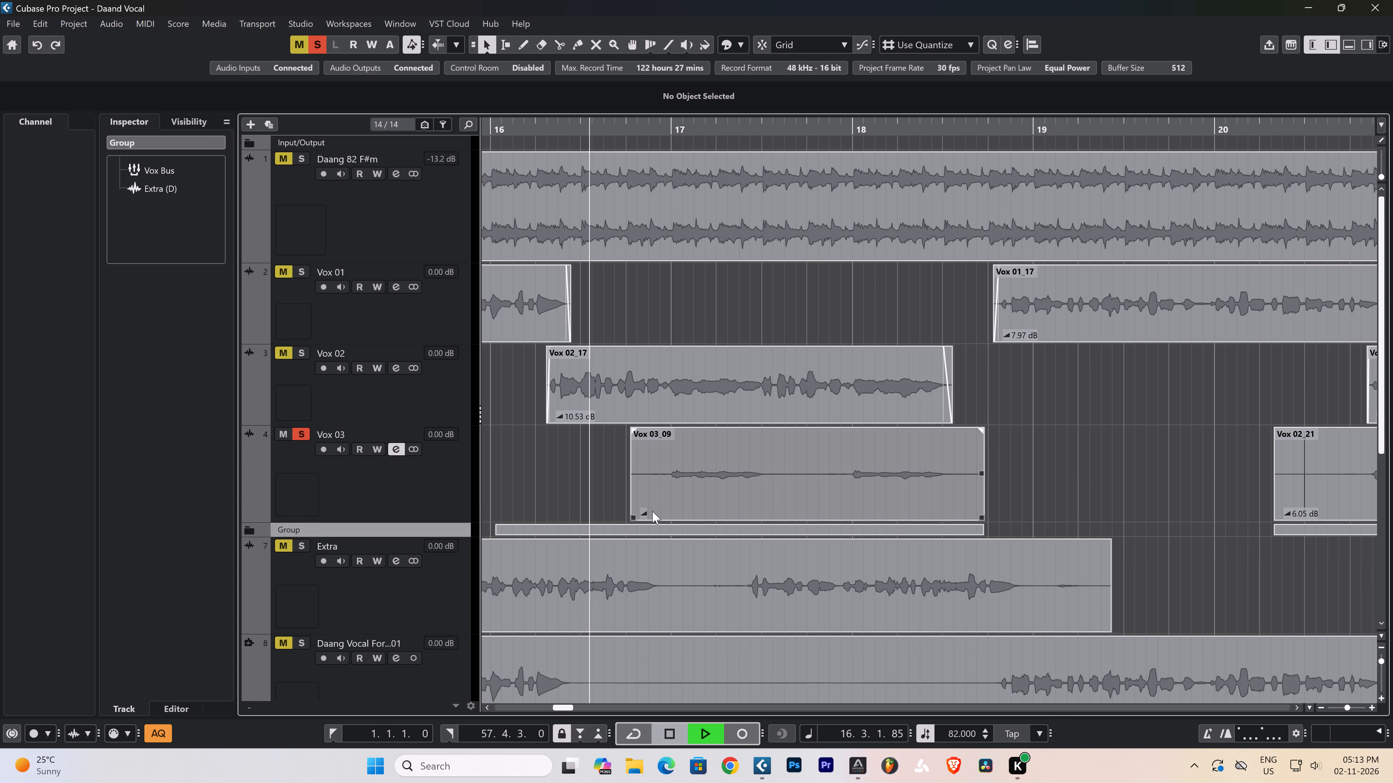
pyautogui.click(683, 502)
pyautogui.click(432, 499)
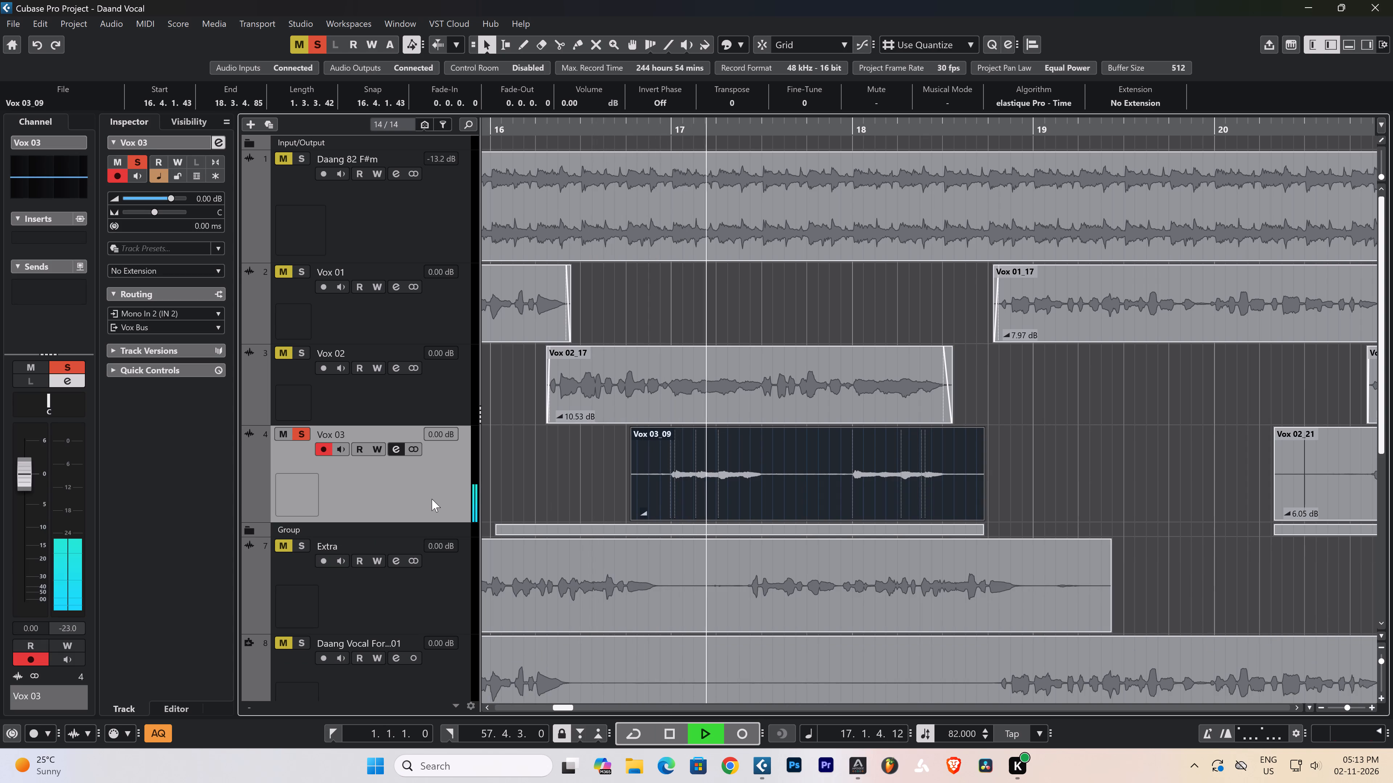
pyautogui.press('space')
pyautogui.scroll(-3, 439, 491)
pyautogui.scroll(-3, 471, 544)
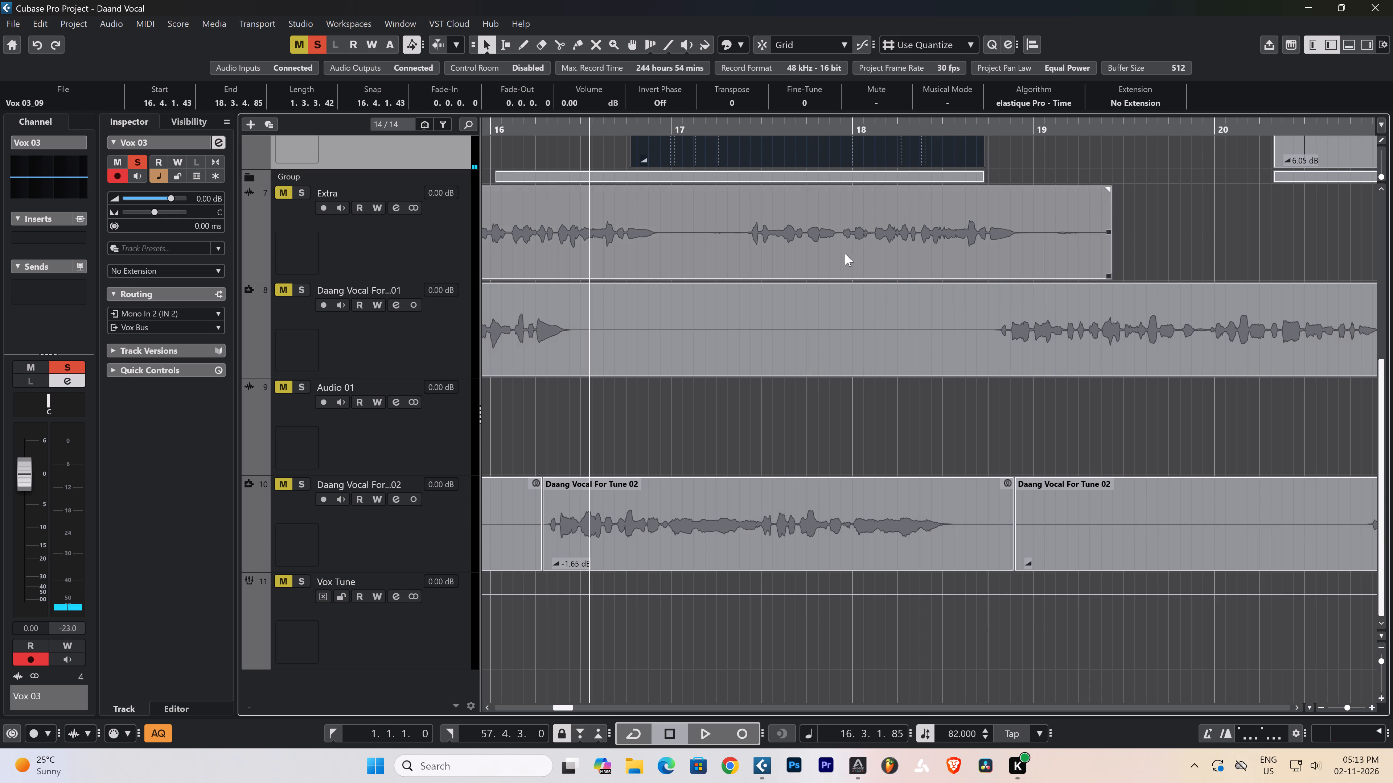
# Audition the soloed Vox 03 track from about bar 20, with cycle playback off.
pyautogui.moveTo(751, 129); pyautogui.dragTo(742, 108)
pyautogui.scroll(3, 865, 282)
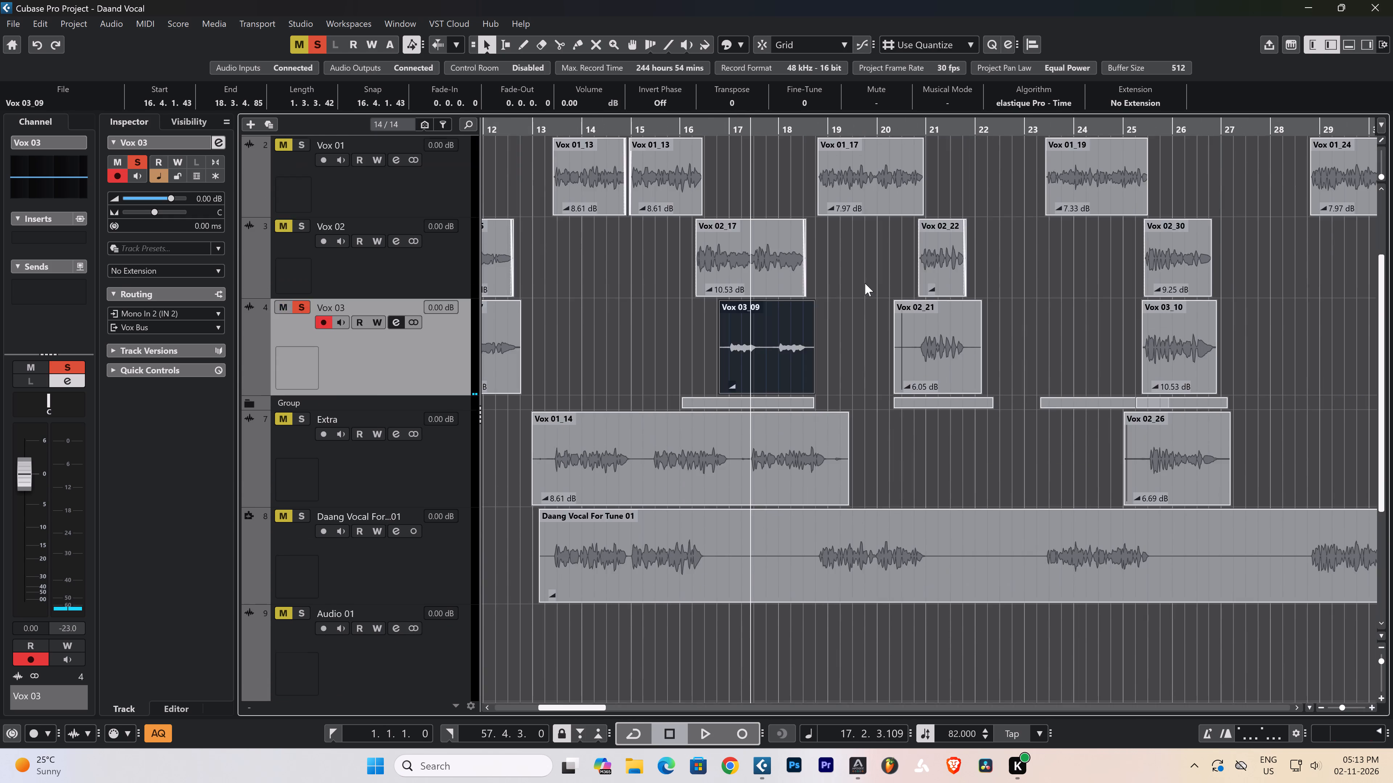
pyautogui.click(900, 122)
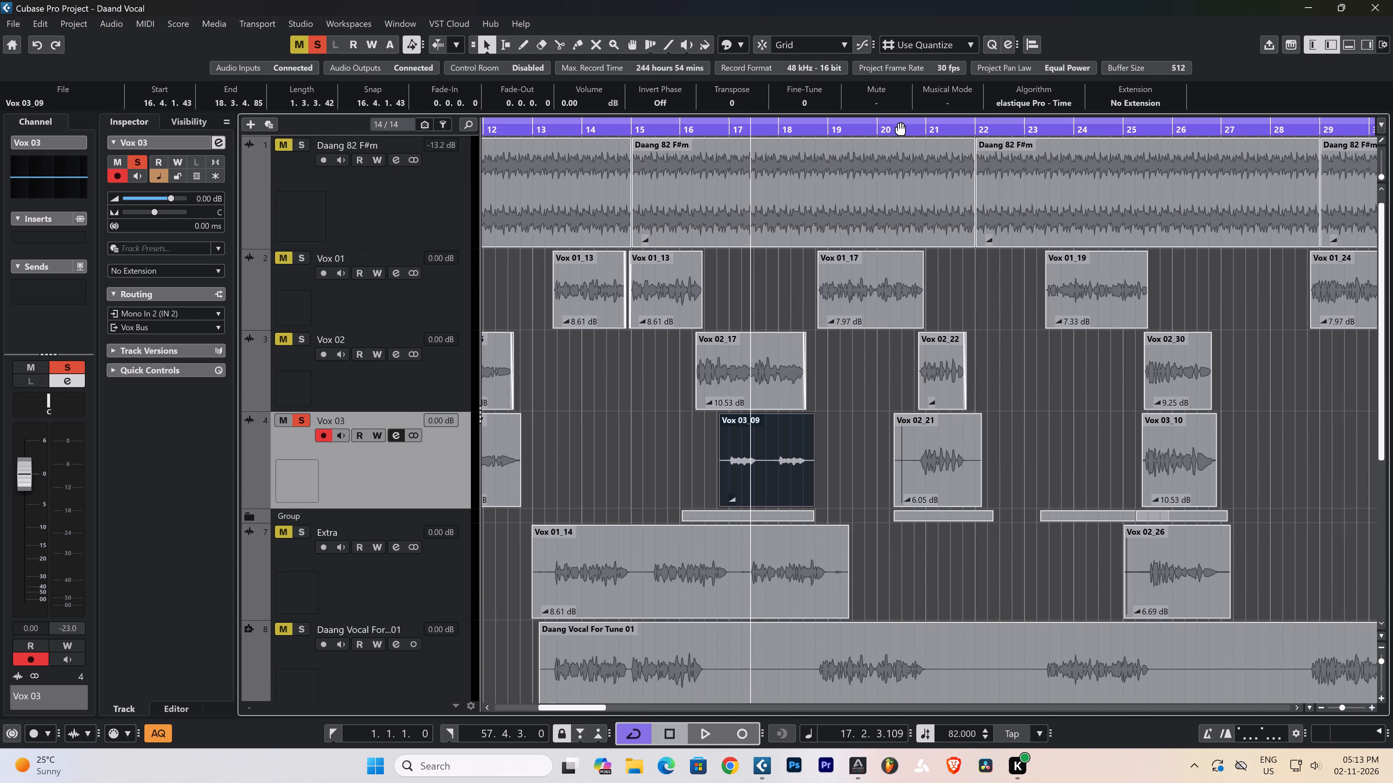
pyautogui.click(905, 133)
pyautogui.click(882, 121)
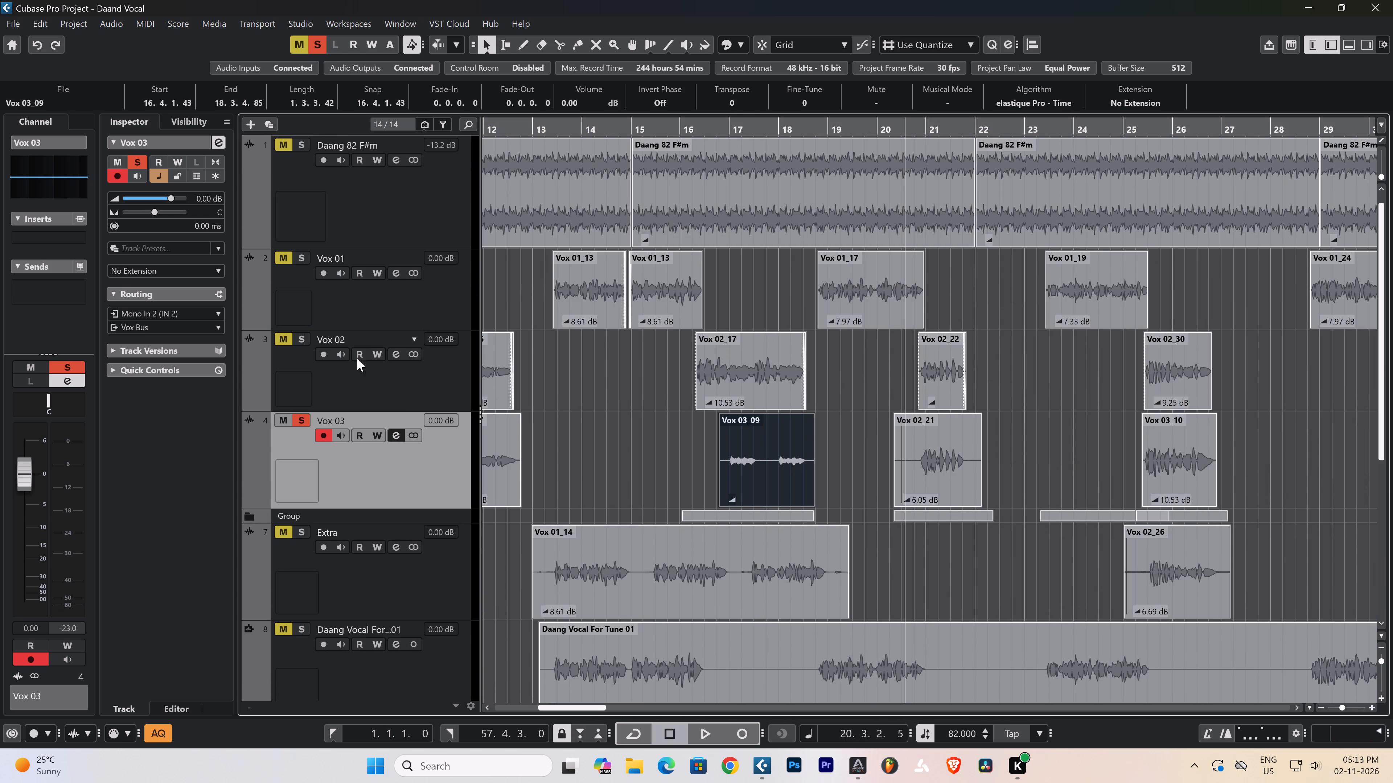
pyautogui.press('space')
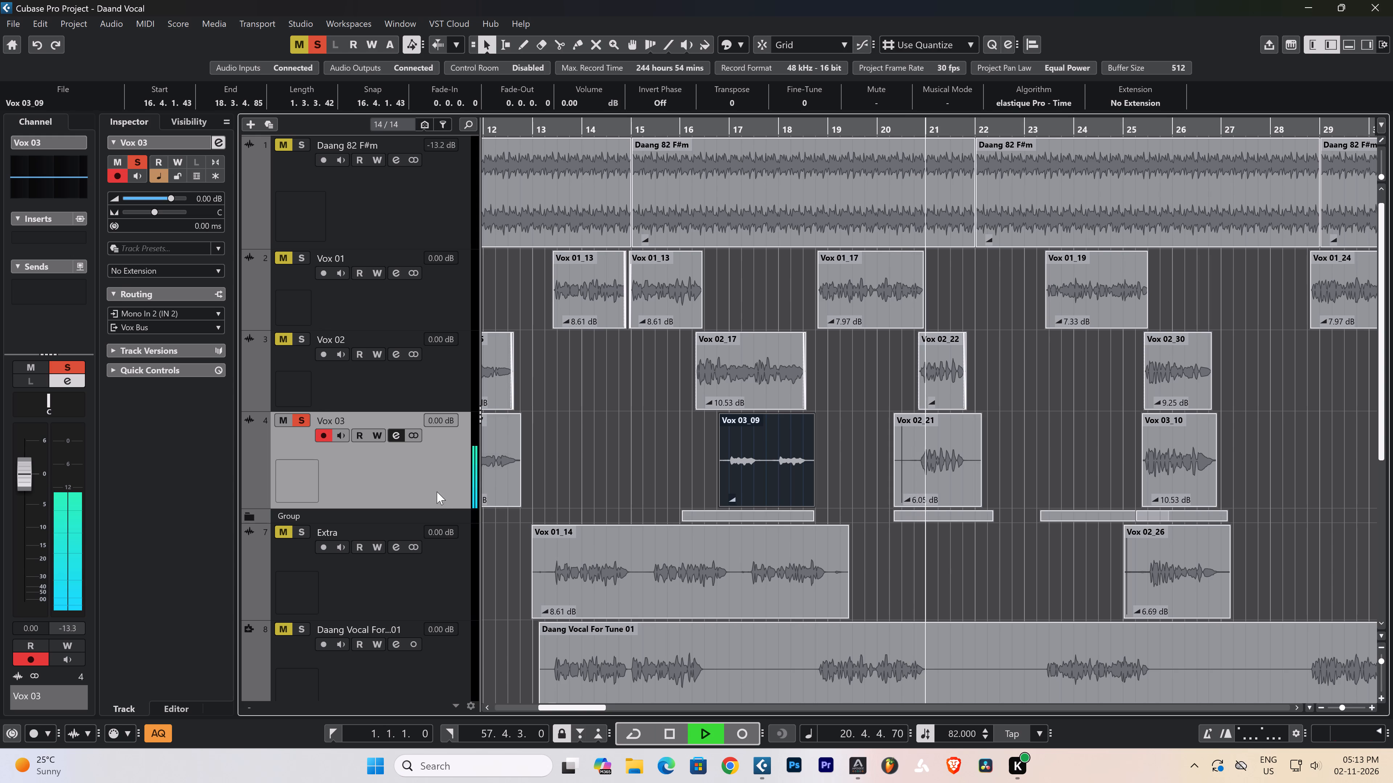
pyautogui.scroll(-1, 421, 485)
pyautogui.scroll(-3, 317, 567)
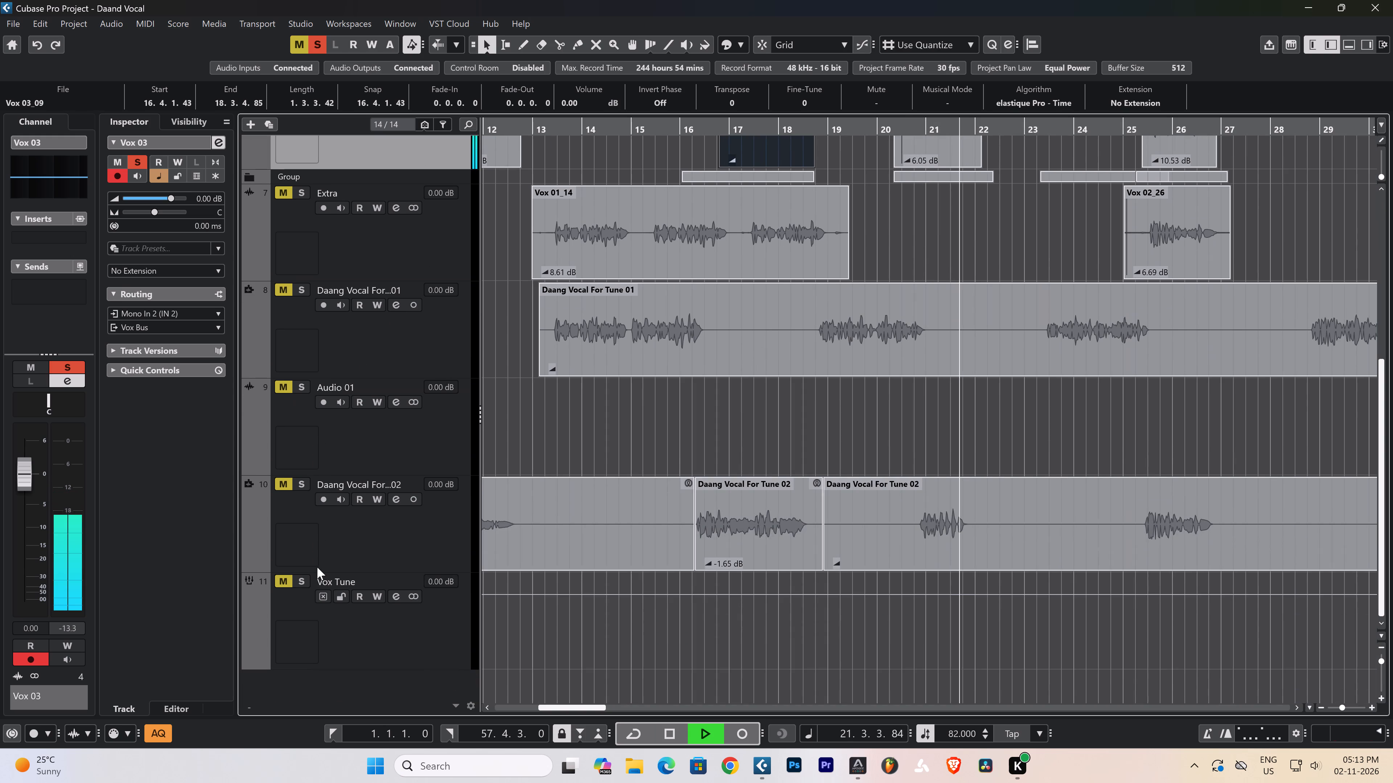
pyautogui.press('space')
# Solo the Vox Tune group together with Vox 03 and play the combination from about bars 20 and 16.
pyautogui.click(288, 582)
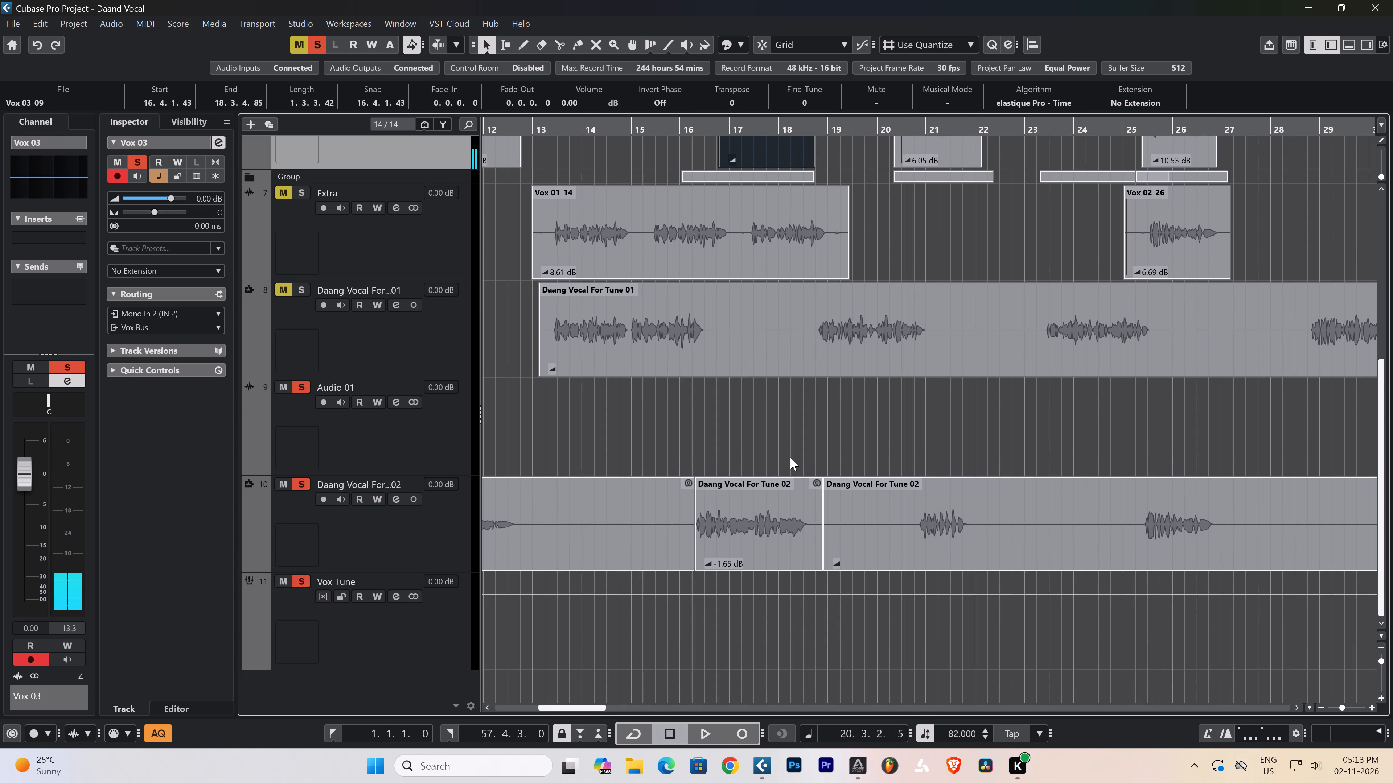
pyautogui.scroll(3, 790, 457)
pyautogui.press('space')
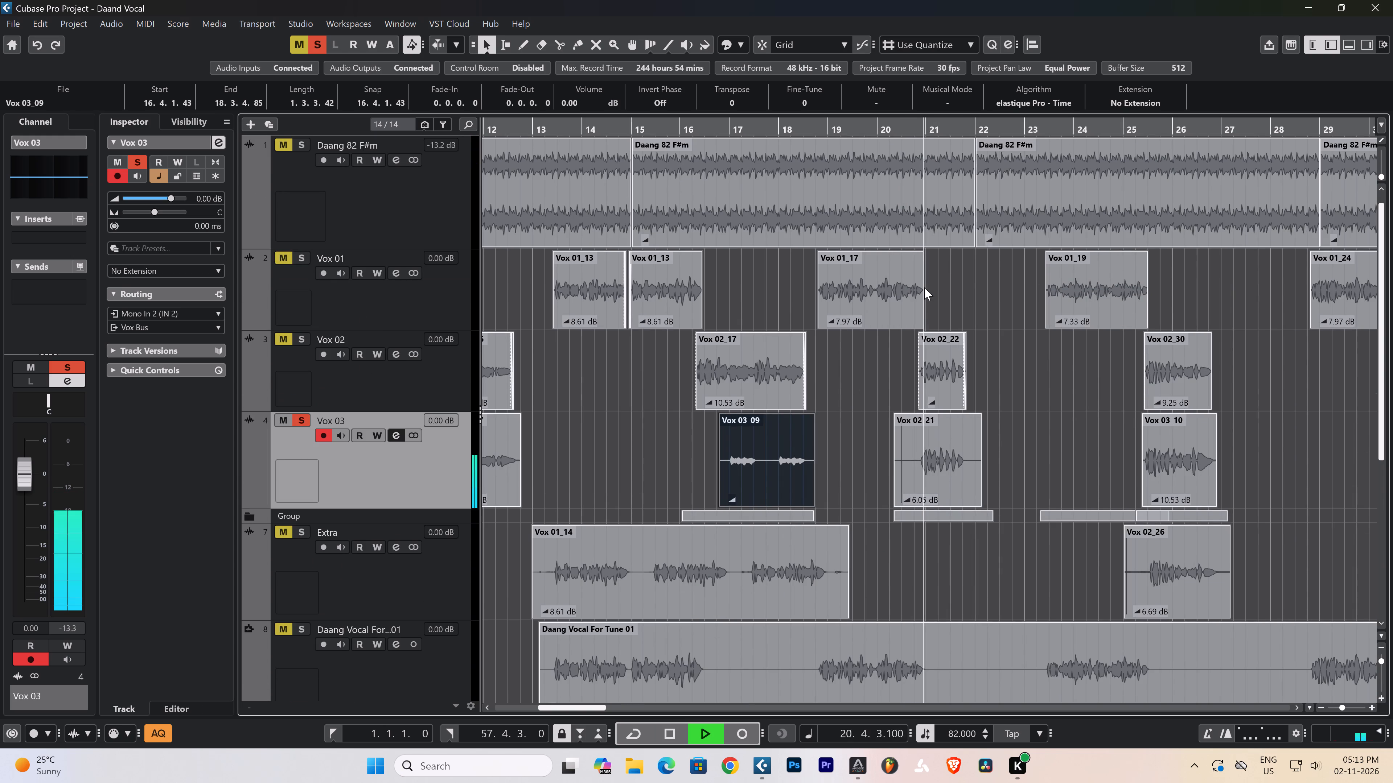
pyautogui.click(718, 126)
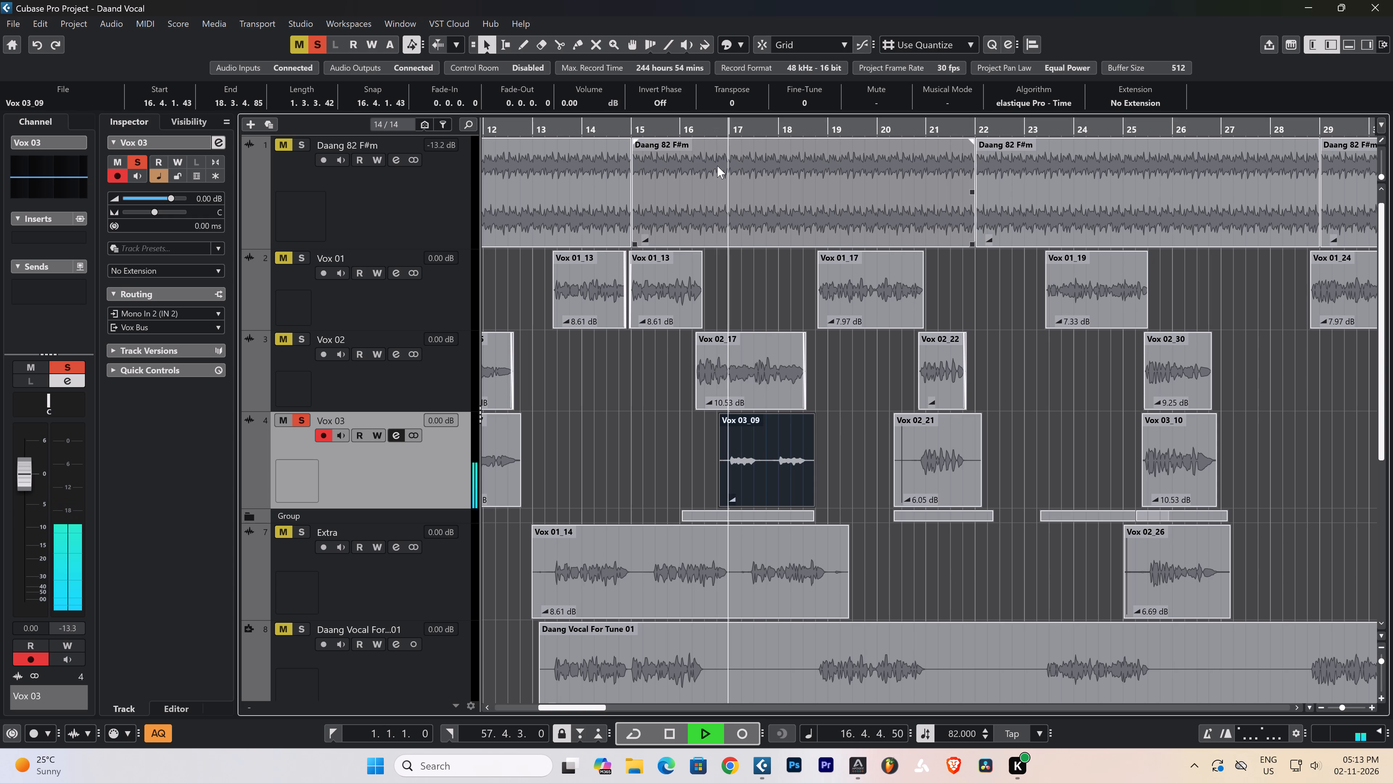
pyautogui.scroll(-4, 580, 504)
pyautogui.press('space')
pyautogui.press('space')
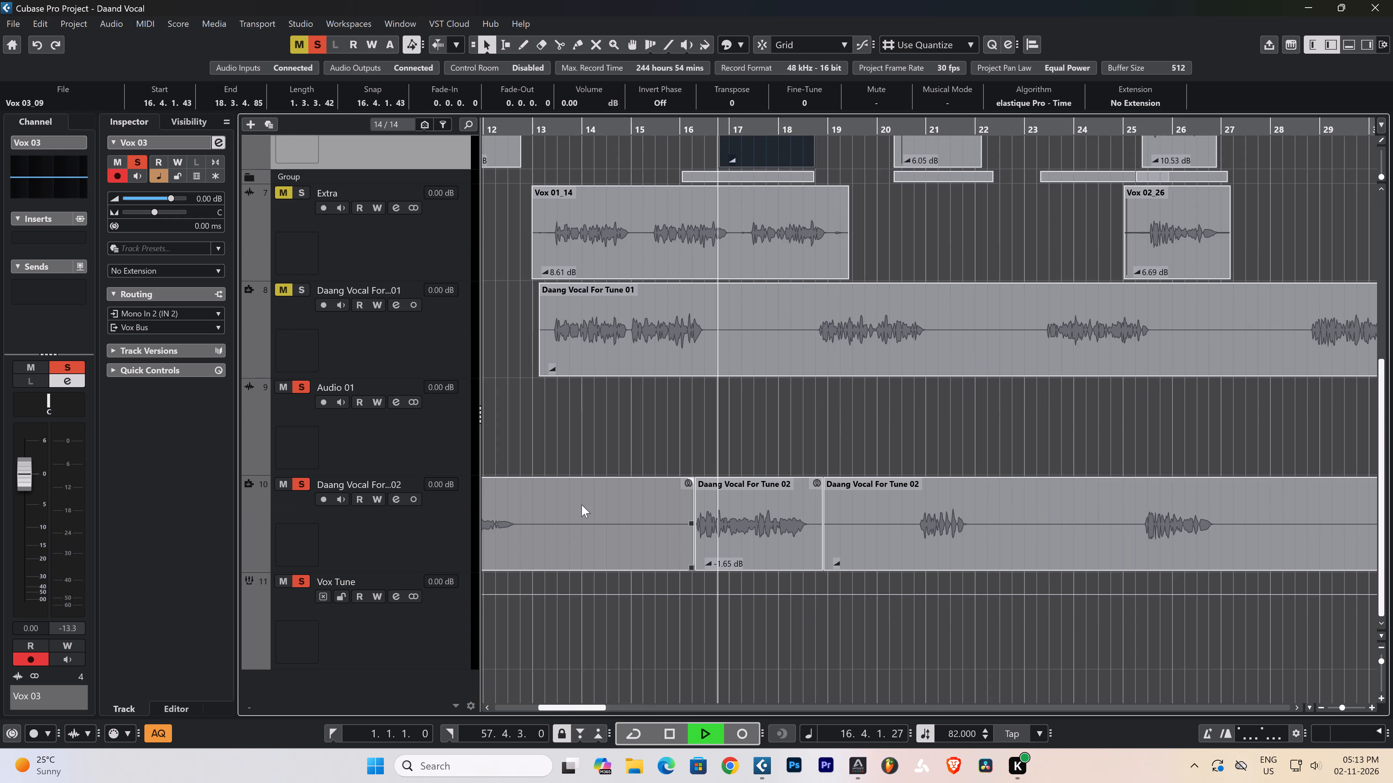
pyautogui.press('space')
# Remove the solo from the Daang Vocal For Tune 02 track.
pyautogui.click(305, 487)
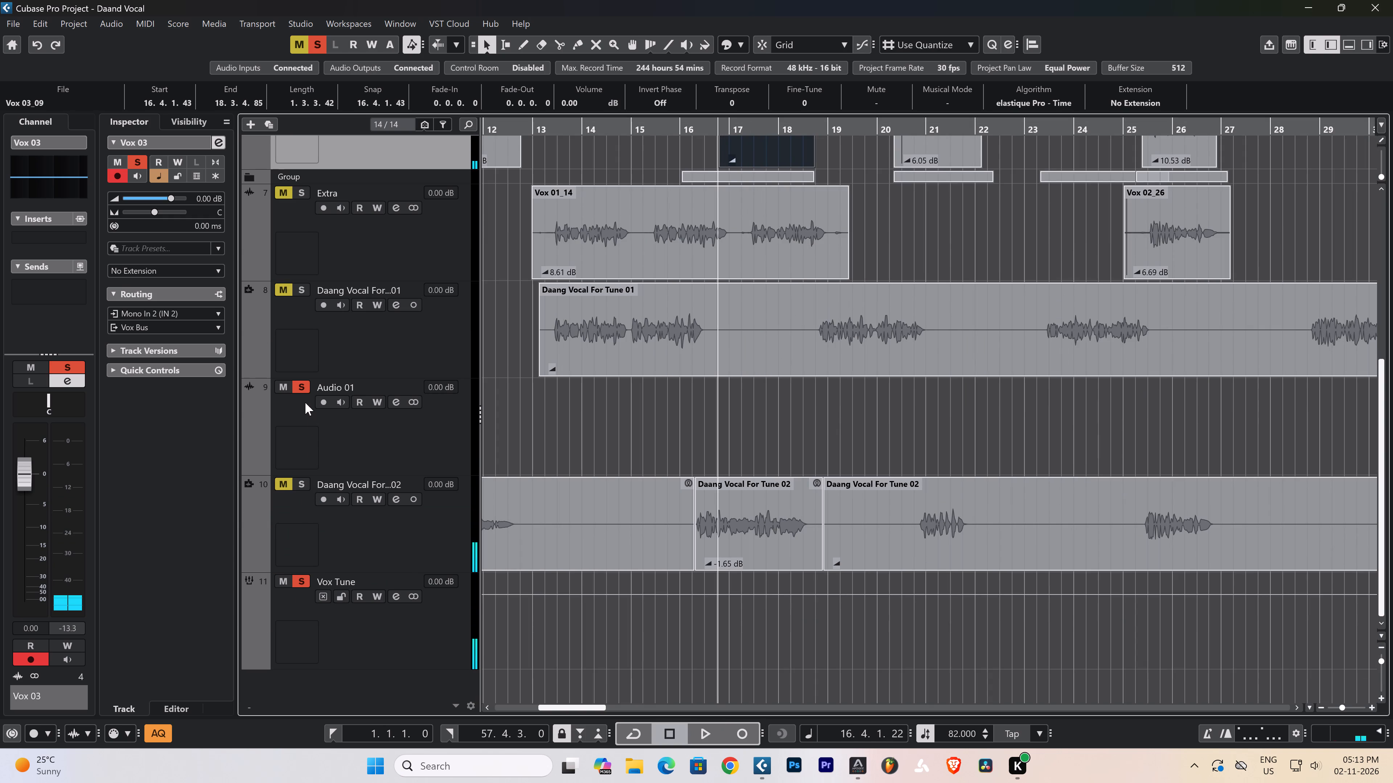
# Remove the solo from the Audio 01 track and replay the soloed Vox 03 track from about bar 16.
pyautogui.click(296, 382)
pyautogui.press('space')
pyautogui.scroll(3, 719, 479)
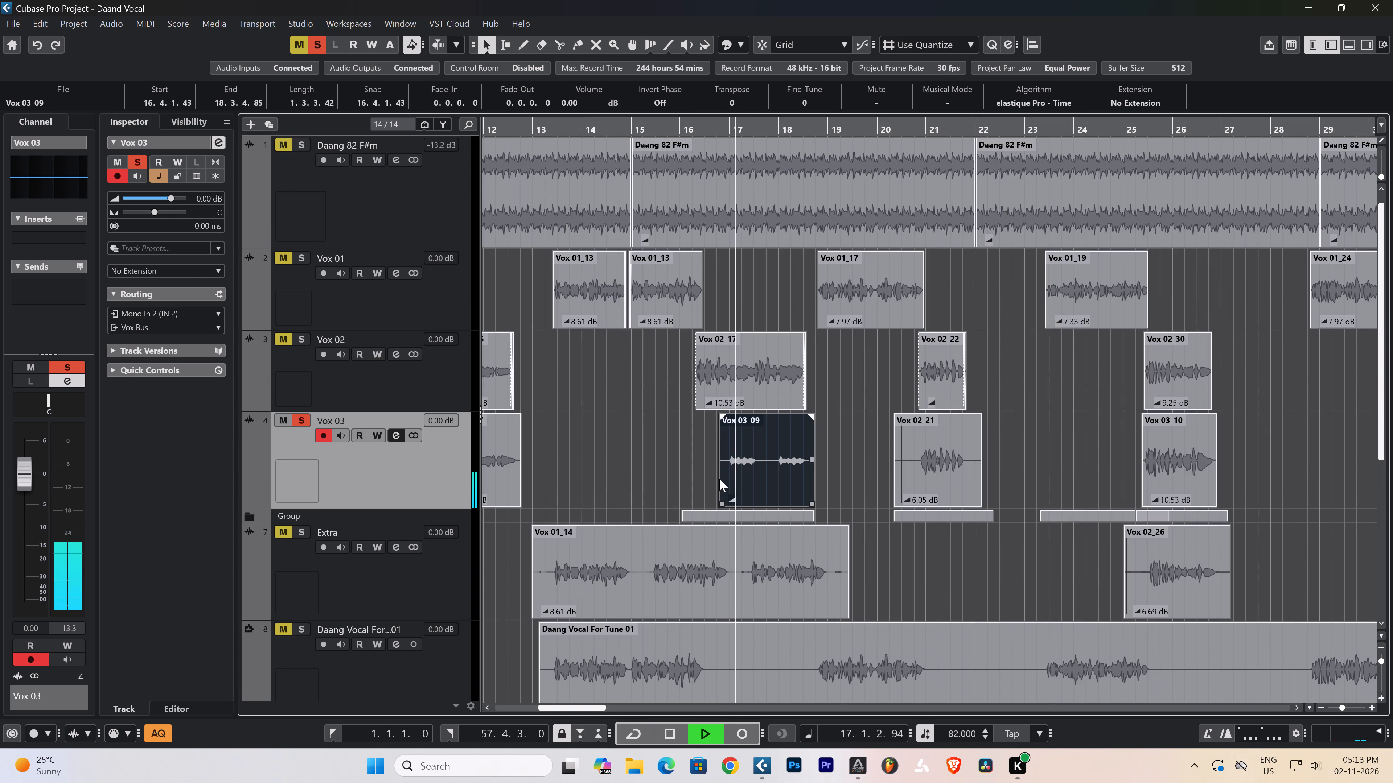
pyautogui.press('space')
pyautogui.click(451, 473)
# Examine the vocal and tuned clips across the arrangement, moving the playhead to about bars 20 and 14.
pyautogui.scroll(-4, 724, 482)
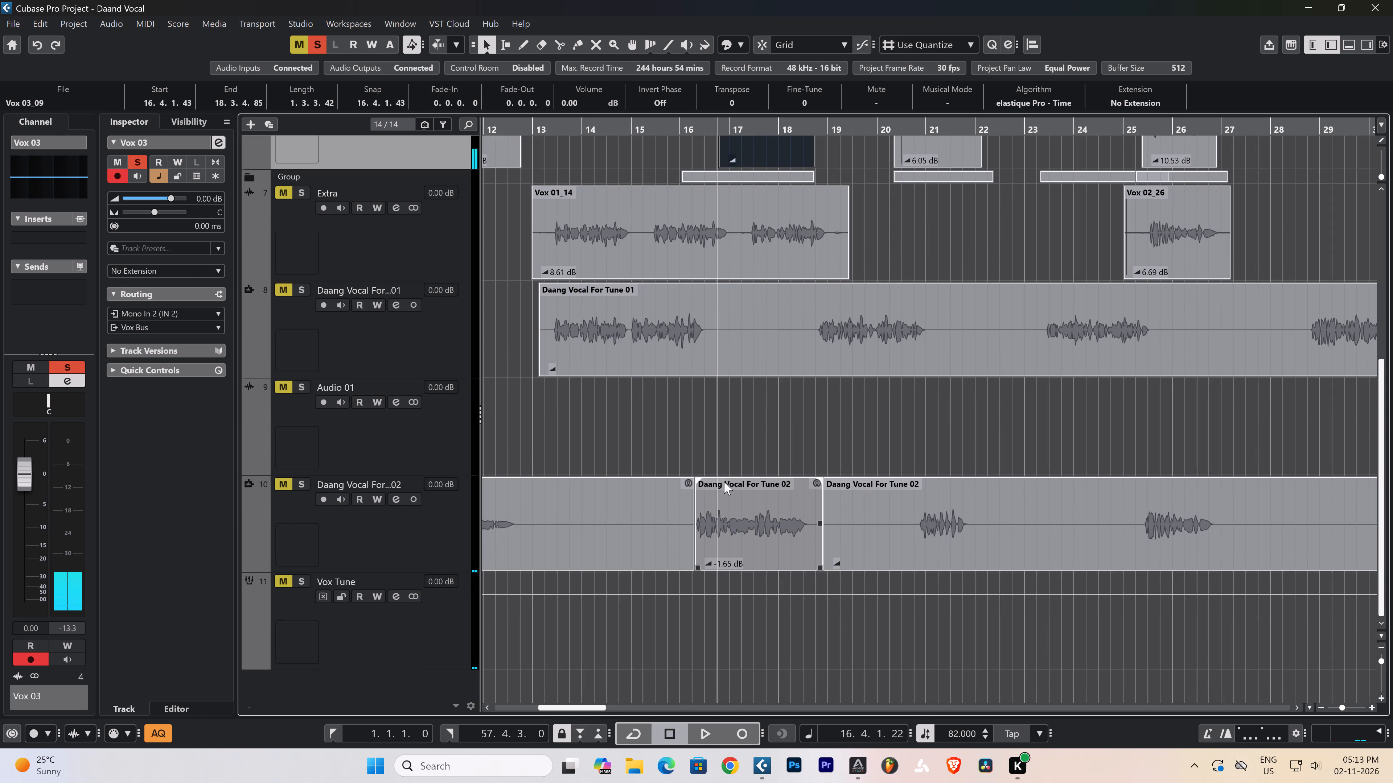
pyautogui.click(912, 125)
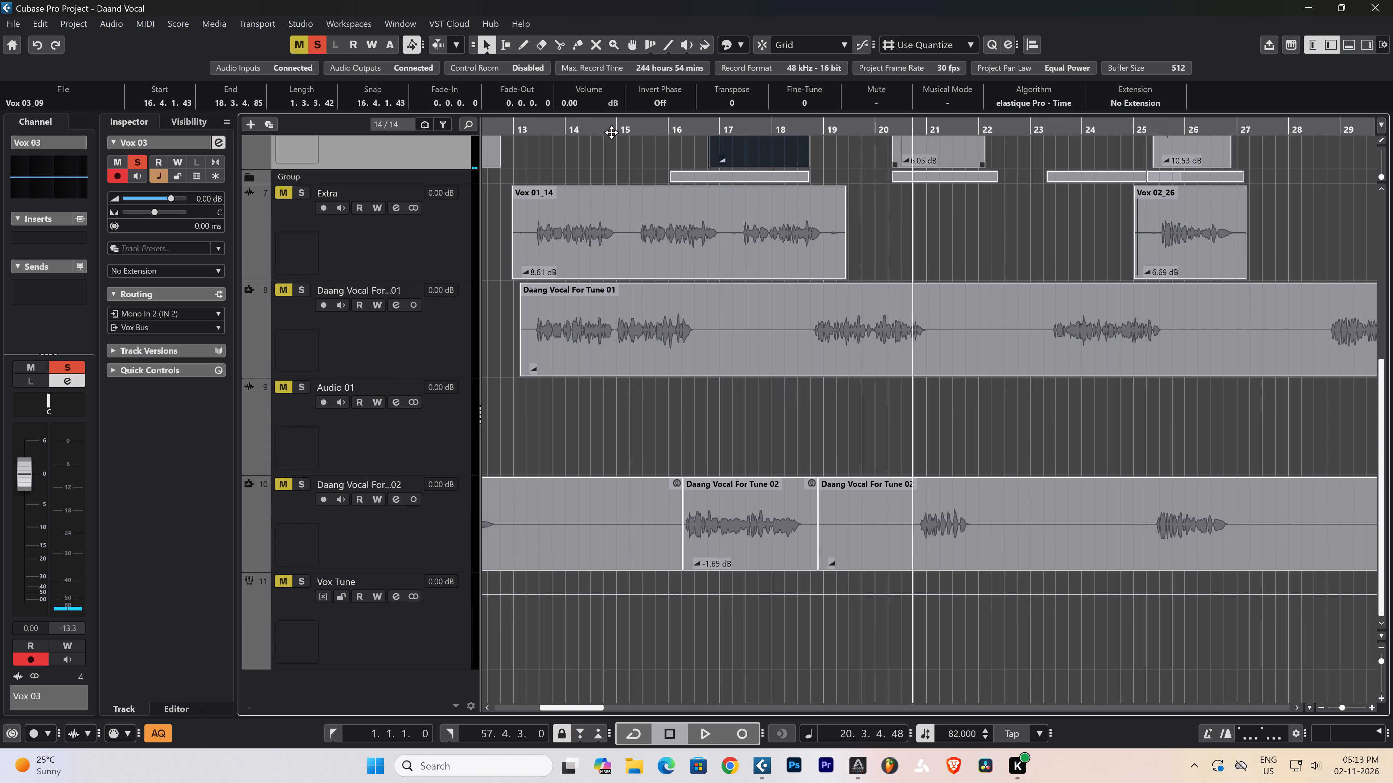
pyautogui.moveTo(580, 128); pyautogui.dragTo(581, 138)
pyautogui.scroll(4, 728, 291)
pyautogui.click(683, 422)
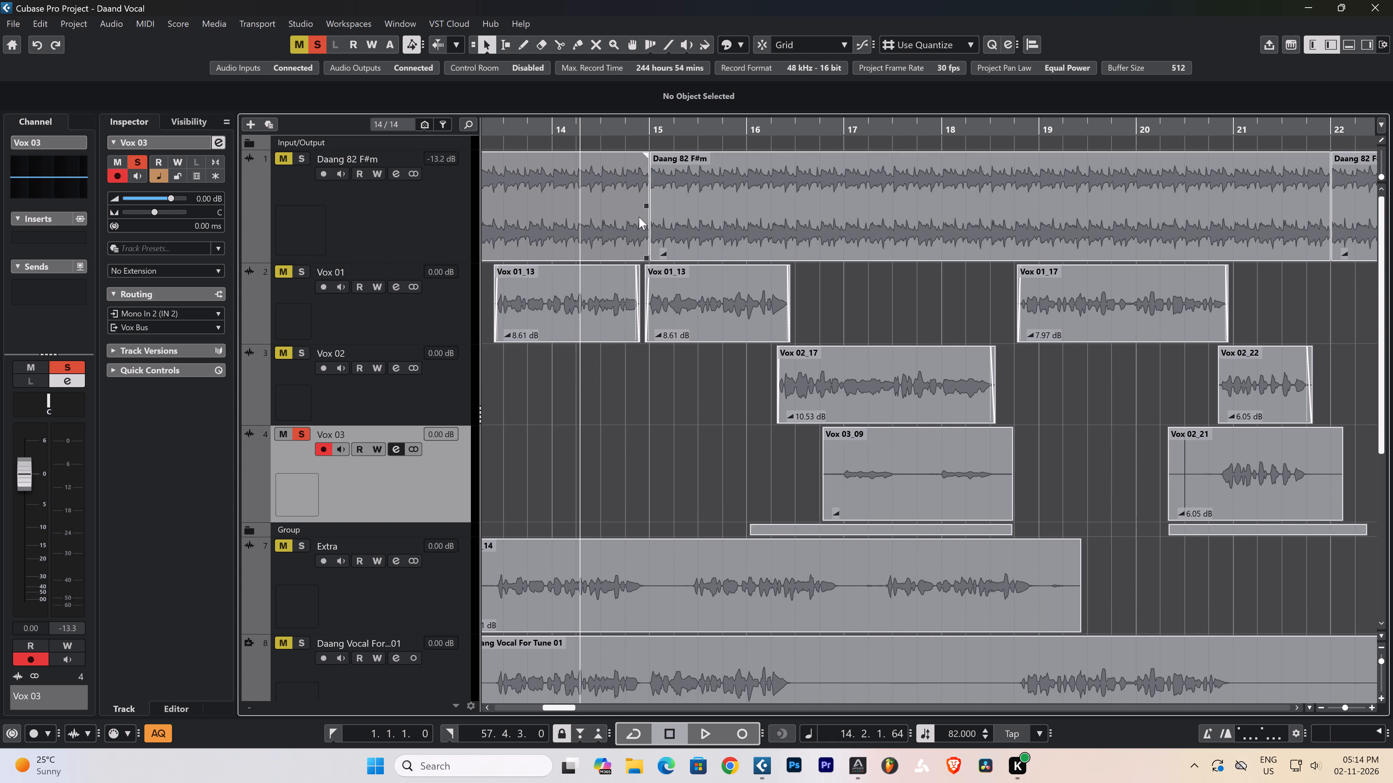
pyautogui.write('gg')
pyautogui.write('gg')
pyautogui.press('g')
pyautogui.press('h')
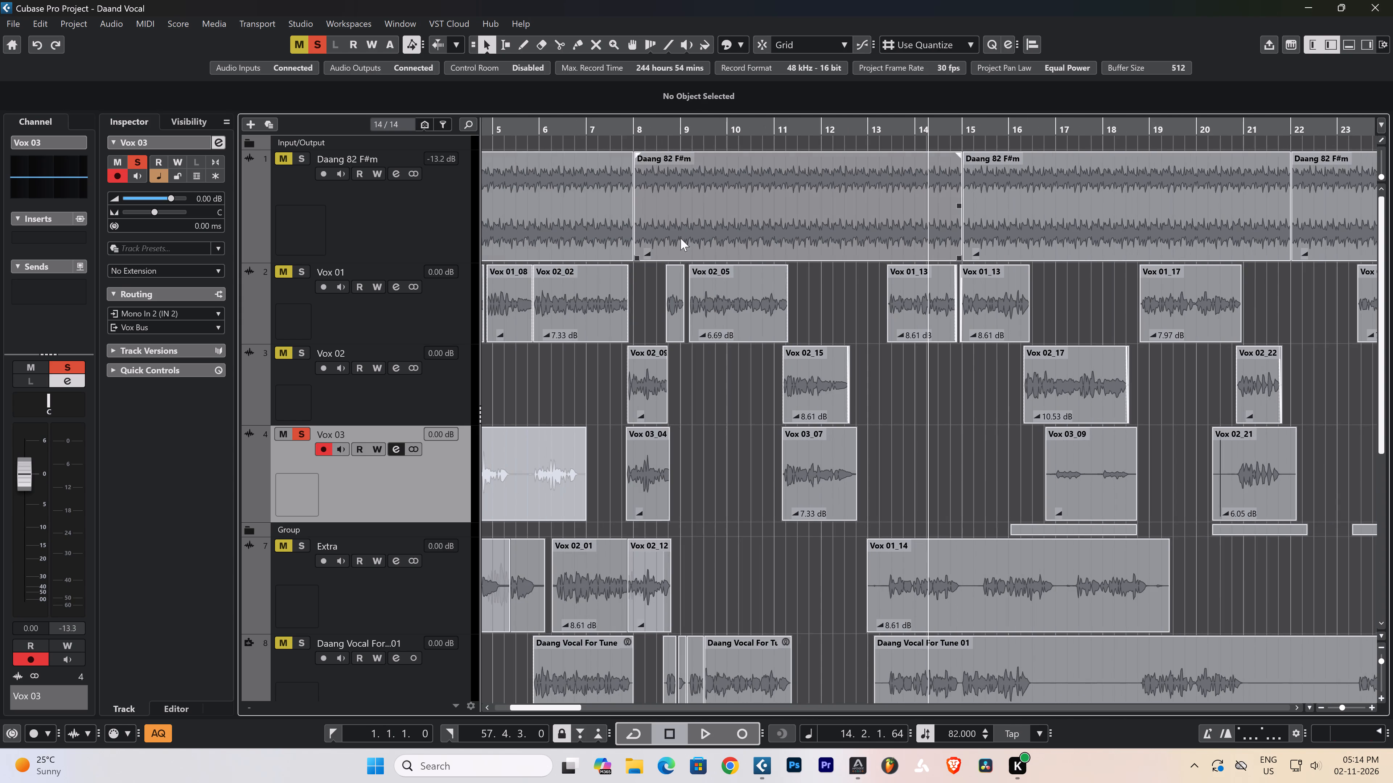
pyautogui.press('h')
pyautogui.scroll(-4, 900, 382)
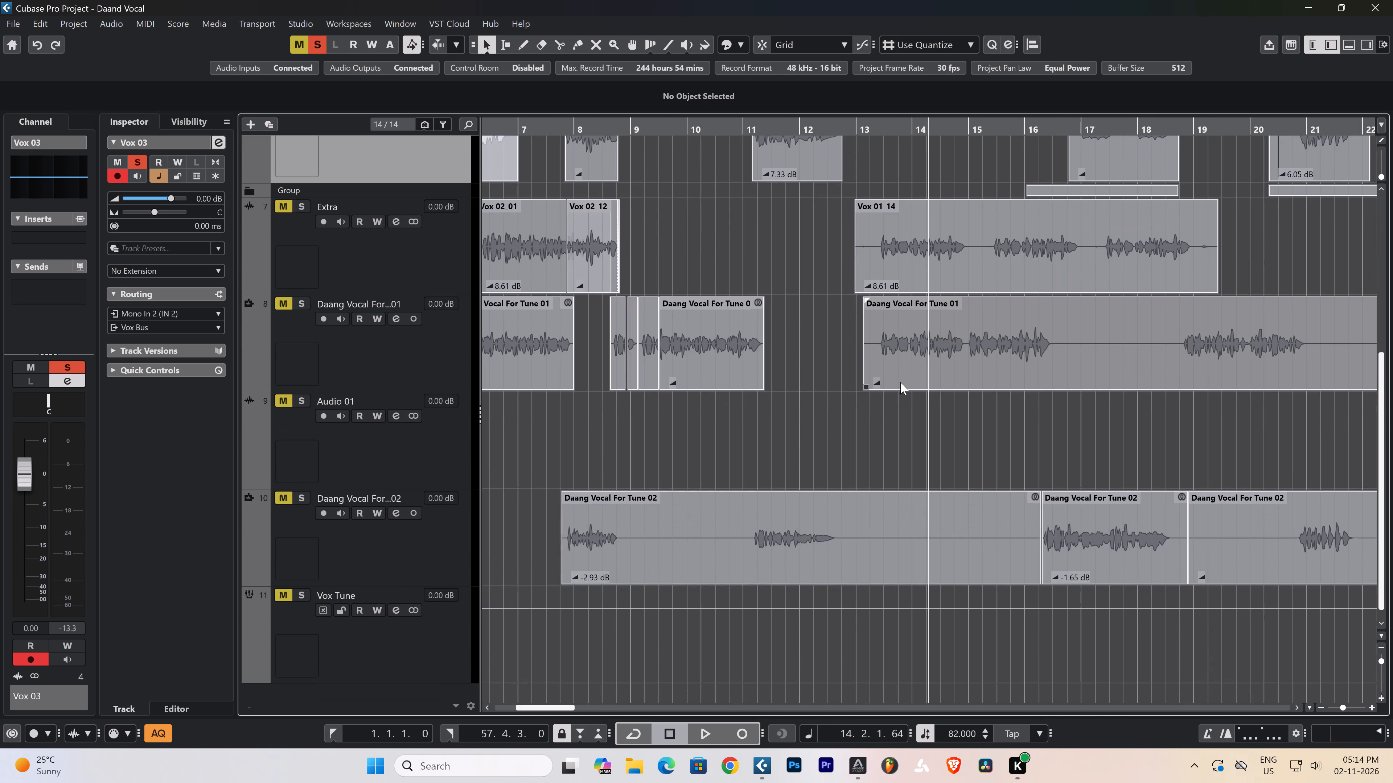
pyautogui.scroll(2, 789, 321)
pyautogui.write('ggg')
pyautogui.press('h')
pyautogui.press('g')
pyautogui.scroll(2, 953, 372)
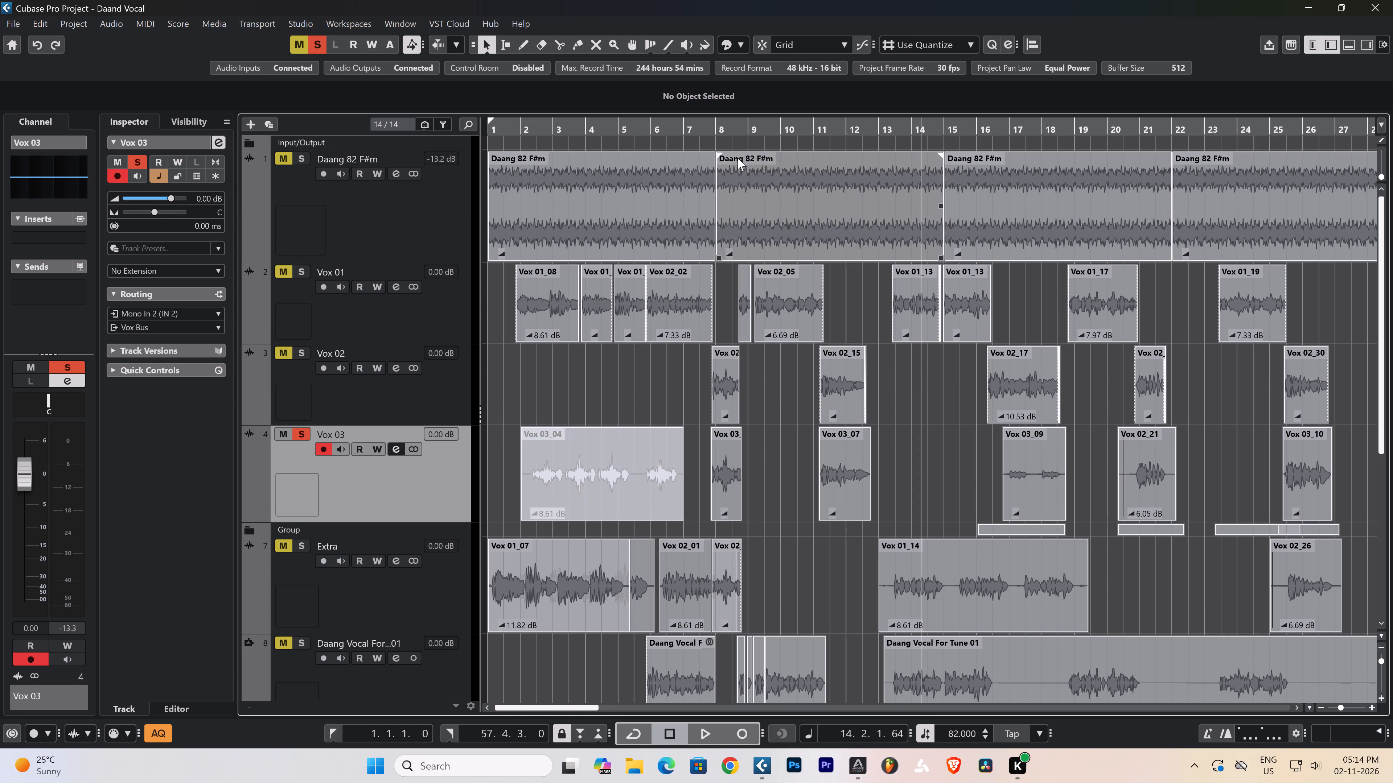
pyautogui.moveTo(922, 132); pyautogui.dragTo(919, 155)
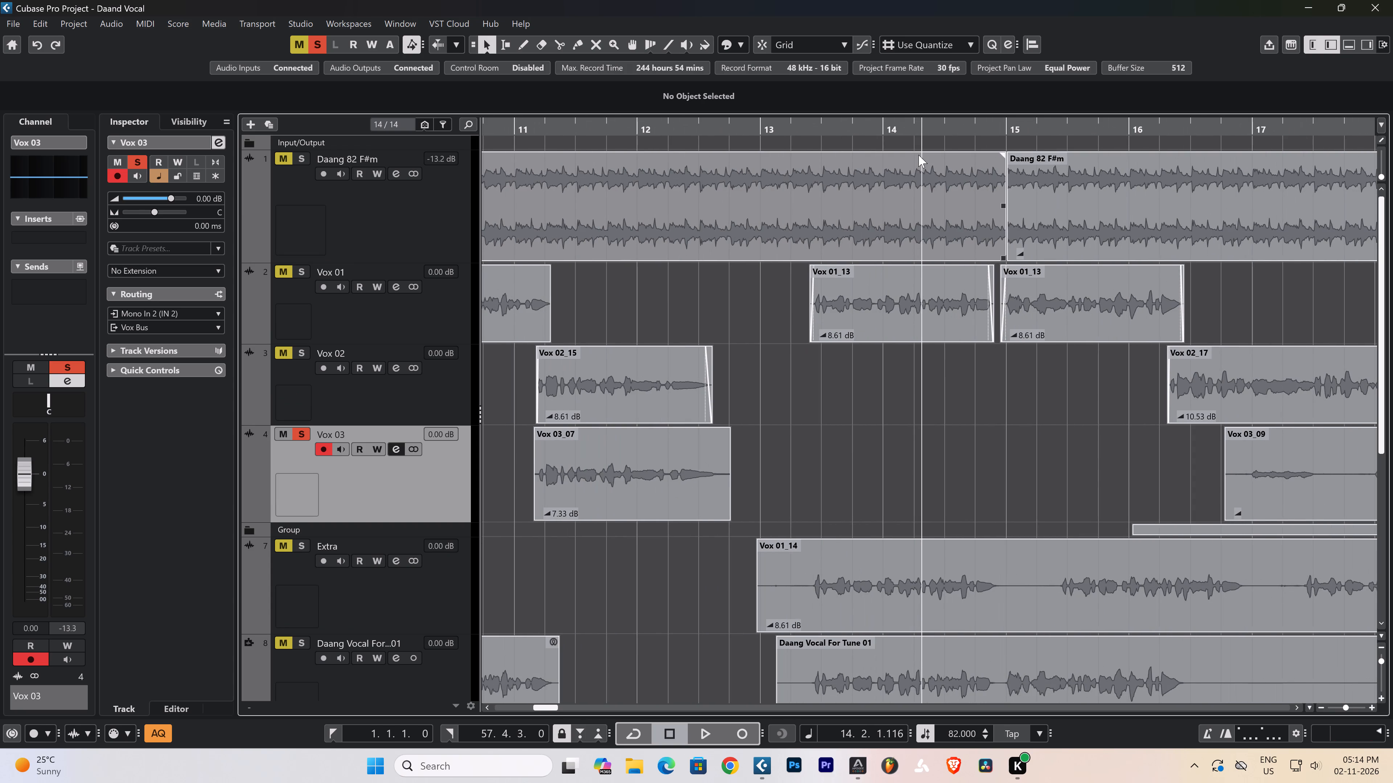
# Audition the soloed Vox 03 track briefly from about bar 13.
pyautogui.click(800, 130)
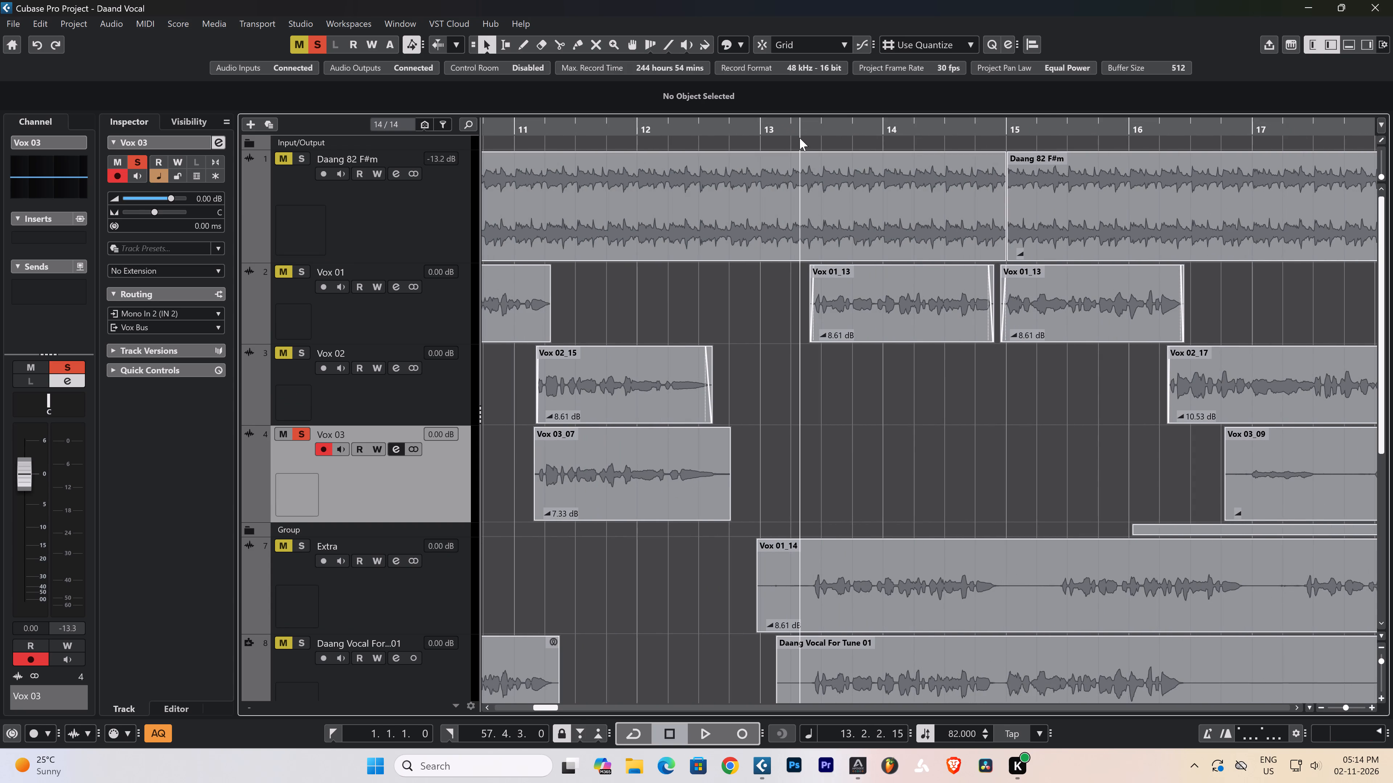
pyautogui.press('g')
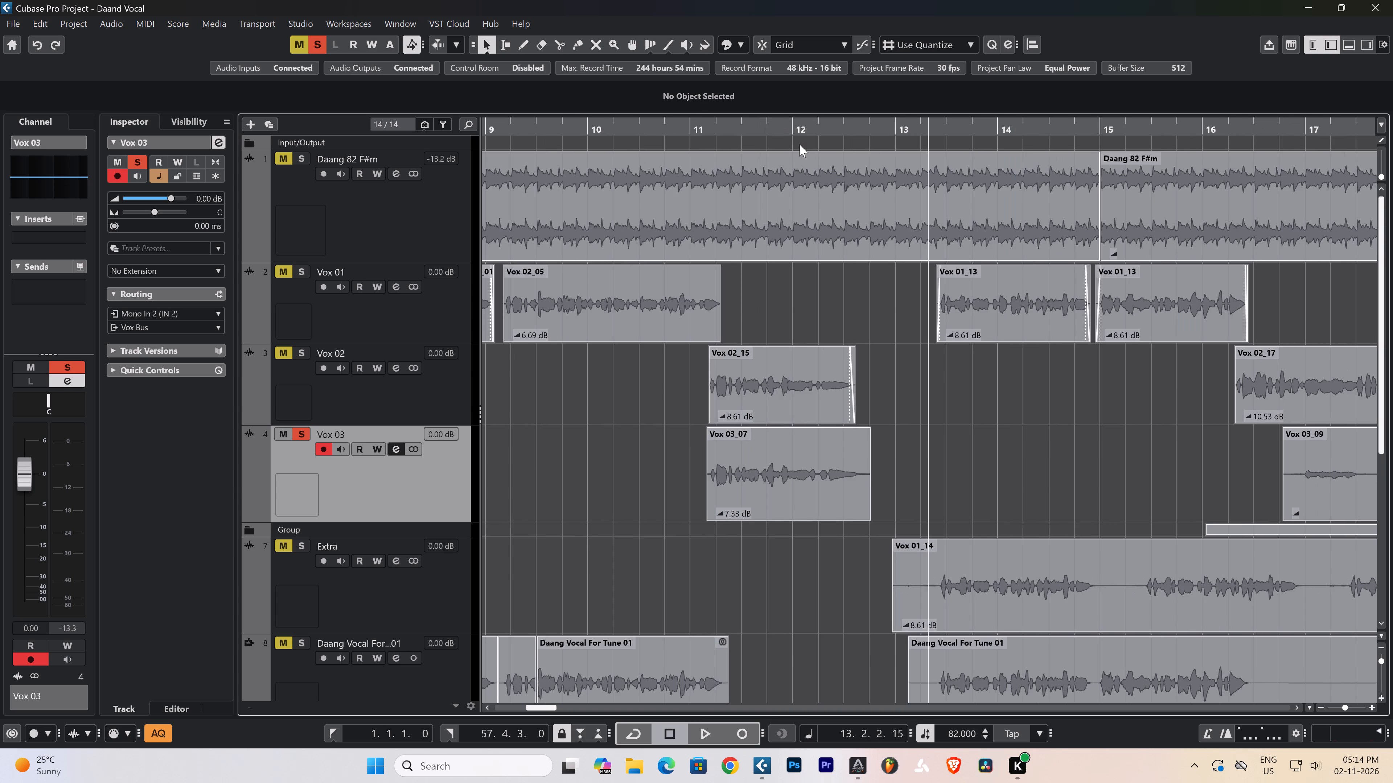
pyautogui.write('gggggg')
pyautogui.press('g')
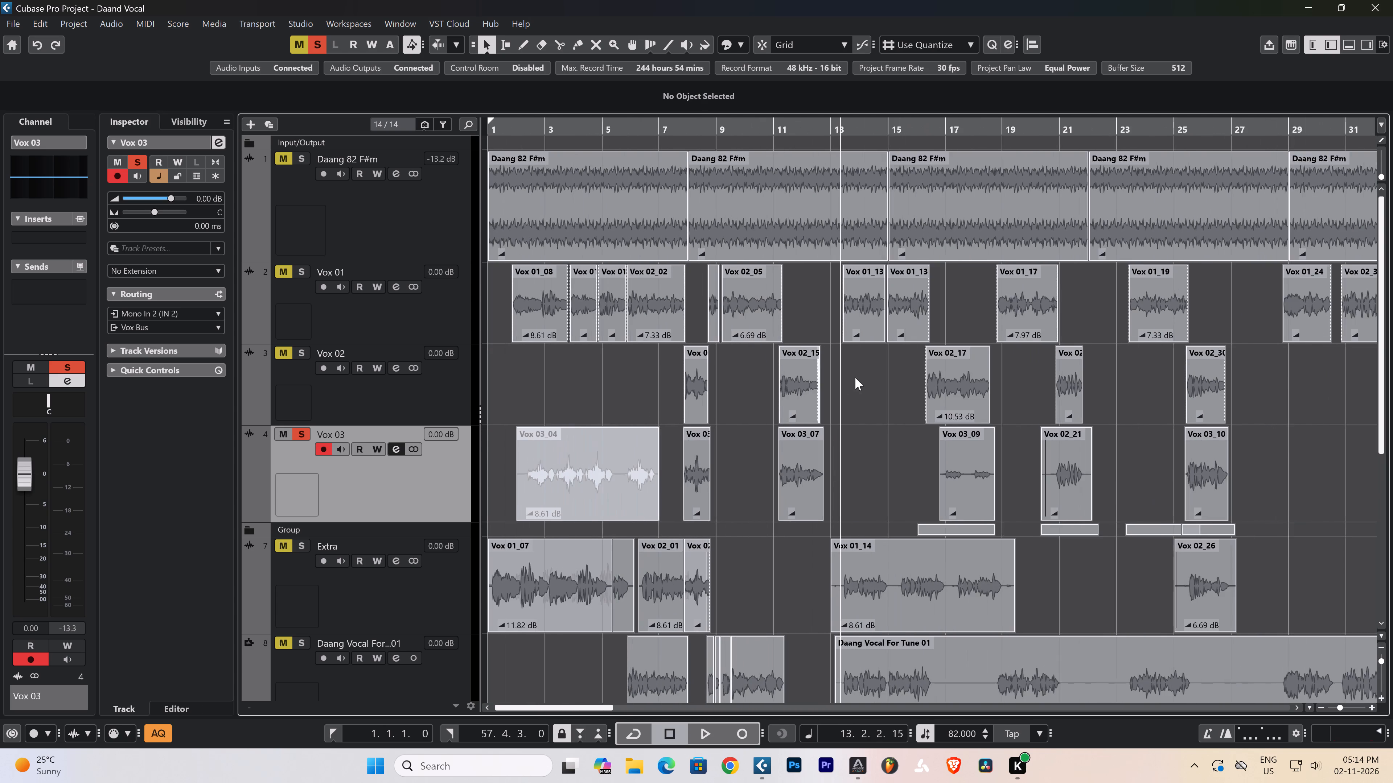
pyautogui.press('g')
pyautogui.write('hhh')
pyautogui.scroll(-3, 916, 386)
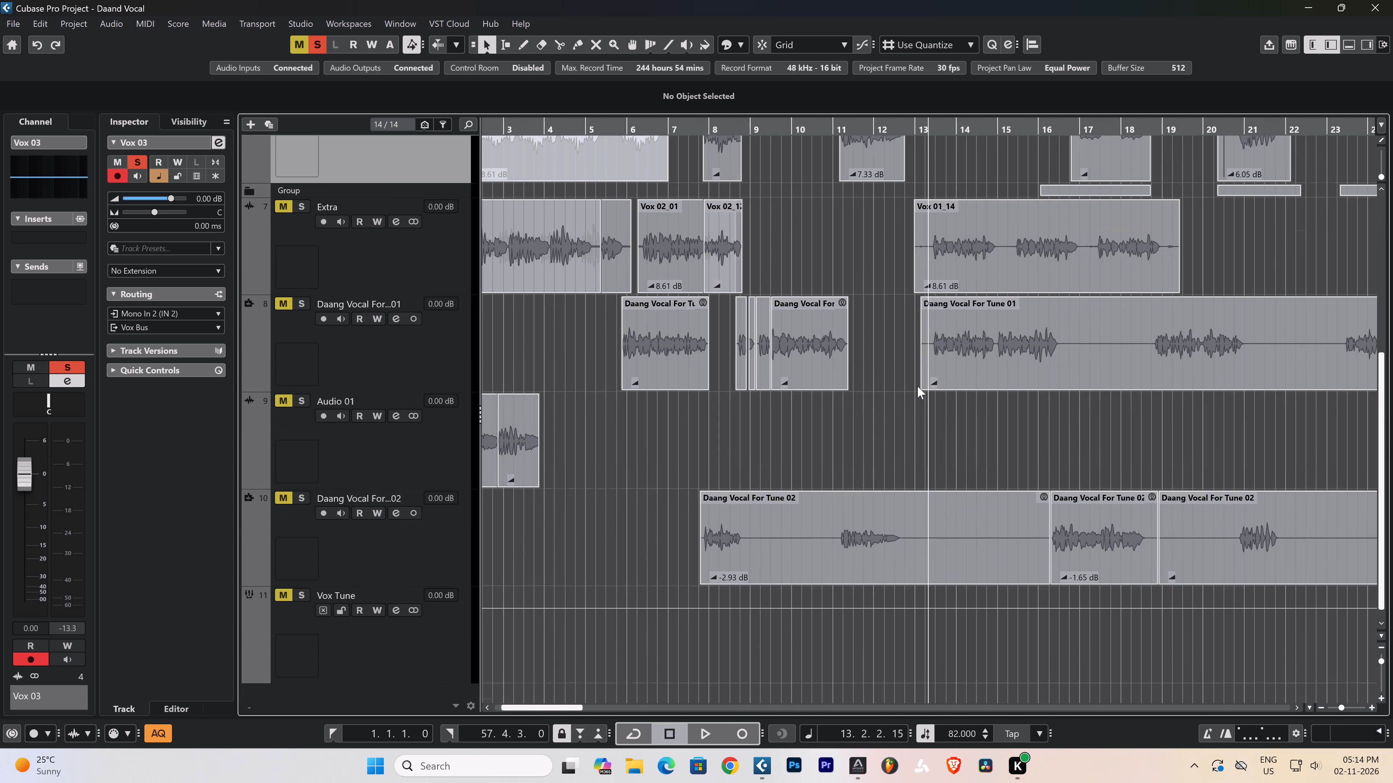
pyautogui.press('space')
pyautogui.scroll(5, 931, 397)
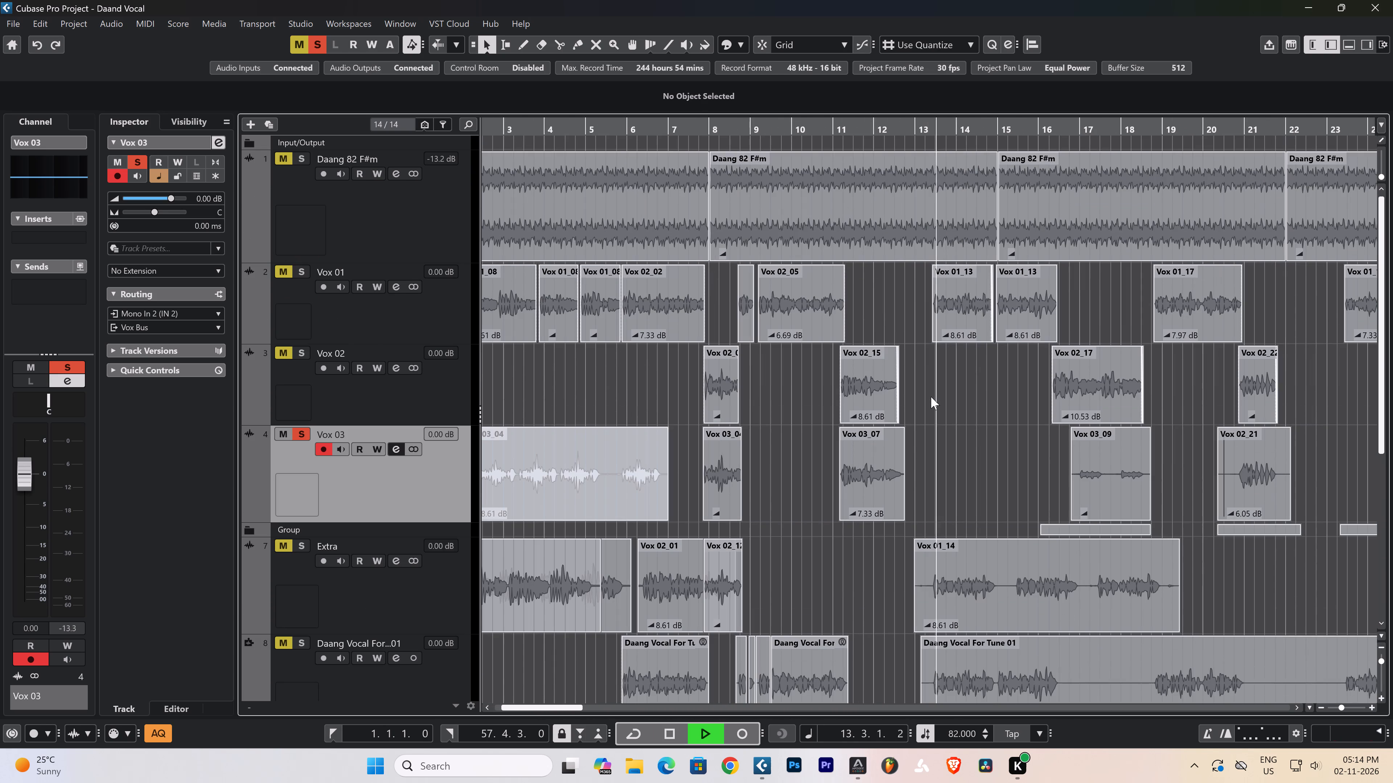
pyautogui.press('space')
# Audition the soloed Vox 03 track from the start of the Vox 03_07 clip at about bar 11.
pyautogui.moveTo(840, 130); pyautogui.dragTo(840, 132)
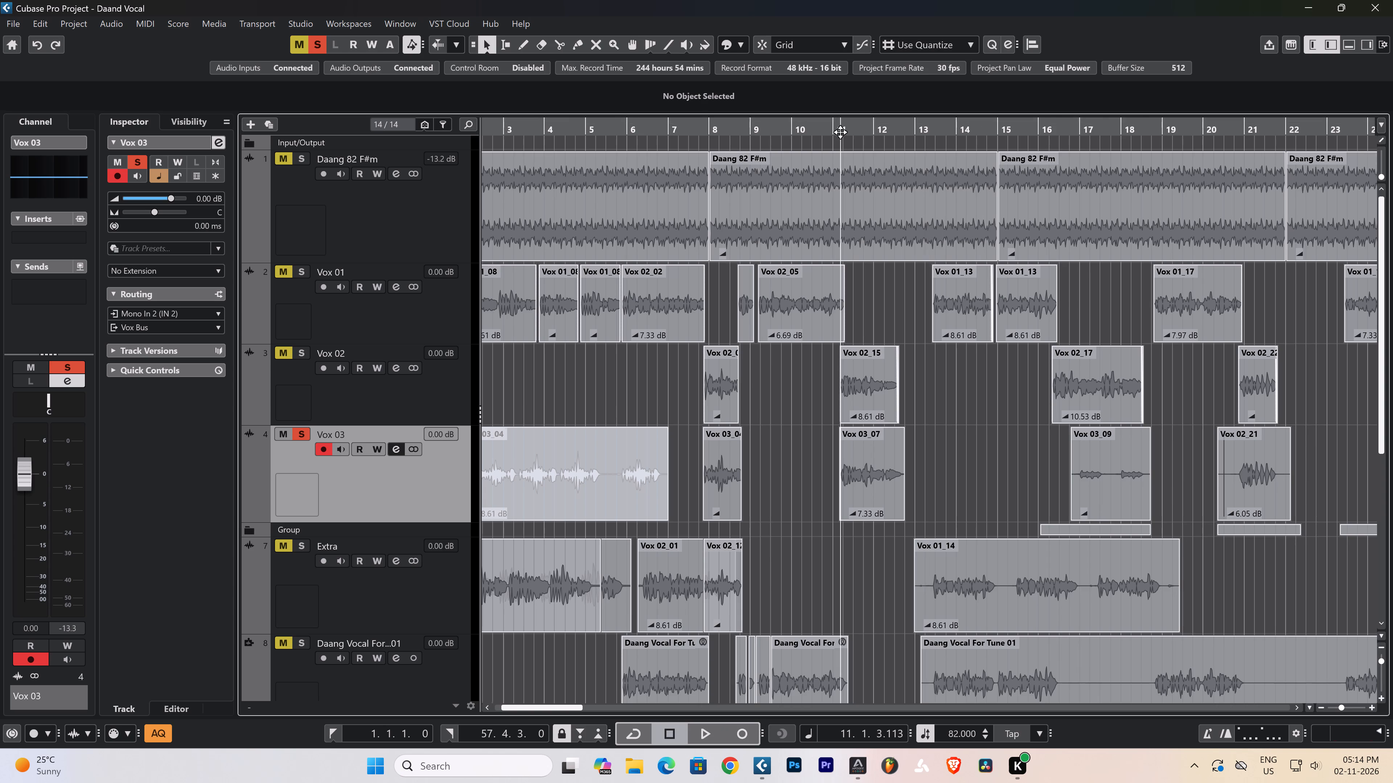
pyautogui.moveTo(840, 132); pyautogui.dragTo(842, 149)
pyautogui.press('space')
pyautogui.press('space')
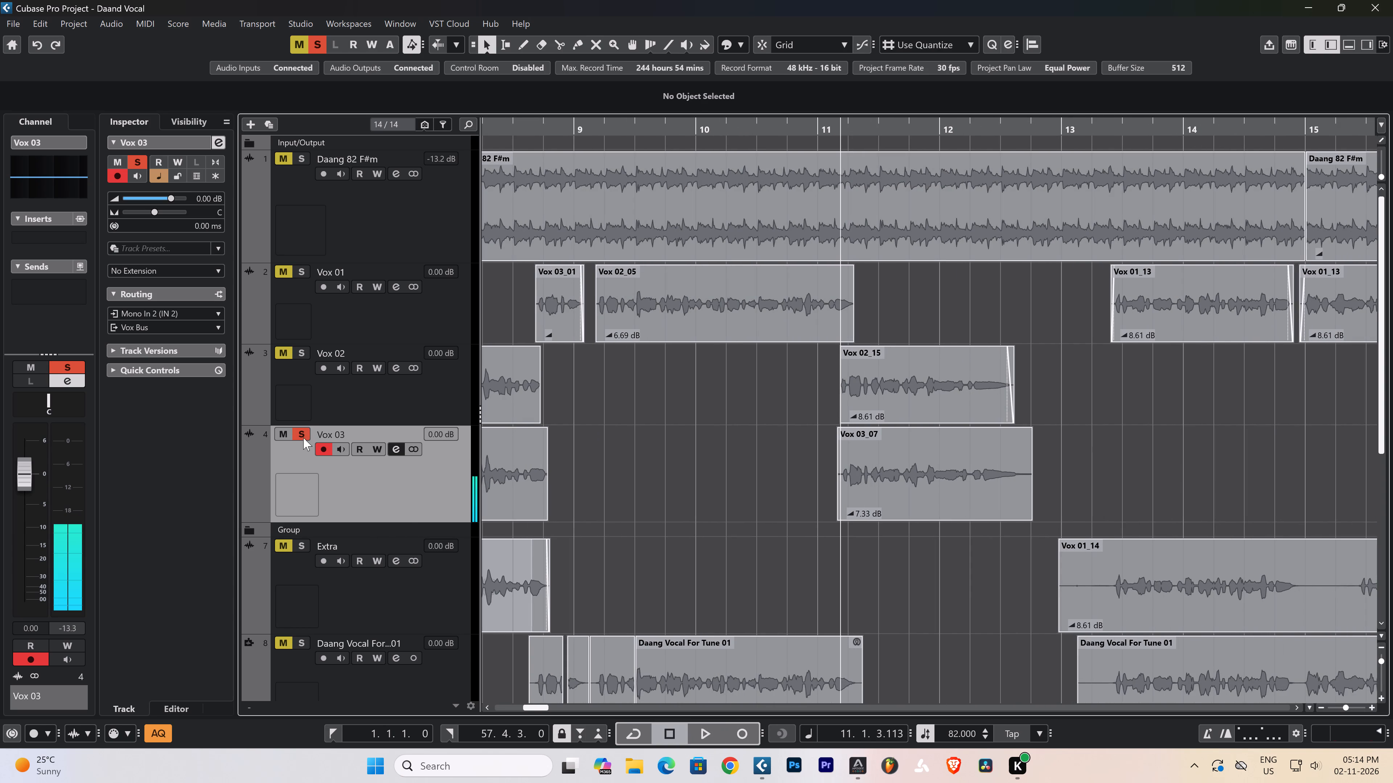
# Review the track list, selecting the Daang Vocal For Tune 02 and Audio 01 tracks to inspect their channel settings.
pyautogui.click(344, 469)
pyautogui.scroll(-2, 313, 498)
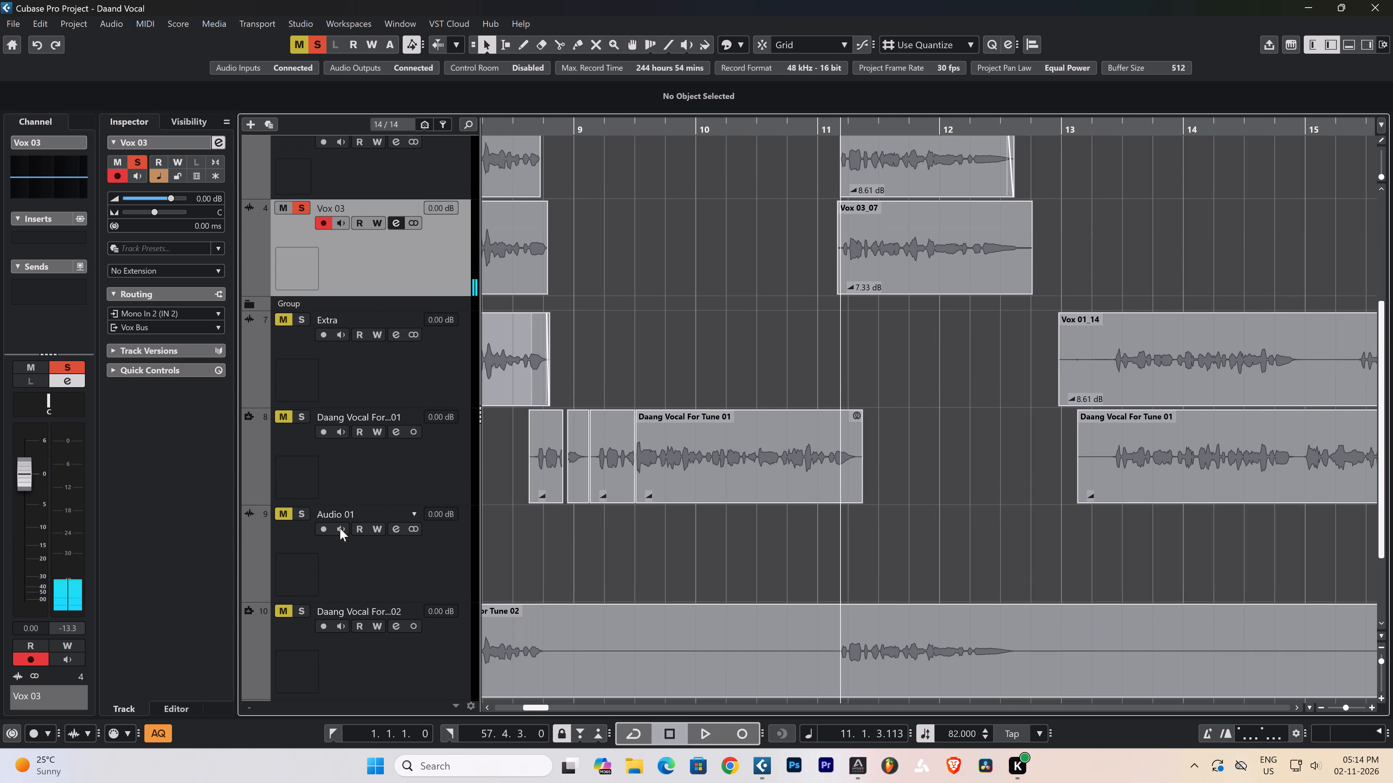
pyautogui.scroll(8, 366, 551)
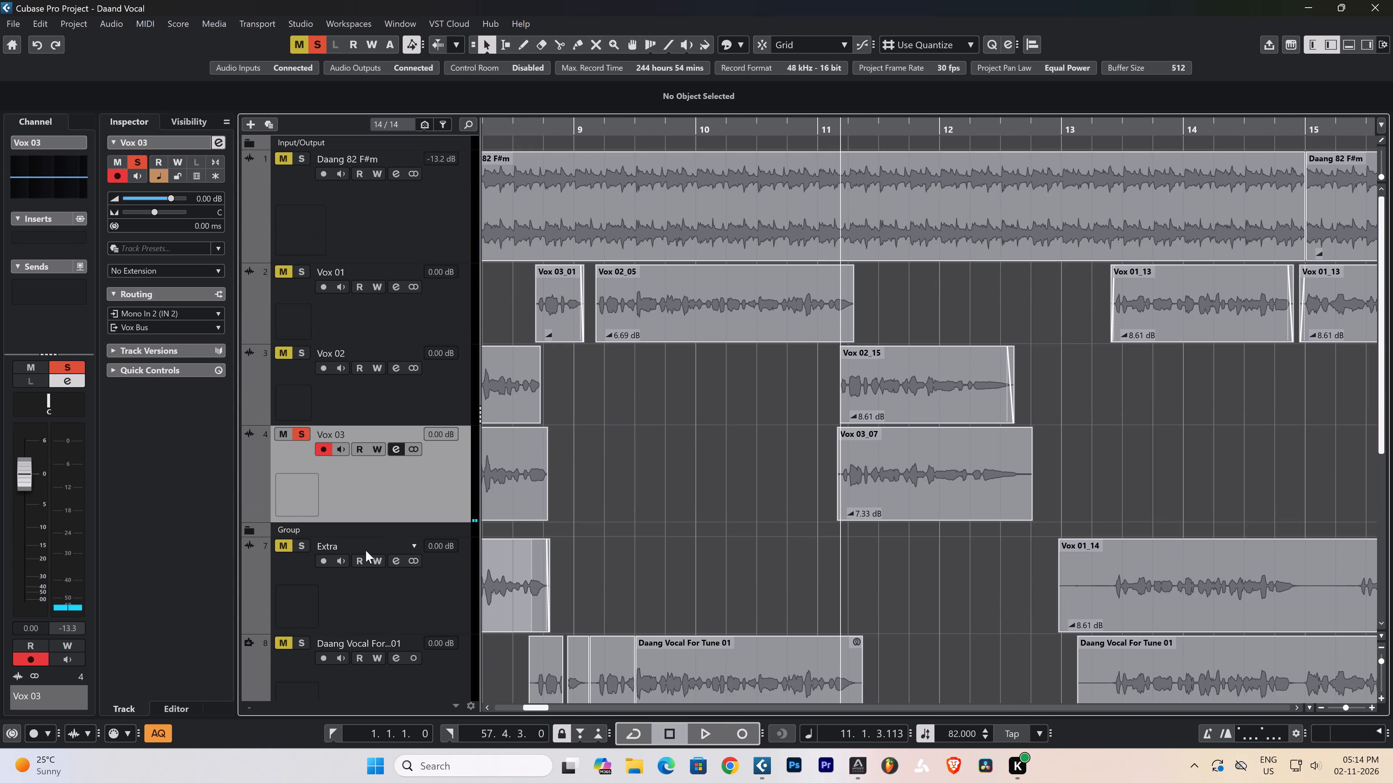
pyautogui.scroll(-5, 366, 550)
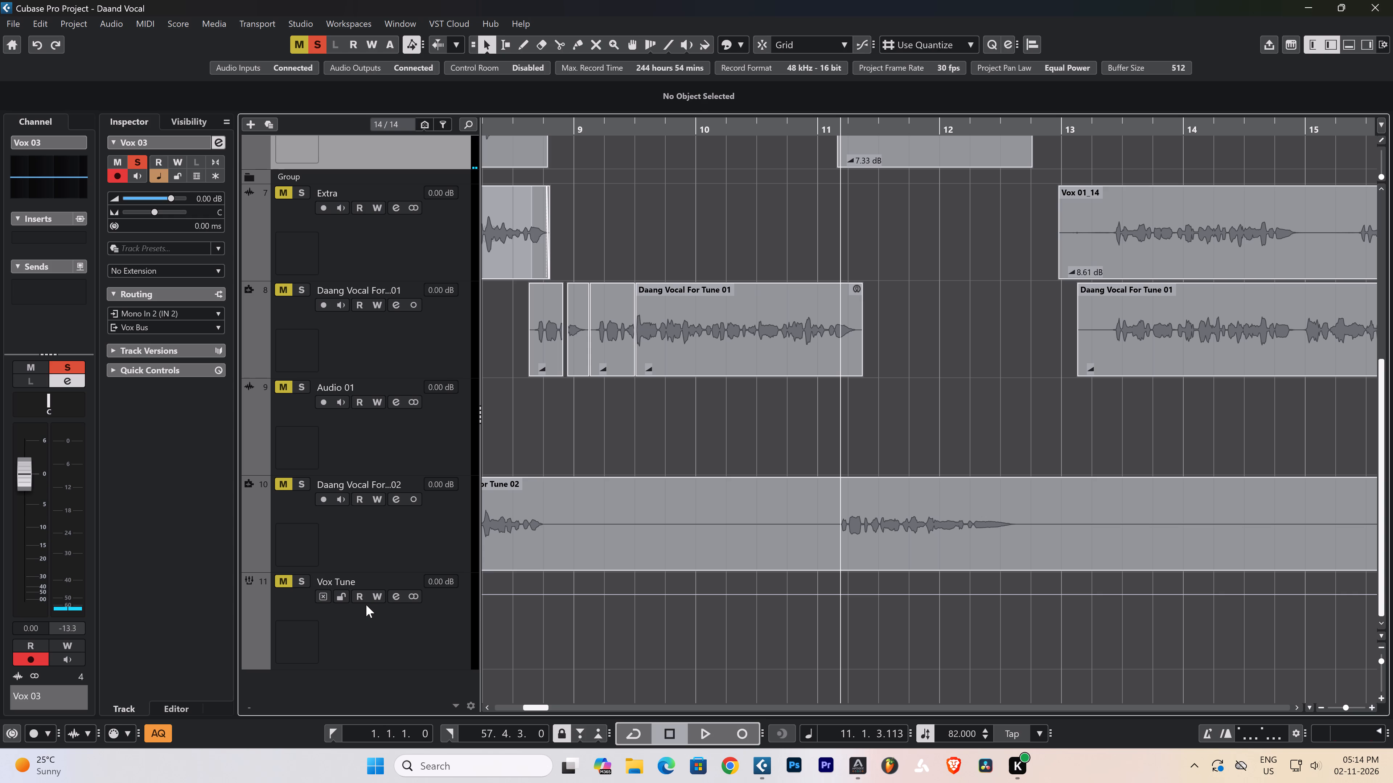
pyautogui.scroll(2, 369, 578)
pyautogui.scroll(7, 344, 390)
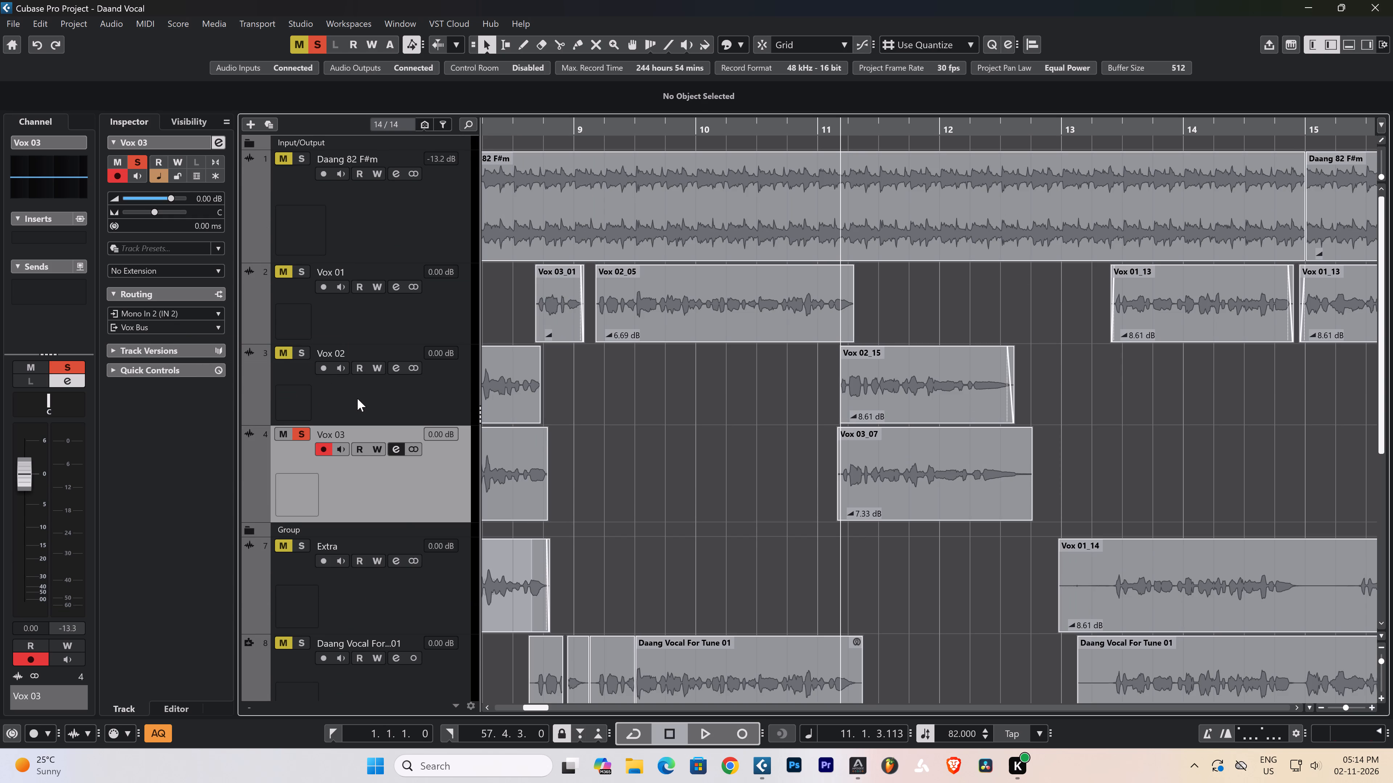
pyautogui.scroll(2, 374, 356)
pyautogui.scroll(-7, 375, 356)
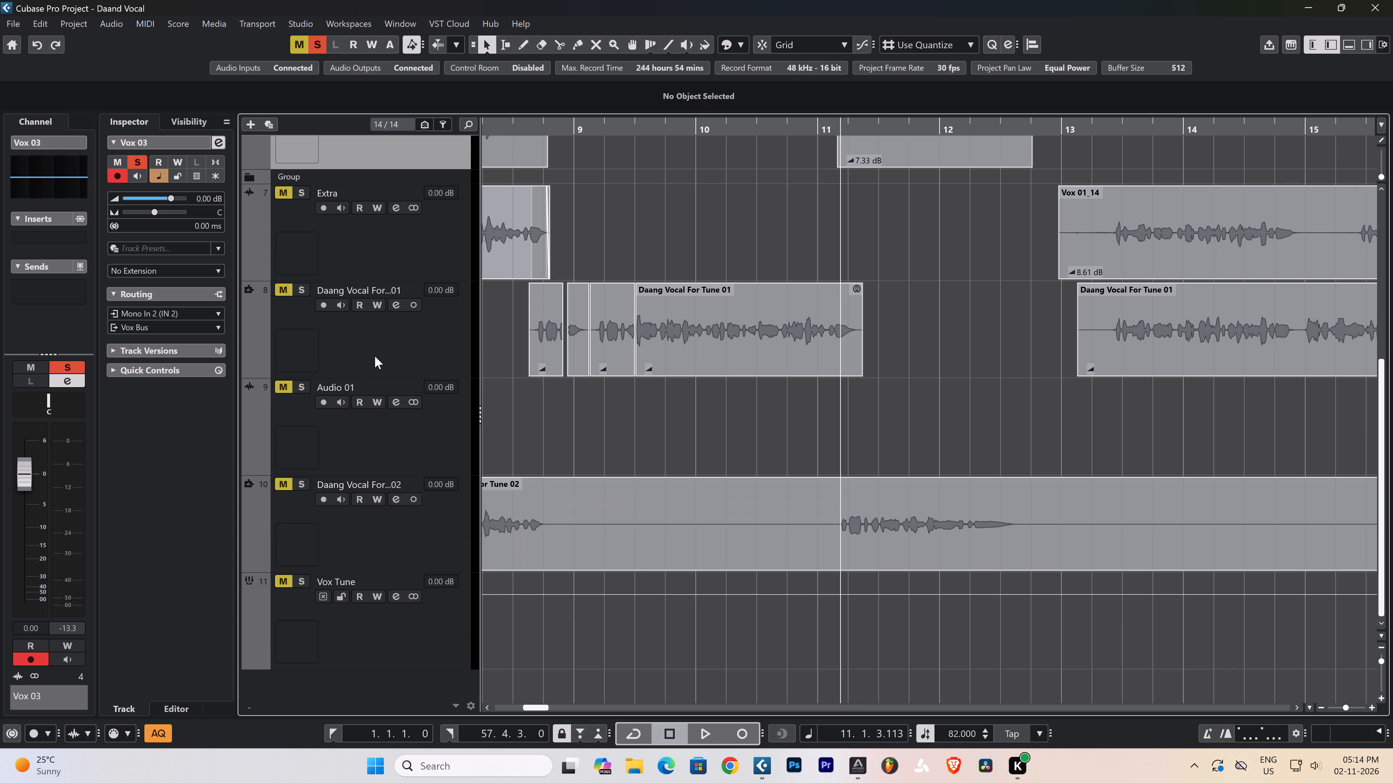
pyautogui.click(376, 540)
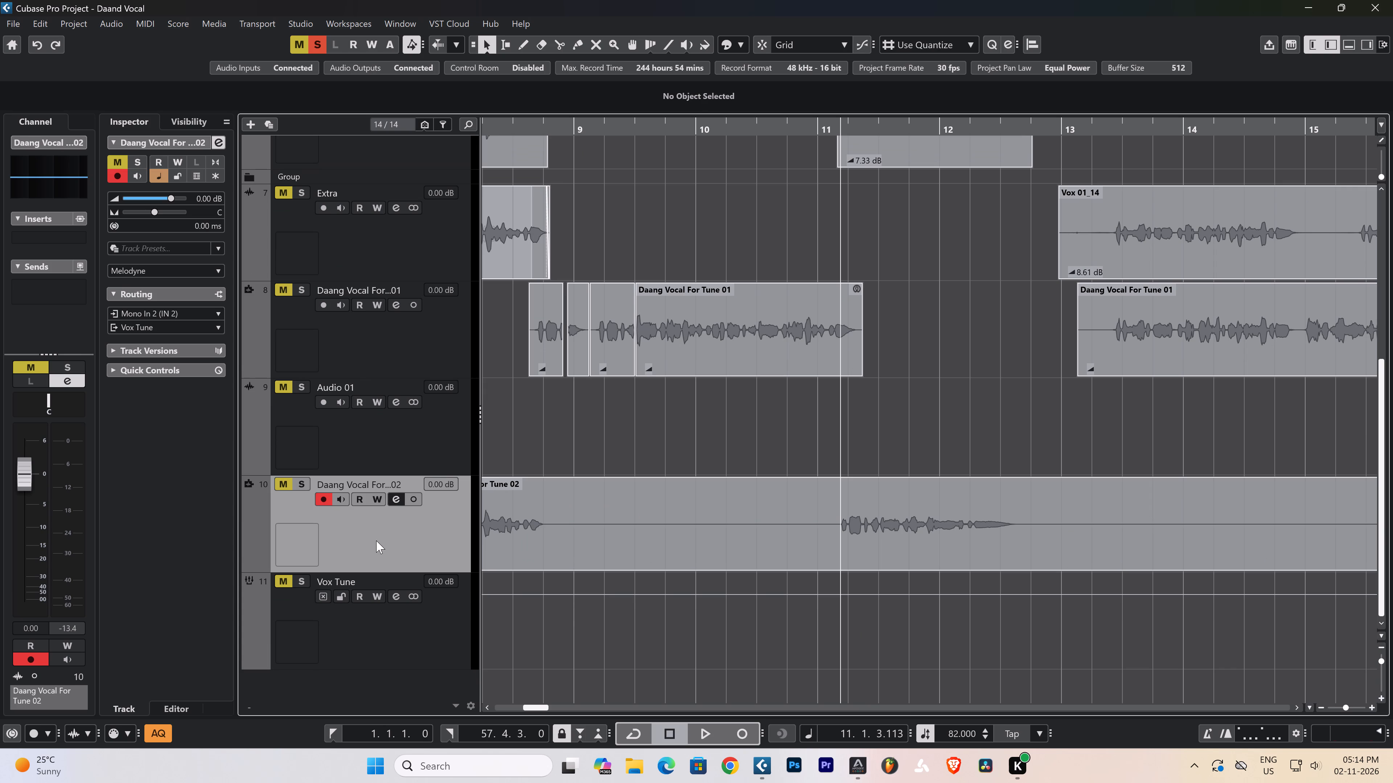
pyautogui.click(358, 455)
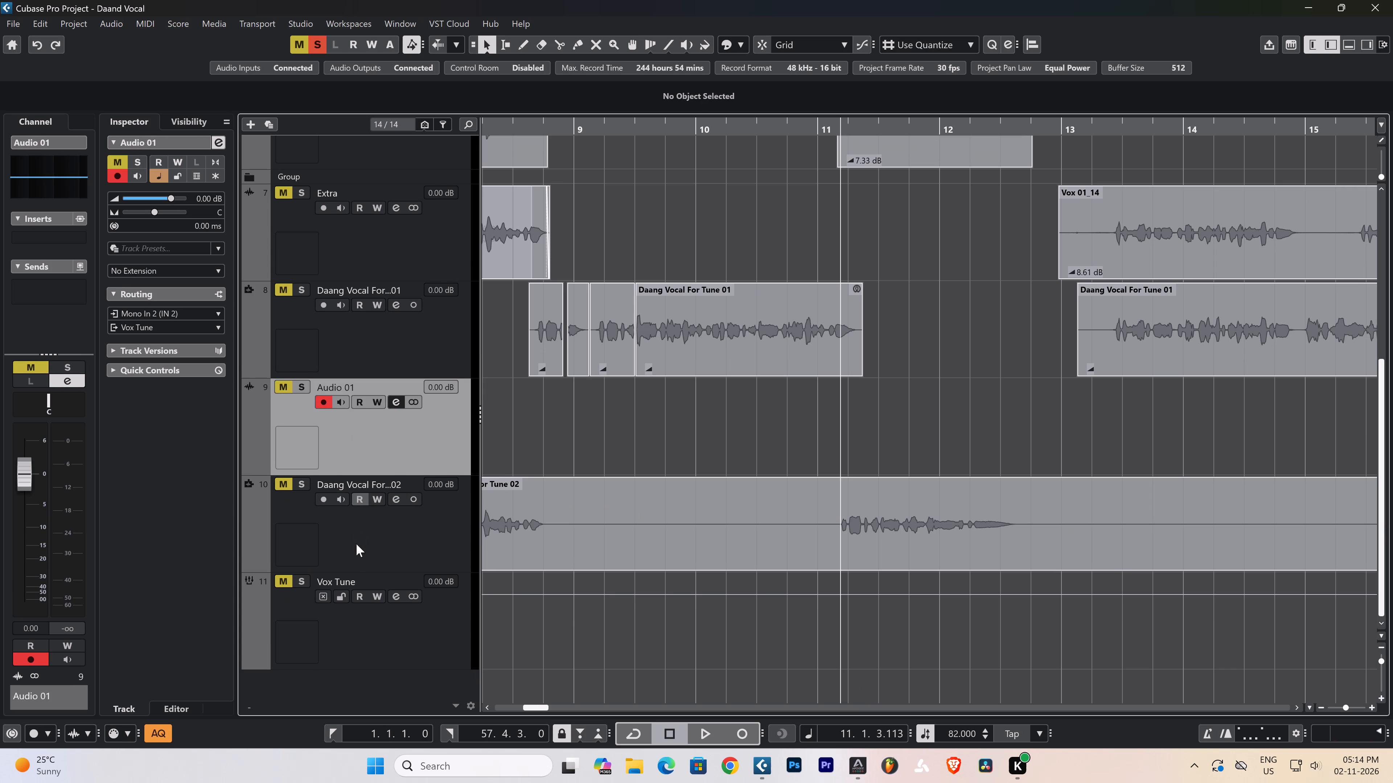
pyautogui.scroll(2, 377, 607)
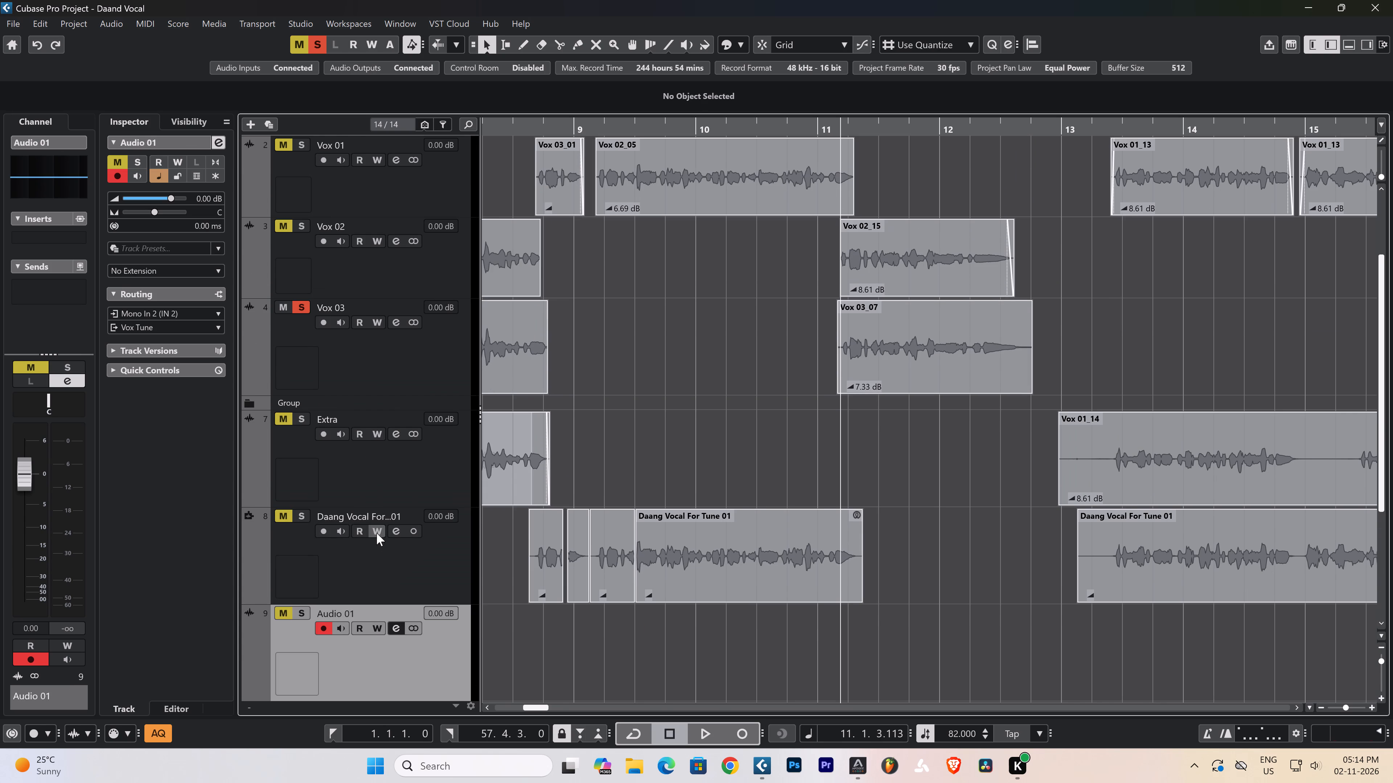
pyautogui.scroll(4, 378, 537)
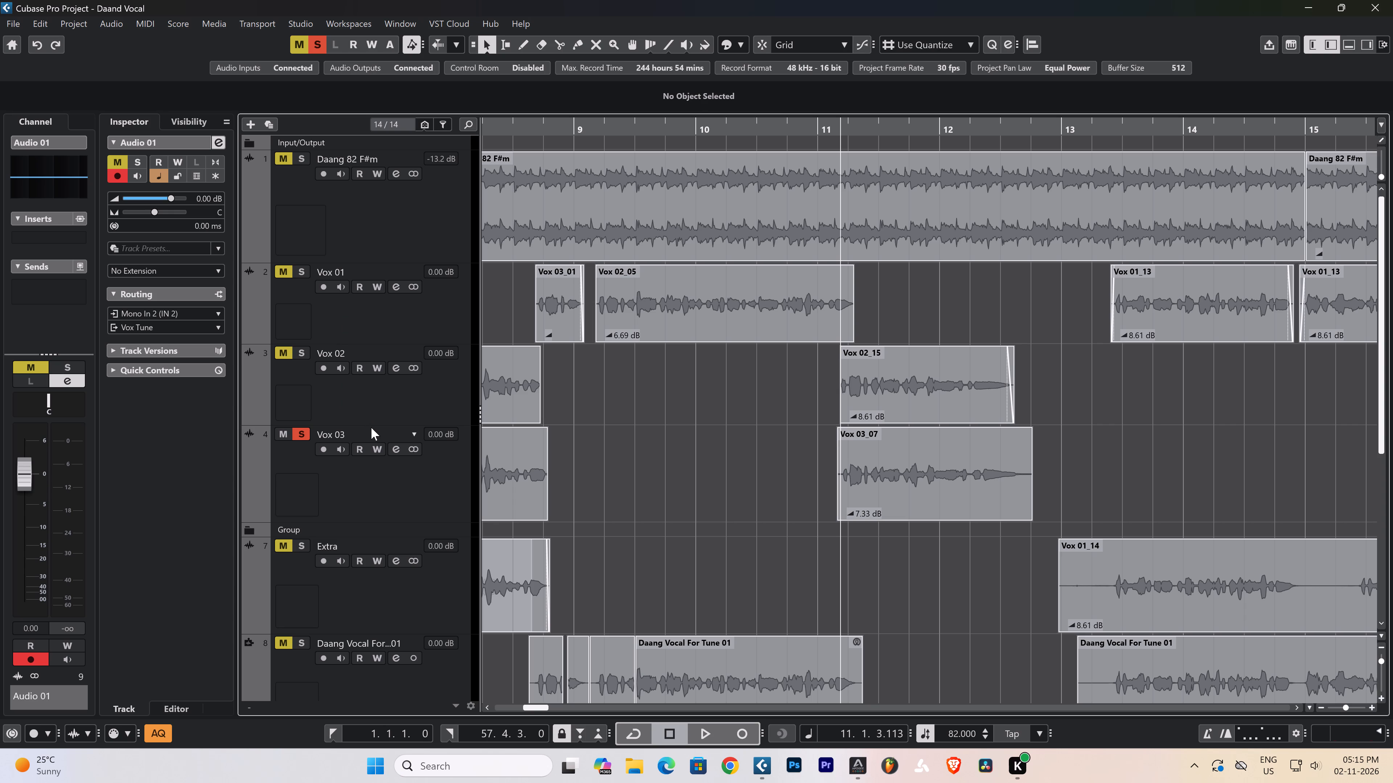
# Inspect the Vox 02 and Vox 01 tracks, and replay the soloed Vox 03 track from about bar 11.
pyautogui.click(373, 409)
pyautogui.click(380, 327)
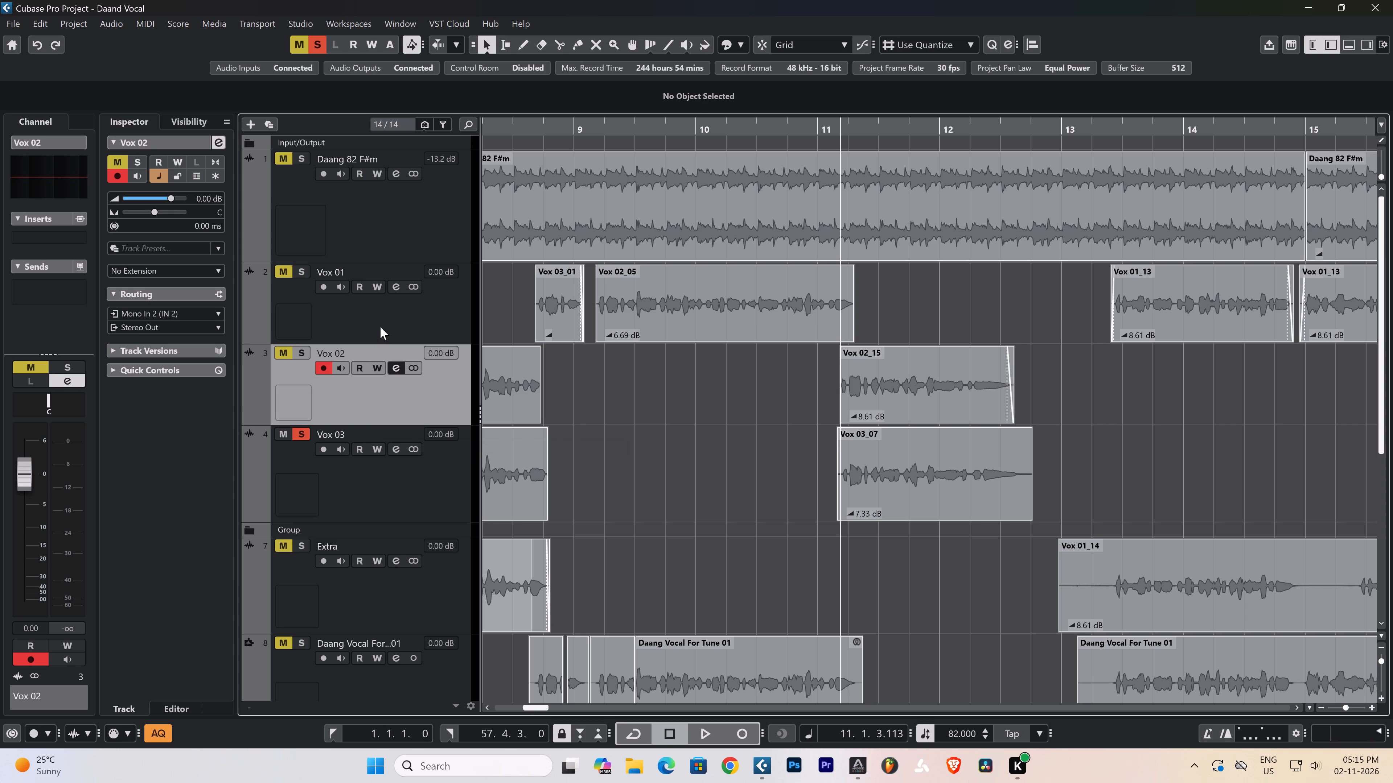
pyautogui.press('space')
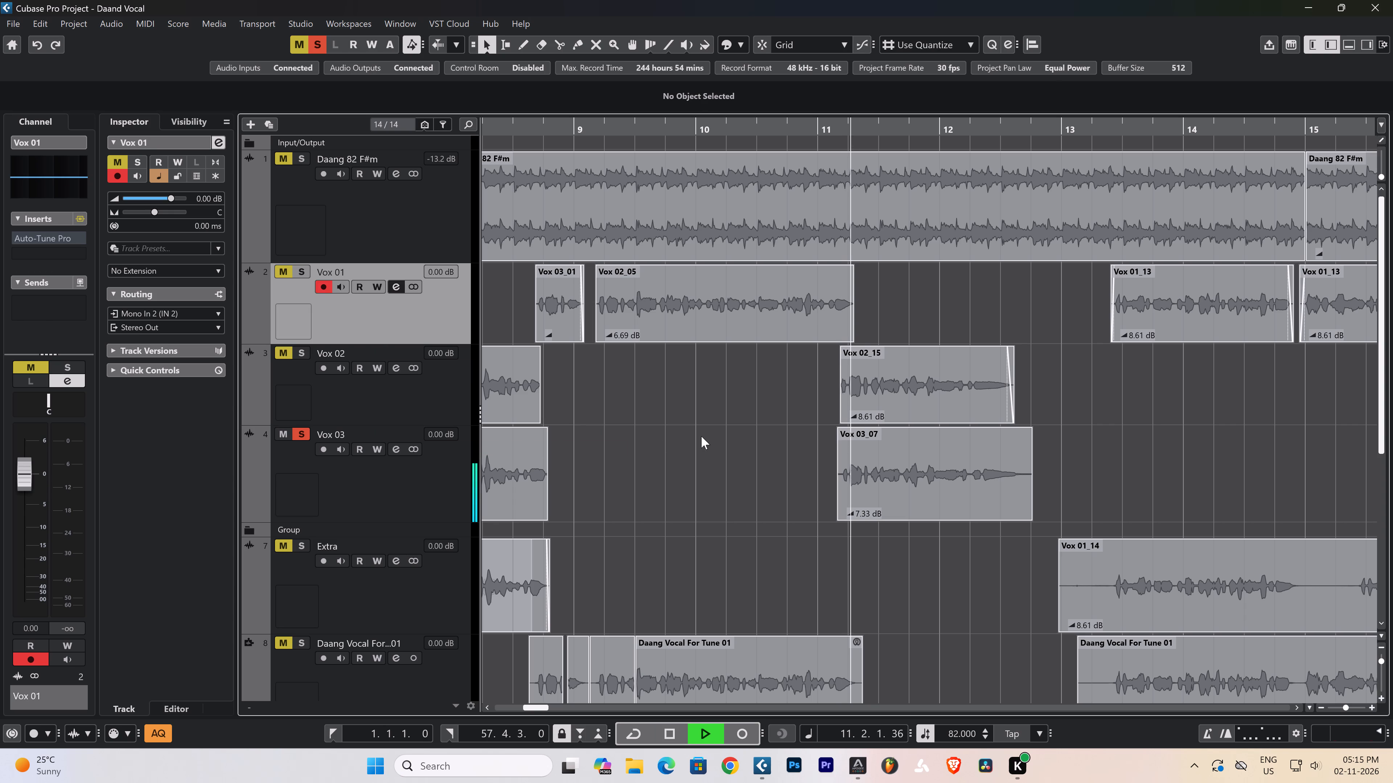
pyautogui.write('gg')
pyautogui.press('g')
pyautogui.scroll(-3, 795, 459)
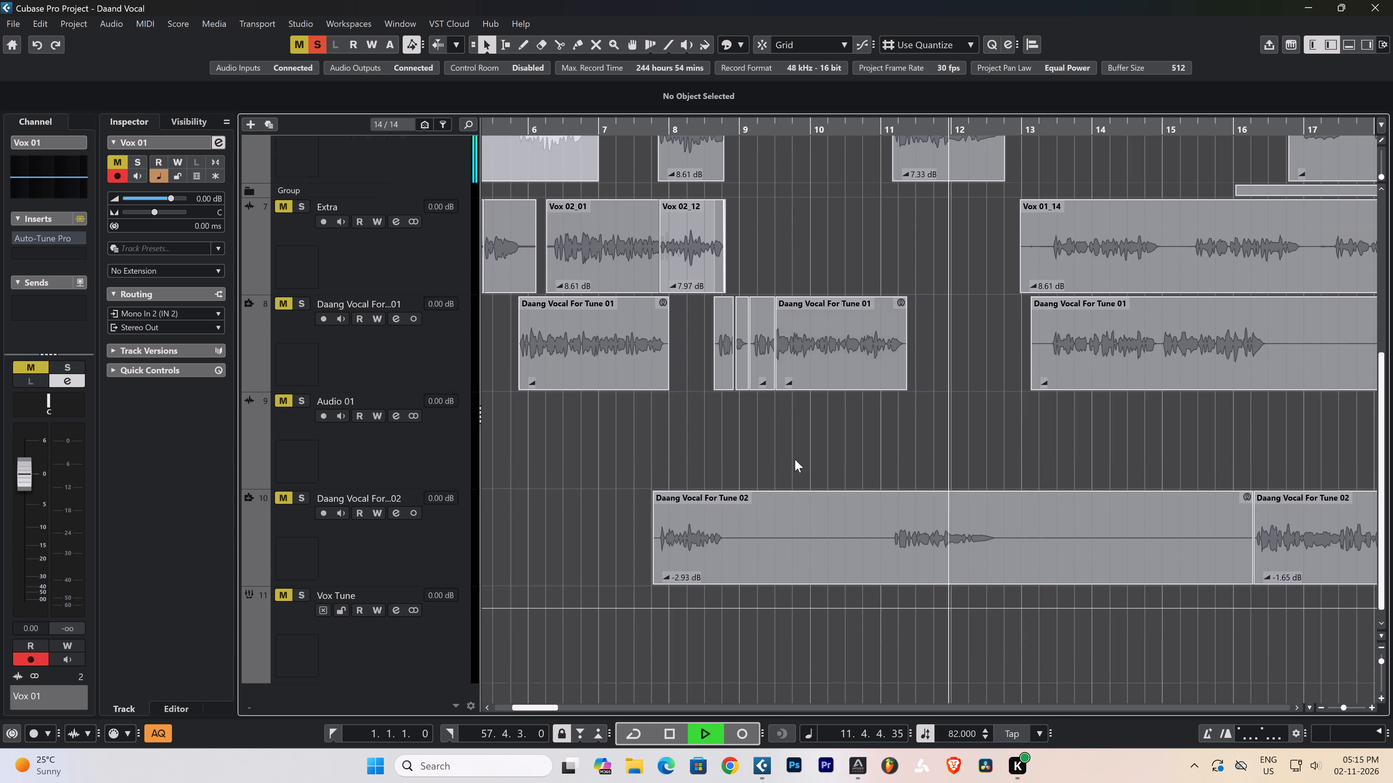
pyautogui.press('space')
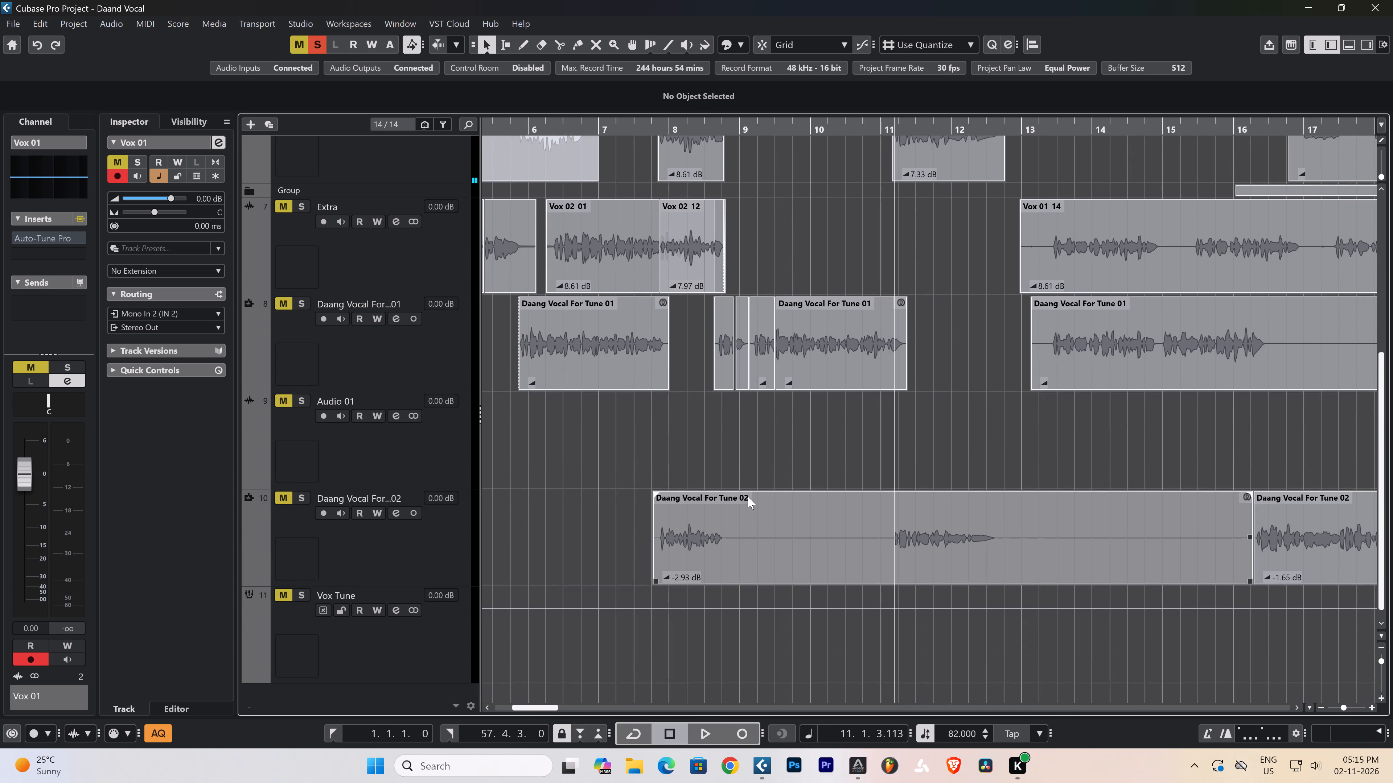
# Solo the Daang Vocal For Tune 02 track together with Vox 03 and play both from about bar 11.
pyautogui.click(299, 499)
pyautogui.press('space')
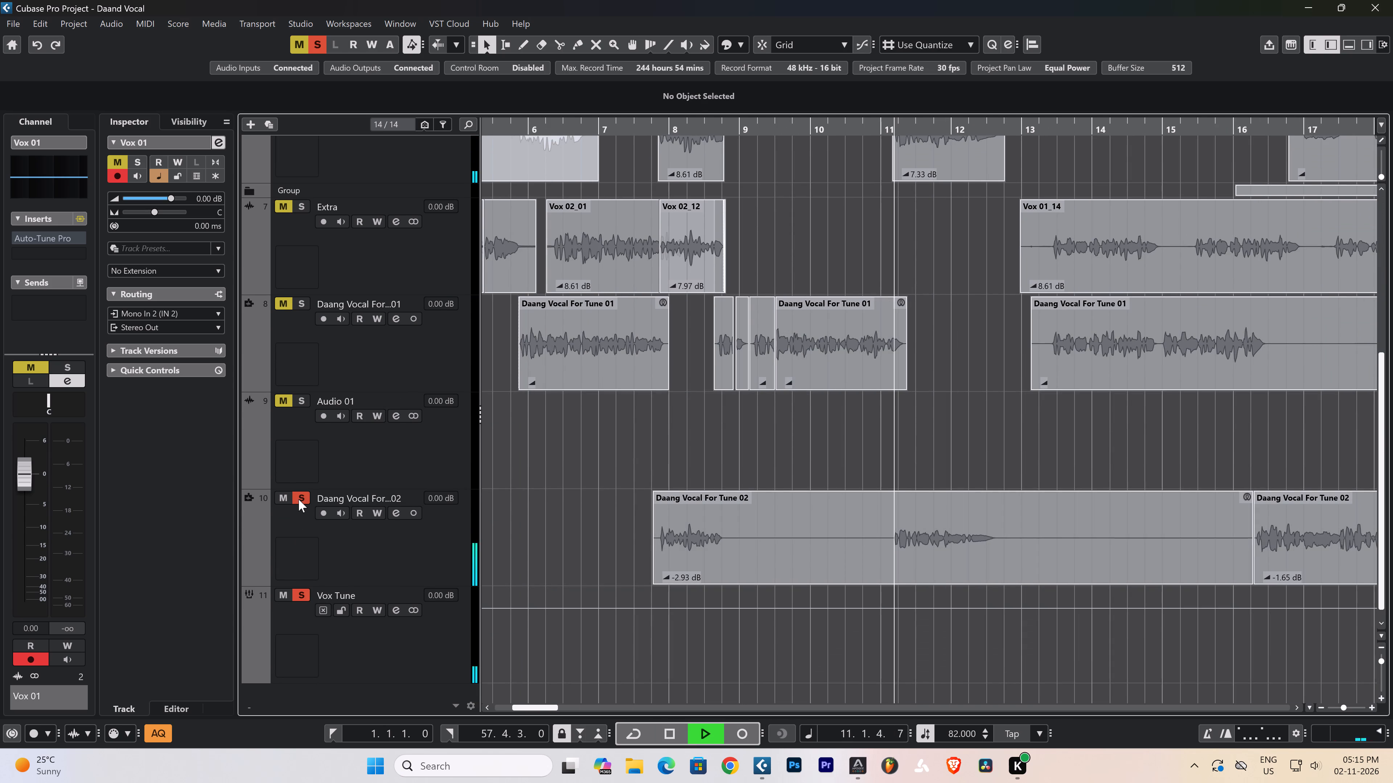
pyautogui.press('space')
# Play the soloed Vox 03 and Daang Vocal For Tune 02 tracks together from about bar 7.
pyautogui.scroll(3, 374, 554)
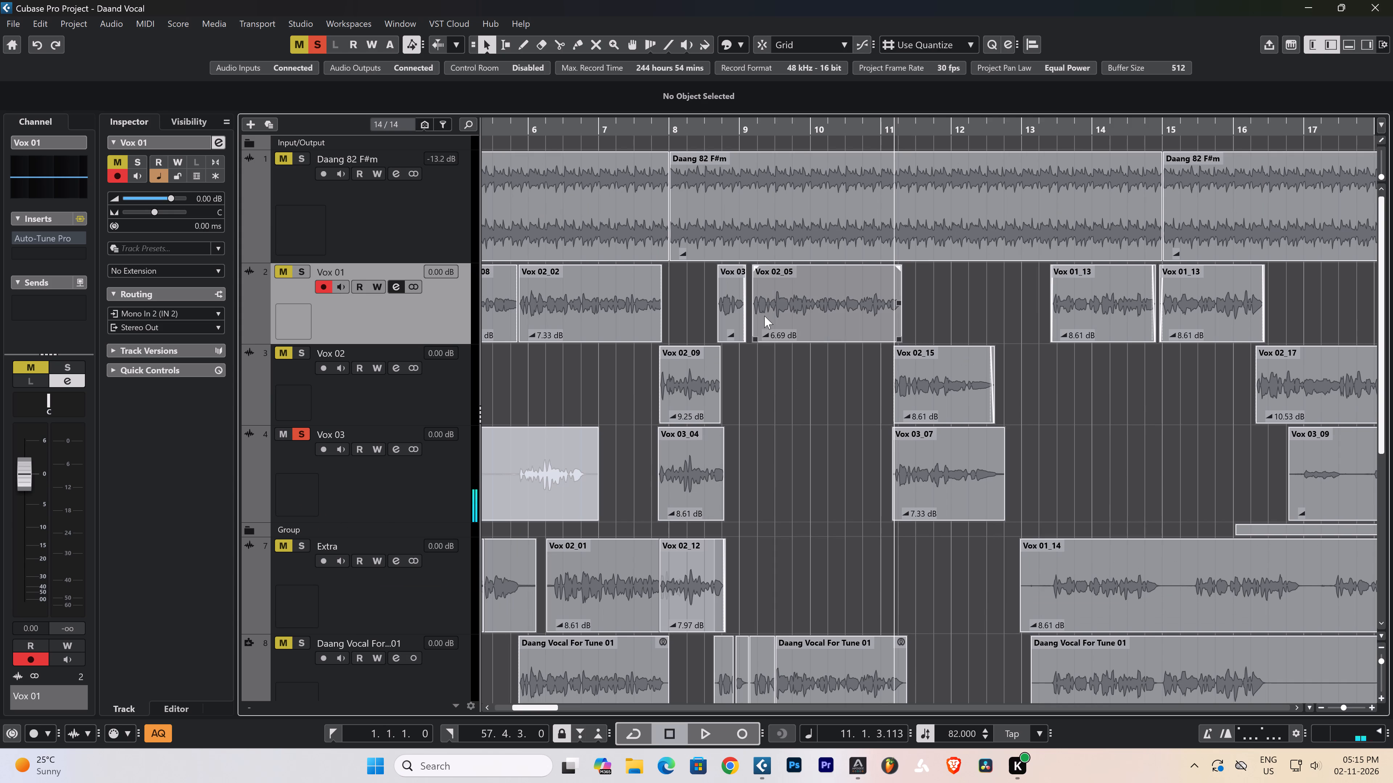
pyautogui.moveTo(653, 129); pyautogui.dragTo(426, 138)
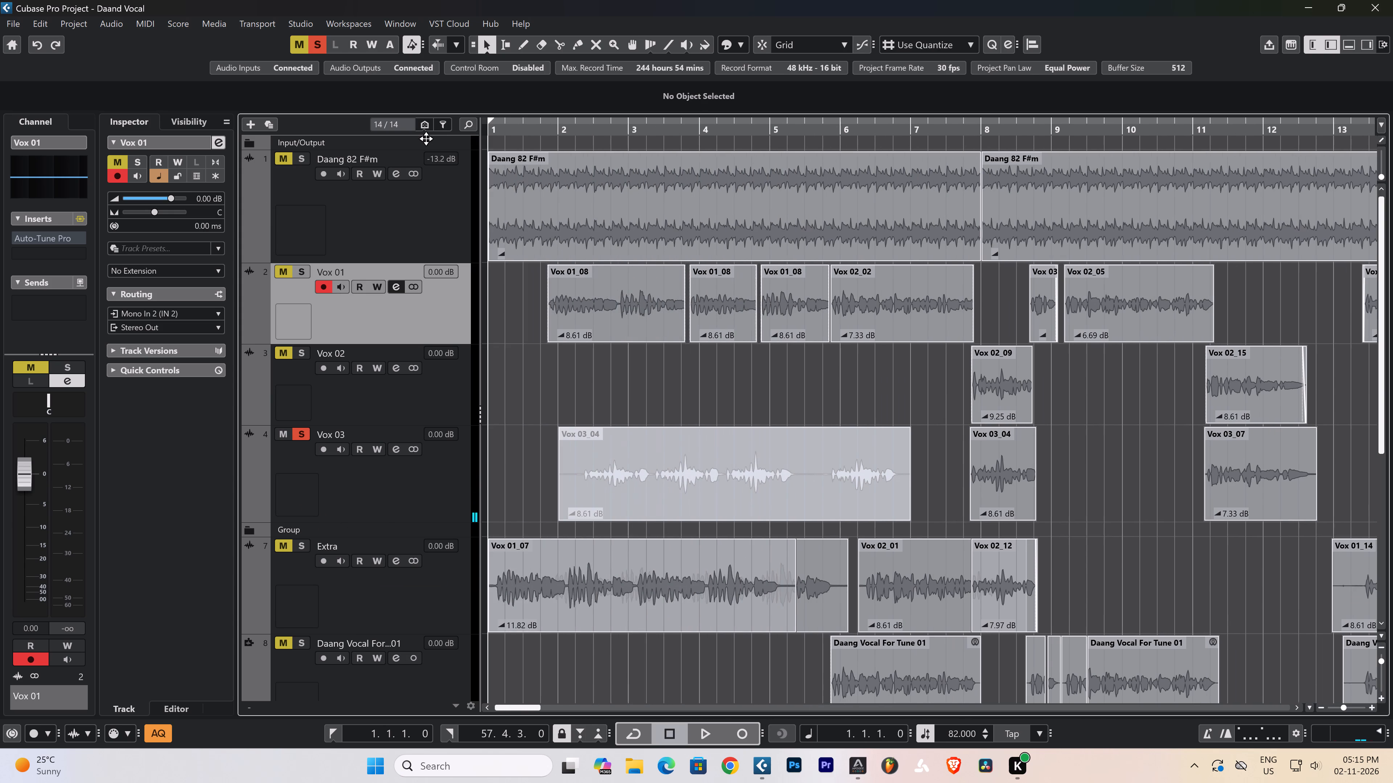
pyautogui.moveTo(426, 138); pyautogui.dragTo(927, 192)
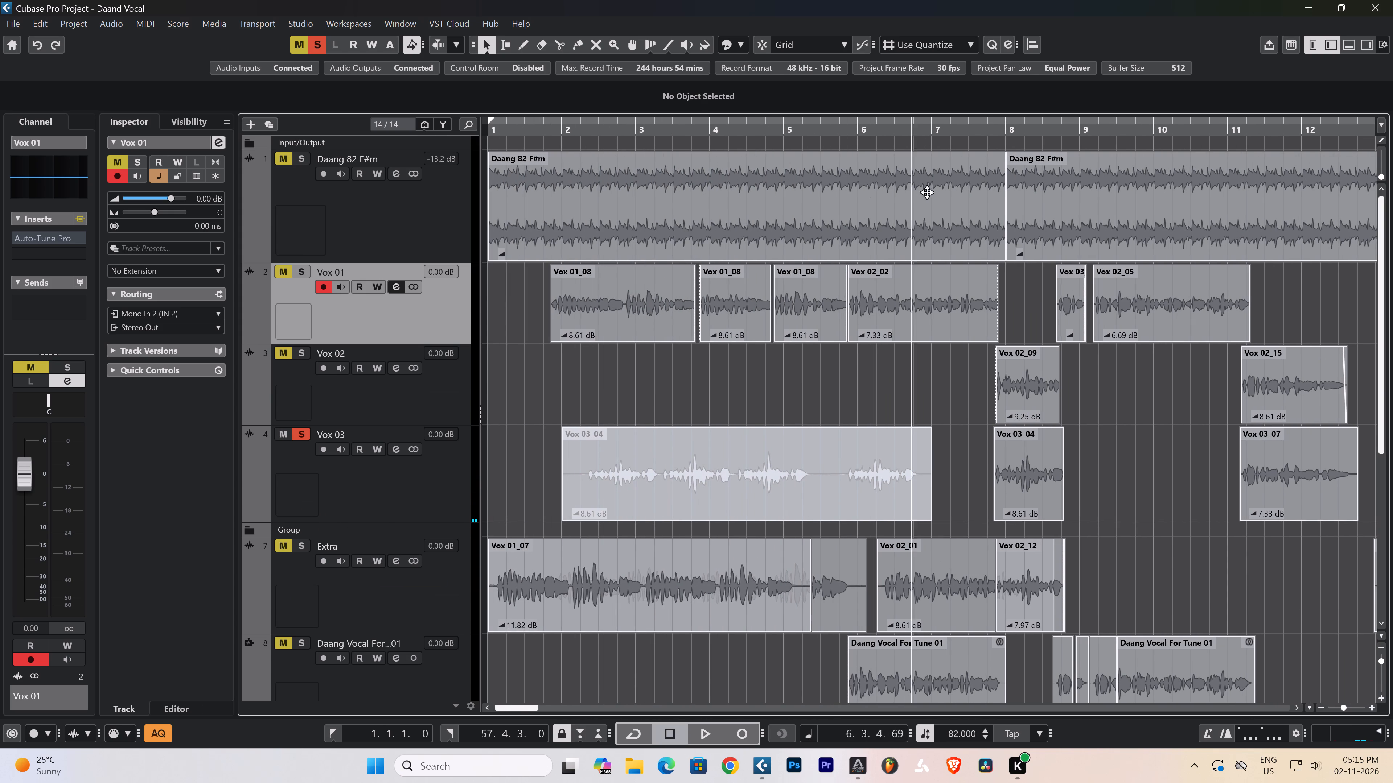
pyautogui.moveTo(927, 192); pyautogui.dragTo(976, 194)
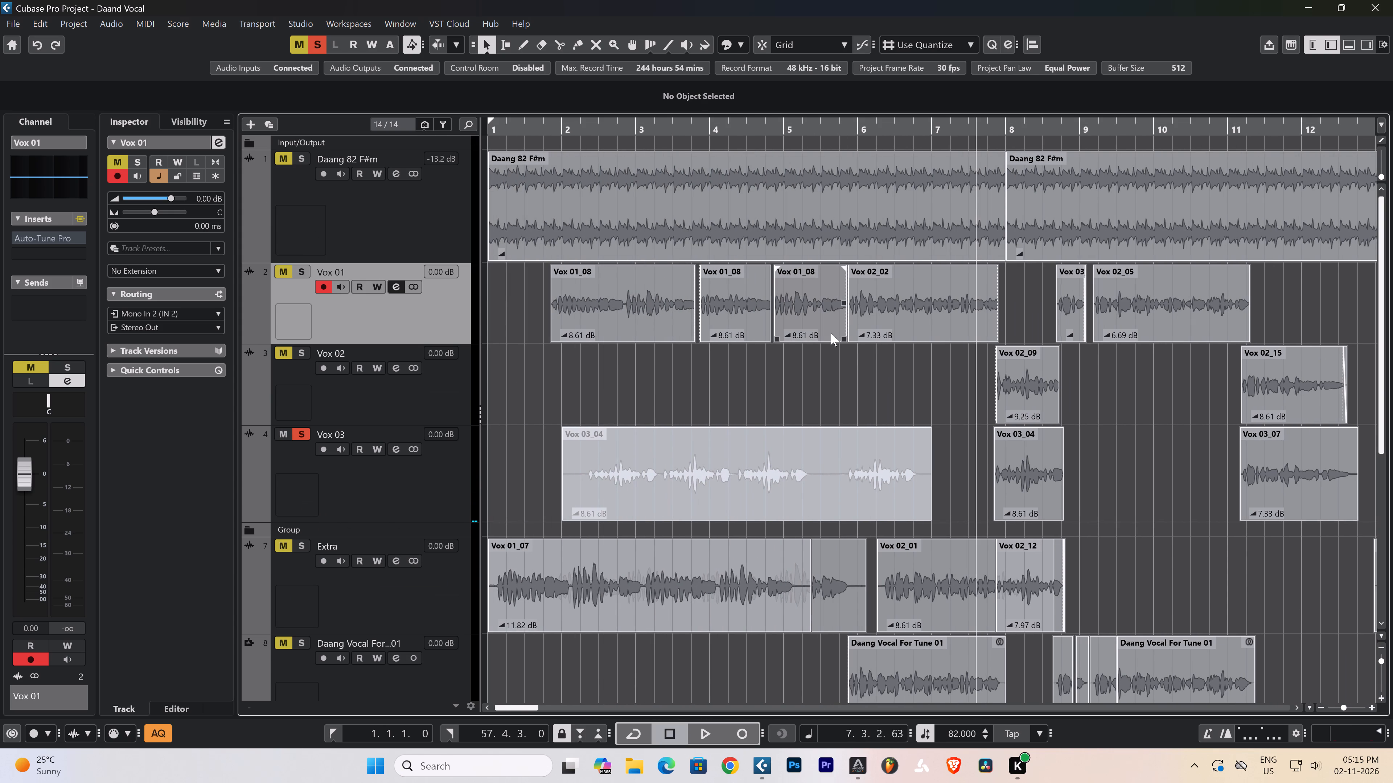
pyautogui.press('space')
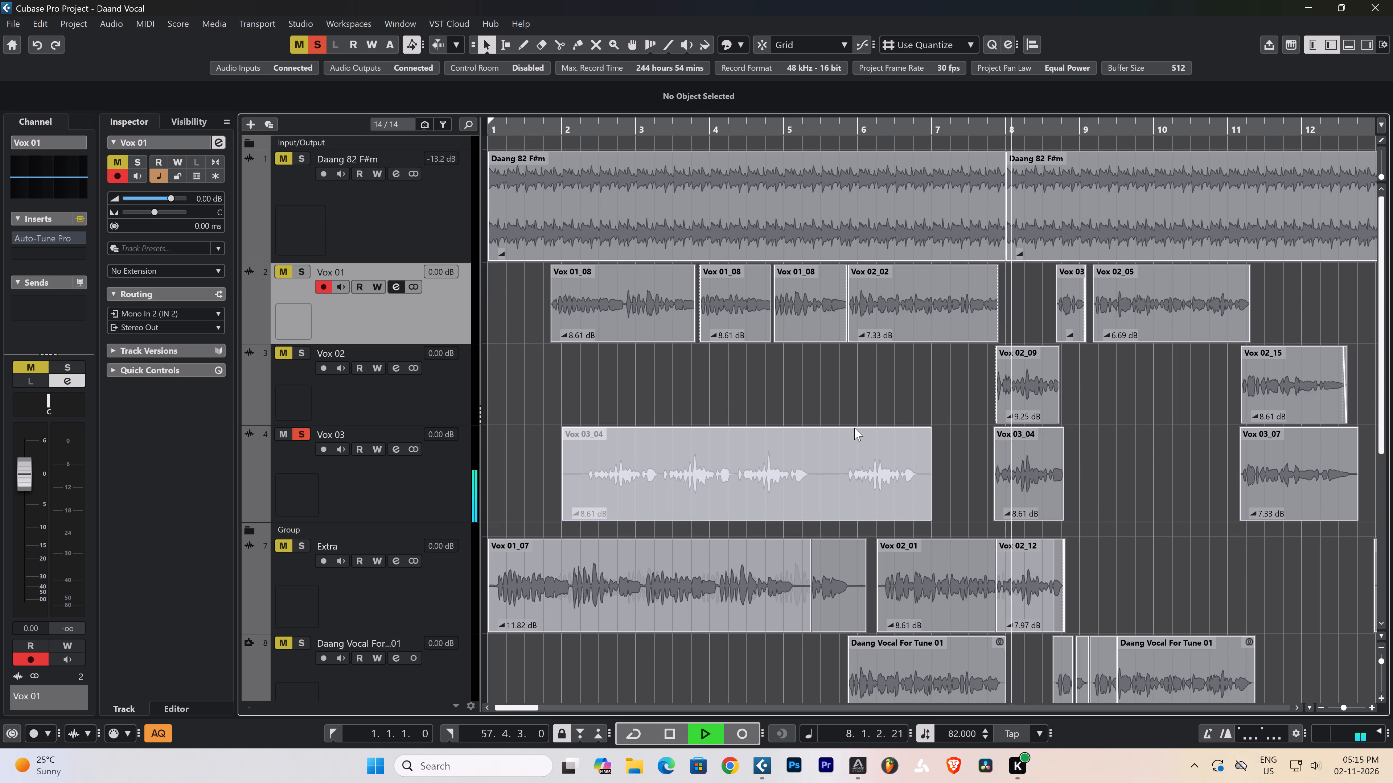
pyautogui.scroll(-2, 859, 428)
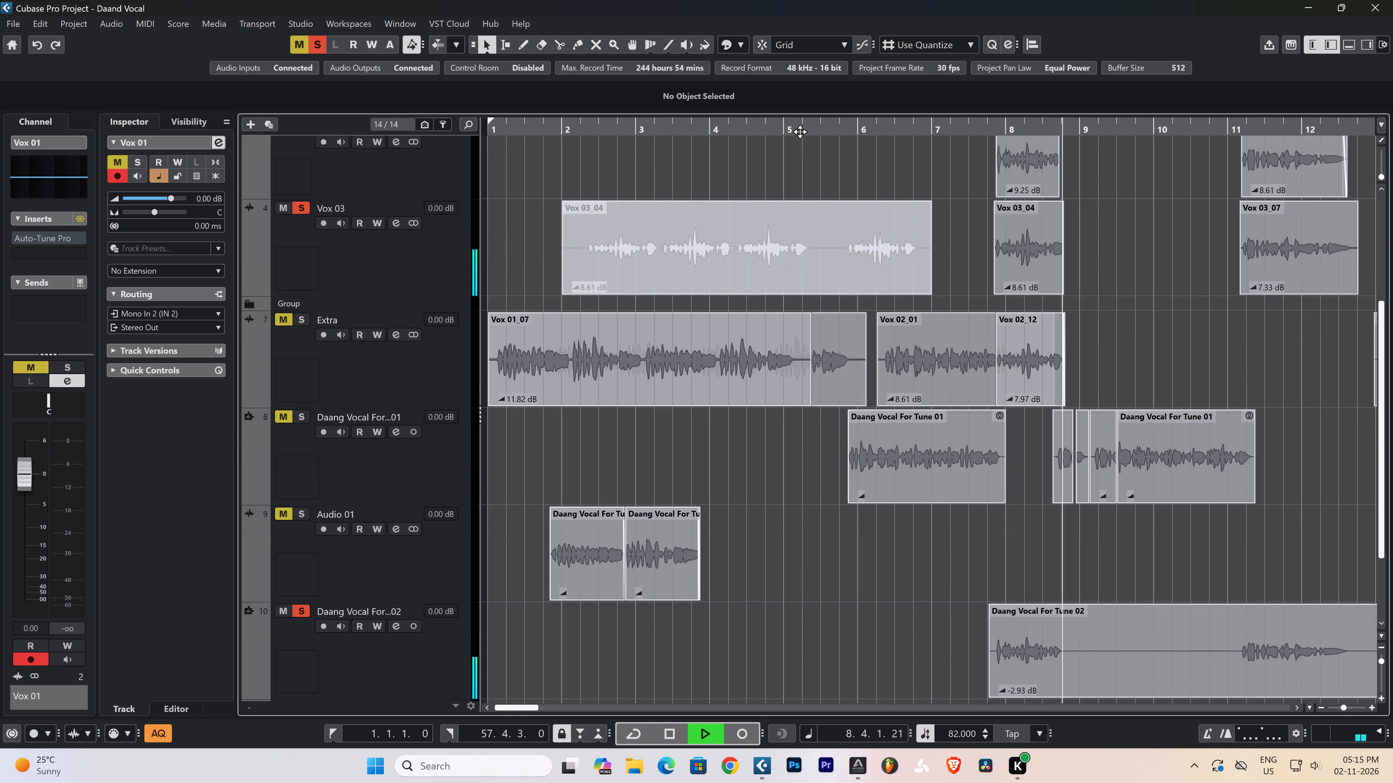
# Audition the soloed Vox 03 and Daang Vocal For Tune 02 tracks from bar 11 and again around bar 16.
pyautogui.press('g')
pyautogui.press('g')
pyautogui.press('g')
pyautogui.press('g')
pyautogui.click(845, 131)
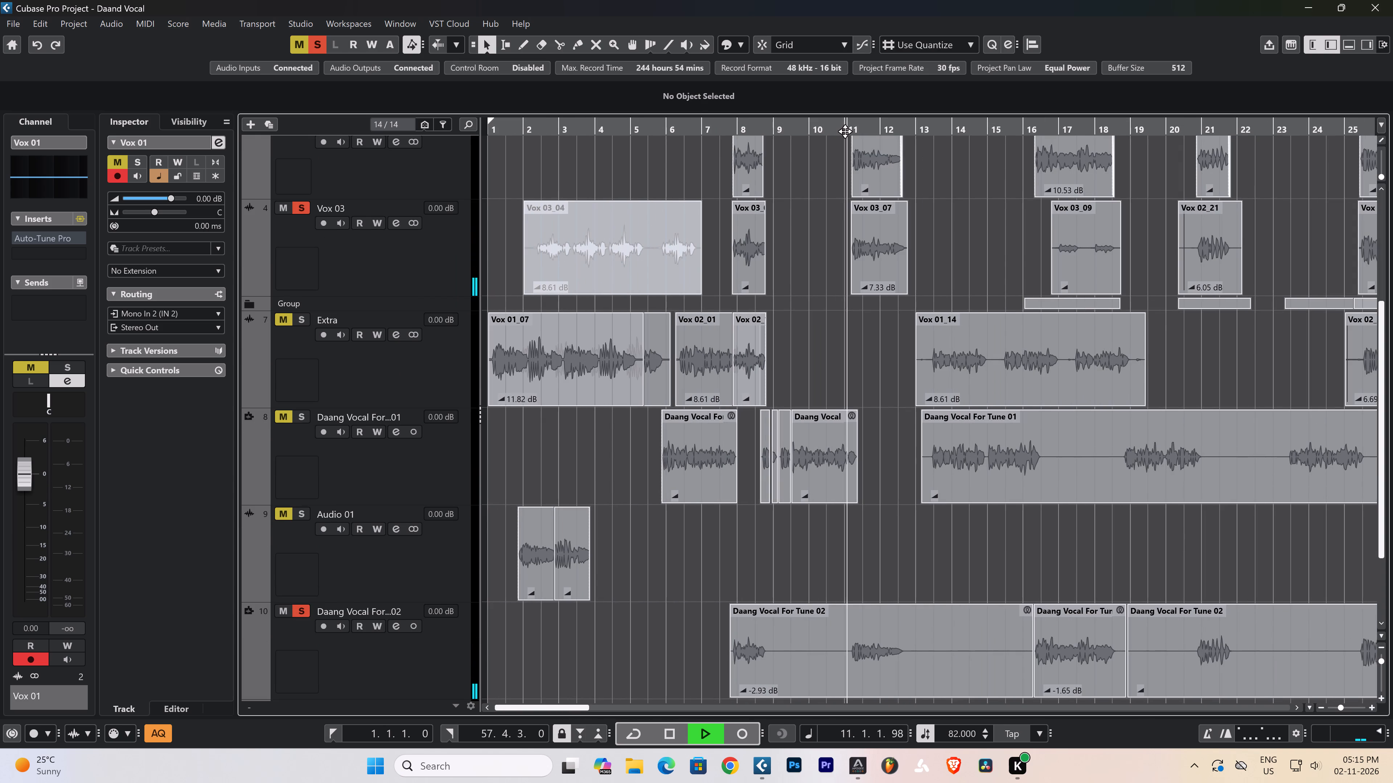
pyautogui.scroll(3, 888, 317)
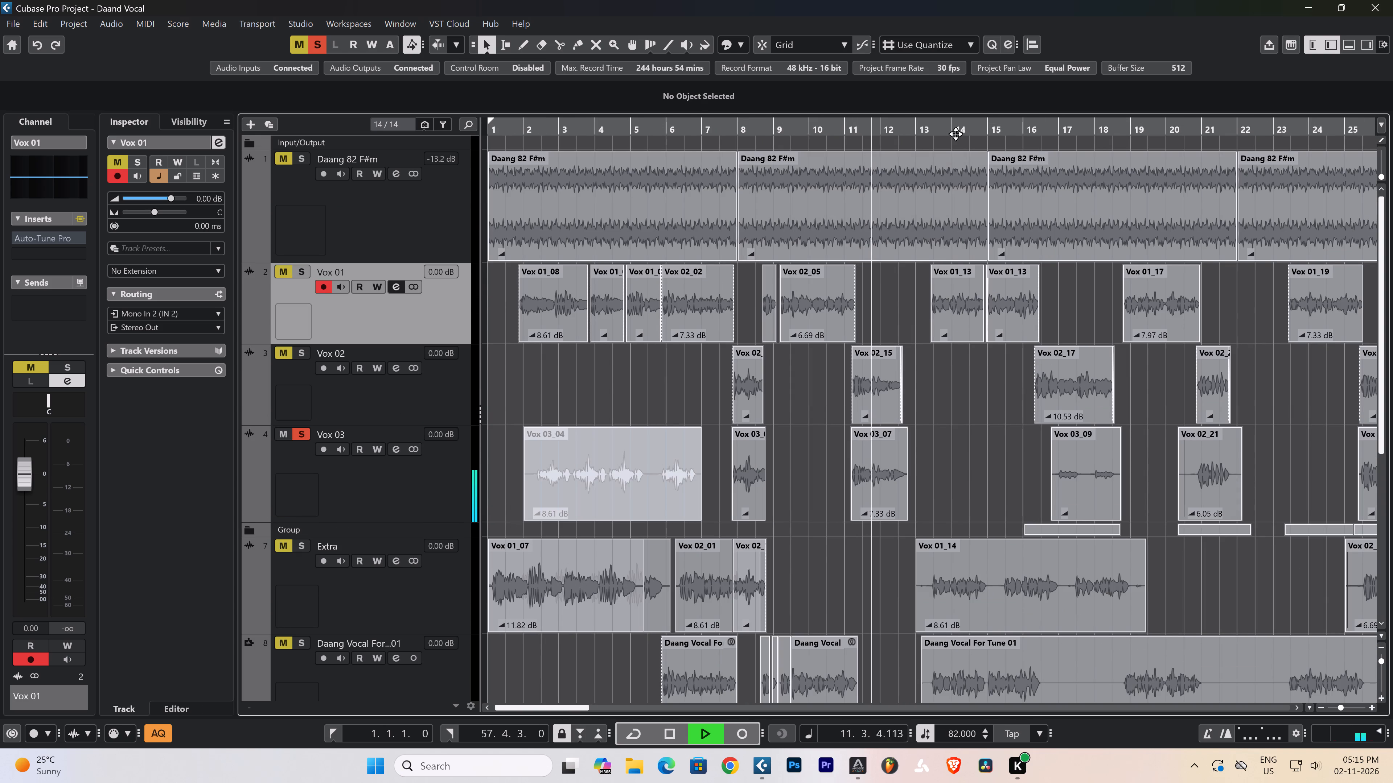
pyautogui.click(956, 134)
pyautogui.click(1019, 133)
pyautogui.click(1051, 133)
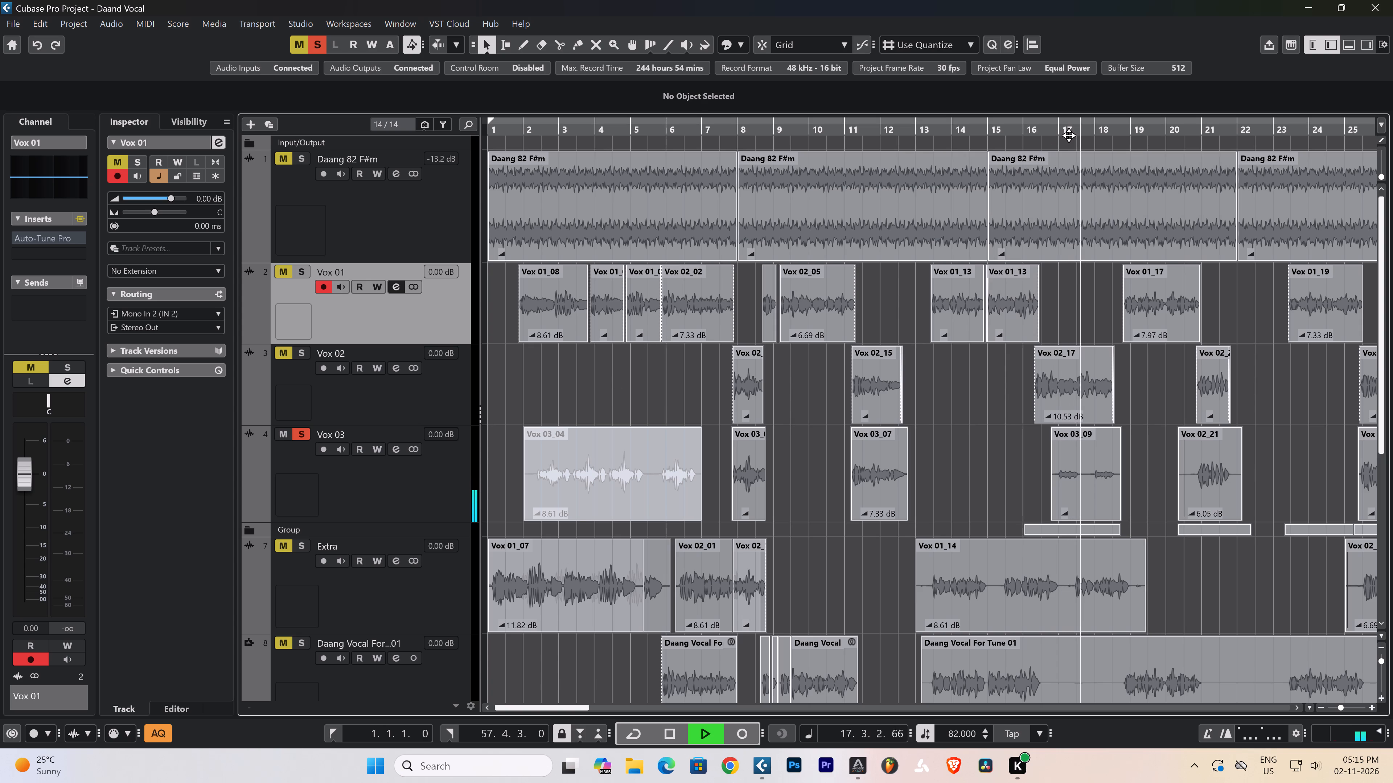
pyautogui.keyDown('ctrl'); pyautogui.scroll(3, 1073, 136); pyautogui.keyUp('ctrl')
pyautogui.press('space')
# Turn off solo on the Daang Vocal For Tune 02 track.
pyautogui.scroll(-2, 1148, 344)
pyautogui.scroll(-1, 1121, 402)
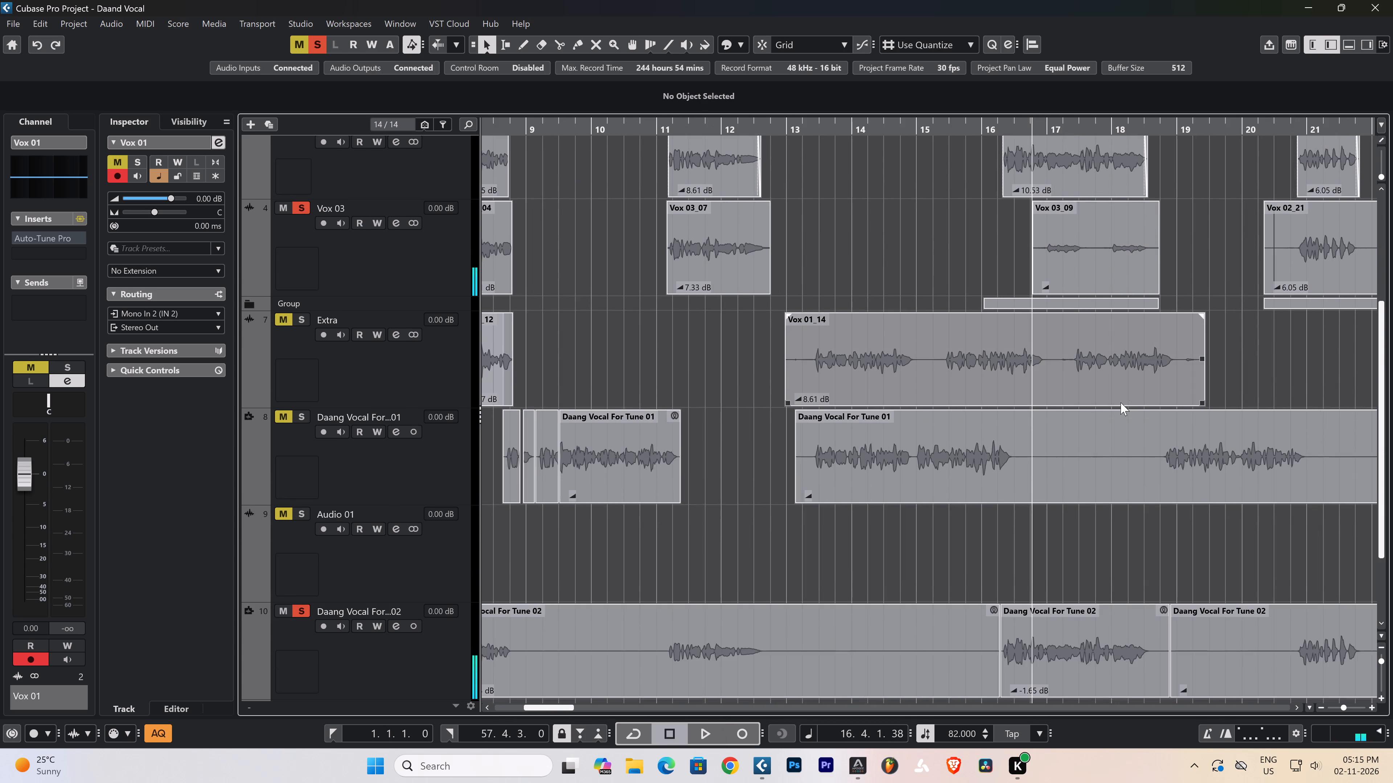
pyautogui.scroll(-2, 1121, 402)
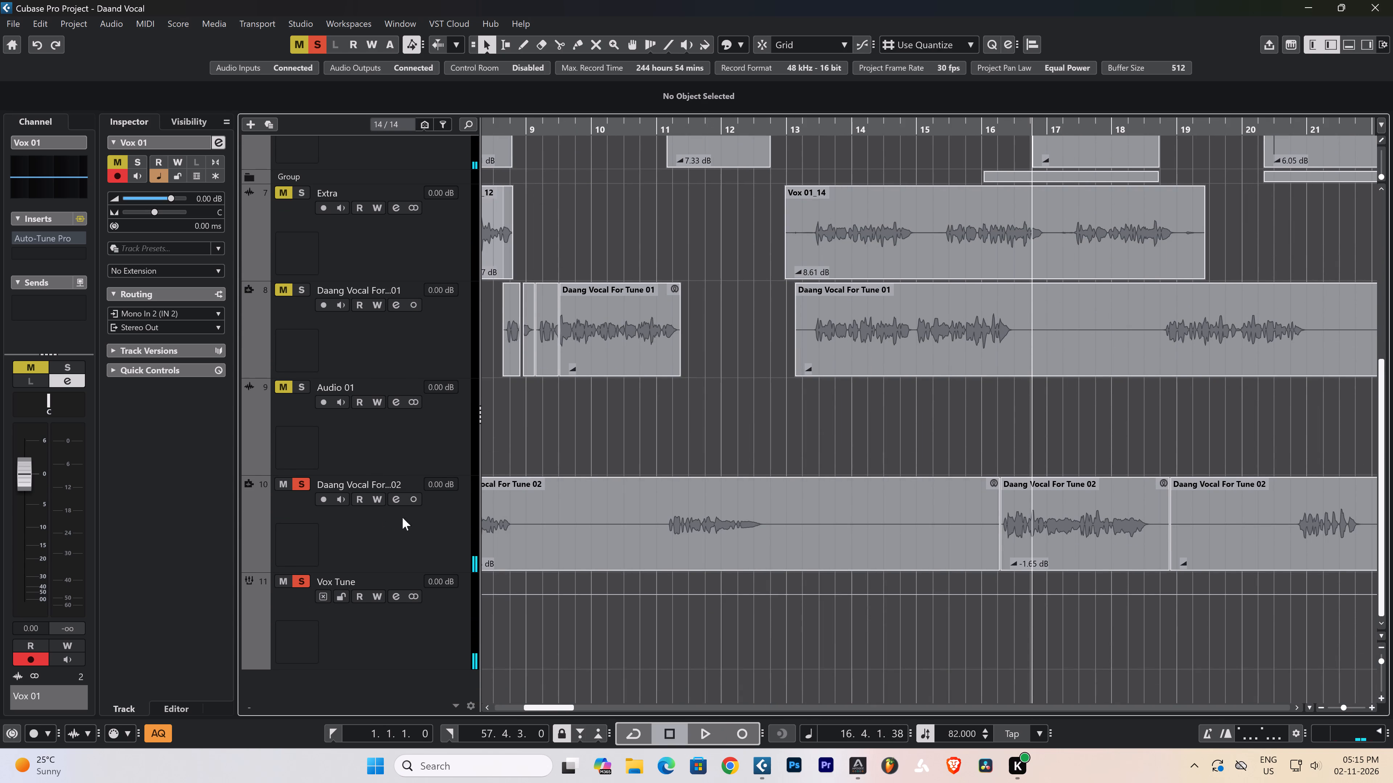
pyautogui.click(304, 480)
# Audition the Extra track soloed together with Vox 03 near the end of bar 16, clearing Extra's solo when done.
pyautogui.scroll(2, 785, 474)
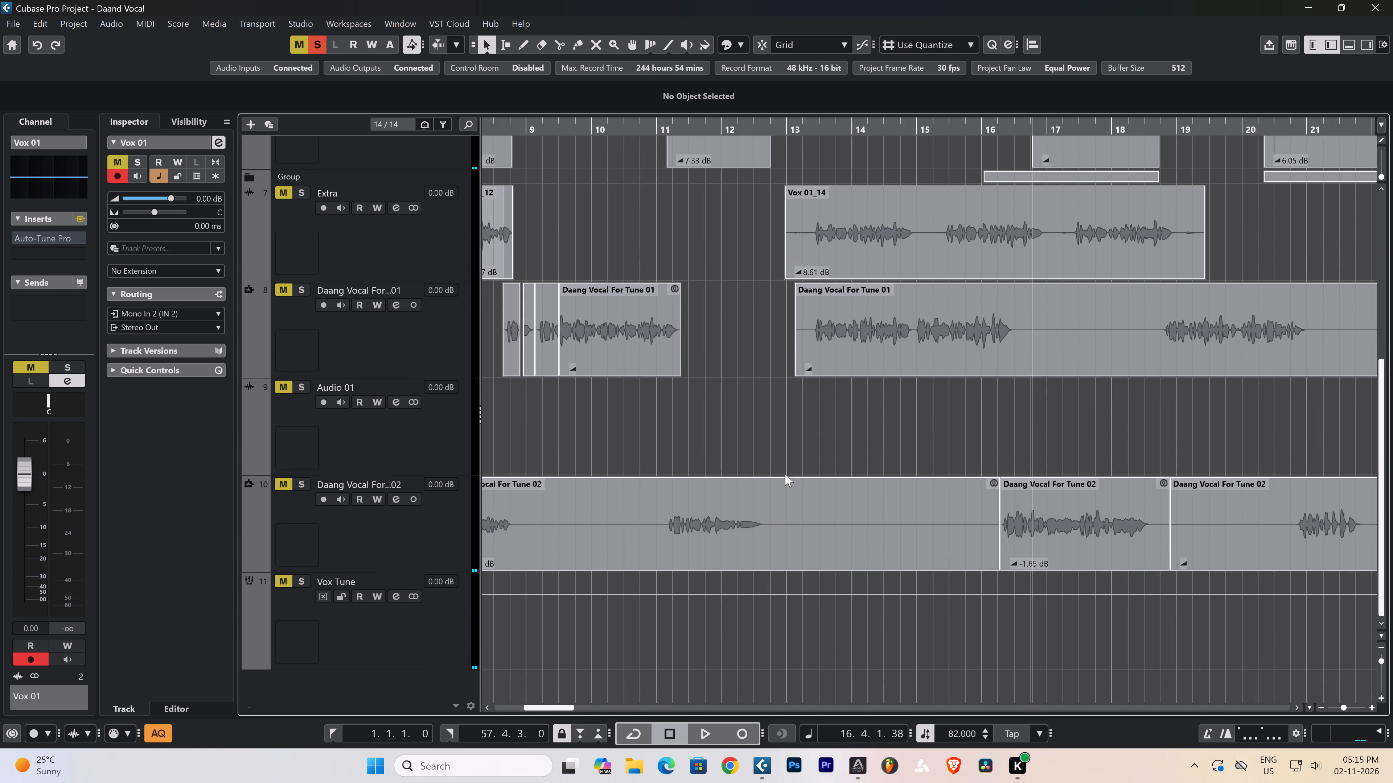
pyautogui.scroll(1, 785, 474)
pyautogui.click(295, 527)
pyautogui.press('space')
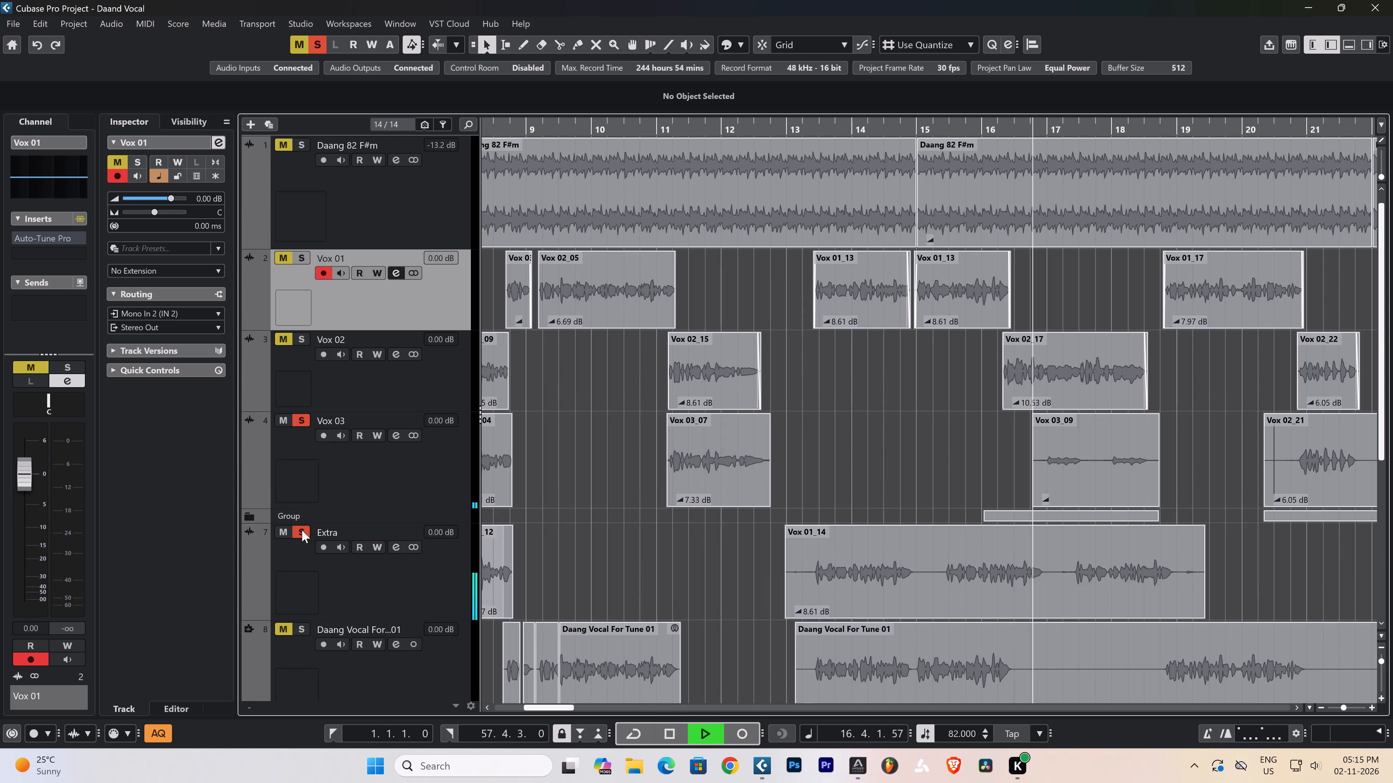
pyautogui.press('space')
pyautogui.moveTo(305, 527); pyautogui.dragTo(308, 522)
# Audition Vox 02 in solo against Vox 03 from late bar 16, clearing both tracks' solos when done.
pyautogui.click(368, 485)
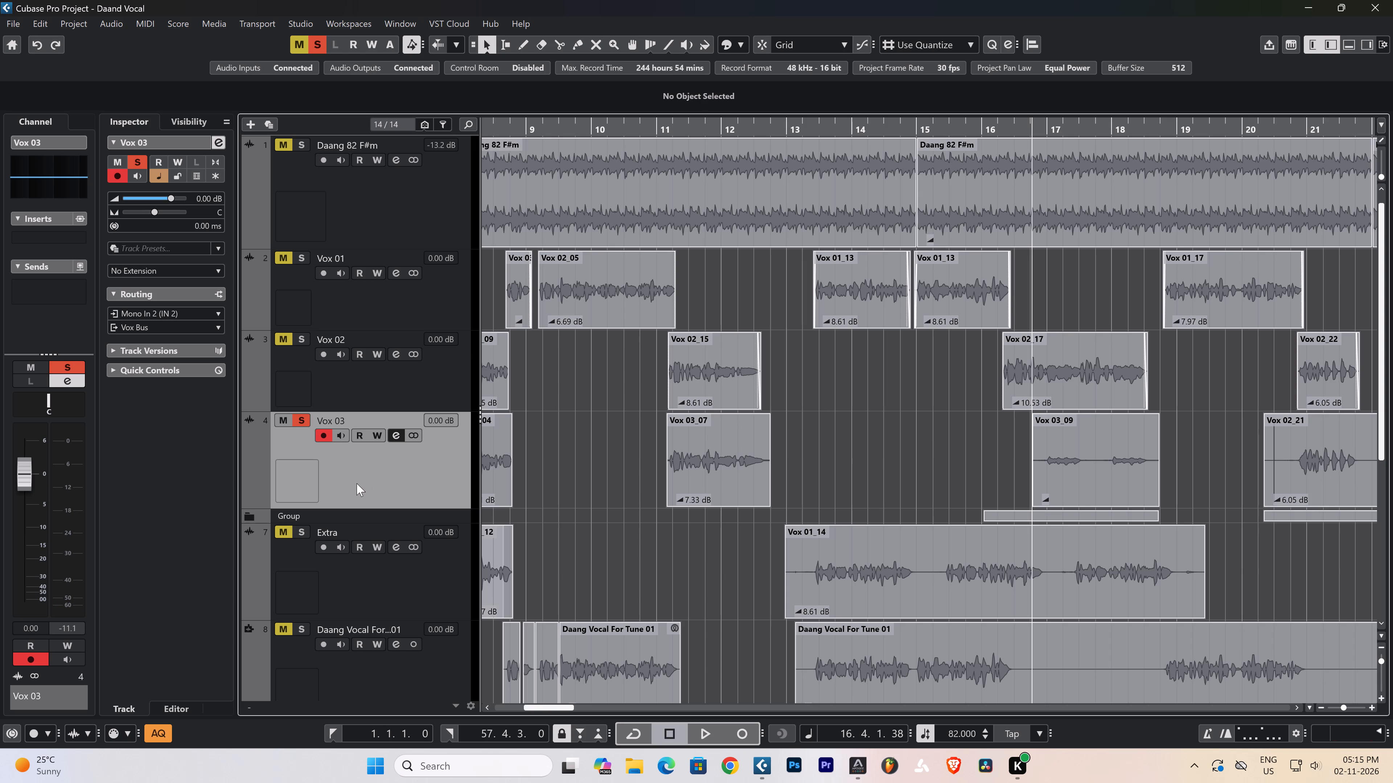
pyautogui.click(301, 339)
pyautogui.press('space')
pyautogui.click(304, 418)
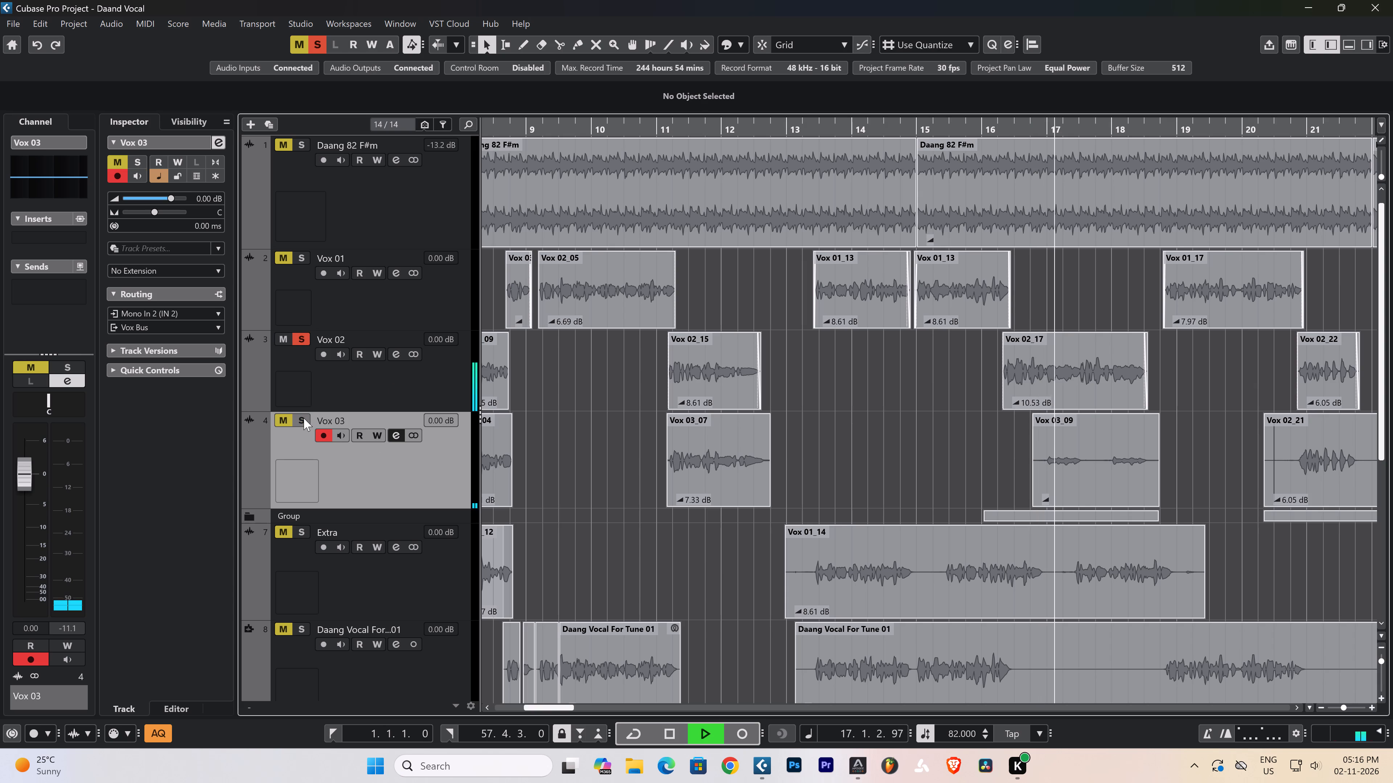
pyautogui.press('space')
pyautogui.click(302, 337)
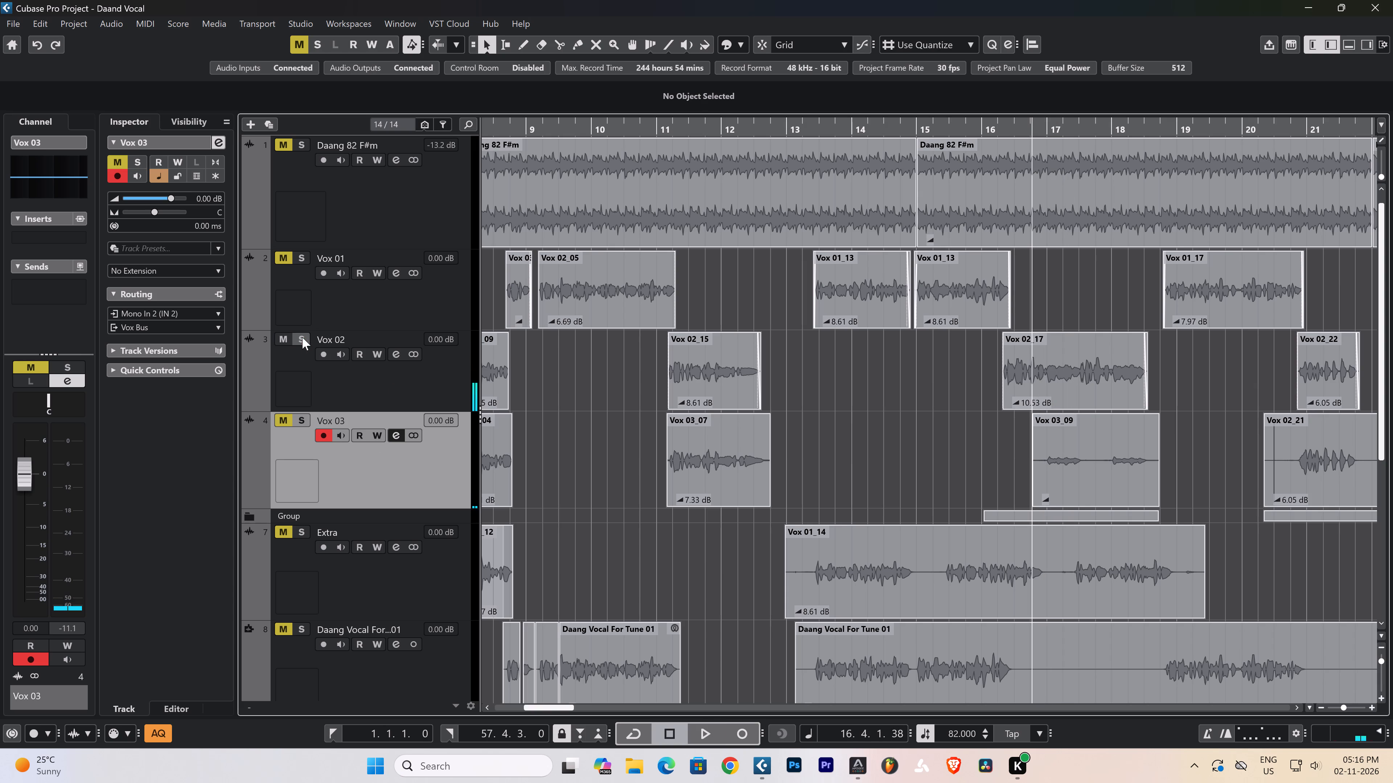
# Solo the Vox 03 track again and turn off its record enable.
pyautogui.scroll(-1, 1114, 573)
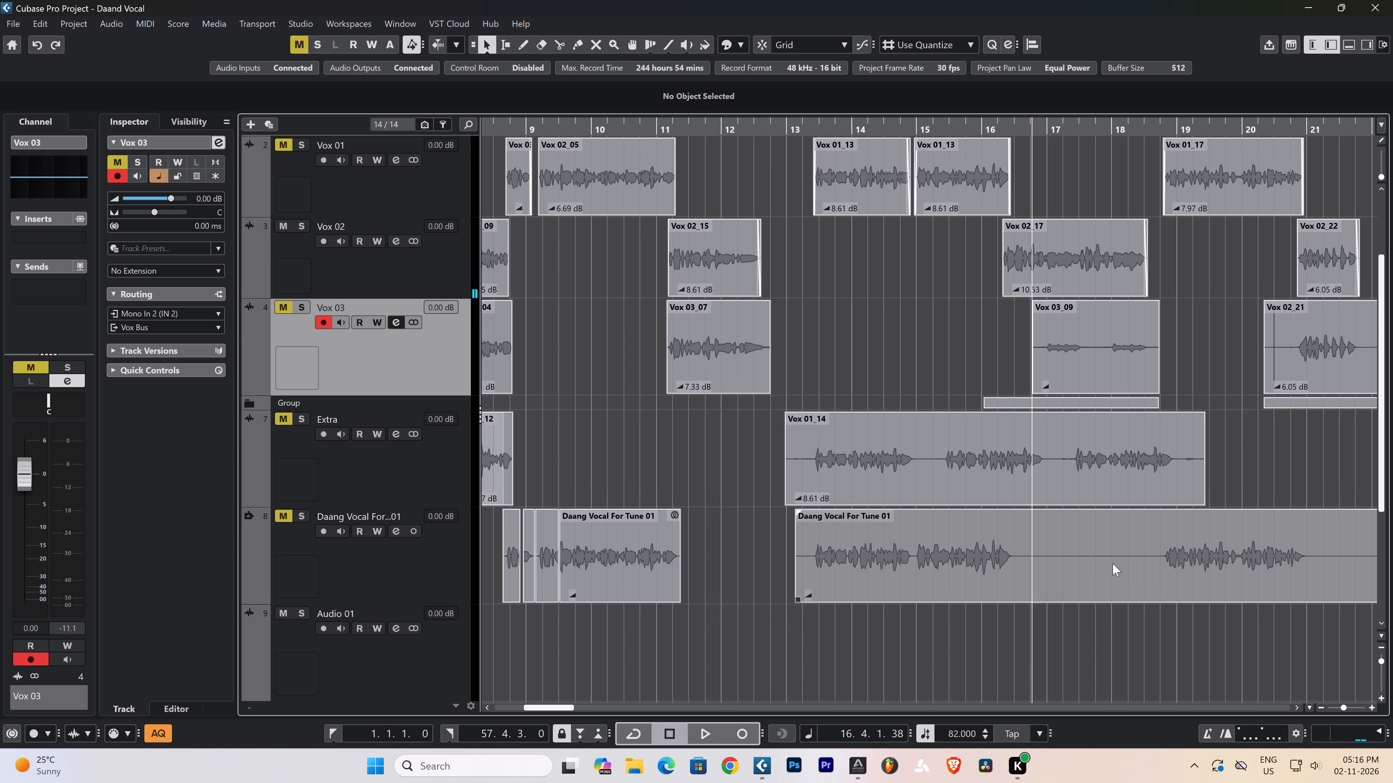
pyautogui.click(355, 377)
pyautogui.click(307, 310)
pyautogui.scroll(1, 314, 301)
pyautogui.scroll(1, 360, 423)
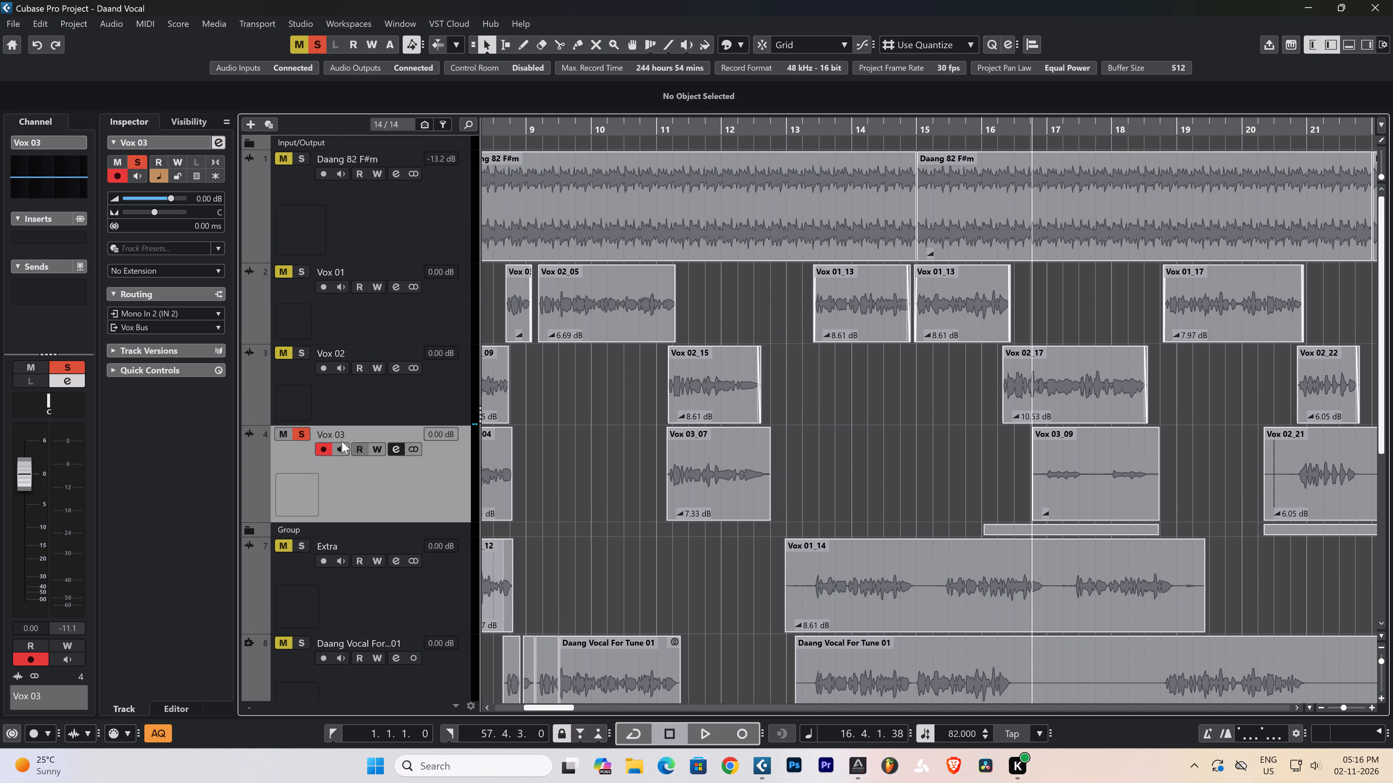
pyautogui.click(327, 448)
# Audition the soloed Vox 03_09 clip from its start in late bar 16.
pyautogui.press('space')
pyautogui.press('space')
pyautogui.click(1096, 504)
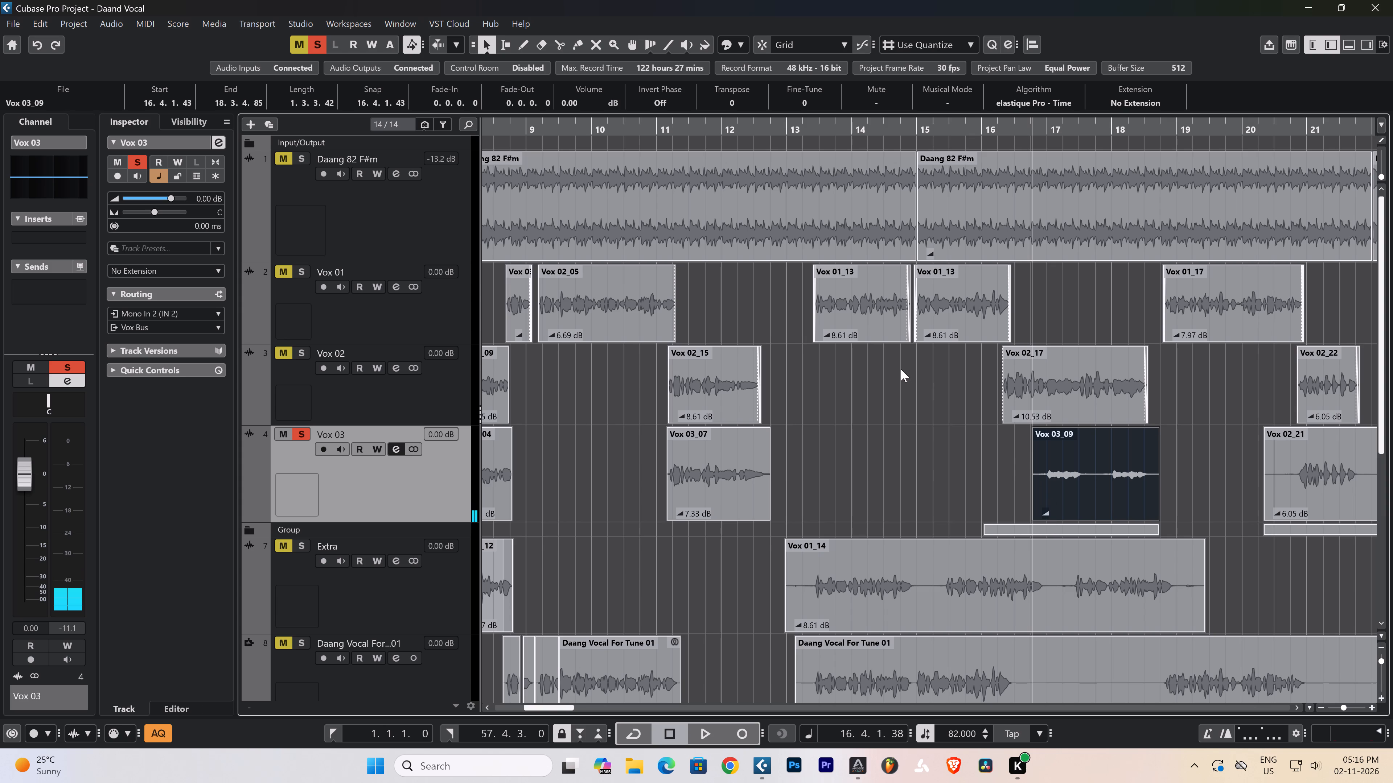
pyautogui.write('gg')
pyautogui.press('g')
pyautogui.press('g')
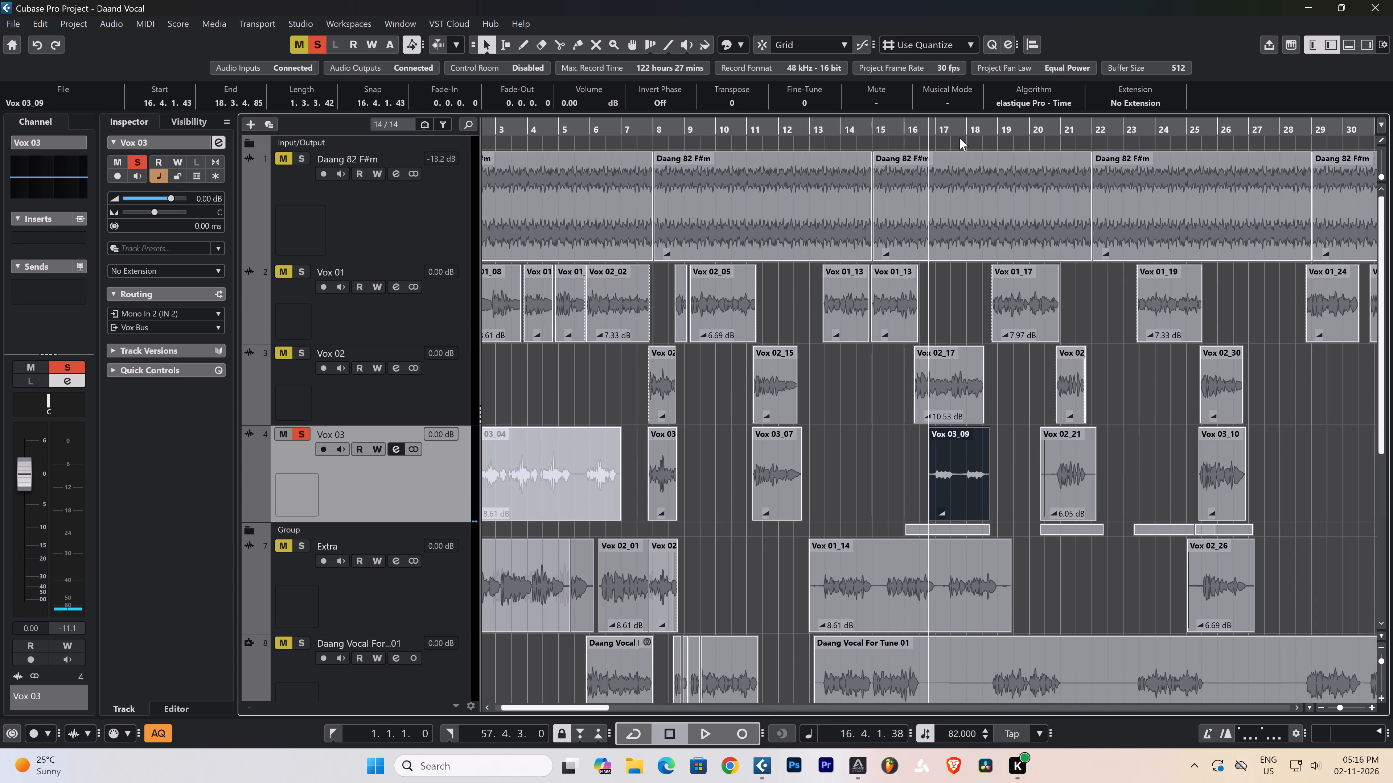
pyautogui.write('hhh')
pyautogui.press('space')
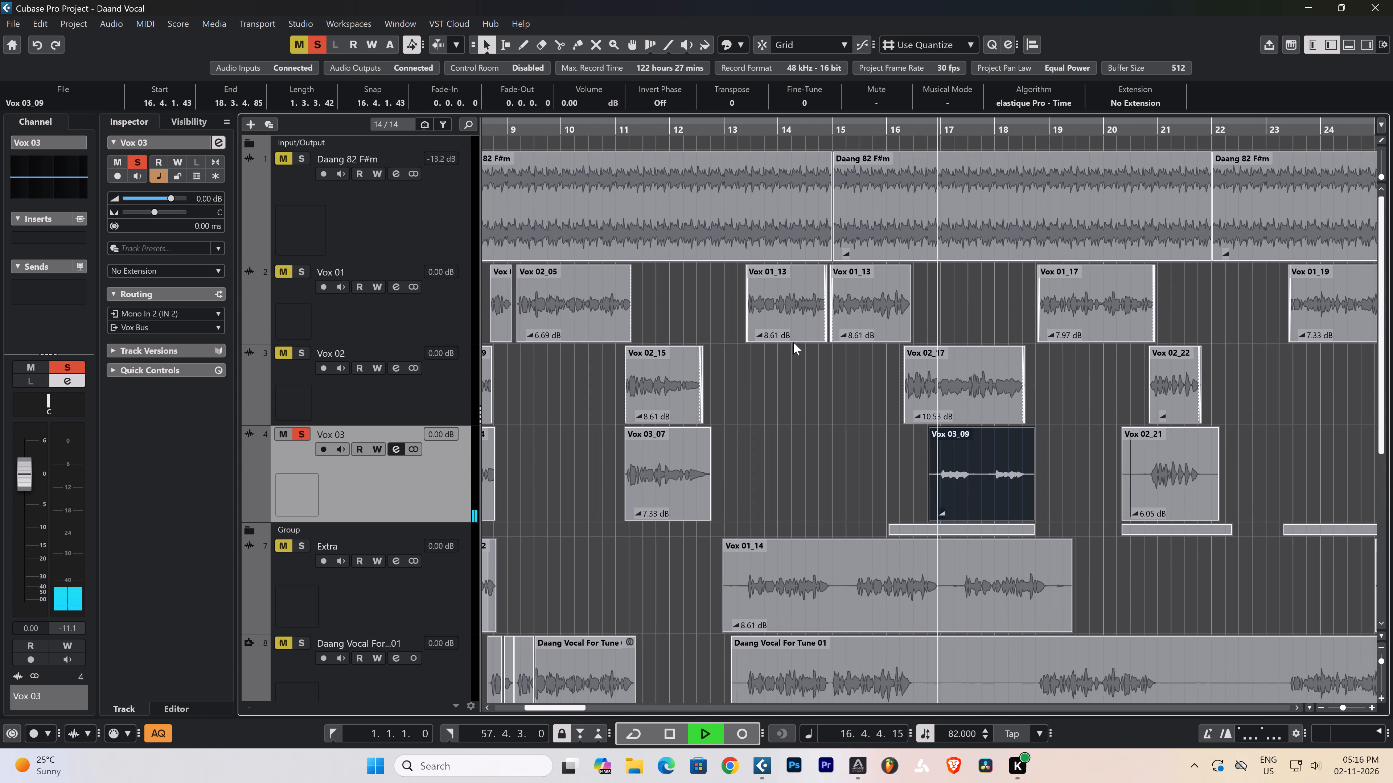
pyautogui.click(399, 487)
pyautogui.press('space')
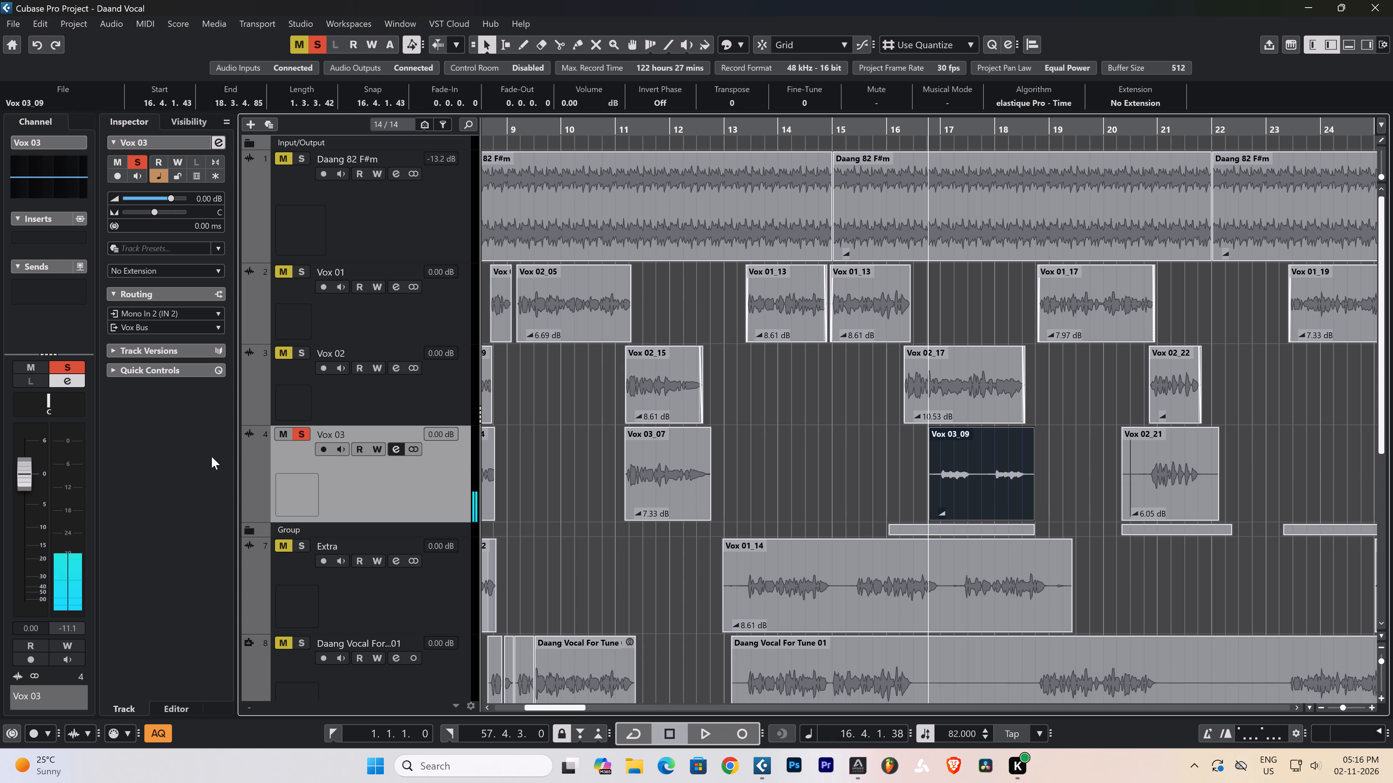
# Try the Vox Tune group as the Vox 03 track's output, and settle its output routing on Stereo Out.
pyautogui.click(368, 490)
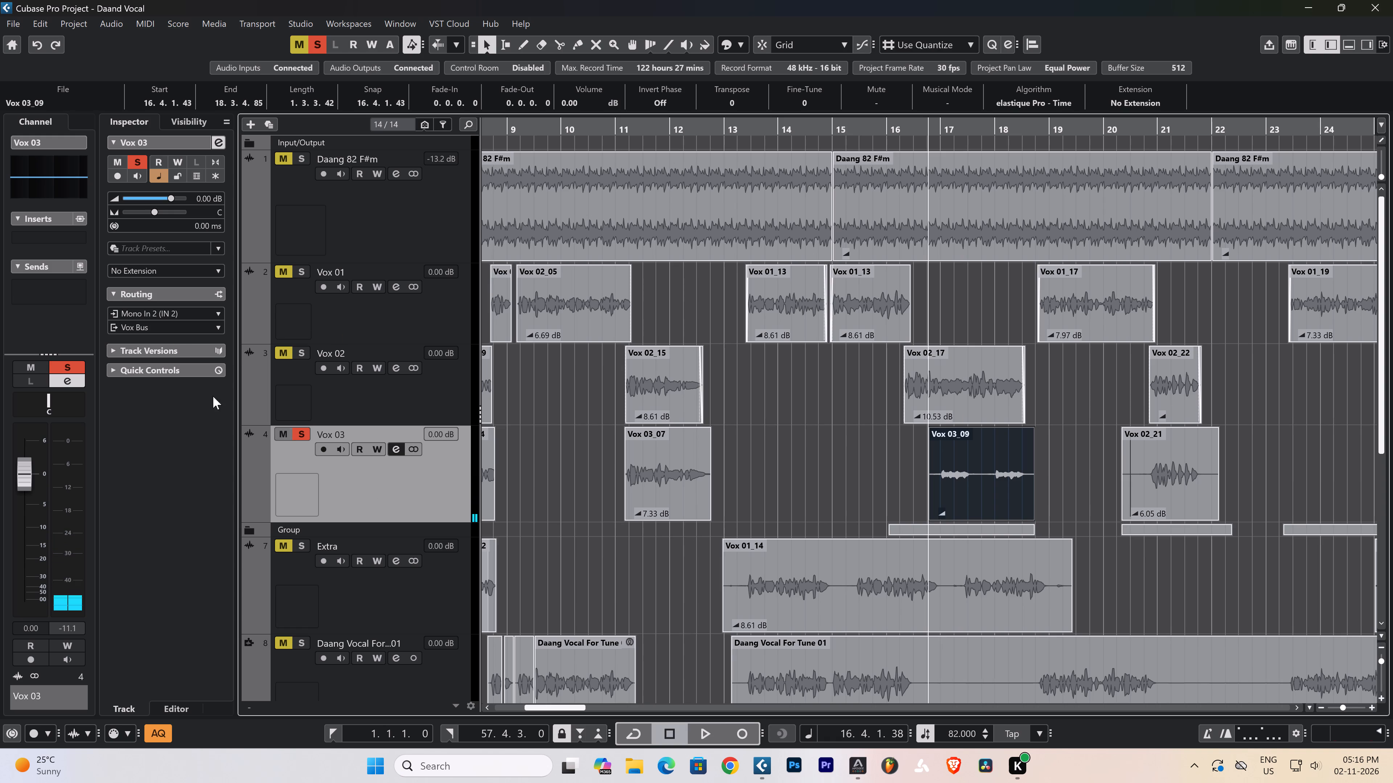
pyautogui.click(182, 331)
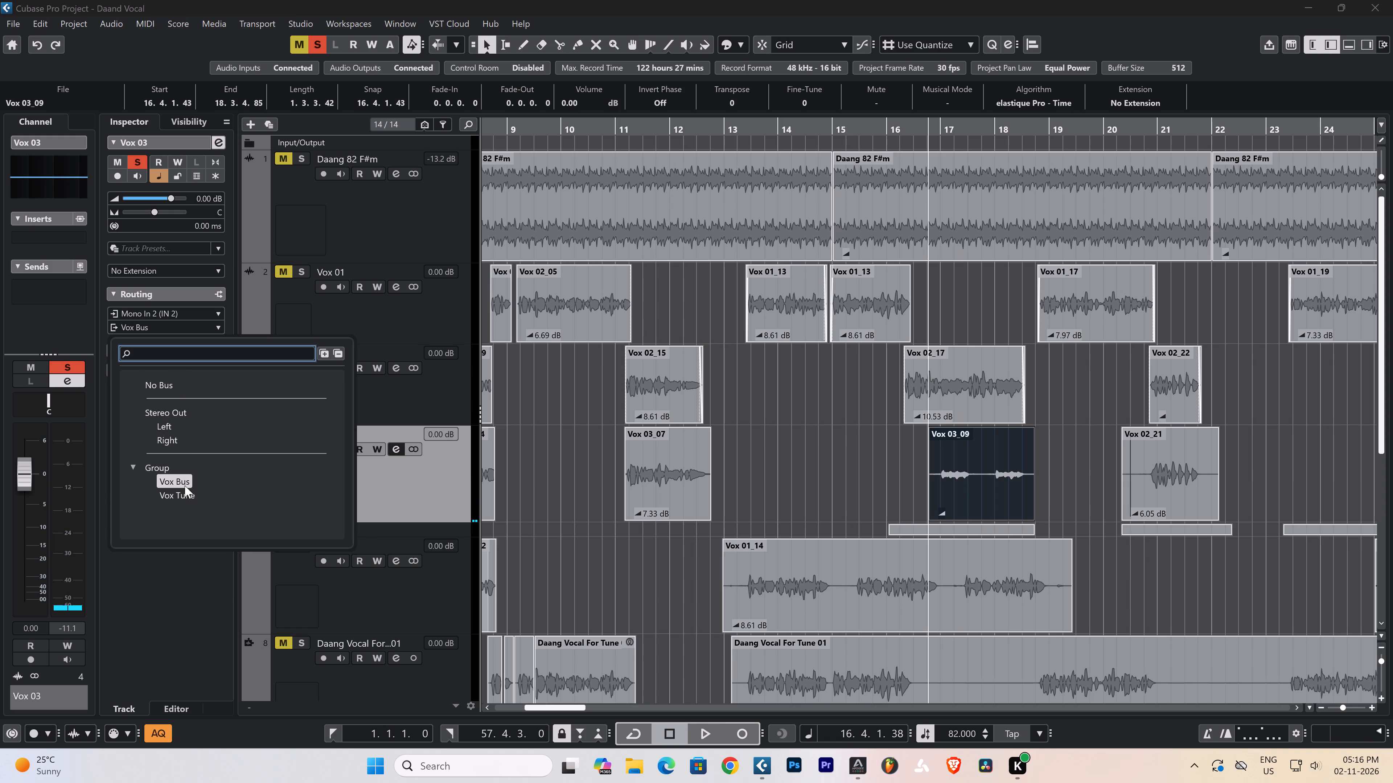
pyautogui.click(186, 498)
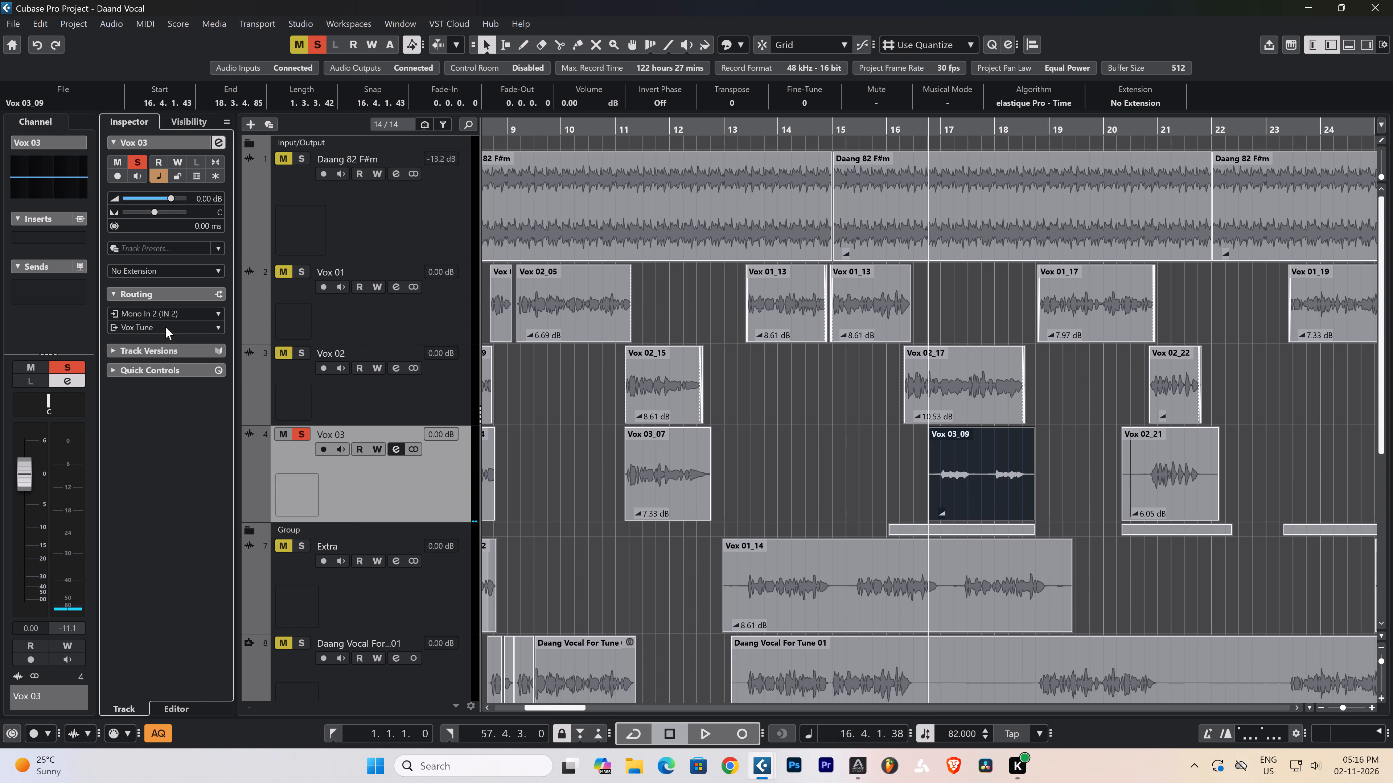
pyautogui.click(165, 327)
pyautogui.click(180, 409)
pyautogui.click(398, 504)
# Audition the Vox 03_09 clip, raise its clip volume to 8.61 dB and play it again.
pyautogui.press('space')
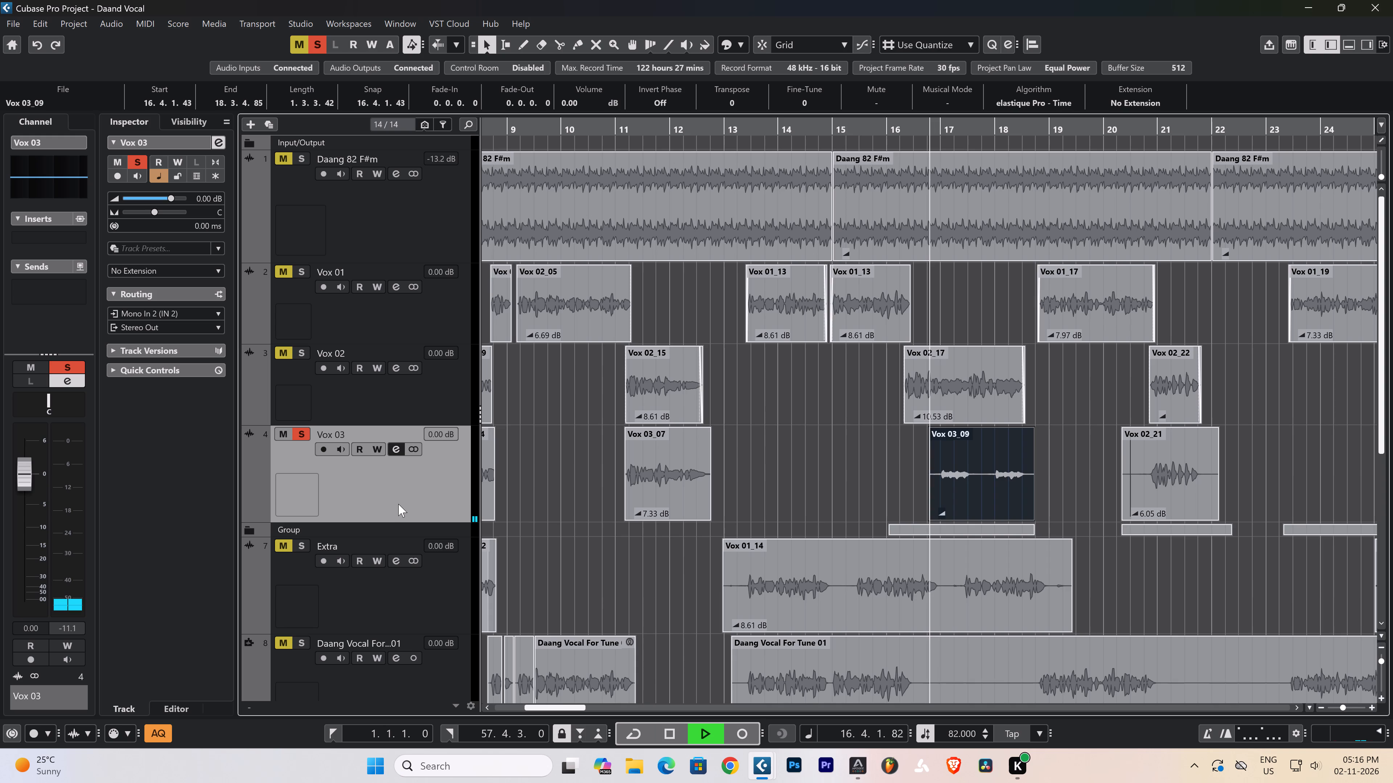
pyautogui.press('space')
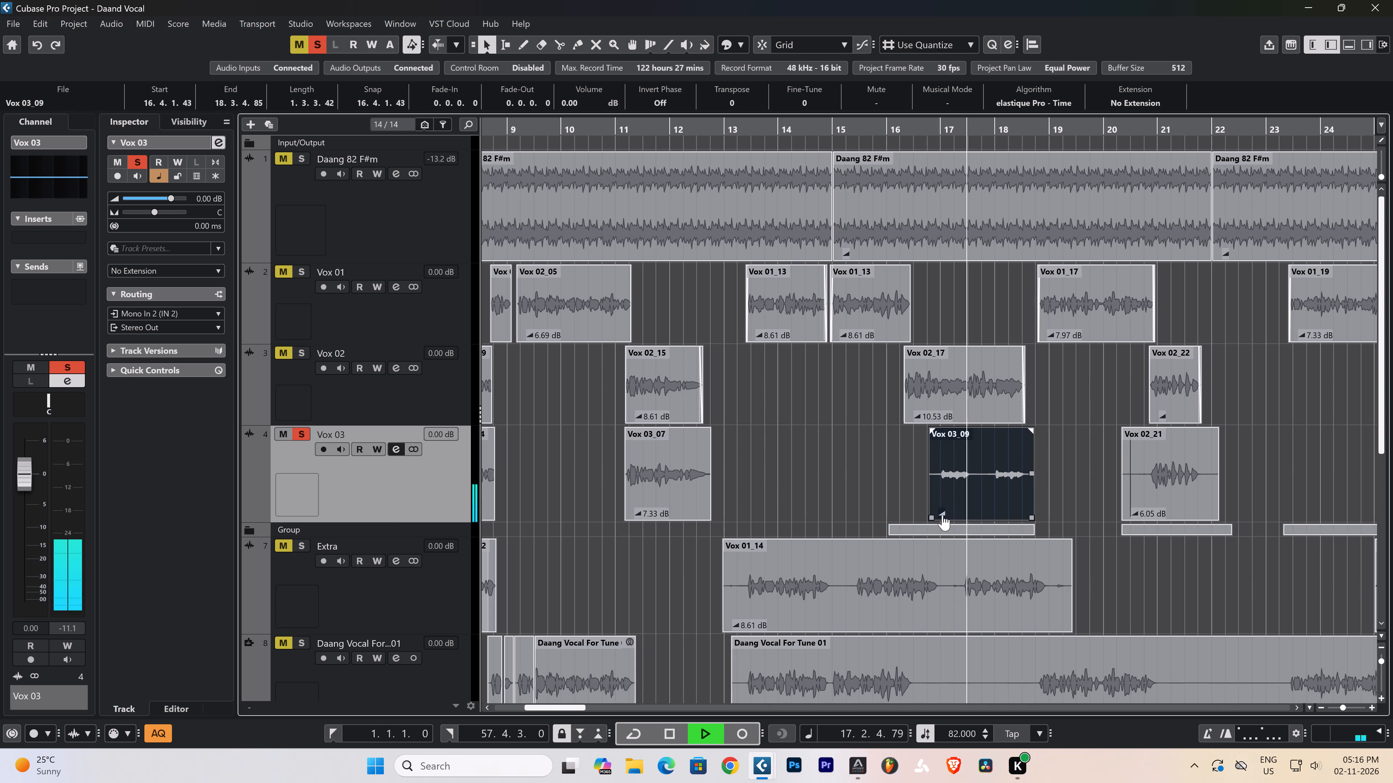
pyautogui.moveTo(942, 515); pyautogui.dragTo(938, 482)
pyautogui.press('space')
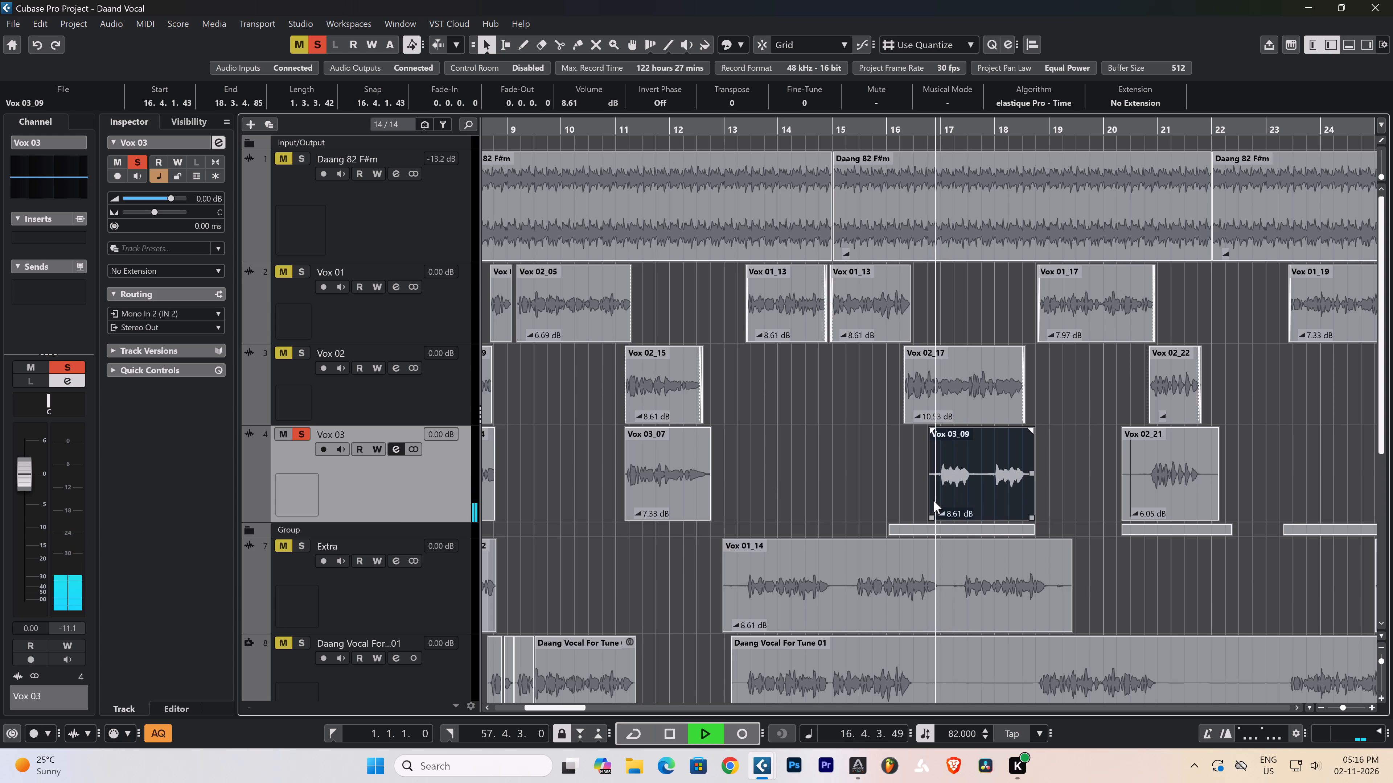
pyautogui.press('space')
# Set the Vox 03_09 clip's volume to 4.12 dB and deselect the clip.
pyautogui.moveTo(944, 513); pyautogui.dragTo(936, 491)
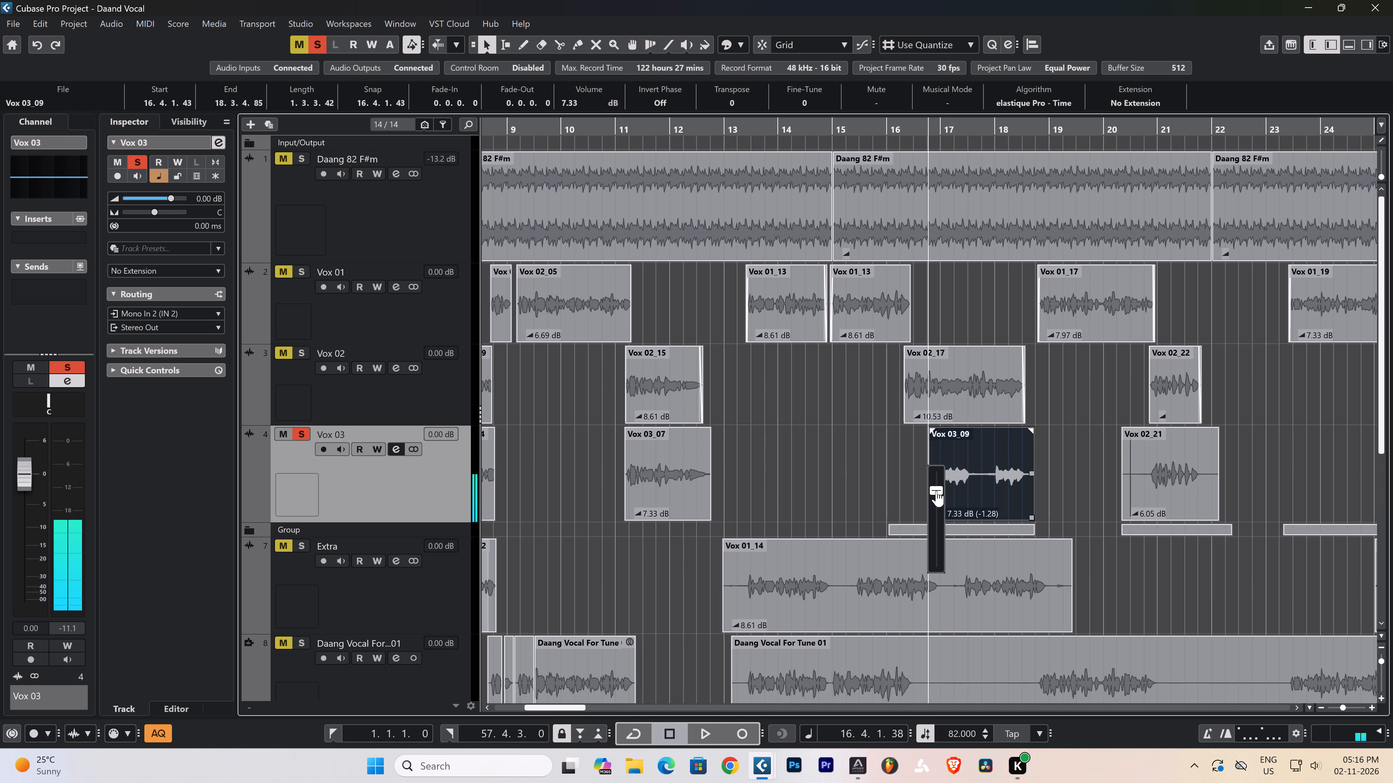
pyautogui.moveTo(936, 491); pyautogui.dragTo(936, 493)
pyautogui.click(1065, 479)
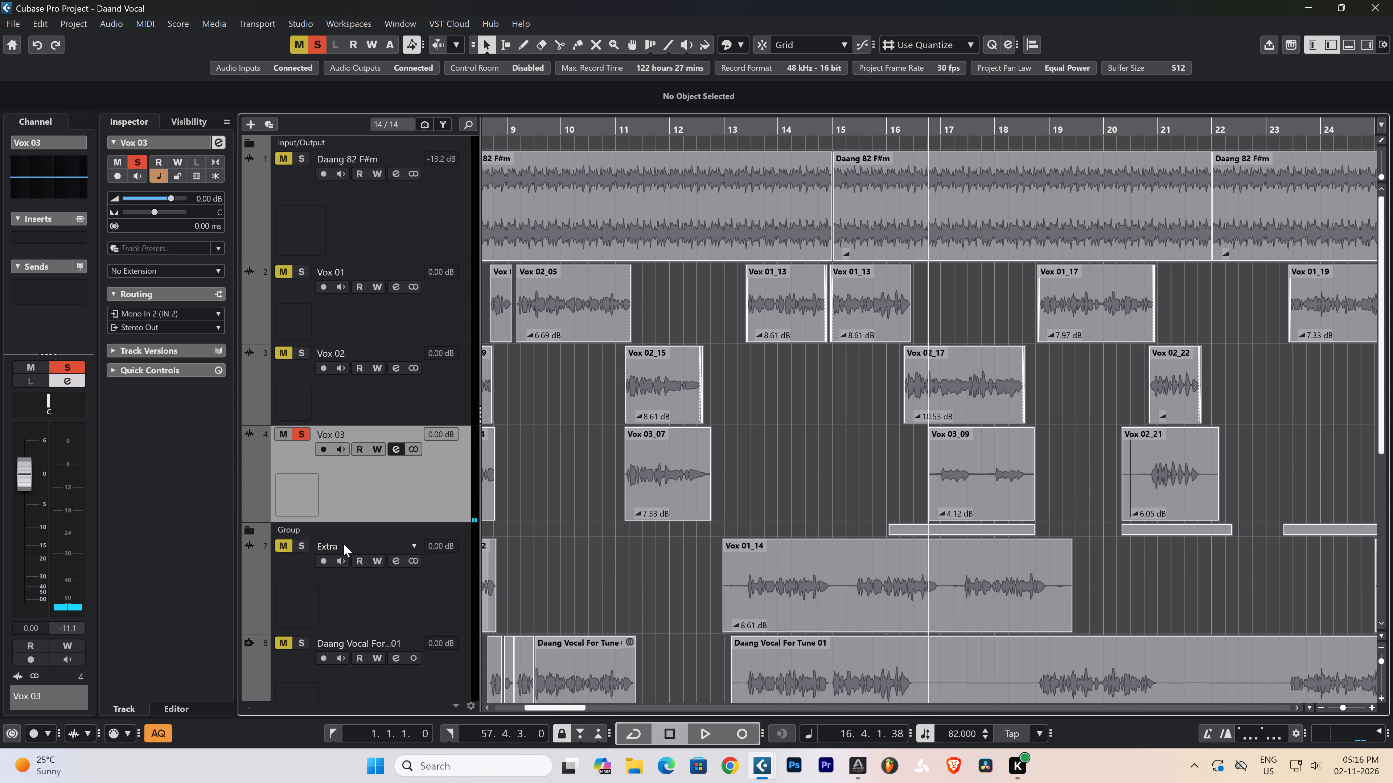
# Audition the volume-adjusted Vox 03_09 clip from its start while reviewing the surrounding vocal tracks.
pyautogui.press('space')
pyautogui.scroll(-1, 1108, 543)
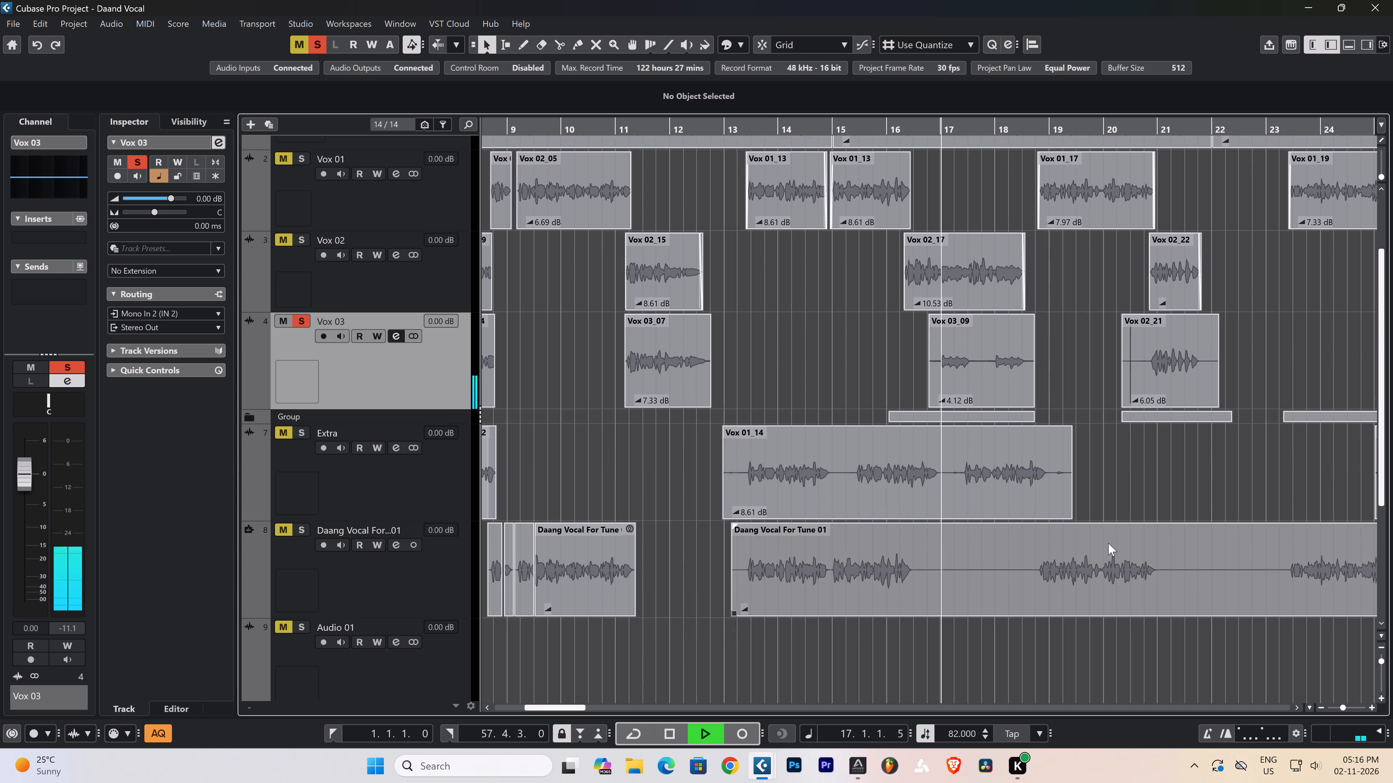
pyautogui.scroll(-1, 1108, 543)
pyautogui.scroll(3, 1108, 543)
pyautogui.scroll(-3, 1108, 543)
pyautogui.press('space')
# Audition the Vox 03 track's Vox 02_21 clip from about bar 20 and continue listening from about bar 25.
pyautogui.scroll(-3, 1108, 543)
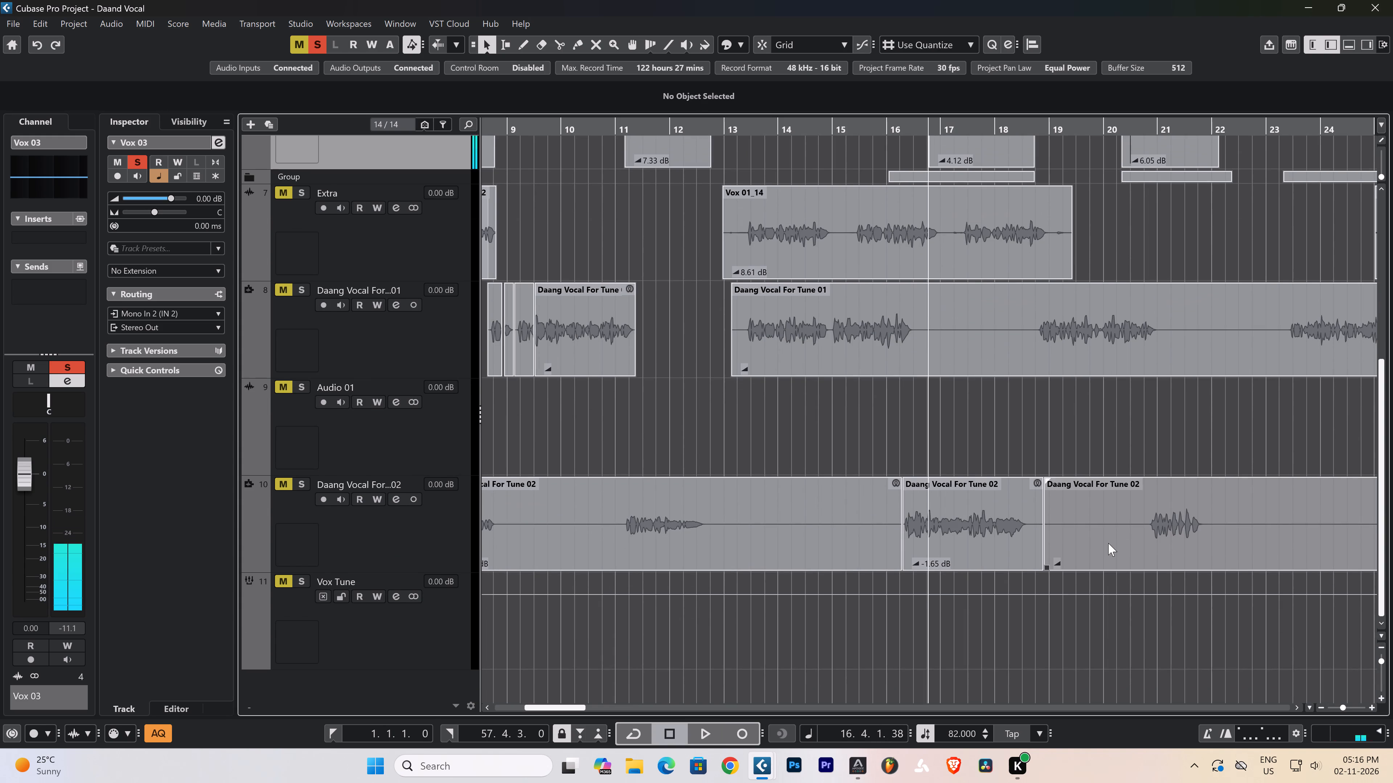
pyautogui.scroll(1, 1108, 543)
pyautogui.scroll(1, 1183, 403)
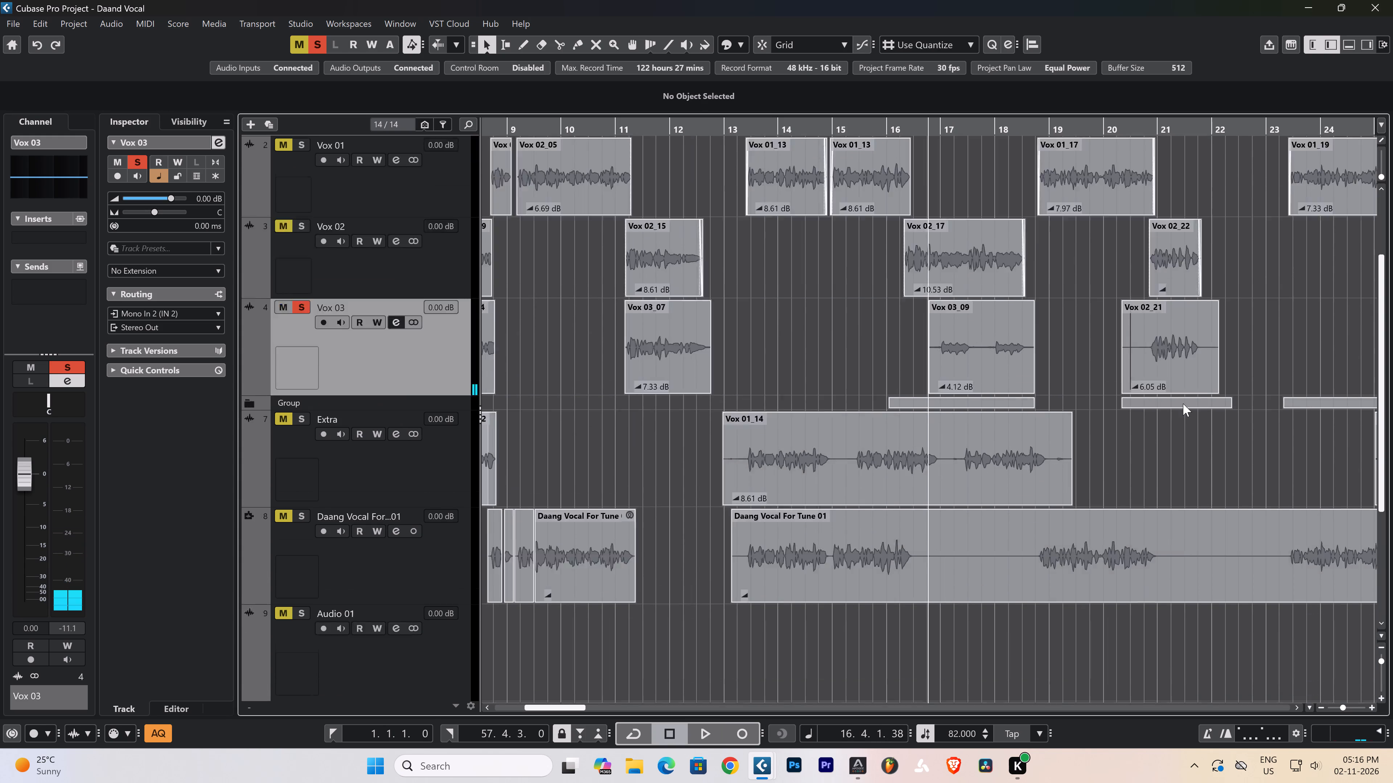
pyautogui.scroll(2, 1183, 403)
pyautogui.click(1143, 129)
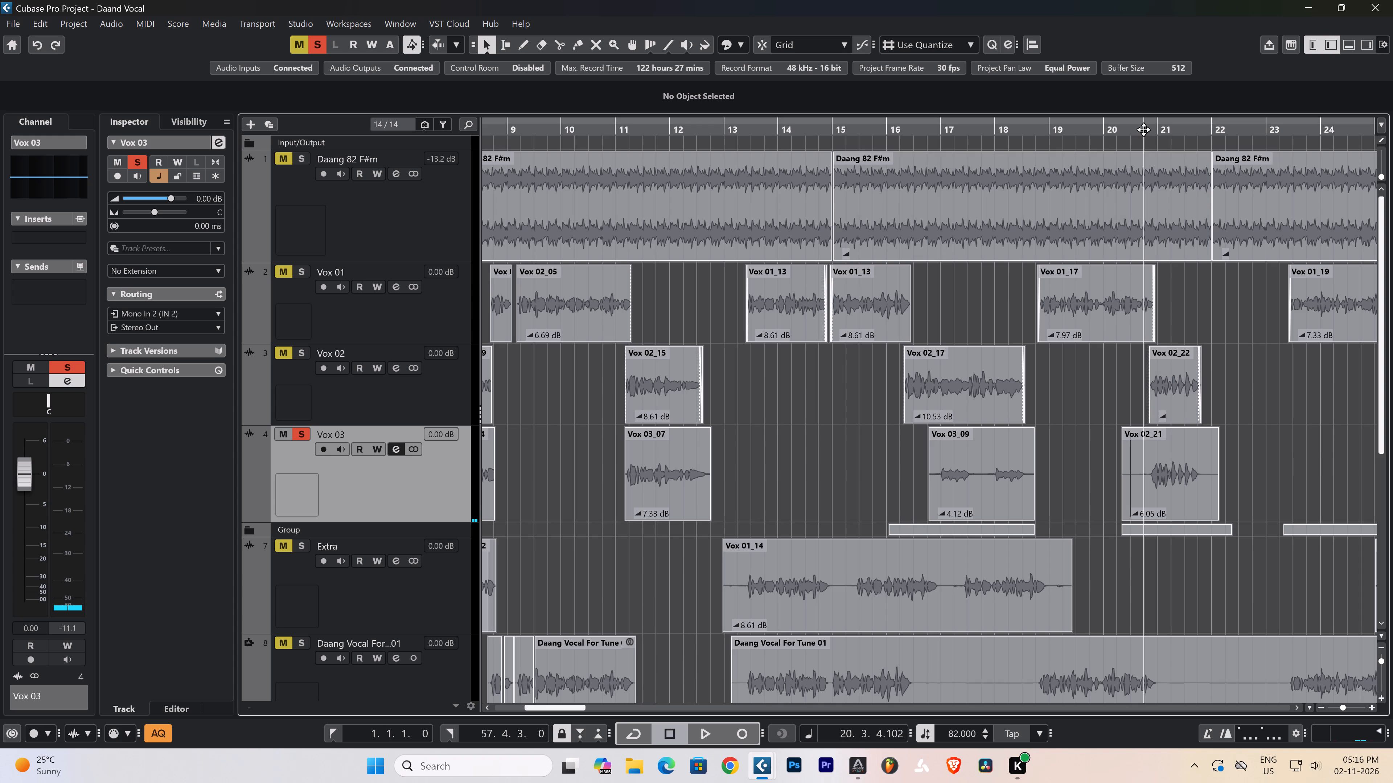
pyautogui.press('space')
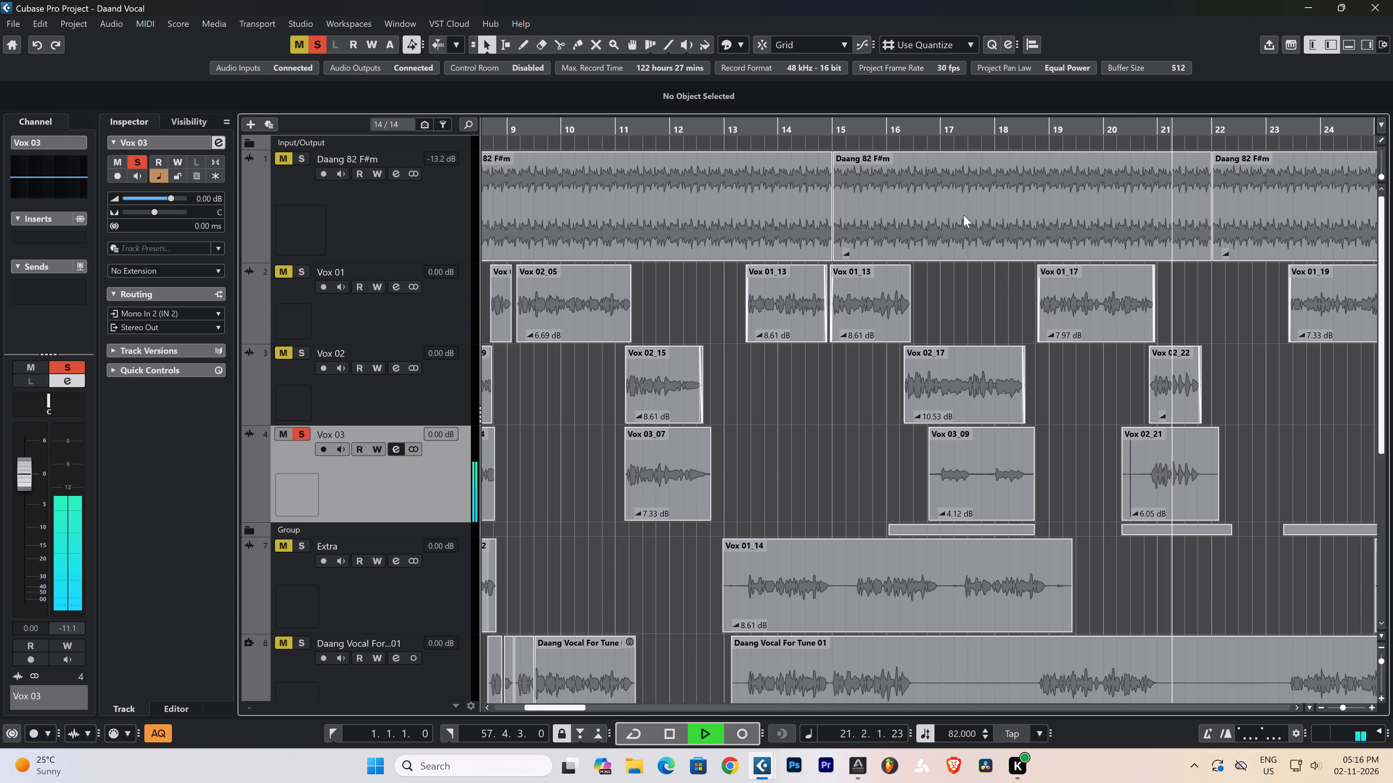
pyautogui.press('space')
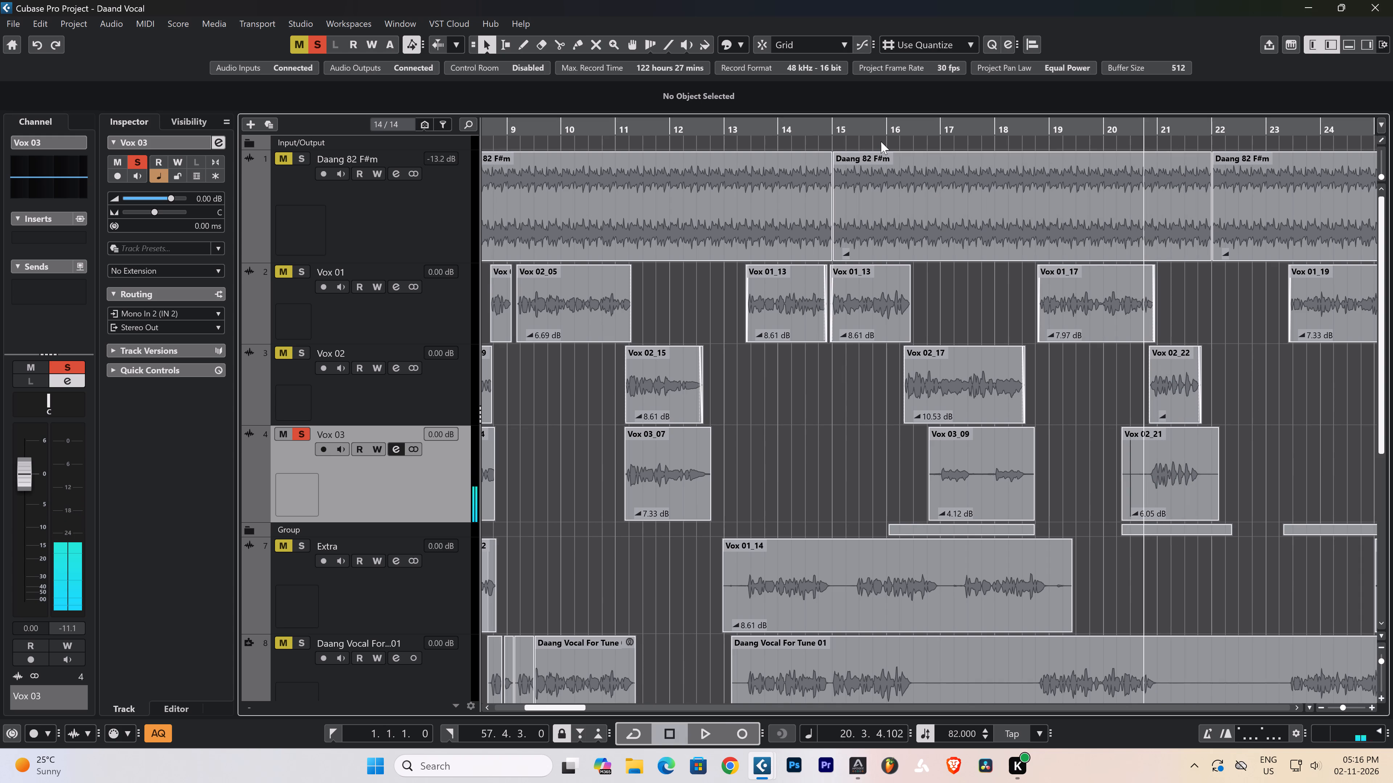
pyautogui.write('gggg')
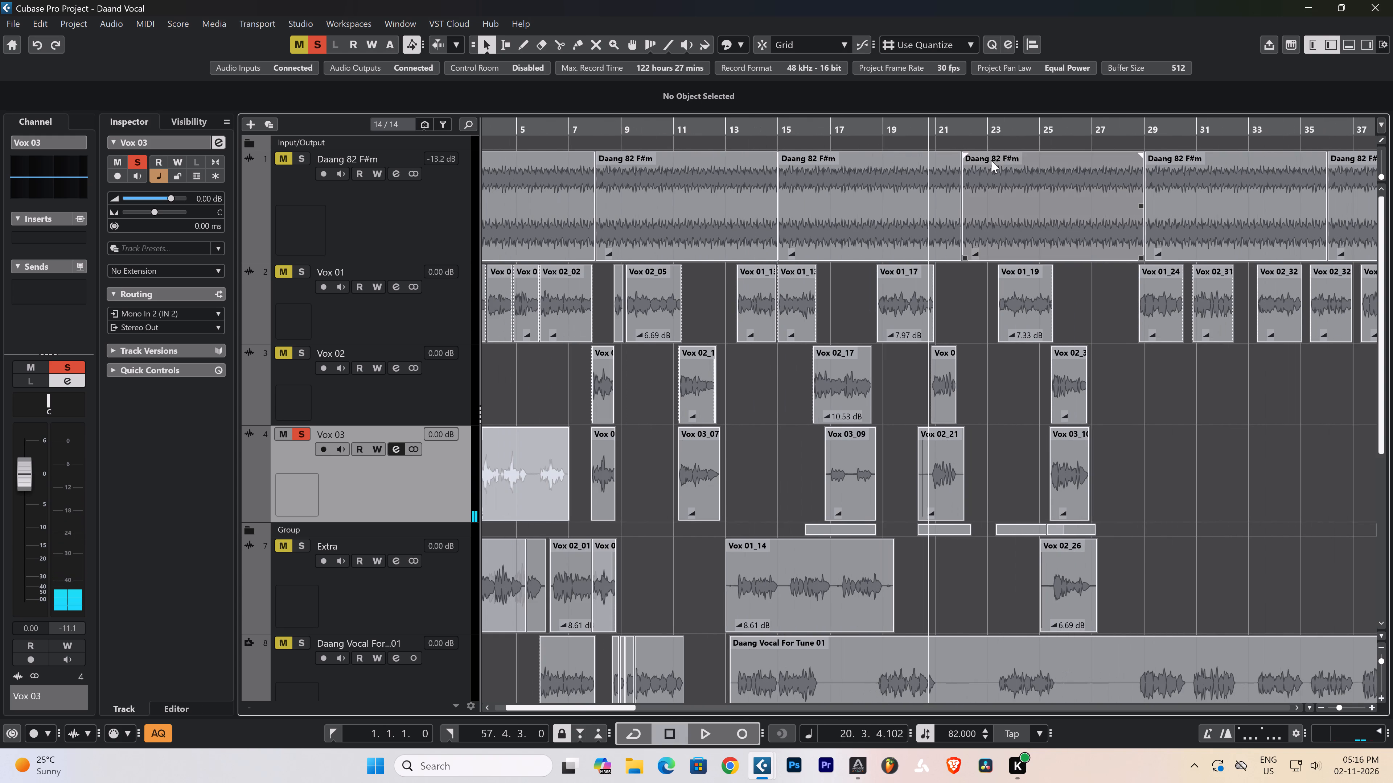
pyautogui.click(1046, 129)
pyautogui.press('space')
pyautogui.write('g')
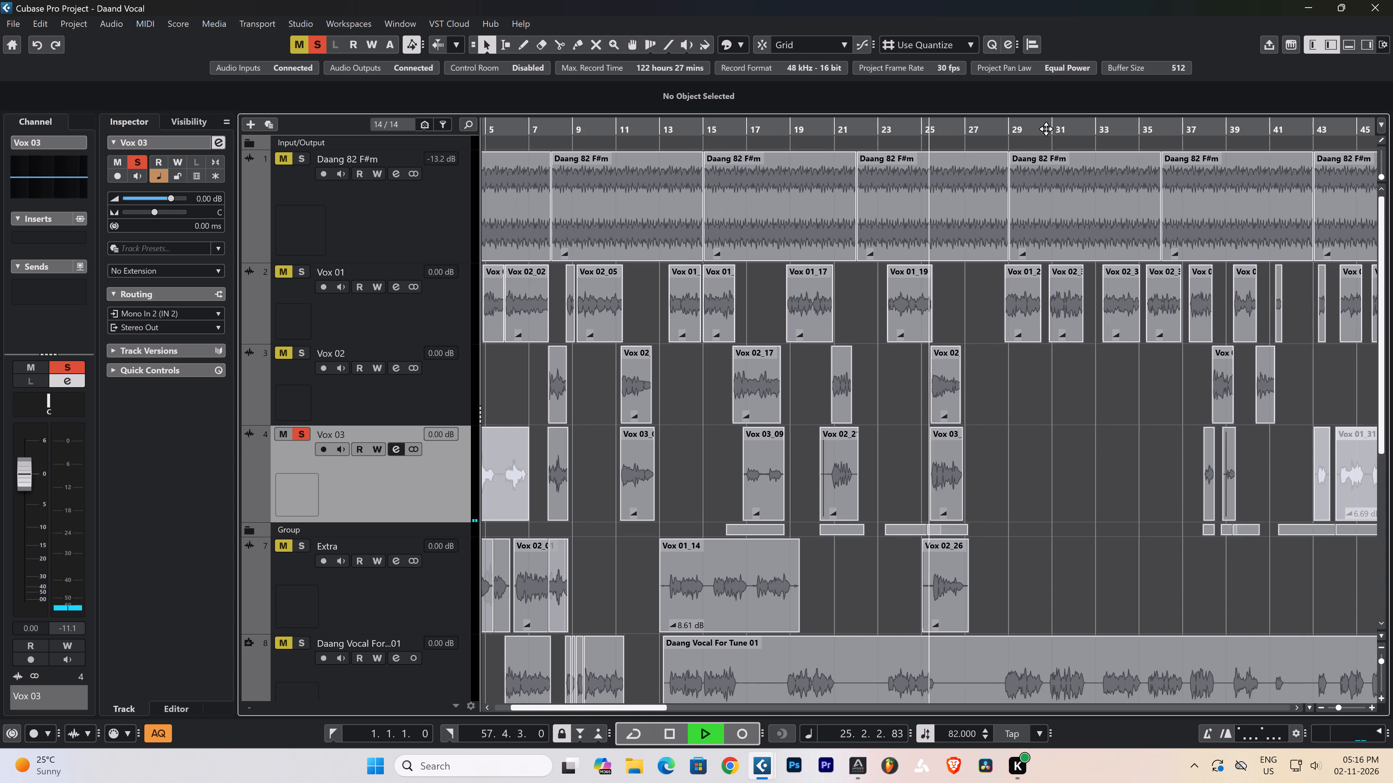
pyautogui.scroll(-1, 1046, 129)
# Audition the soloed Vox 03 track from about bar 37, focusing on the Vox 03_18 and Vox 03_20 clips.
pyautogui.click(1193, 128)
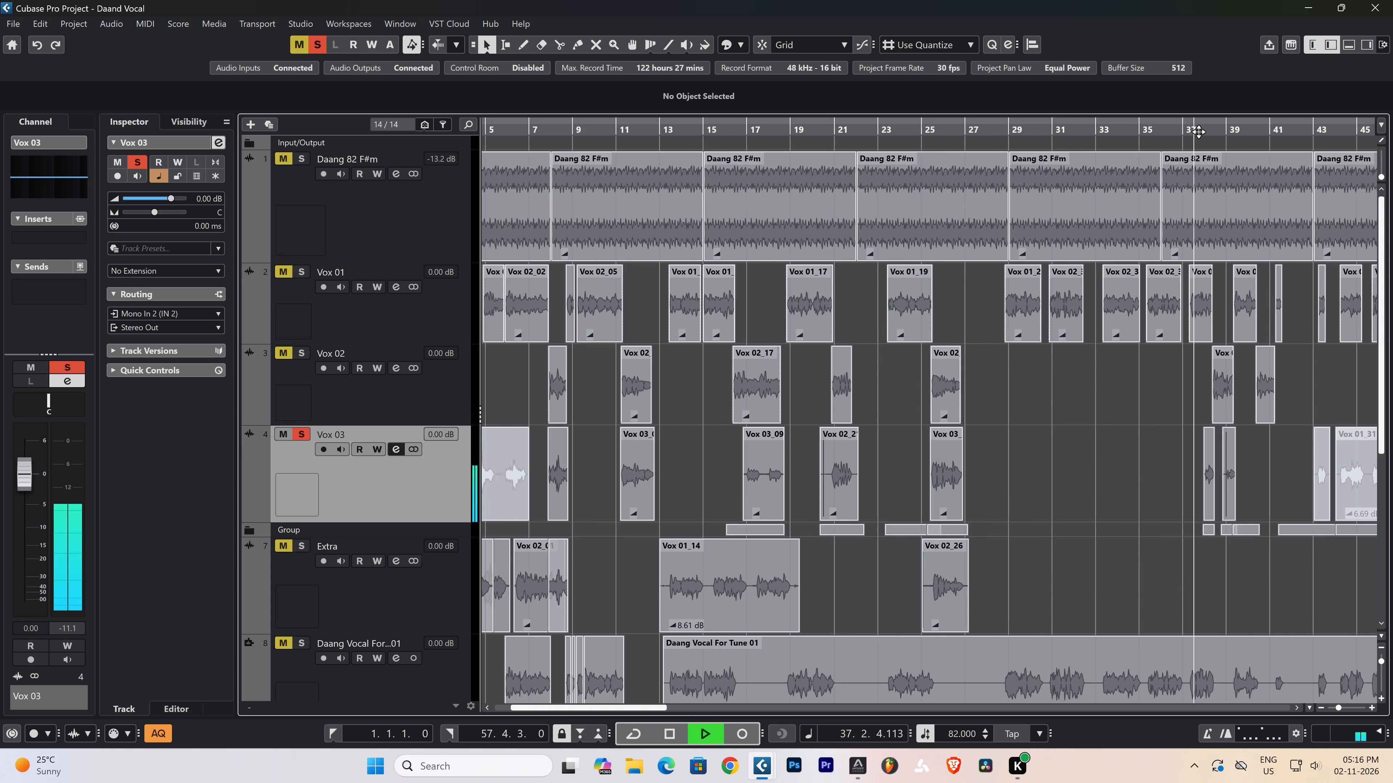
pyautogui.press('h')
pyautogui.press('h')
pyautogui.write('hhhhh')
pyautogui.press('h')
pyautogui.press('h')
pyautogui.press('h')
pyautogui.press('h')
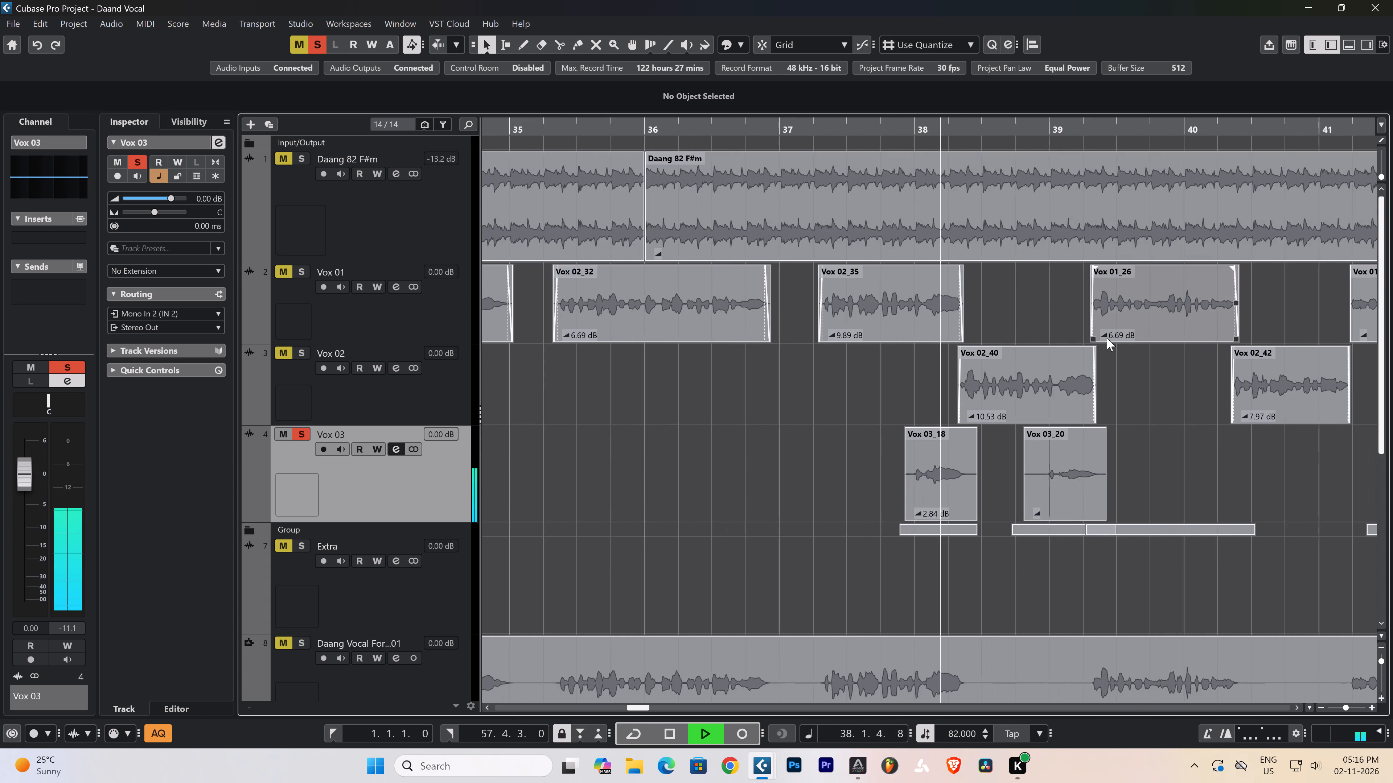
pyautogui.press('space')
# Raise the Vox 03_20 clip's volume to 4.76 dB and play the section again.
pyautogui.moveTo(1042, 513); pyautogui.dragTo(1038, 492)
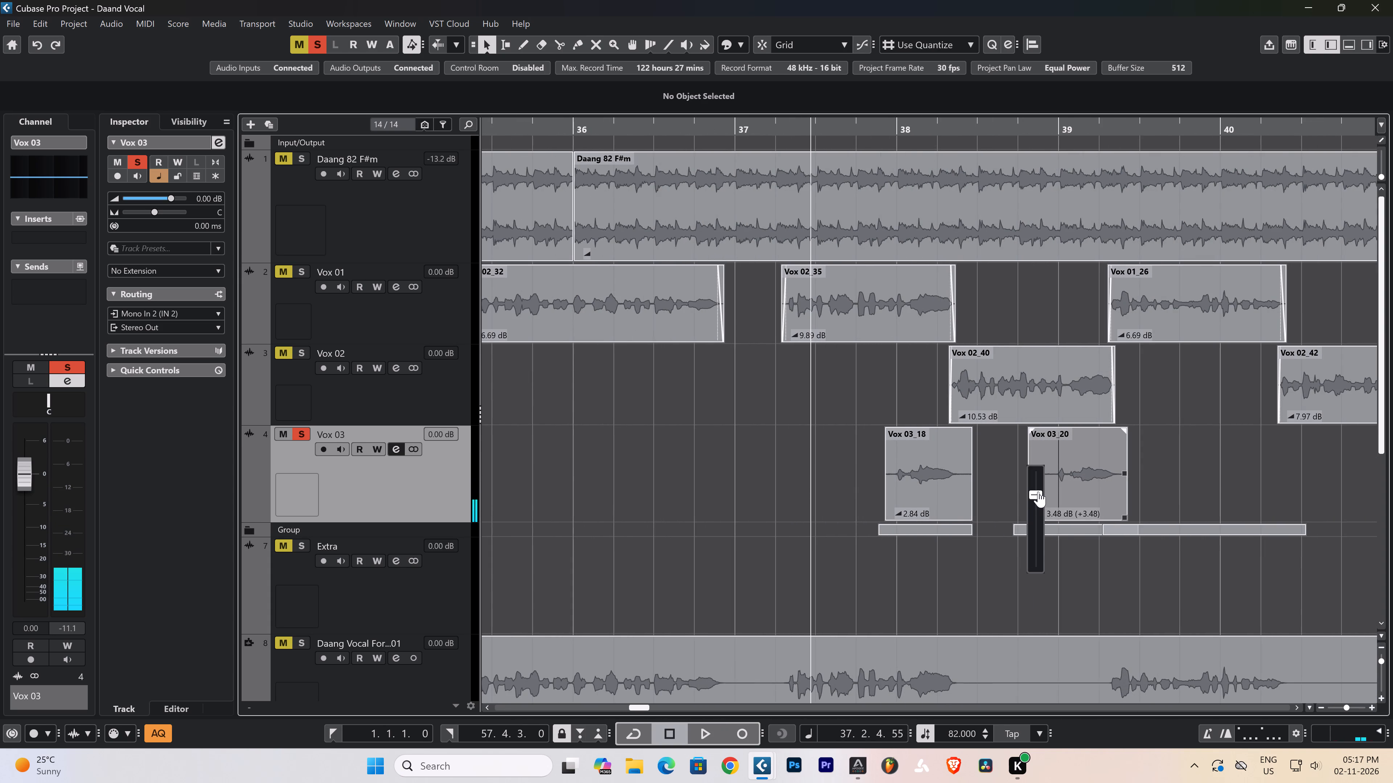
pyautogui.moveTo(1038, 492); pyautogui.dragTo(1039, 491)
pyautogui.press('space')
# Give the Vox 03_18 clip a fade-in of about 0.0.0.60 and a fade-out of about 0.0.1.18.
pyautogui.moveTo(889, 428); pyautogui.dragTo(894, 427)
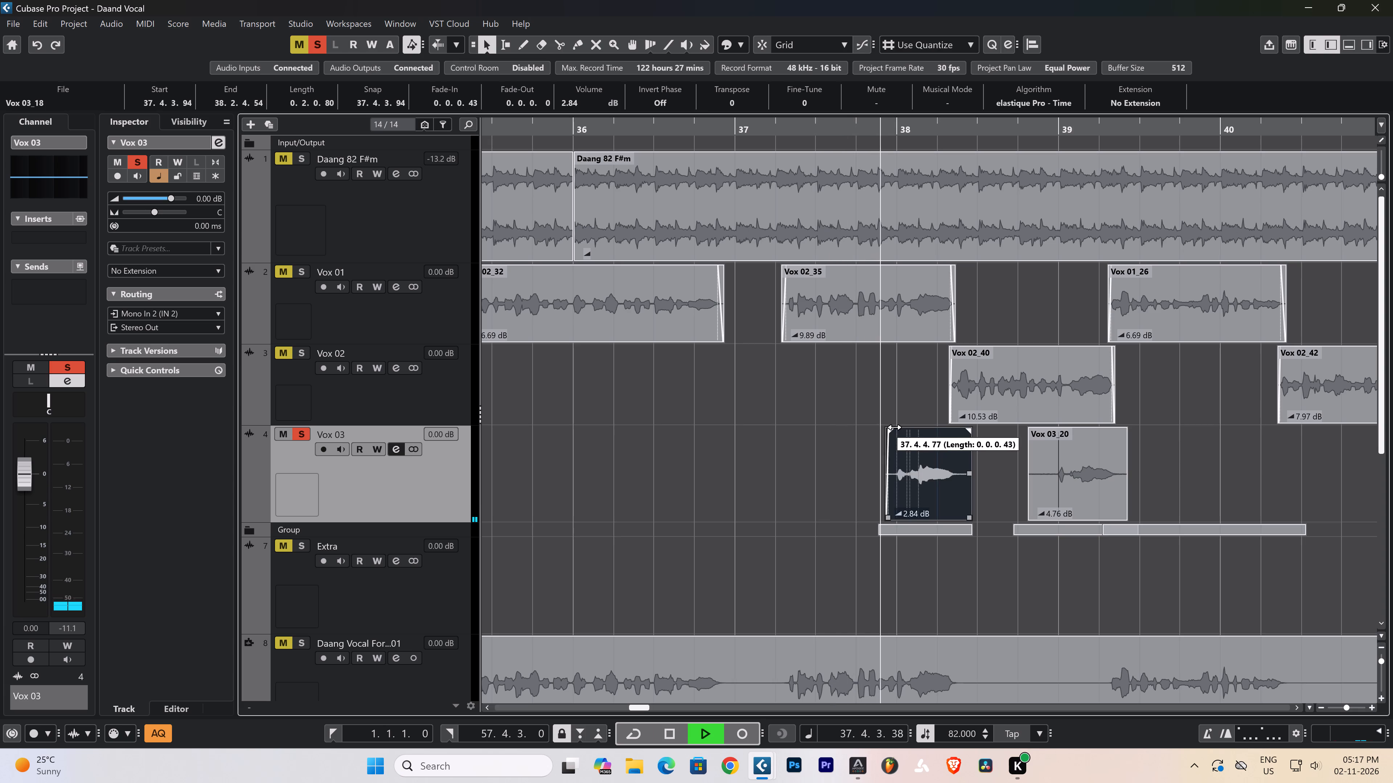
pyautogui.moveTo(894, 427); pyautogui.dragTo(895, 427)
pyautogui.press('space')
pyautogui.moveTo(969, 432); pyautogui.dragTo(957, 426)
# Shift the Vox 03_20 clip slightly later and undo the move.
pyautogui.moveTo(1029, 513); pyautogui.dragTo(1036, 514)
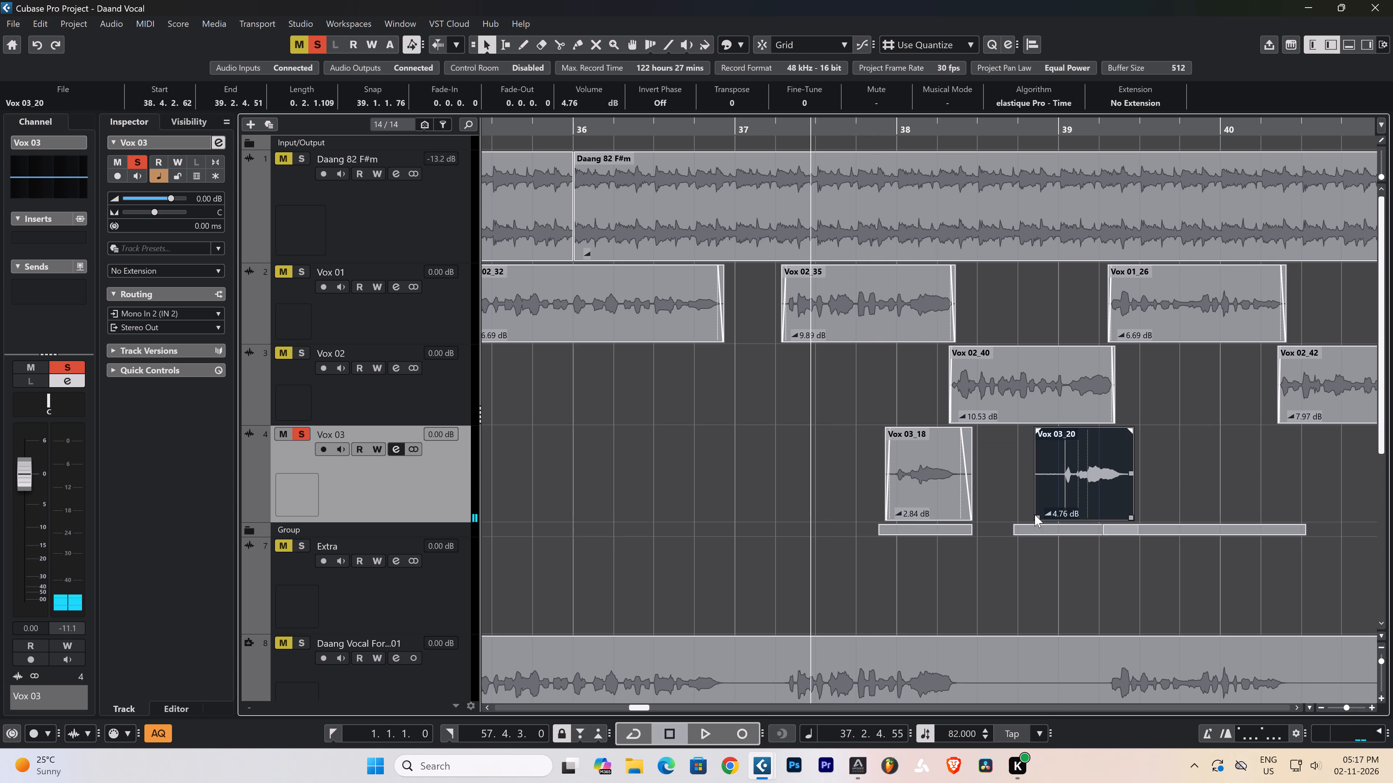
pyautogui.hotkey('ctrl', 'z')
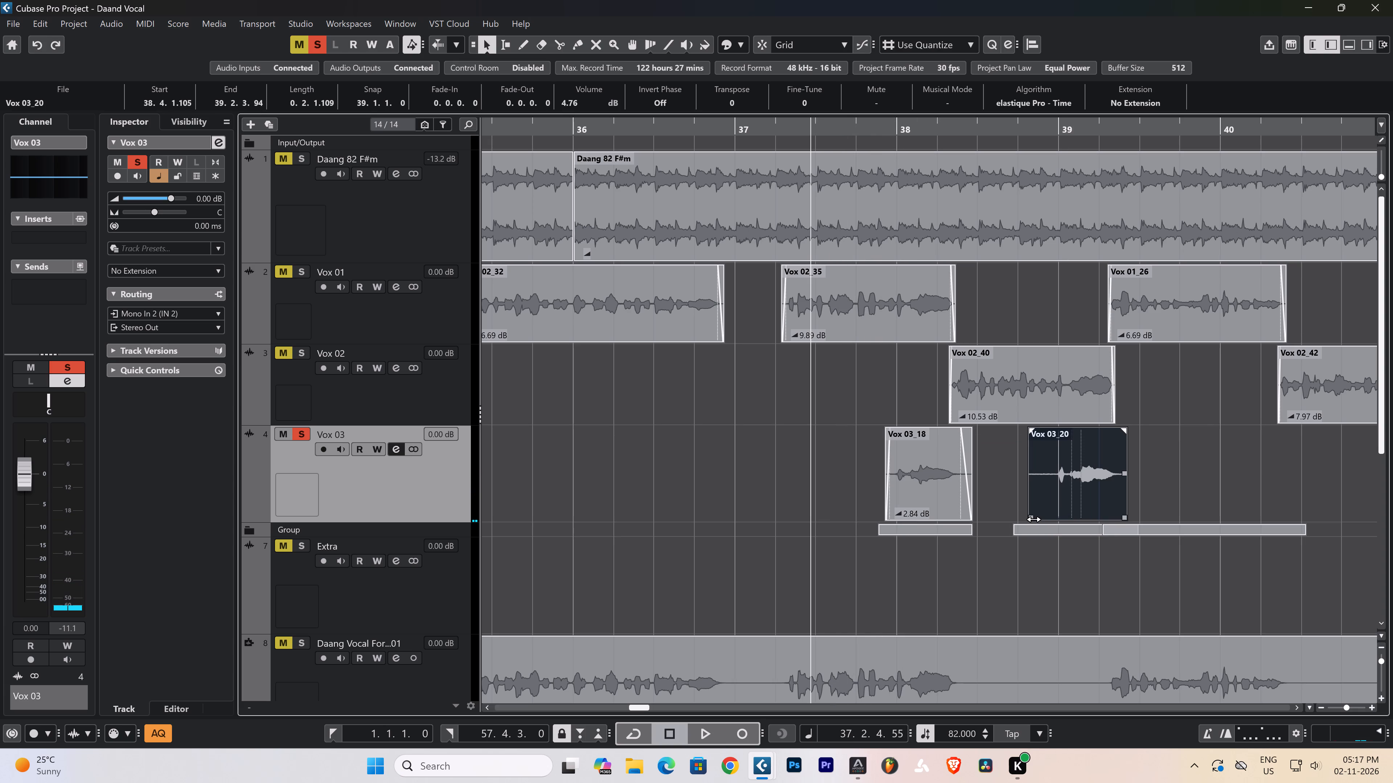
# Trim the Vox 03_20 clip's start to 38.4.3.110, with a fade-in of about 0.0.0.77 and a fade-out of about 0.0.1.17.
pyautogui.moveTo(1034, 519); pyautogui.dragTo(1054, 522)
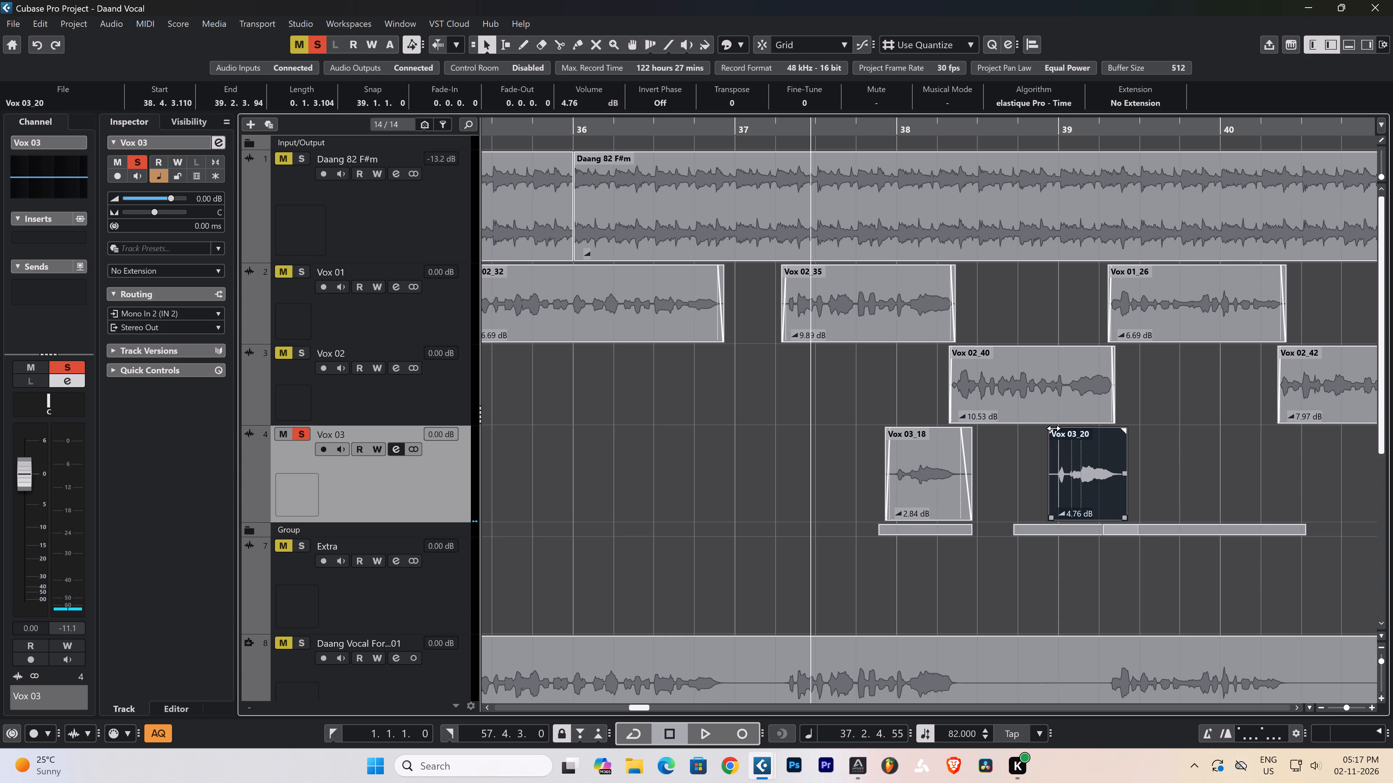
pyautogui.moveTo(1053, 428); pyautogui.dragTo(1060, 428)
pyautogui.press('space')
pyautogui.moveTo(1125, 431); pyautogui.dragTo(1115, 428)
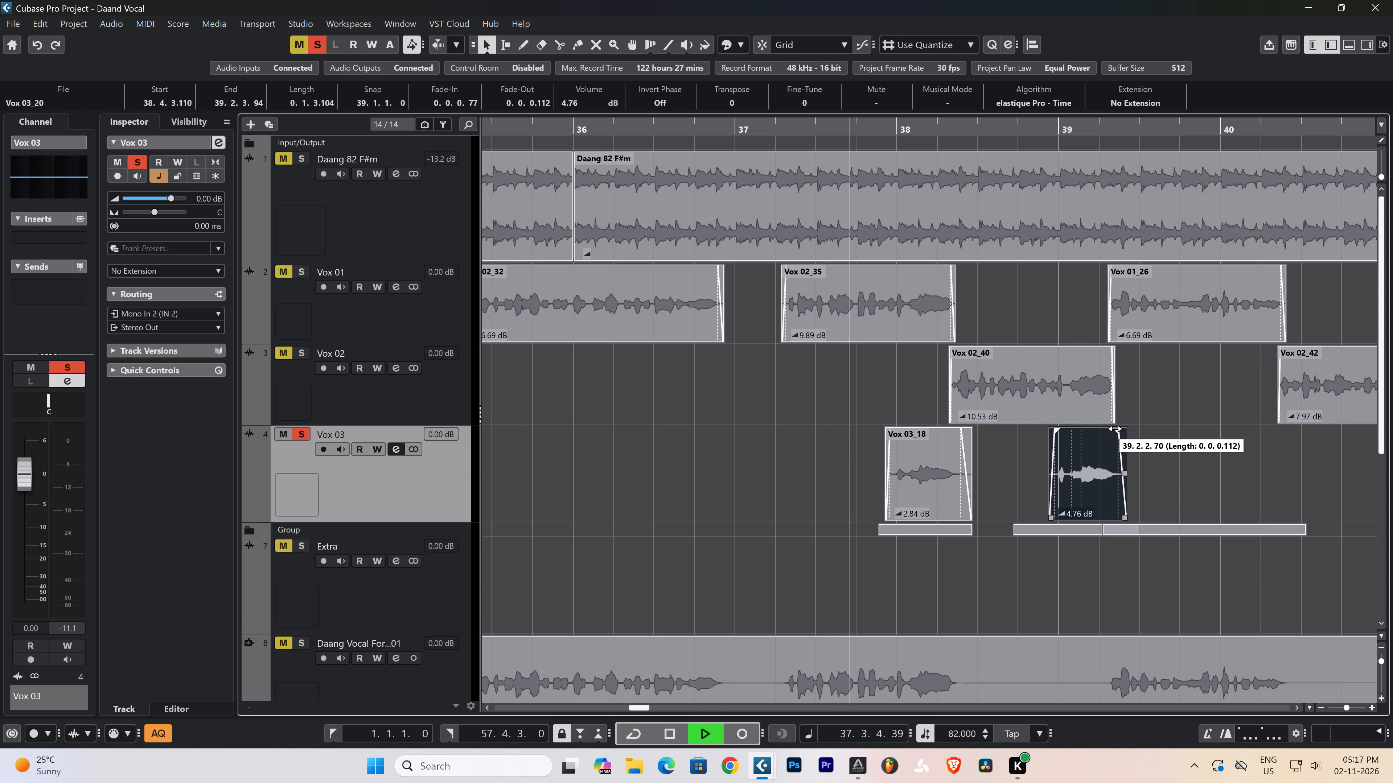
pyautogui.moveTo(1115, 428); pyautogui.dragTo(1114, 429)
# Audition the Vox 03_18 clip and trim its start to about 37.4.4.38 and its end to about 38.2.3.83.
pyautogui.click(873, 131)
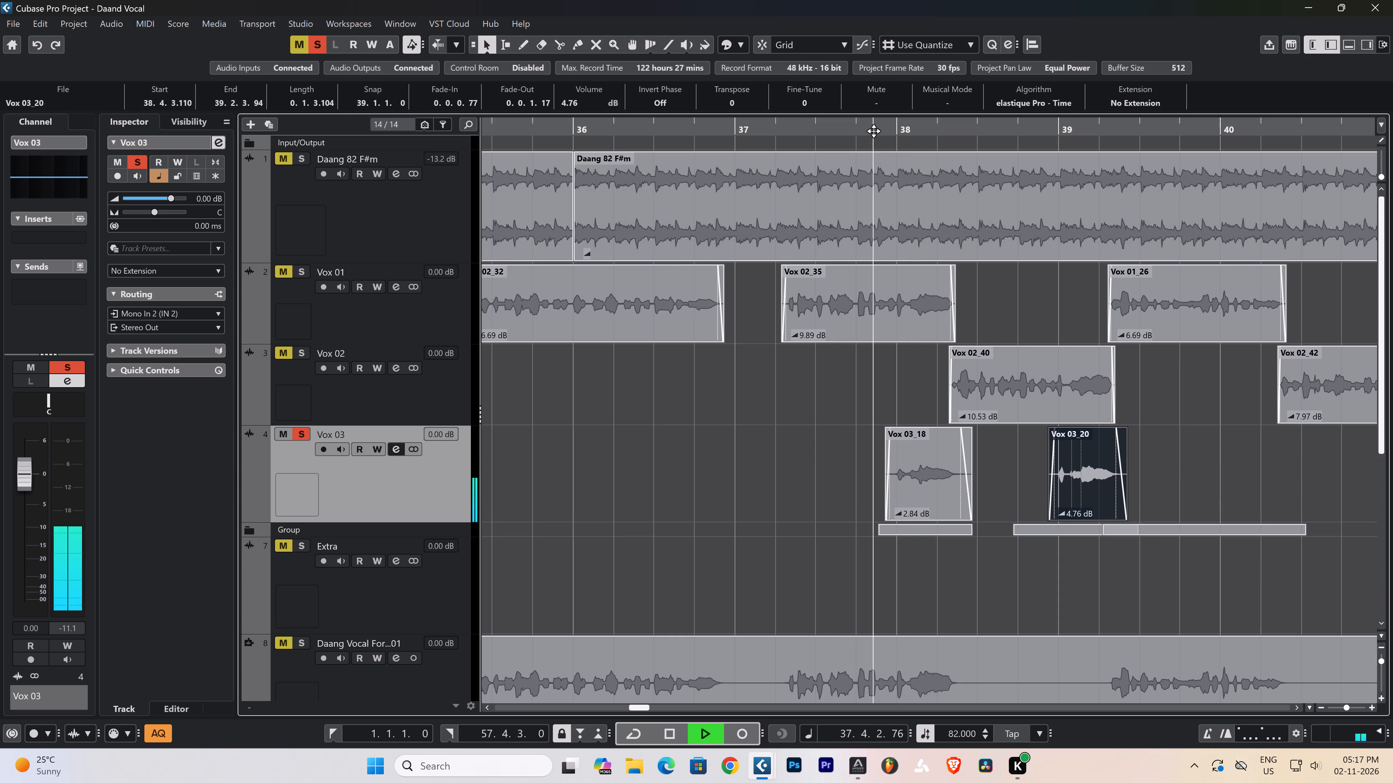
pyautogui.keyDown('ctrl'); pyautogui.scroll(7, 875, 132); pyautogui.keyUp('ctrl')
pyautogui.press('space')
pyautogui.press('space')
pyautogui.press('space')
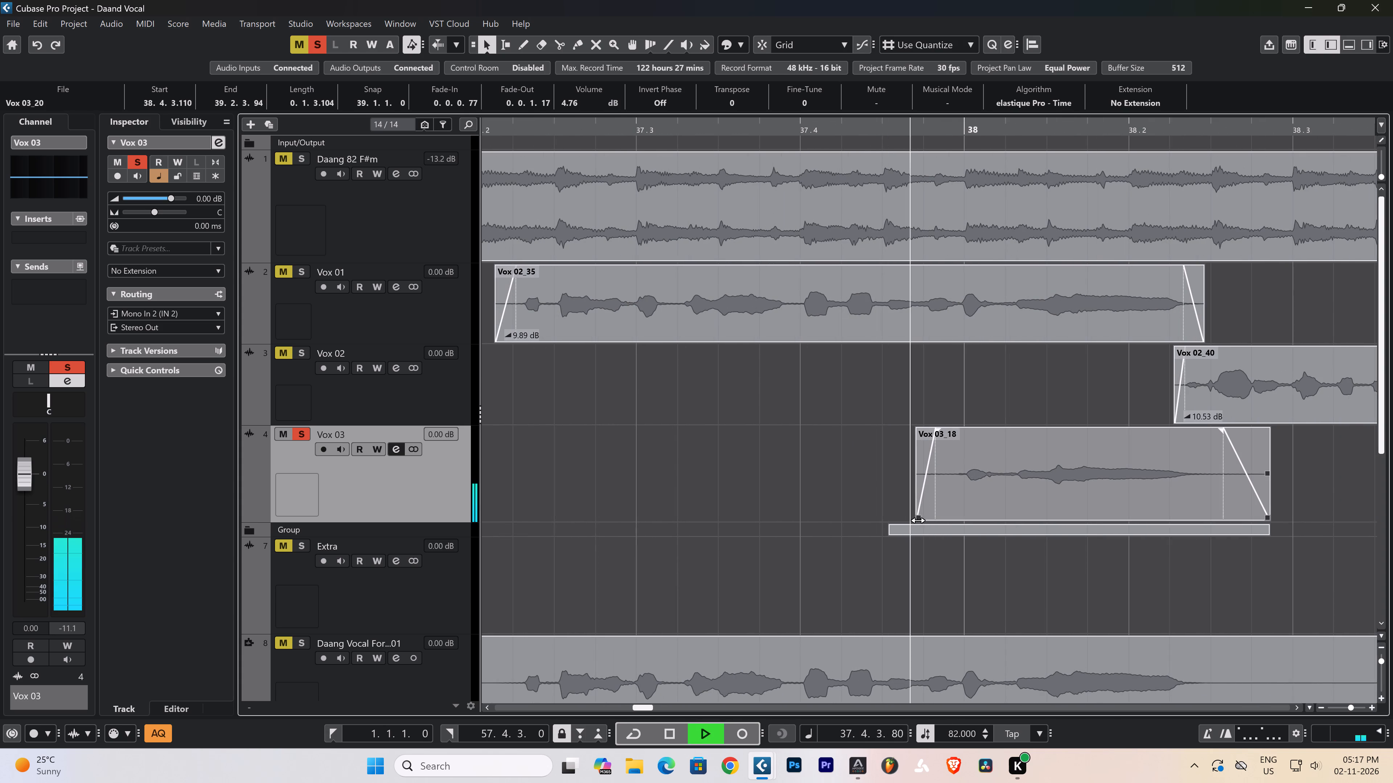
pyautogui.moveTo(917, 520); pyautogui.dragTo(939, 520)
pyautogui.press('space')
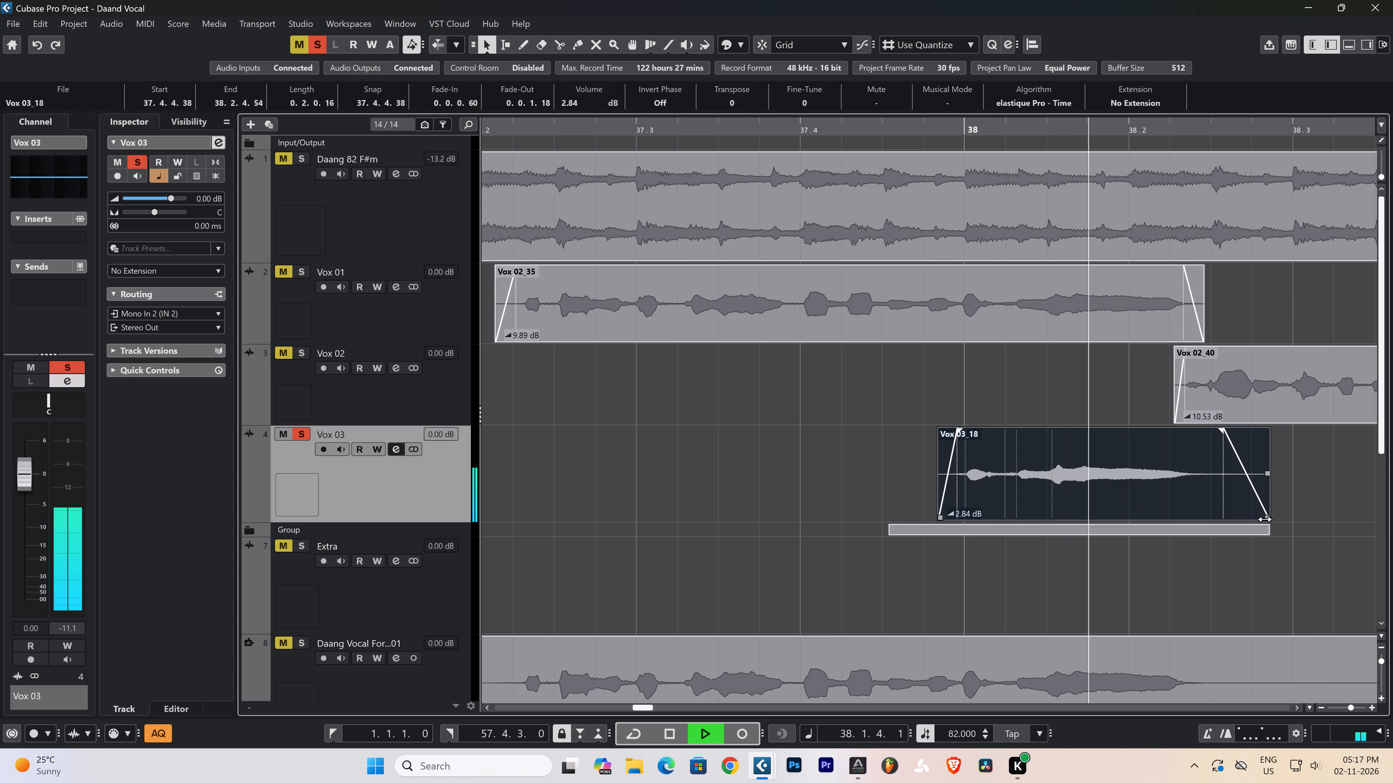
pyautogui.moveTo(1267, 520); pyautogui.dragTo(1236, 516)
# Play back the trimmed Vox 03_18 and Vox 03_20 clips to check them in context, and clear the clip selection.
pyautogui.press('g')
pyautogui.press('g')
pyautogui.press('g')
pyautogui.press('g')
pyautogui.press('g')
pyautogui.press('g')
pyautogui.press('g')
pyautogui.press('g')
pyautogui.press('g')
pyautogui.press('g')
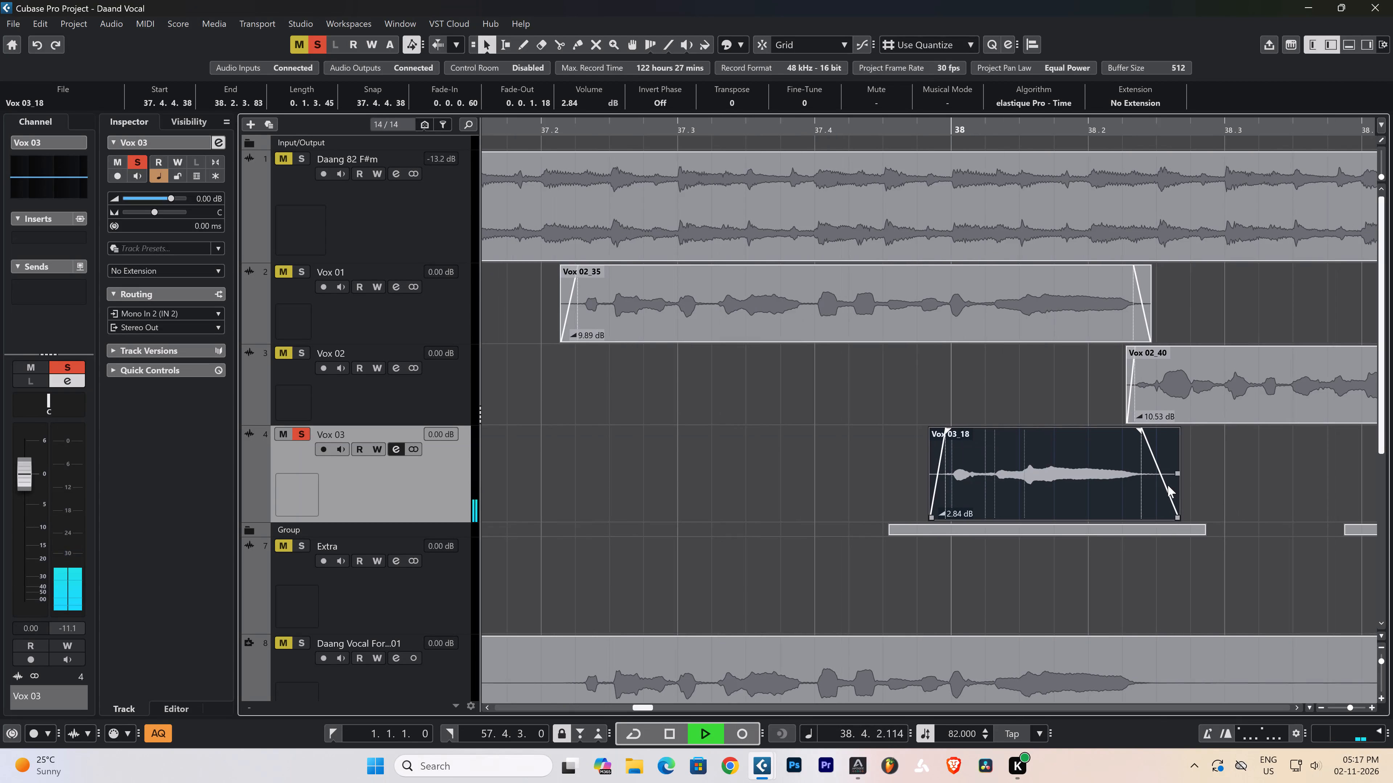
pyautogui.press('g')
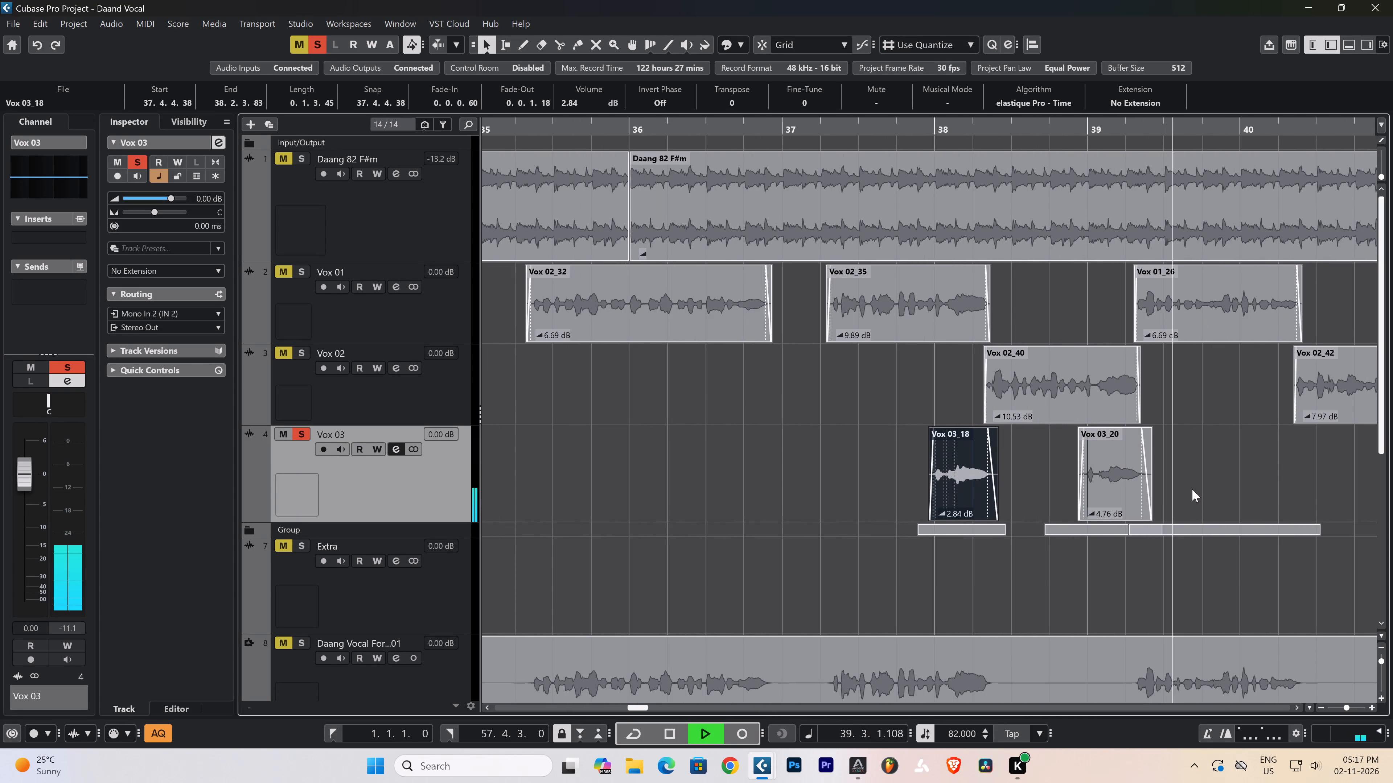
pyautogui.press('space')
pyautogui.press('space')
pyautogui.click(1192, 489)
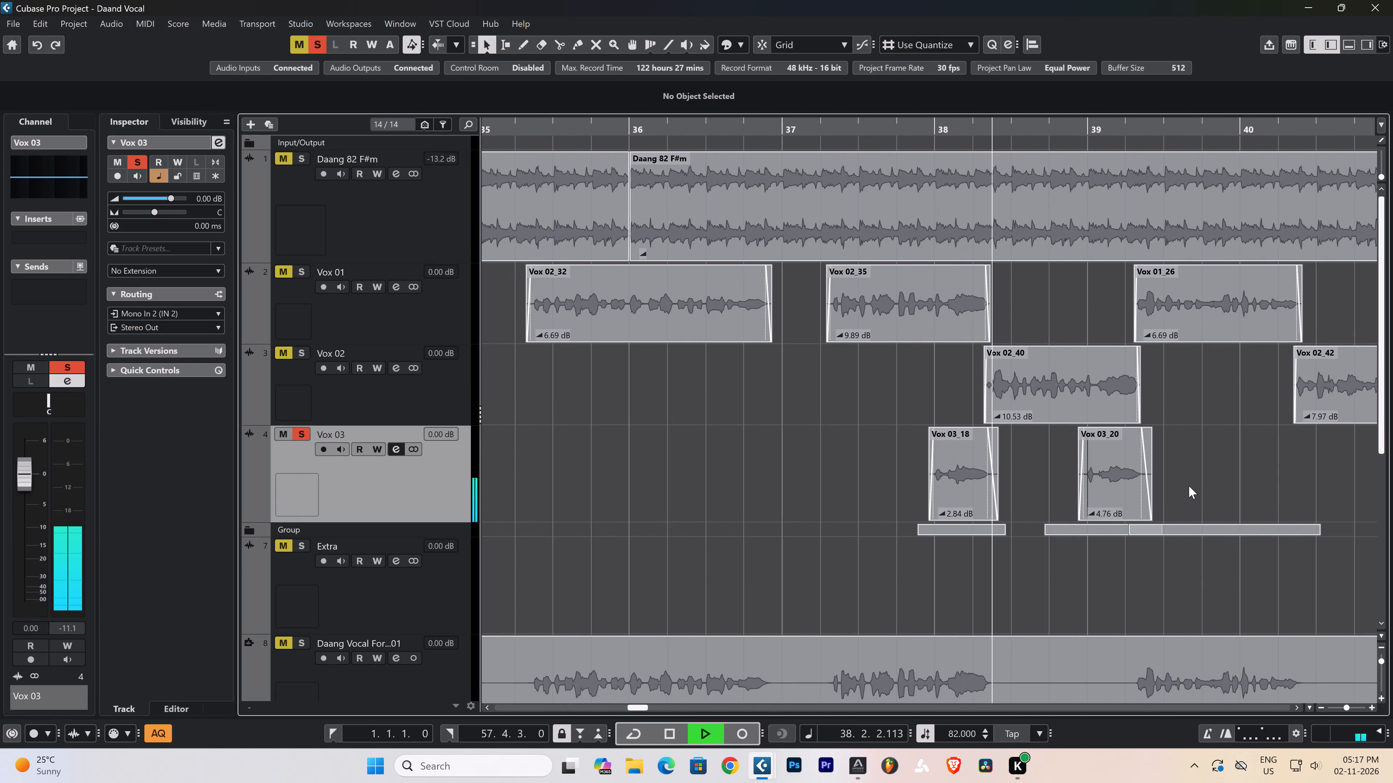
# Stop playback and add one stereo audio track below Vox 03, with Mono In 2 input and Stereo Out output.
pyautogui.write('ggggg')
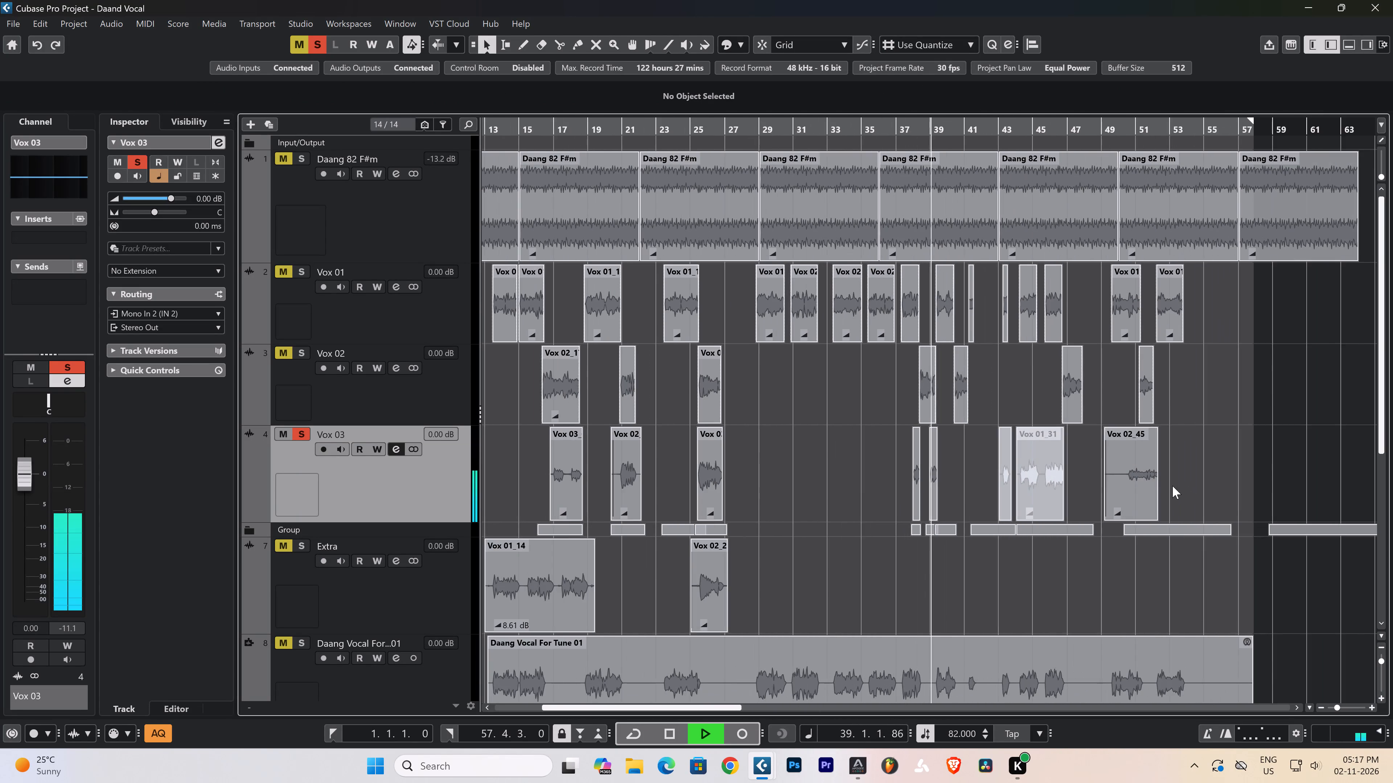
pyautogui.press('g')
pyautogui.press('space')
pyautogui.click(427, 486)
pyautogui.rightClick(427, 486)
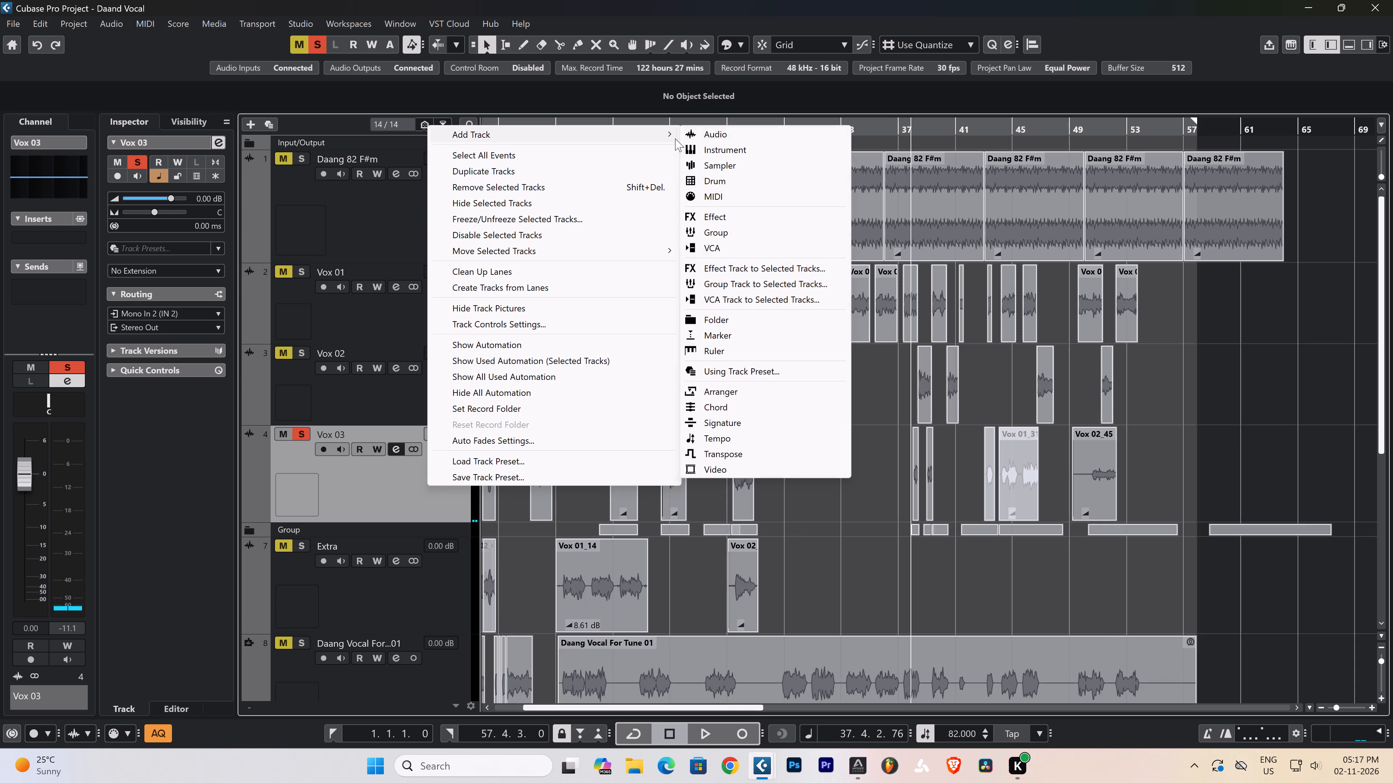
pyautogui.click(713, 134)
pyautogui.click(780, 501)
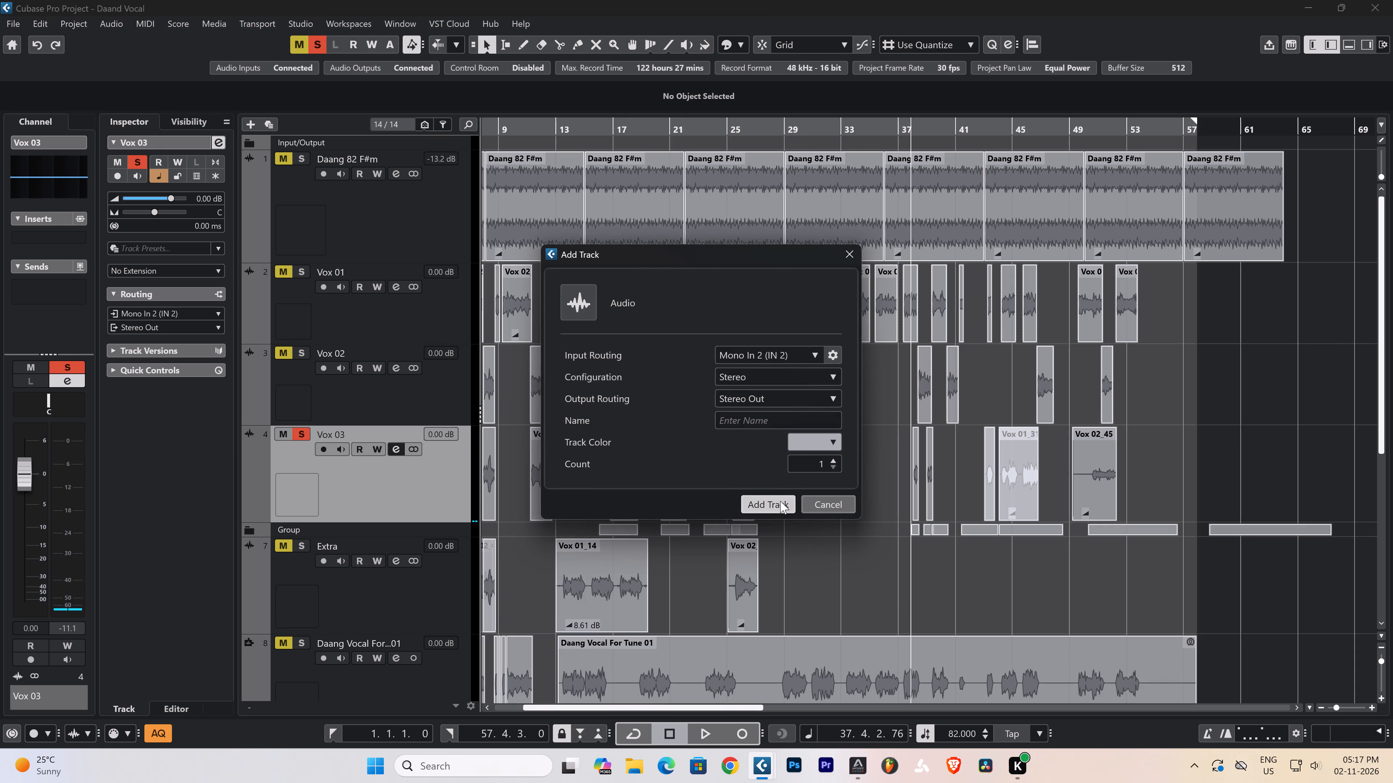
# Move the Vox 03_18 and Vox 03_20 clips from Vox 03 down to the new audio track and deselect them.
pyautogui.keyDown('ctrl'); pyautogui.moveTo(957, 480); pyautogui.dragTo(902, 501); pyautogui.keyUp('ctrl')
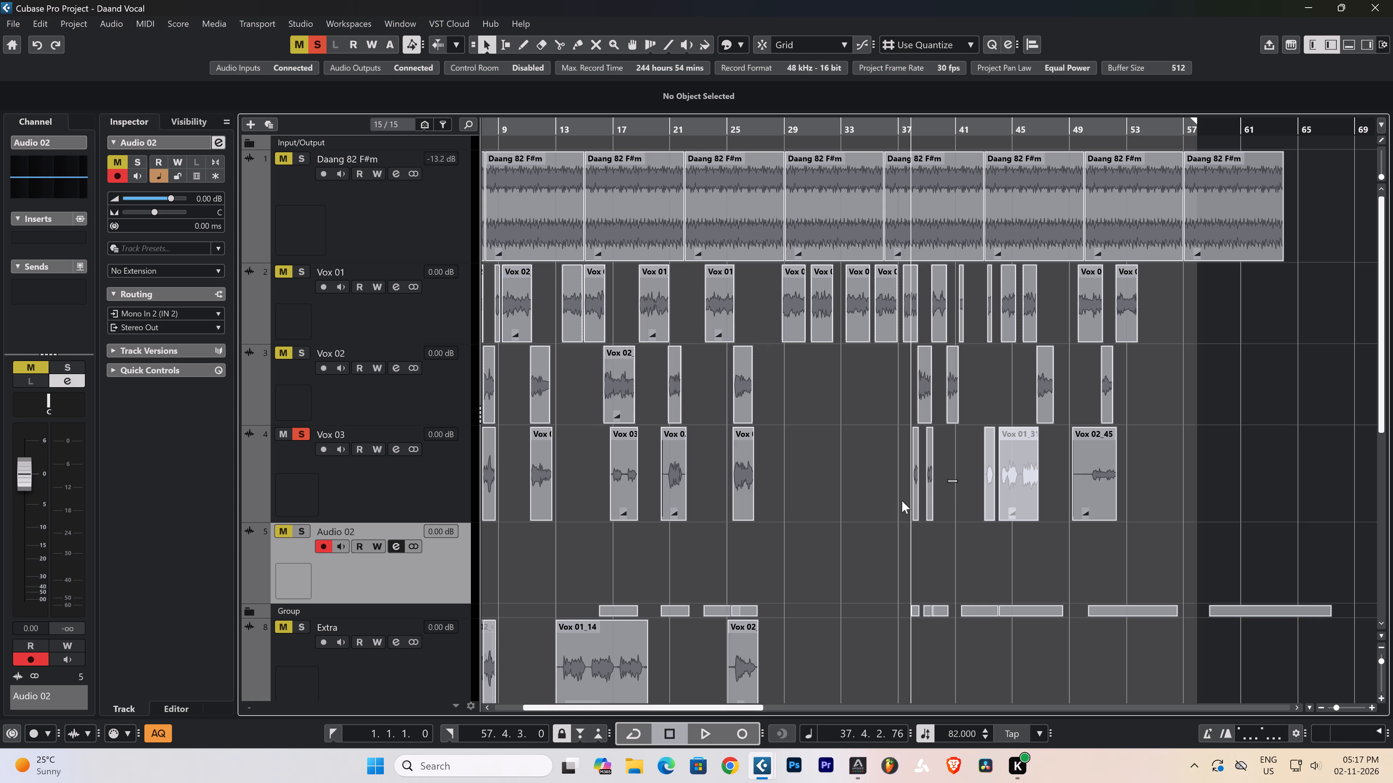
pyautogui.keyDown('ctrl'); pyautogui.moveTo(902, 501); pyautogui.dragTo(897, 503); pyautogui.keyUp('ctrl')
pyautogui.keyDown('ctrl'); pyautogui.moveTo(913, 490); pyautogui.dragTo(916, 532); pyautogui.keyUp('ctrl')
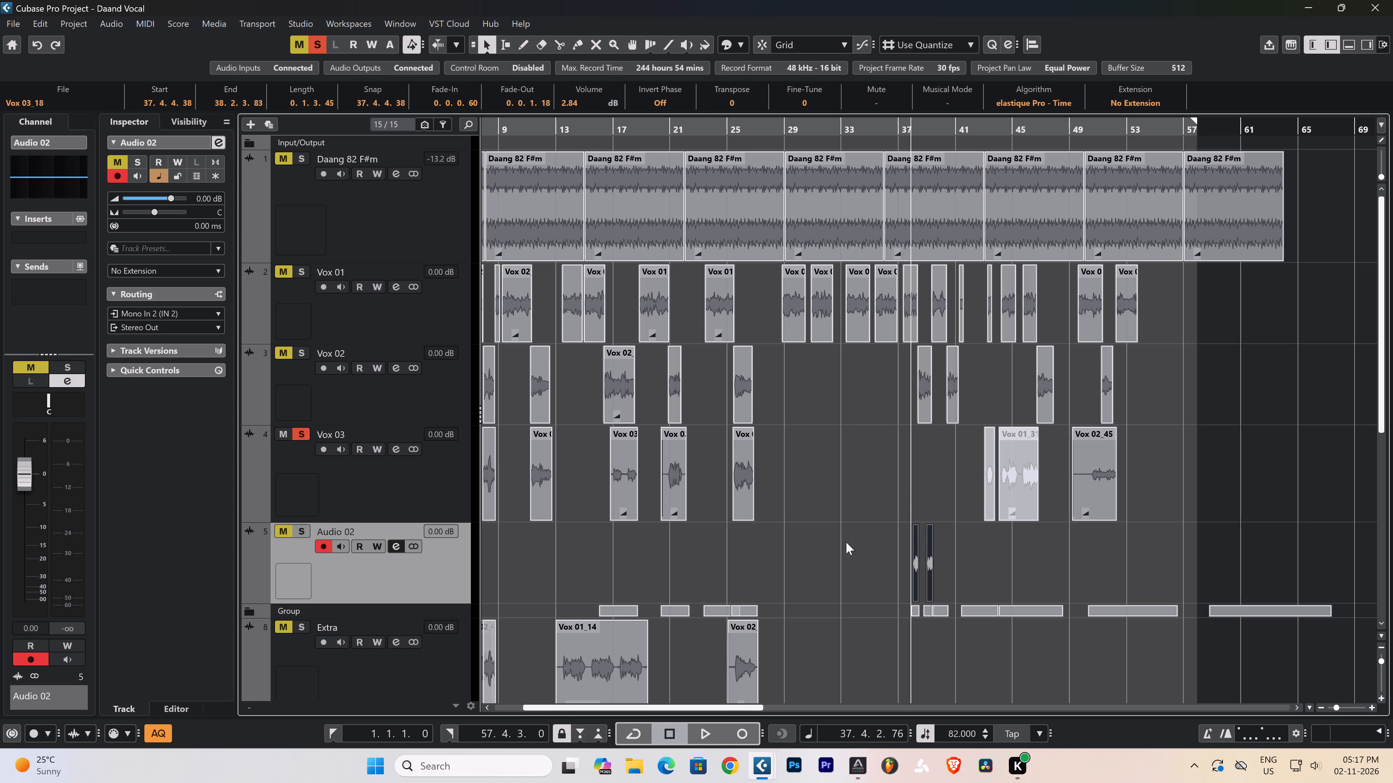
pyautogui.click(841, 543)
# Play from around bar 16 and move the Vox 03_09 clip from Vox 03 down to the new audio track.
pyautogui.click(595, 131)
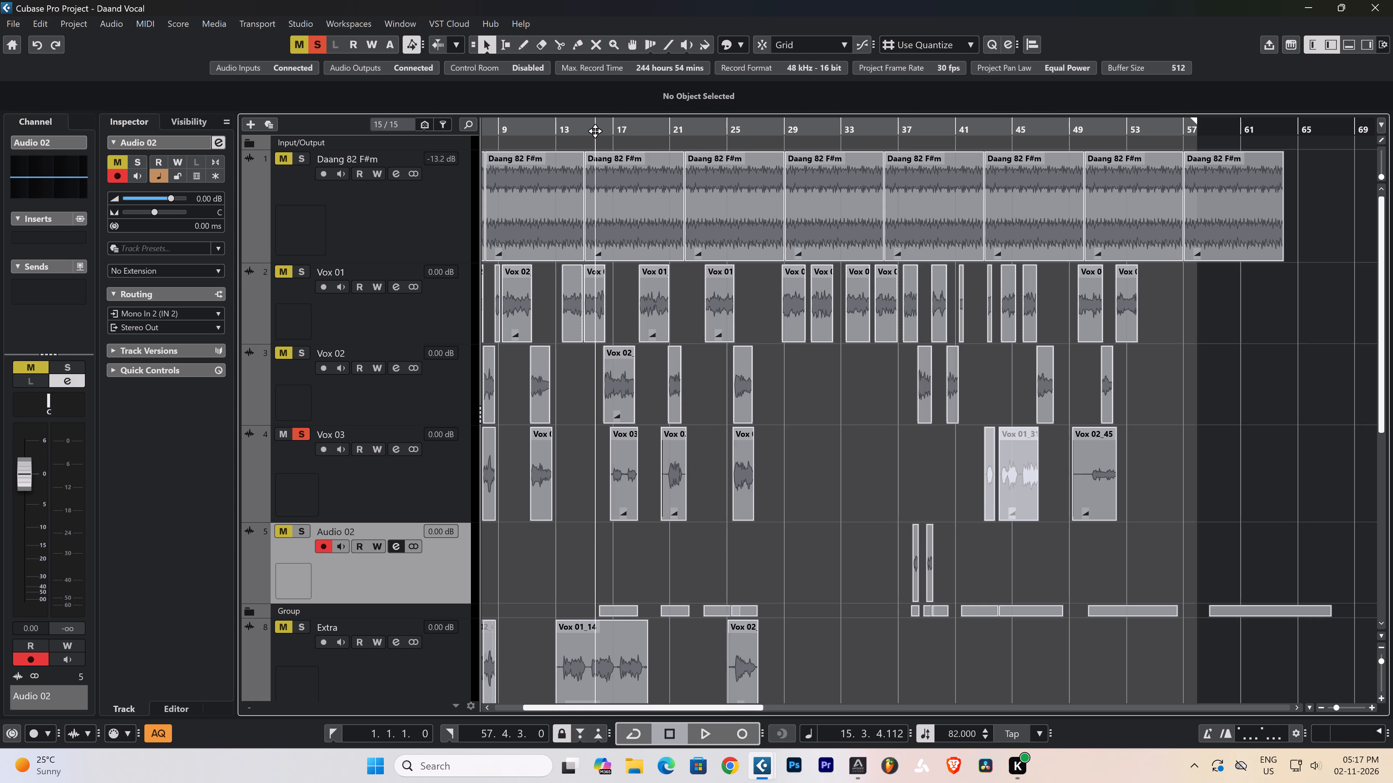
pyautogui.press('space')
pyautogui.keyDown('ctrl'); pyautogui.scroll(5, 612, 135); pyautogui.keyUp('ctrl')
pyautogui.click(592, 133)
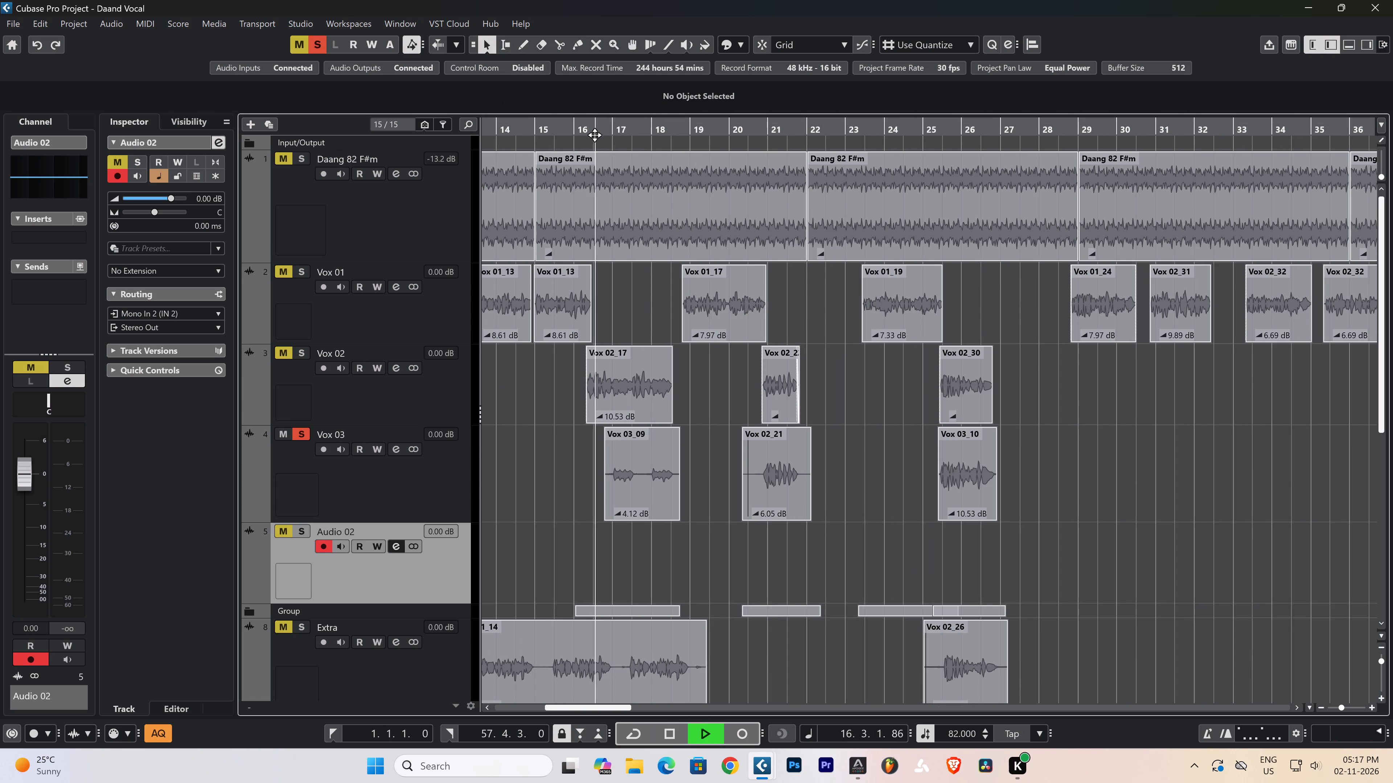
pyautogui.keyDown('ctrl'); pyautogui.scroll(3, 595, 135); pyautogui.keyUp('ctrl')
pyautogui.keyDown('ctrl'); pyautogui.moveTo(677, 503); pyautogui.dragTo(677, 551); pyautogui.keyUp('ctrl')
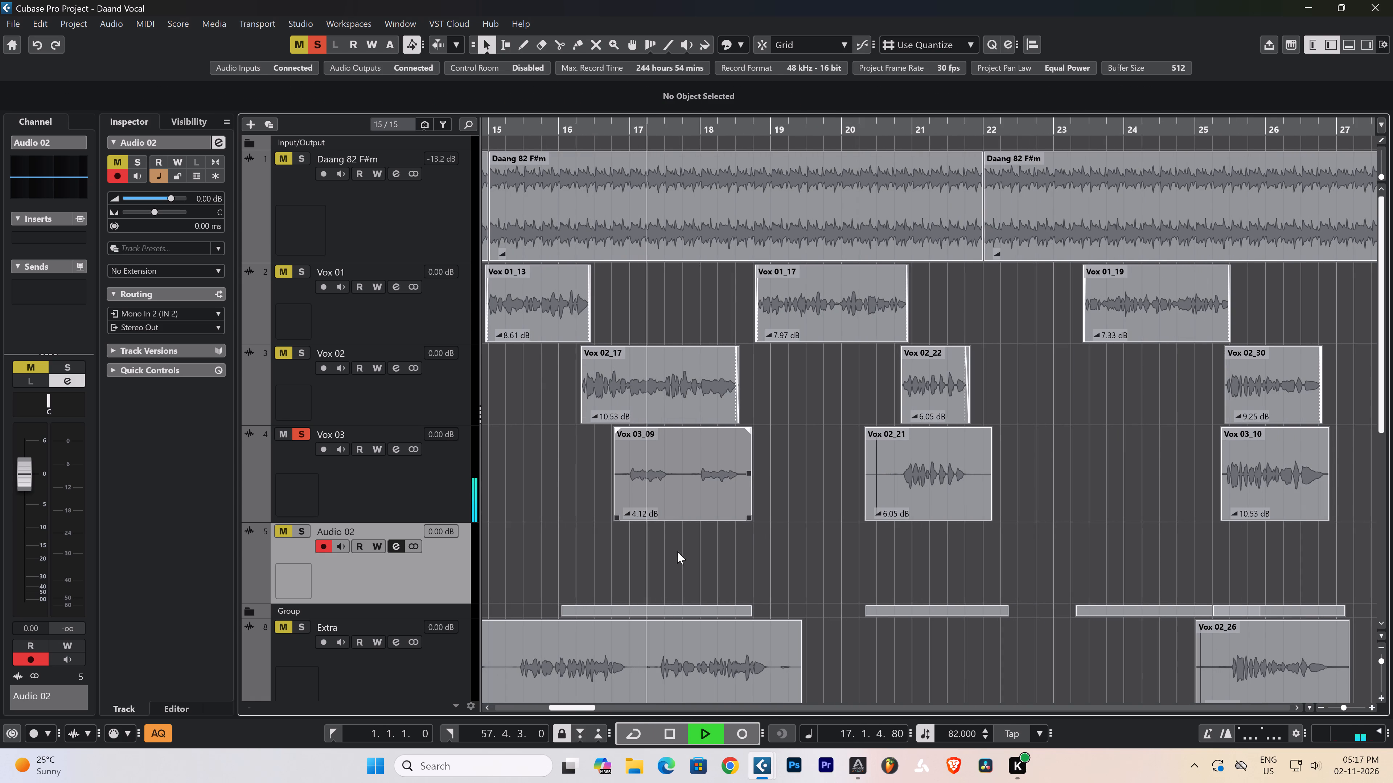
pyautogui.keyDown('ctrl'); pyautogui.moveTo(677, 551); pyautogui.dragTo(677, 558); pyautogui.keyUp('ctrl')
# Replay the section, soloing the new audio track and taking Vox 03 out of solo.
pyautogui.press('space')
pyautogui.press('space')
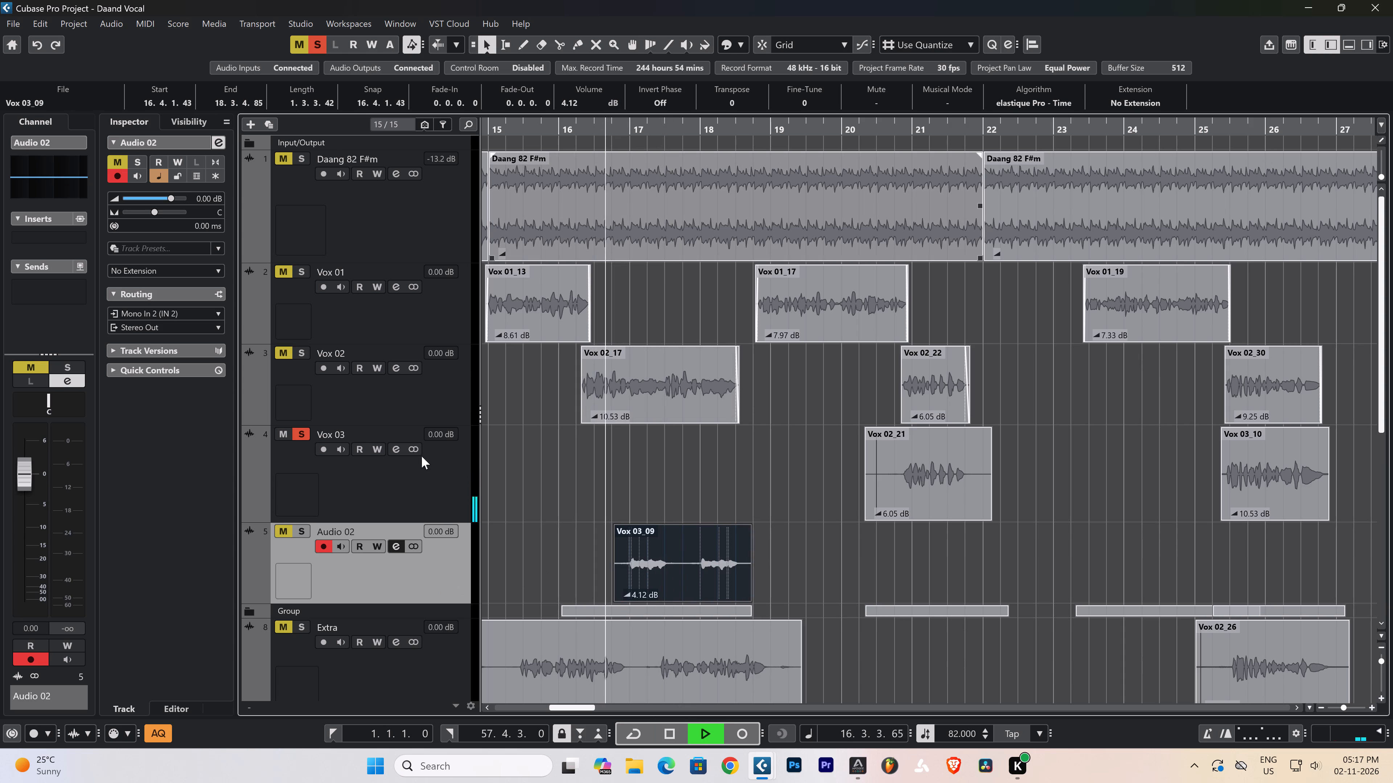
pyautogui.click(296, 536)
pyautogui.click(299, 431)
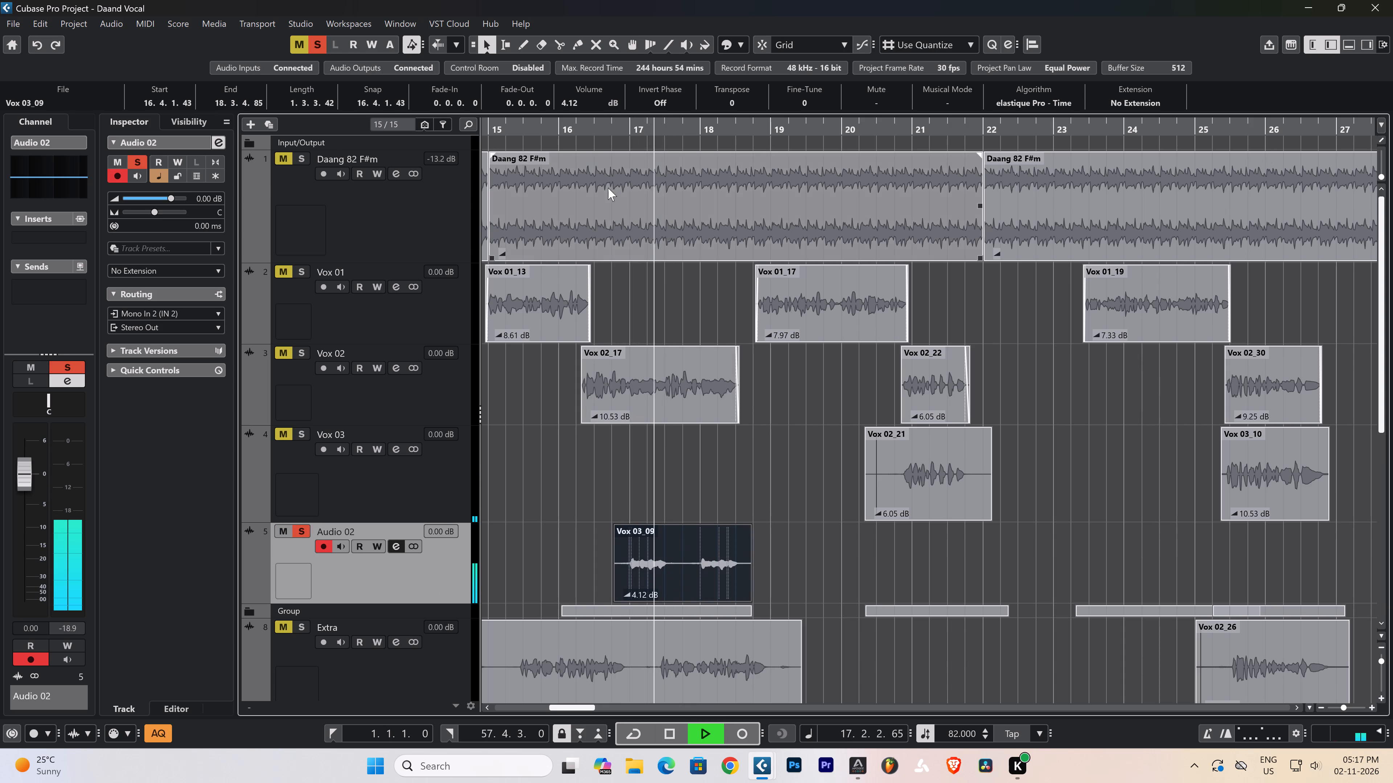
# Audition the Vox 03_09 clip, trim its start to 16.4.4.58 and add a fade-in of about 0.0.0.65.
pyautogui.keyDown('ctrl'); pyautogui.scroll(5, 586, 137); pyautogui.keyUp('ctrl')
pyautogui.scroll(-3, 737, 410)
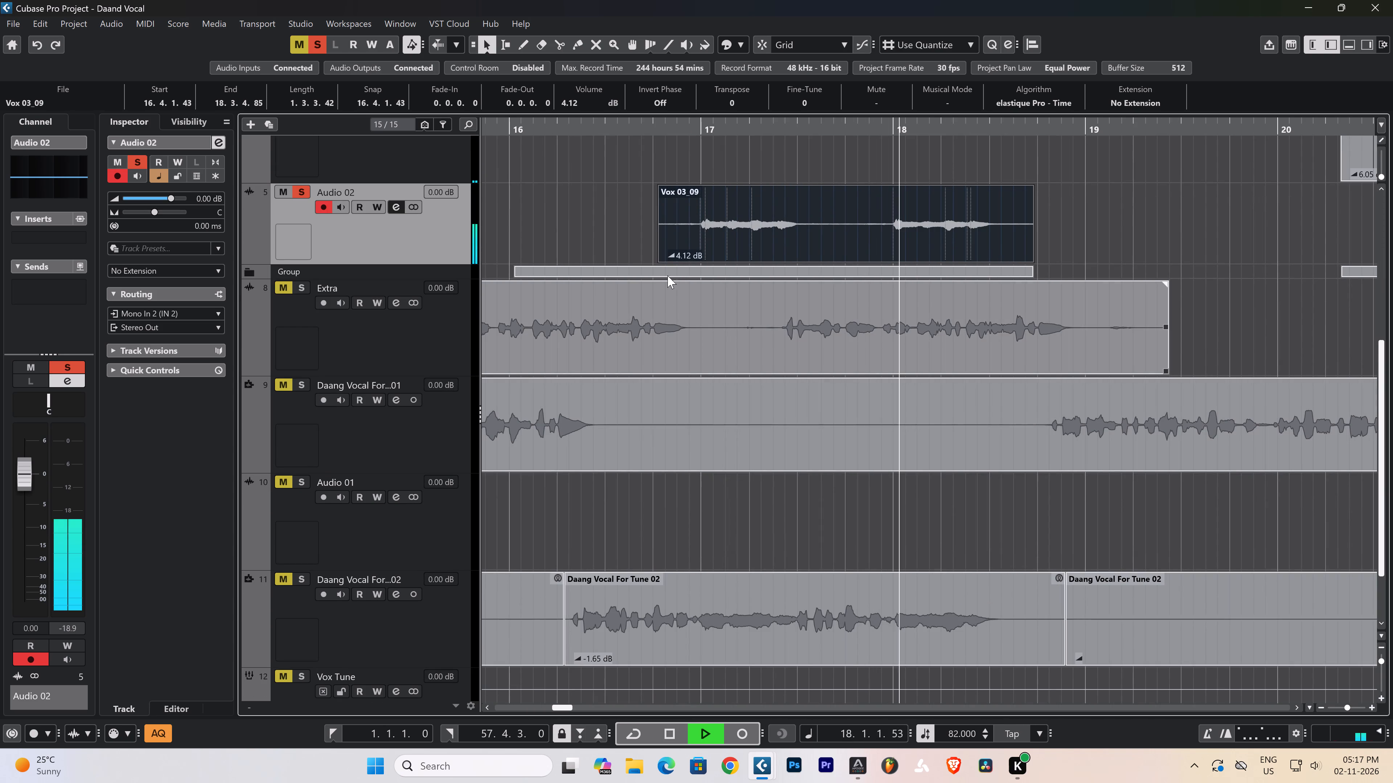
pyautogui.press('space')
pyautogui.press('space')
pyautogui.moveTo(659, 258); pyautogui.dragTo(698, 258)
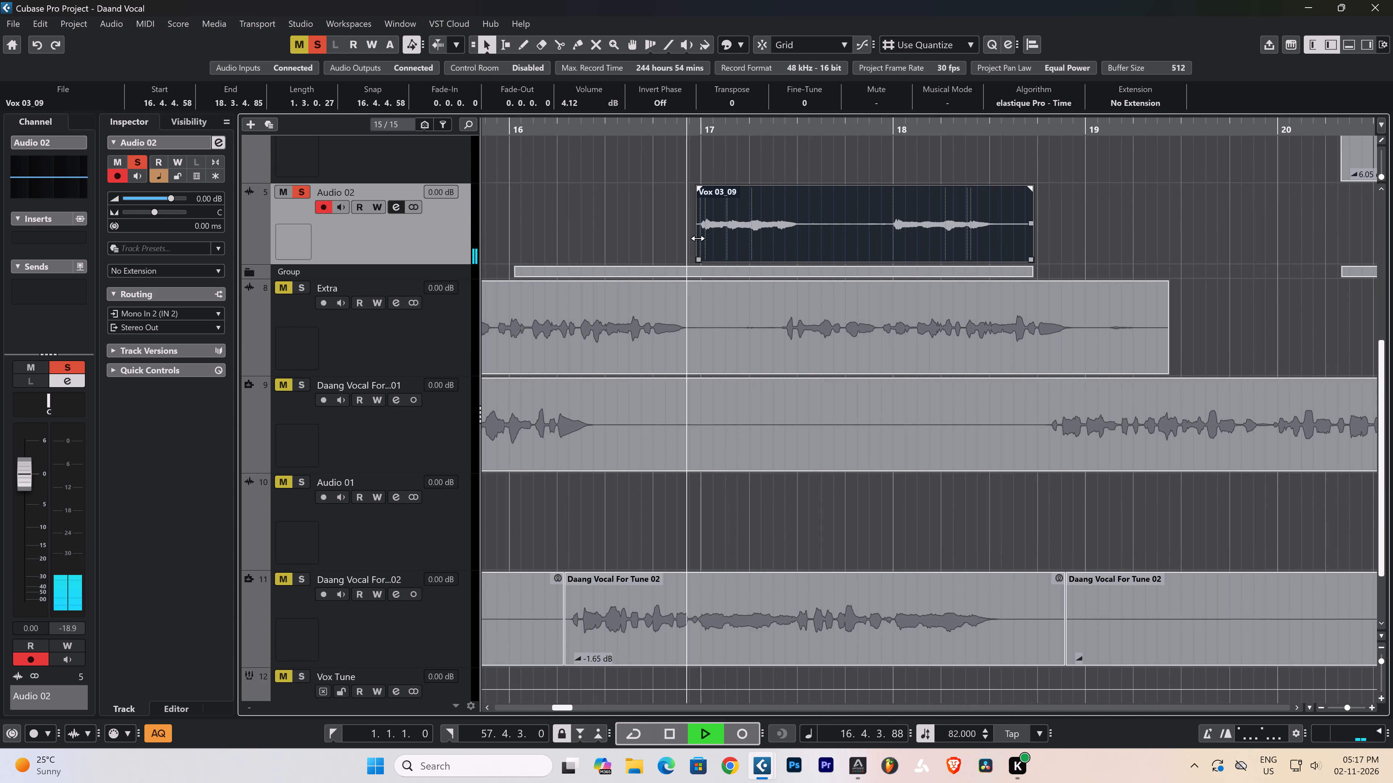
pyautogui.moveTo(701, 189); pyautogui.dragTo(708, 186)
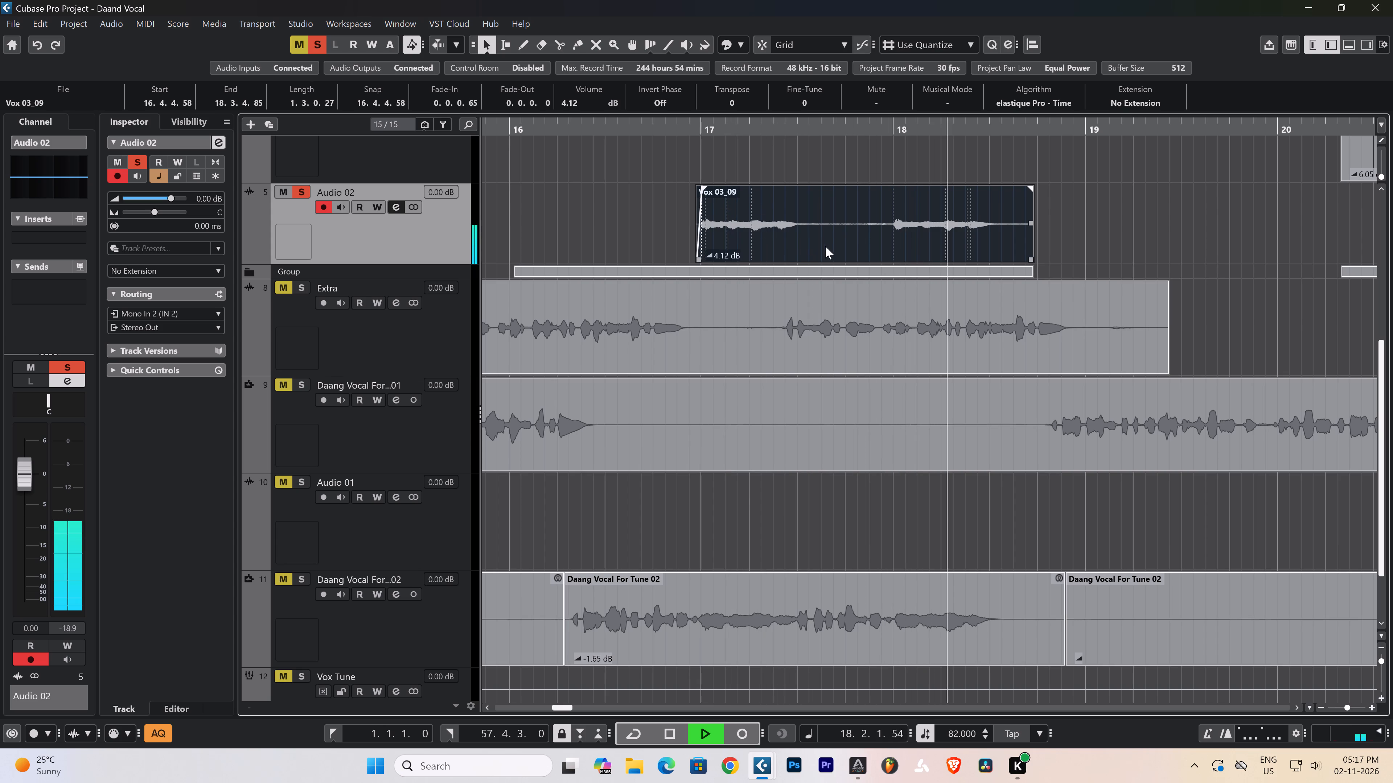
# Split the Vox 03_09 clip at 17.3.1.51 and 17.4.4.89 and delete the silent middle piece.
pyautogui.moveTo(777, 245); pyautogui.dragTo(843, 248, button='right')
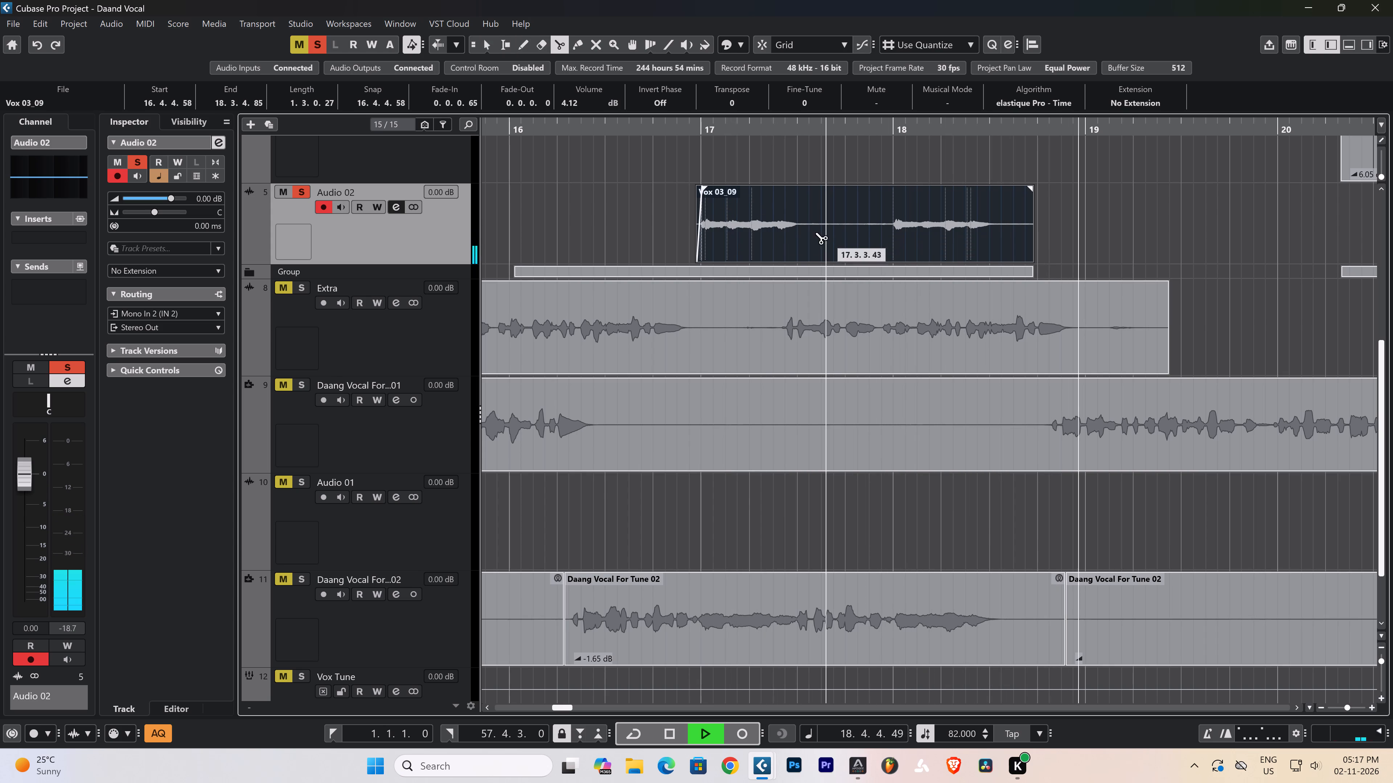
pyautogui.press('space')
pyautogui.click(803, 229)
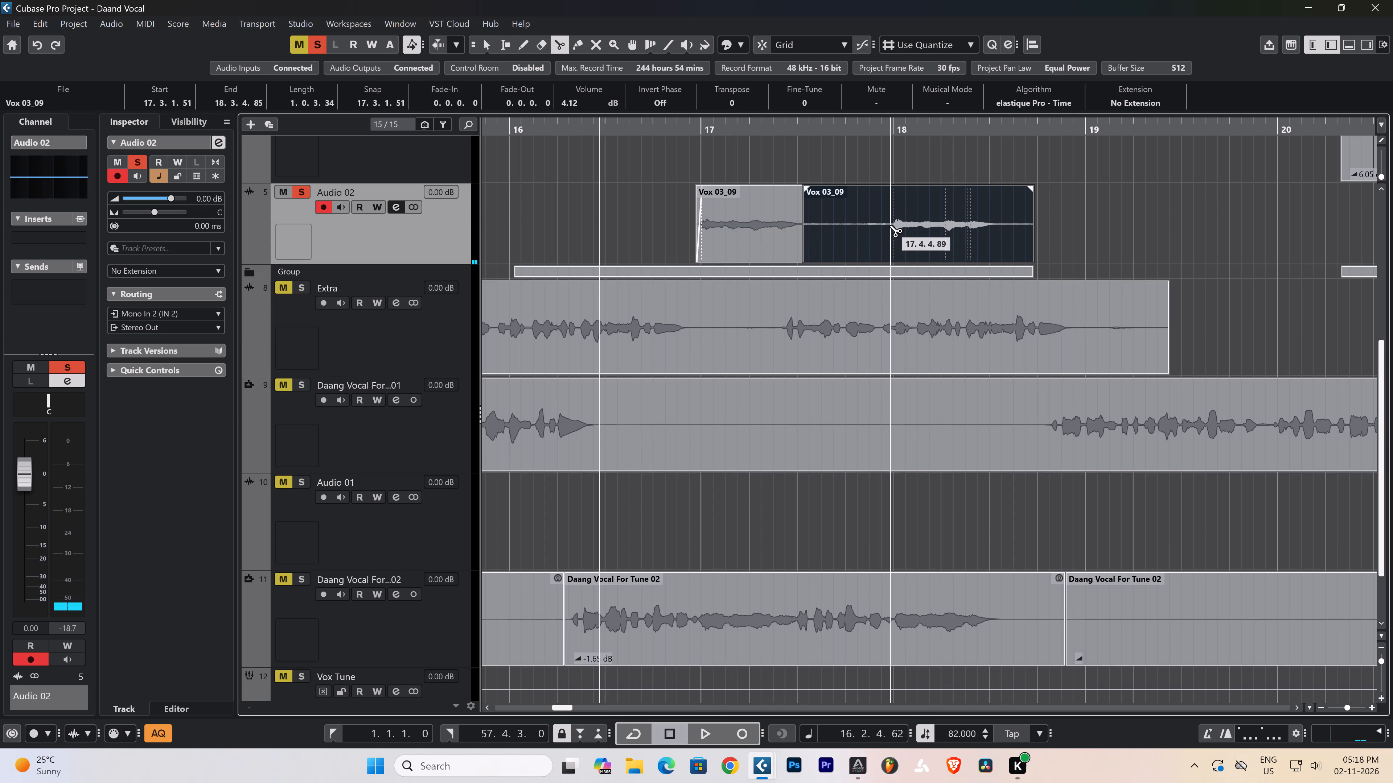
pyautogui.click(891, 226)
pyautogui.rightClick(872, 231)
pyautogui.click(872, 231)
pyautogui.press('BackSpace')
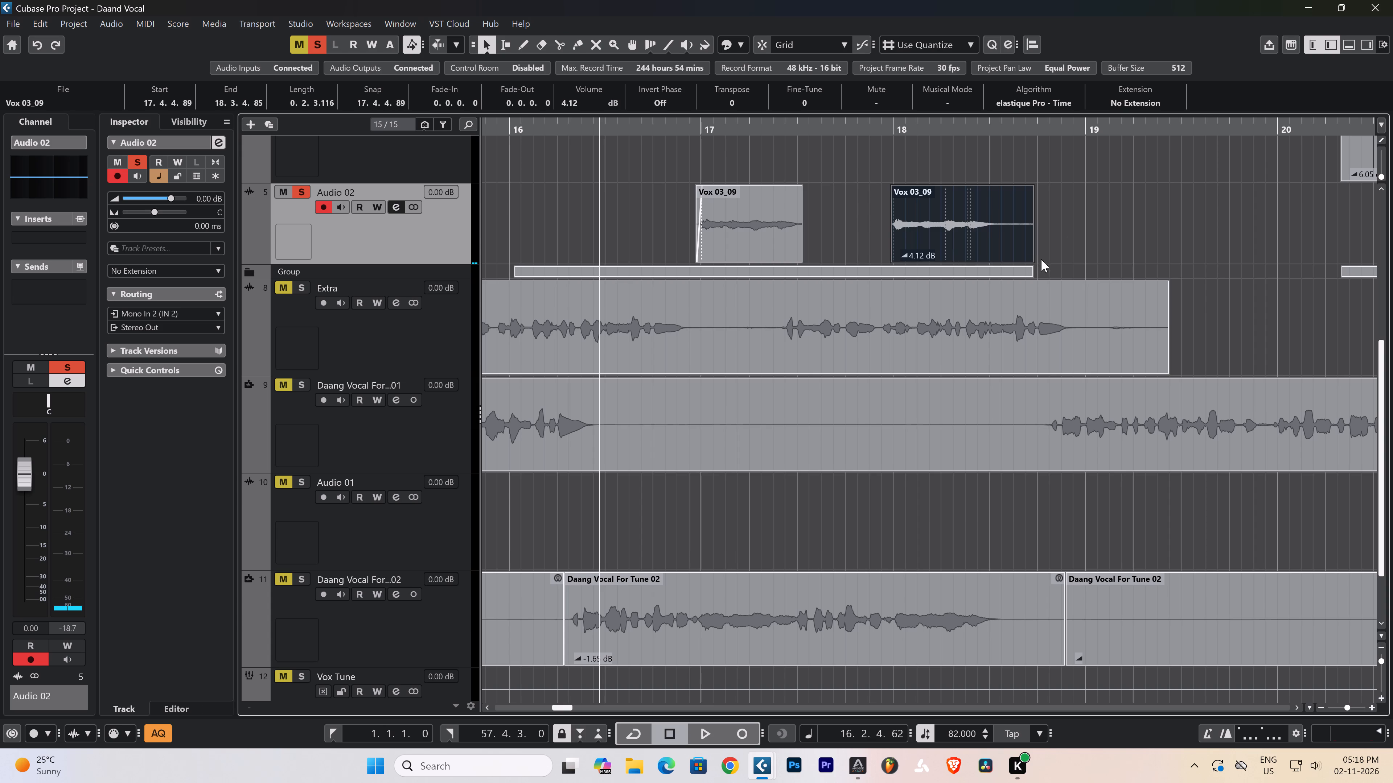
# Trim the second Vox 03_09 piece to run from 17.4.4.67 to 18.3.2.63, adding short fades to its edges and the first piece's end.
pyautogui.moveTo(1032, 260); pyautogui.dragTo(1006, 256)
pyautogui.press('space')
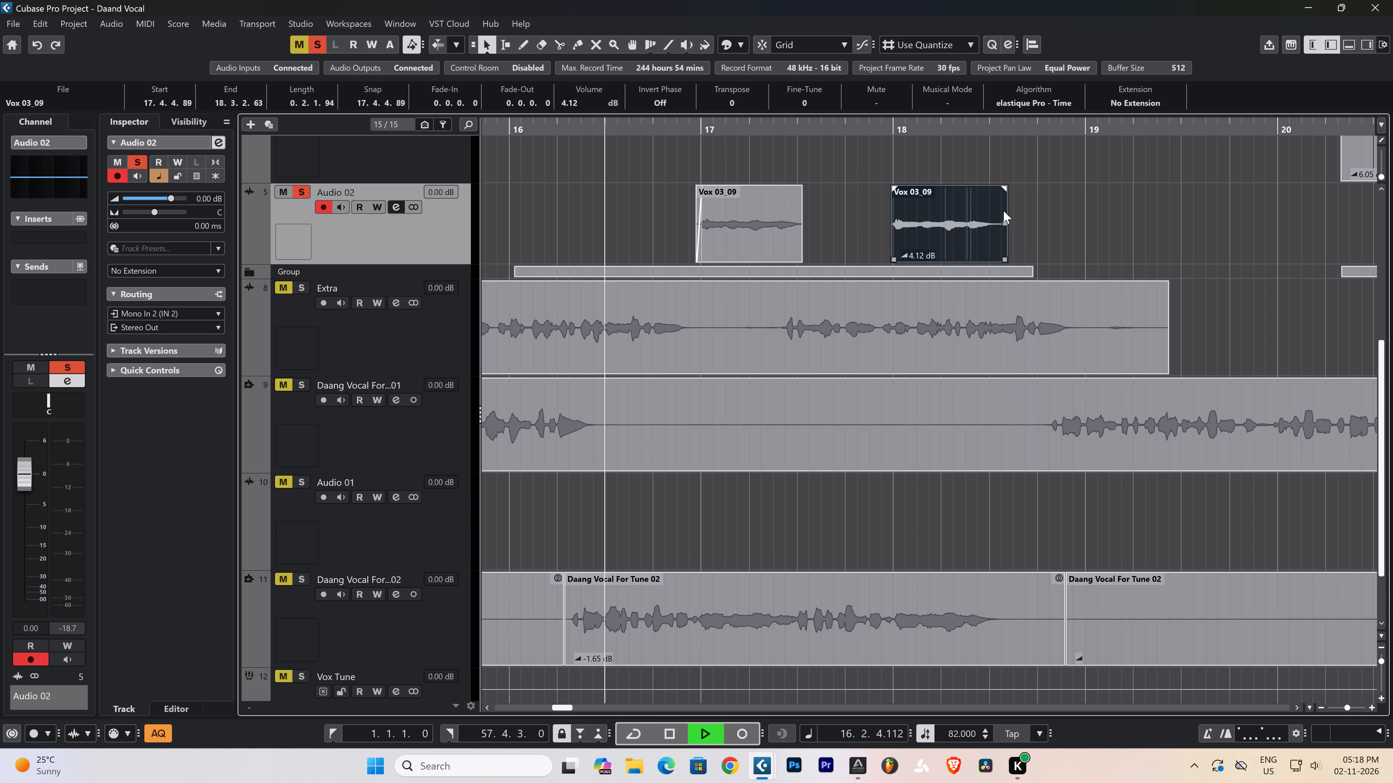
pyautogui.moveTo(1003, 189); pyautogui.dragTo(995, 188)
pyautogui.moveTo(893, 185); pyautogui.dragTo(897, 184)
pyautogui.moveTo(798, 187); pyautogui.dragTo(792, 186)
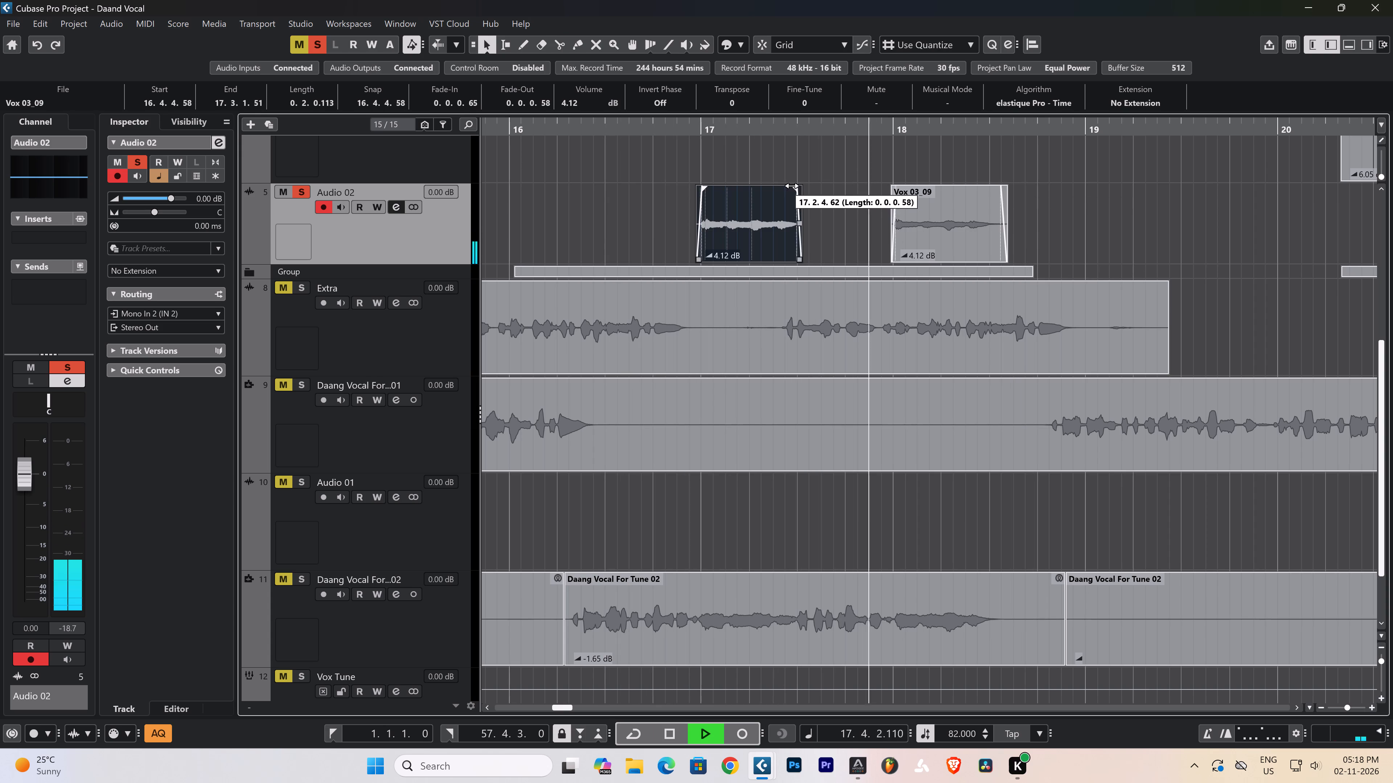
pyautogui.moveTo(792, 186); pyautogui.dragTo(793, 185)
pyautogui.click(892, 258)
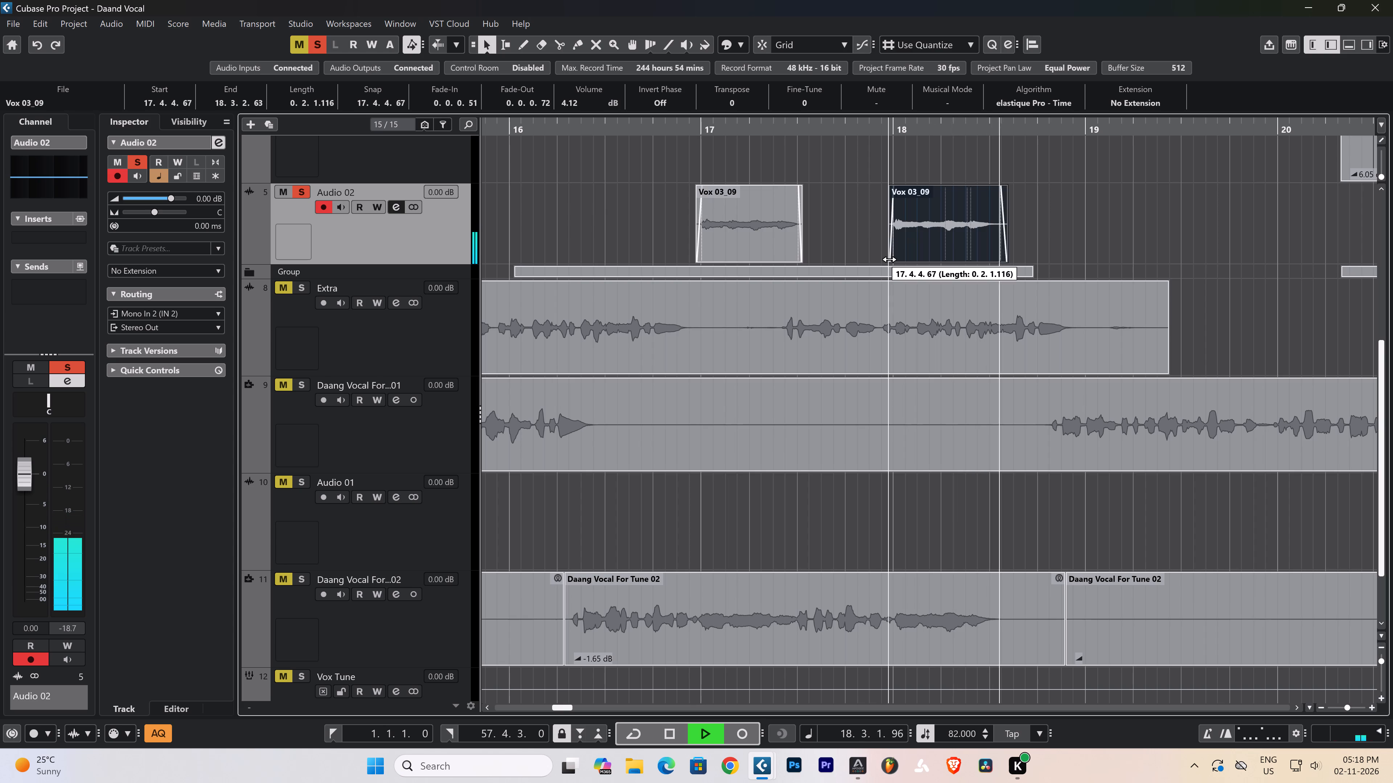
# Audition the Vox 03_18 clip on the Audio 02 track, starting playback from 37.4.4.27.
pyautogui.press('g')
pyautogui.press('g')
pyautogui.press('g')
pyautogui.press('g')
pyautogui.press('g')
pyautogui.press('g')
pyautogui.press('g')
pyautogui.press('g')
pyautogui.press('g')
pyautogui.press('g')
pyautogui.press('g')
pyautogui.press('g')
pyautogui.press('g')
pyautogui.press('g')
pyautogui.press('g')
pyautogui.press('g')
pyautogui.press('g')
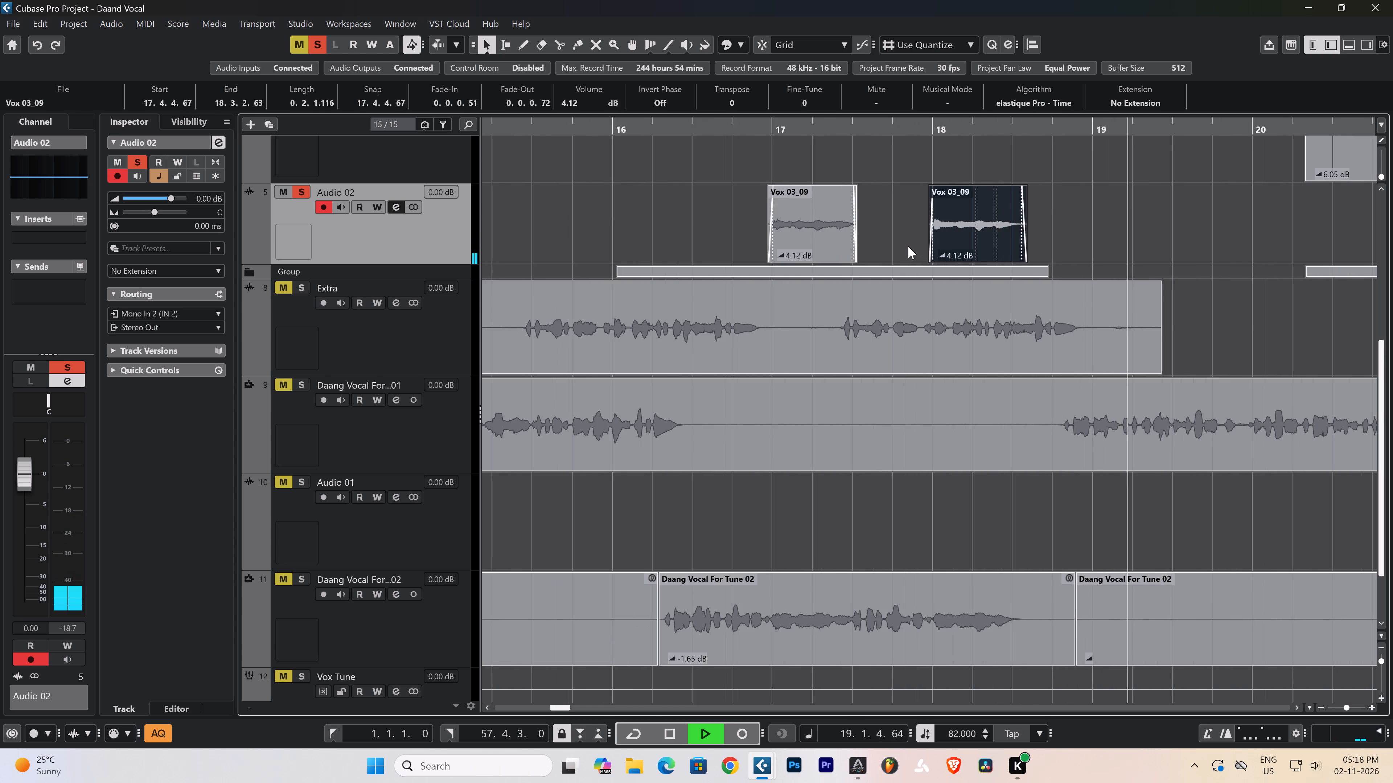
pyautogui.click(989, 237)
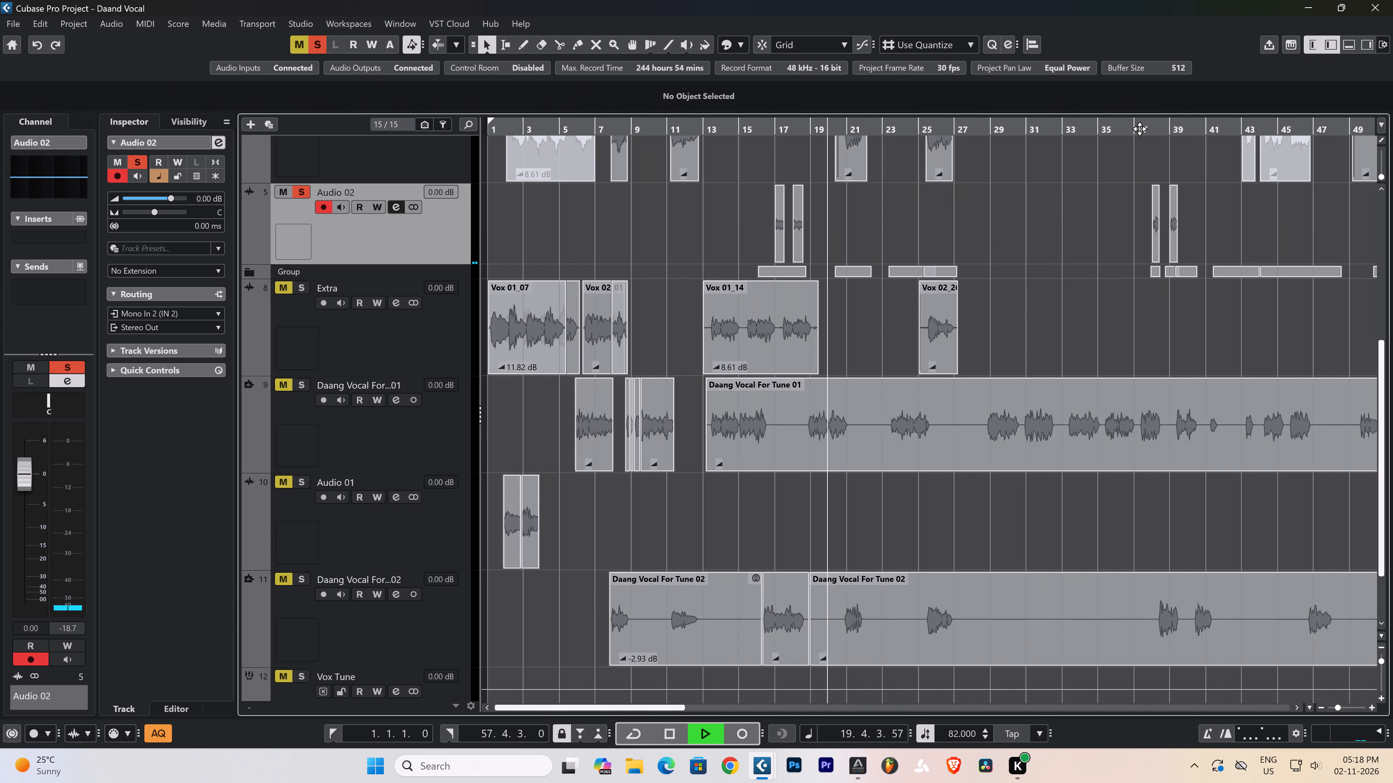
pyautogui.click(1145, 128)
pyautogui.keyDown('ctrl'); pyautogui.scroll(13, 1170, 135); pyautogui.keyUp('ctrl')
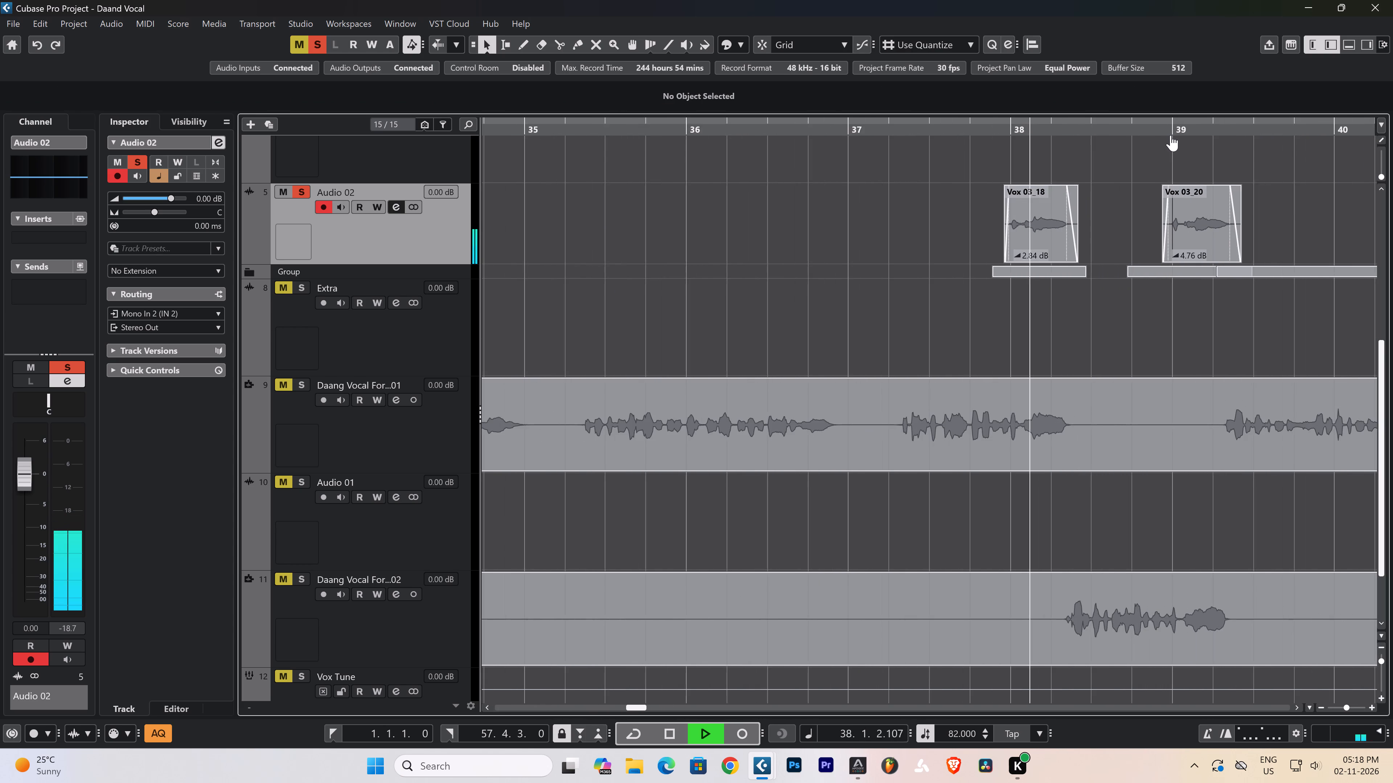
pyautogui.press('space')
pyautogui.click(921, 131)
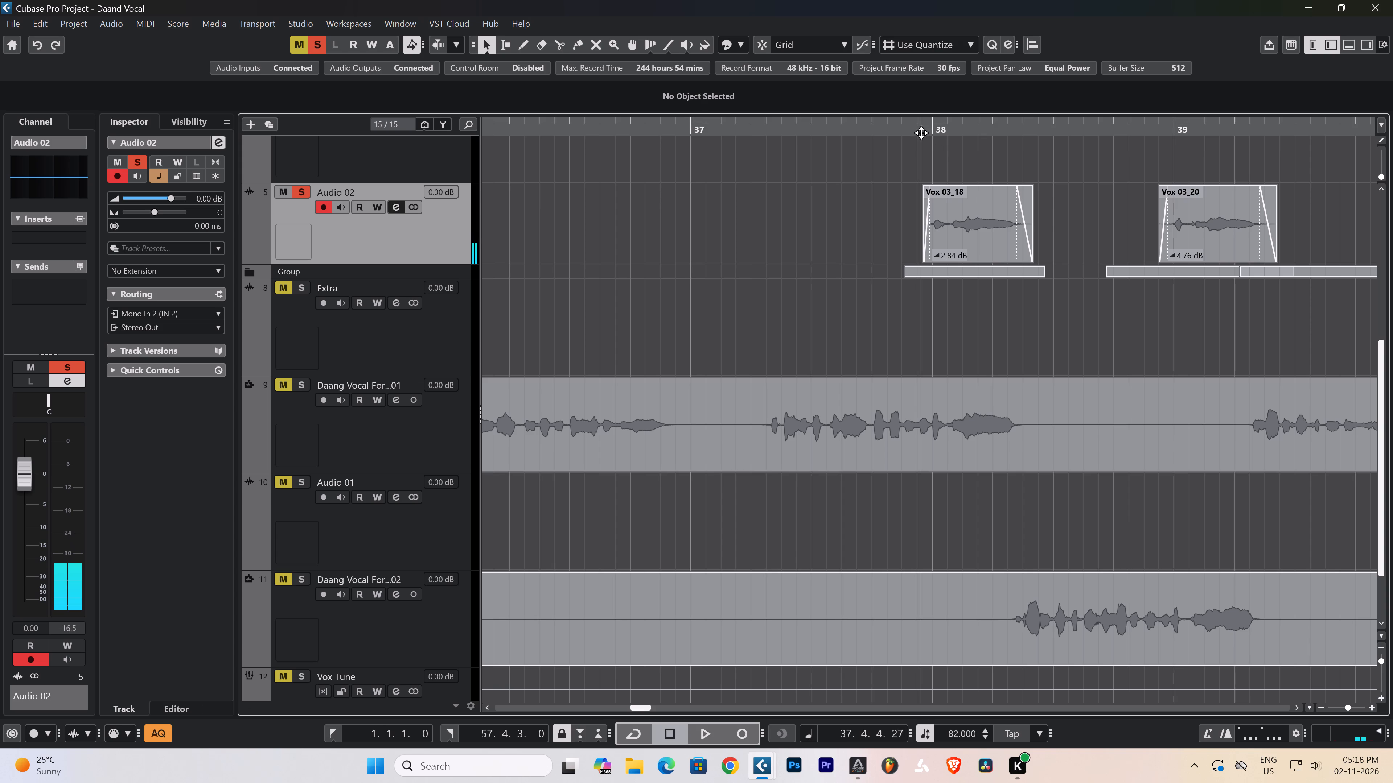
pyautogui.press('space')
pyautogui.press('space')
pyautogui.press('space')
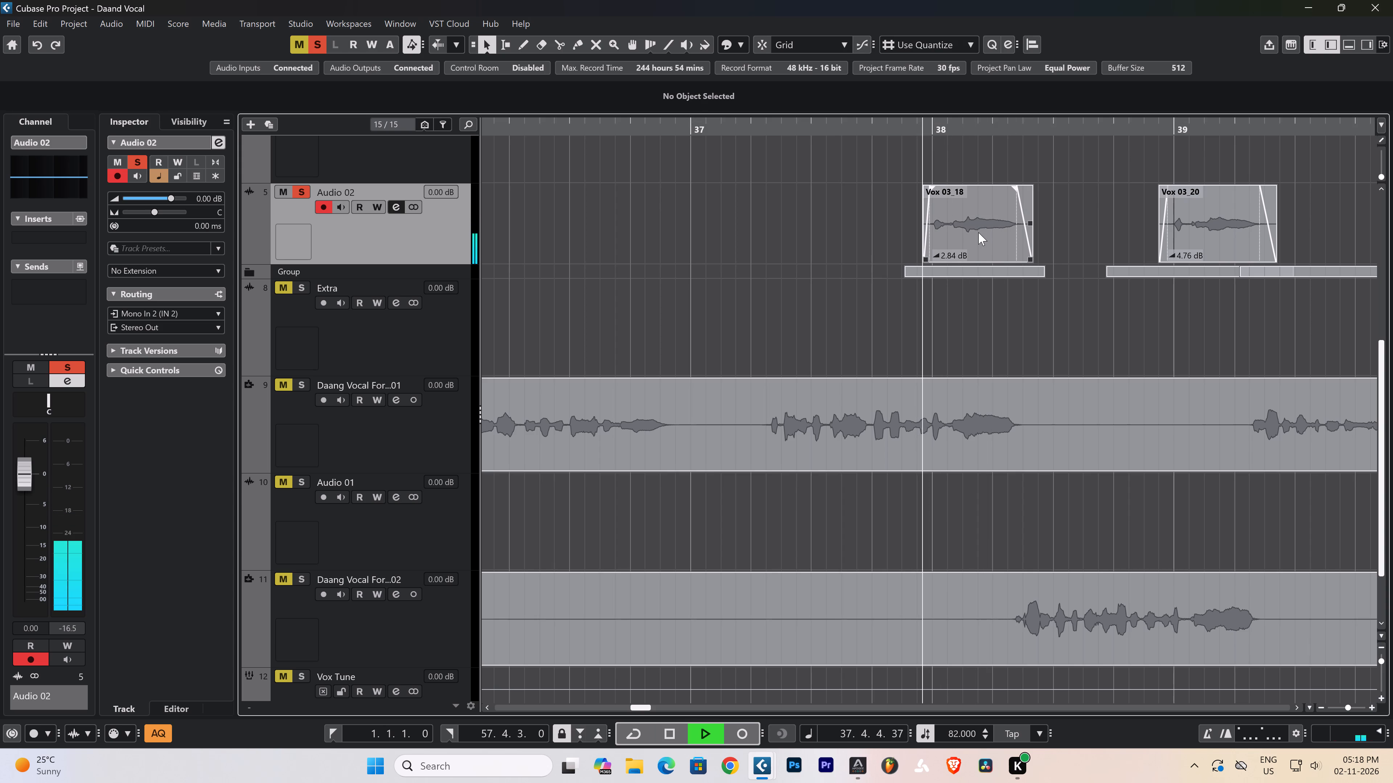
pyautogui.press('space')
pyautogui.press('space')
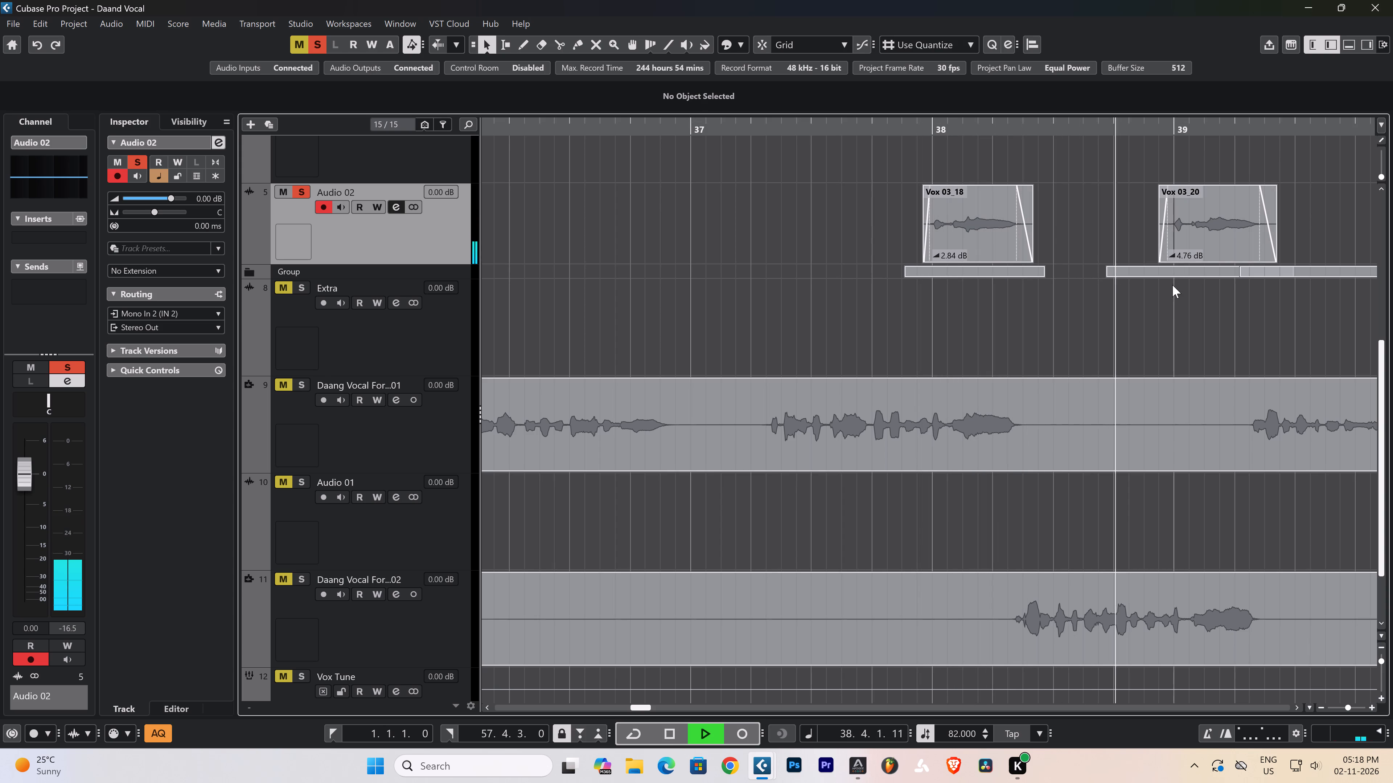
pyautogui.press('space')
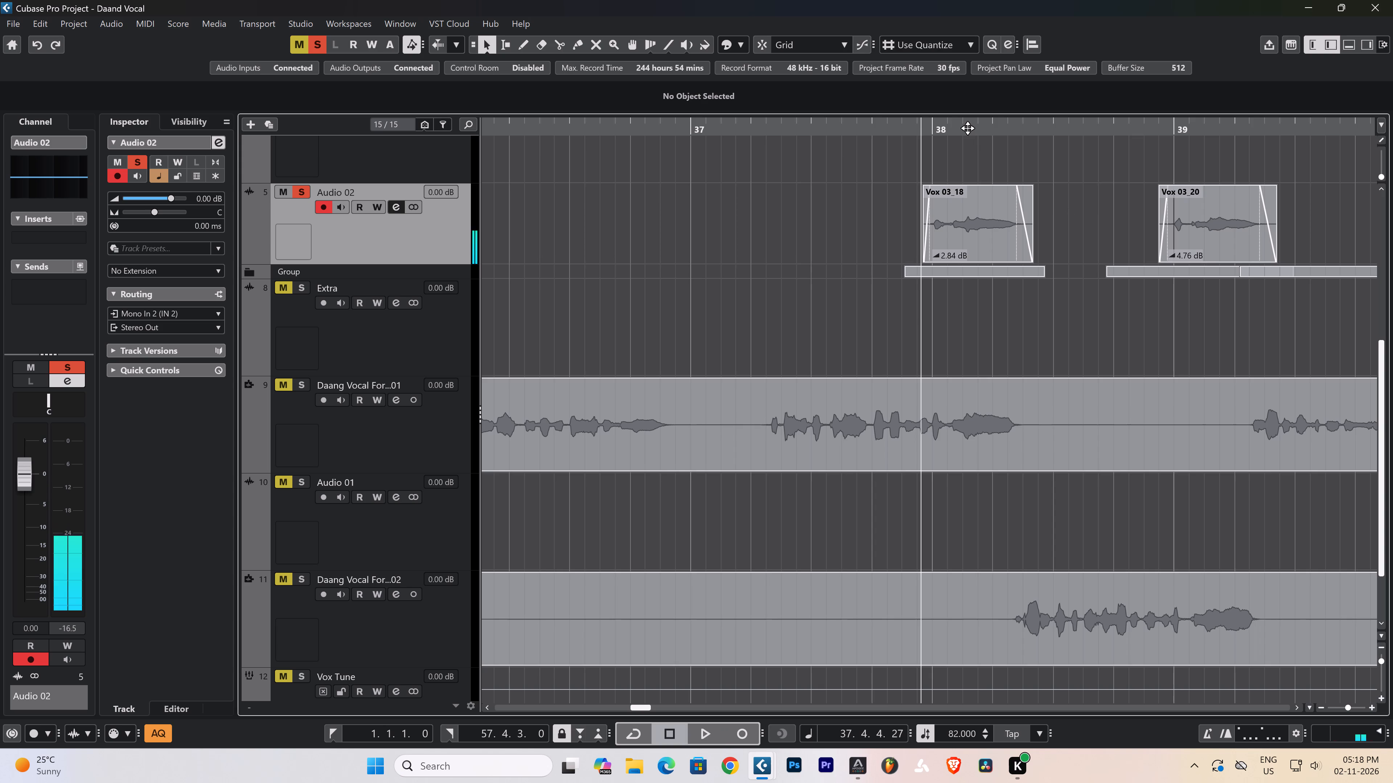
pyautogui.press('space')
pyautogui.press('space')
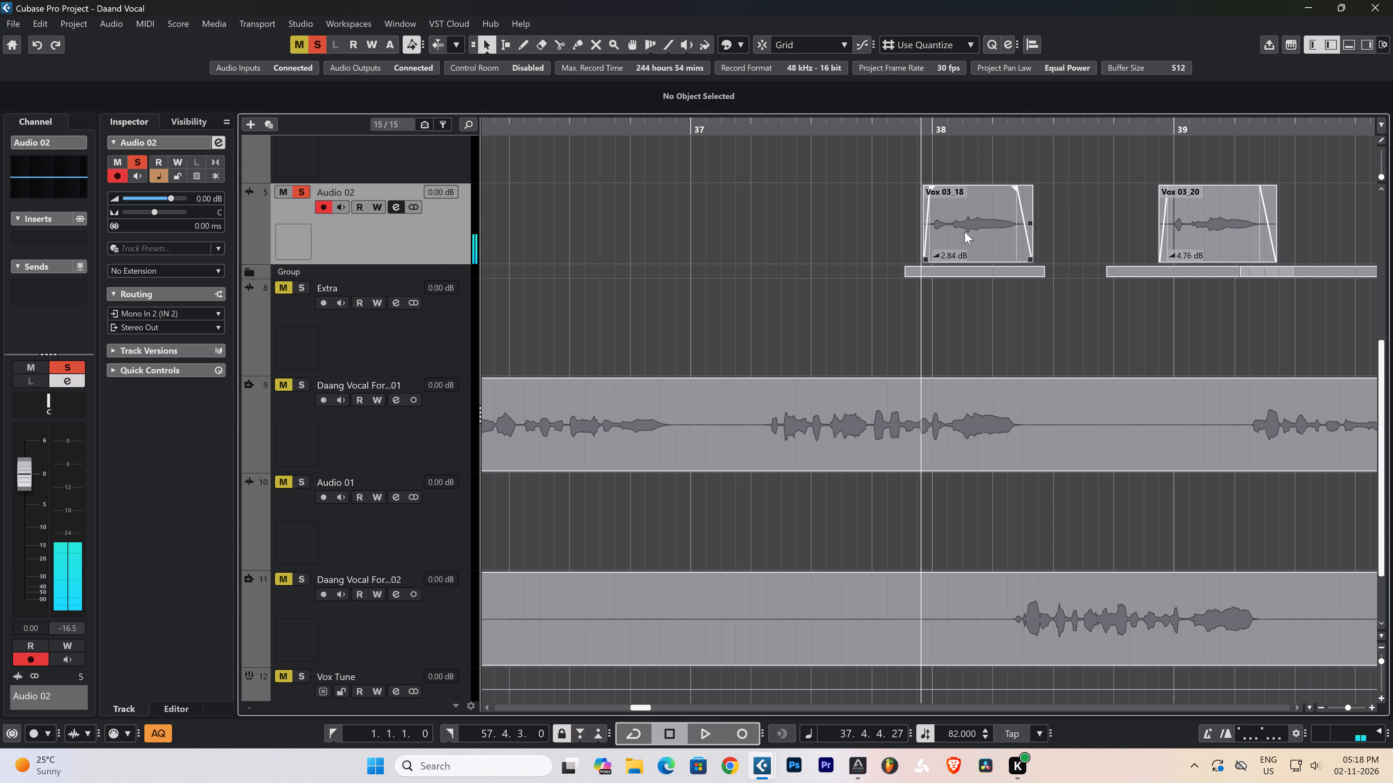
# Open the Vox 03_18 clip in the sample editor, enable VariAudio editing and play it back.
pyautogui.doubleClick(965, 232)
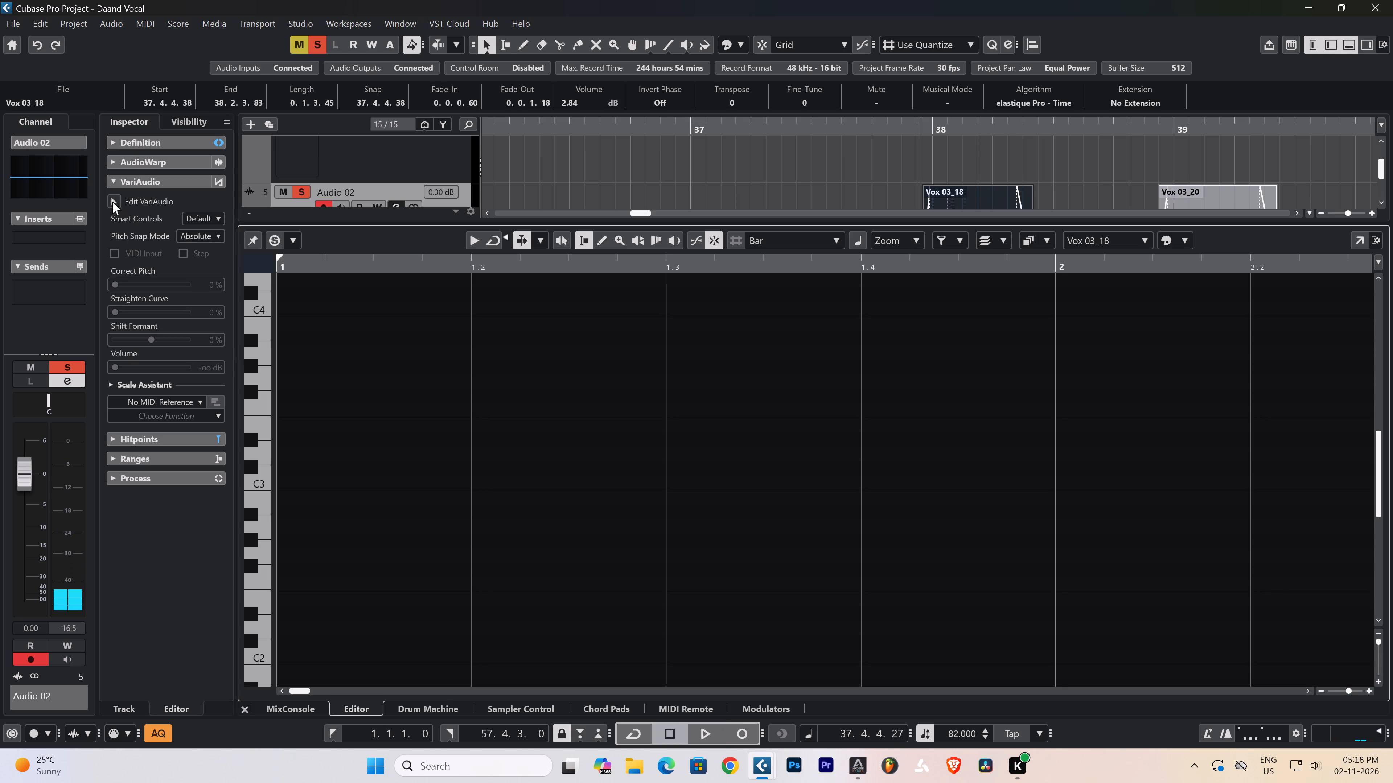
pyautogui.click(112, 202)
pyautogui.press('space')
pyautogui.press('g')
pyautogui.press('g')
pyautogui.press('g')
pyautogui.press('g')
pyautogui.press('g')
pyautogui.press('g')
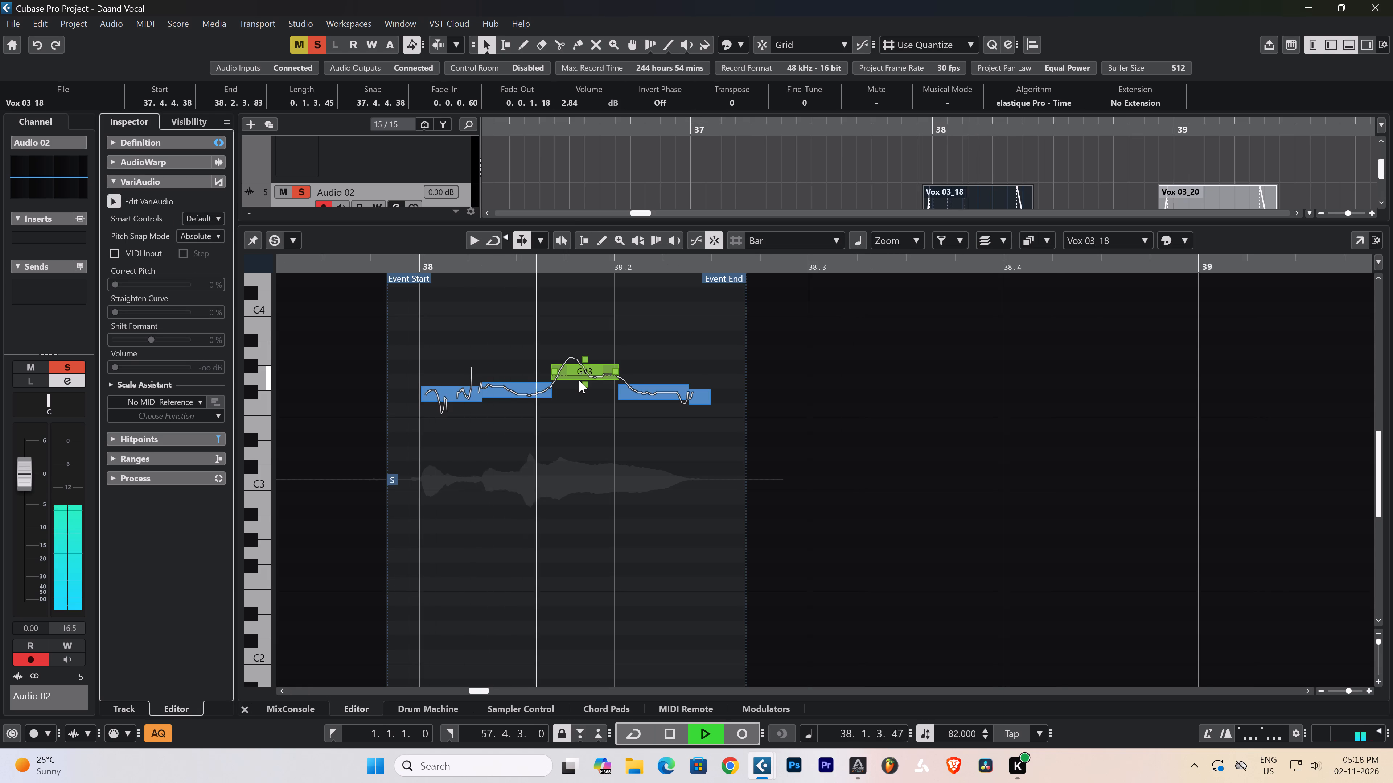
pyautogui.press('space')
pyautogui.click(855, 359)
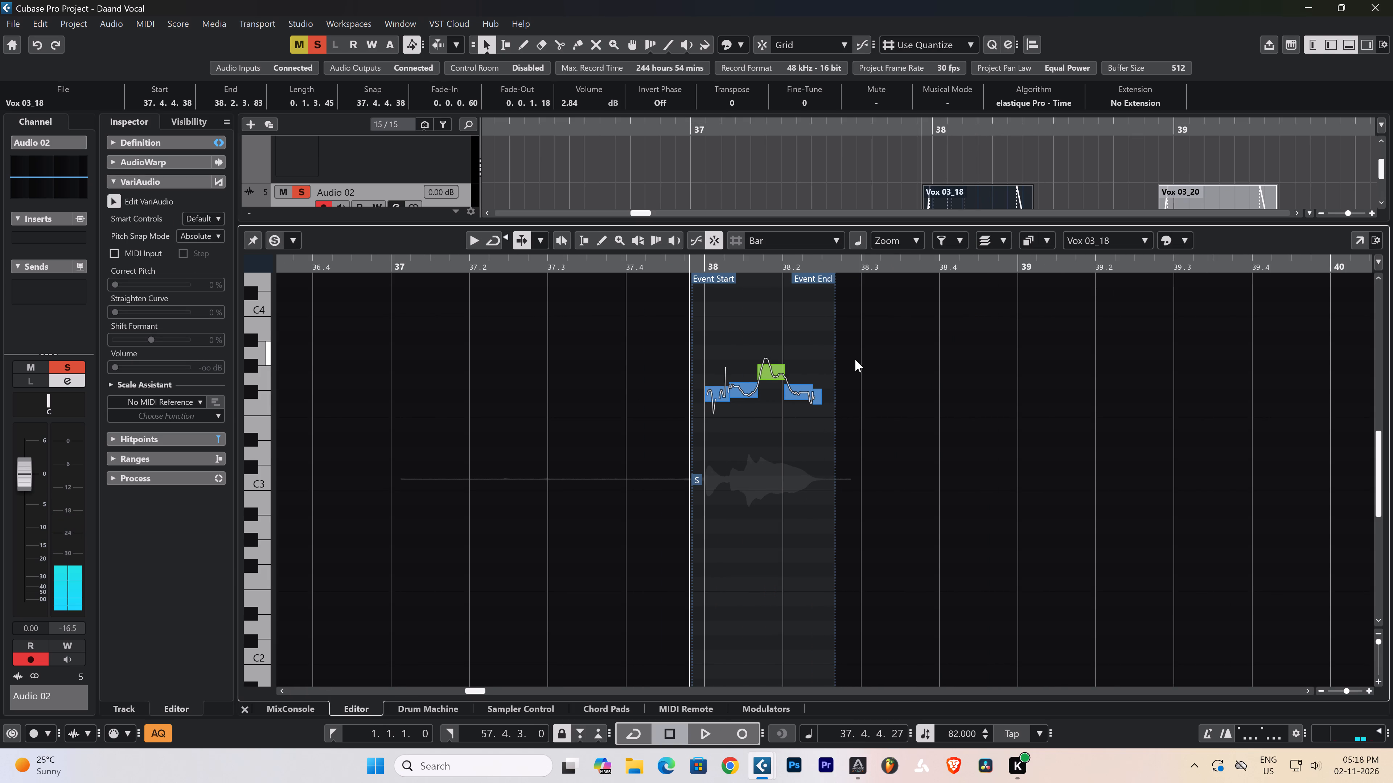
# Select all pitch segments of Vox 03_18, shift them slightly down in pitch, audition the result and close the editor.
pyautogui.moveTo(839, 349); pyautogui.dragTo(674, 428)
pyautogui.moveTo(721, 393); pyautogui.dragTo(721, 389)
pyautogui.click(741, 421)
pyautogui.press('space')
pyautogui.click(741, 418)
pyautogui.press('space')
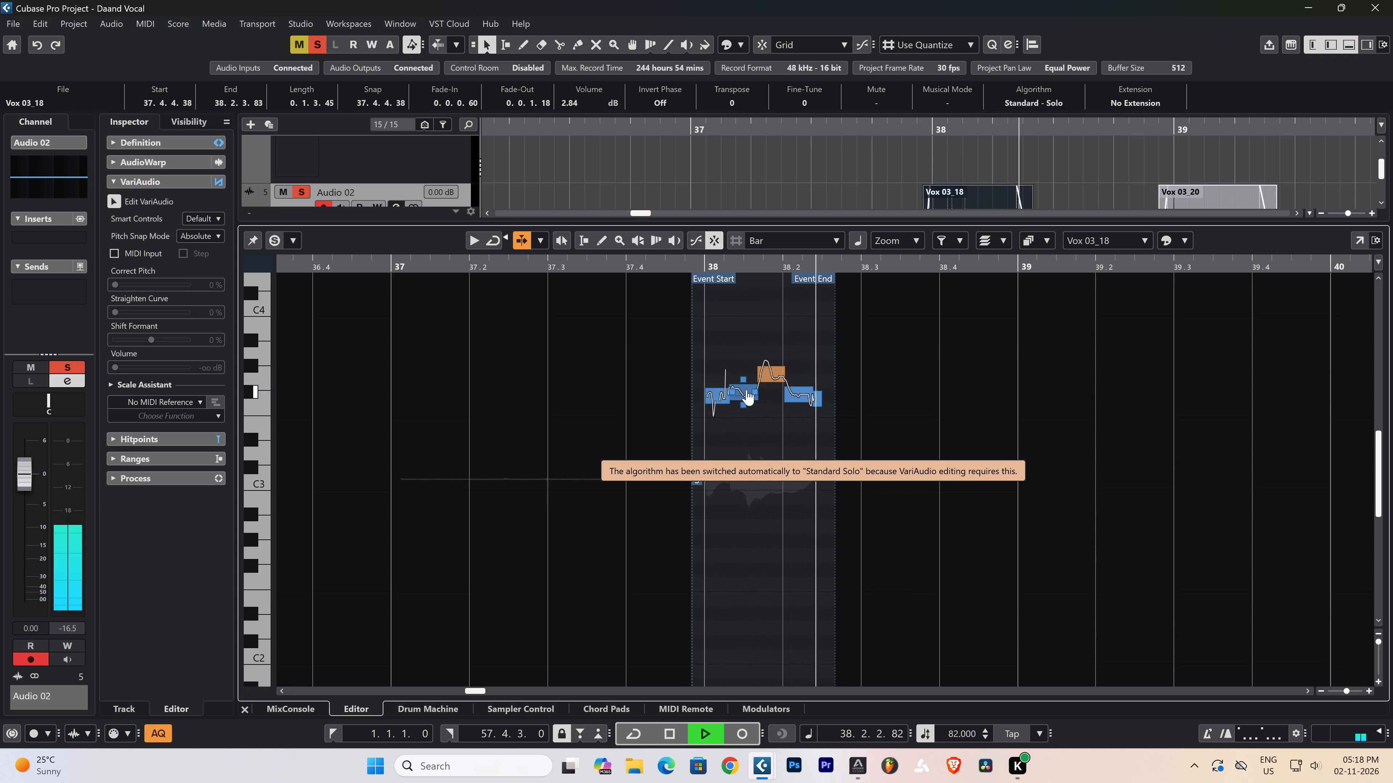
pyautogui.click(744, 394)
pyautogui.press('space')
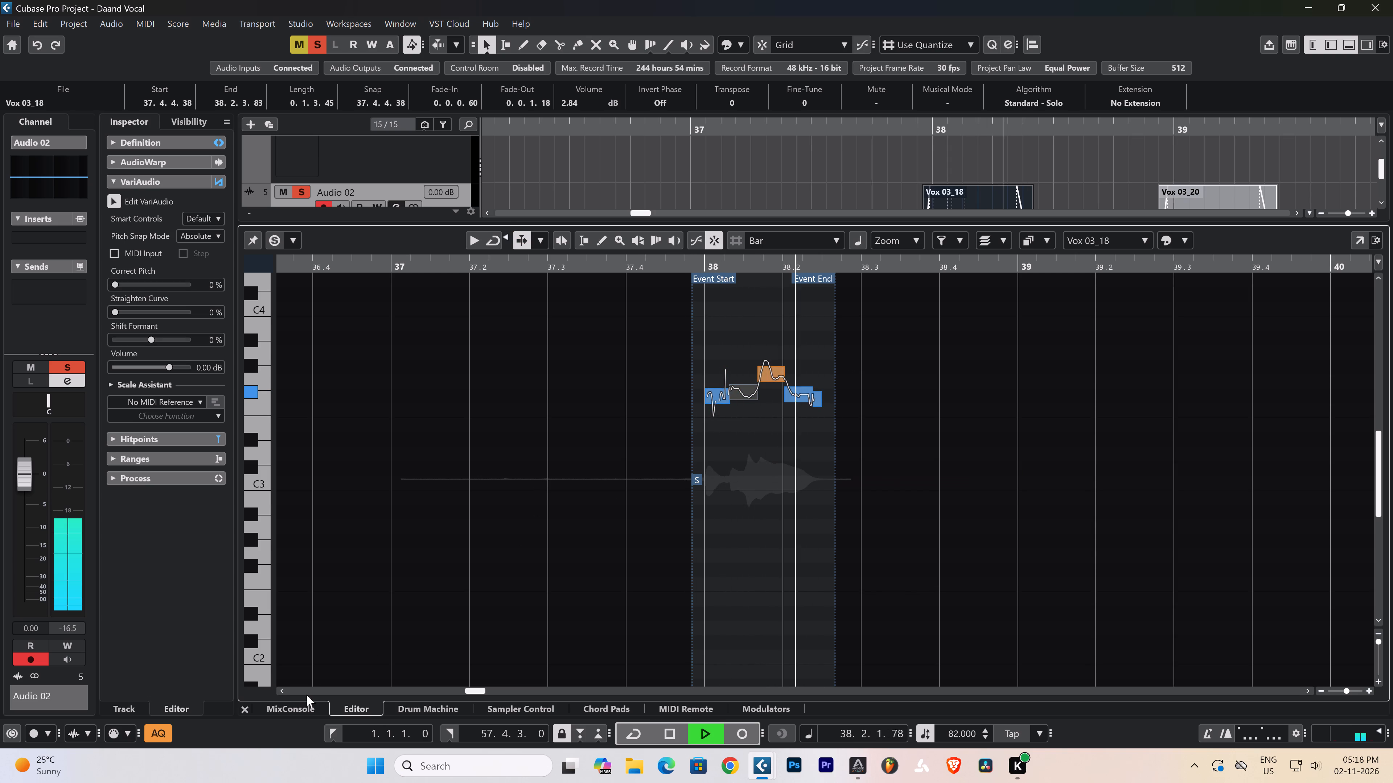
pyautogui.press('space')
pyautogui.moveTo(476, 691); pyautogui.dragTo(510, 699)
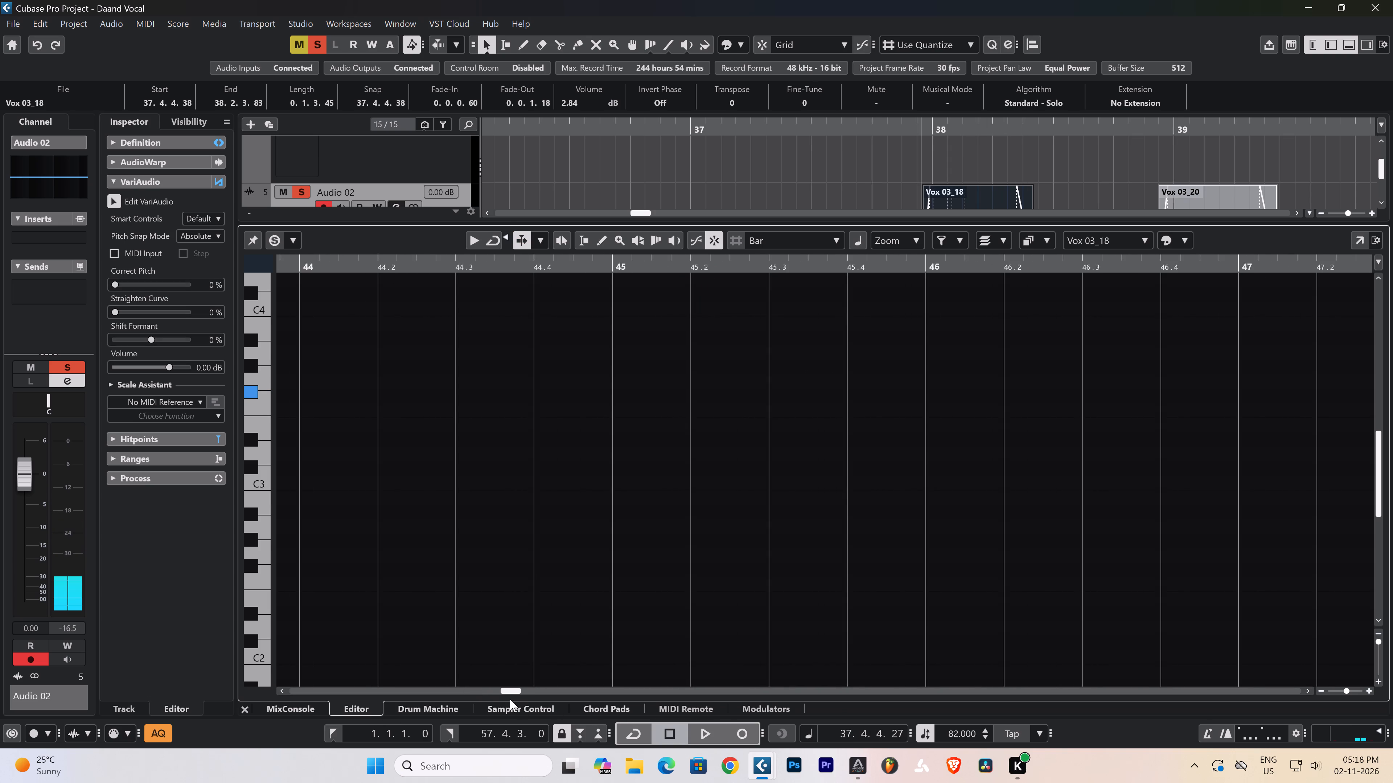
pyautogui.moveTo(510, 699); pyautogui.dragTo(502, 698)
pyautogui.click(250, 707)
pyautogui.moveTo(1027, 339); pyautogui.dragTo(1037, 336)
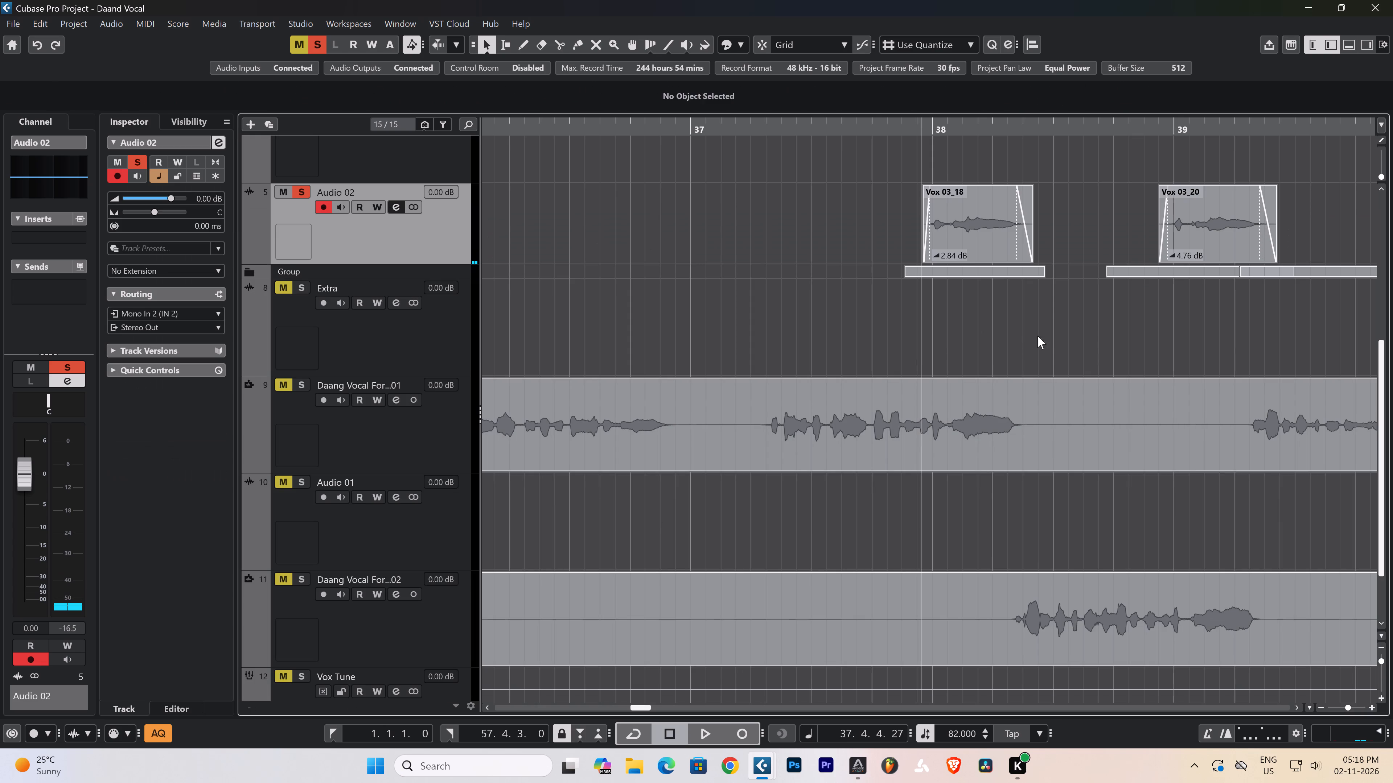
# Open the Vox 03_20 clip in the sample editor and enable VariAudio editing.
pyautogui.doubleClick(1179, 225)
pyautogui.click(119, 198)
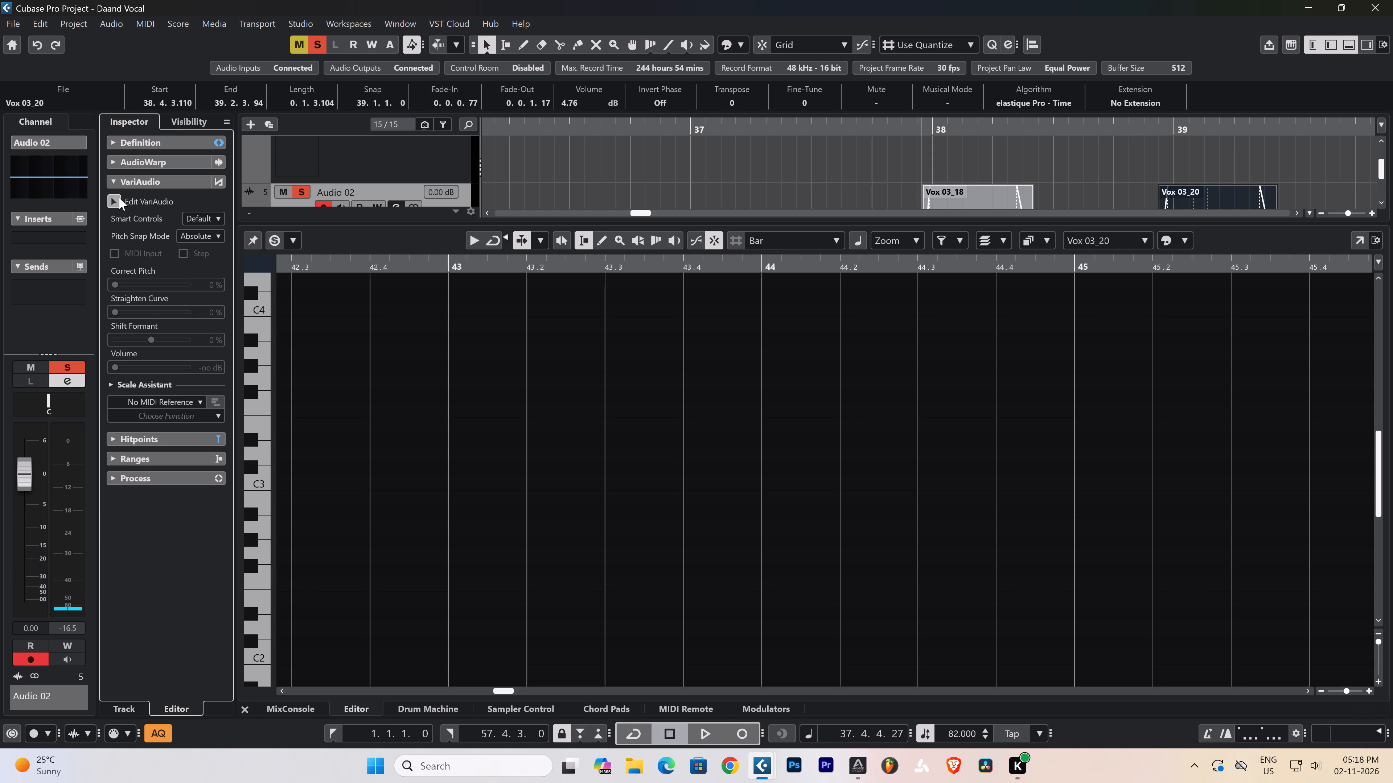
pyautogui.press('g')
pyautogui.press('g')
pyautogui.press('g')
pyautogui.press('g')
pyautogui.press('g')
pyautogui.press('g')
pyautogui.press('g')
pyautogui.press('g')
pyautogui.press('g')
pyautogui.press('g')
pyautogui.press('g')
pyautogui.press('g')
pyautogui.press('g')
pyautogui.press('g')
pyautogui.press('g')
pyautogui.press('g')
pyautogui.press('g')
pyautogui.press('g')
pyautogui.press('g')
pyautogui.press('g')
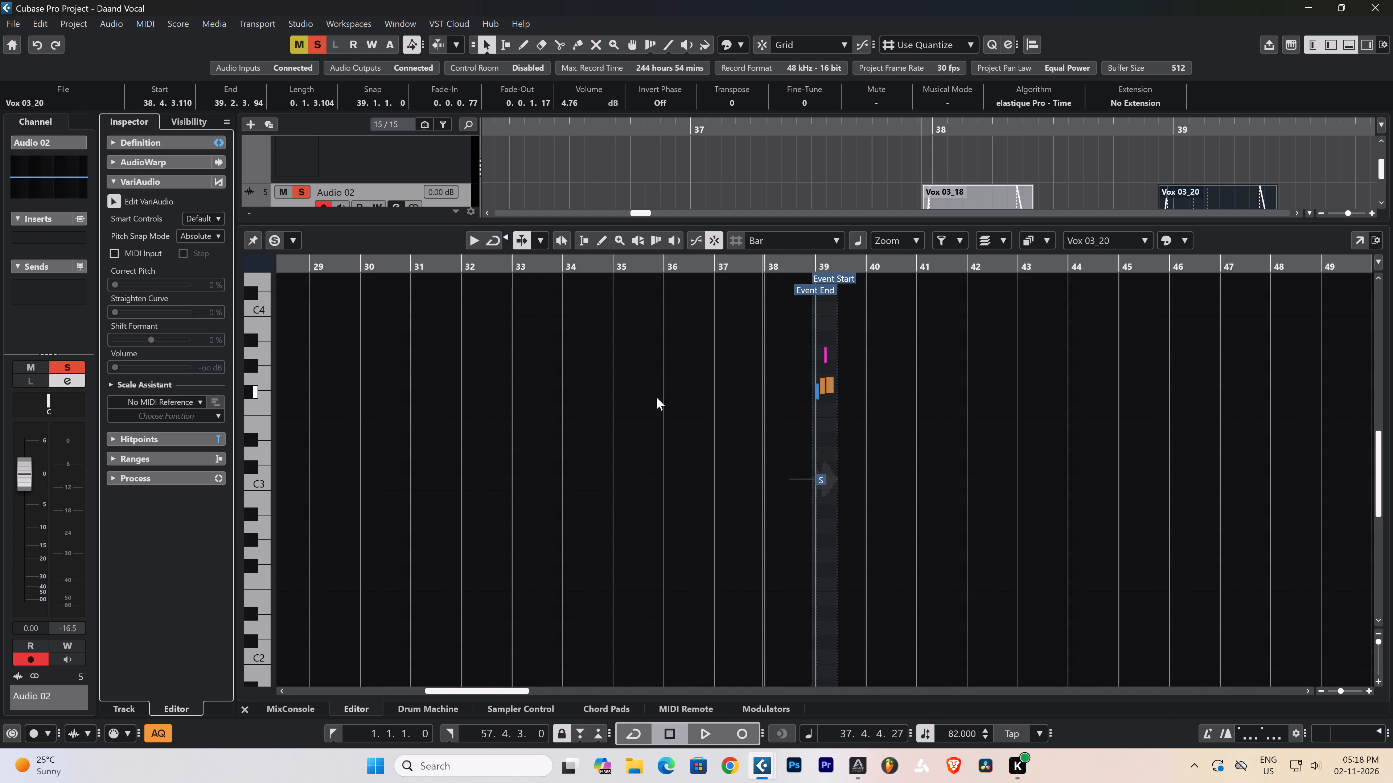
pyautogui.write('gg')
pyautogui.press('h')
pyautogui.press('h')
pyautogui.press('h')
pyautogui.press('h')
pyautogui.press('h')
pyautogui.press('h')
pyautogui.press('h')
pyautogui.press('h')
pyautogui.press('h')
pyautogui.press('h')
pyautogui.press('h')
pyautogui.press('h')
pyautogui.press('h')
pyautogui.press('h')
pyautogui.press('h')
pyautogui.press('h')
pyautogui.press('h')
pyautogui.press('h')
pyautogui.press('h')
pyautogui.press('h')
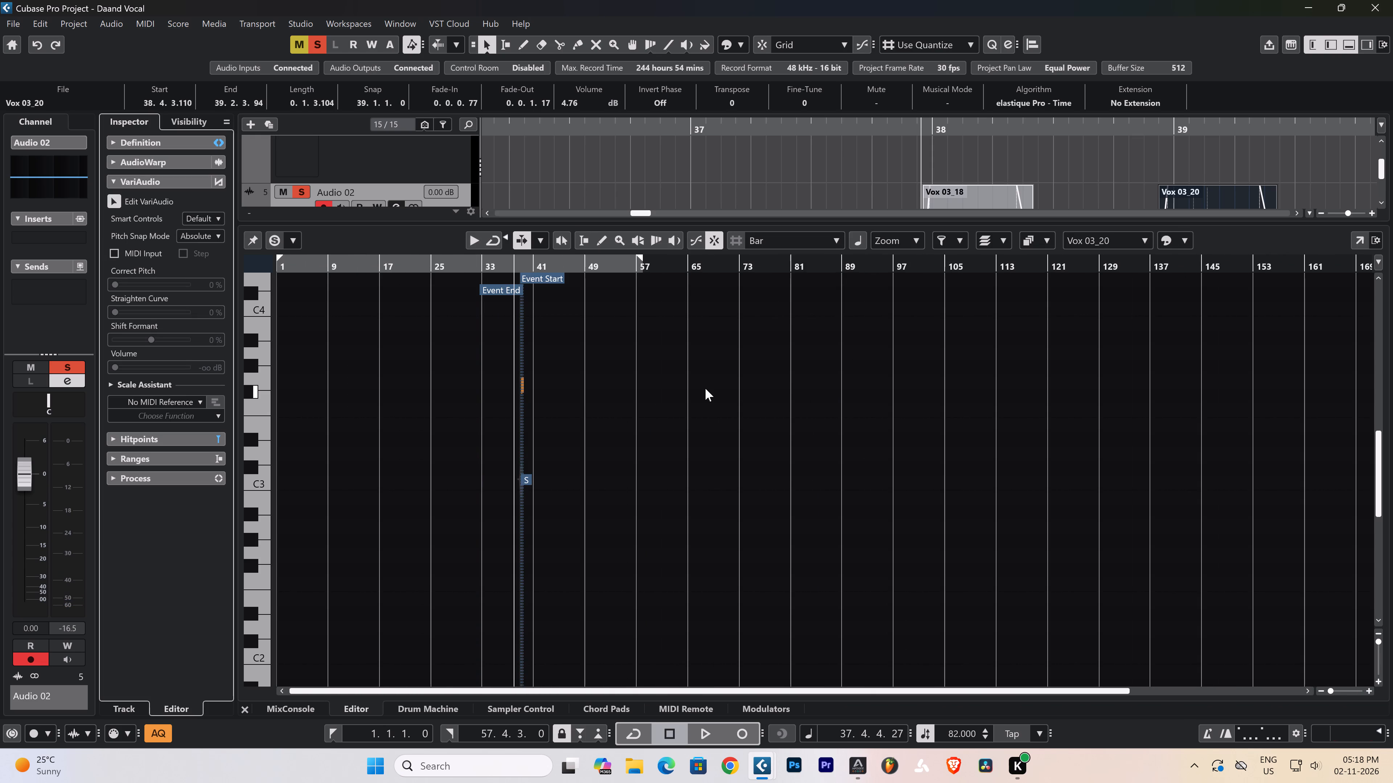
pyautogui.press('h')
pyautogui.press('h')
pyautogui.press('h')
# Select all pitch segments of Vox 03_20, shift them slightly down in pitch and audition the clip from bar 39.
pyautogui.moveTo(920, 329); pyautogui.dragTo(719, 425)
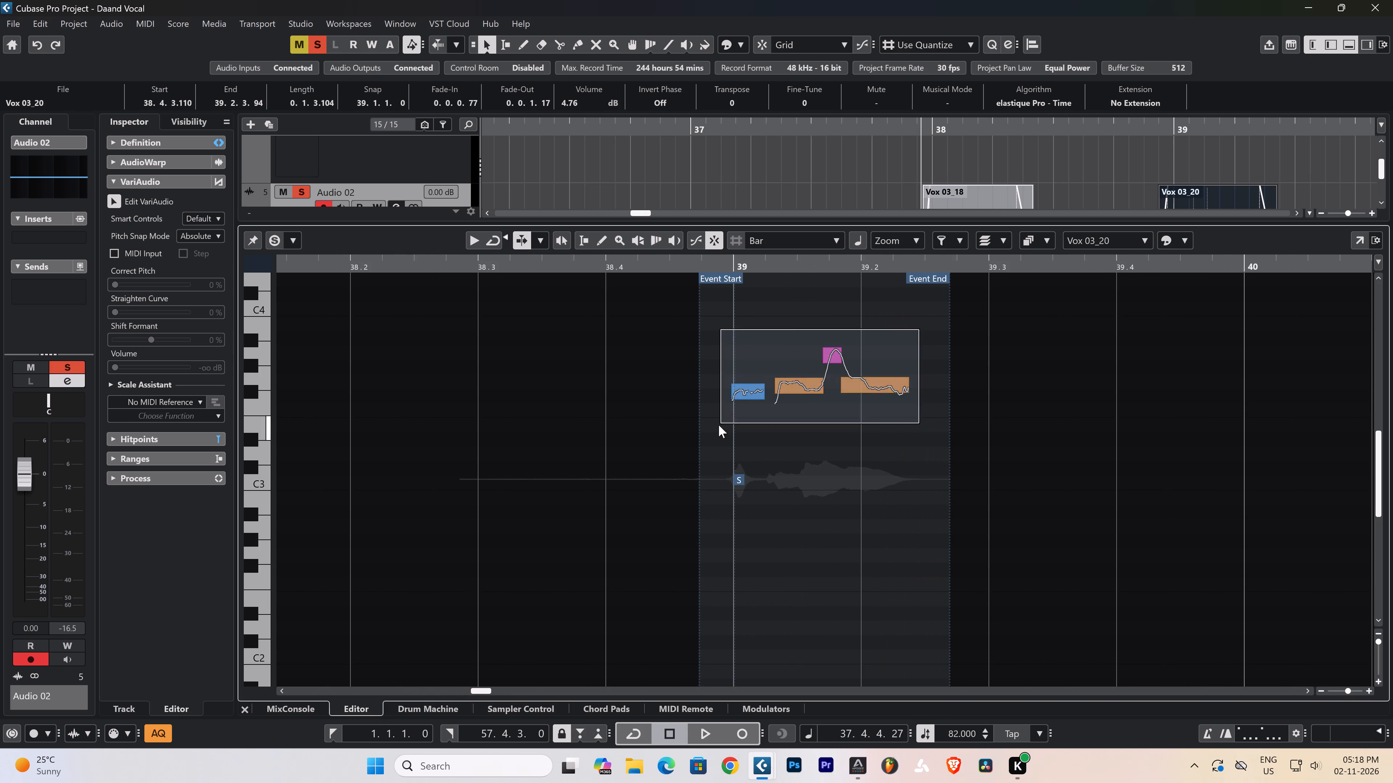
pyautogui.moveTo(719, 425); pyautogui.dragTo(719, 424)
pyautogui.moveTo(745, 391); pyautogui.dragTo(741, 397)
pyautogui.press('space')
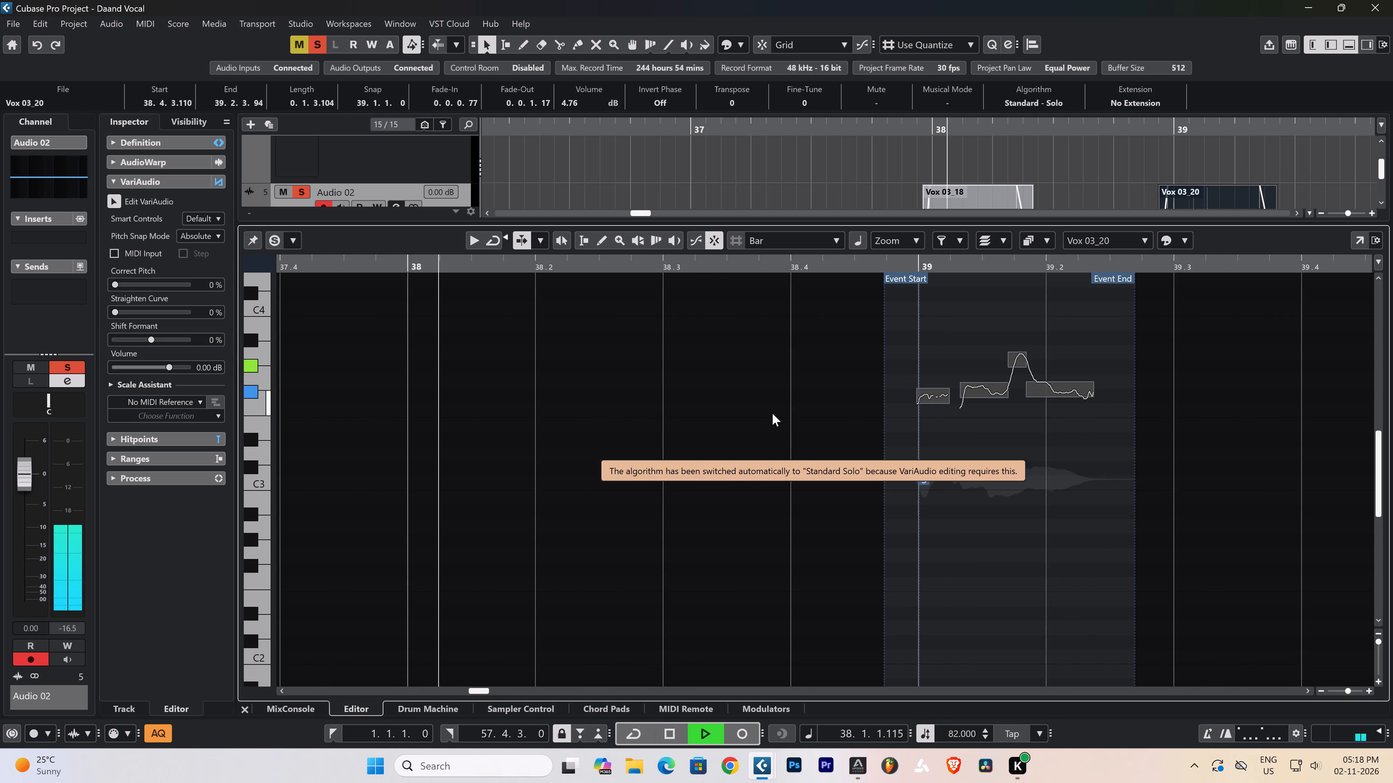
pyautogui.click(905, 265)
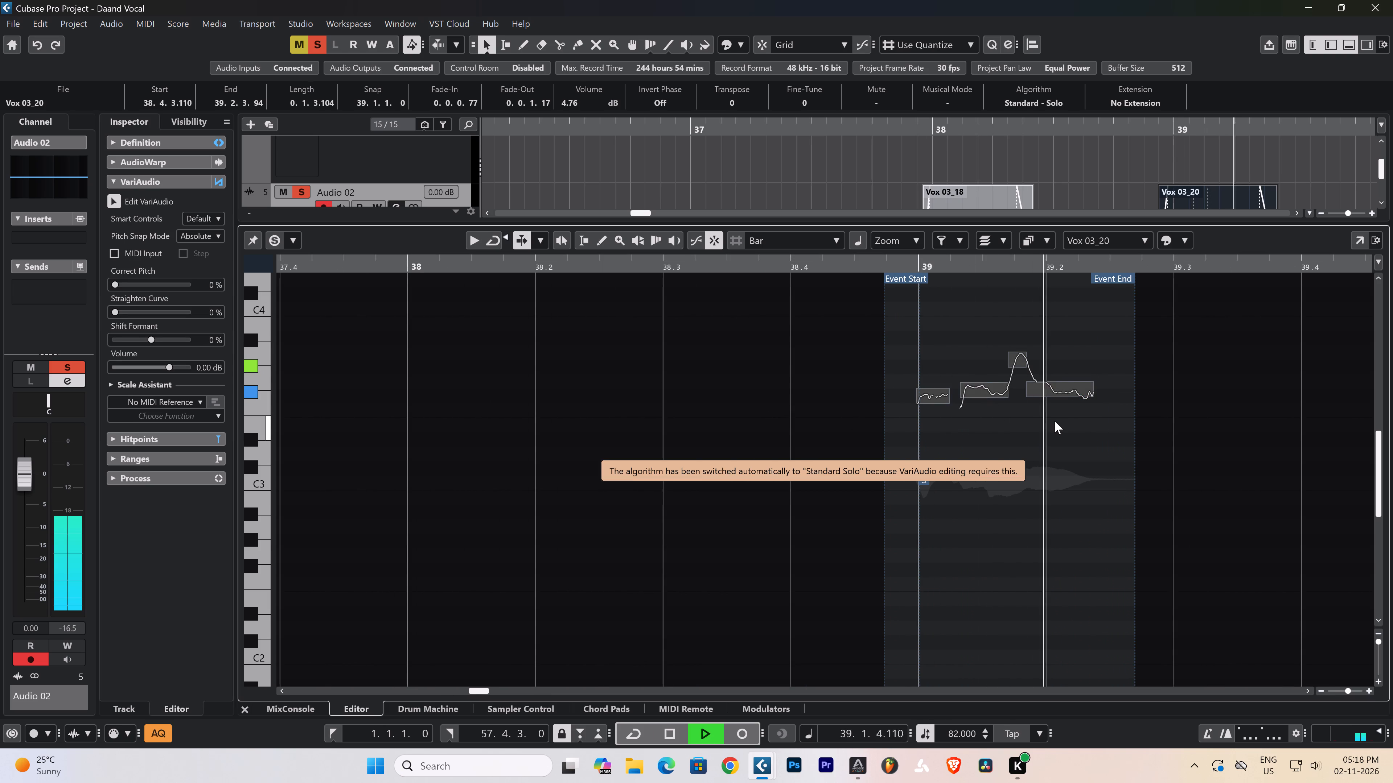
pyautogui.click(1055, 421)
pyautogui.press('space')
pyautogui.press('space')
pyautogui.press('space')
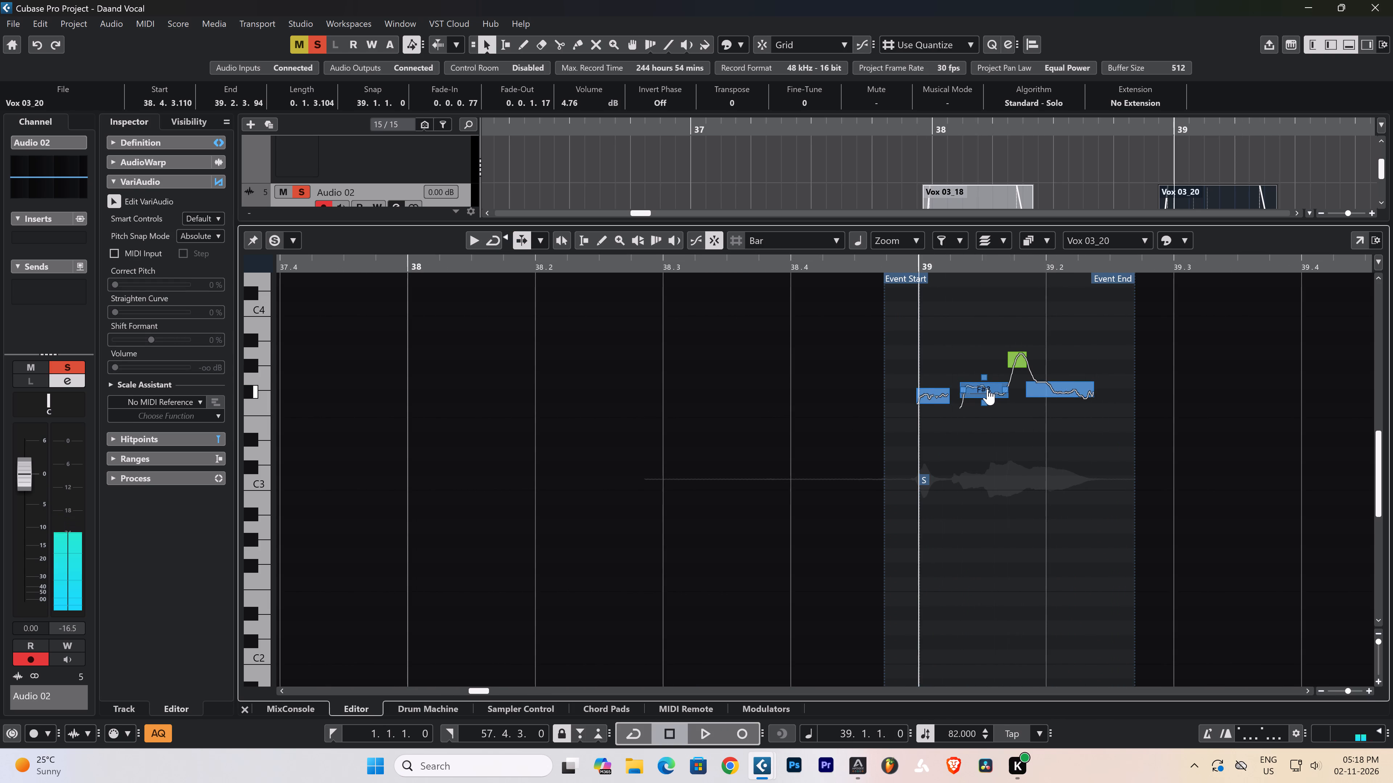
# Split the second pitch segment of Vox 03_20, raise its first part to G3 and audition the change.
pyautogui.click(987, 389)
pyautogui.click(991, 394)
pyautogui.moveTo(973, 382); pyautogui.dragTo(974, 376)
pyautogui.press('space')
pyautogui.press('space')
# Try the split segment's short second part at G3, audition it, and settle it down on F#3.
pyautogui.moveTo(999, 391); pyautogui.dragTo(999, 394)
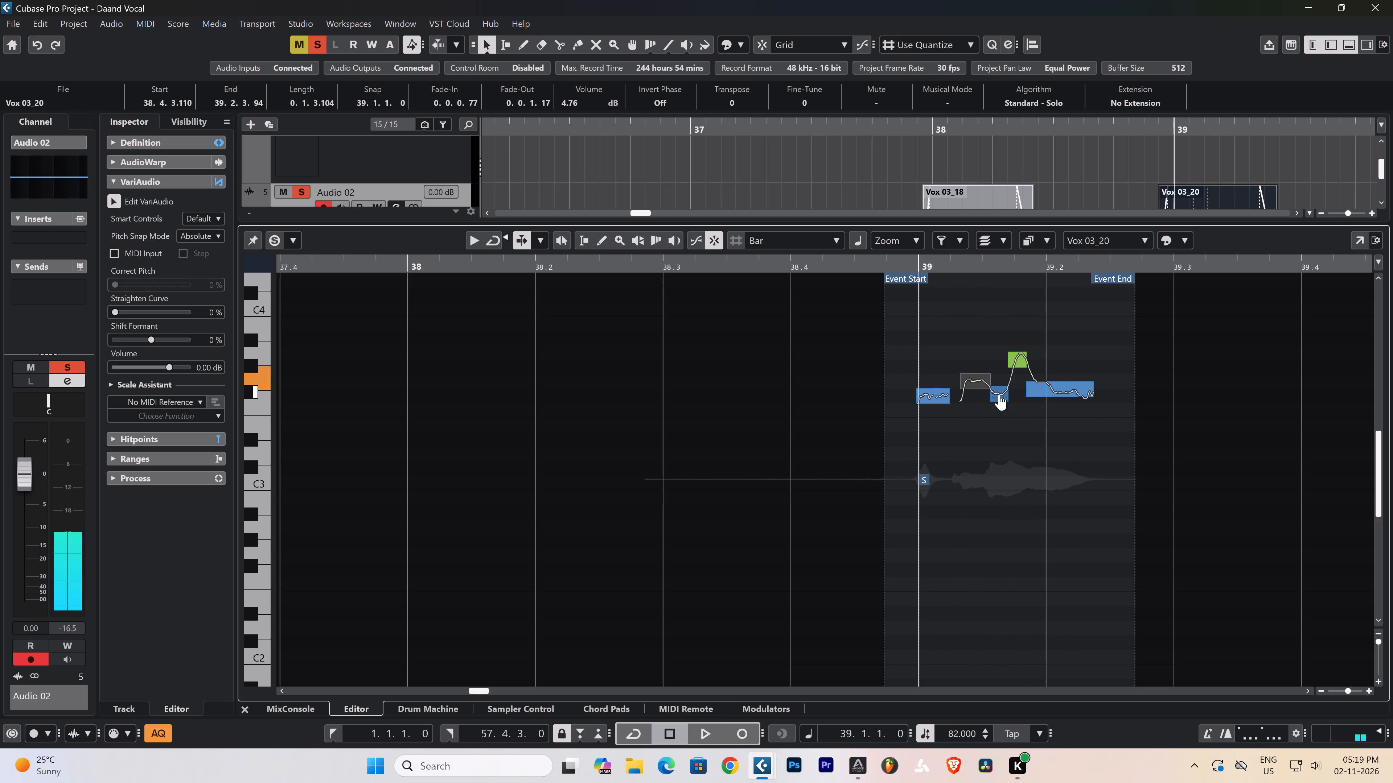
pyautogui.moveTo(999, 394); pyautogui.dragTo(999, 383)
pyautogui.press('space')
pyautogui.press('space')
pyautogui.moveTo(1001, 379); pyautogui.dragTo(1001, 389)
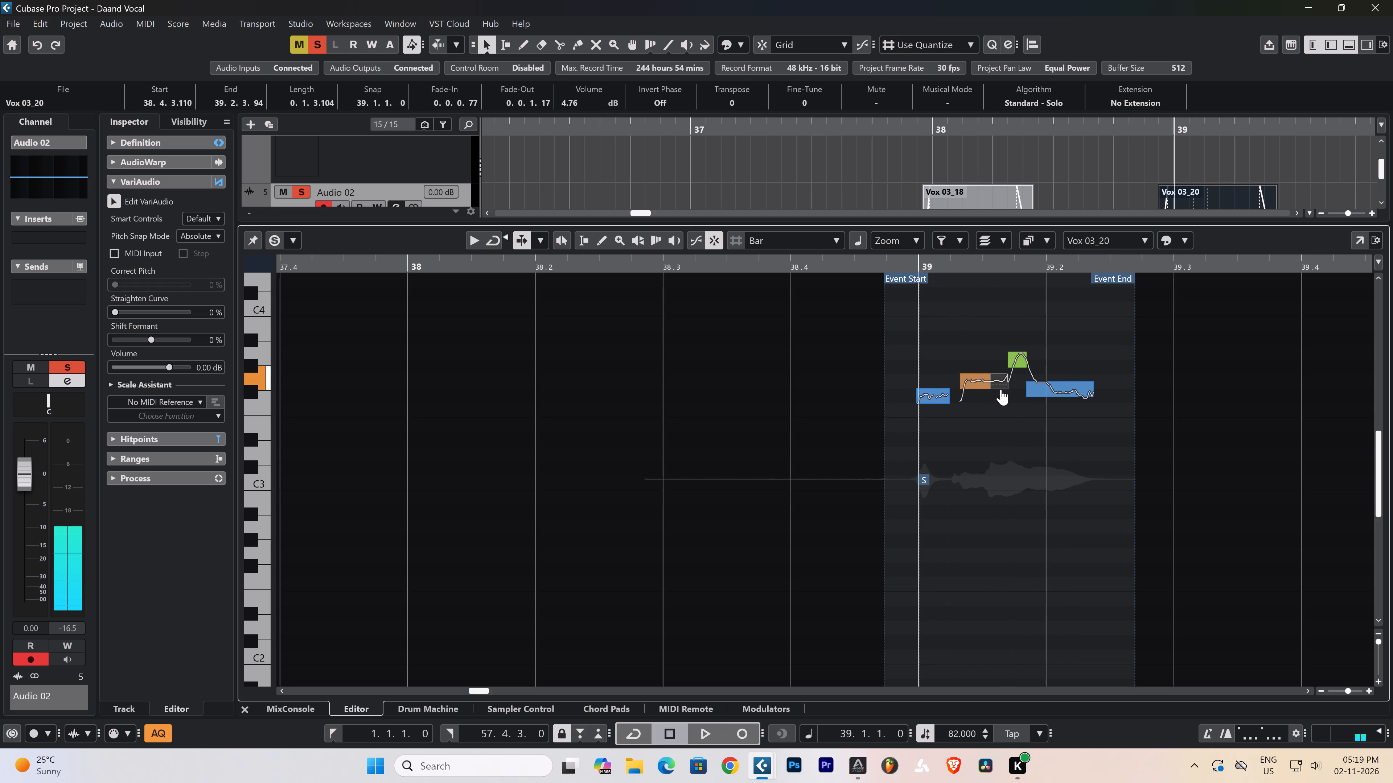
pyautogui.moveTo(1001, 389); pyautogui.dragTo(1000, 391)
pyautogui.press('space')
pyautogui.press('space')
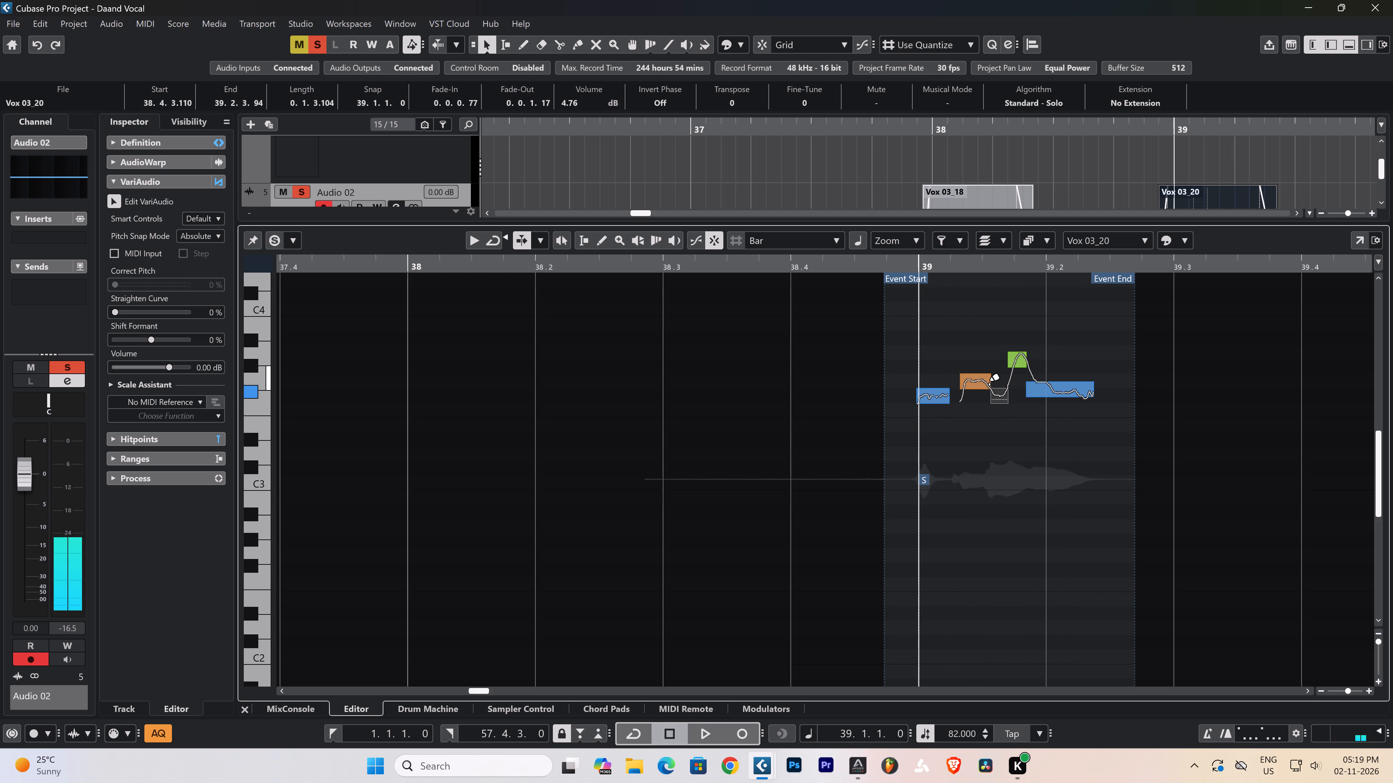
# Shorten the G3 segment of Vox 03_20 by moving its boundary with the F#3 segment earlier, and audition the new timing.
pyautogui.click(982, 402)
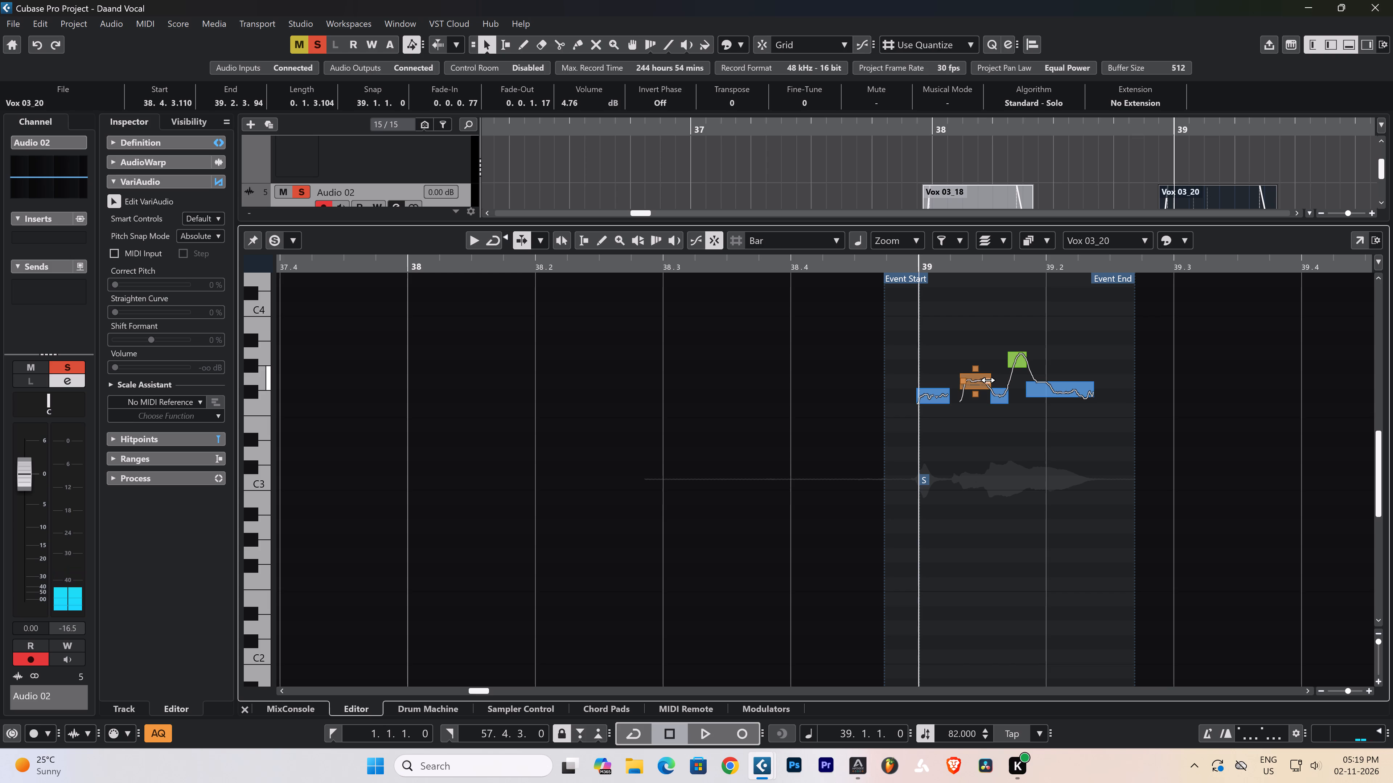
pyautogui.moveTo(988, 380); pyautogui.dragTo(976, 382)
pyautogui.press('space')
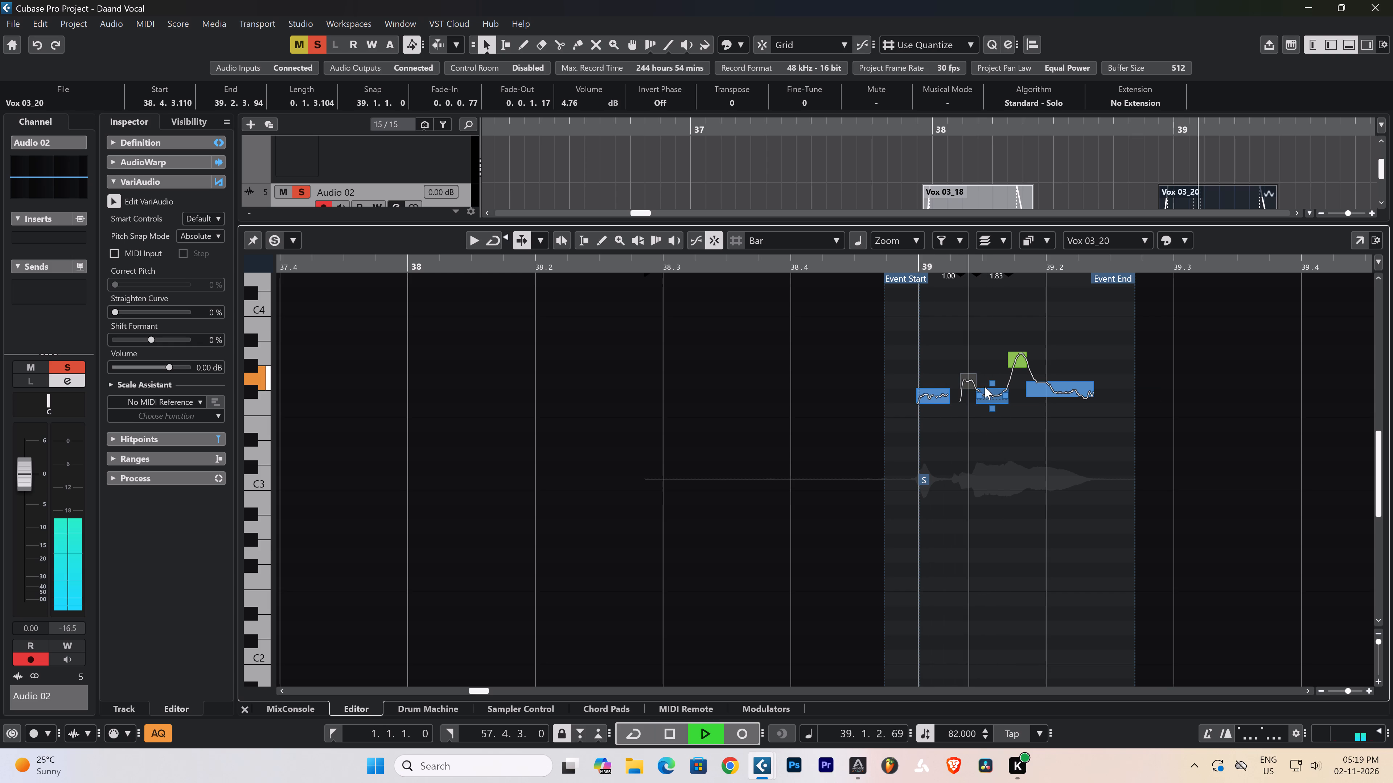
pyautogui.press('space')
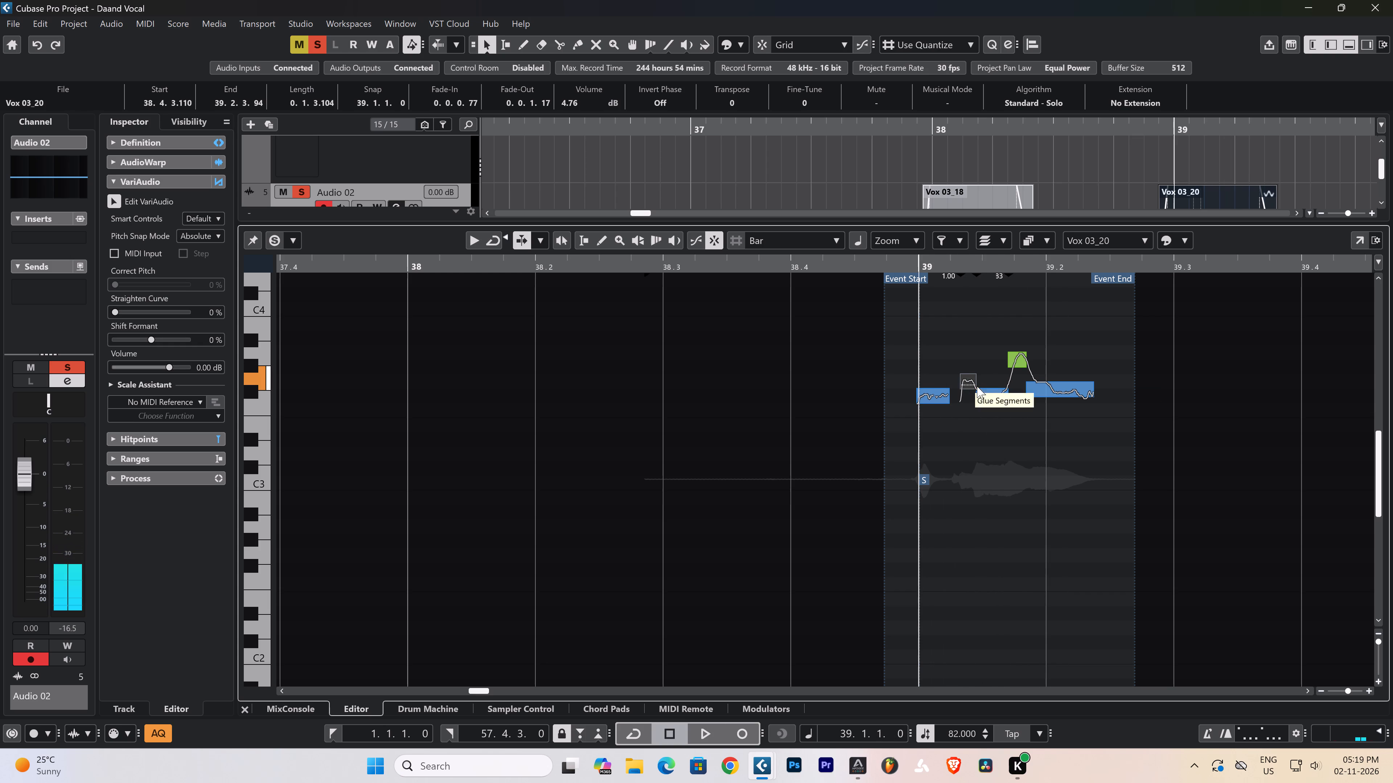
pyautogui.click(979, 358)
pyautogui.moveTo(999, 263); pyautogui.dragTo(999, 292)
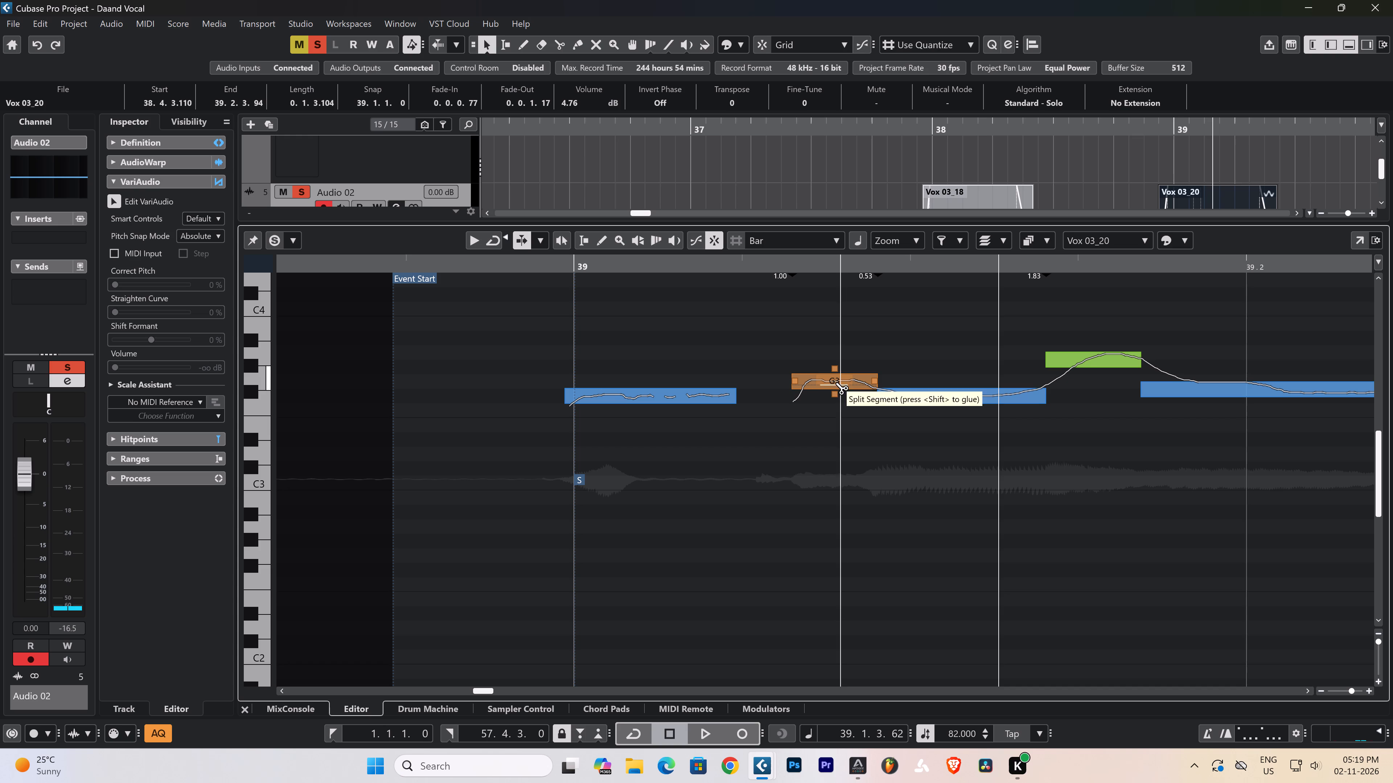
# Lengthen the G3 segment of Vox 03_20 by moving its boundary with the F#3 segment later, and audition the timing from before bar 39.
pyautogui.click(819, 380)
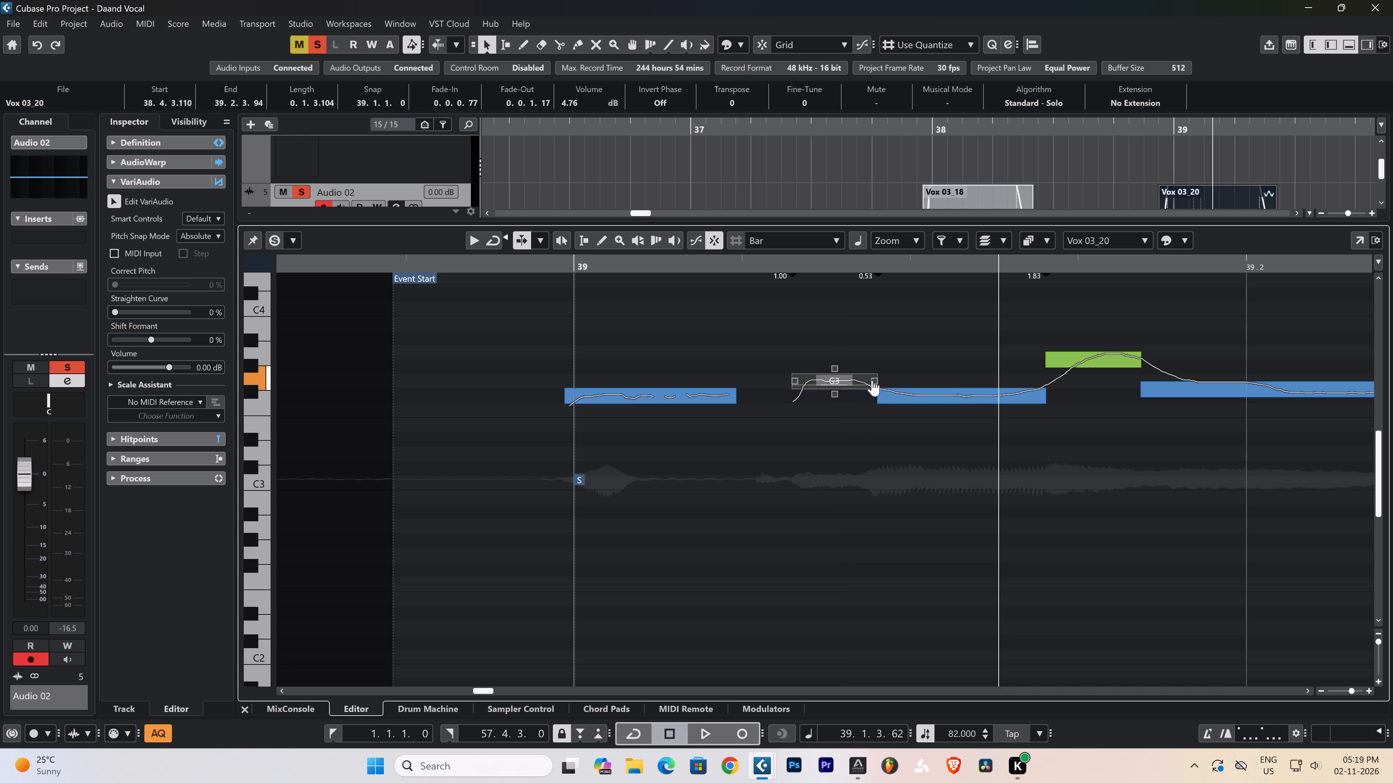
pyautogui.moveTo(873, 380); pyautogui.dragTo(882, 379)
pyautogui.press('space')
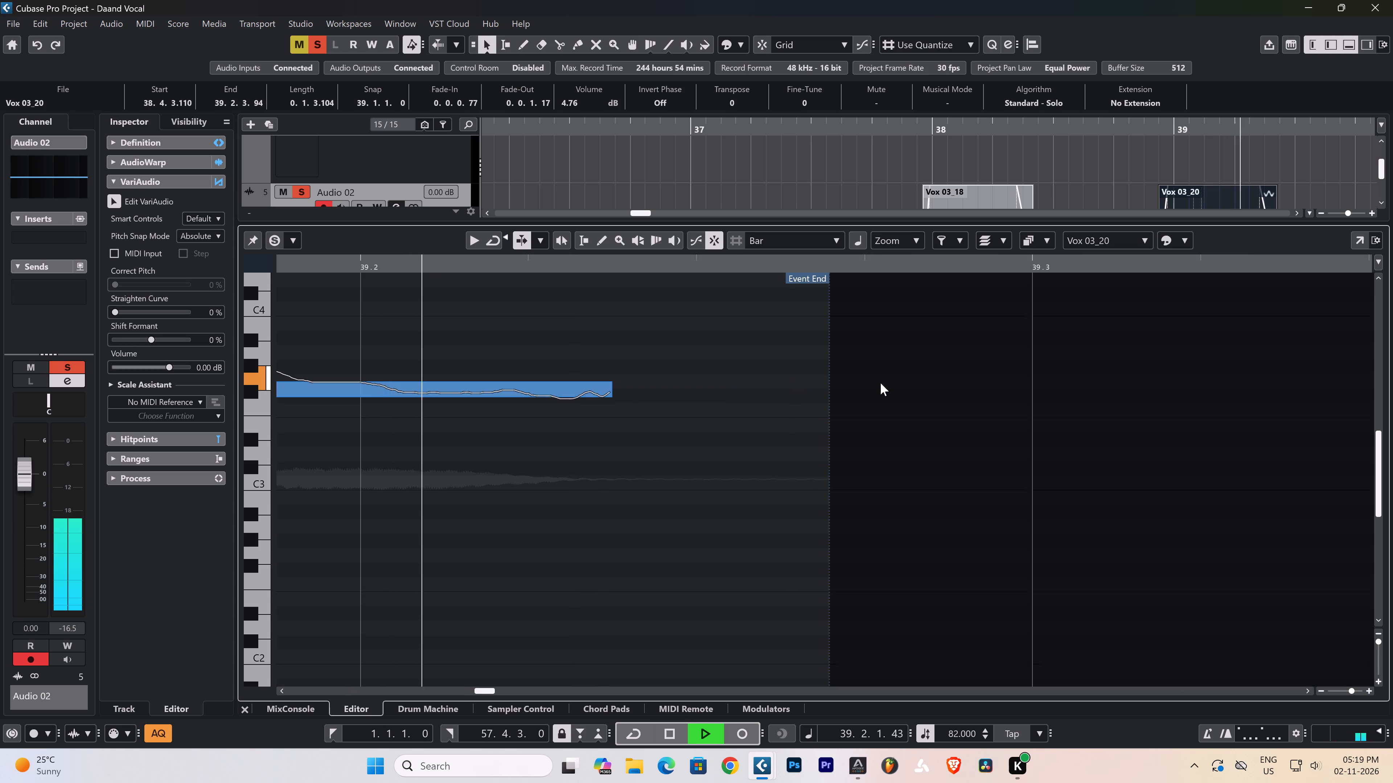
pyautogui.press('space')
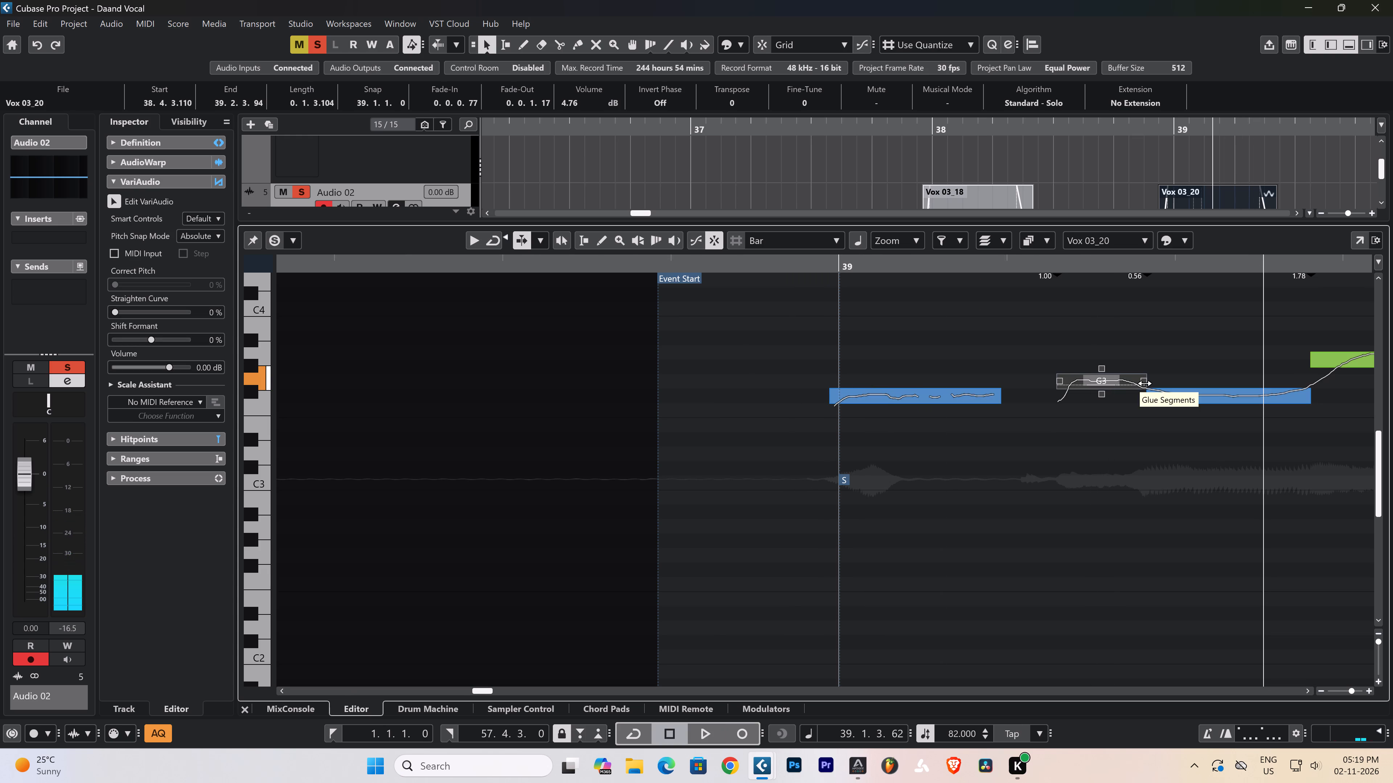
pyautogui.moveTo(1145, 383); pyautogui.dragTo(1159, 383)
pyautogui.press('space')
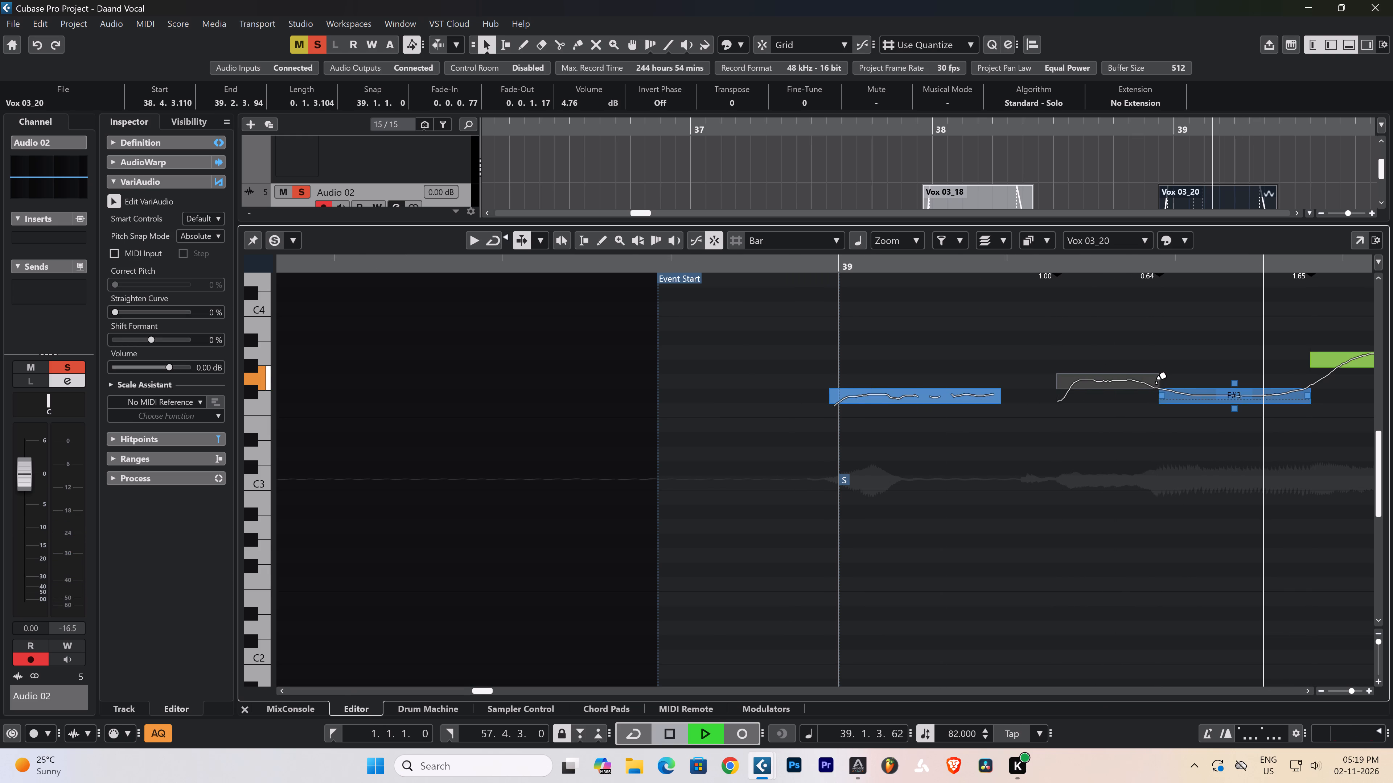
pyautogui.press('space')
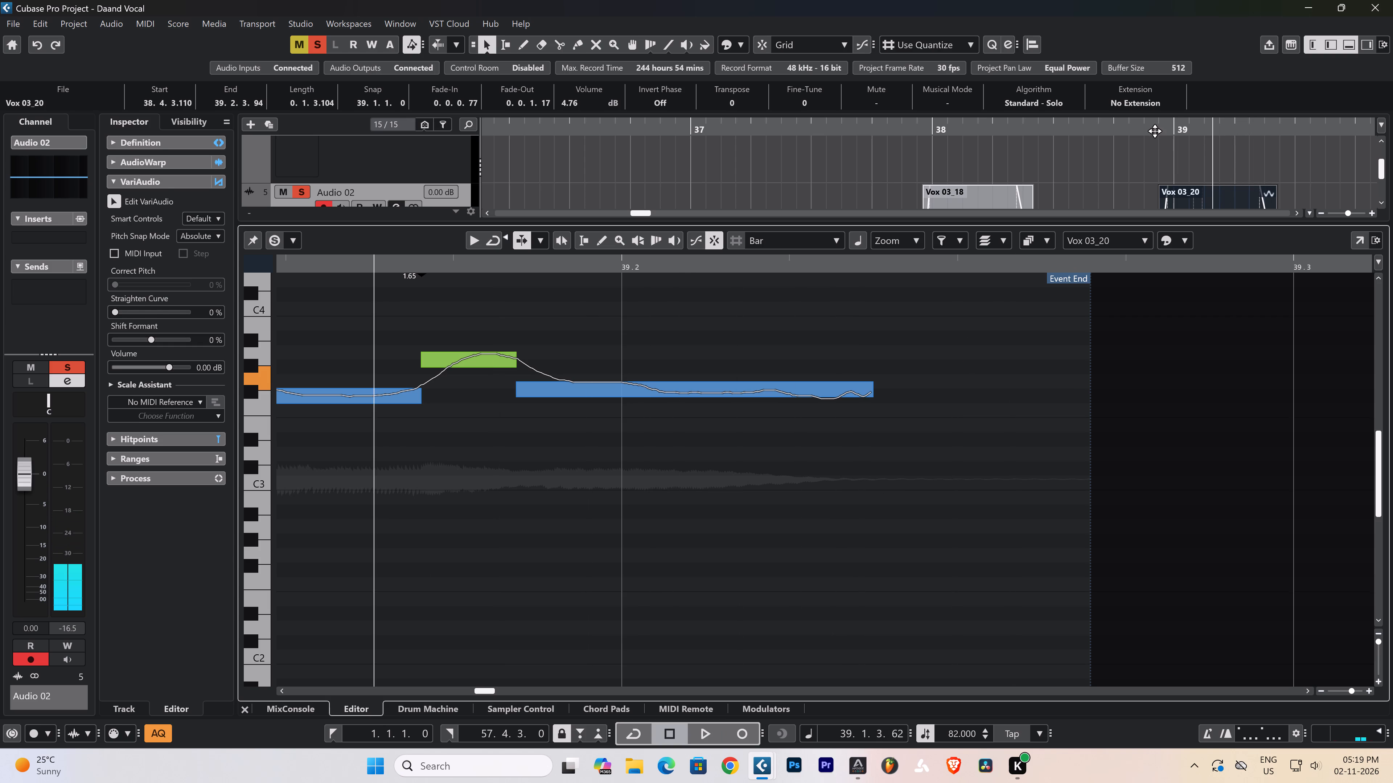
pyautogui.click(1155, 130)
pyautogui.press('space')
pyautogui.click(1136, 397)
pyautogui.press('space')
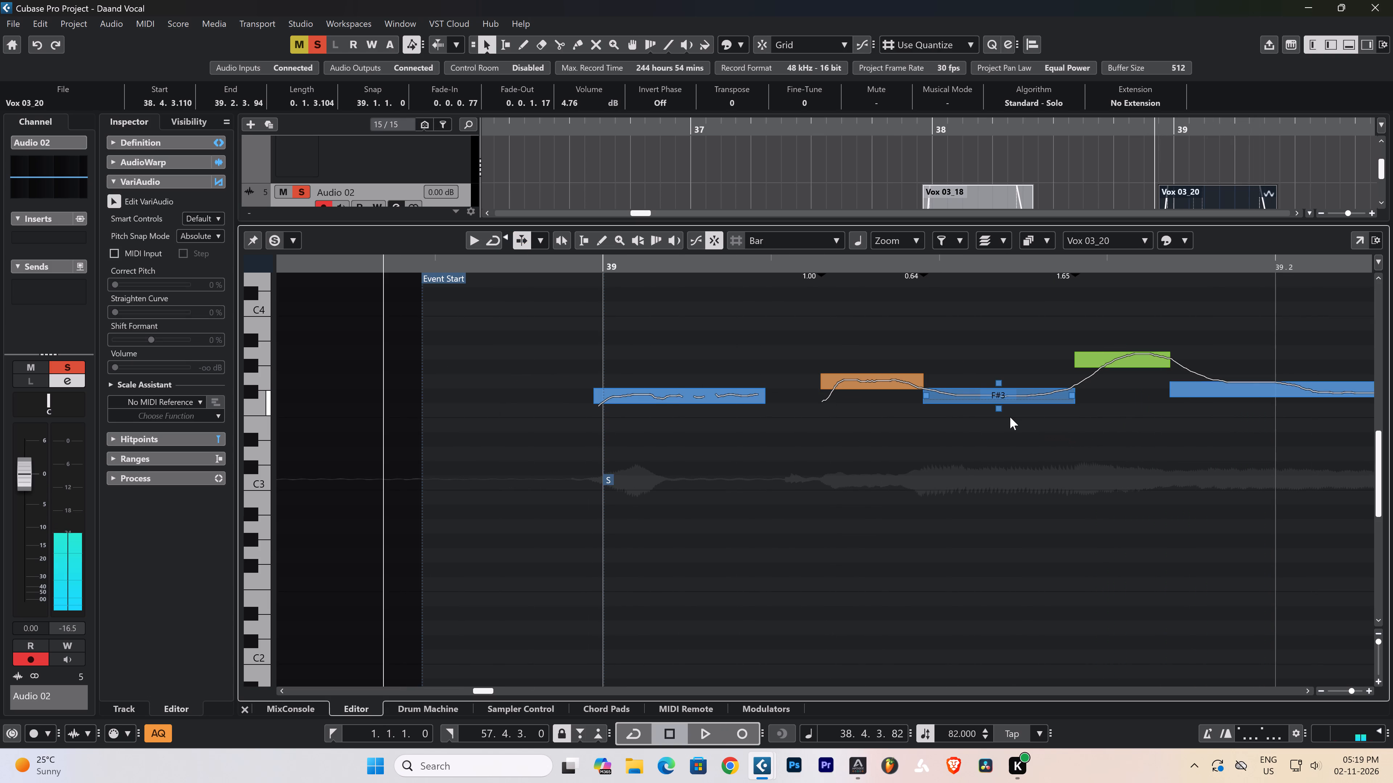
# Undo the recent split, pitch and timing edits on the second pitch segment of Vox 03_20, and audition the clip.
pyautogui.hotkey('ctrl', 'z')
pyautogui.hotkey('ctrl', 'z')
pyautogui.hotkey('ctrl', 'z')
pyautogui.hotkey('ctrl', 'z')
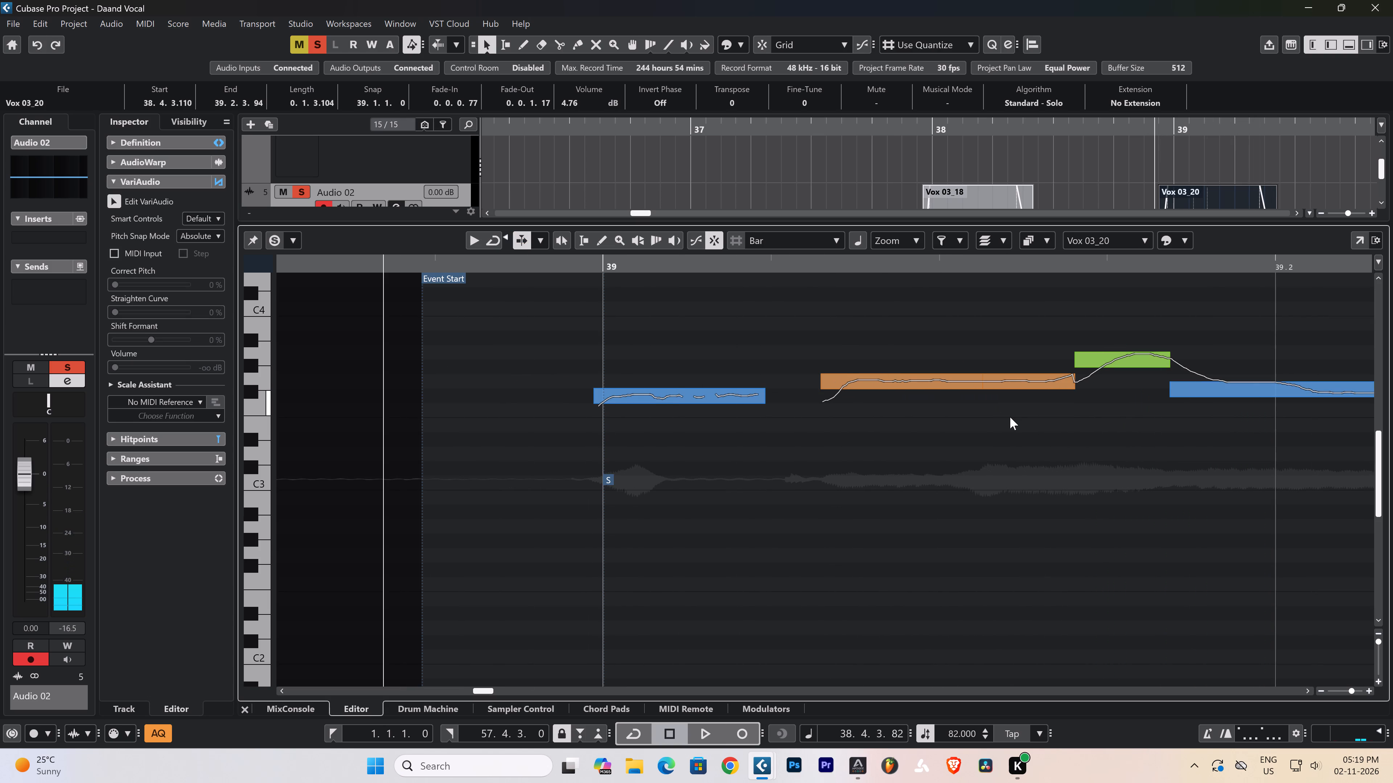
pyautogui.hotkey('ctrl', 'z')
pyautogui.hotkey('ctrl', 'z')
pyautogui.hotkey('ctrl', 'z')
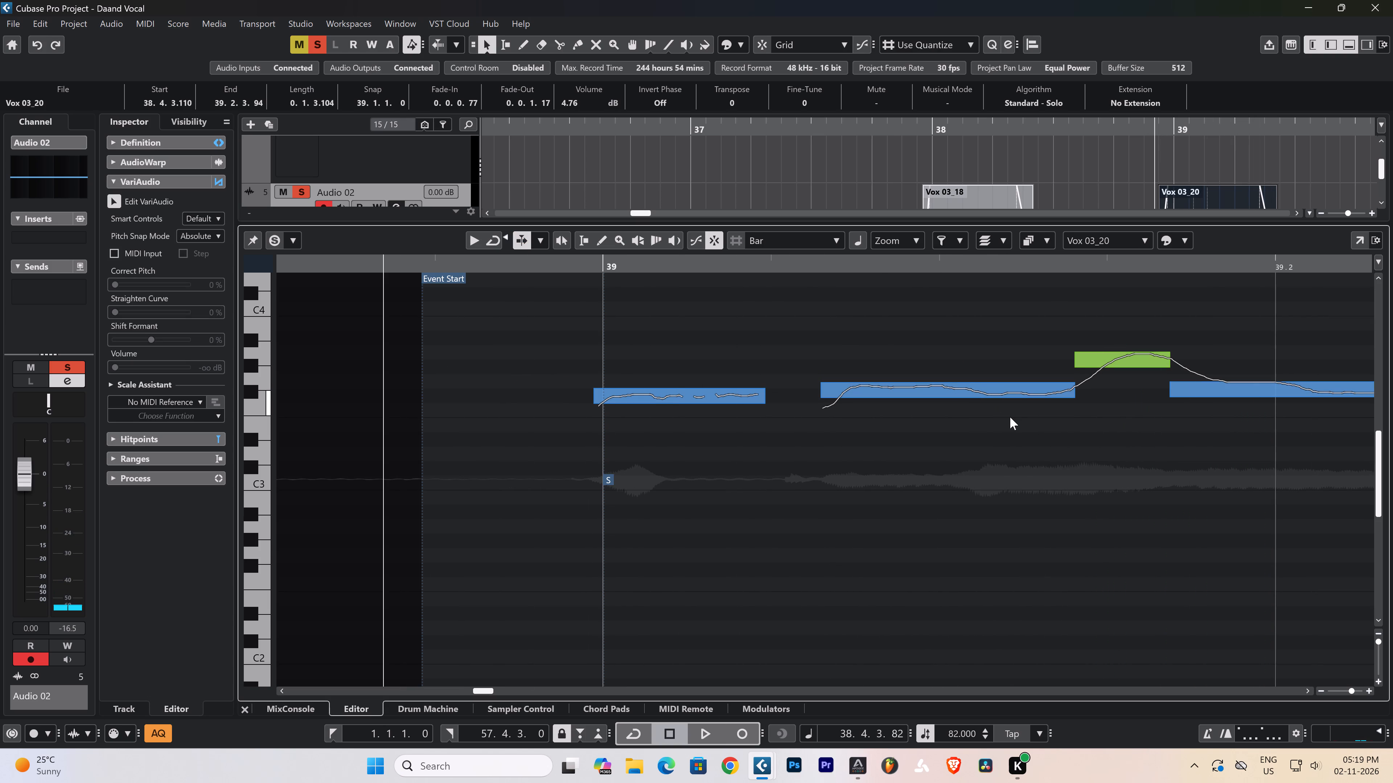
pyautogui.press('space')
pyautogui.press('space')
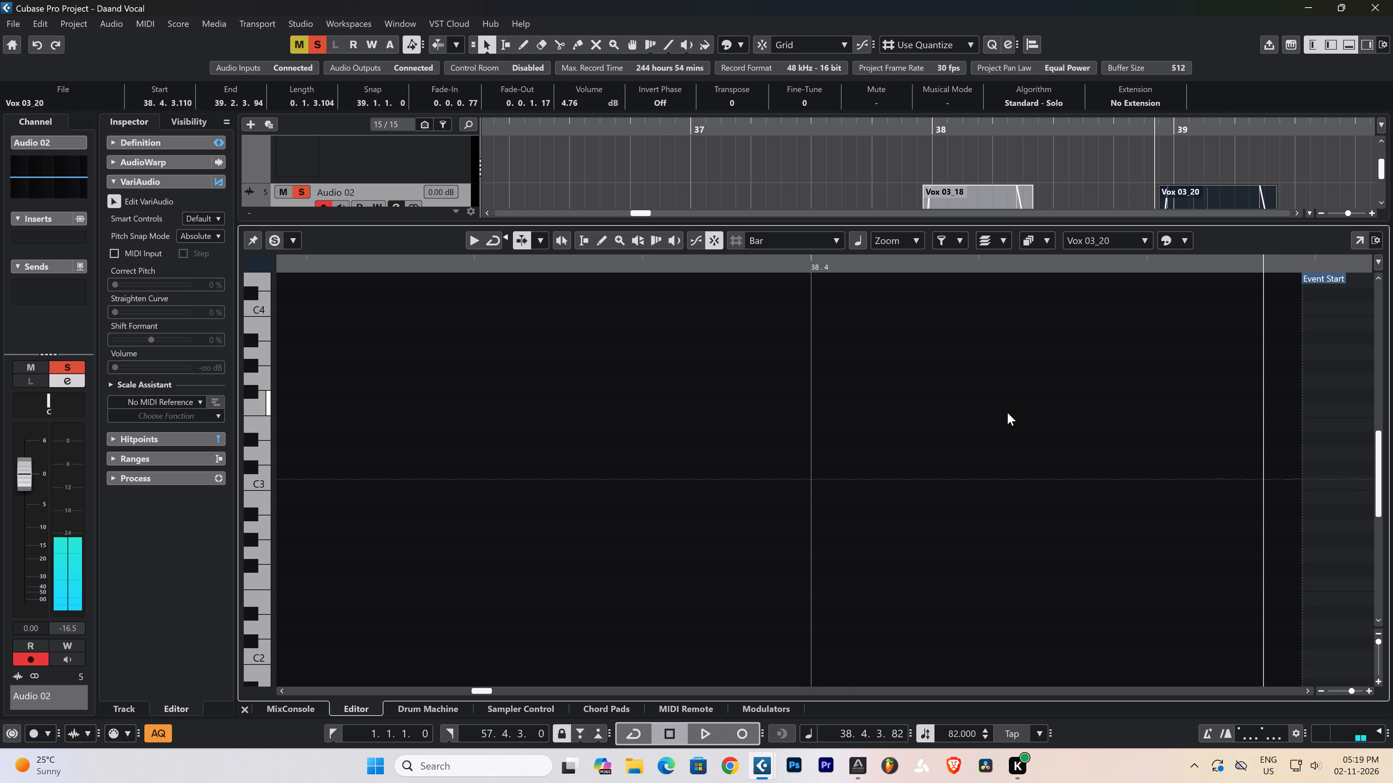
pyautogui.press('space')
pyautogui.press('space')
# Raise the short high segment of Vox 03_20 just before beat 39.2 to A3 and audition it.
pyautogui.moveTo(1092, 359); pyautogui.dragTo(1097, 344)
pyautogui.press('space')
pyautogui.press('space')
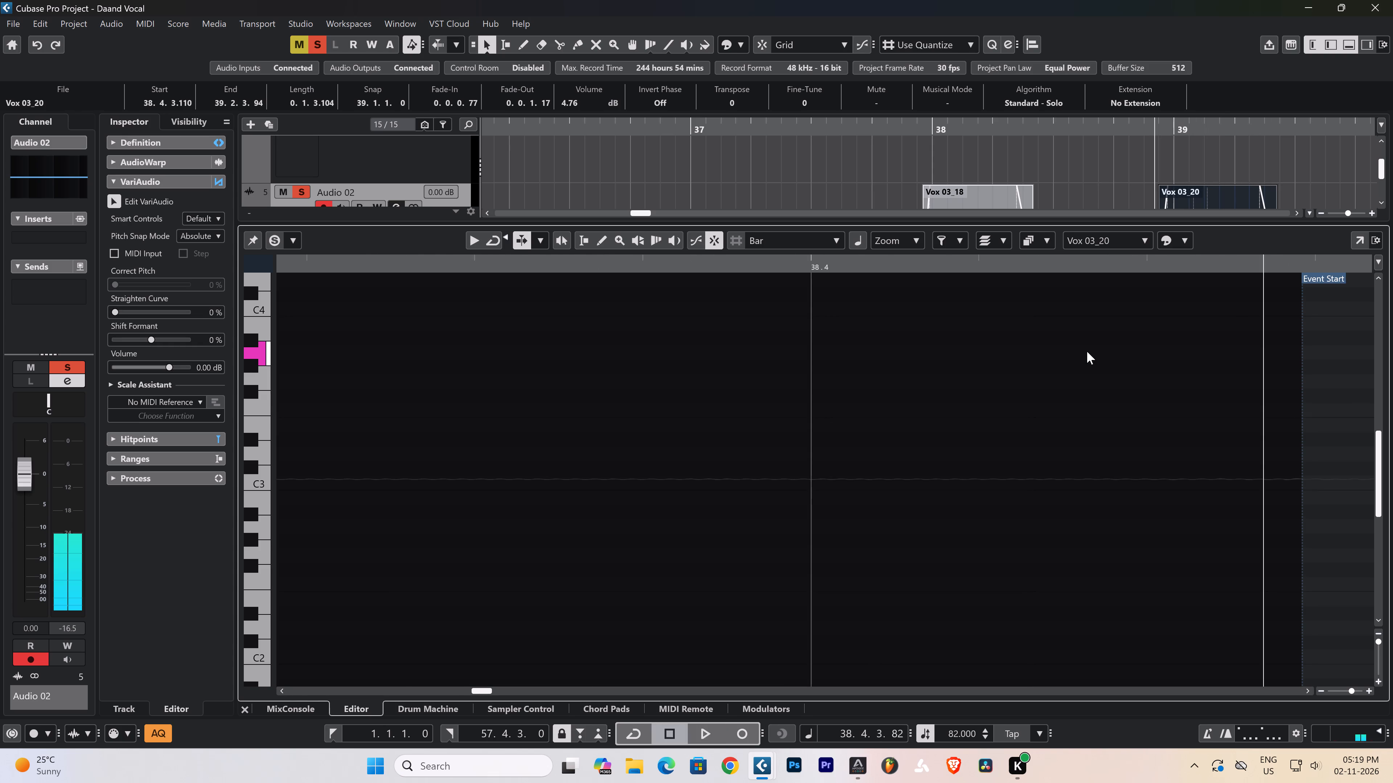
pyautogui.press('space')
pyautogui.press('space')
# Audition Vox 03_18 and Vox 03_20 in context from just before bar 38, and Vox 03_20 again from just before bar 39.
pyautogui.click(244, 708)
pyautogui.click(916, 133)
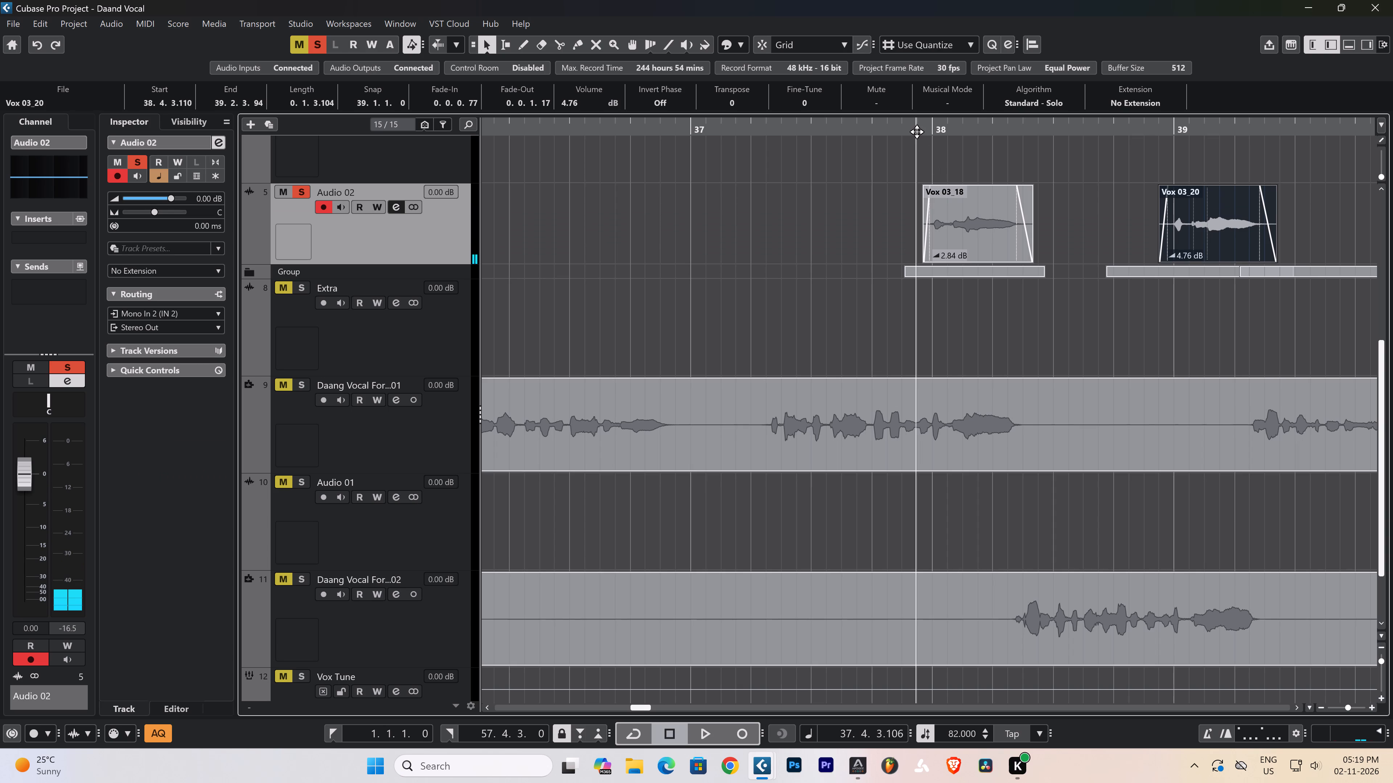
pyautogui.press('space')
pyautogui.doubleClick(1204, 233)
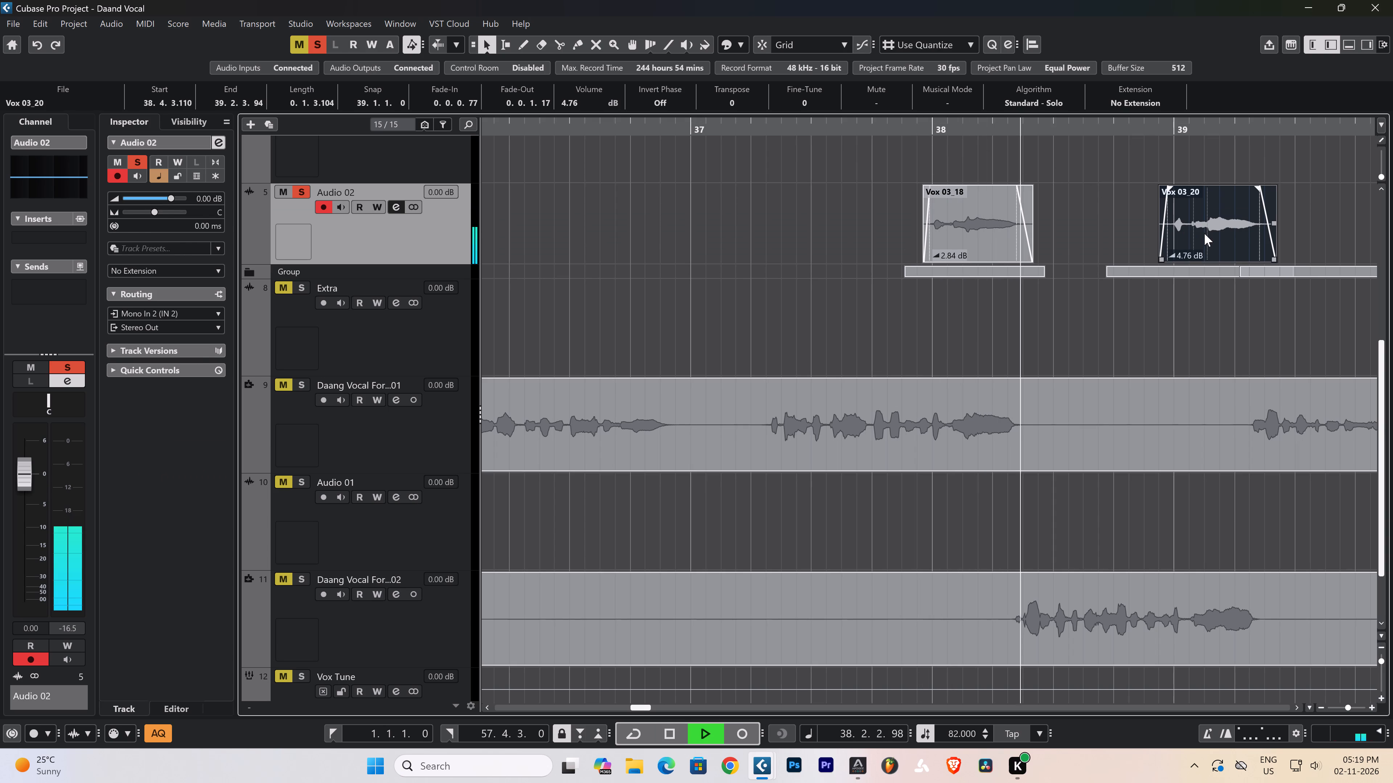
pyautogui.press('space')
pyautogui.press('space')
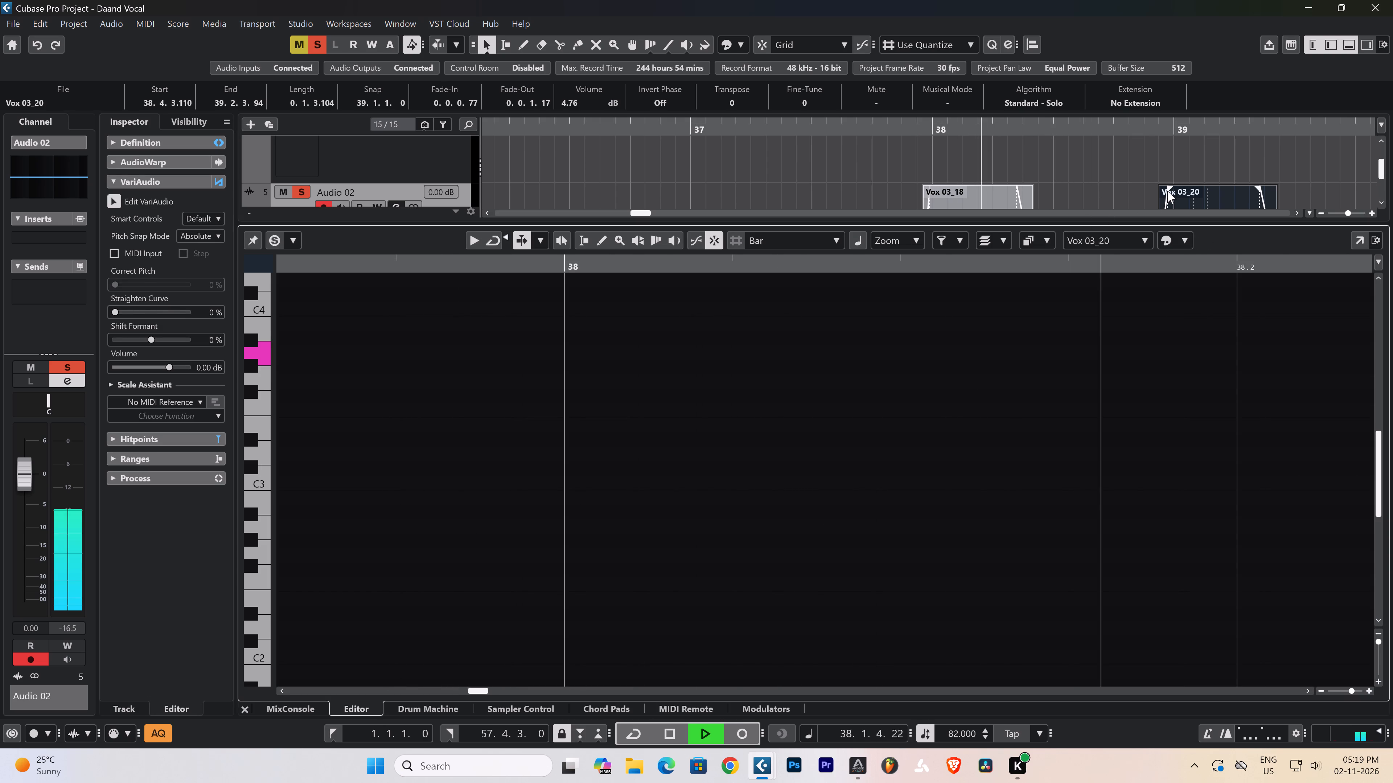
pyautogui.press('space')
pyautogui.doubleClick(1210, 199)
pyautogui.press('space')
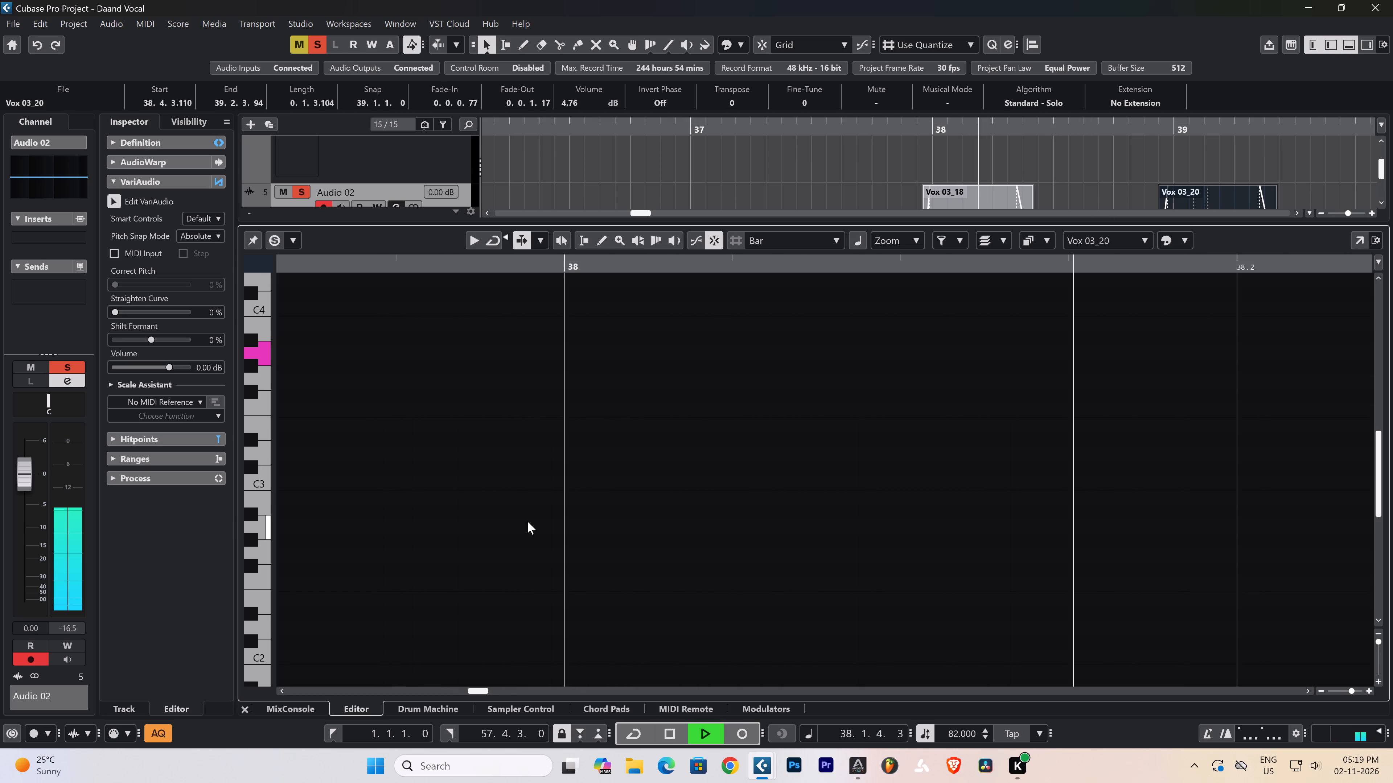
pyautogui.press('g')
pyautogui.press('g')
pyautogui.press('g')
pyautogui.press('g')
pyautogui.press('g')
pyautogui.press('g')
pyautogui.press('g')
pyautogui.press('g')
pyautogui.press('g')
pyautogui.press('g')
pyautogui.press('g')
pyautogui.press('g')
pyautogui.press('g')
pyautogui.press('g')
pyautogui.press('g')
pyautogui.press('g')
pyautogui.press('g')
pyautogui.press('g')
pyautogui.press('g')
pyautogui.press('h')
pyautogui.press('h')
pyautogui.press('h')
pyautogui.press('h')
pyautogui.press('h')
pyautogui.press('h')
pyautogui.press('h')
pyautogui.press('h')
pyautogui.press('h')
pyautogui.press('h')
pyautogui.press('h')
pyautogui.press('h')
pyautogui.press('h')
pyautogui.press('h')
pyautogui.press('h')
pyautogui.press('h')
pyautogui.press('h')
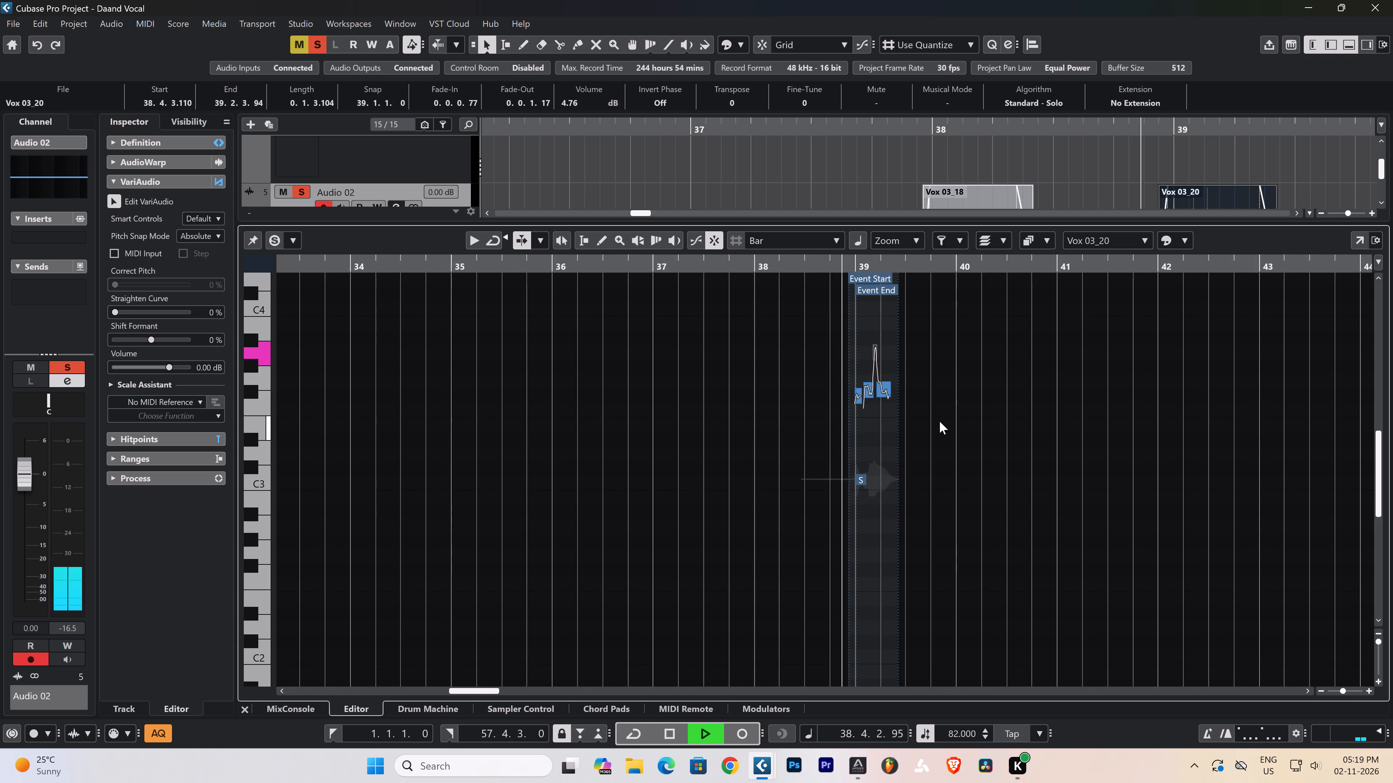
pyautogui.press('space')
pyautogui.press('space')
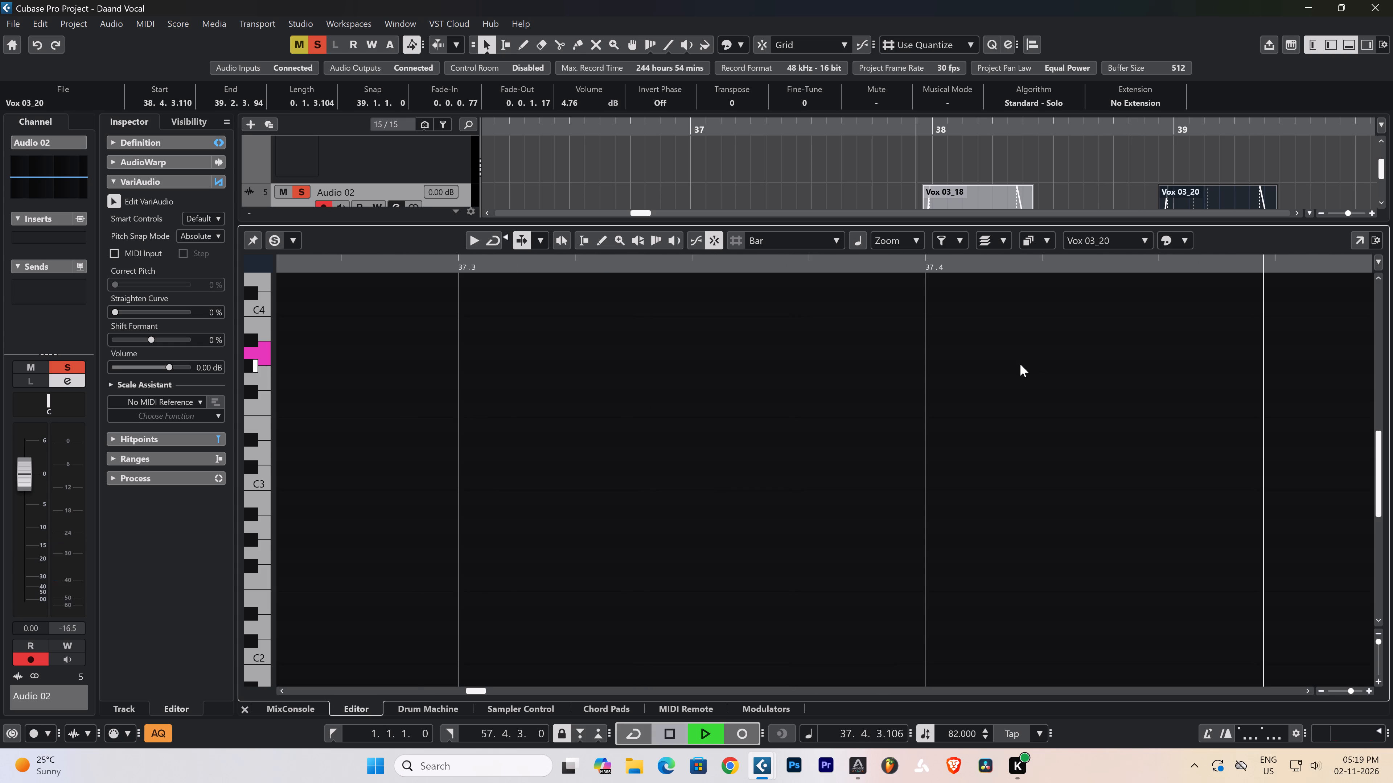
pyautogui.click(985, 390)
pyautogui.press('space')
pyautogui.click(1134, 167)
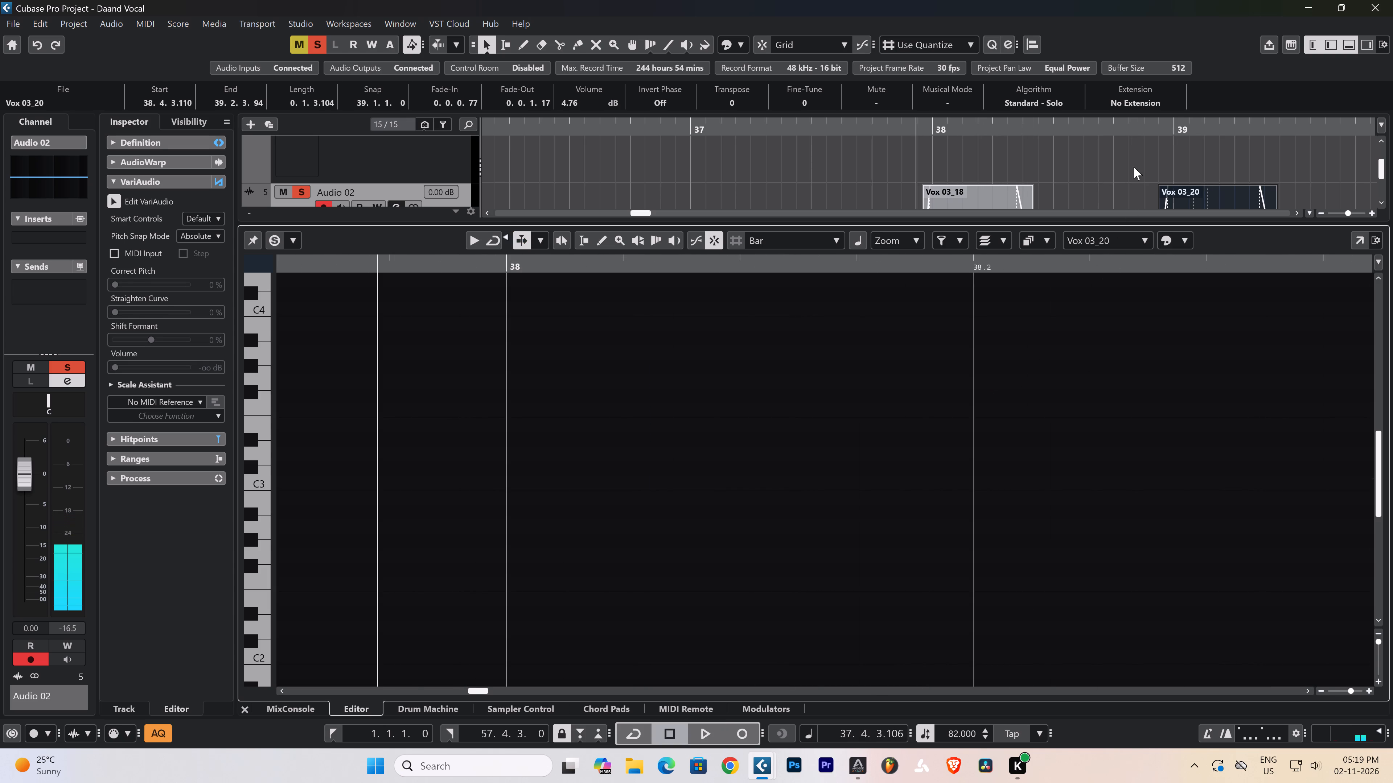
pyautogui.click(1151, 131)
pyautogui.press('space')
pyautogui.press('space')
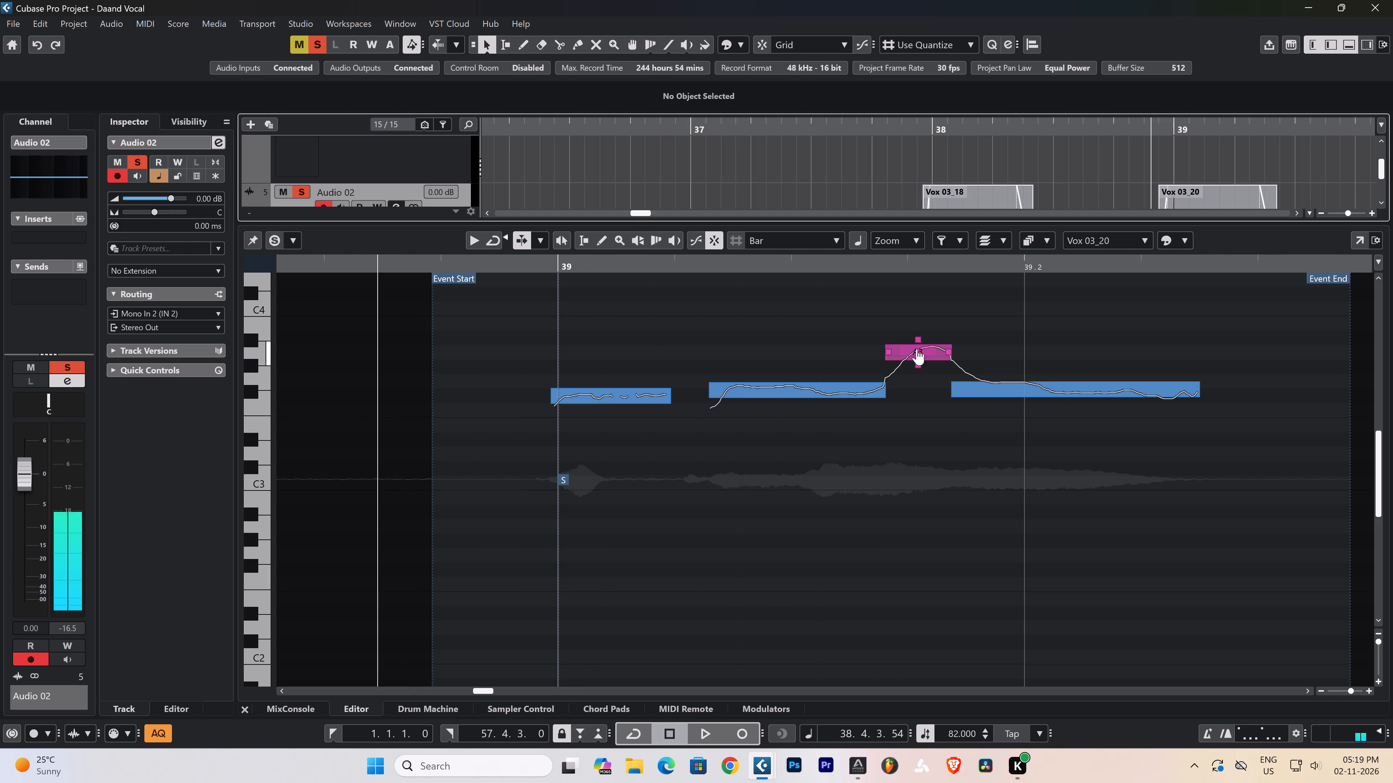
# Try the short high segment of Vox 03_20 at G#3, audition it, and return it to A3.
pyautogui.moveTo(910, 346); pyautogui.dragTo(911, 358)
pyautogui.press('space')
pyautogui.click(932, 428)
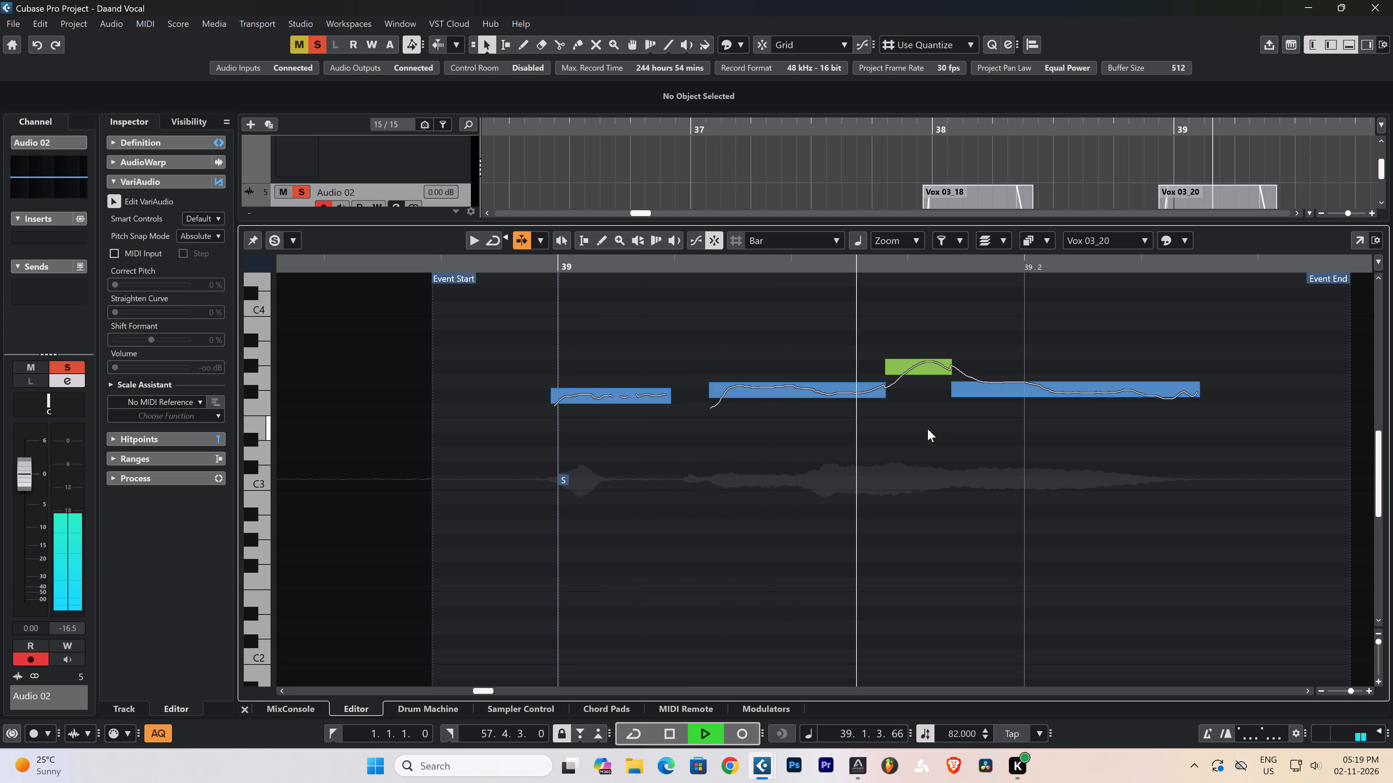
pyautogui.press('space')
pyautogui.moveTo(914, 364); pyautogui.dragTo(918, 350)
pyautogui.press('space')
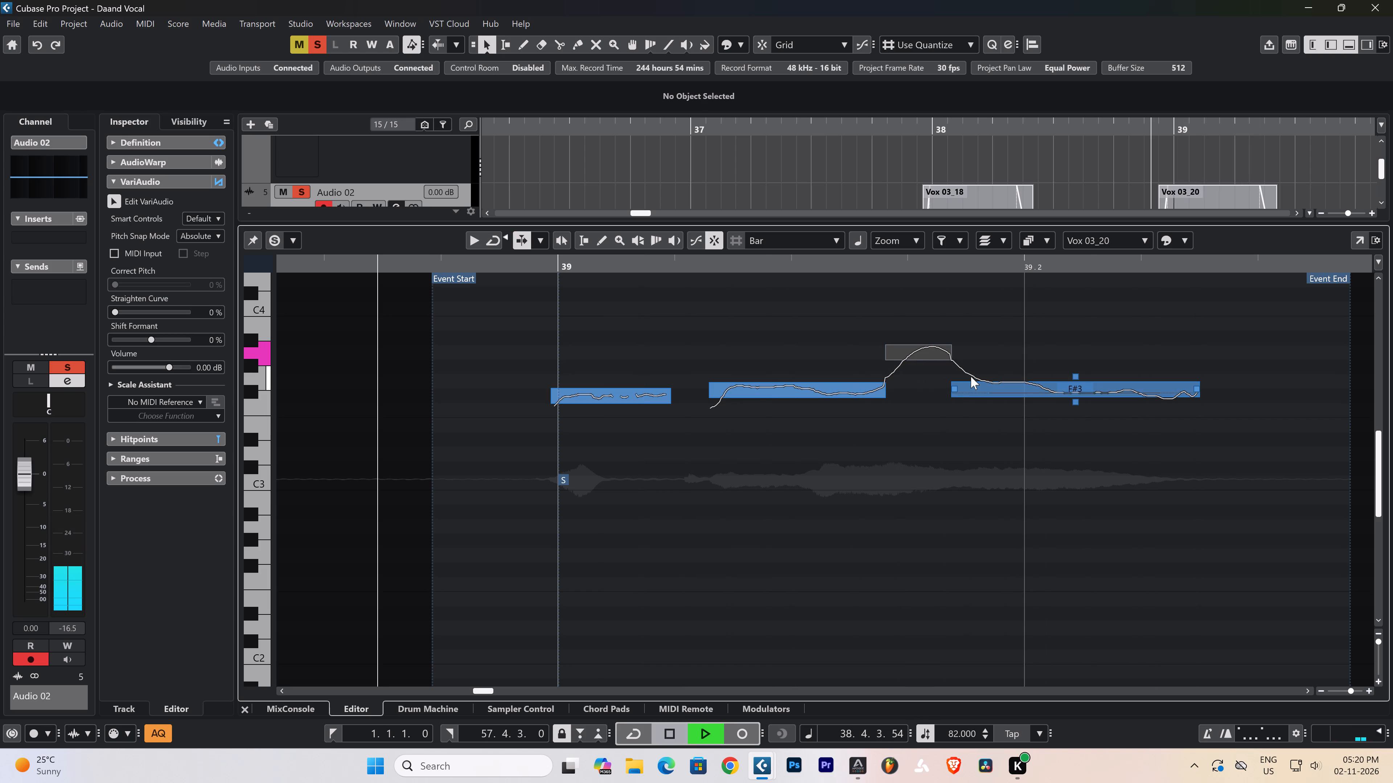
# Open both Vox 03_09 clips at bars 17 and 18 on Audio 02 together in the editor and enable VariAudio editing.
pyautogui.click(247, 712)
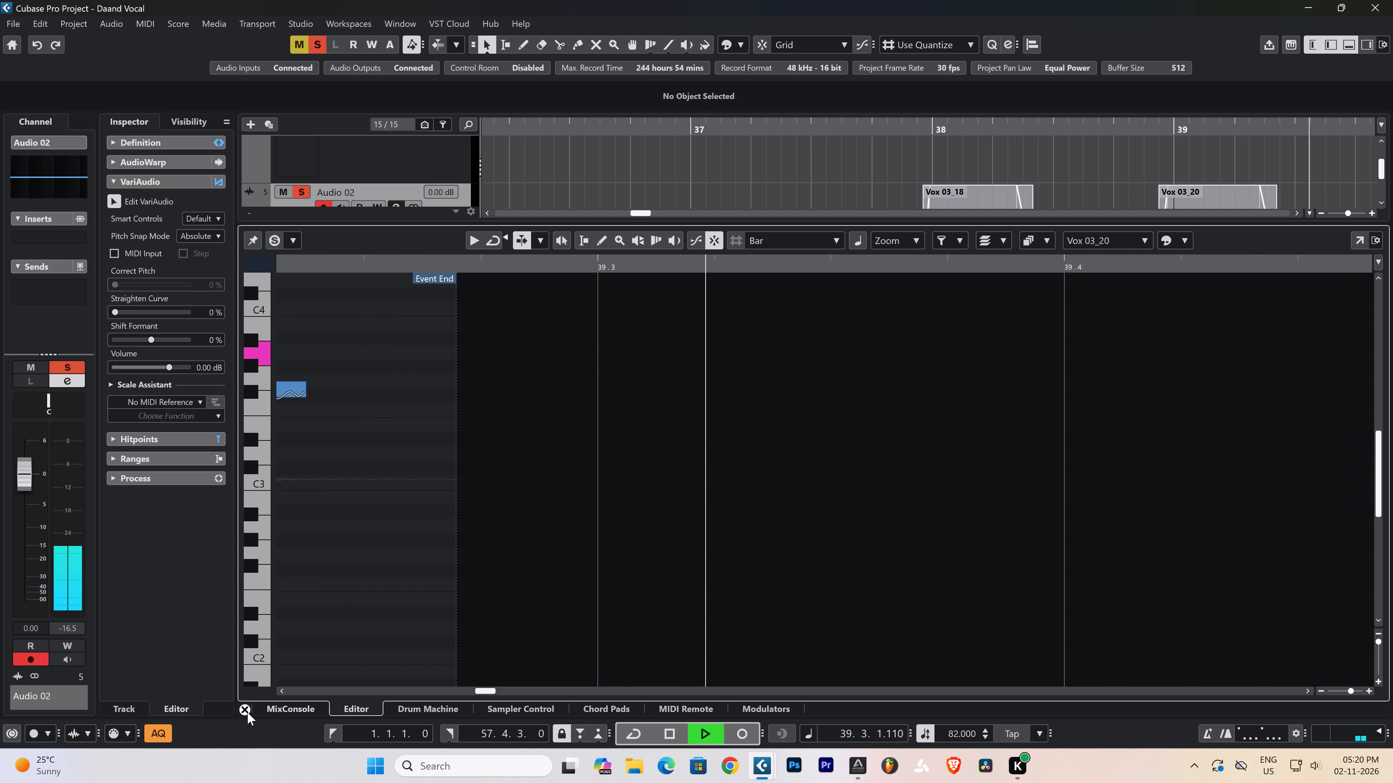
pyautogui.press('space')
pyautogui.click(698, 552)
pyautogui.press('g')
pyautogui.press('g')
pyautogui.press('g')
pyautogui.press('g')
pyautogui.press('g')
pyautogui.press('g')
pyautogui.press('g')
pyautogui.press('g')
pyautogui.press('g')
pyautogui.press('g')
pyautogui.press('g')
pyautogui.press('g')
pyautogui.press('g')
pyautogui.press('g')
pyautogui.press('g')
pyautogui.press('g')
pyautogui.press('g')
pyautogui.press('g')
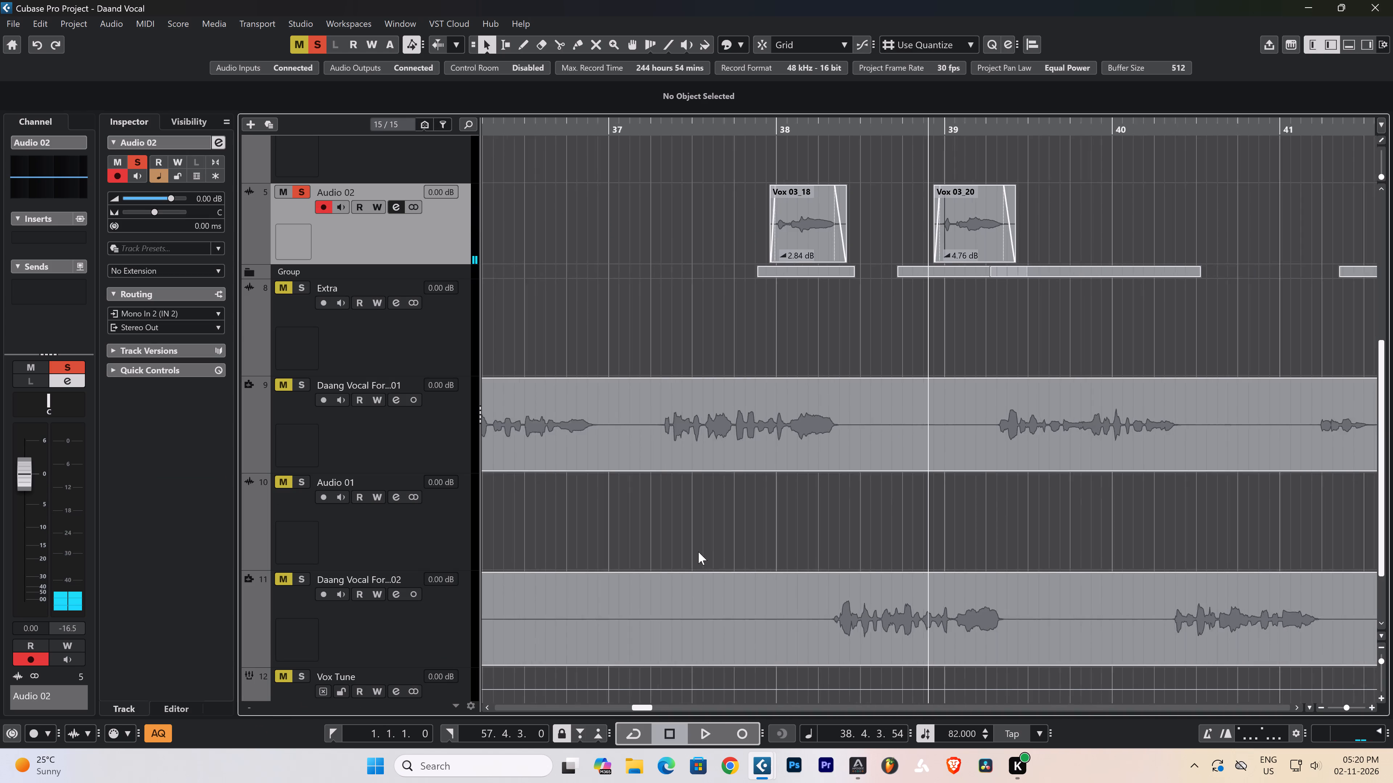
pyautogui.press('g')
pyautogui.press('g')
pyautogui.moveTo(608, 126); pyautogui.dragTo(609, 127)
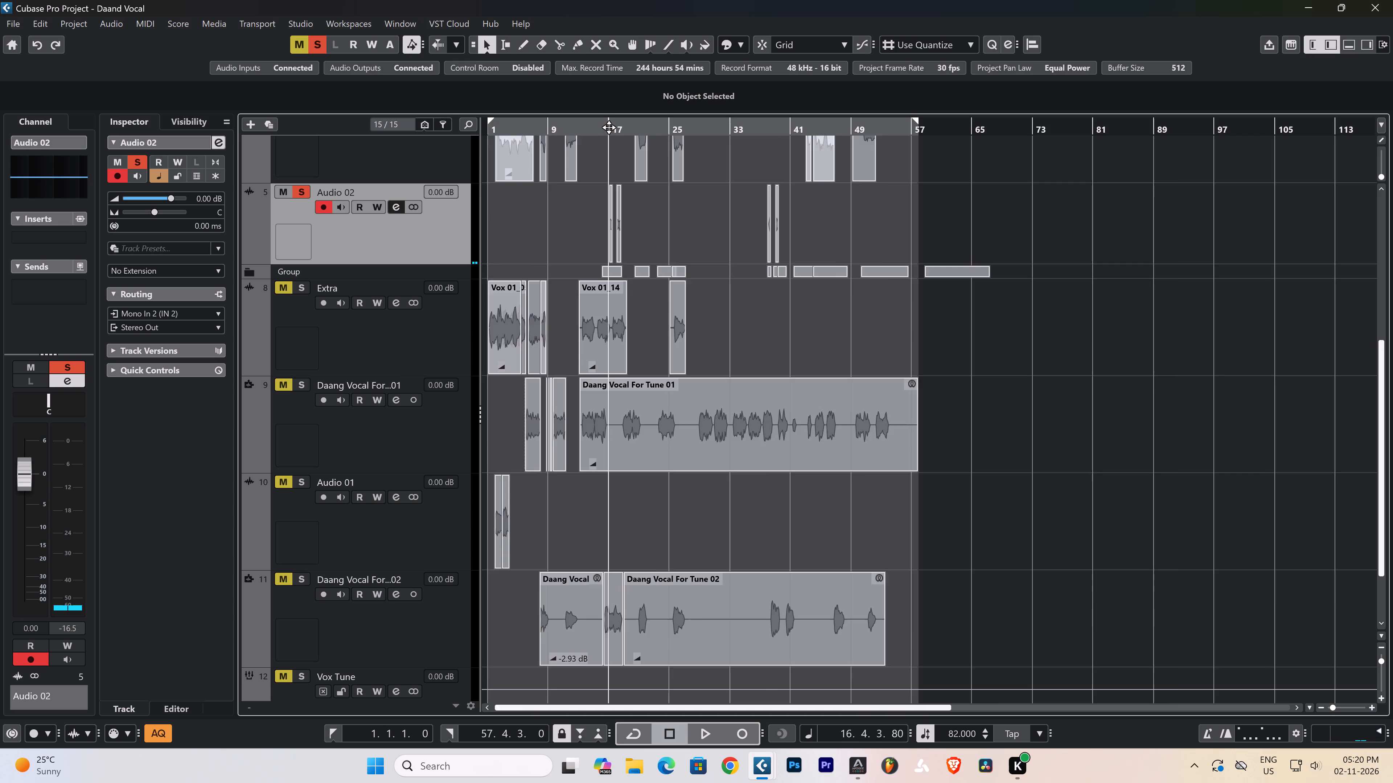
pyautogui.moveTo(609, 127); pyautogui.dragTo(596, 181)
pyautogui.press('space')
pyautogui.doubleClick(642, 233)
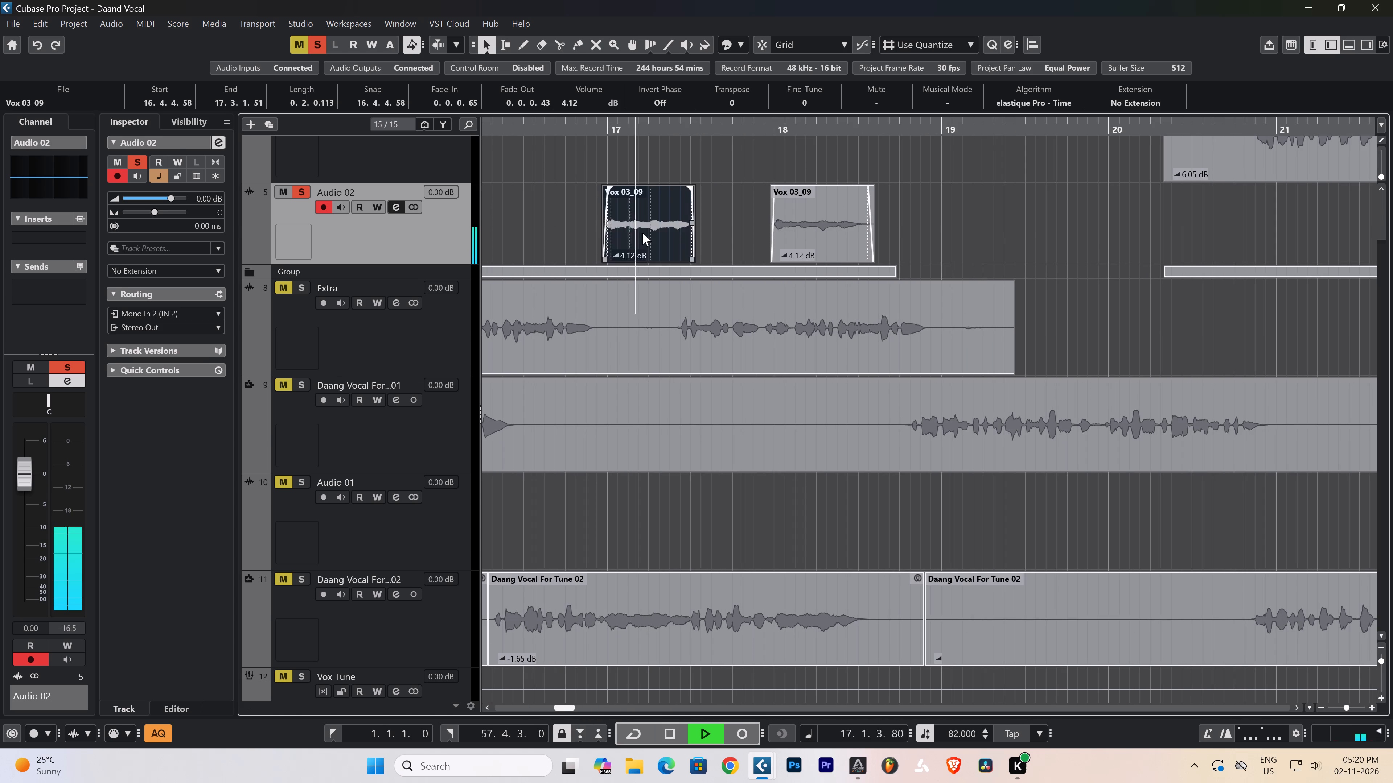
pyautogui.press('space')
pyautogui.moveTo(895, 177); pyautogui.dragTo(814, 189)
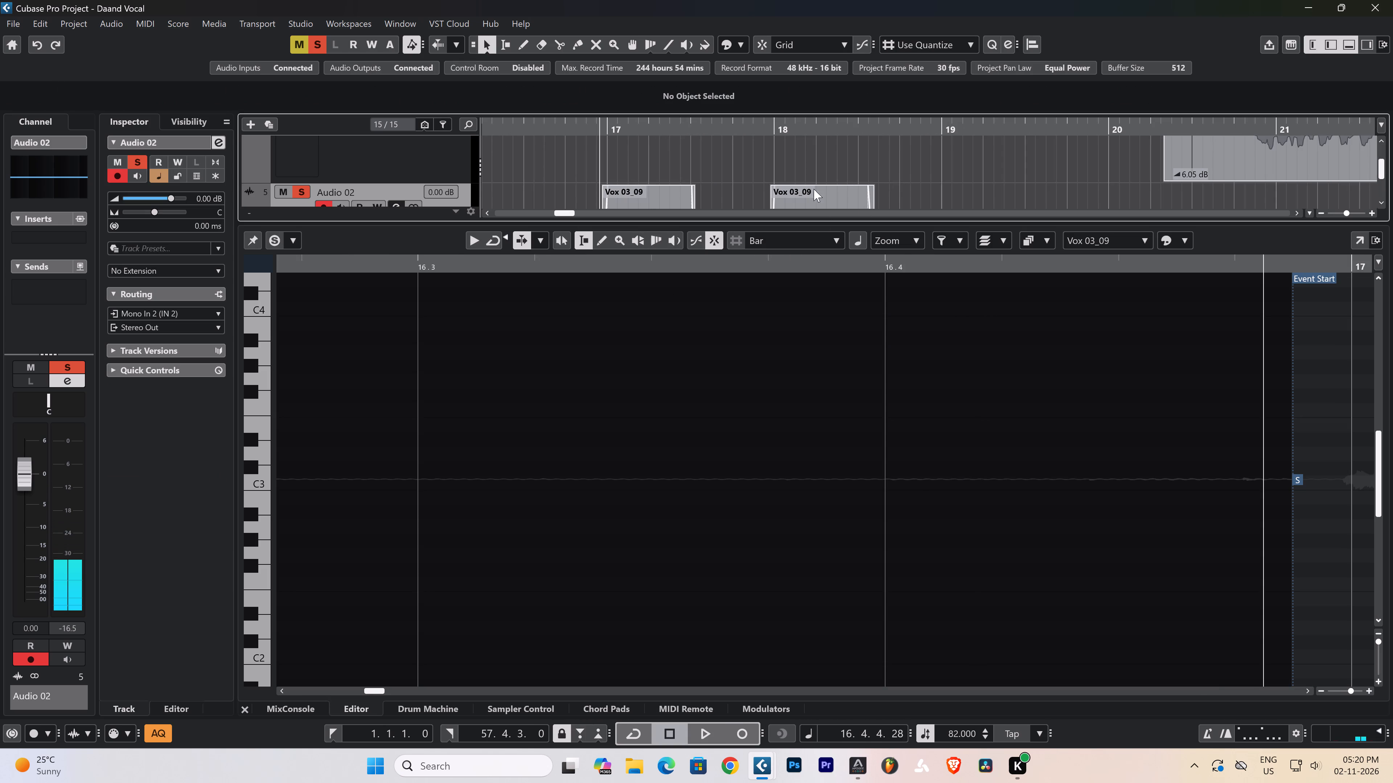
pyautogui.moveTo(814, 189); pyautogui.dragTo(667, 198)
pyautogui.doubleClick(667, 198)
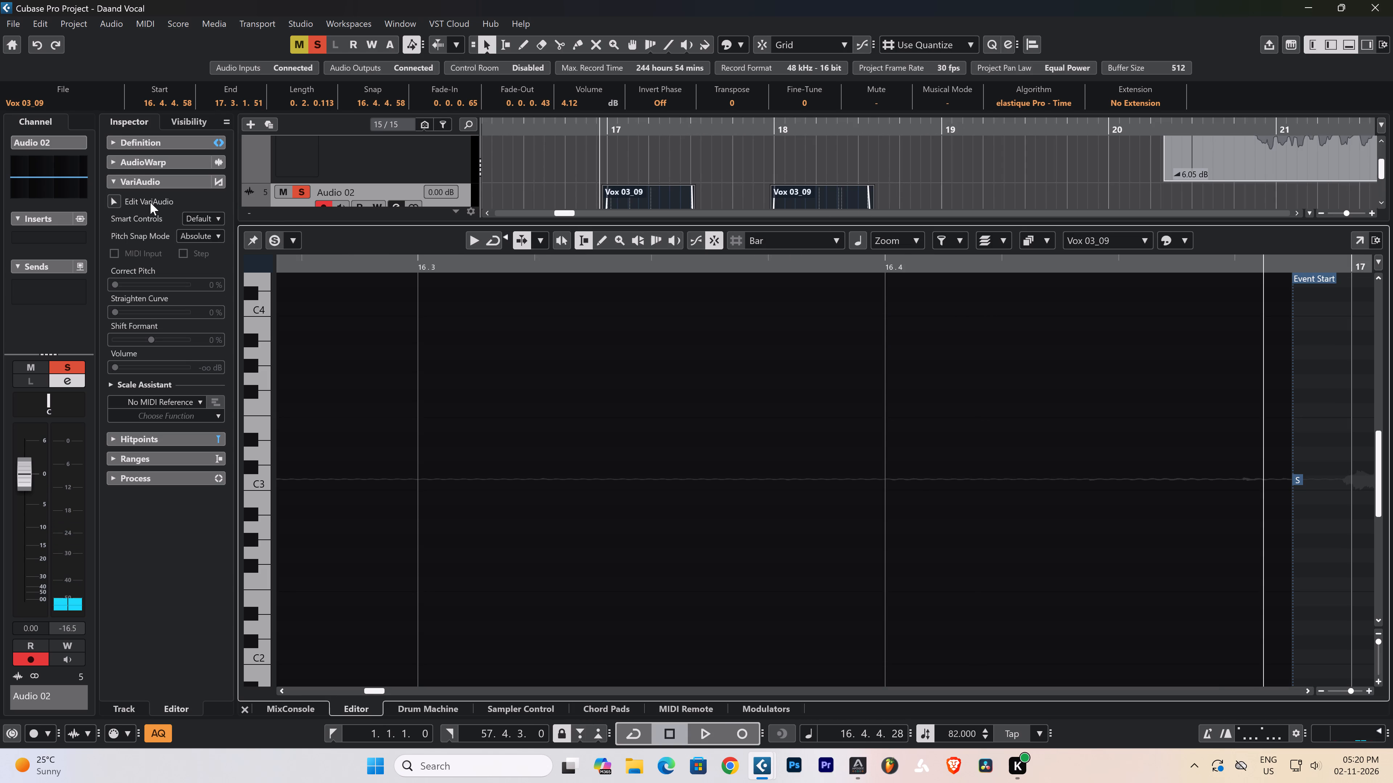
pyautogui.click(112, 199)
pyautogui.press('g')
pyautogui.press('g')
pyautogui.press('g')
pyautogui.press('g')
pyautogui.press('g')
pyautogui.press('g')
pyautogui.press('g')
pyautogui.press('g')
pyautogui.press('g')
pyautogui.press('g')
pyautogui.press('g')
pyautogui.press('g')
pyautogui.press('g')
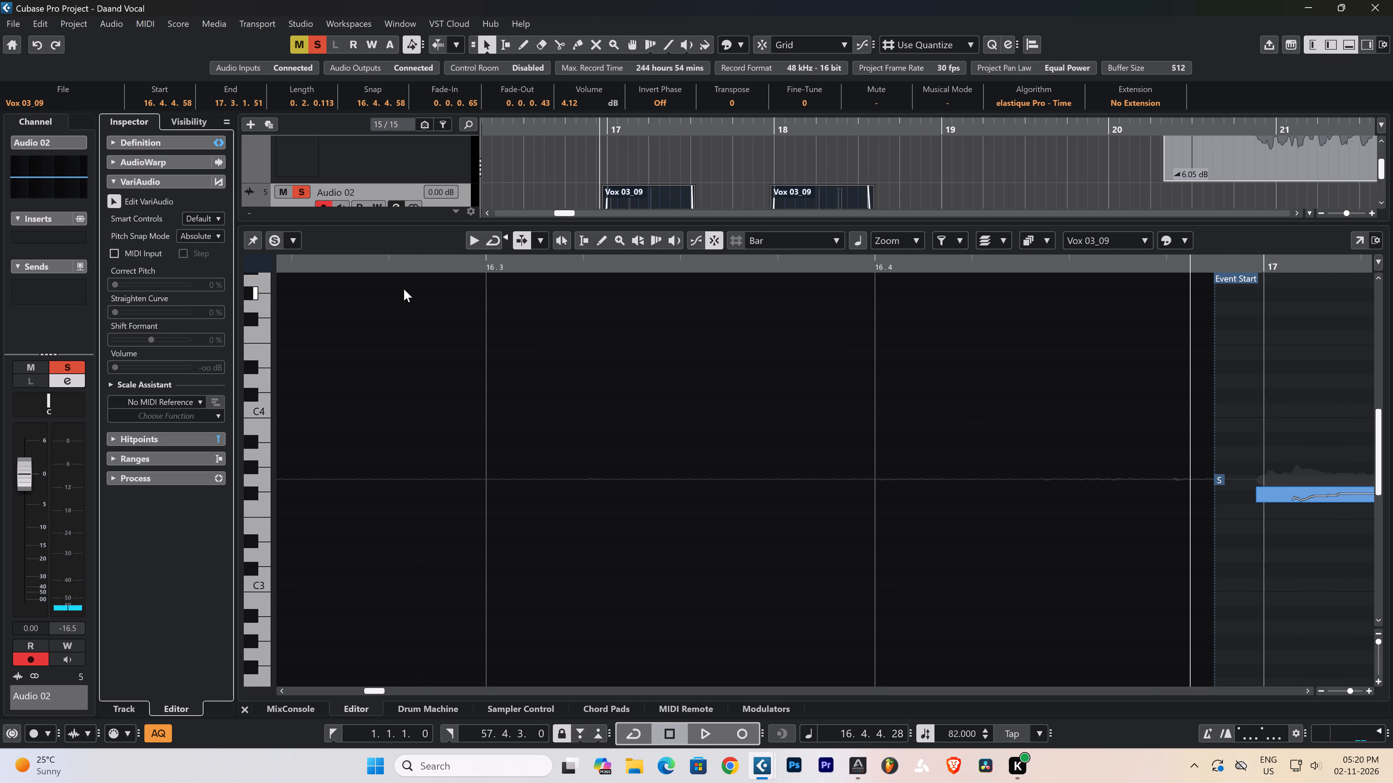
# Audition both Vox 03_09 clips from just before bar 17 while examining their pitch segments.
pyautogui.press('space')
pyautogui.press('h')
pyautogui.press('h')
pyautogui.press('h')
pyautogui.press('h')
pyautogui.press('h')
pyautogui.press('h')
pyautogui.press('h')
pyautogui.press('h')
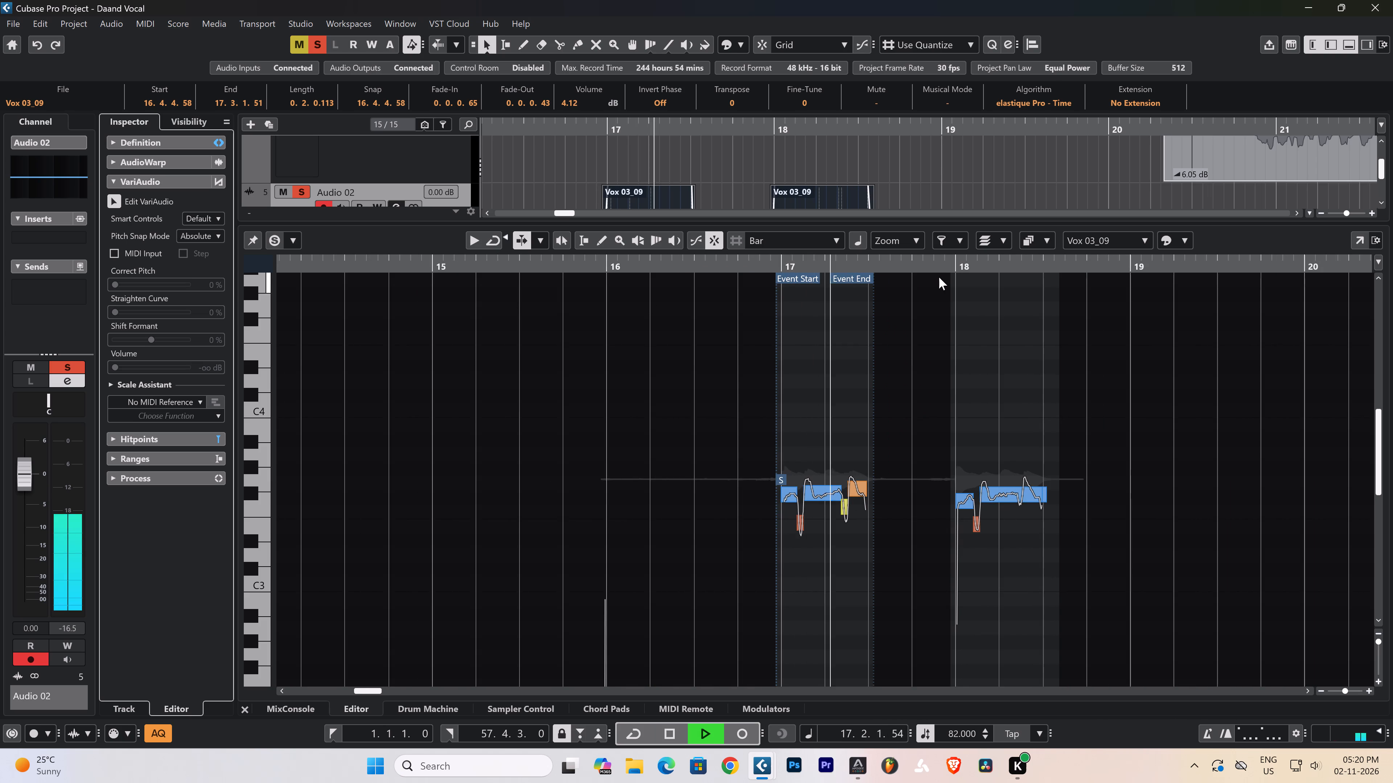
pyautogui.press('f')
pyautogui.write('ffff')
pyautogui.write('gg')
pyautogui.press('g')
pyautogui.press('g')
pyautogui.press('space')
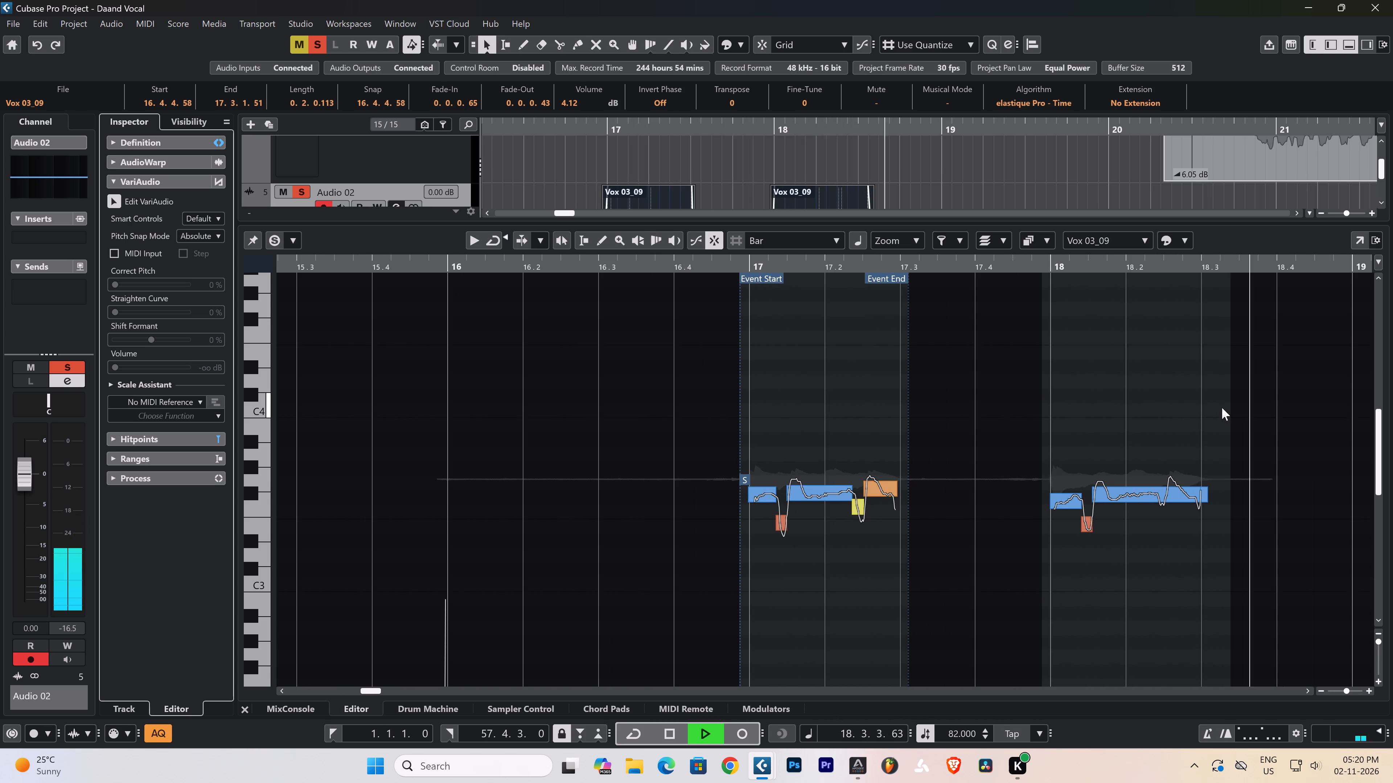
# Select all pitch segments of both Vox 03_09 clips, shift them slightly down in pitch, and audition from just before bar 17.
pyautogui.moveTo(1204, 413); pyautogui.dragTo(734, 570)
pyautogui.click(764, 492)
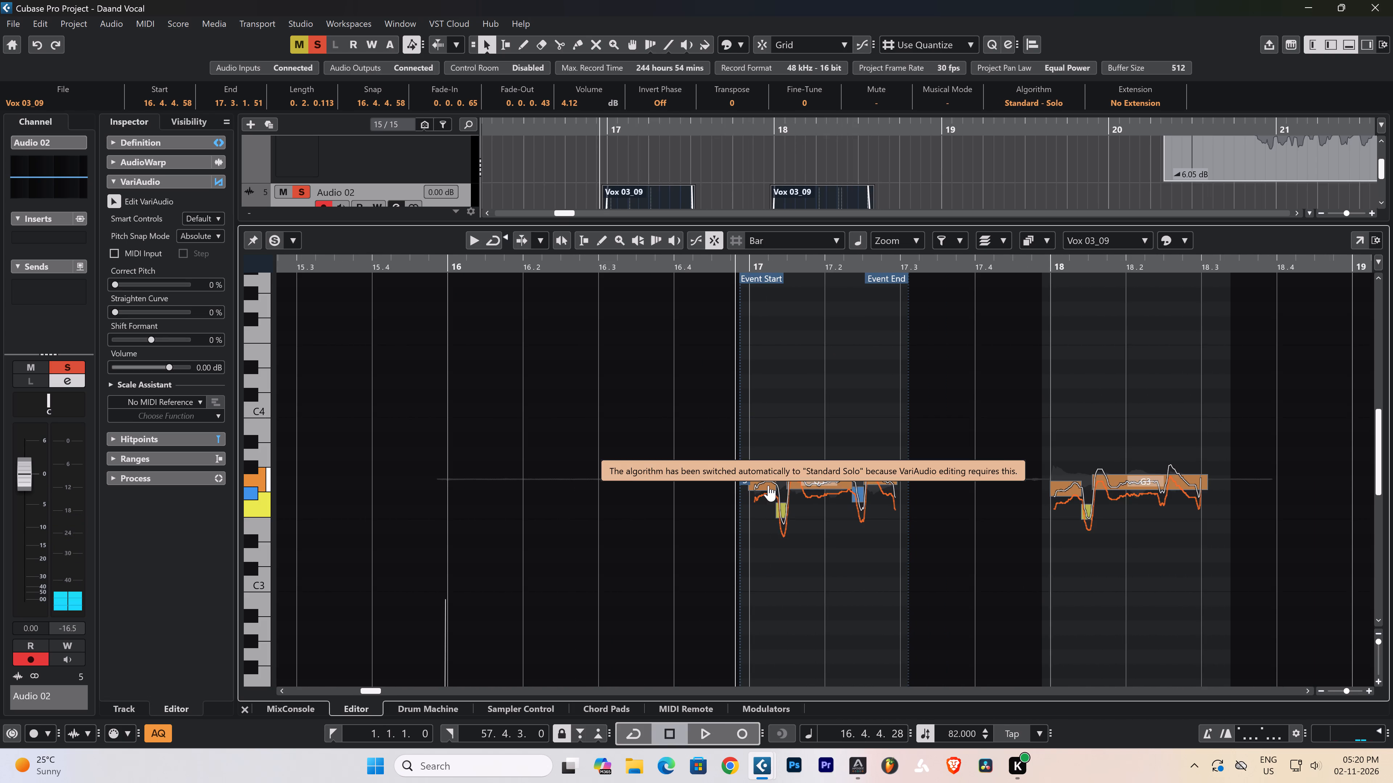
pyautogui.press('space')
pyautogui.click(868, 569)
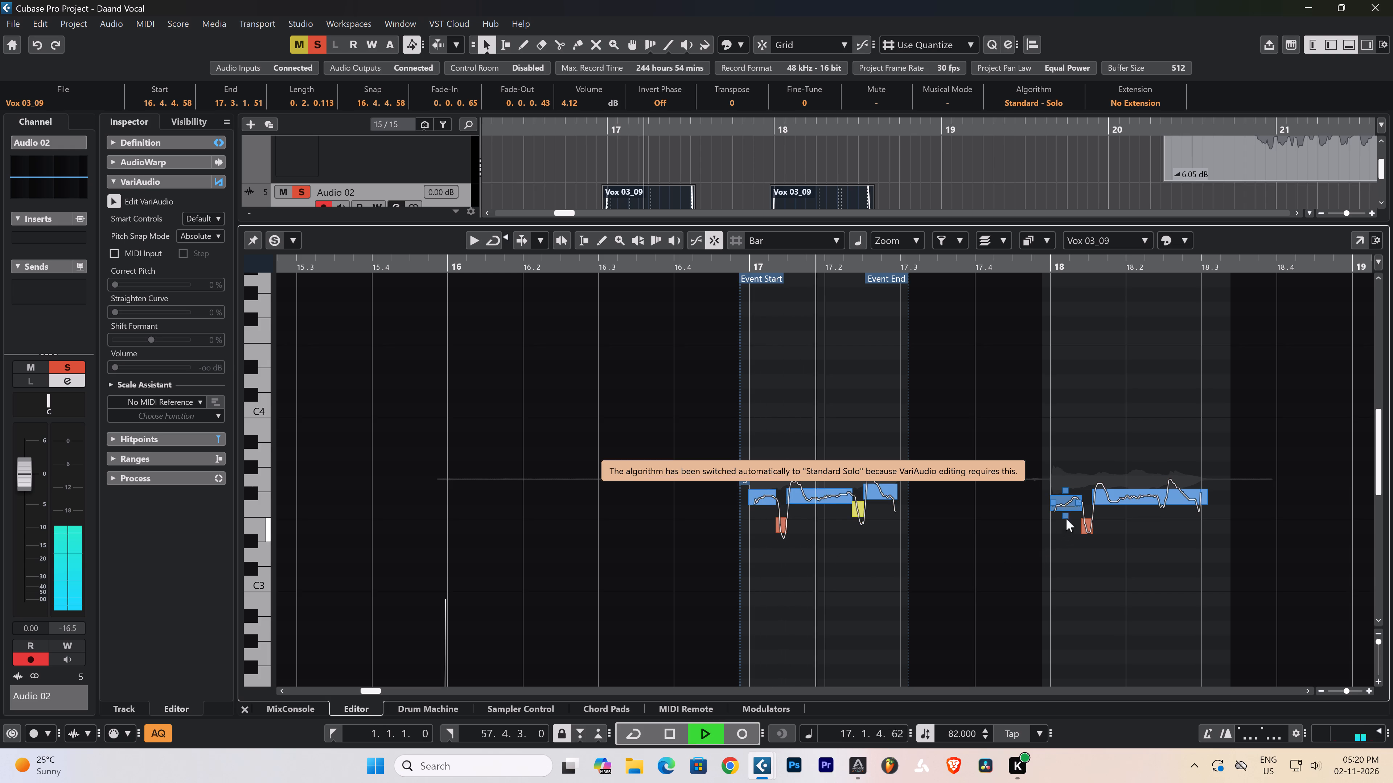
pyautogui.press('space')
# Raise the first pitch segment of the bar 18 Vox 03_09 clip to F#3 and start an audition.
pyautogui.moveTo(1064, 504); pyautogui.dragTo(1068, 498)
pyautogui.press('space')
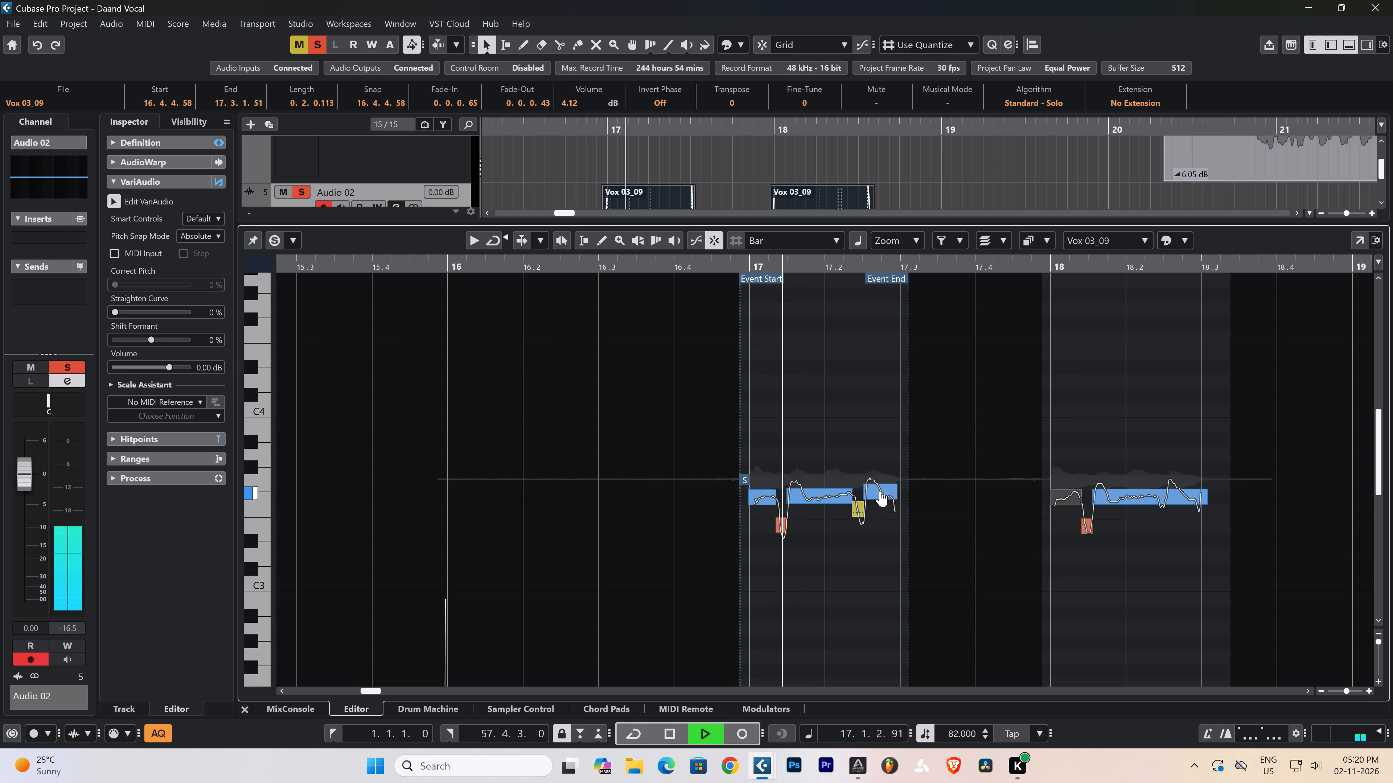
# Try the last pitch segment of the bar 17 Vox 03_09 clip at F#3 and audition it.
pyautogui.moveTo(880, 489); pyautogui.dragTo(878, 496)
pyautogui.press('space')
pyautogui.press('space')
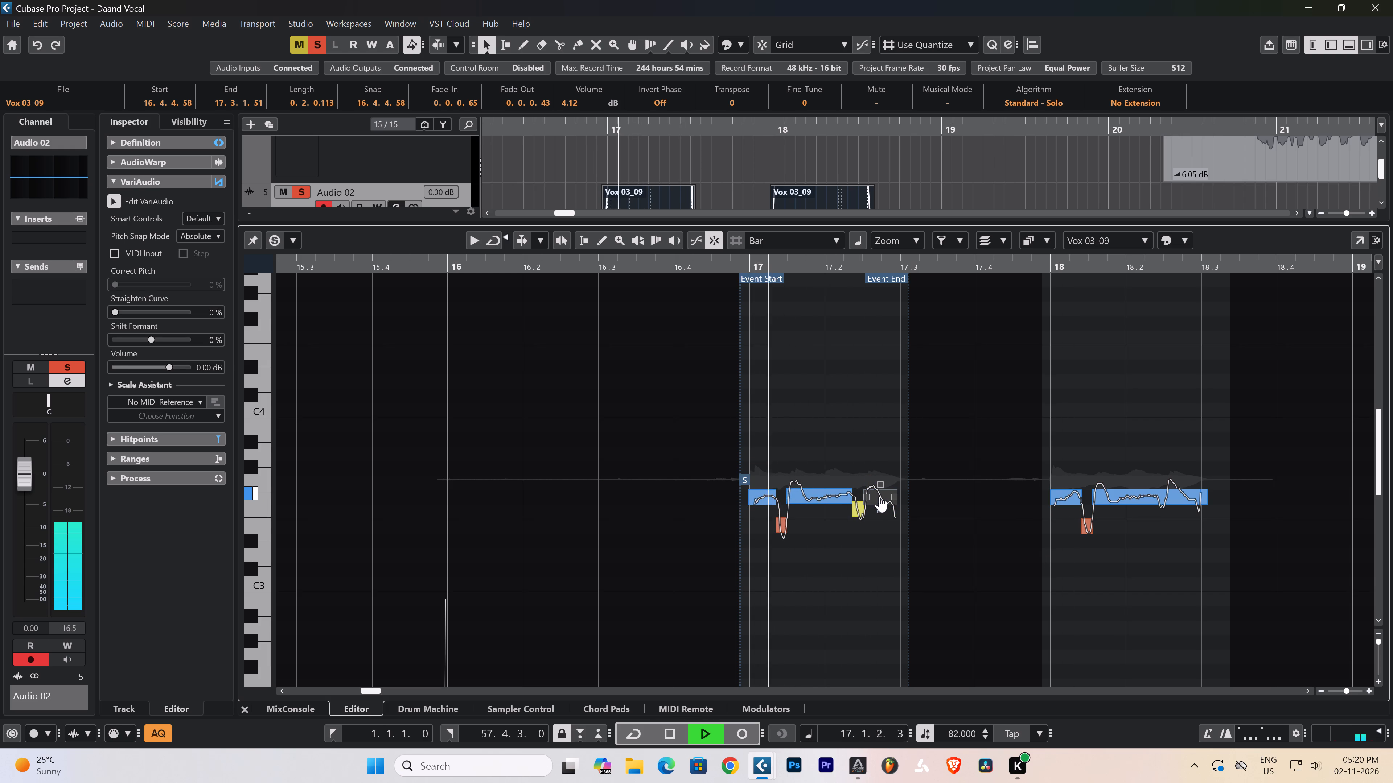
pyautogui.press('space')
# Raise the last pitch segment of the bar 17 Vox 03_09 clip to G3 and audition the change.
pyautogui.moveTo(879, 496); pyautogui.dragTo(880, 488)
pyautogui.press('space')
pyautogui.press('space')
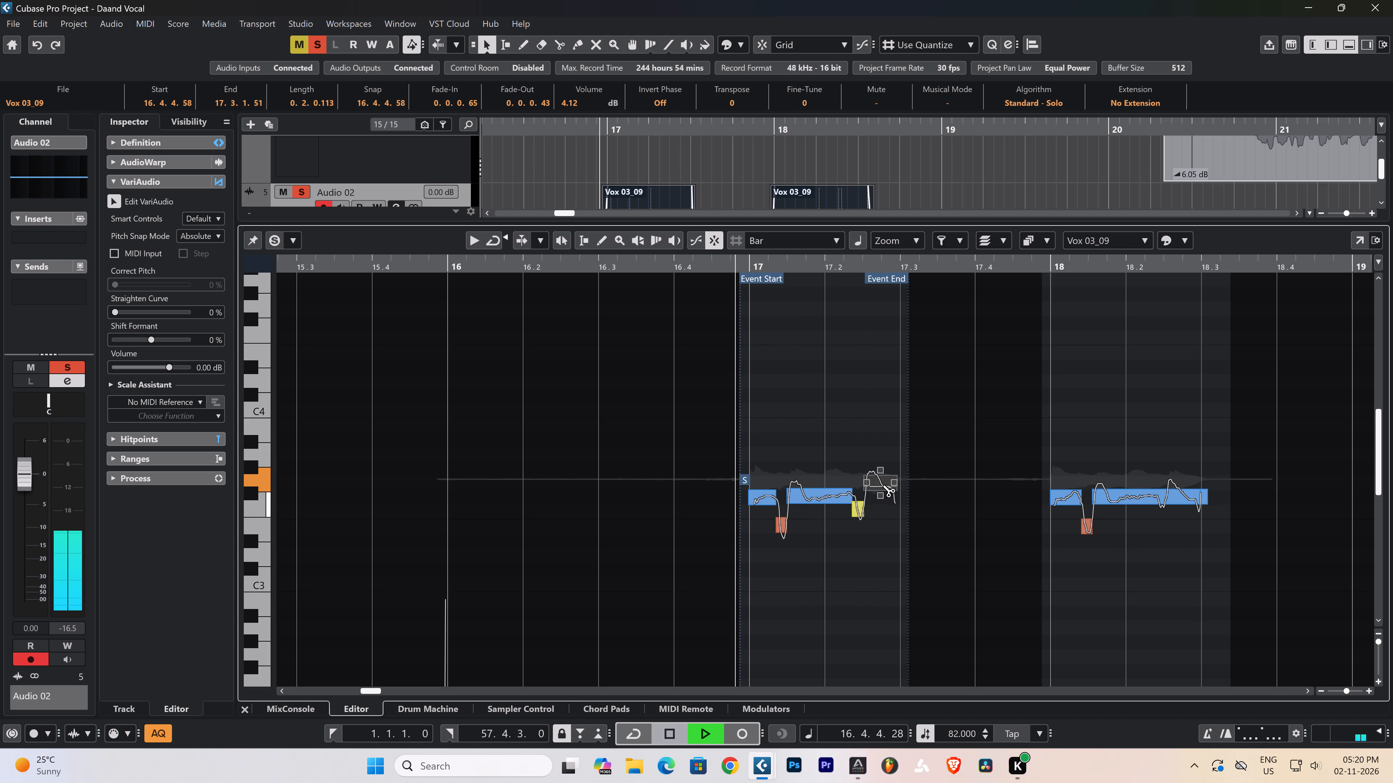
# Undo the last two pitch changes on the bar 17 Vox 03_09 clip's last segment and audition both clips.
pyautogui.hotkey('ctrl', 'z')
pyautogui.hotkey('ctrl', 'z')
pyautogui.press('space')
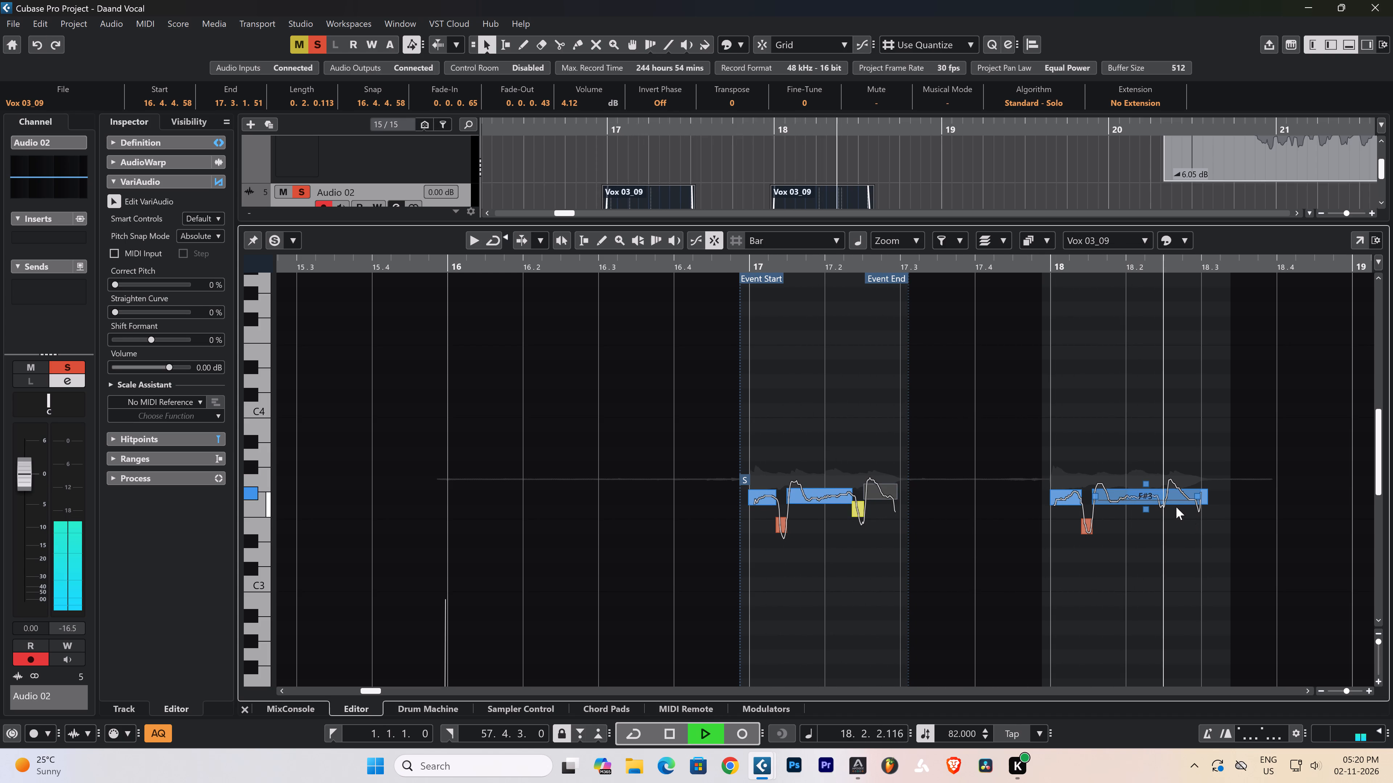
pyautogui.press('space')
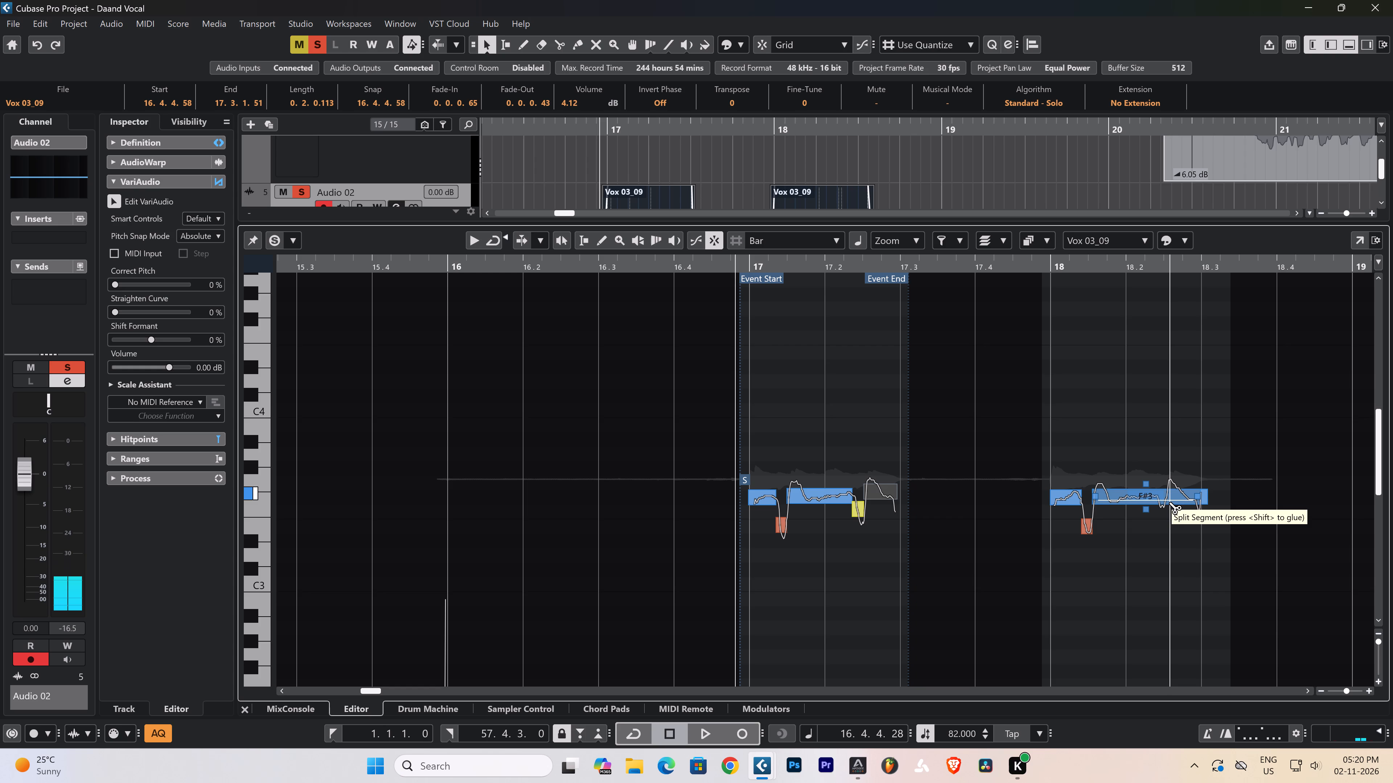
# Split the long last pitch segment of the bar 18 Vox 03_09 clip just before 18.3 and place the new end segment on F#3.
pyautogui.click(1168, 503)
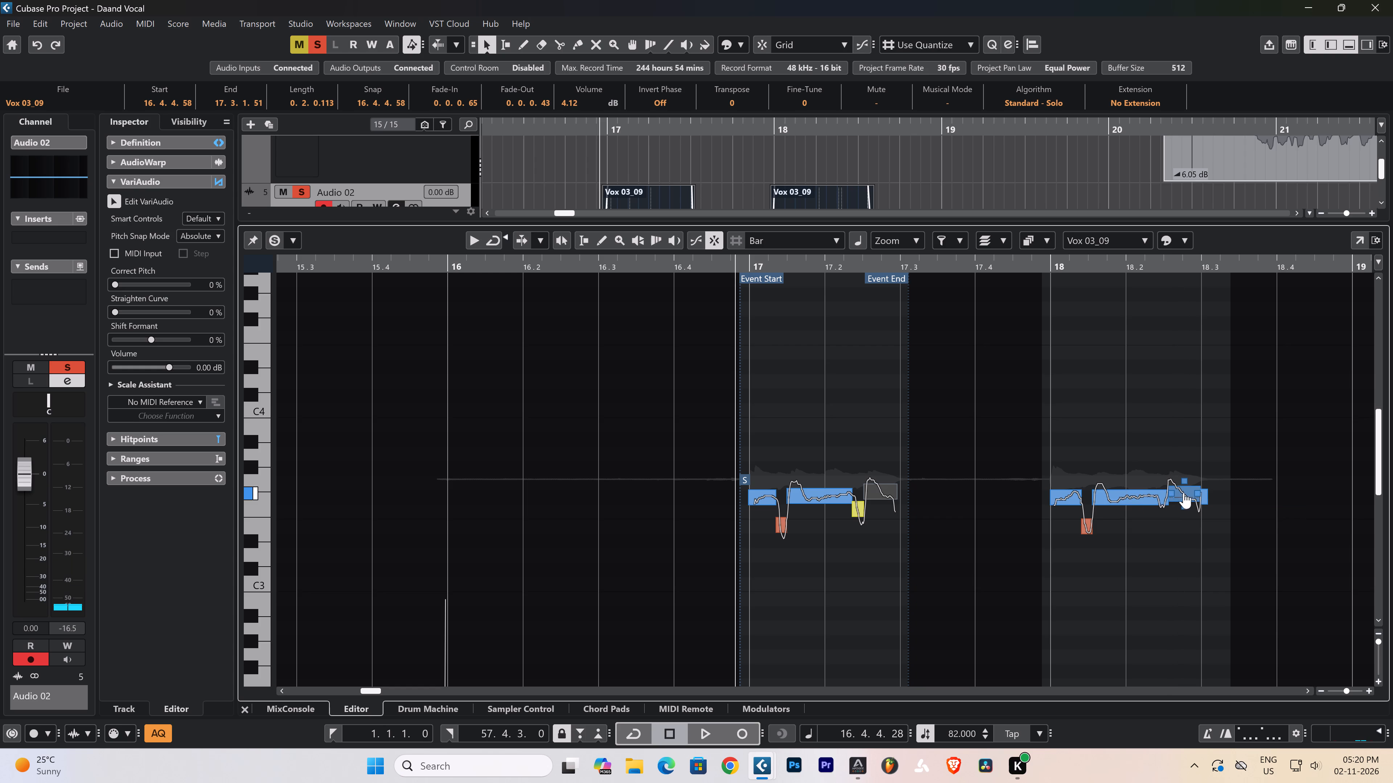
pyautogui.moveTo(1203, 498); pyautogui.dragTo(1206, 494)
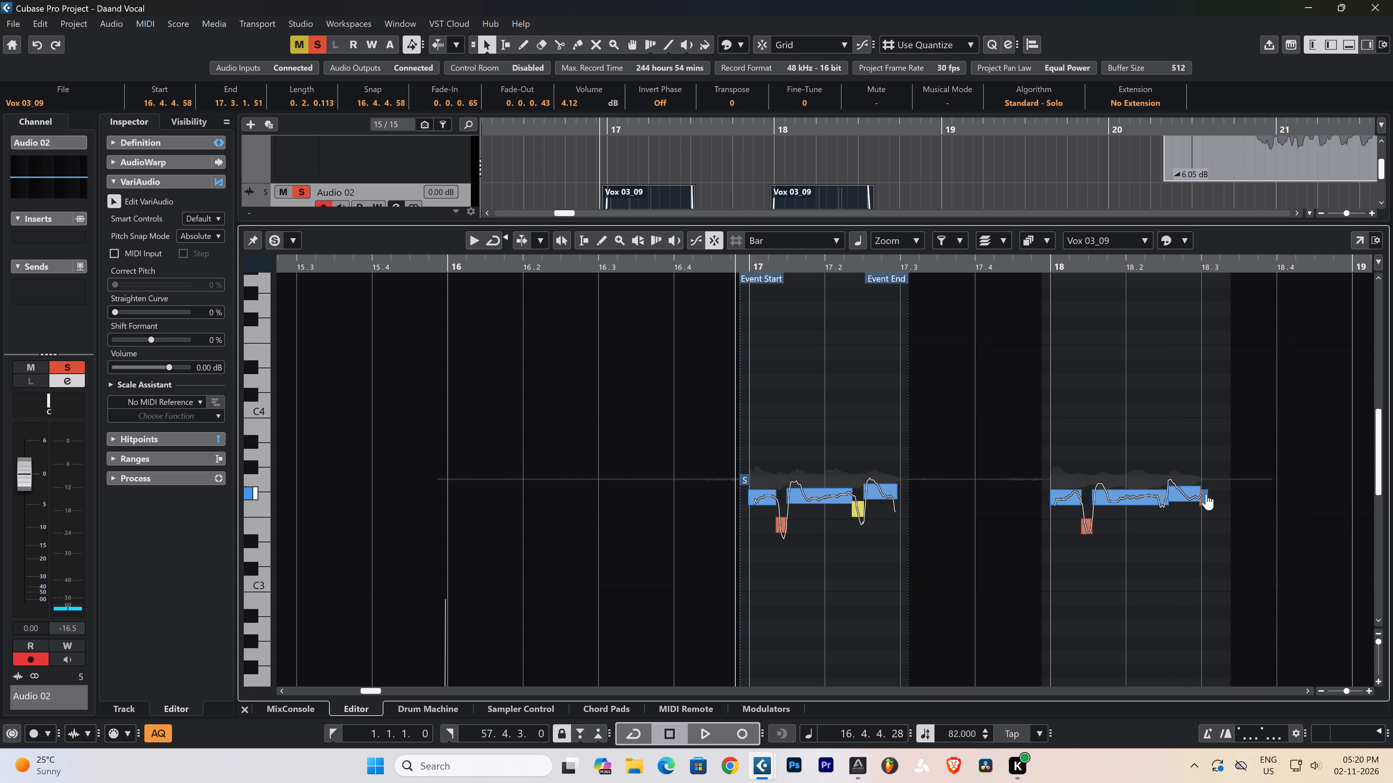
pyautogui.moveTo(1206, 494); pyautogui.dragTo(1208, 492)
pyautogui.moveTo(1189, 491); pyautogui.dragTo(1188, 497)
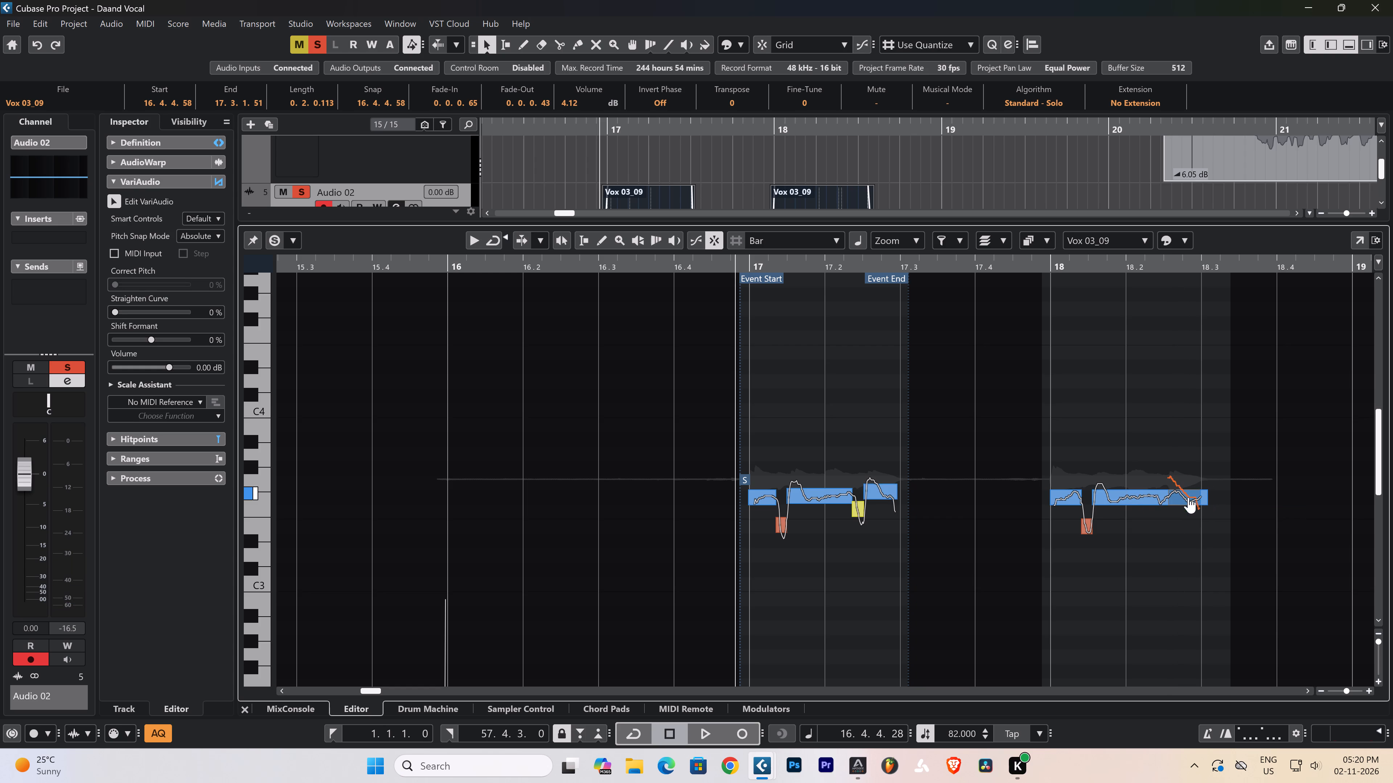
pyautogui.moveTo(1188, 497); pyautogui.dragTo(1190, 497)
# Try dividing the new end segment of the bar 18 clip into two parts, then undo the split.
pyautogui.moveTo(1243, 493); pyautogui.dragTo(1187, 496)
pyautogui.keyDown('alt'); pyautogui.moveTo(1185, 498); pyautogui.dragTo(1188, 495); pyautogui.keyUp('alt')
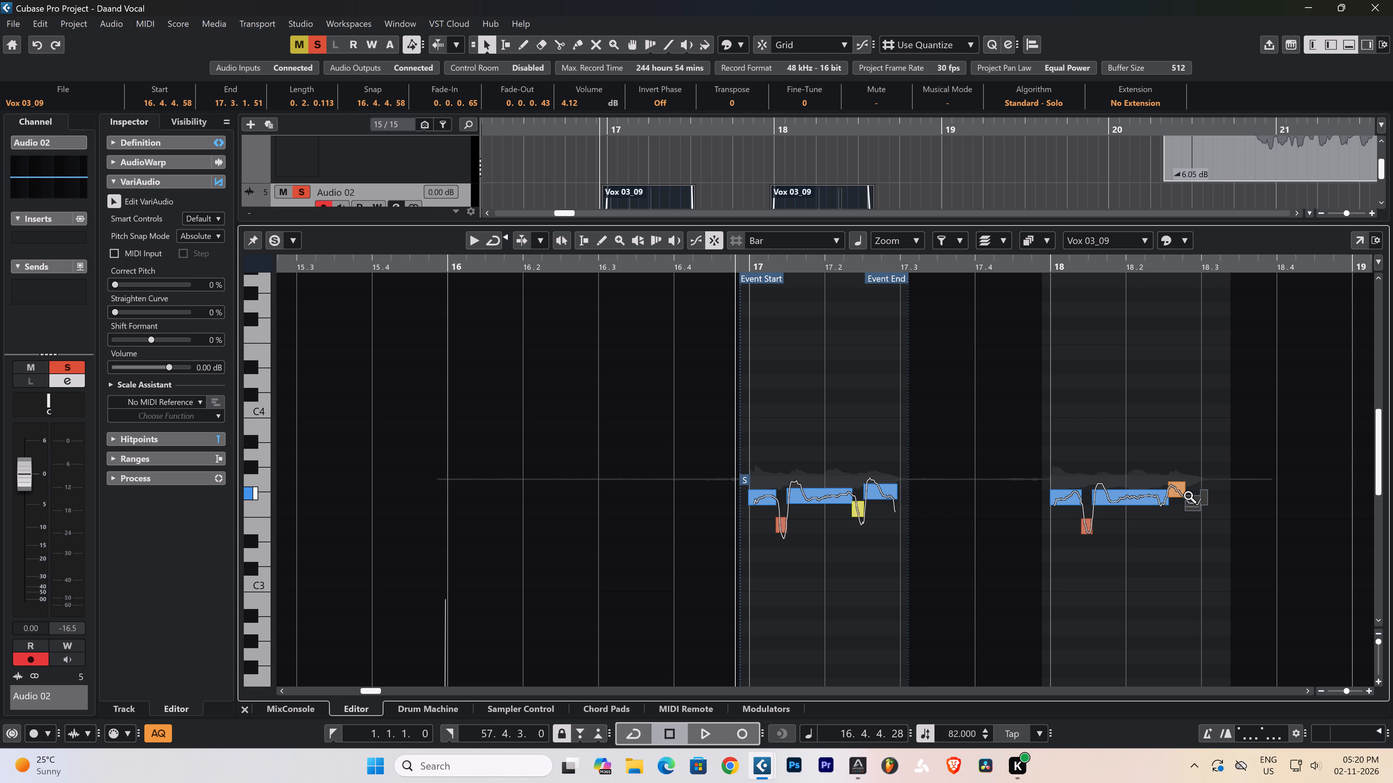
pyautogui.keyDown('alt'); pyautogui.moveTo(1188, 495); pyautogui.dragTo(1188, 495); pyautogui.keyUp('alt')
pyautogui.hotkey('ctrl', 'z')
# Shift the end segment of the bar 18 Vox 03_09 clip slightly up in pitch and audition both clips.
pyautogui.moveTo(1233, 492); pyautogui.dragTo(1180, 504)
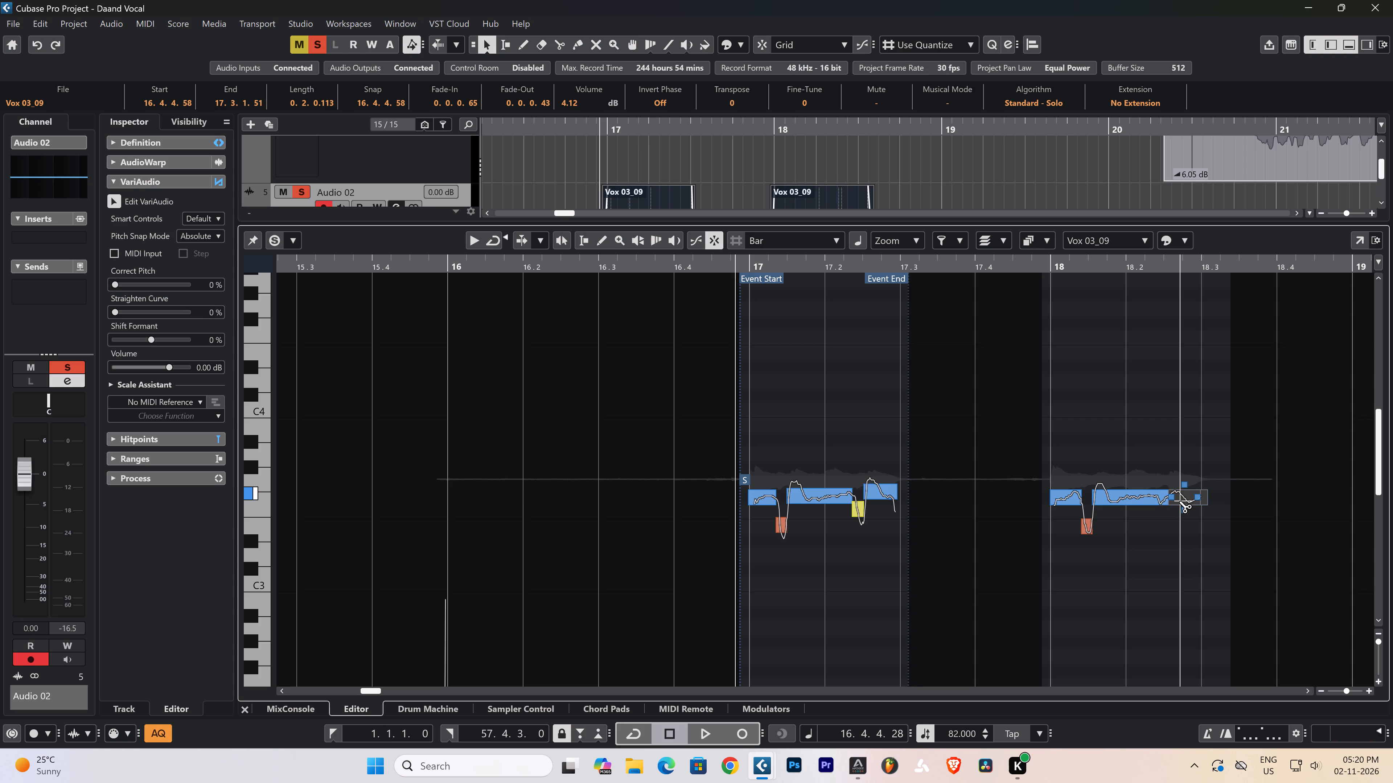
pyautogui.keyDown('shift'); pyautogui.moveTo(1181, 498); pyautogui.dragTo(1185, 492); pyautogui.keyUp('shift')
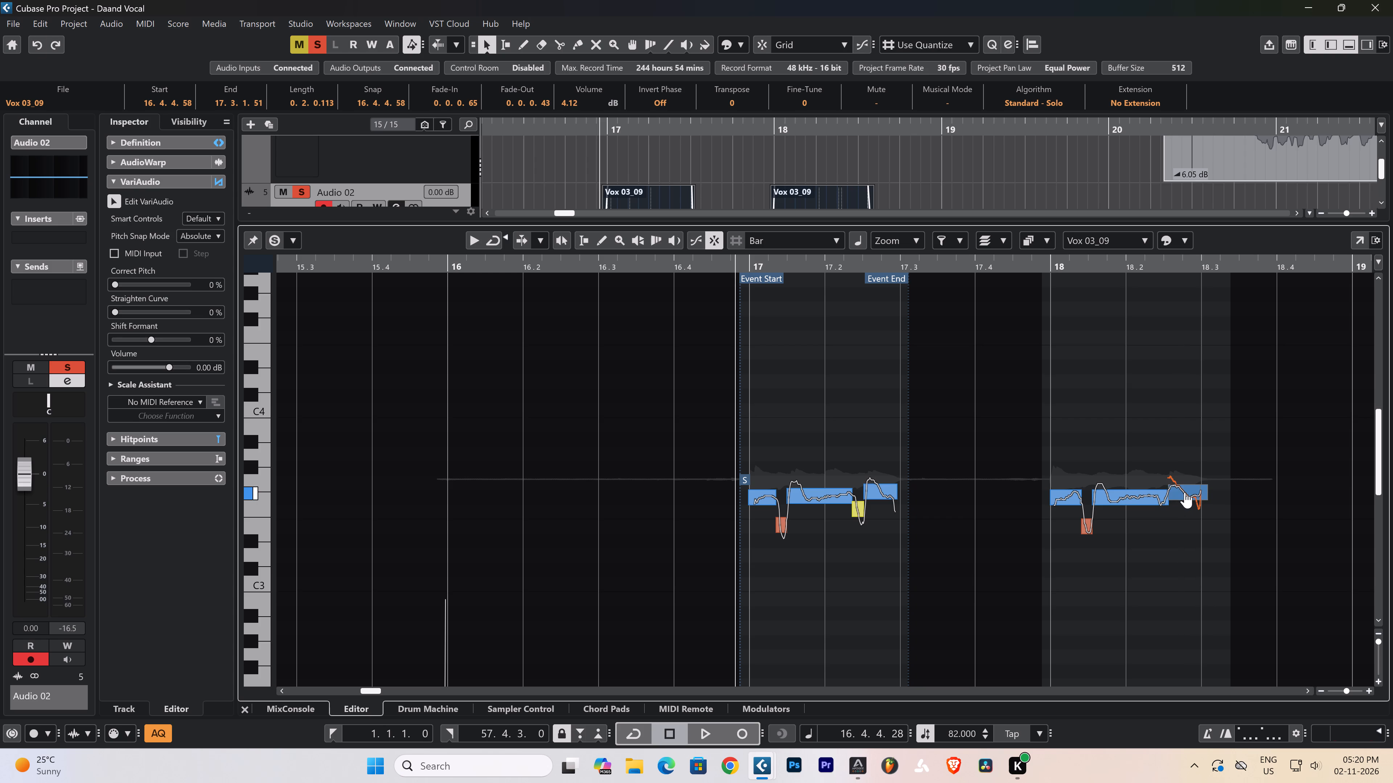
pyautogui.keyDown('shift'); pyautogui.moveTo(1185, 492); pyautogui.dragTo(1185, 491); pyautogui.keyUp('shift')
pyautogui.press('space')
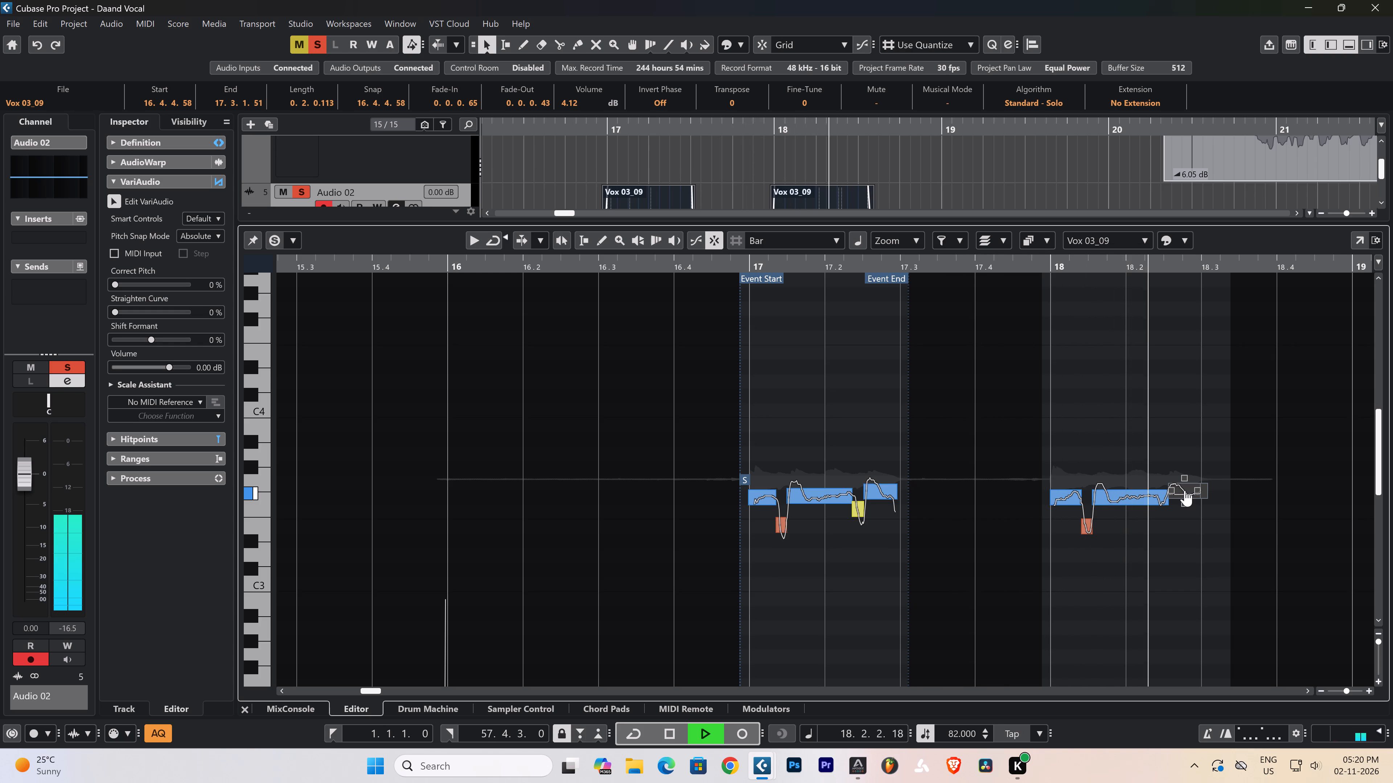
pyautogui.press('space')
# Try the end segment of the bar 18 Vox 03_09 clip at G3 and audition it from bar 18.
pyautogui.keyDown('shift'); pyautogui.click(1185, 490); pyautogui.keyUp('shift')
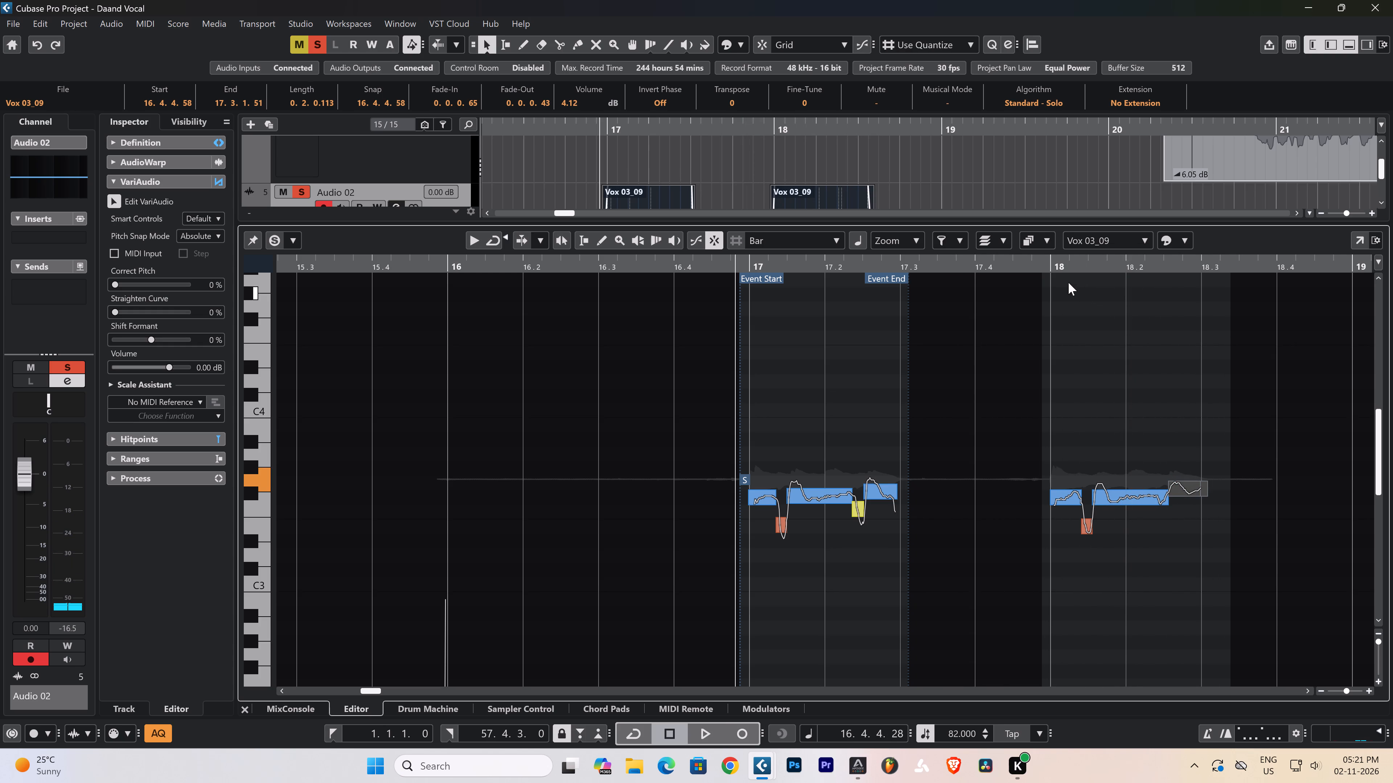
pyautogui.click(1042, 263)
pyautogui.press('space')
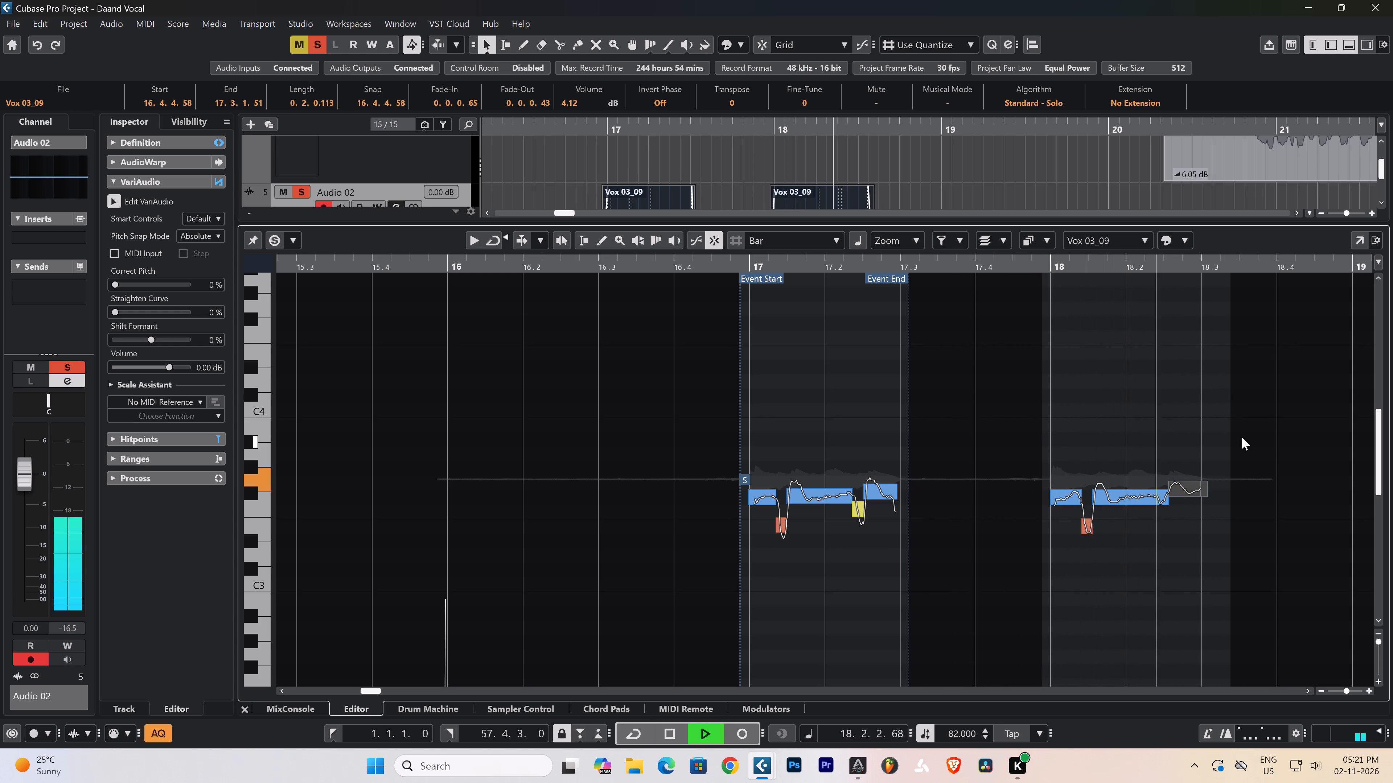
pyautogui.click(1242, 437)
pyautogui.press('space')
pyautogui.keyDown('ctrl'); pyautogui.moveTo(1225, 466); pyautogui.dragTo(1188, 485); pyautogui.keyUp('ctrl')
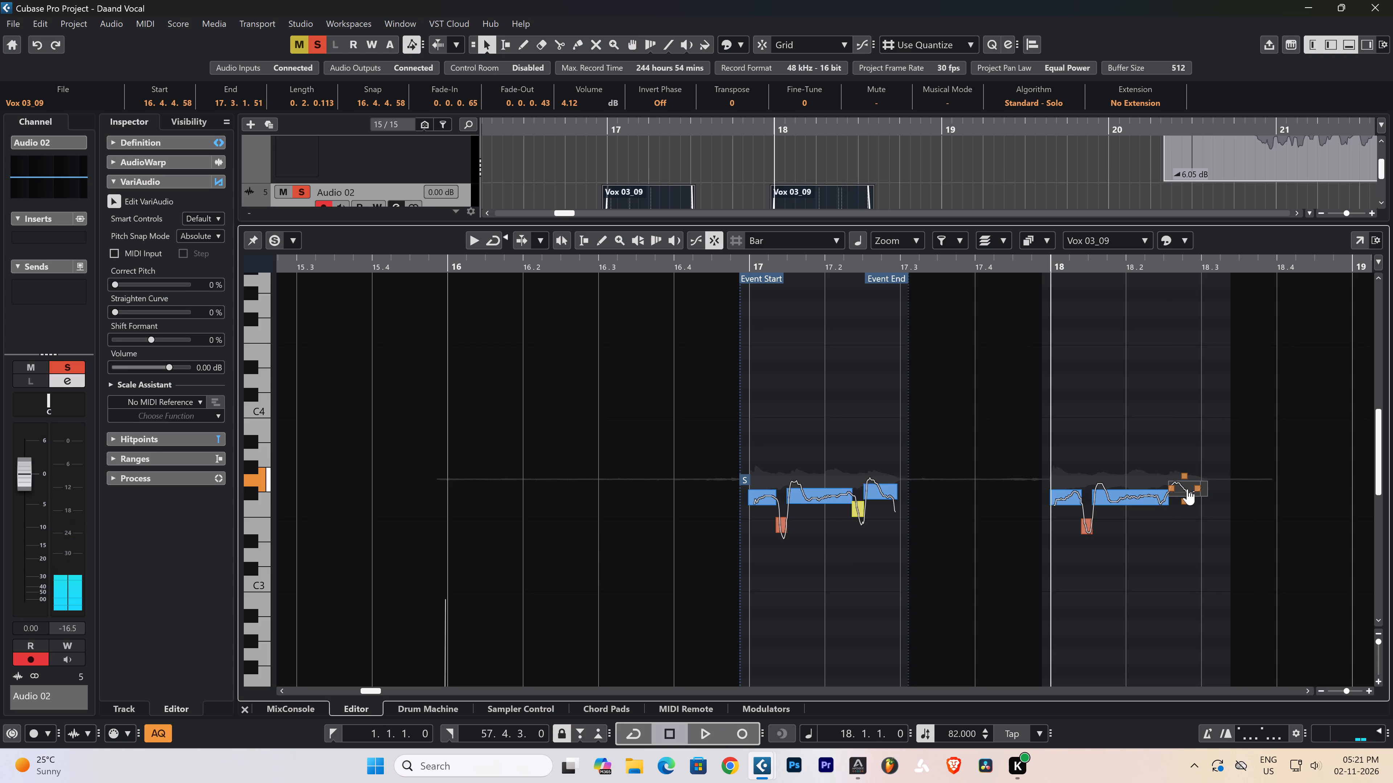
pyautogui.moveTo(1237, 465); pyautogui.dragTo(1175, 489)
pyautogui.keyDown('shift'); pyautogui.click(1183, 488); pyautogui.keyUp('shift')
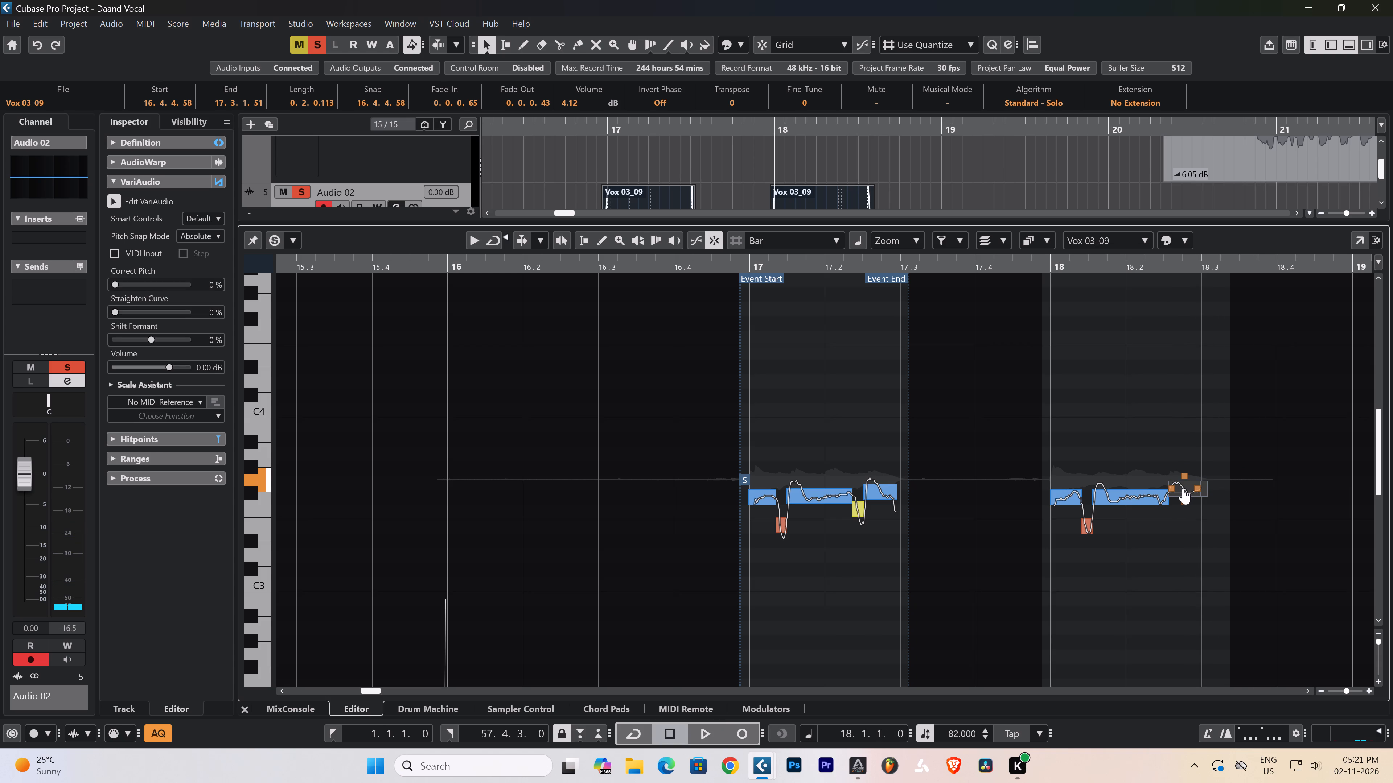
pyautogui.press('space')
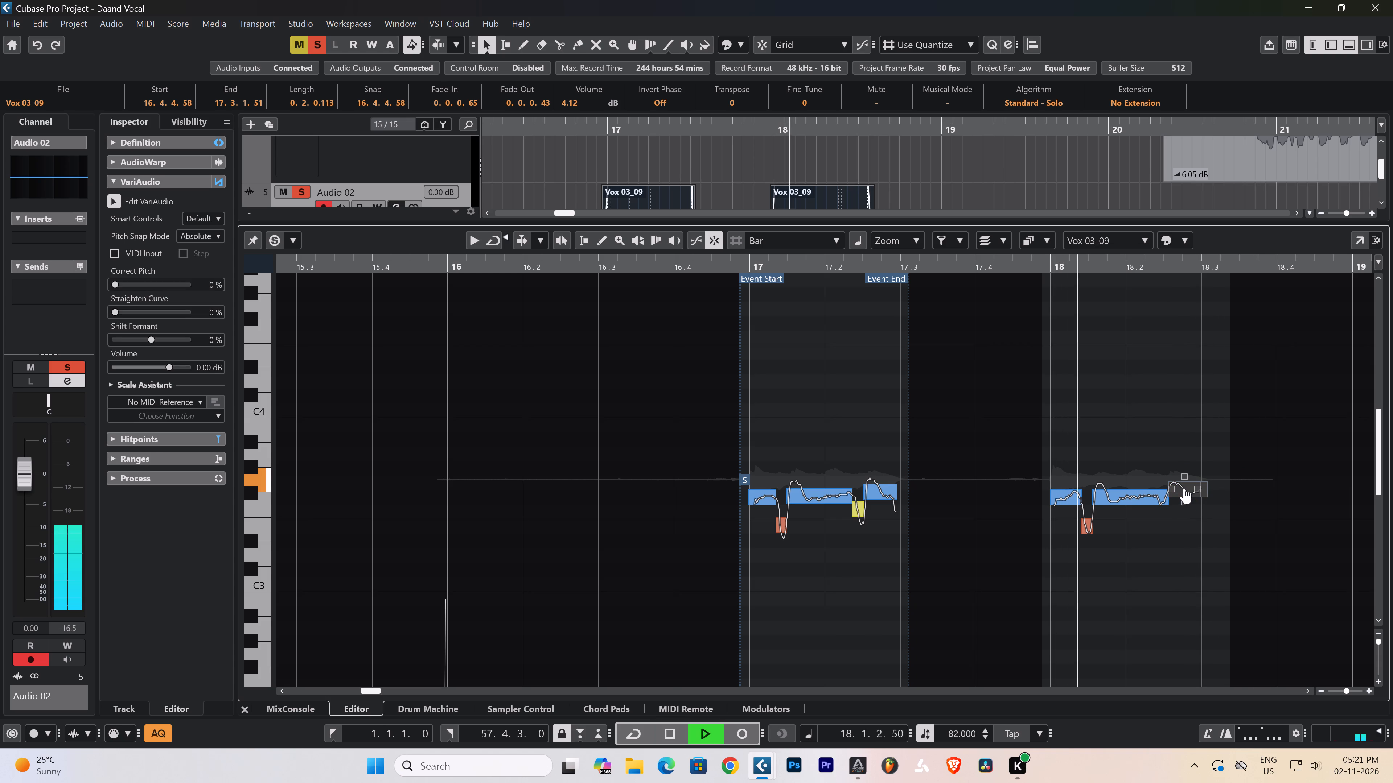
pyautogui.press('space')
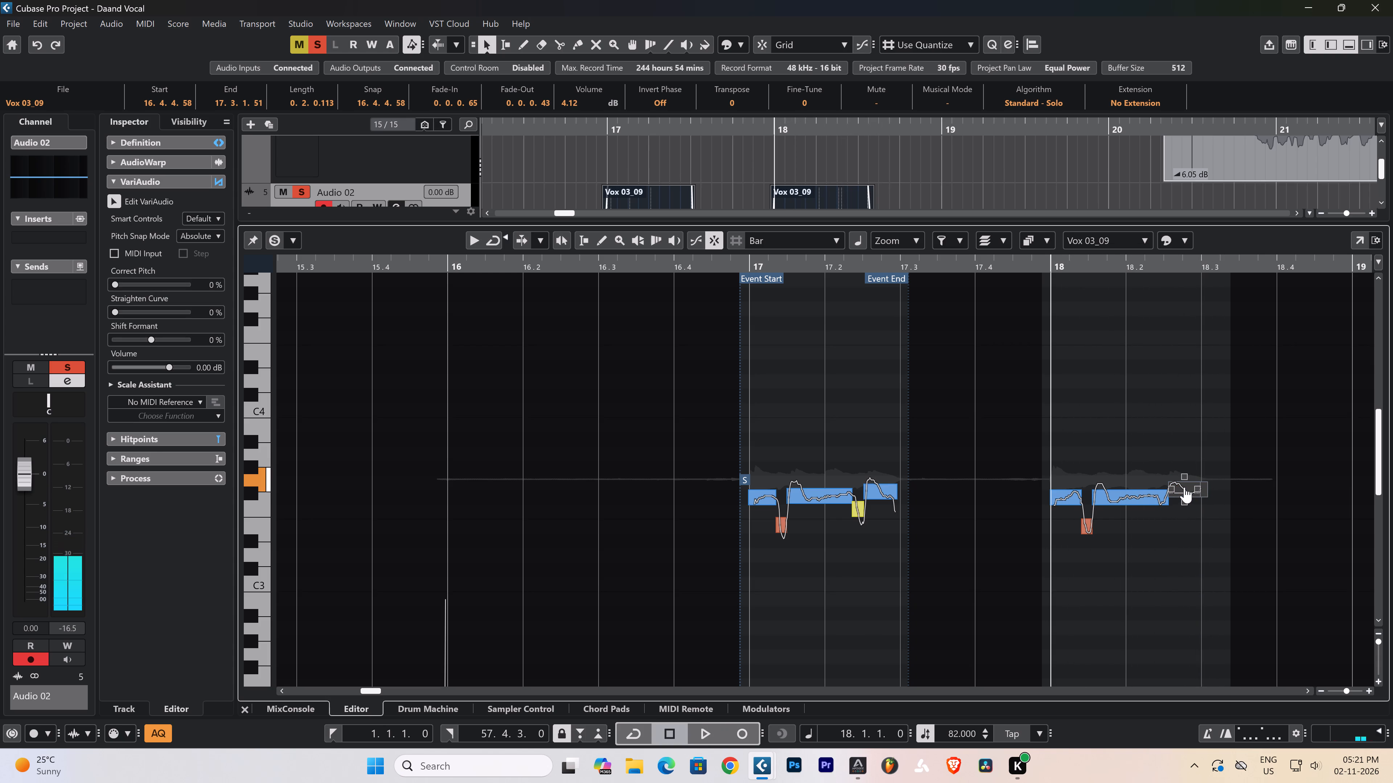
# Lower the end segment of the bar 18 Vox 03_09 clip to F#3 and audition it from bar 18.
pyautogui.keyDown('shift'); pyautogui.click(1184, 487); pyautogui.keyUp('shift')
pyautogui.press('space')
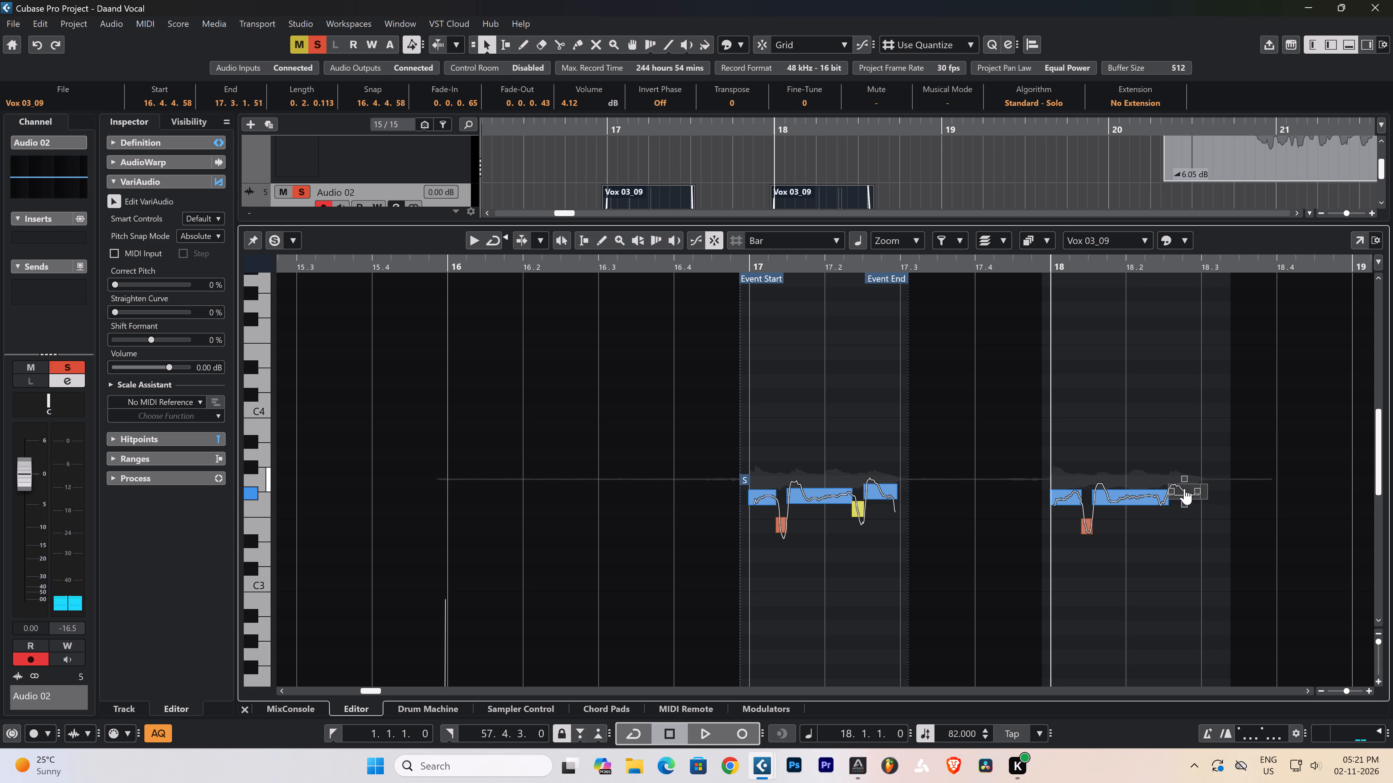
pyautogui.click(1176, 531)
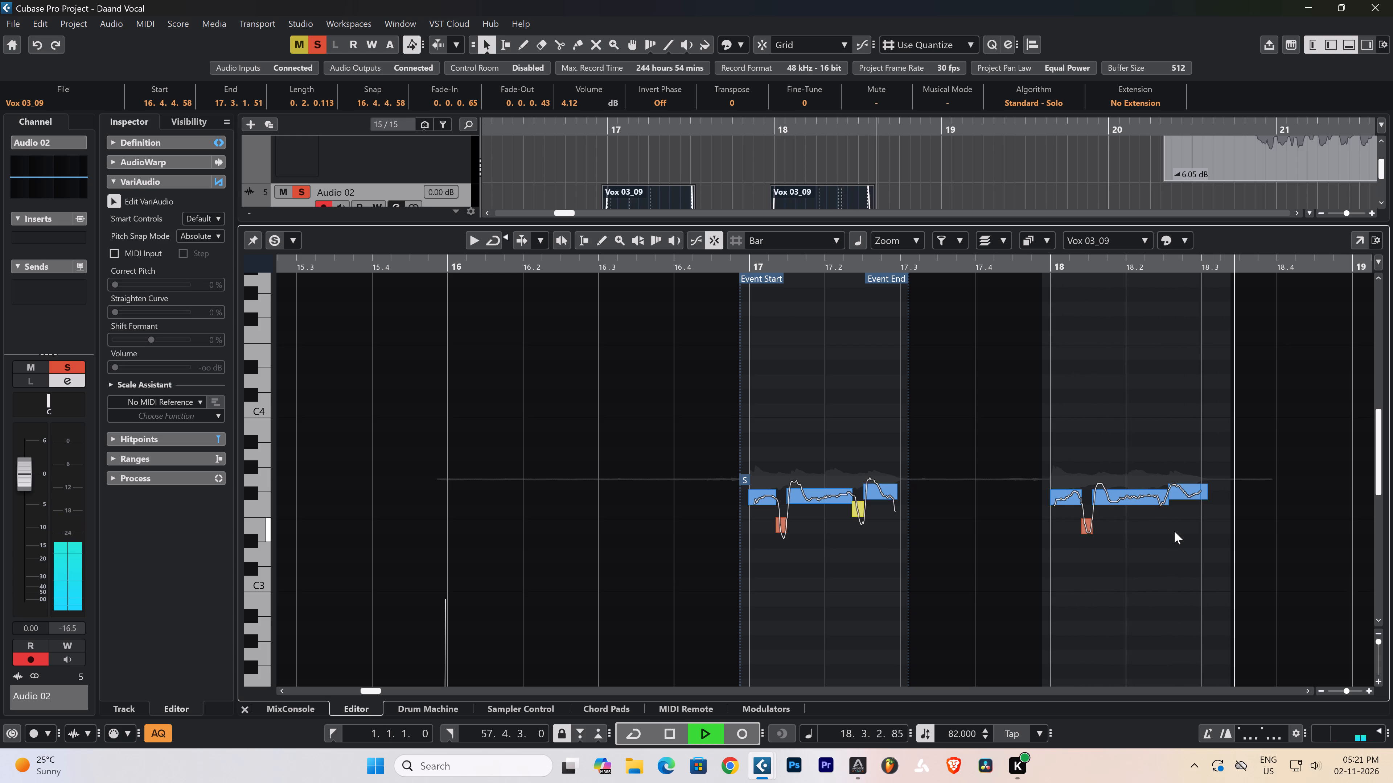
pyautogui.press('space')
# Close the audio editor, return to the full project arrangement and save the project.
pyautogui.click(242, 708)
pyautogui.click(678, 532)
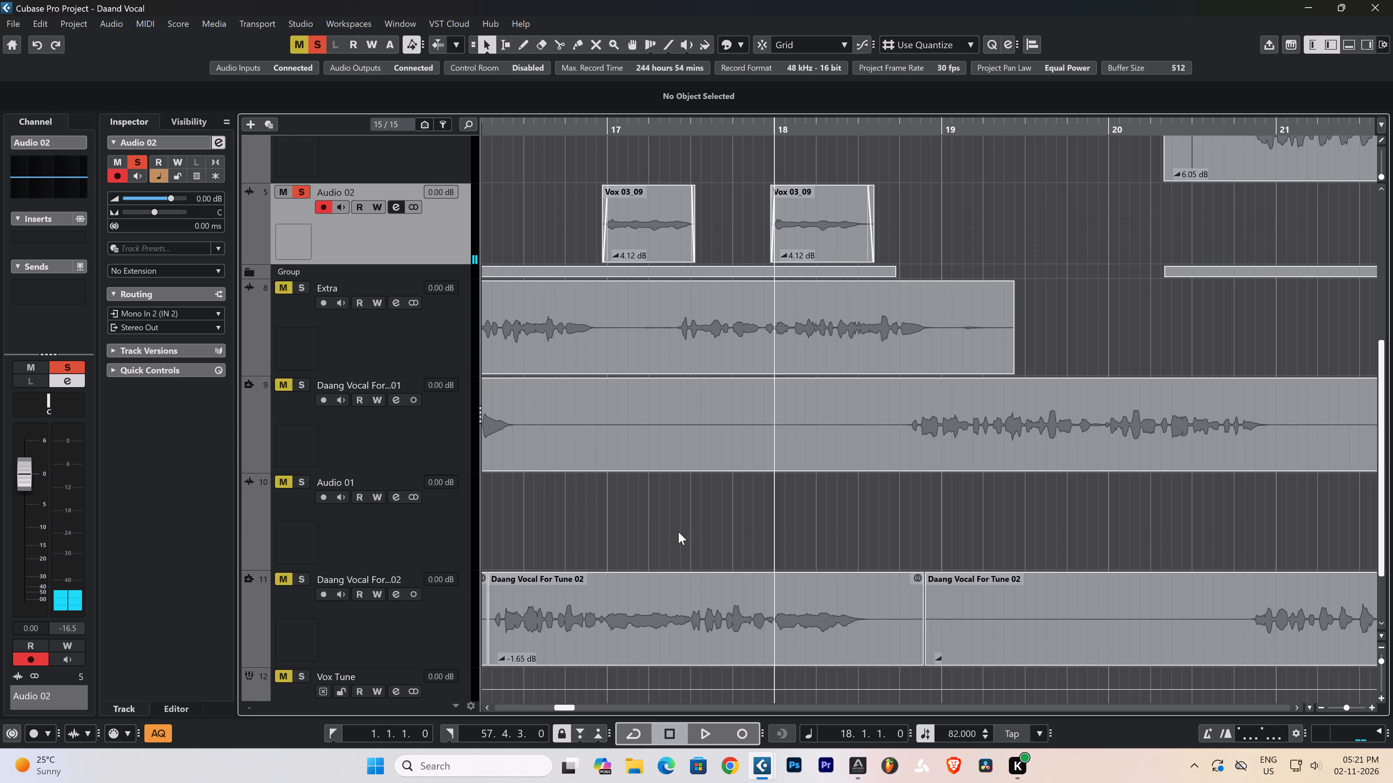
pyautogui.press('g')
pyautogui.press('g')
pyautogui.press('g')
pyautogui.press('g')
pyautogui.press('g')
pyautogui.press('g')
pyautogui.press('g')
pyautogui.press('g')
pyautogui.press('g')
pyautogui.press('g')
pyautogui.press('g')
pyautogui.press('g')
pyautogui.press('g')
pyautogui.press('g')
pyautogui.press('g')
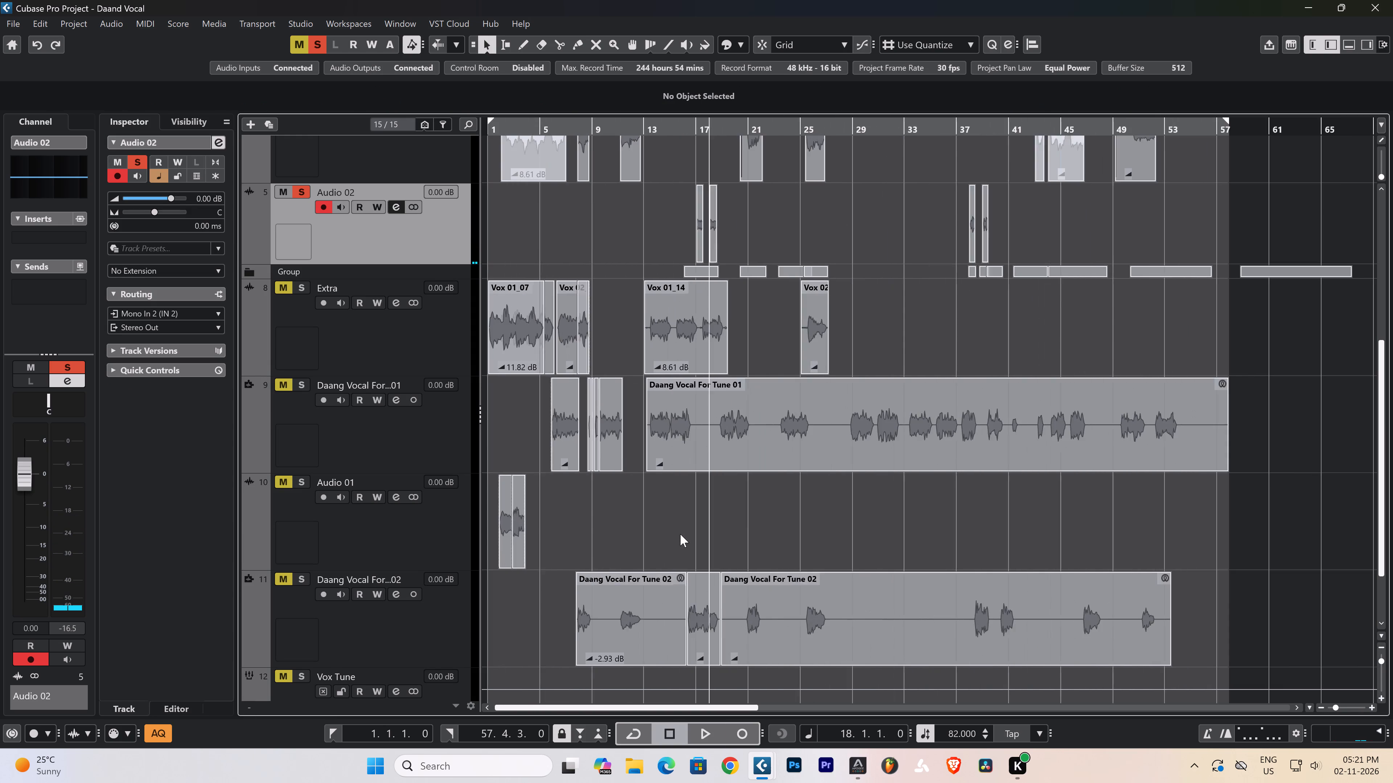
pyautogui.press('g')
pyautogui.hotkey('ctrl', 's')
# Open the Audio 02 channel settings and load Auto-Tune Pro in the first insert slot.
pyautogui.click(443, 237)
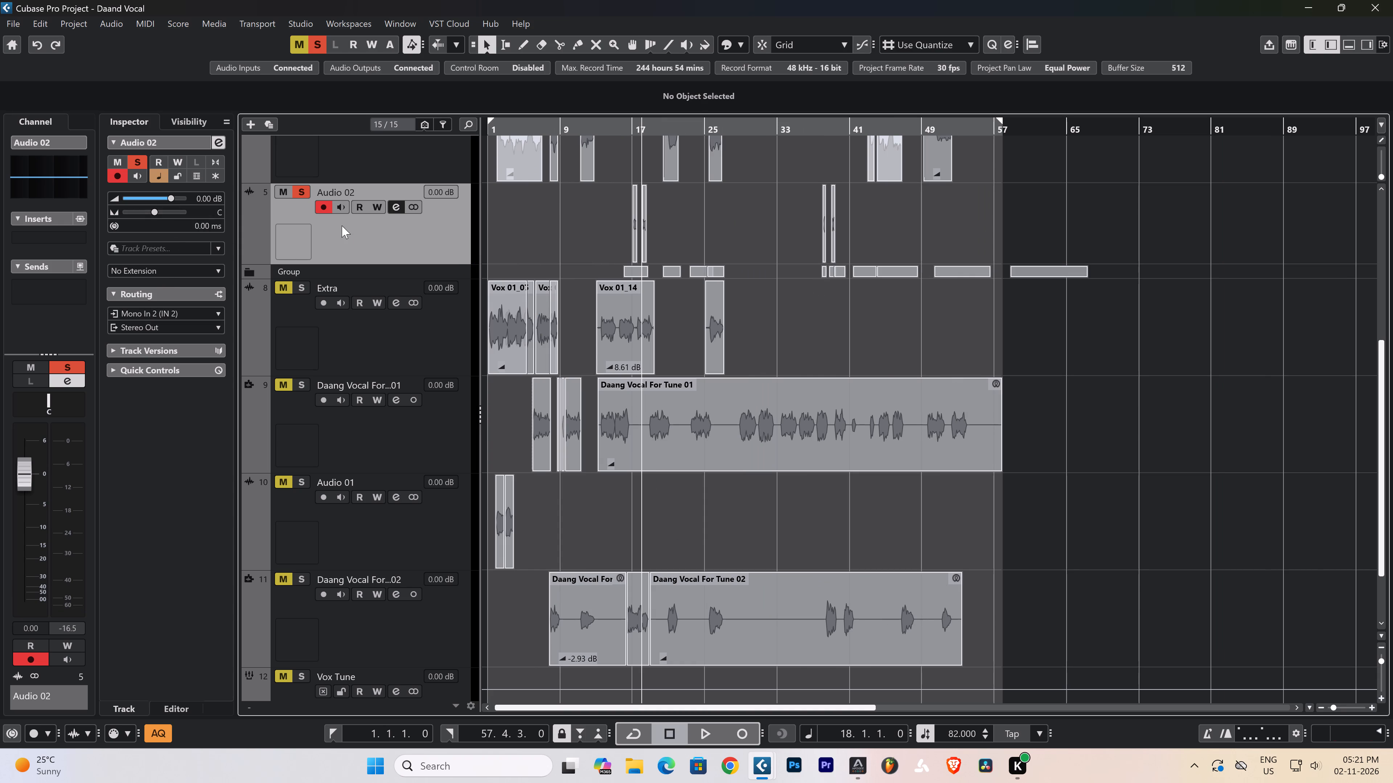
pyautogui.click(398, 209)
pyautogui.click(398, 209)
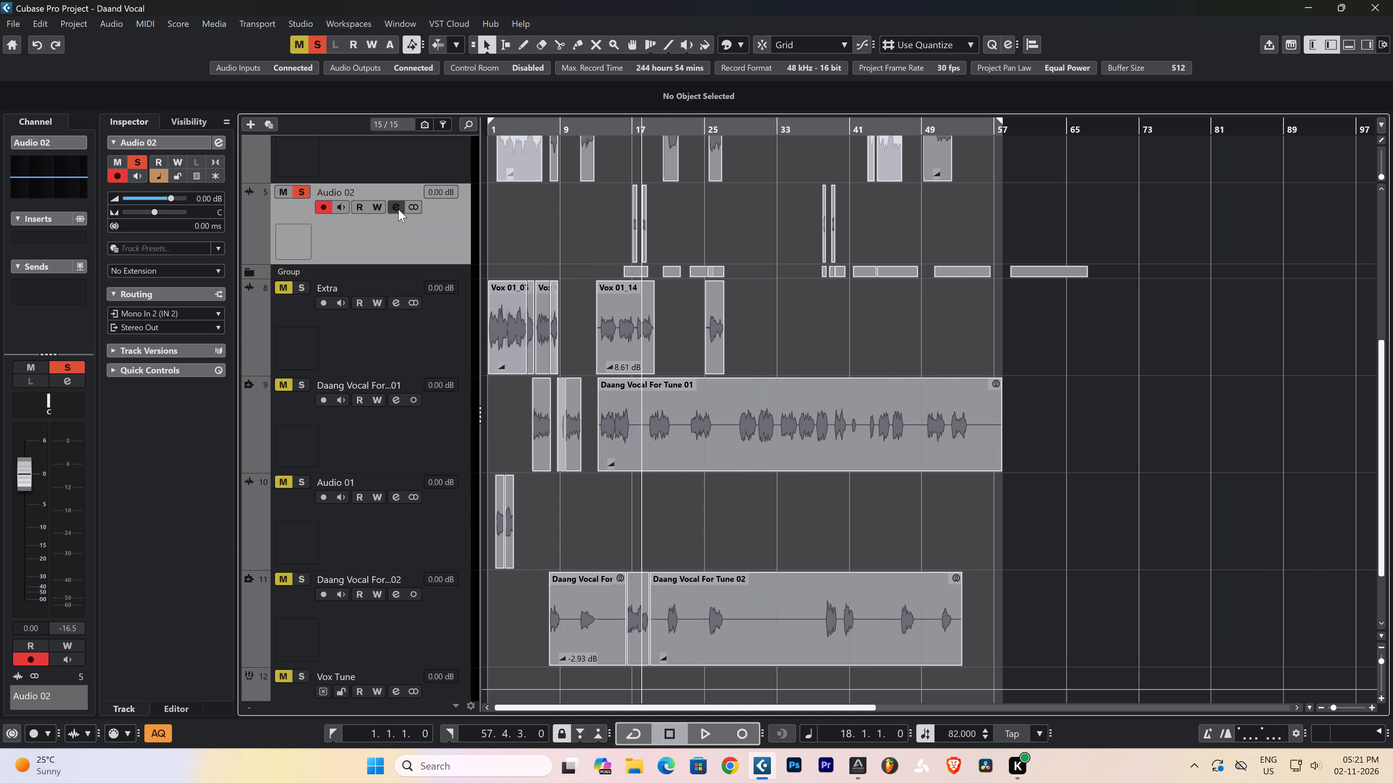
pyautogui.click(152, 456)
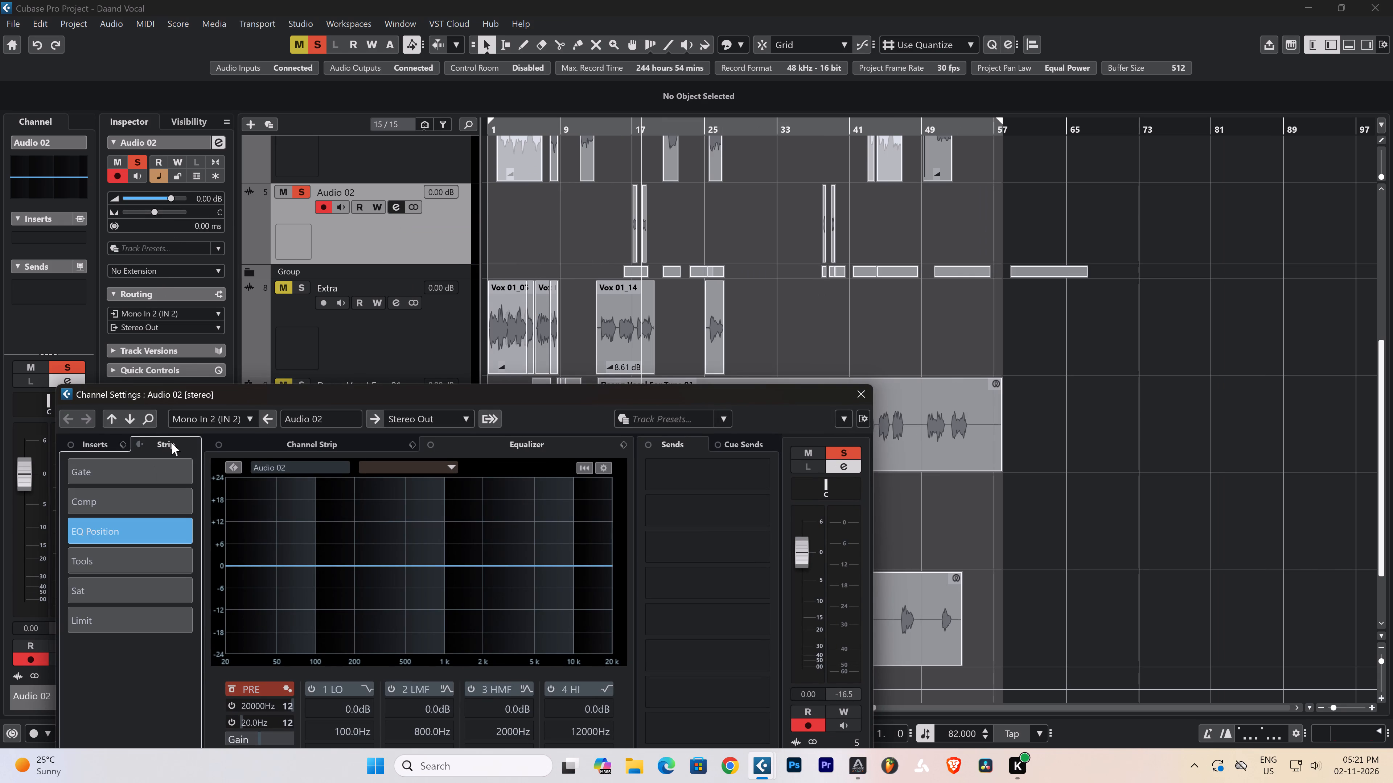
pyautogui.click(118, 441)
pyautogui.click(106, 442)
pyautogui.click(106, 443)
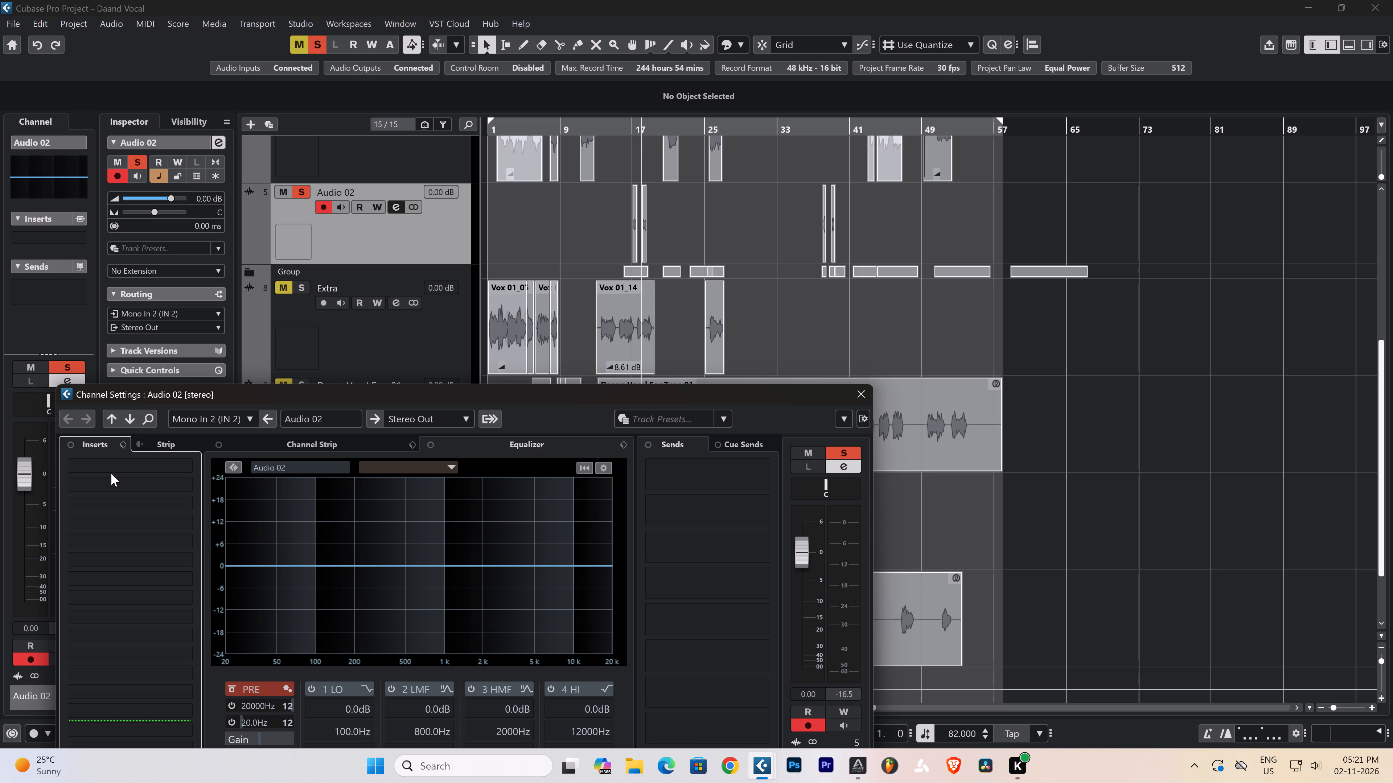
pyautogui.click(111, 474)
pyautogui.click(113, 467)
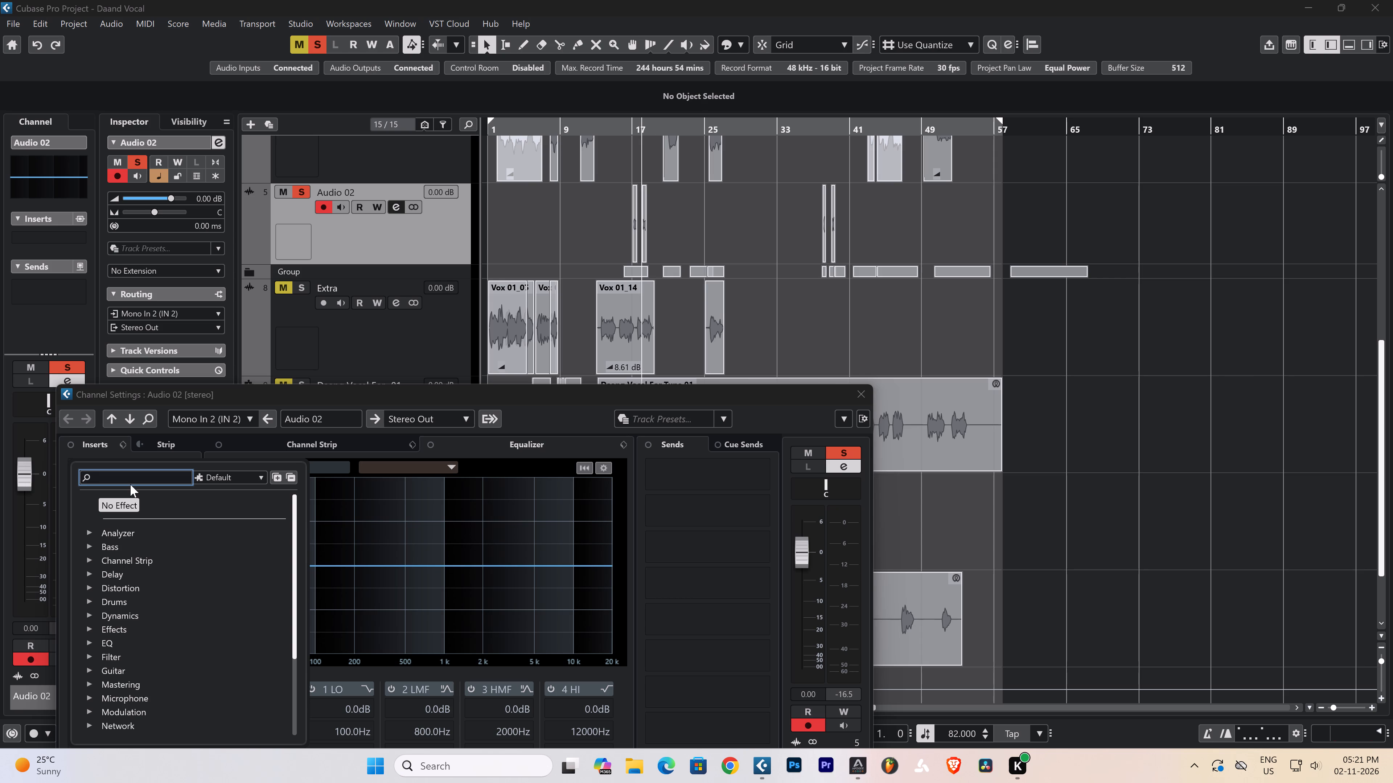
pyautogui.press('a')
pyautogui.write('ur')
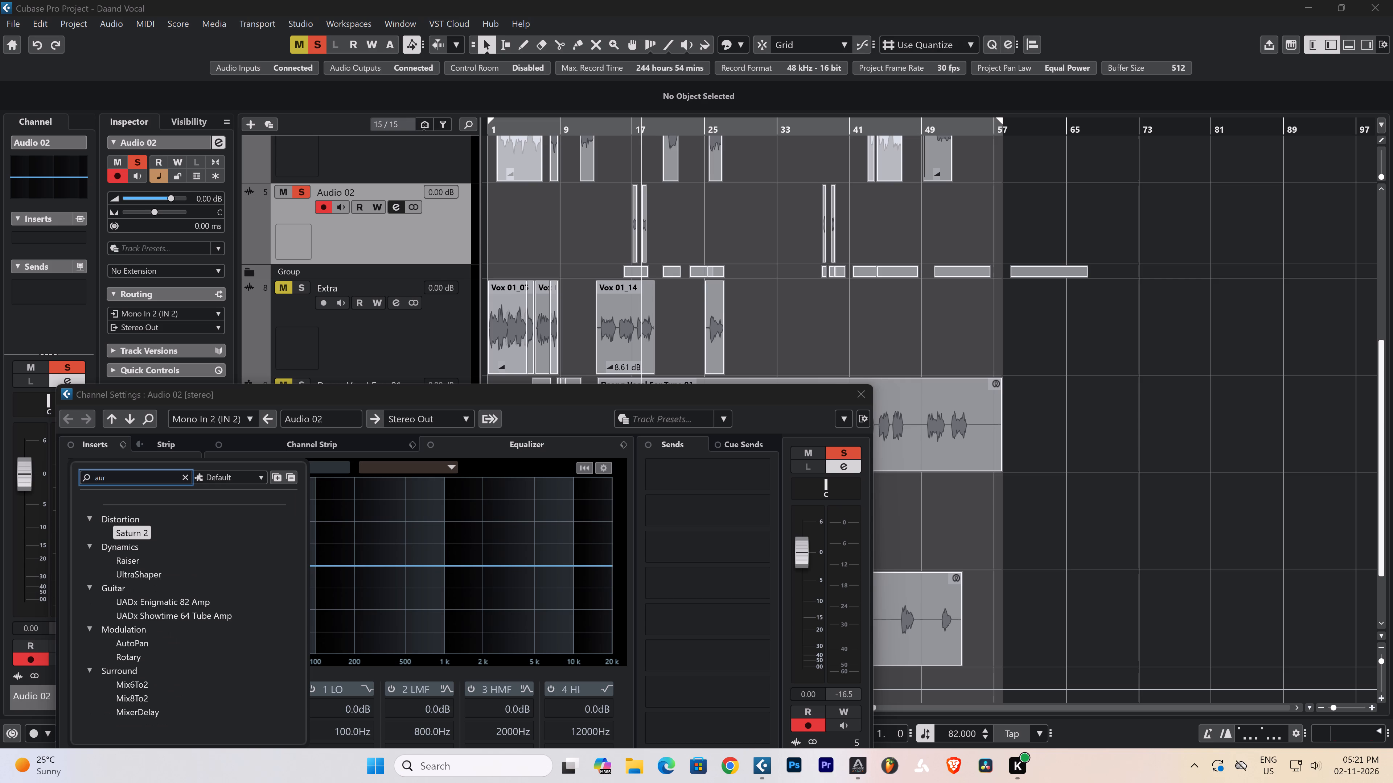
pyautogui.press('BackSpace')
pyautogui.write('to')
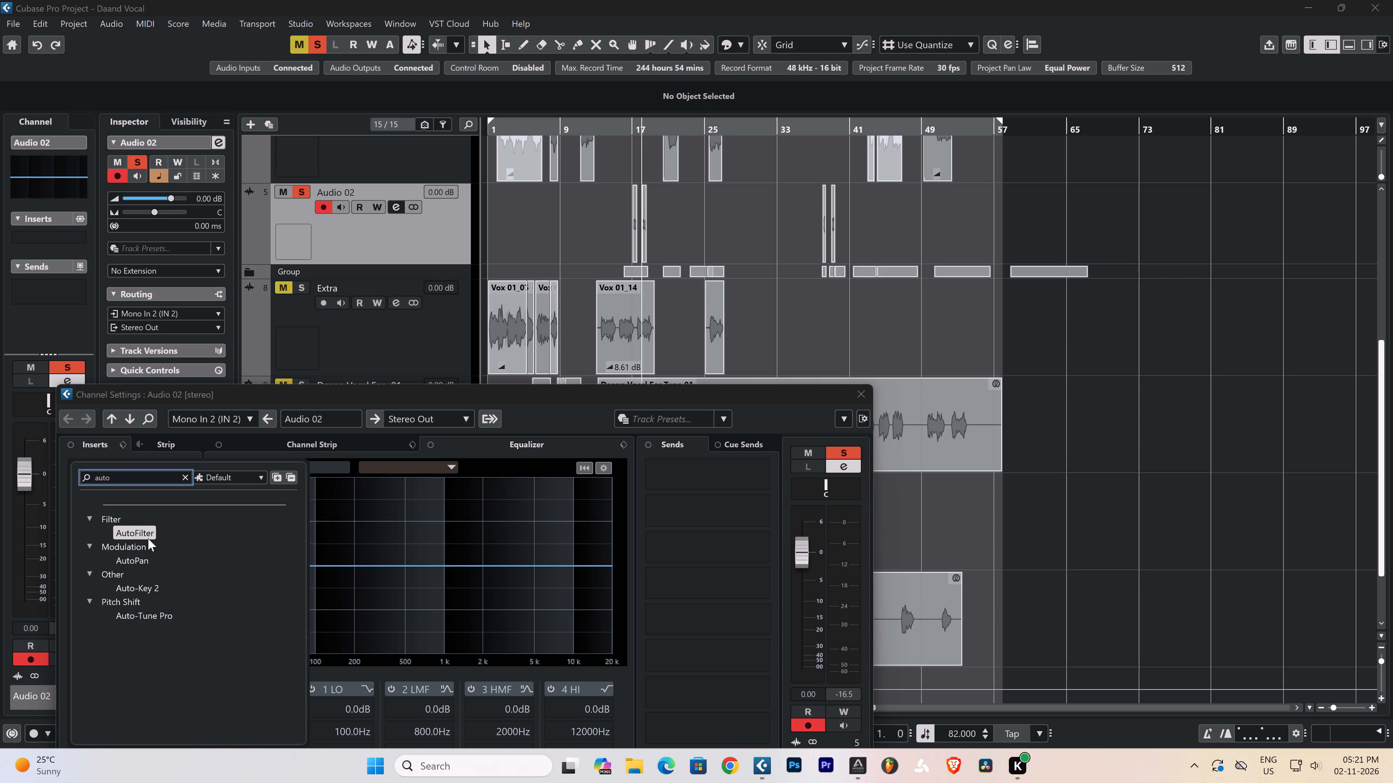
pyautogui.click(149, 617)
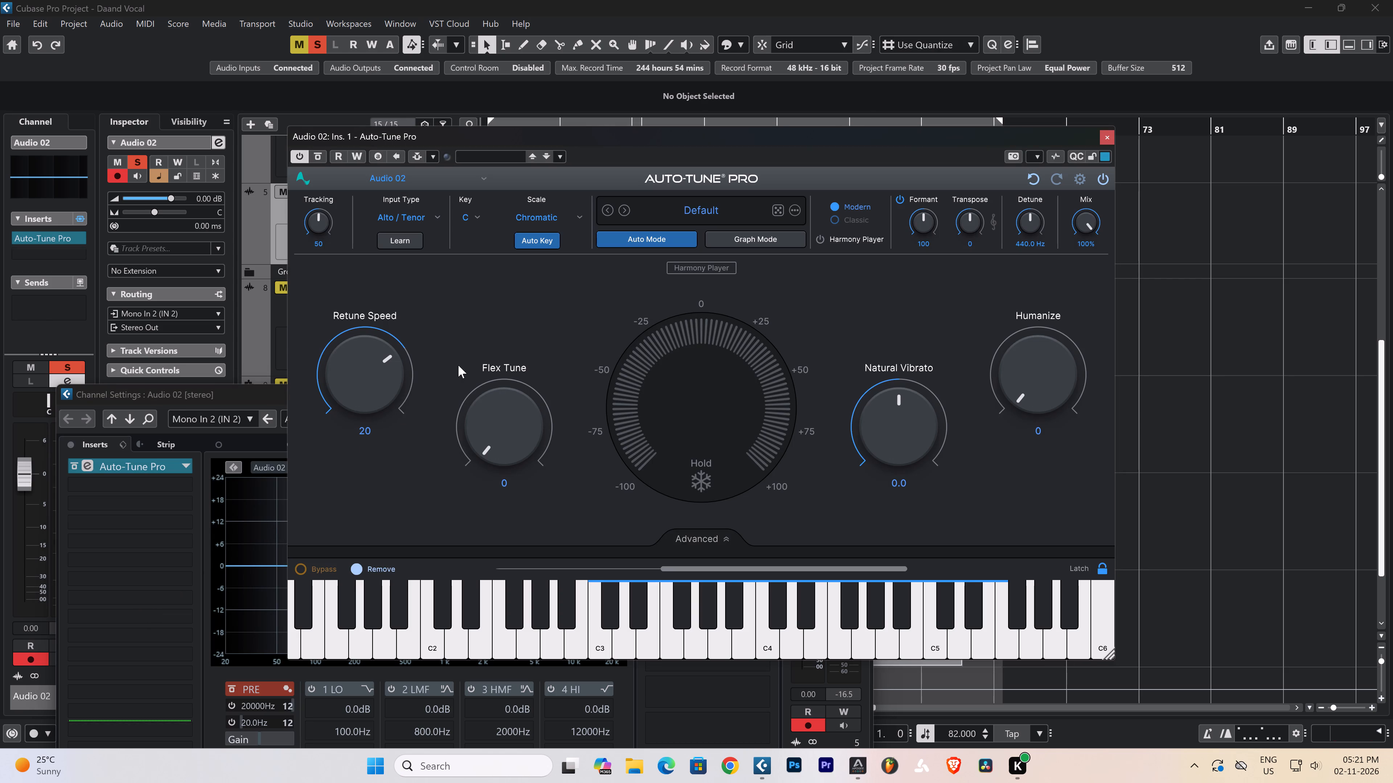
# Set Auto-Tune Pro's Retune Speed to 10, the key to F# and the scale to Phrygian.
pyautogui.moveTo(359, 409); pyautogui.dragTo(362, 397)
pyautogui.moveTo(362, 397); pyautogui.dragTo(361, 390)
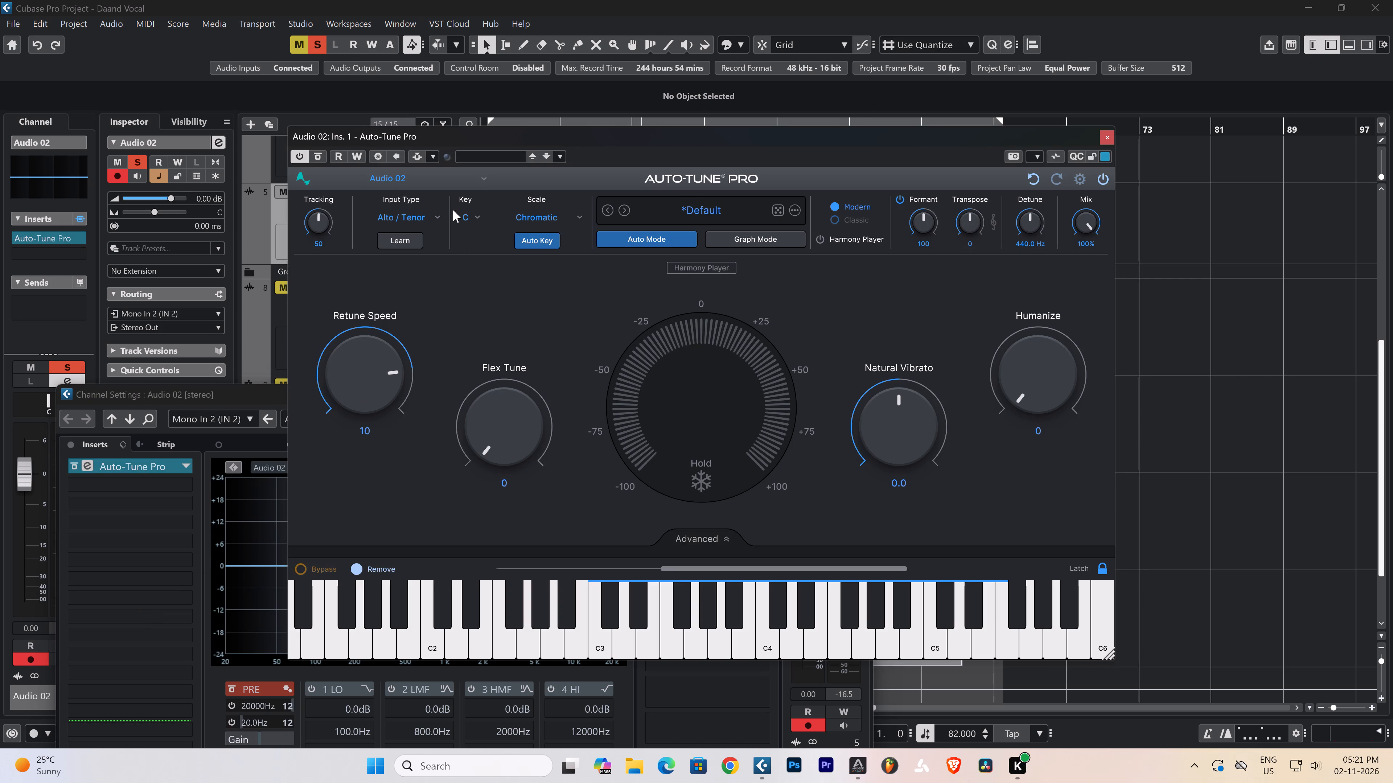
pyautogui.click(453, 210)
pyautogui.doubleClick(473, 217)
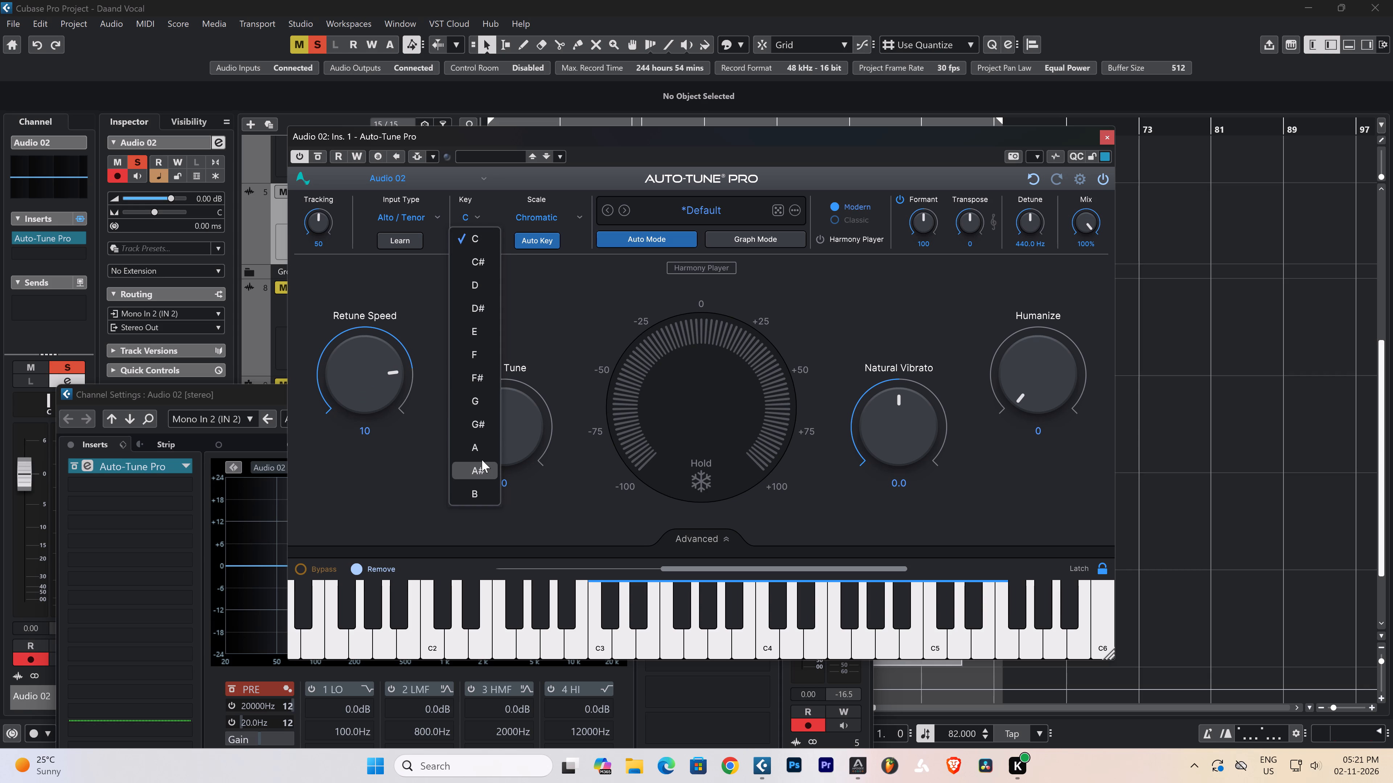
pyautogui.click(487, 385)
pyautogui.click(547, 218)
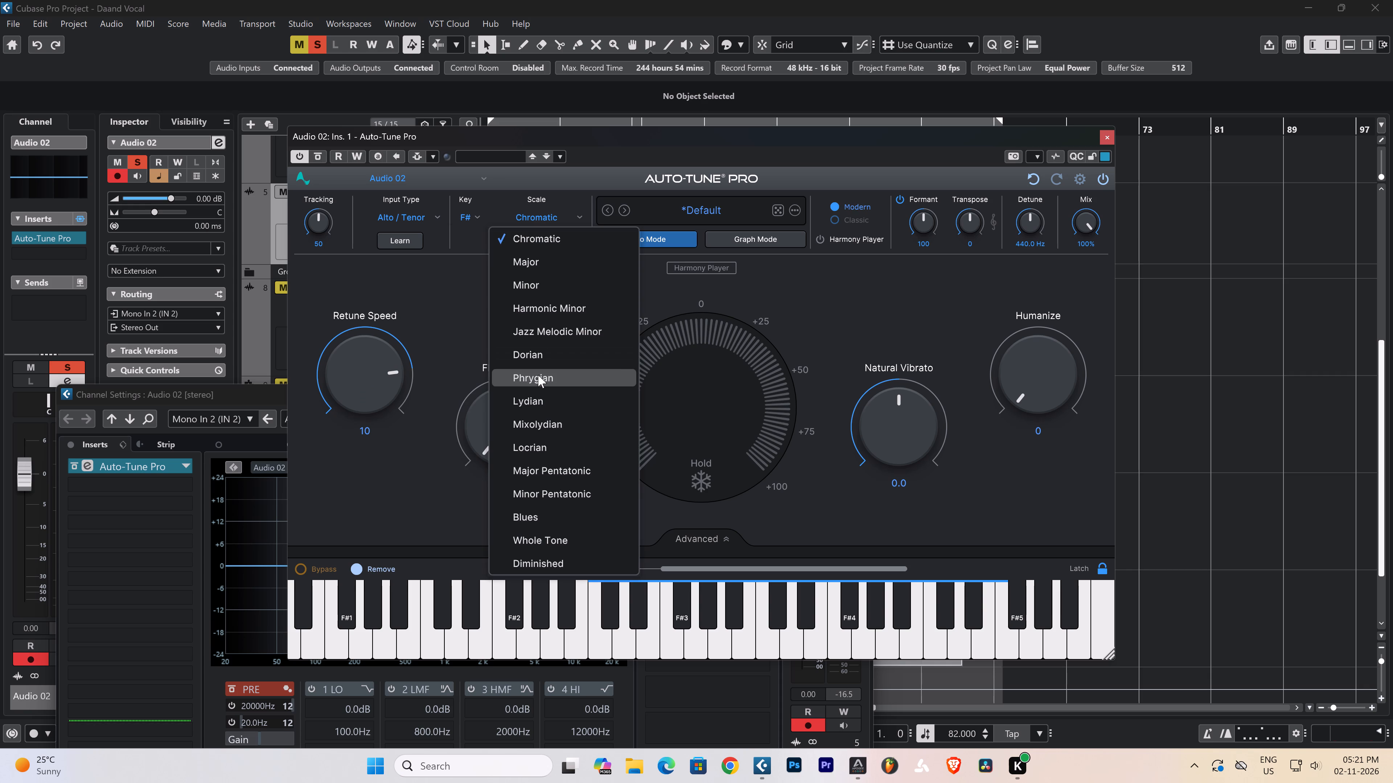
pyautogui.click(537, 380)
pyautogui.click(1105, 141)
# Close the plug-in and channel settings windows and audition the tuned Audio 02 clips from just before bar 17.
pyautogui.press('space')
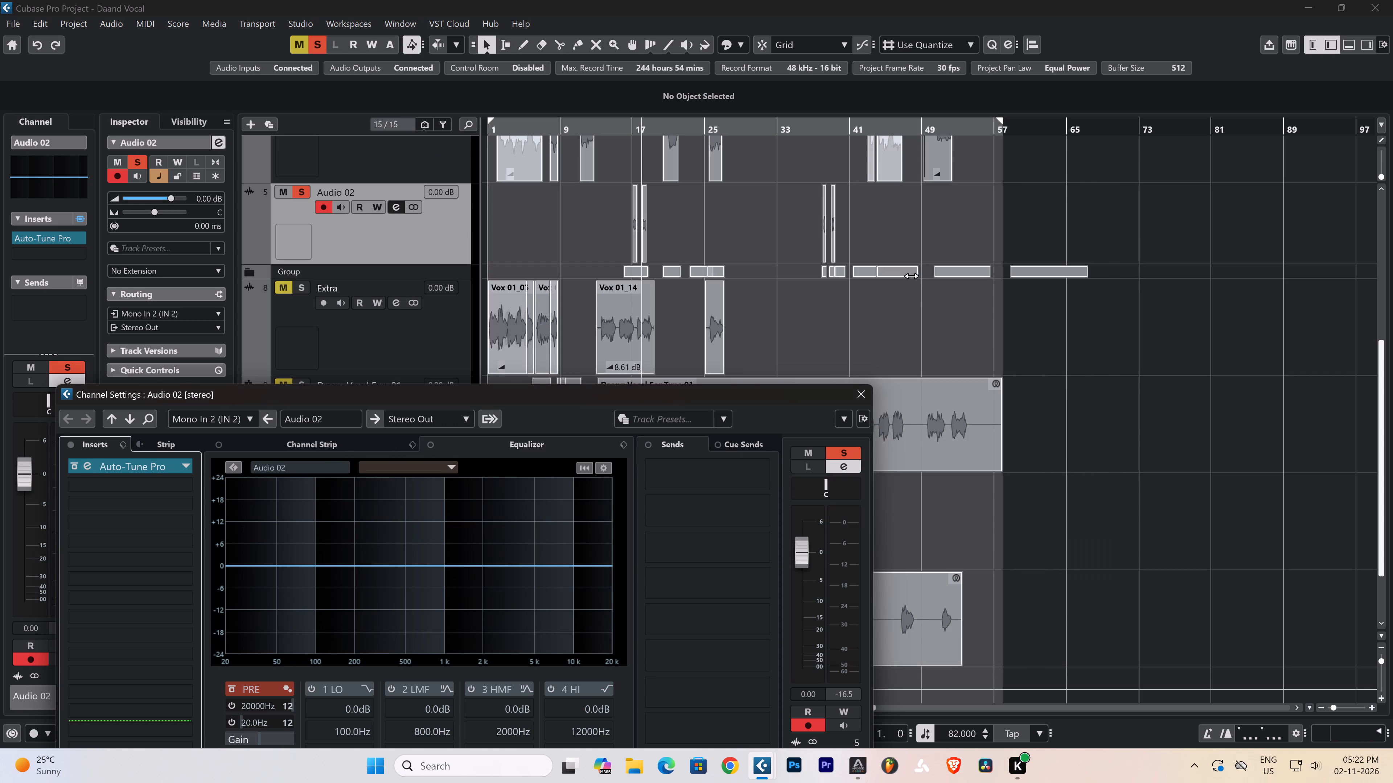
pyautogui.click(861, 395)
pyautogui.click(1082, 348)
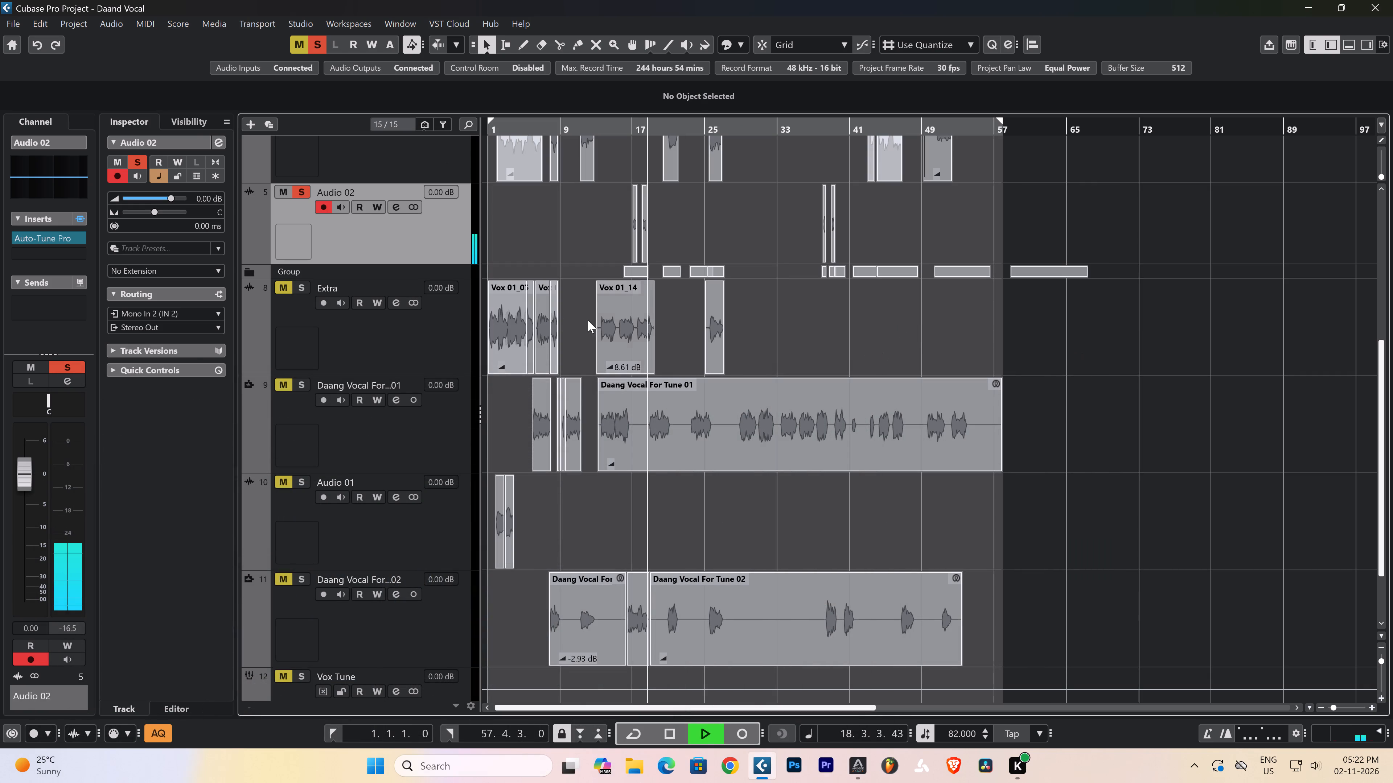
pyautogui.press('h')
pyautogui.press('h')
pyautogui.press('h')
pyautogui.press('h')
pyautogui.press('h')
pyautogui.press('h')
pyautogui.press('h')
pyautogui.press('h')
pyautogui.press('h')
pyautogui.press('h')
pyautogui.press('h')
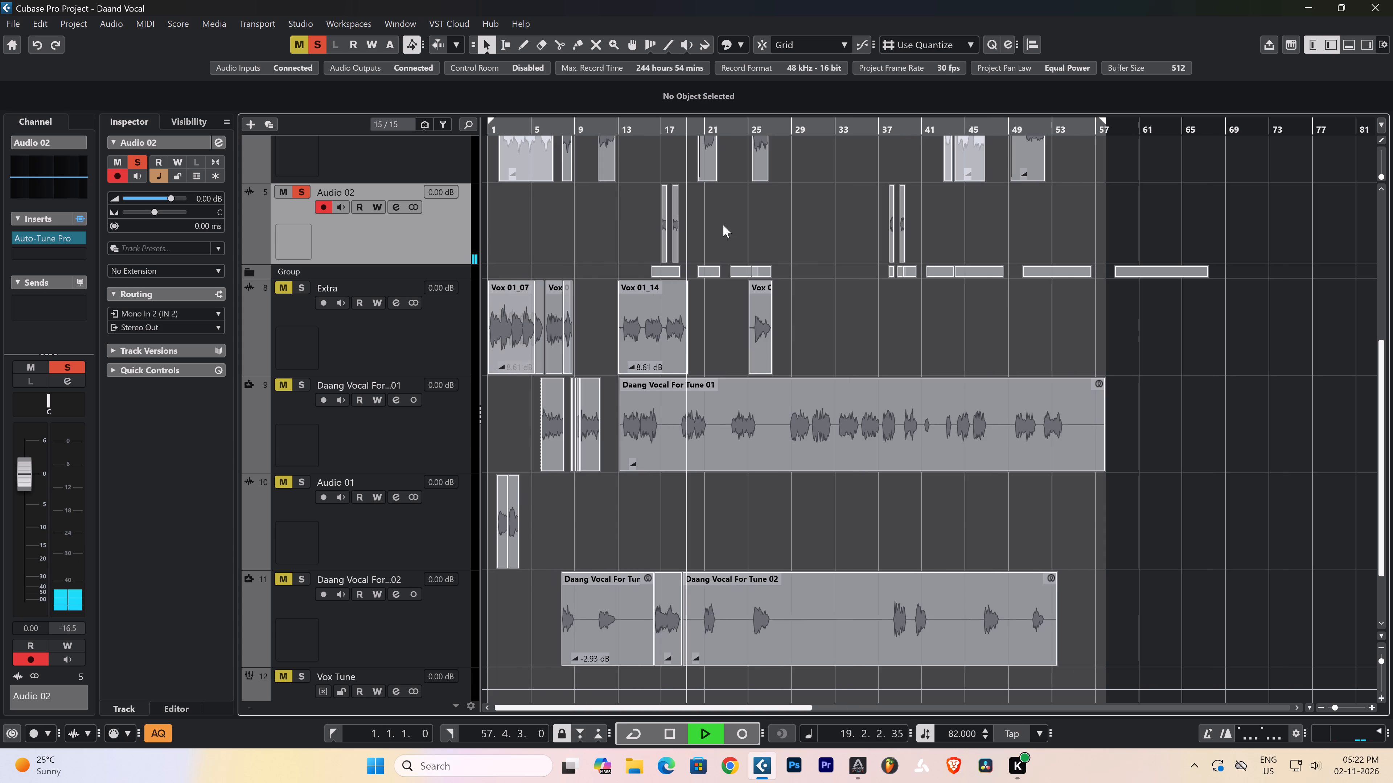
pyautogui.click(798, 133)
# Load FabFilter Pro-Q 4 in the second insert slot of Audio 02.
pyautogui.click(353, 246)
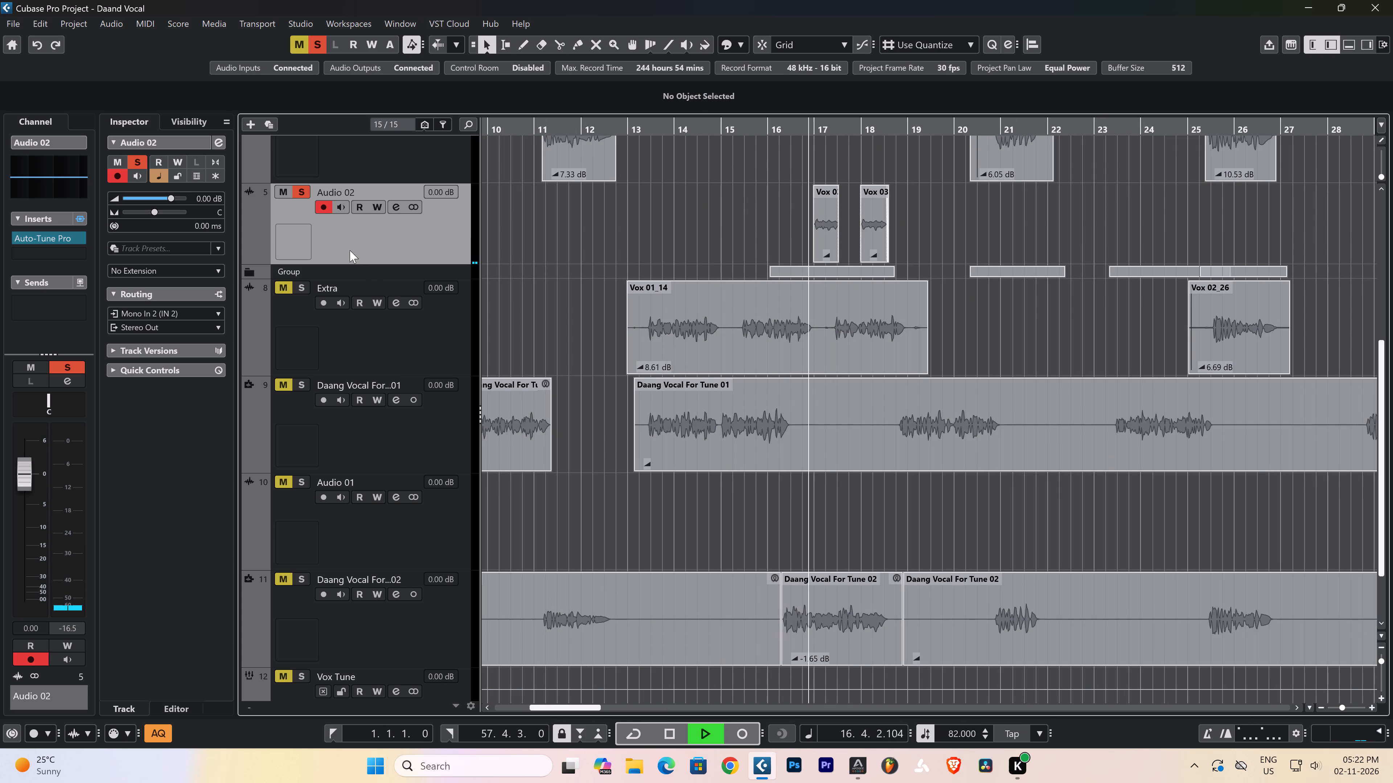
pyautogui.click(66, 256)
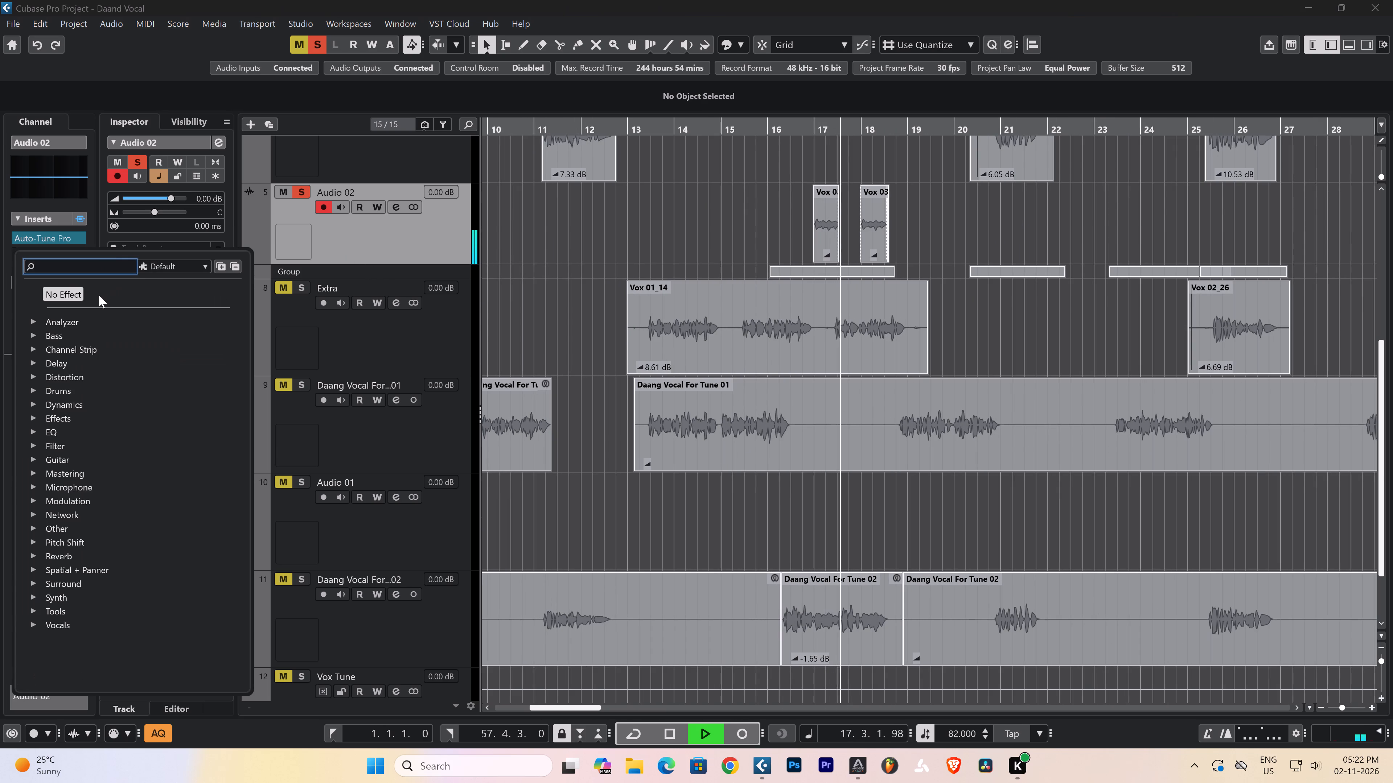
pyautogui.press('p')
pyautogui.write('ro')
pyautogui.click(89, 420)
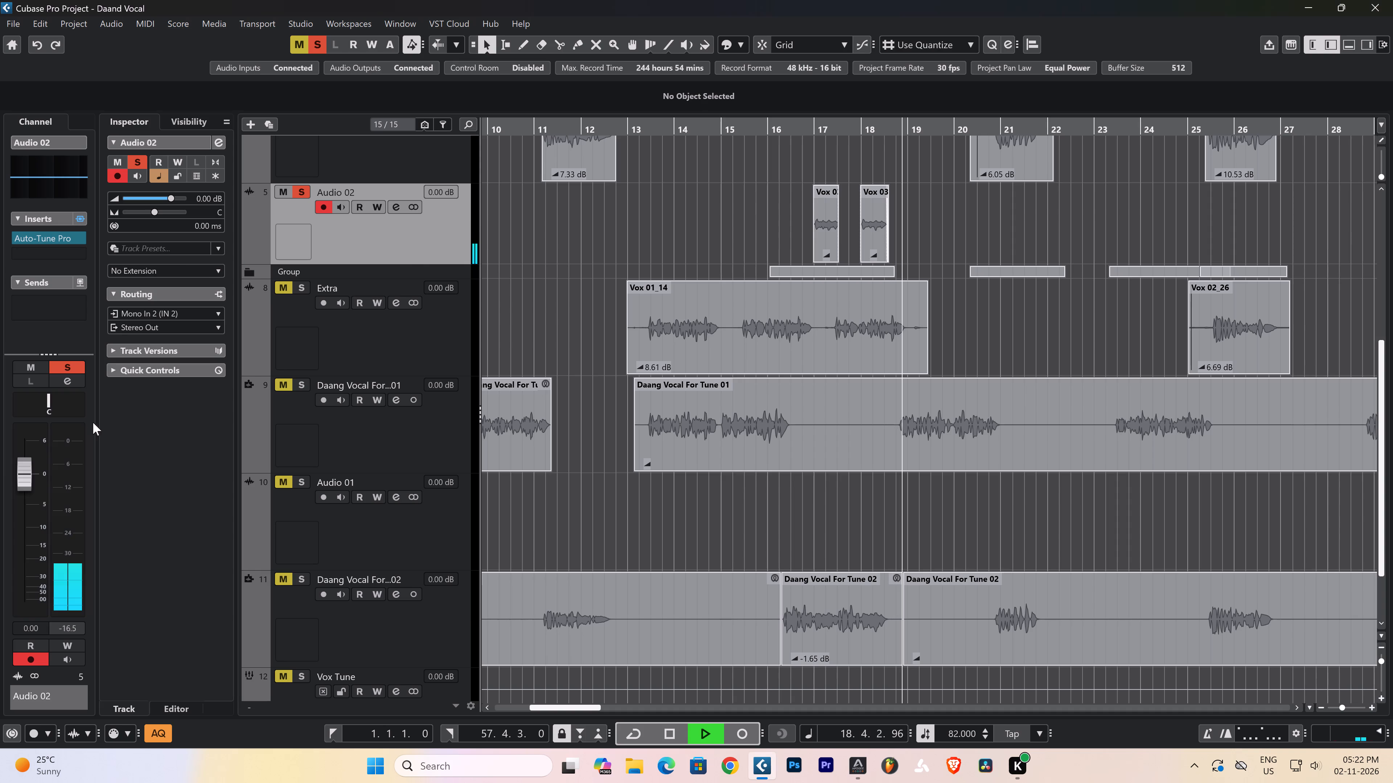
# Shape a 30 dB/oct Low Cut band in Pro-Q 4 at about 219 Hz while auditioning the vocal.
pyautogui.press('space')
pyautogui.press('space')
pyautogui.moveTo(486, 364); pyautogui.dragTo(489, 378)
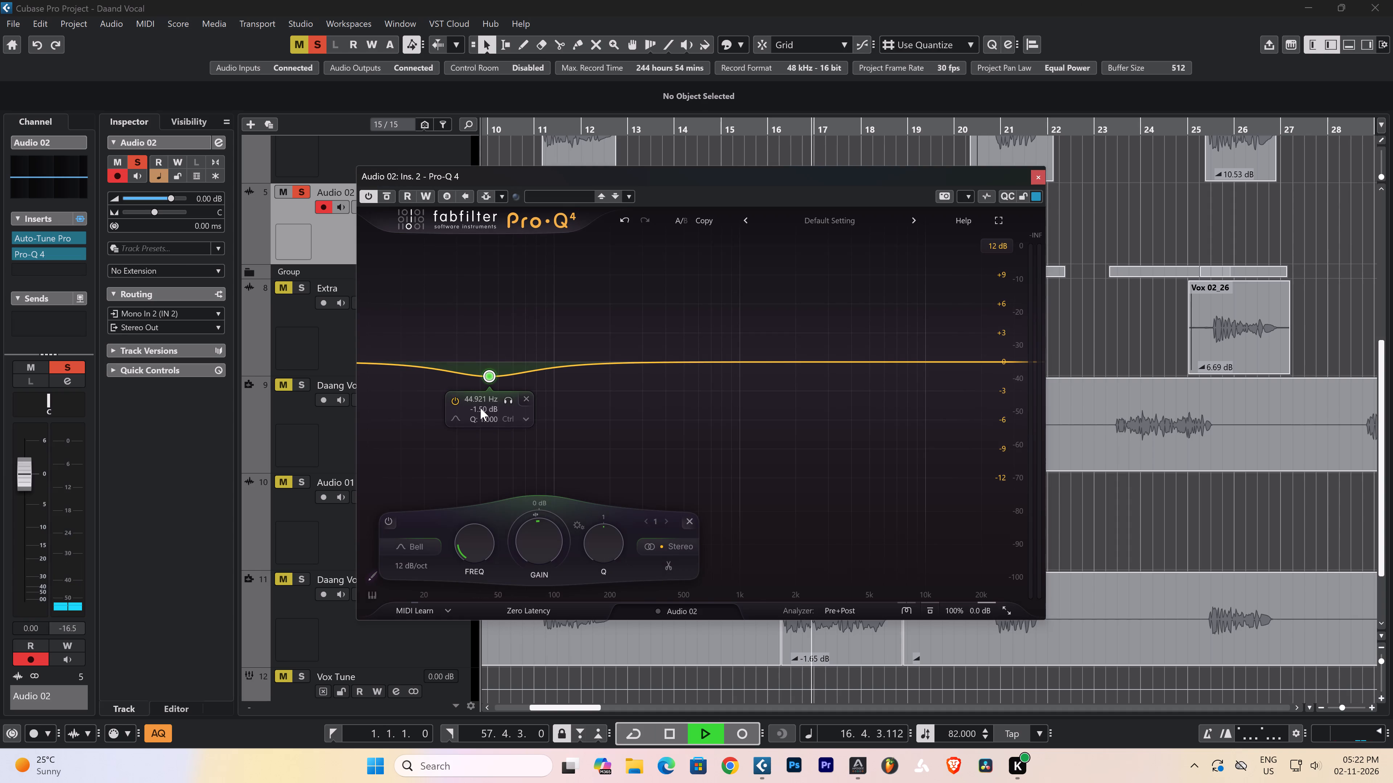
pyautogui.click(460, 416)
pyautogui.moveTo(487, 434); pyautogui.dragTo(486, 431)
pyautogui.press('space')
pyautogui.scroll(3, 497, 370)
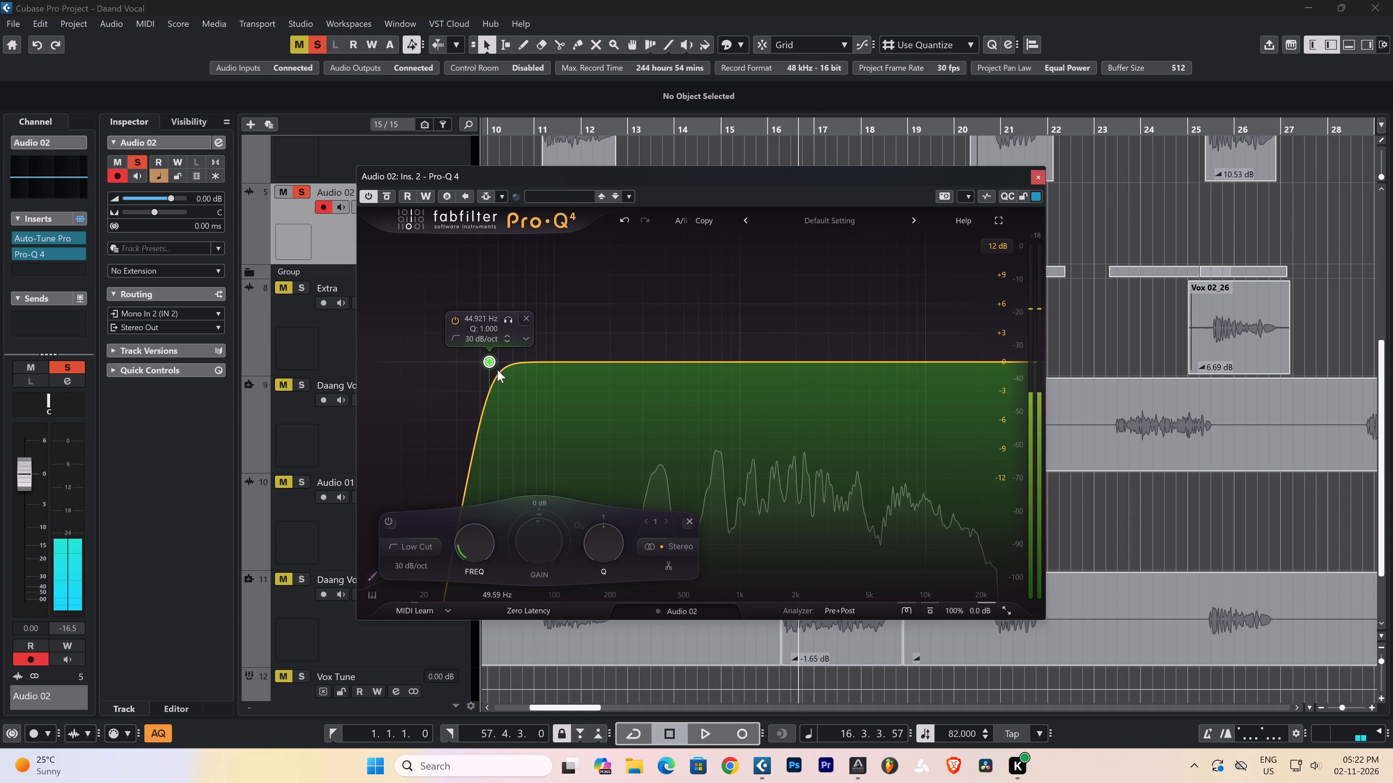
pyautogui.press('space')
pyautogui.moveTo(491, 365); pyautogui.dragTo(604, 369)
pyautogui.press('space')
pyautogui.press('space')
pyautogui.click(626, 324)
pyautogui.moveTo(624, 322); pyautogui.dragTo(624, 322)
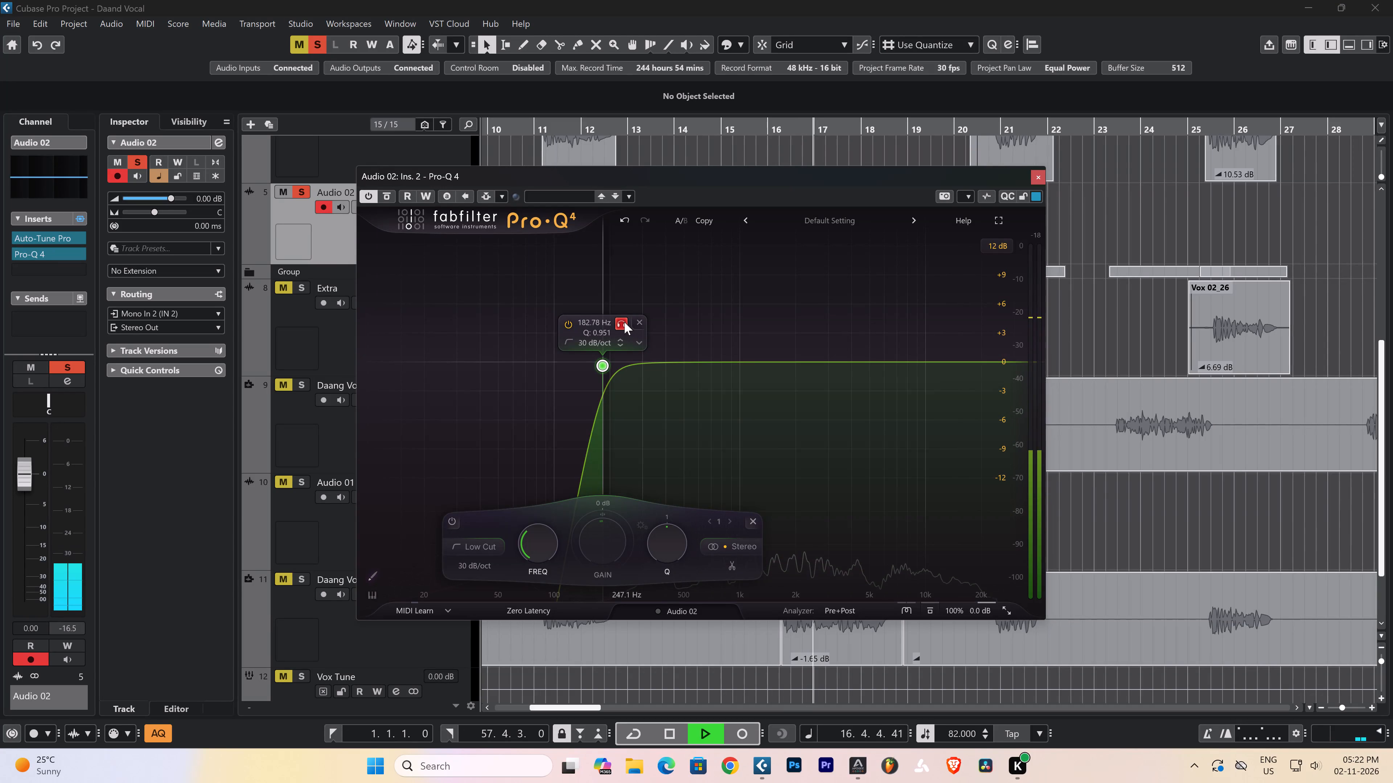
pyautogui.moveTo(624, 322); pyautogui.dragTo(642, 320)
pyautogui.press('space')
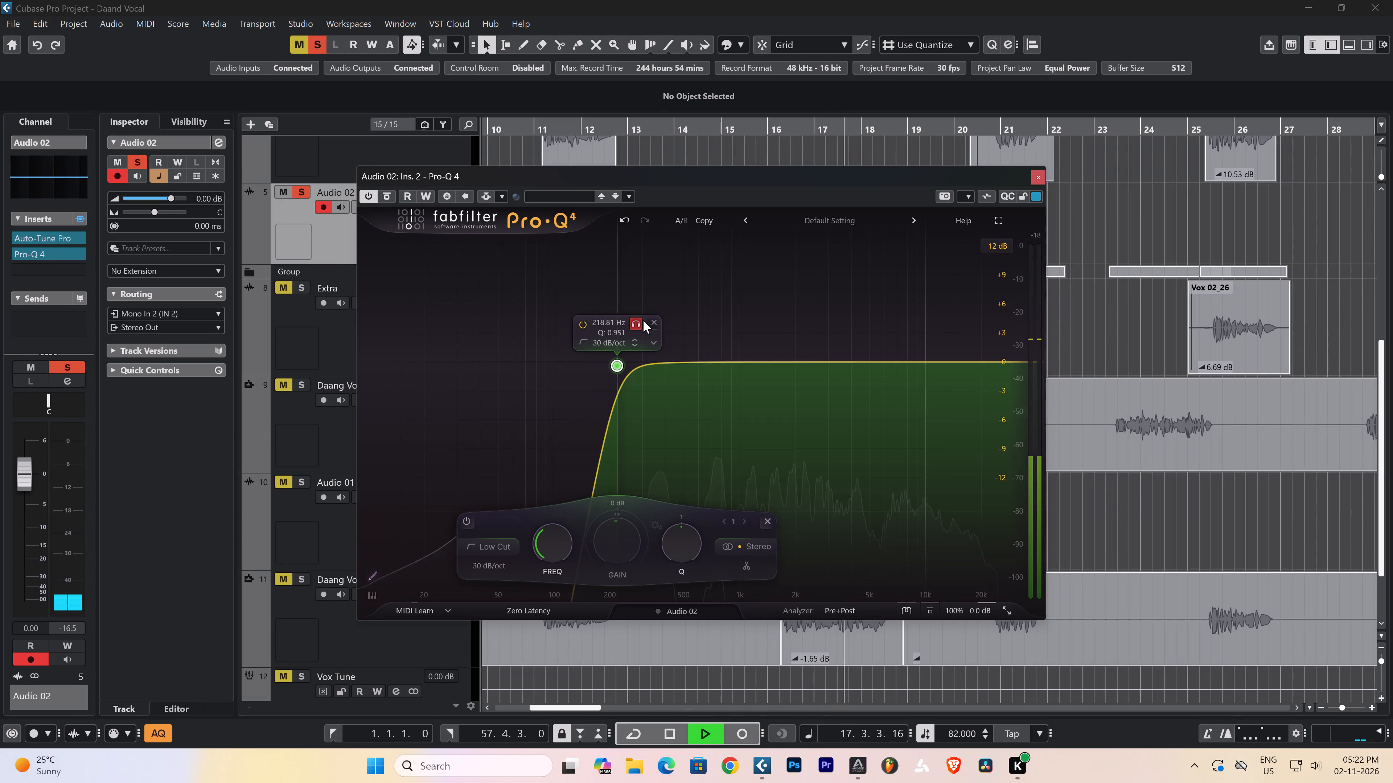
pyautogui.press('space')
# Close the Pro-Q 4 window, stop playback and save the project.
pyautogui.moveTo(871, 181); pyautogui.dragTo(759, 203)
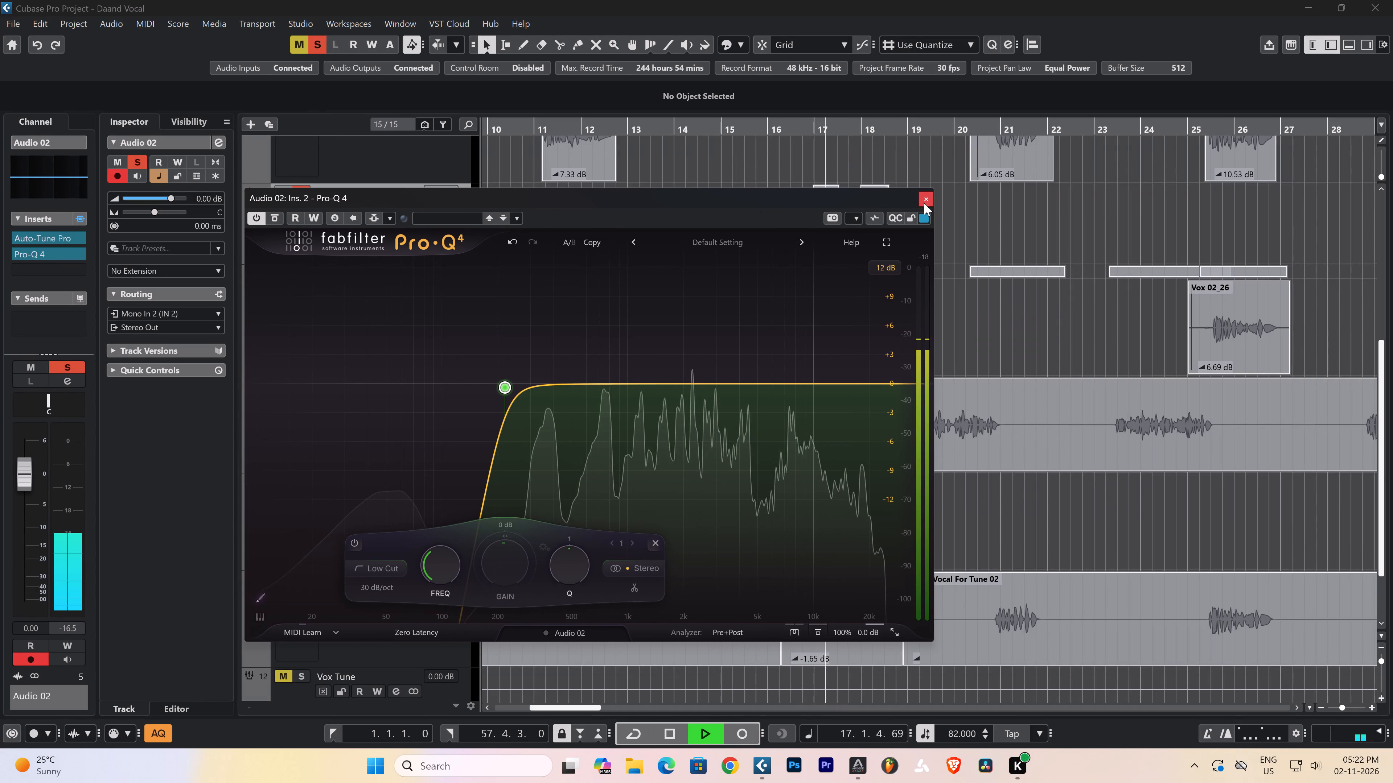
pyautogui.click(924, 203)
pyautogui.click(927, 237)
pyautogui.press('space')
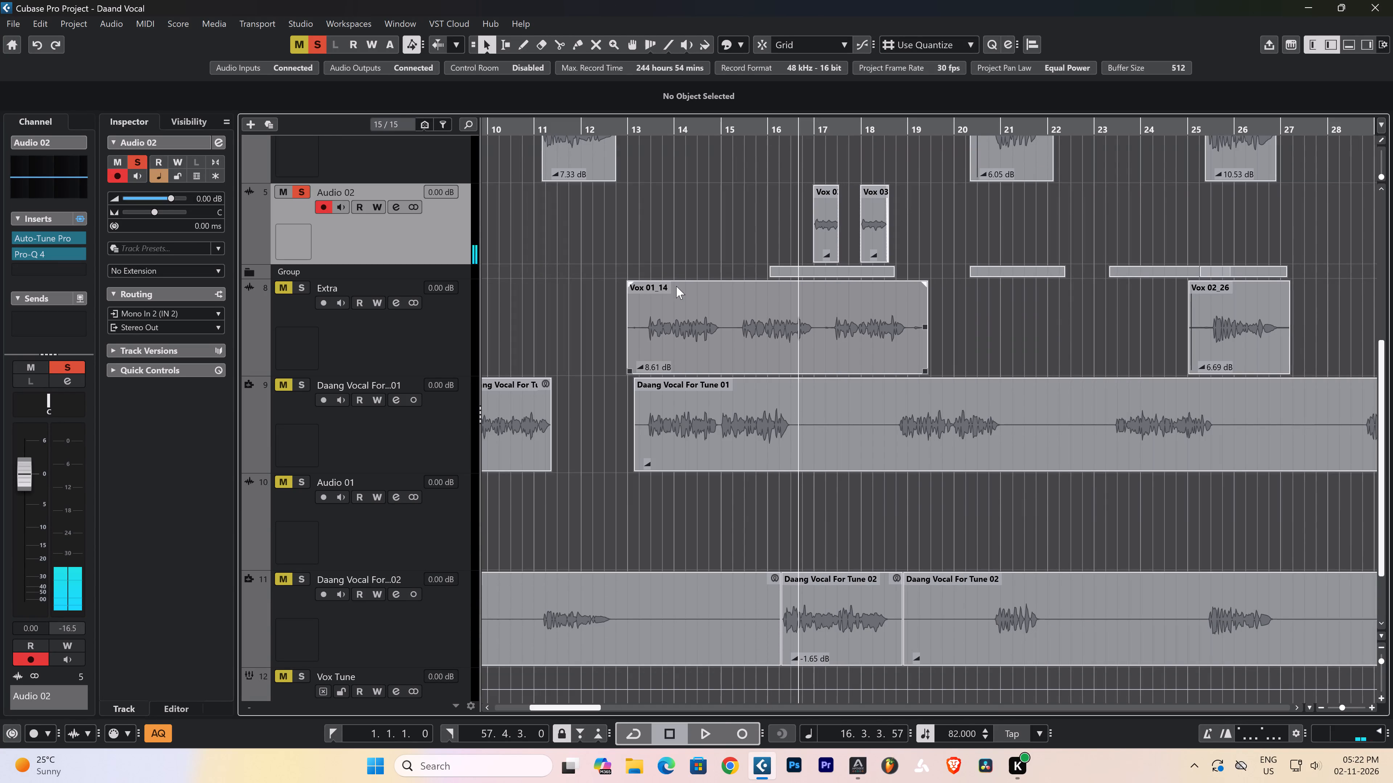
pyautogui.hotkey('ctrl', 's')
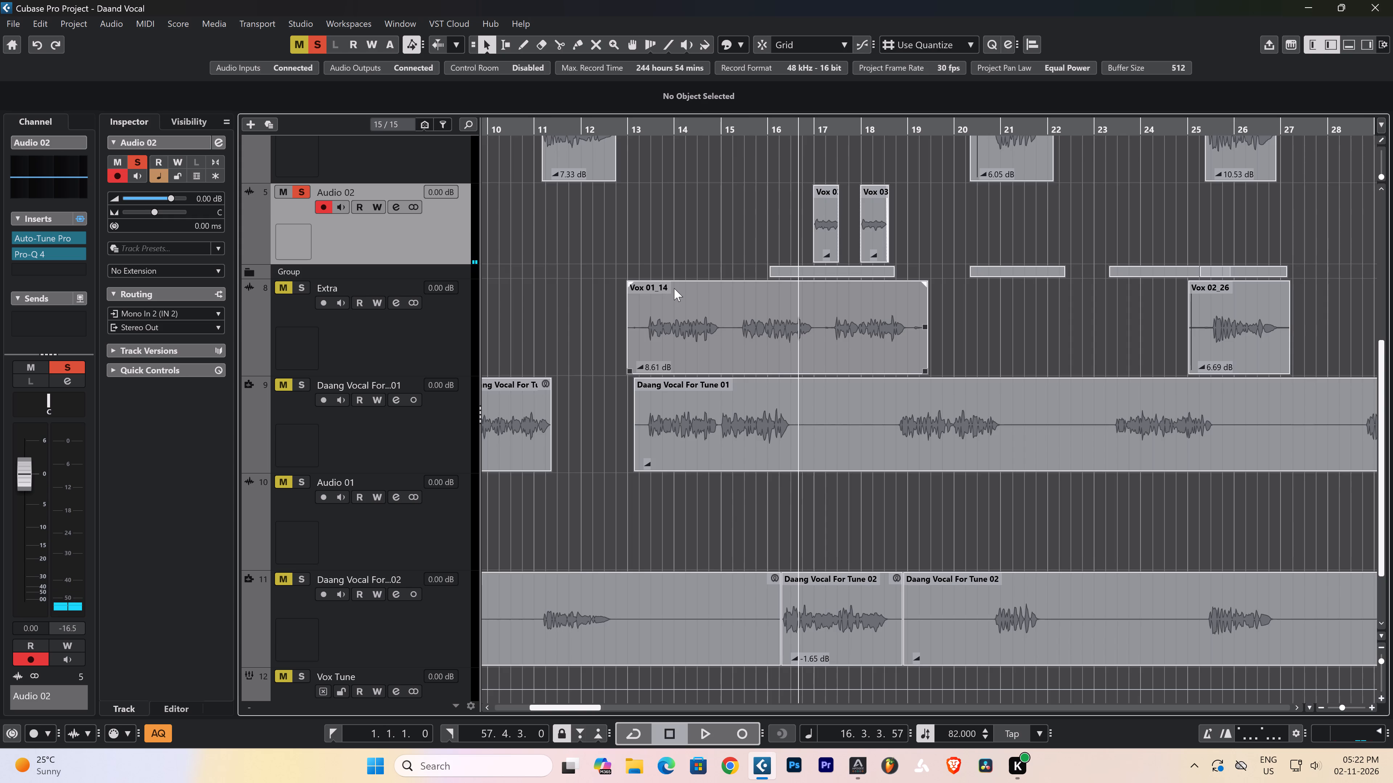
# Add one stereo audio track below Audio 02 with input Mono In 2 and output Stereo Out.
pyautogui.write('ggggg')
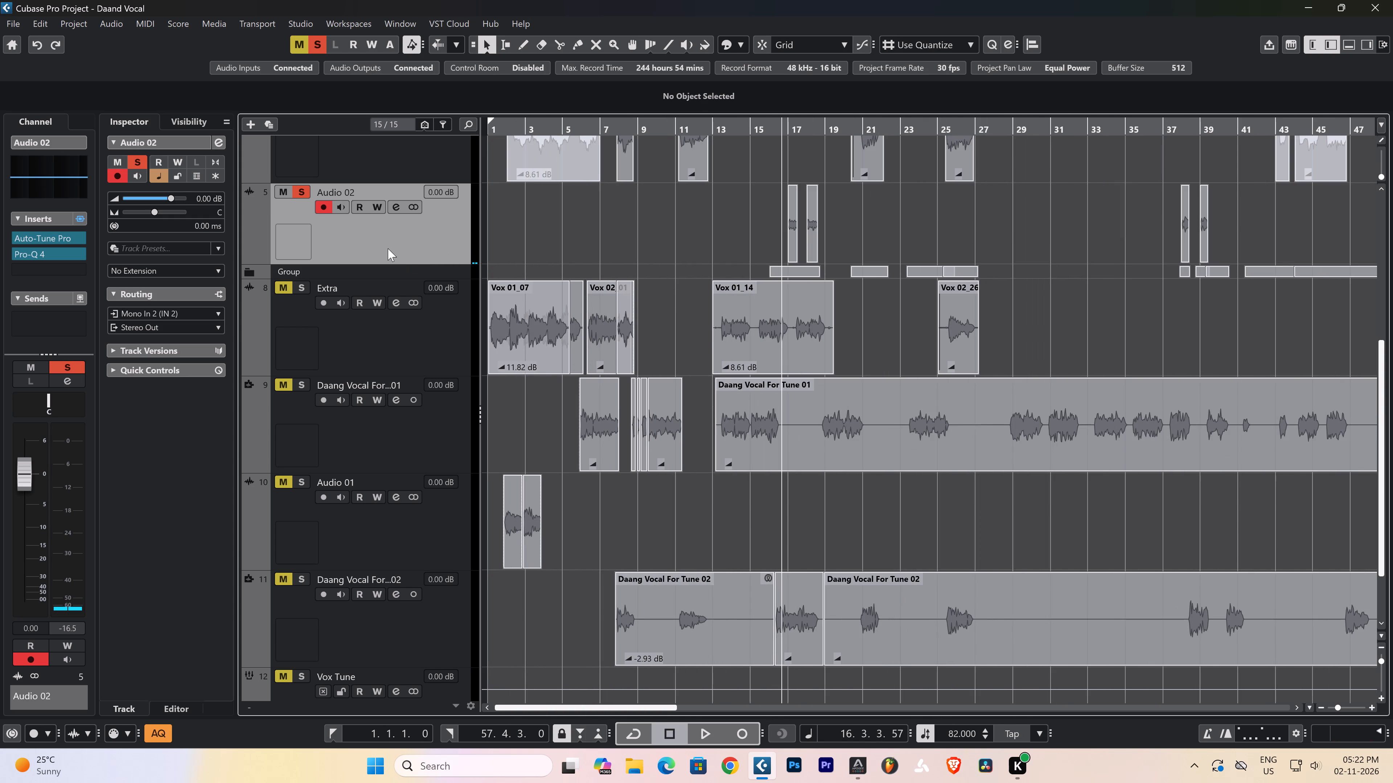
pyautogui.click(385, 245)
pyautogui.rightClick(385, 245)
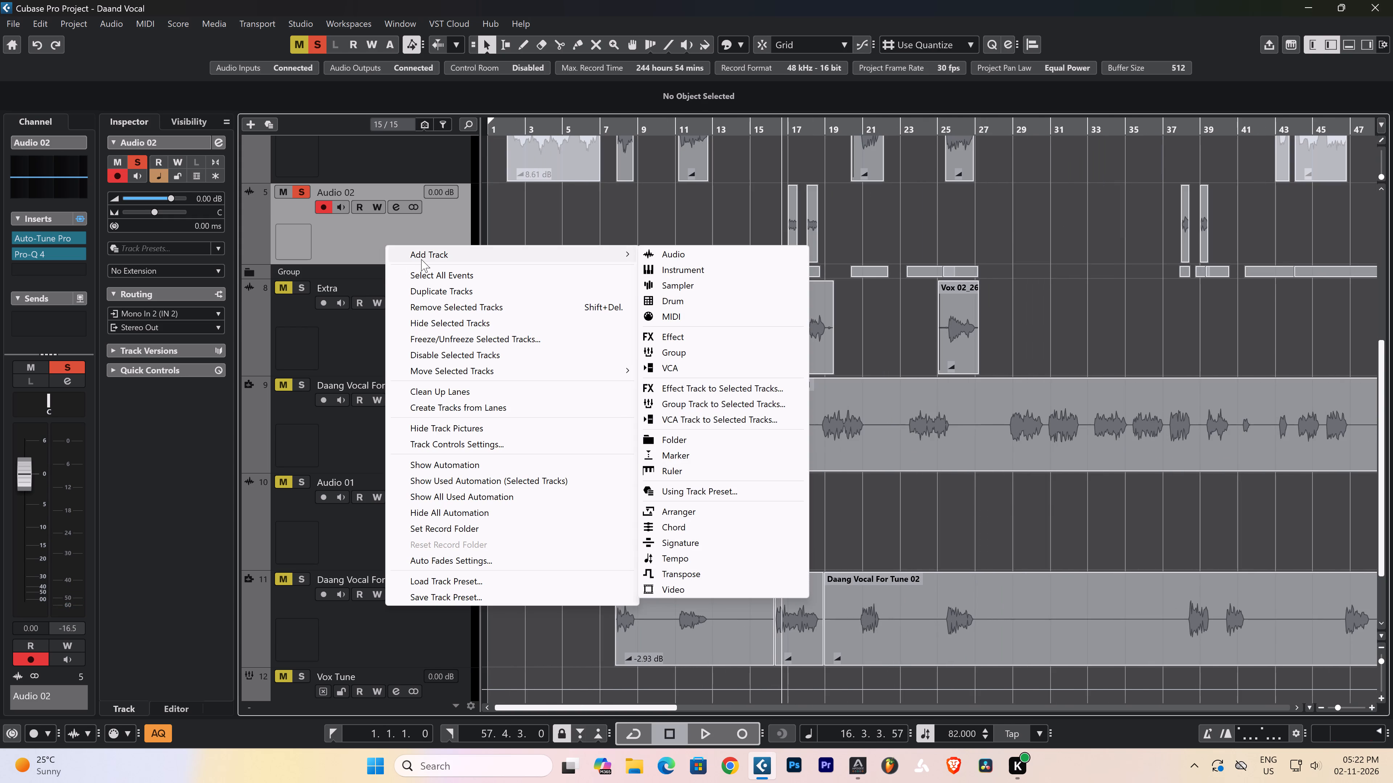
pyautogui.click(669, 256)
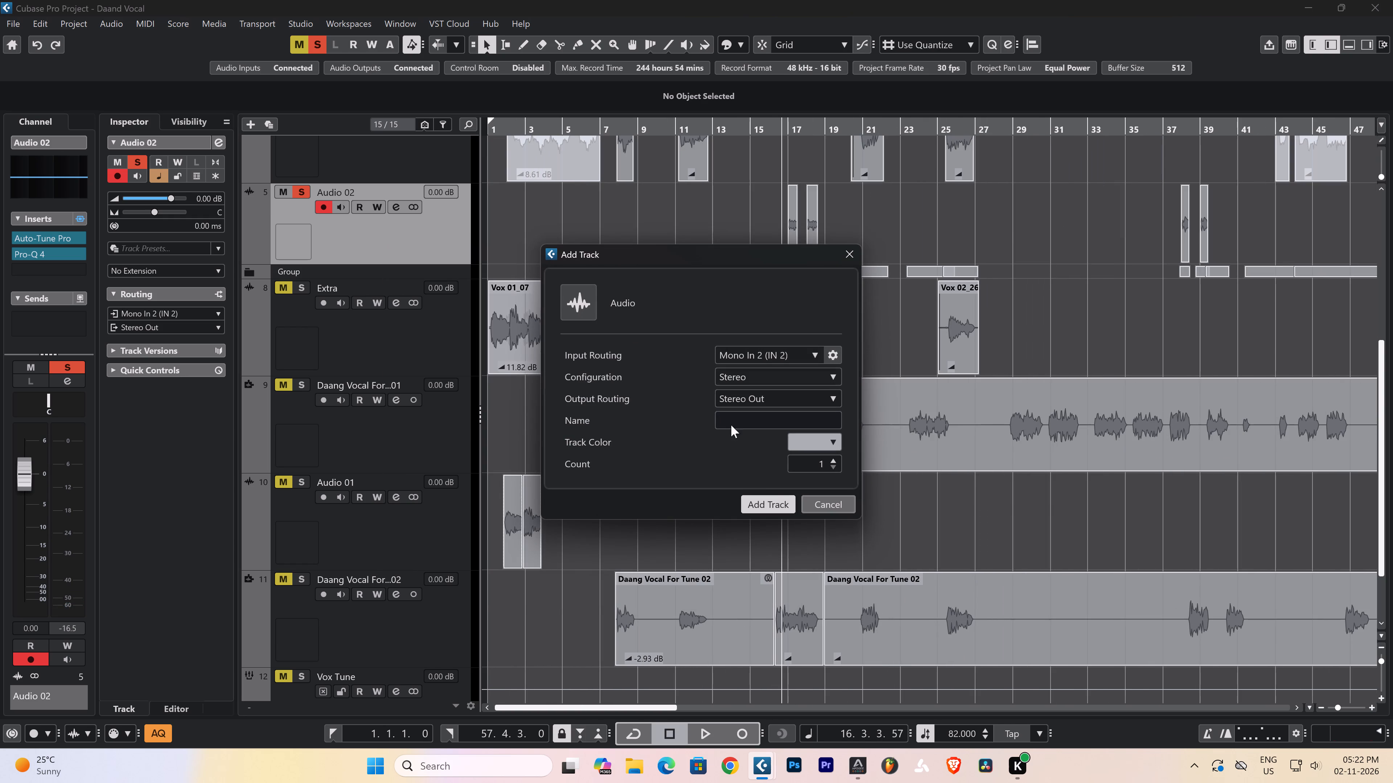
pyautogui.click(777, 504)
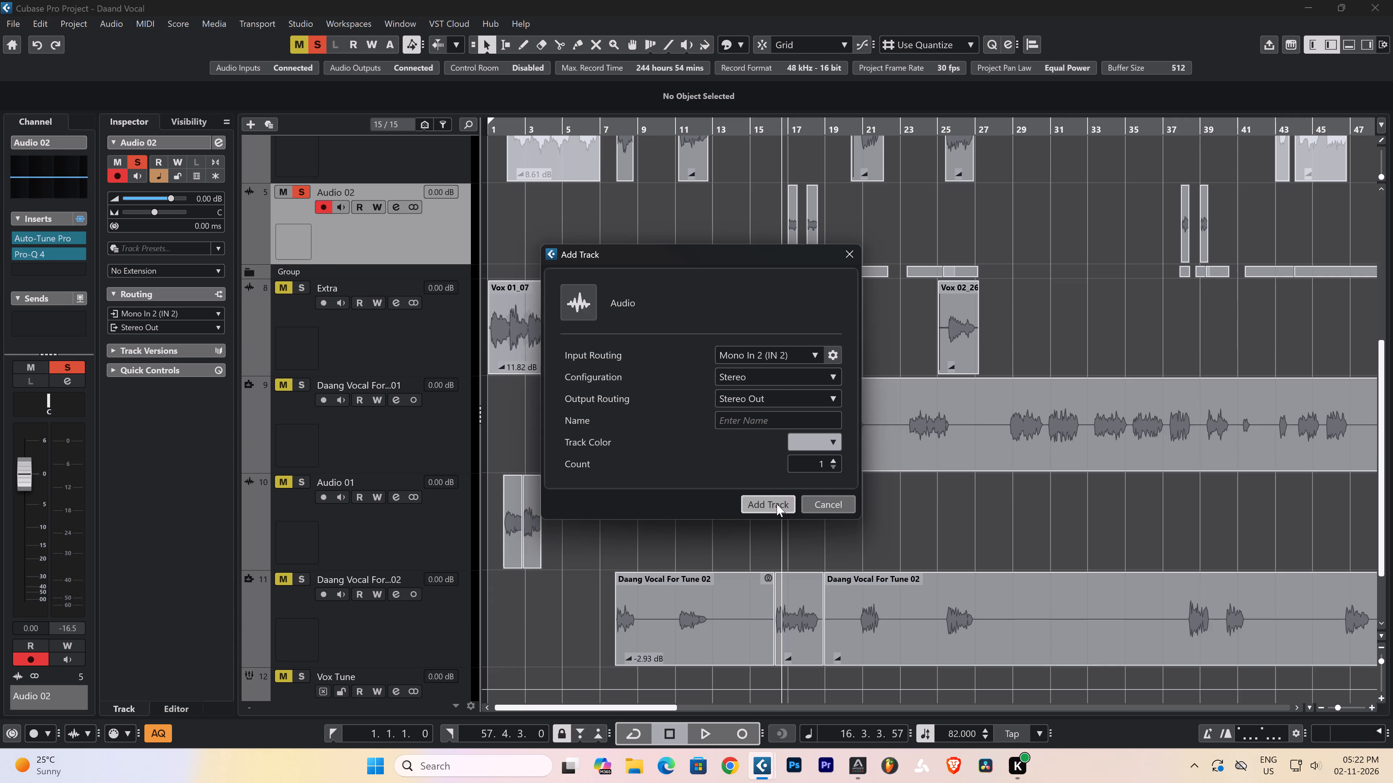
# Play the Audio 02 clips around bar 17, stop, and set the playback position just after bar 16.
pyautogui.press('space')
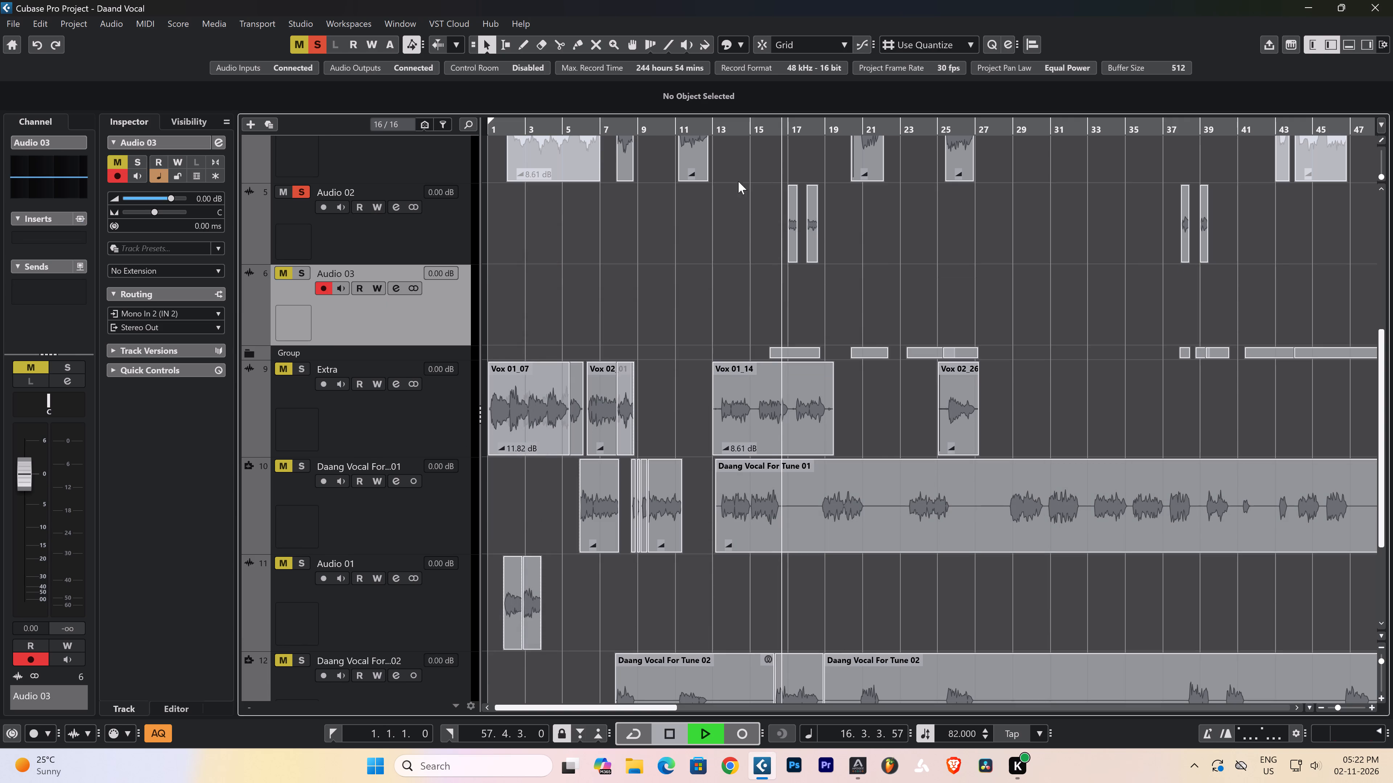
pyautogui.press('h')
pyautogui.press('h')
pyautogui.press('h')
pyautogui.press('h')
pyautogui.press('h')
pyautogui.press('h')
pyautogui.press('h')
pyautogui.press('h')
pyautogui.press('h')
pyautogui.press('h')
pyautogui.press('h')
pyautogui.press('h')
pyautogui.press('h')
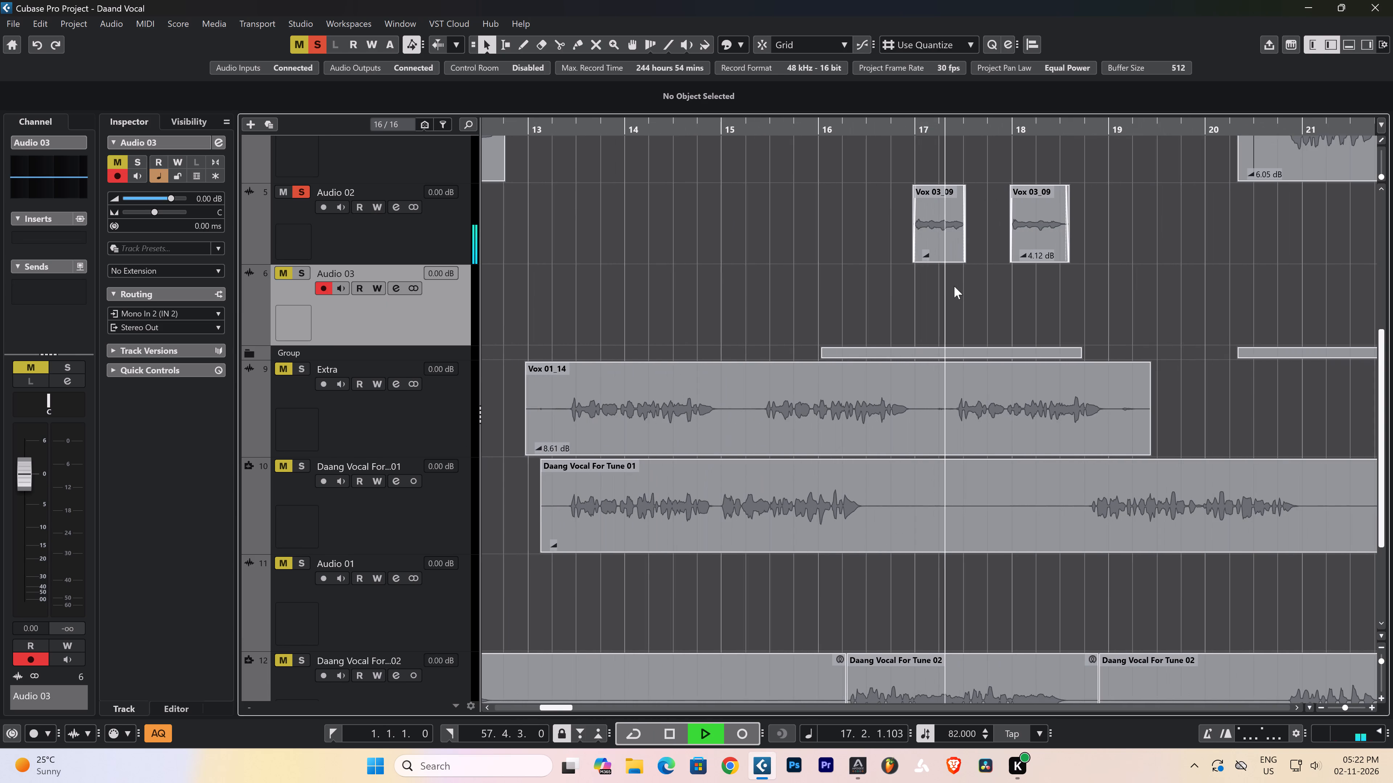
pyautogui.press('space')
pyautogui.moveTo(856, 133); pyautogui.dragTo(830, 130)
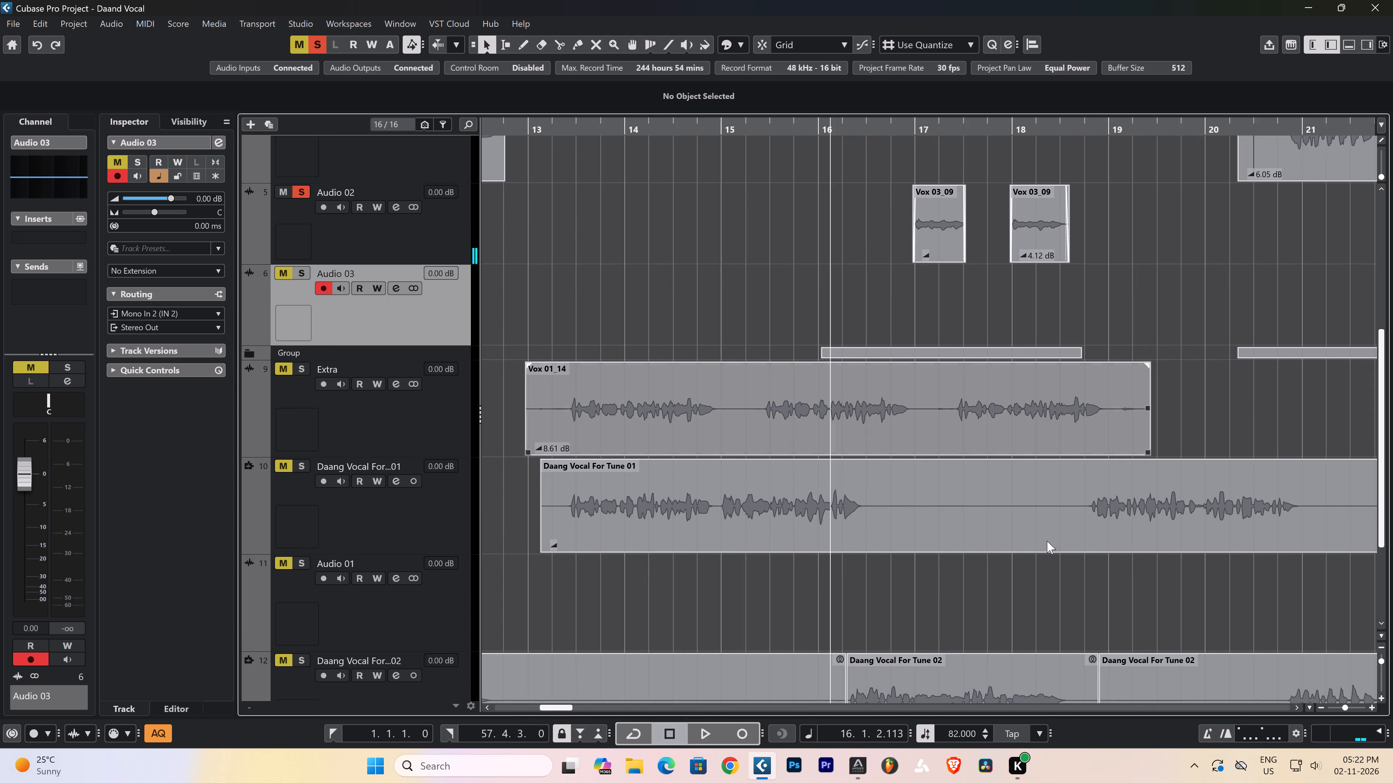
# Turn on the metronome click, save the project and play Audio 02 from bar 16 against the click.
pyautogui.press('c')
pyautogui.press('space')
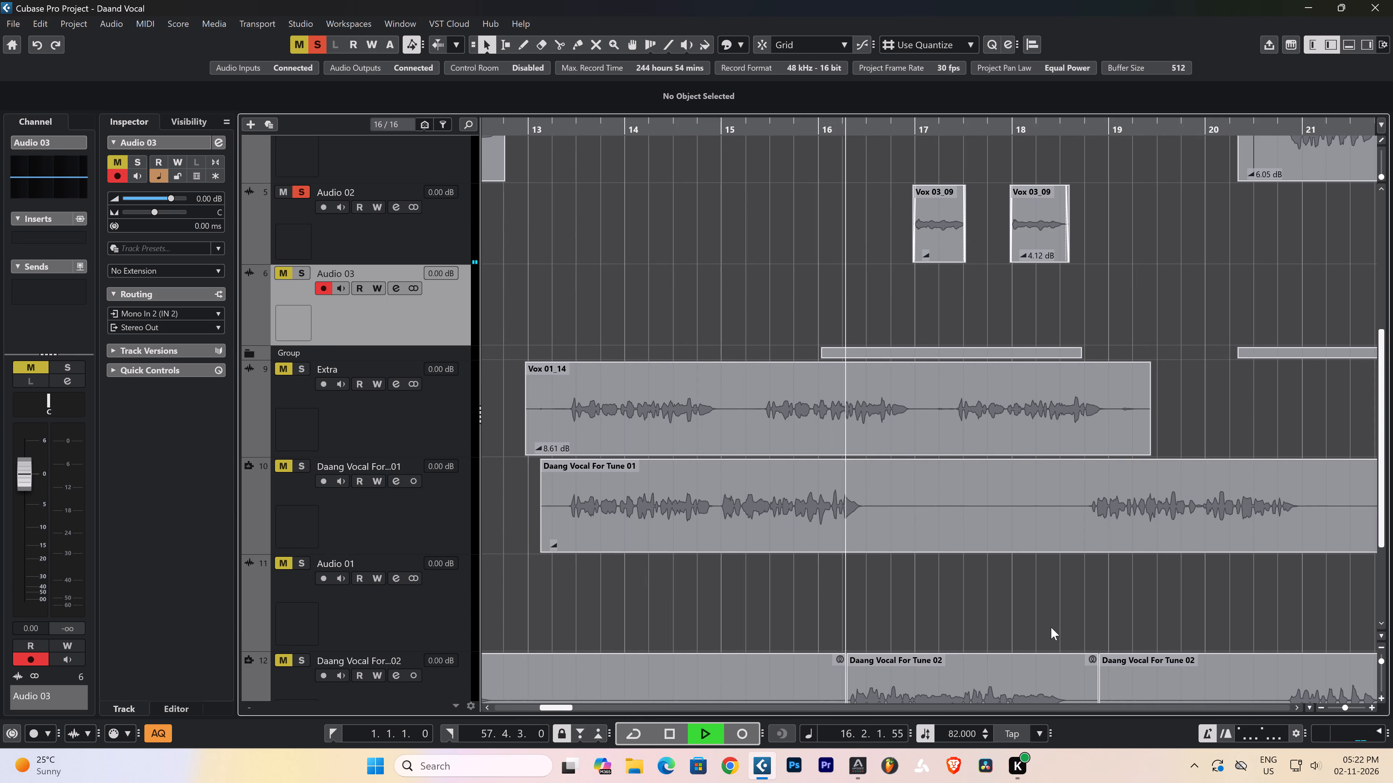
pyautogui.hotkey('ctrl', 's')
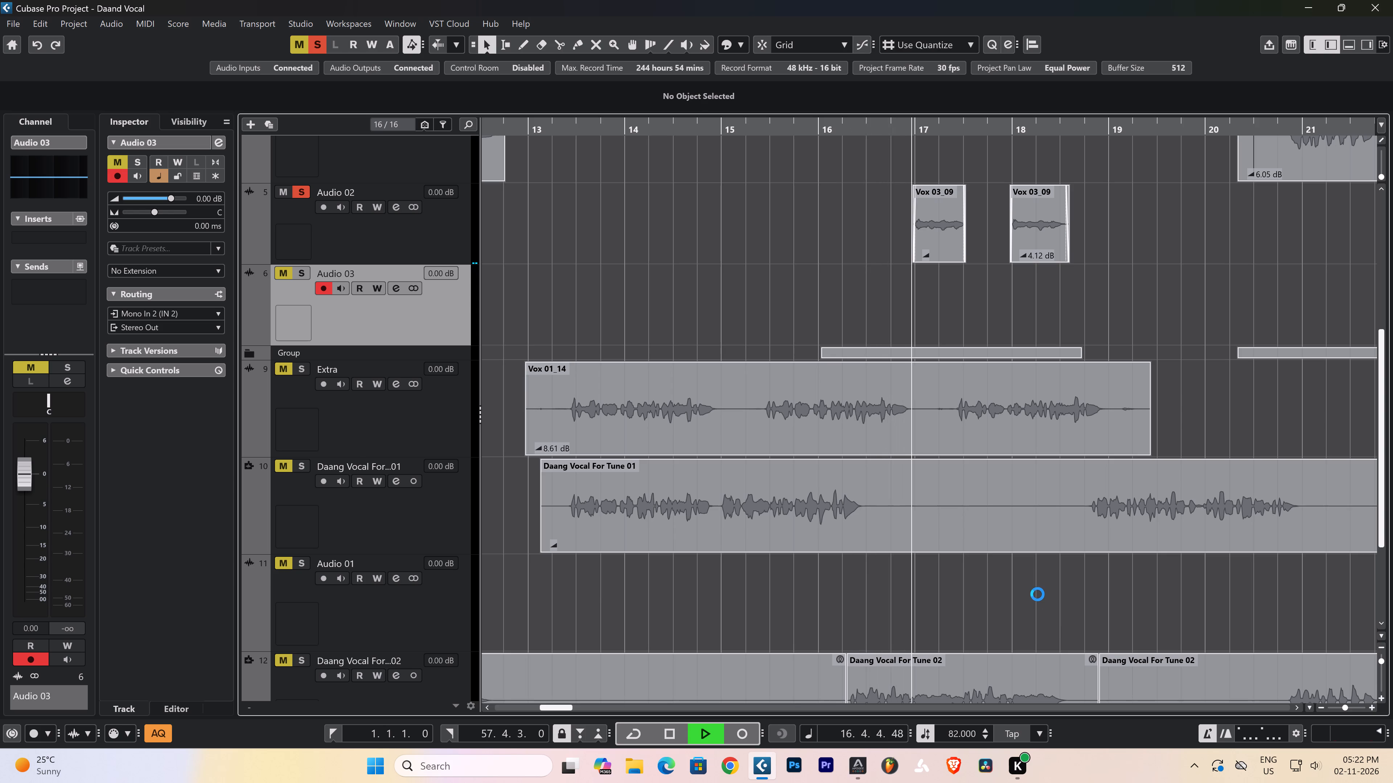
pyautogui.press('space')
pyautogui.press('space')
pyautogui.press('space')
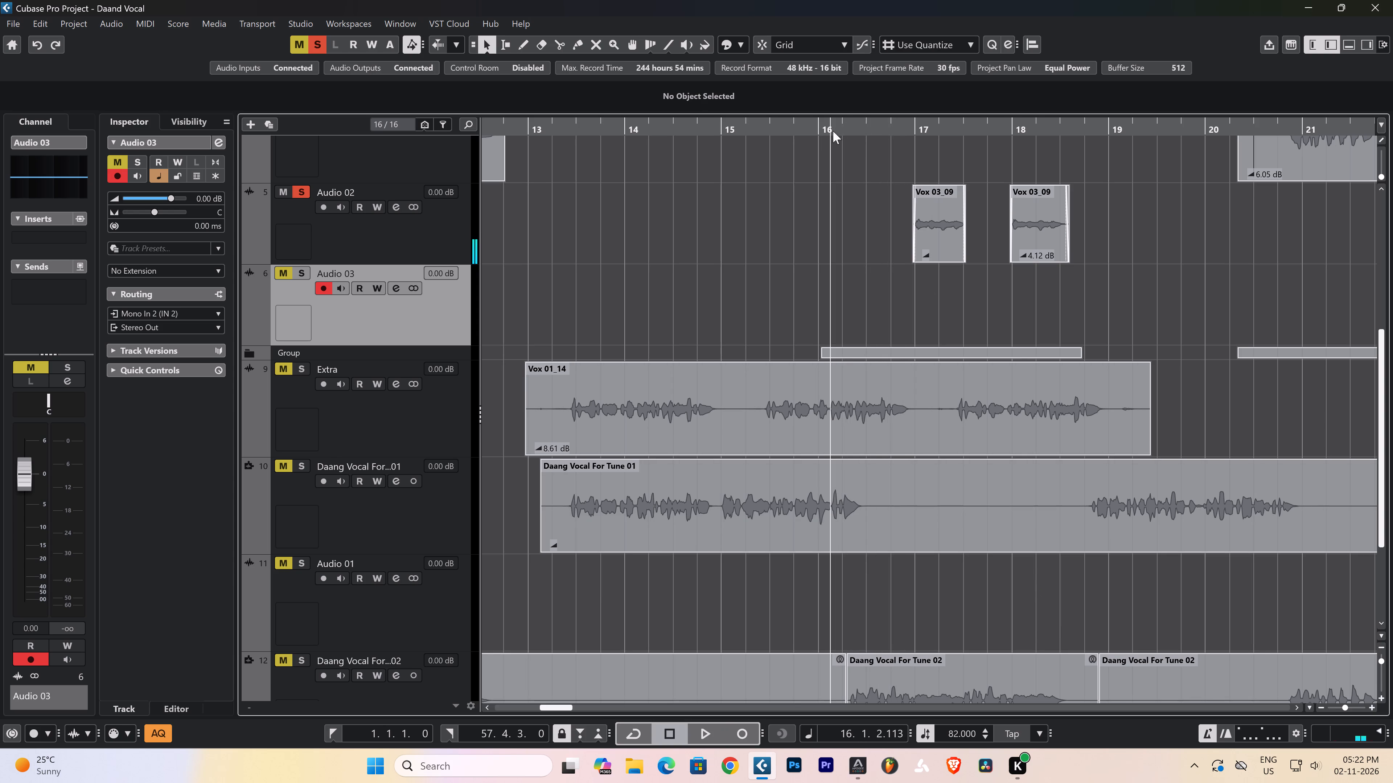
pyautogui.keyDown('ctrl'); pyautogui.scroll(4, 838, 131); pyautogui.keyUp('ctrl')
pyautogui.click(796, 130)
pyautogui.press('space')
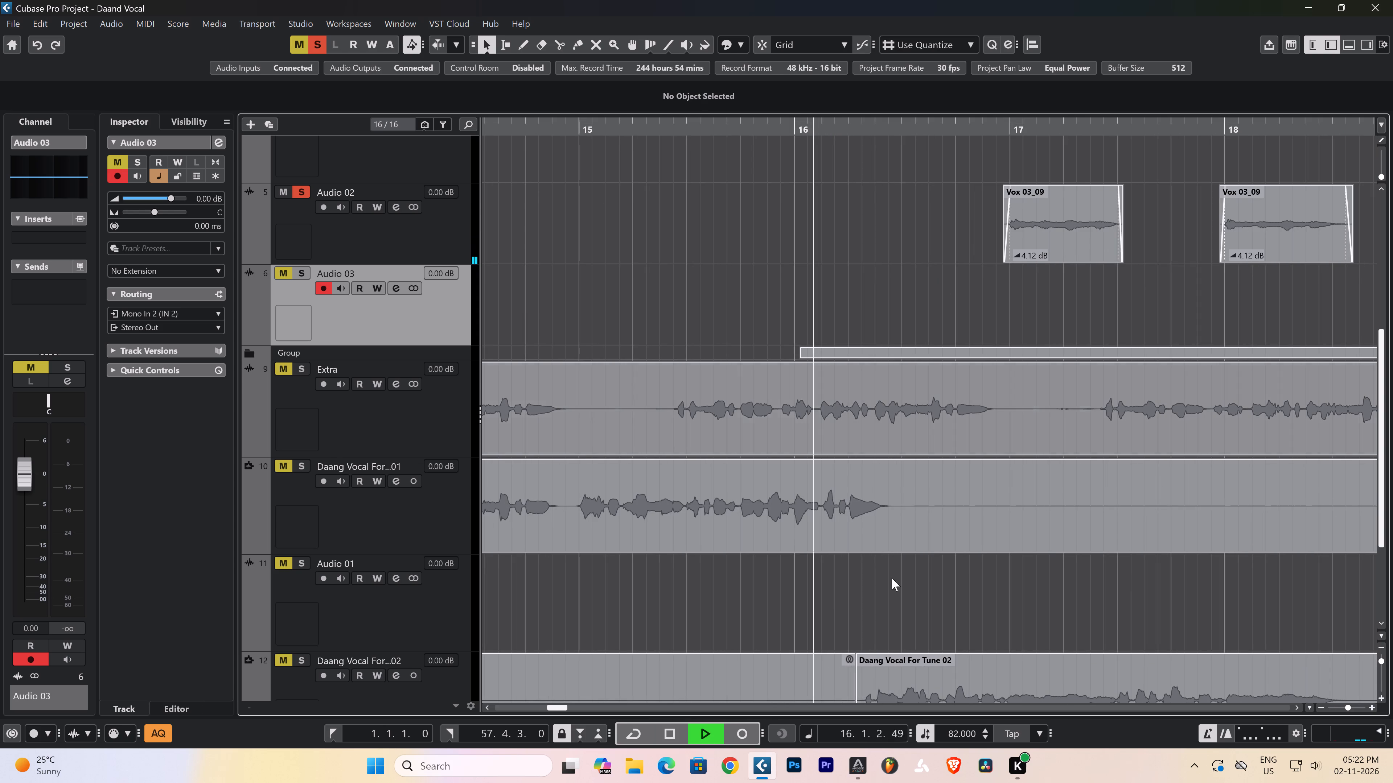
# In Apogee Control 2, lower the speaker output level to -33, and return to Cubase to stop playback.
pyautogui.click(860, 768)
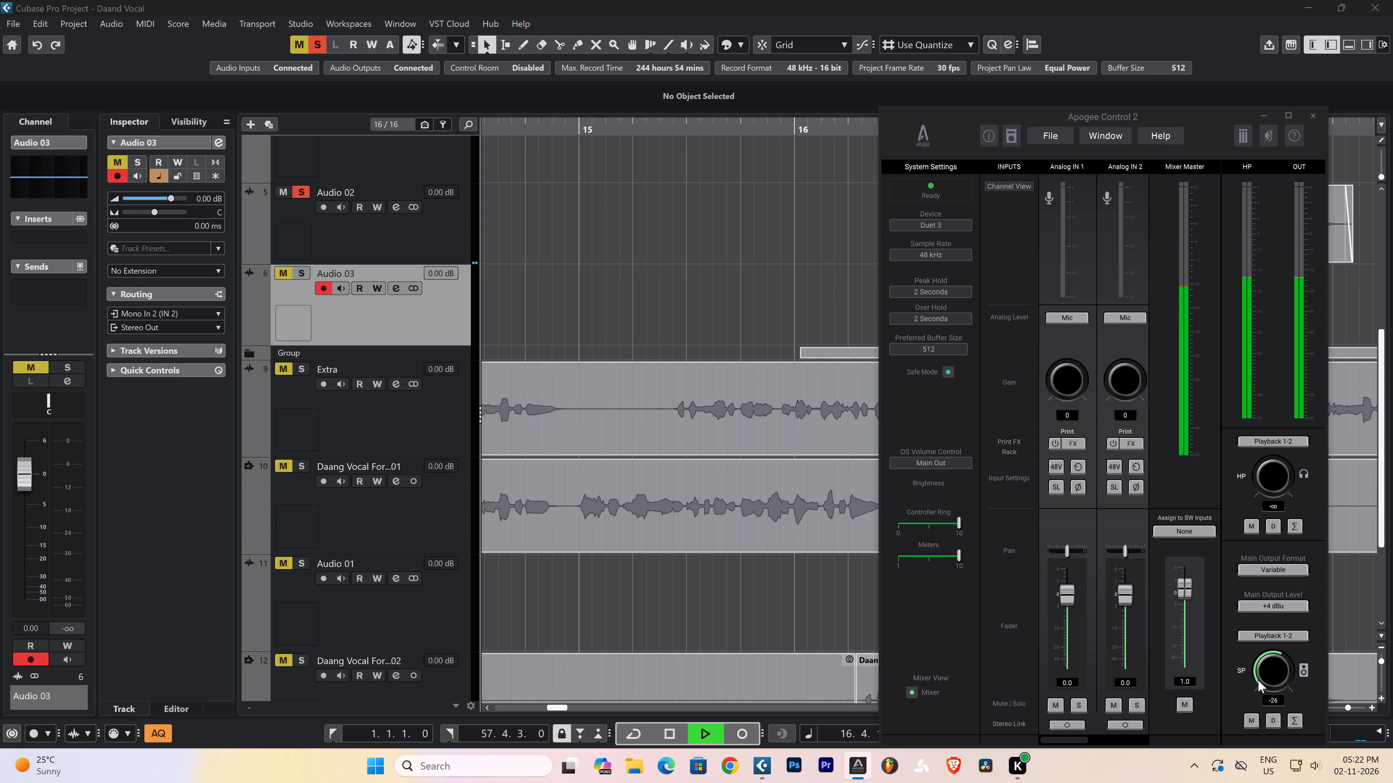
pyautogui.scroll(-3, 1264, 670)
pyautogui.click(786, 293)
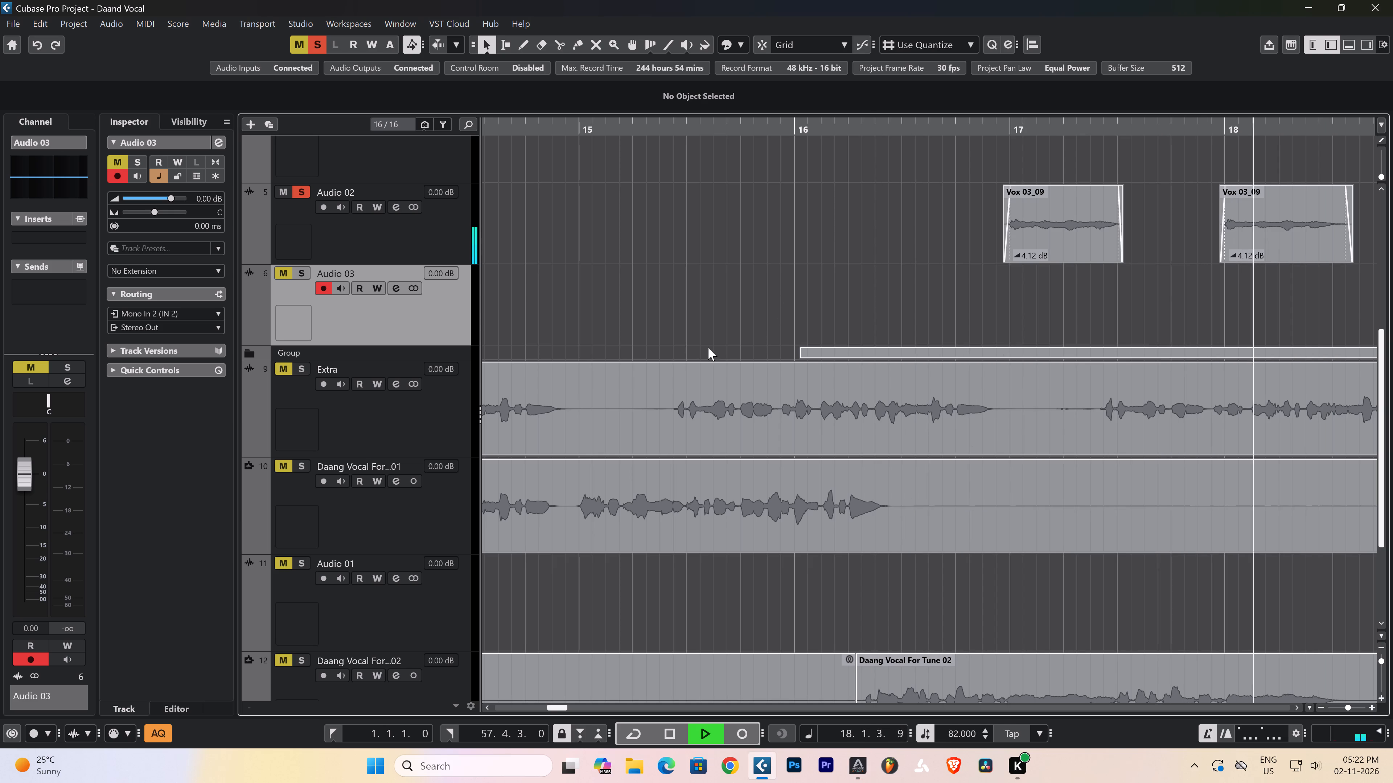
pyautogui.press('space')
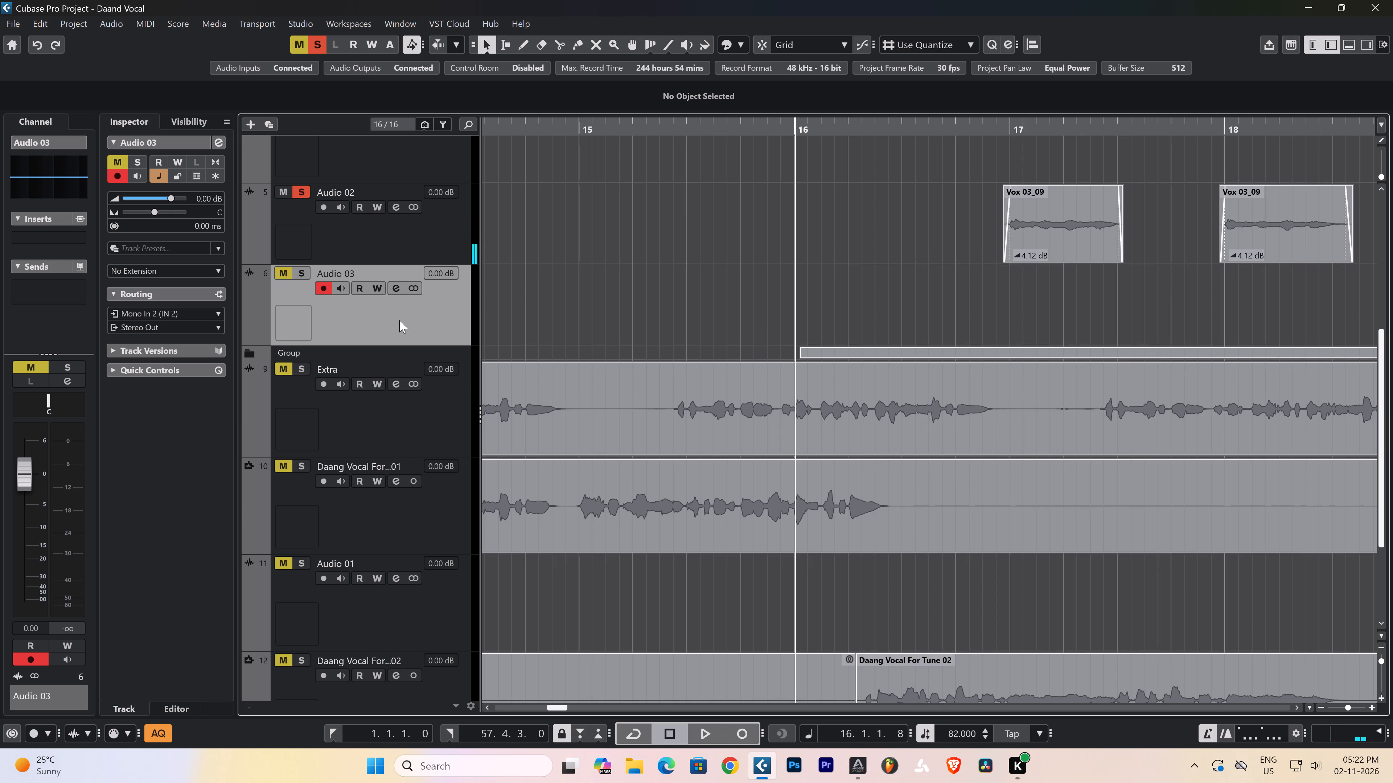
# Rename the Audio 02 track as Adlibs 01.
pyautogui.doubleClick(359, 192)
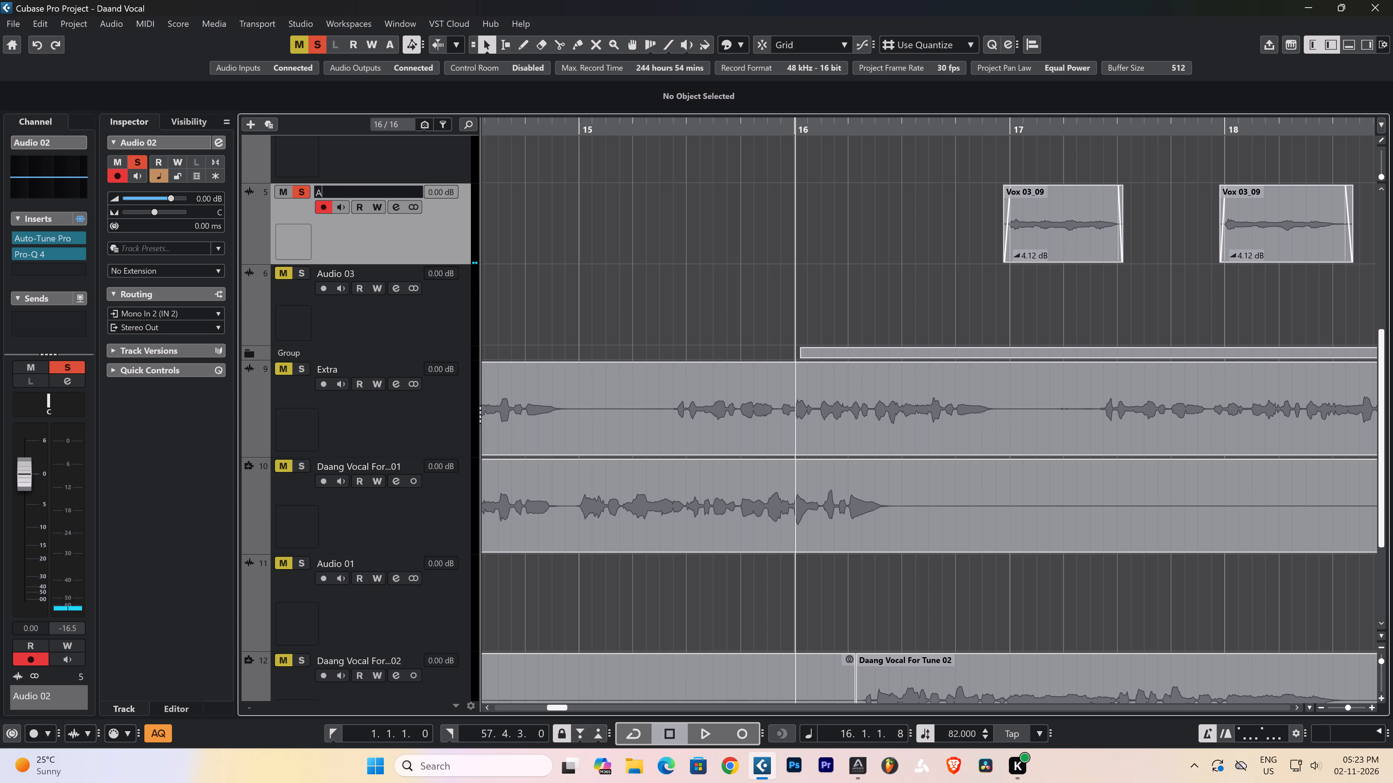
pyautogui.write('dlibs 01')
pyautogui.press('Return')
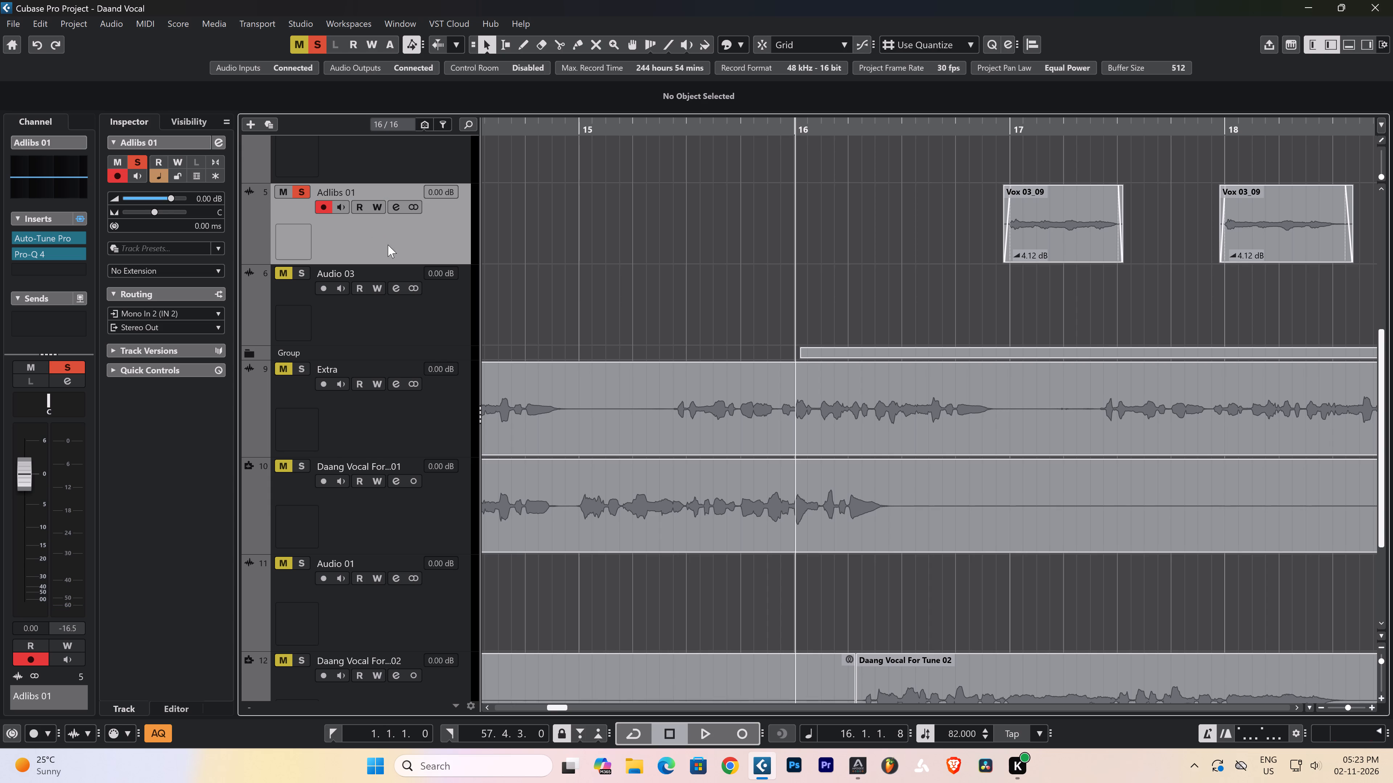
# Rename the Audio 03 track as Adlibs 02 and save the project.
pyautogui.doubleClick(386, 272)
pyautogui.write('dlibs 02')
pyautogui.press('Return')
pyautogui.click(423, 326)
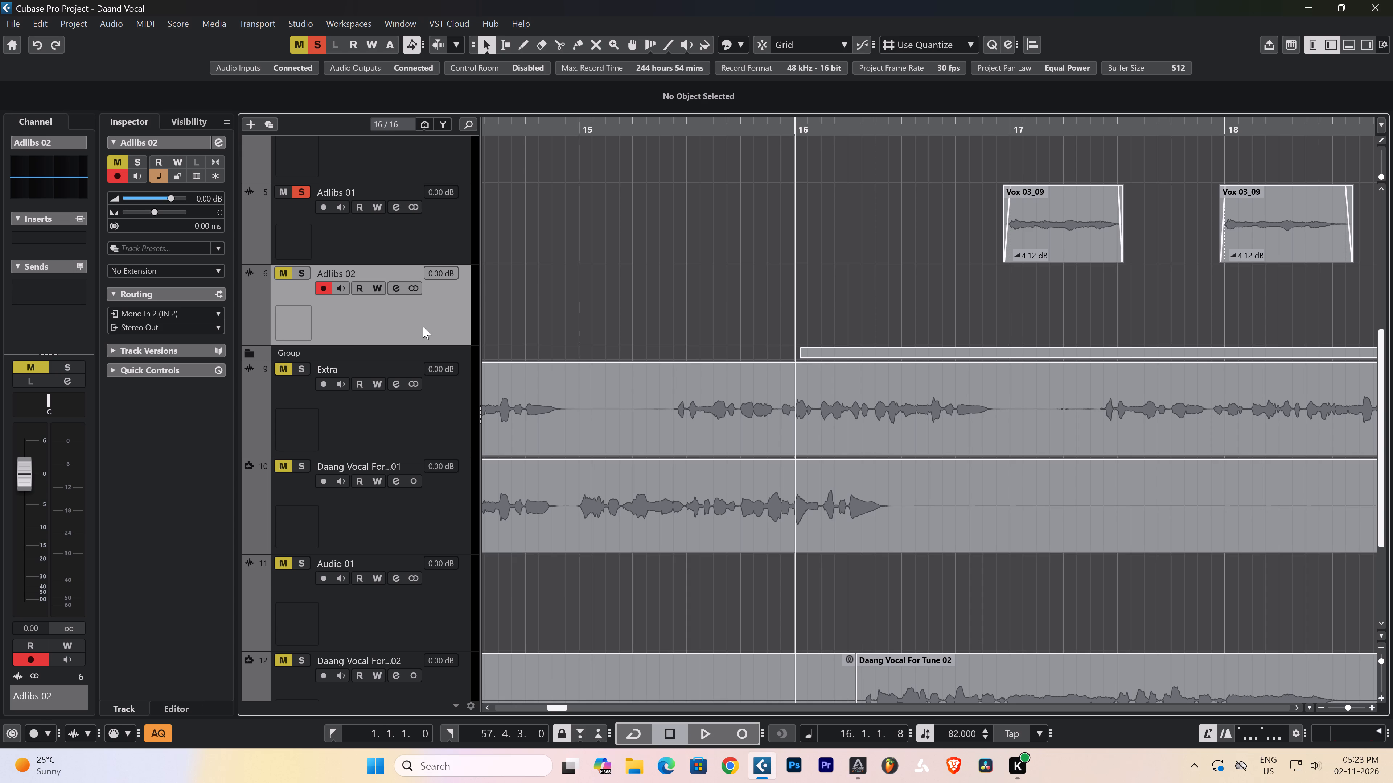
pyautogui.hotkey('ctrl', 's')
# In Apogee Control 2, raise the headphone output level to -27 and mute the speaker output.
pyautogui.click(856, 770)
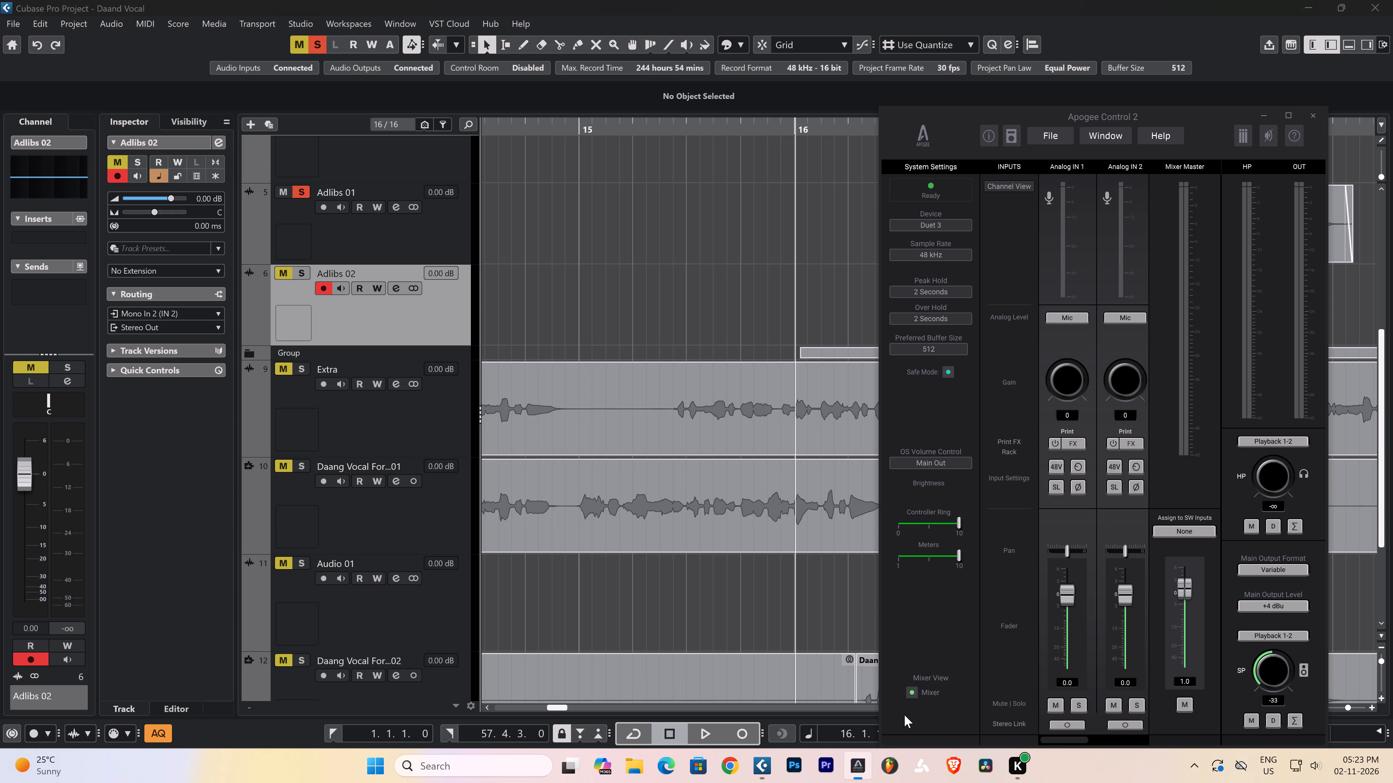
pyautogui.moveTo(1275, 483); pyautogui.dragTo(1284, 386)
pyautogui.click(1251, 718)
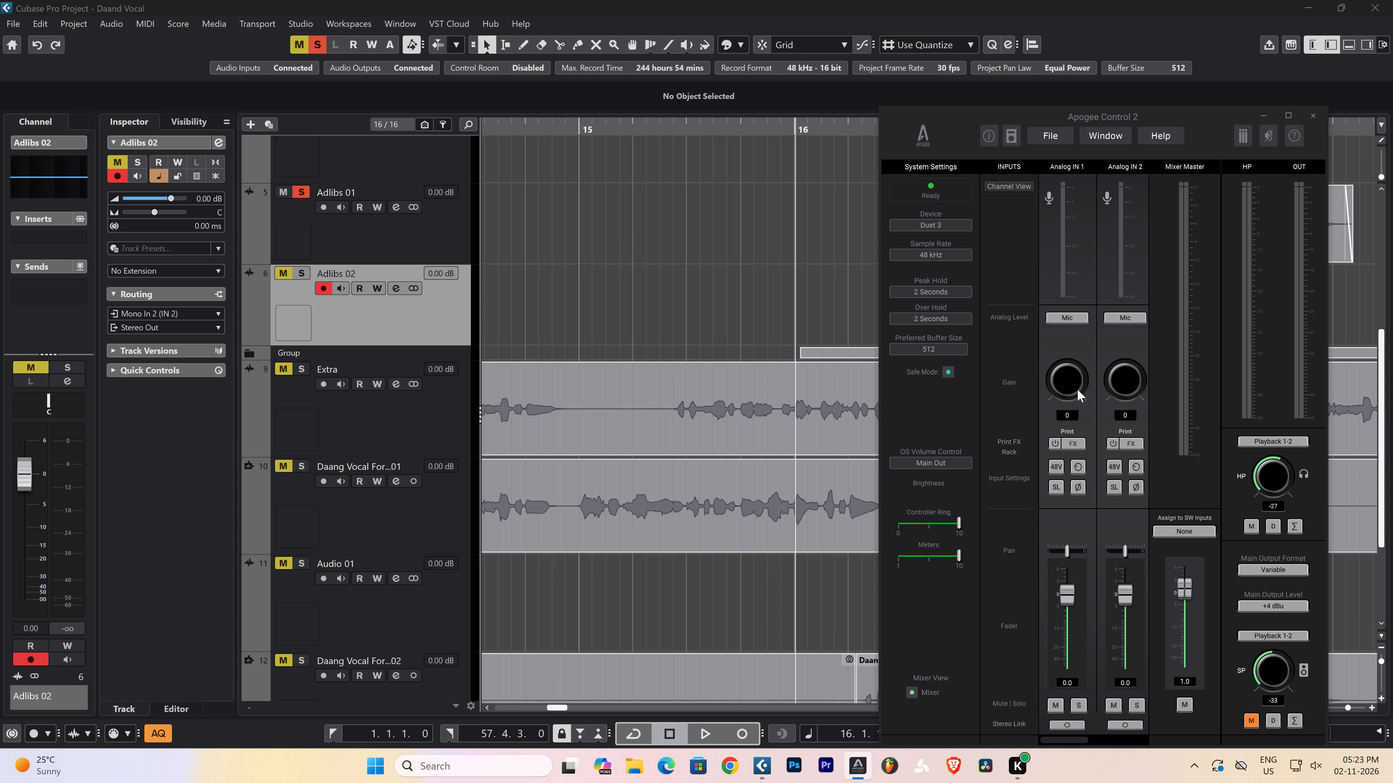
# Raise the Analog IN 2 microphone gain to 34.
pyautogui.moveTo(1128, 387); pyautogui.dragTo(1134, 298)
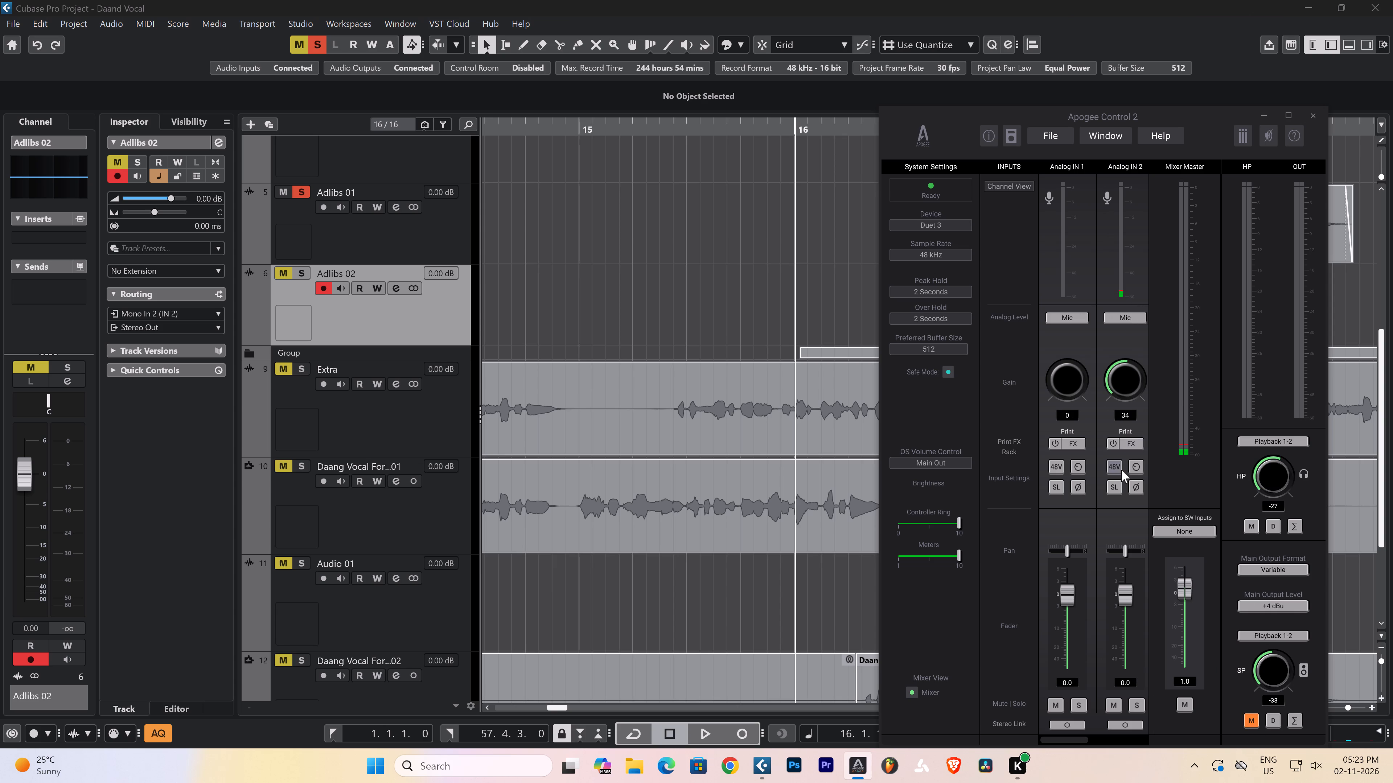
# Turn on 48V phantom power for the Analog IN 2 microphone input.
pyautogui.click(1121, 470)
# Set the Apogee Control 2 window to stay always on top and move it clear of the Adlibs clips around bar 17.
pyautogui.click(1105, 142)
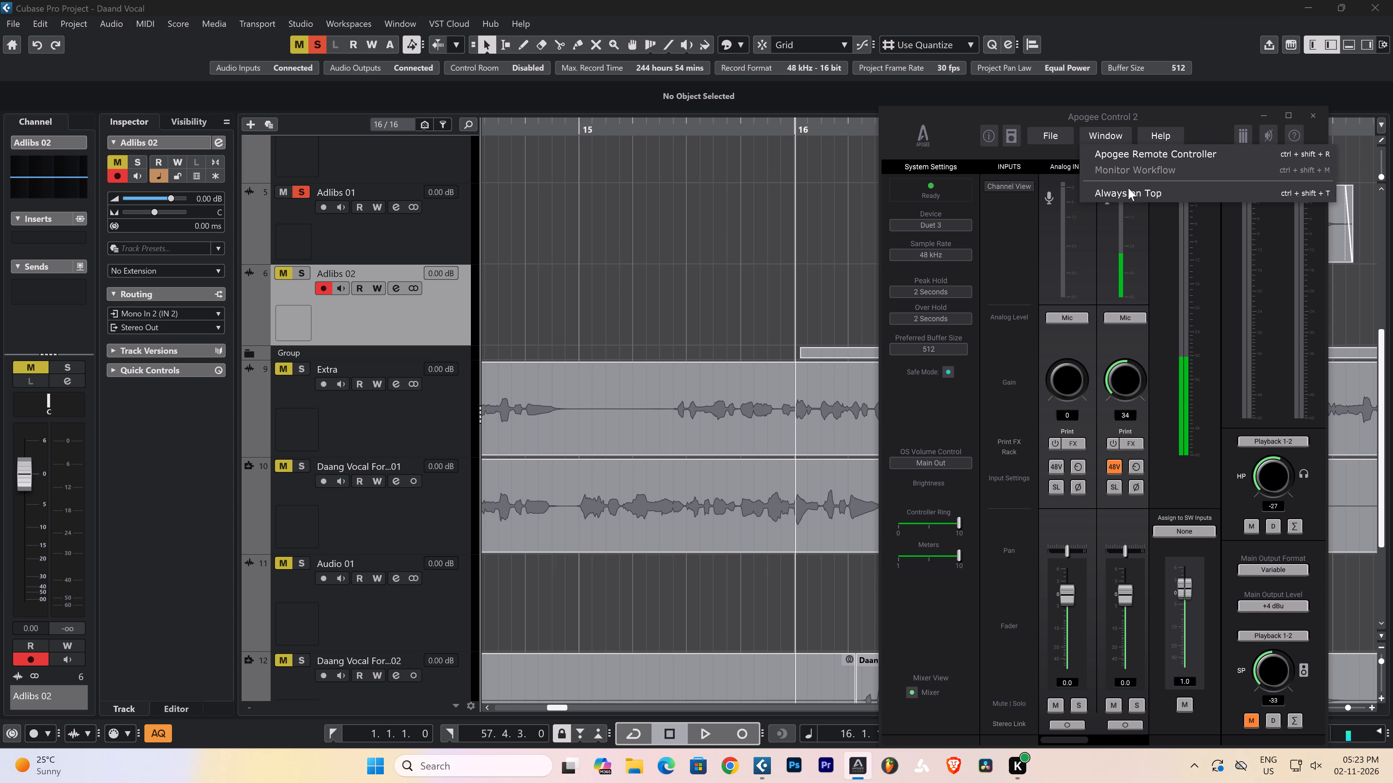
pyautogui.click(1139, 194)
pyautogui.click(811, 260)
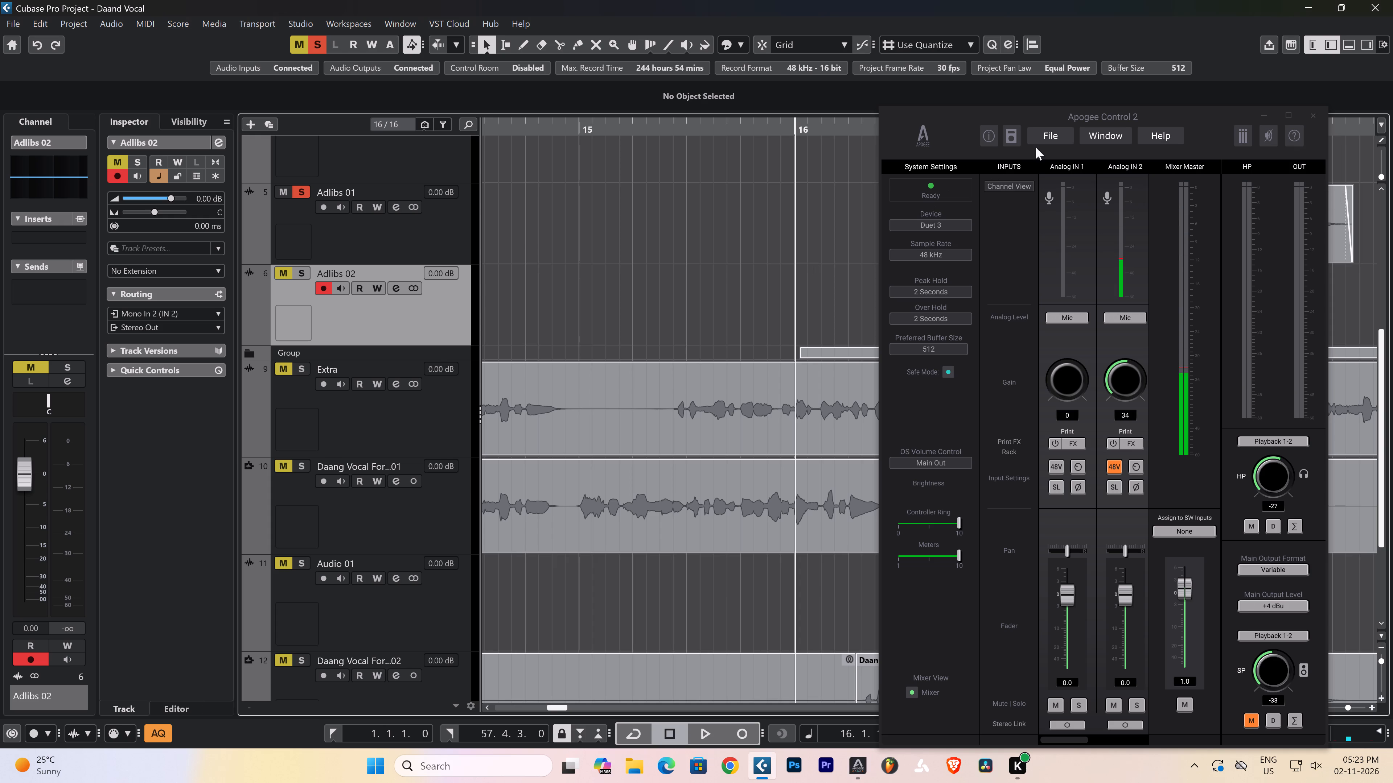
pyautogui.moveTo(1067, 117); pyautogui.dragTo(390, 129)
# Switch to the Cubase project and play from bar 16 to check the playback in the headphones.
pyautogui.press('space')
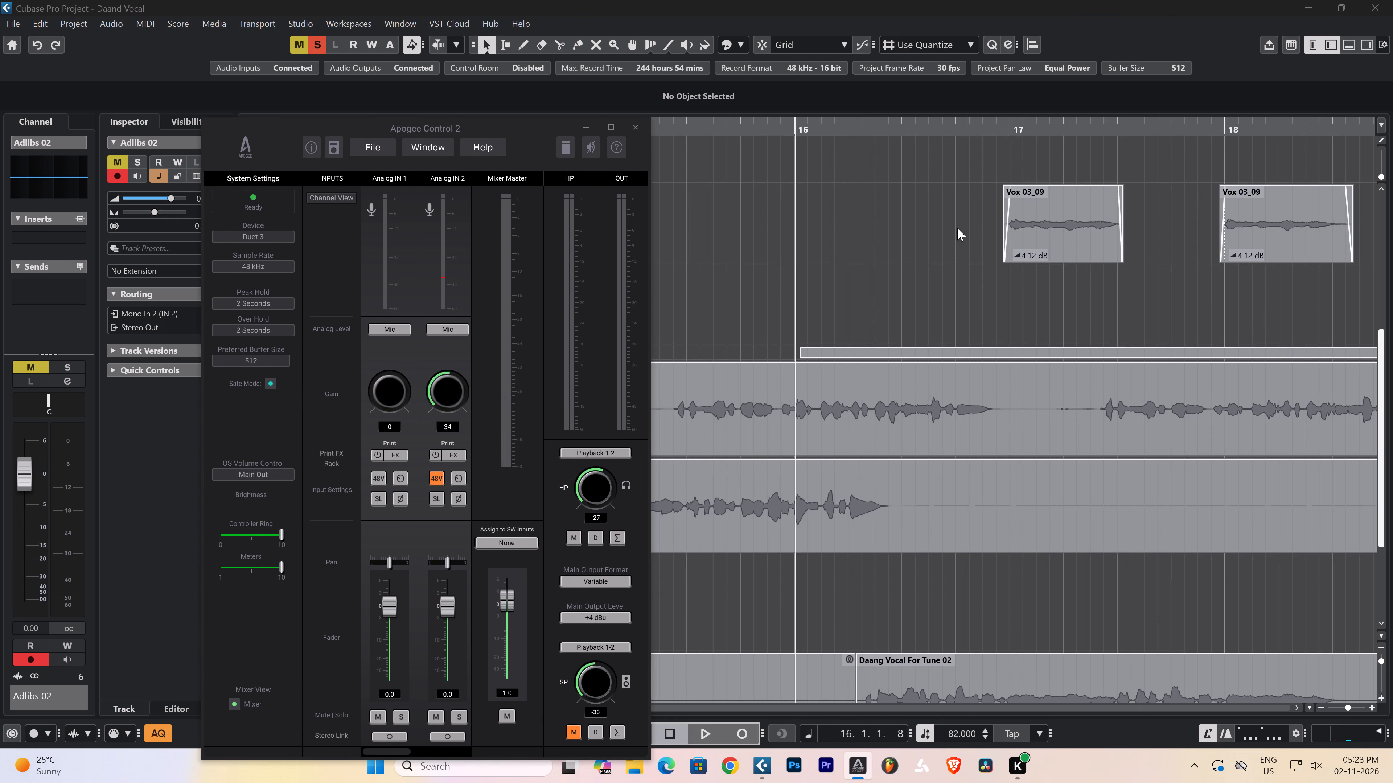
pyautogui.click(902, 239)
pyautogui.press('space')
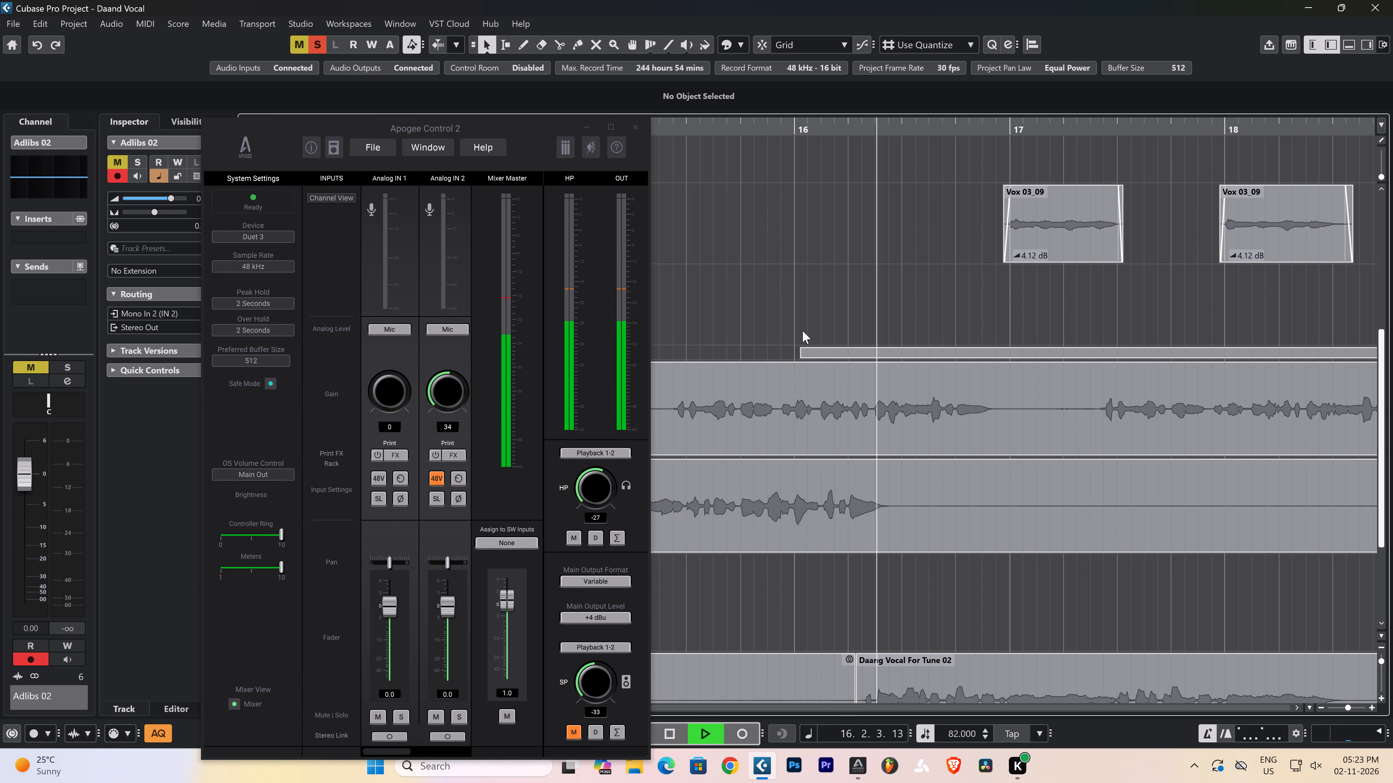
pyautogui.press('space')
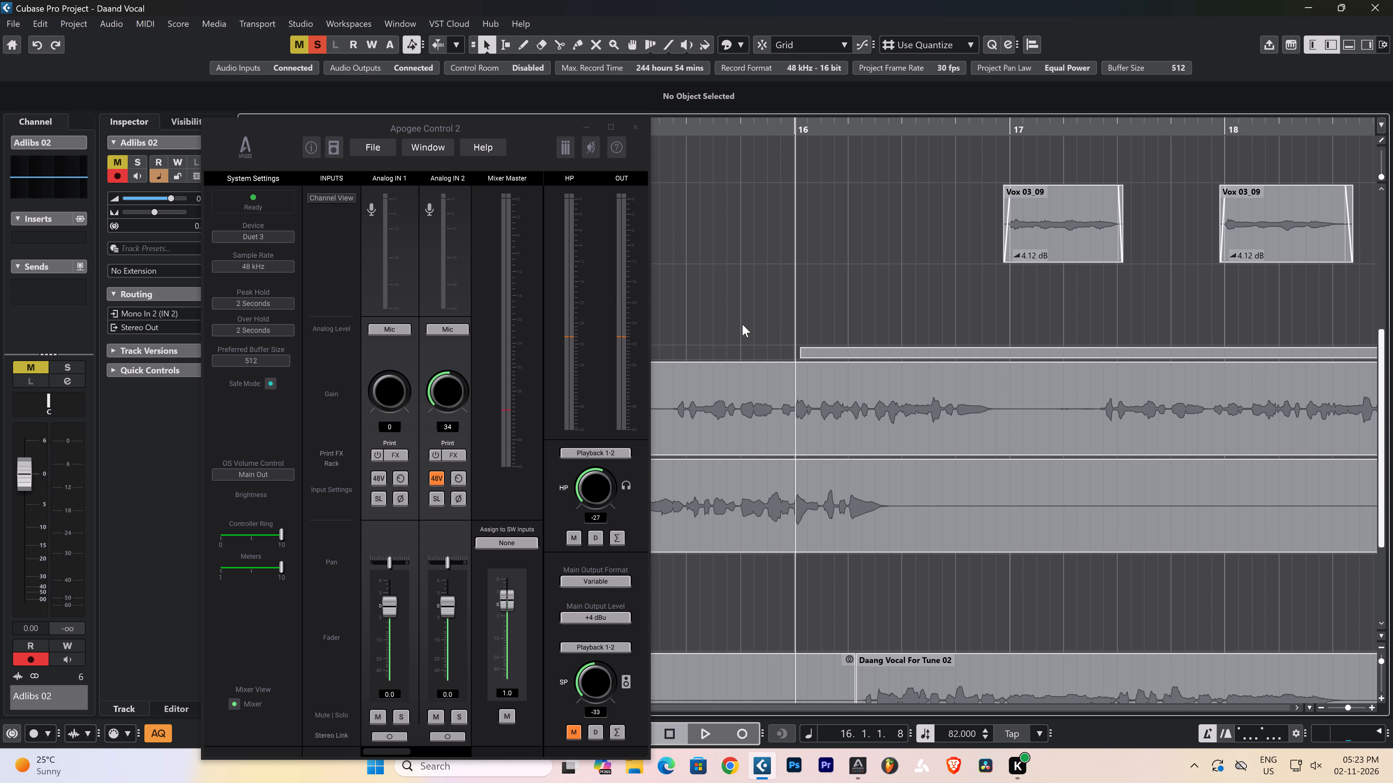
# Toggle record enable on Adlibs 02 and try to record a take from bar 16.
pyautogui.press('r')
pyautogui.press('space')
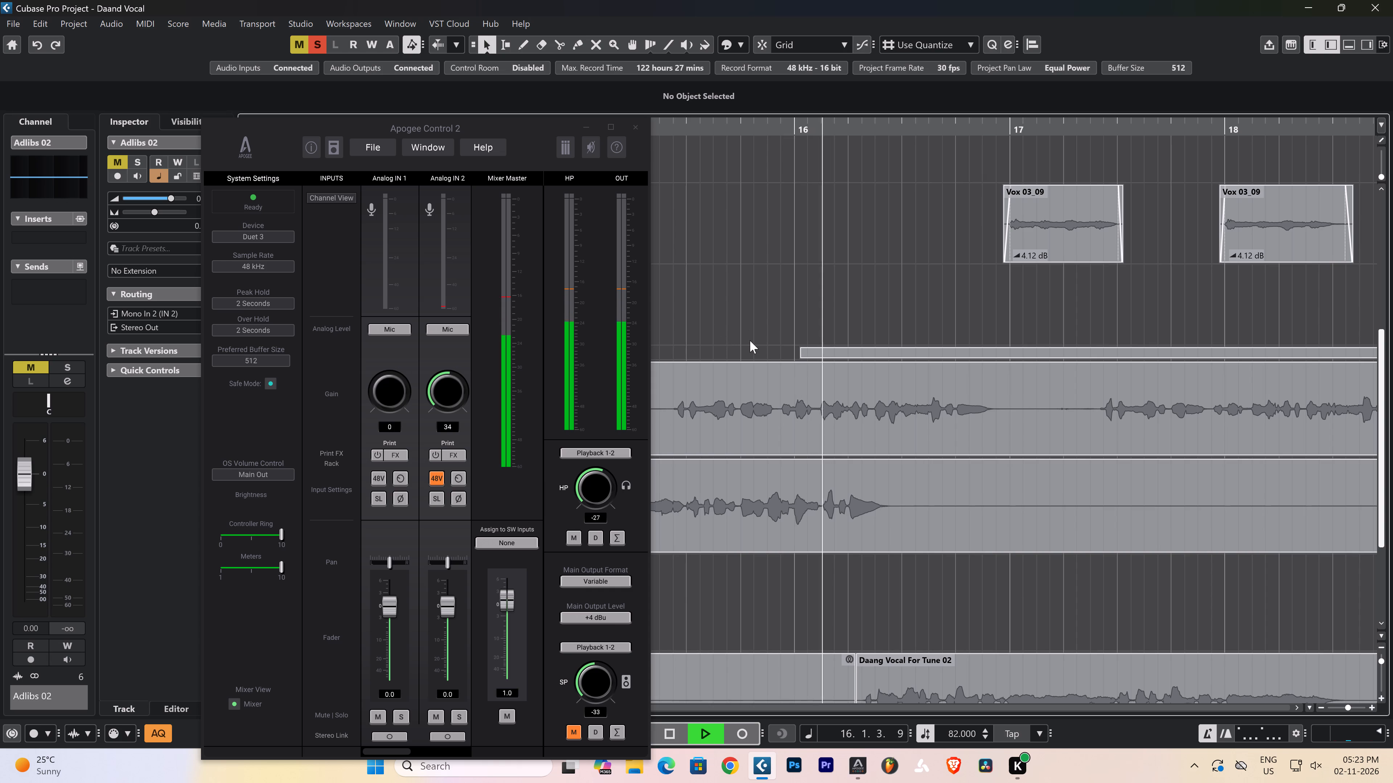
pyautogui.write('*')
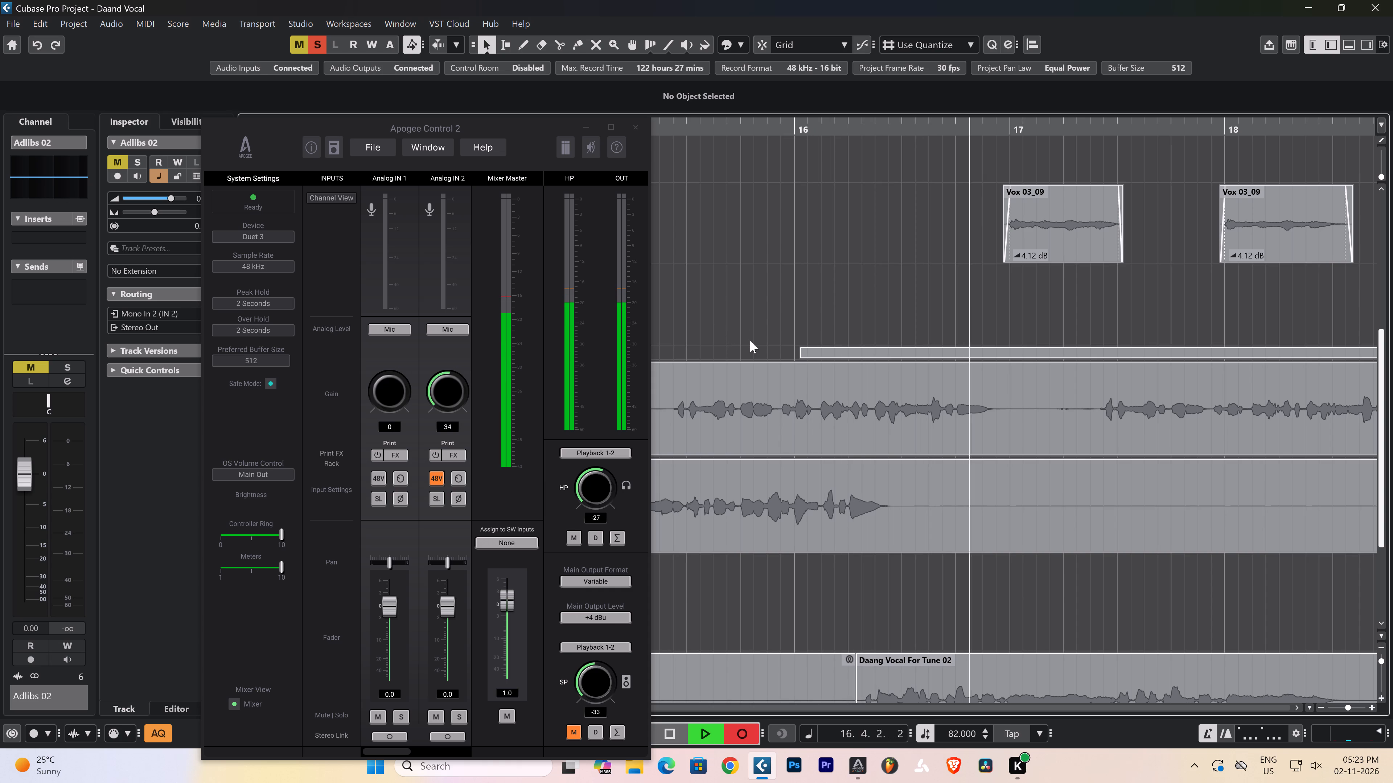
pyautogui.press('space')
# Uncover the track list, arm the Adlibs 02 track for recording, and move the Apogee Control 2 window back off the clips.
pyautogui.moveTo(449, 128); pyautogui.dragTo(825, 153)
pyautogui.click(386, 319)
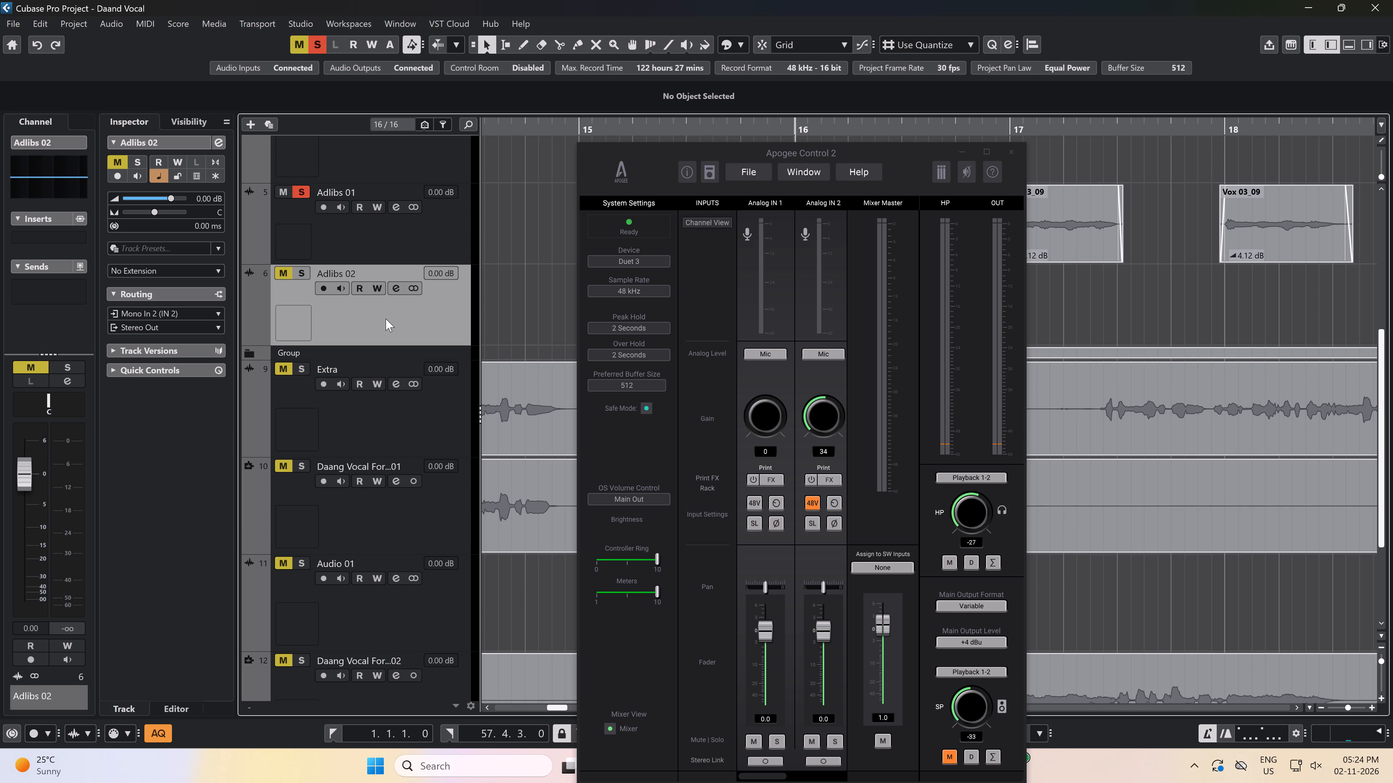
pyautogui.click(323, 294)
pyautogui.click(345, 308)
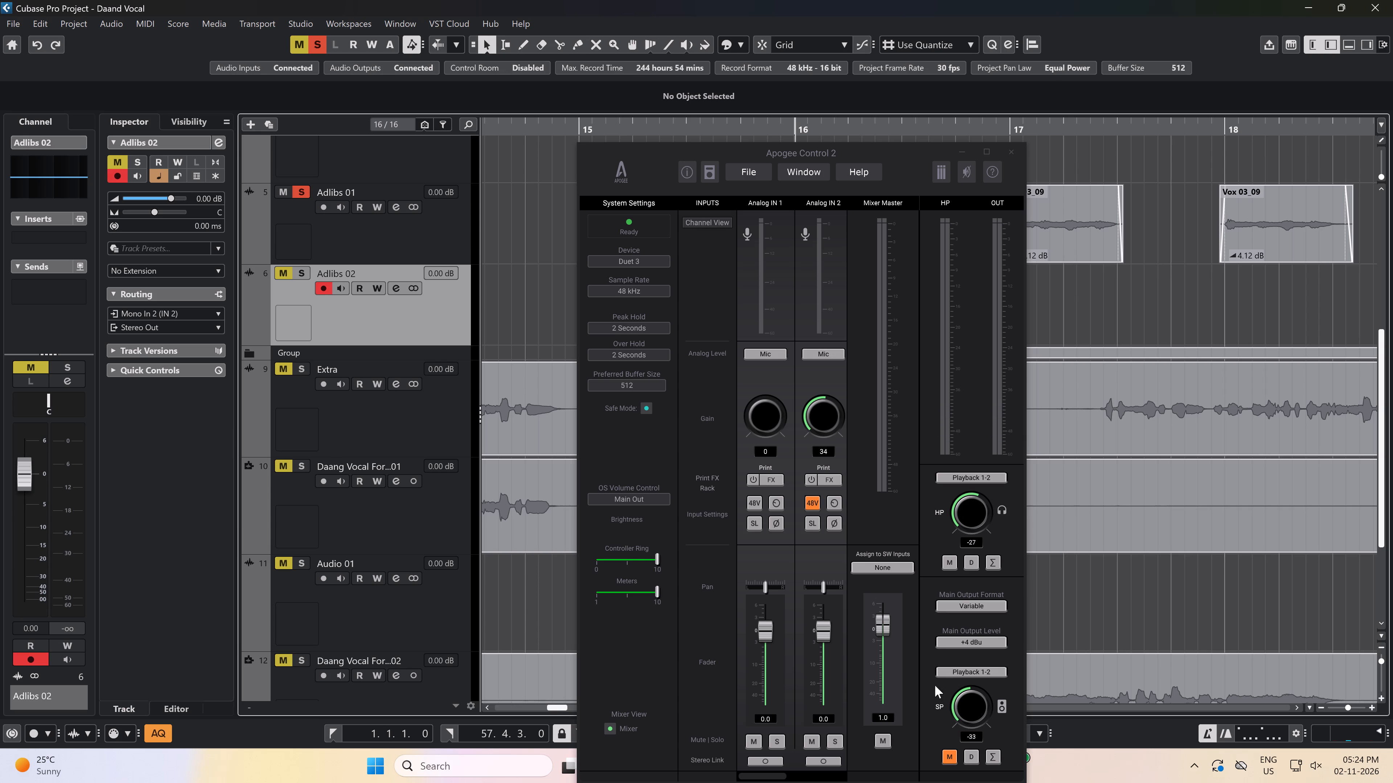
pyautogui.moveTo(907, 149); pyautogui.dragTo(624, 82)
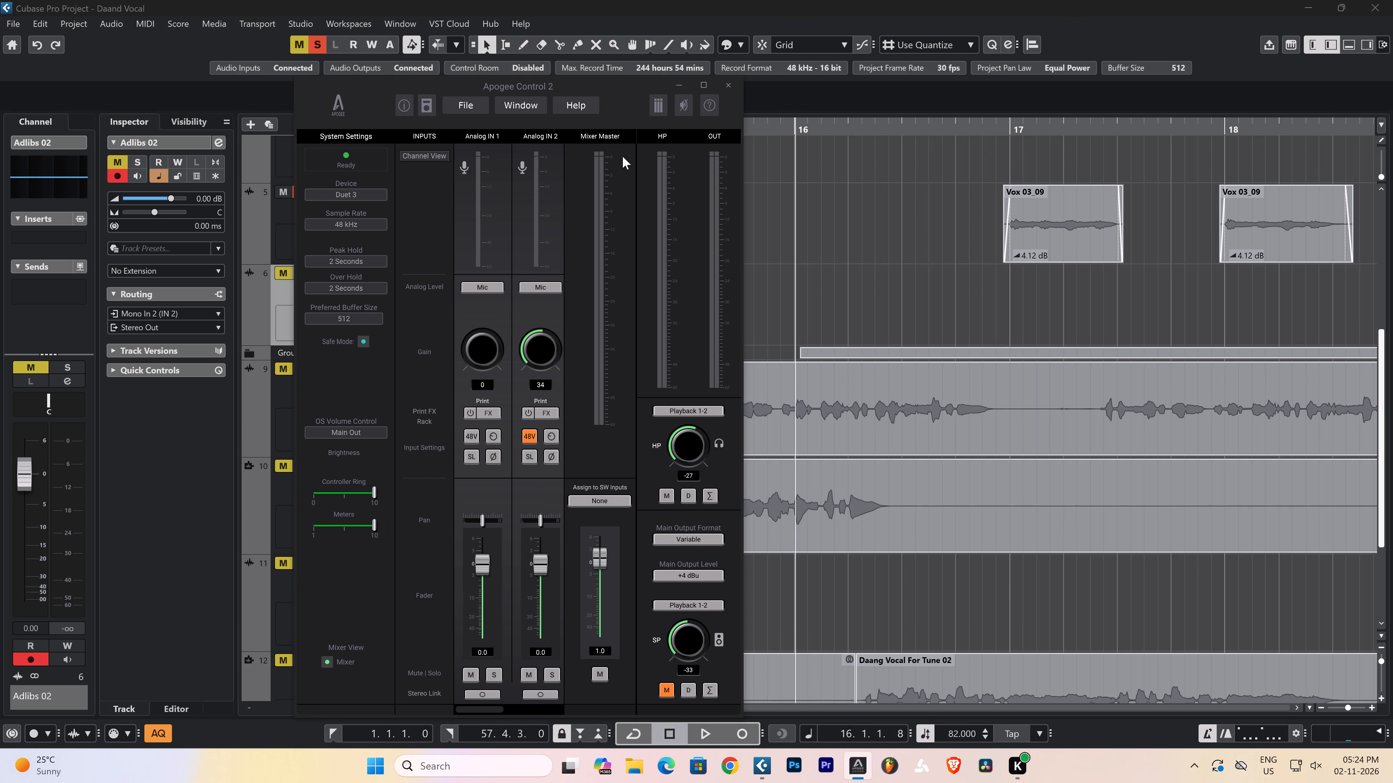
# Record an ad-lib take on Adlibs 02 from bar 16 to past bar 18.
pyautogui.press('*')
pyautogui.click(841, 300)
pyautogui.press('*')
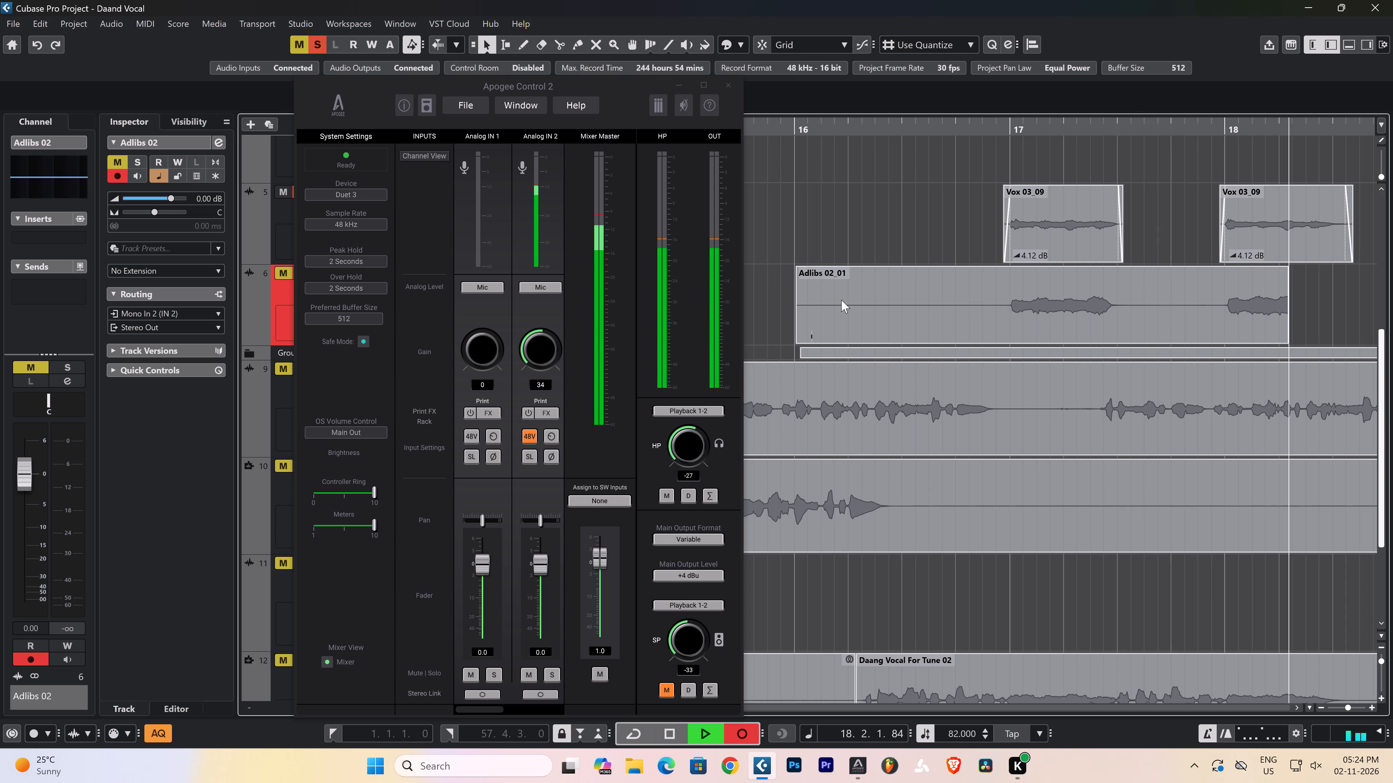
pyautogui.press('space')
# Play from bar 16 and unmute the Adlibs 02 track to hear the recorded take.
pyautogui.press('space')
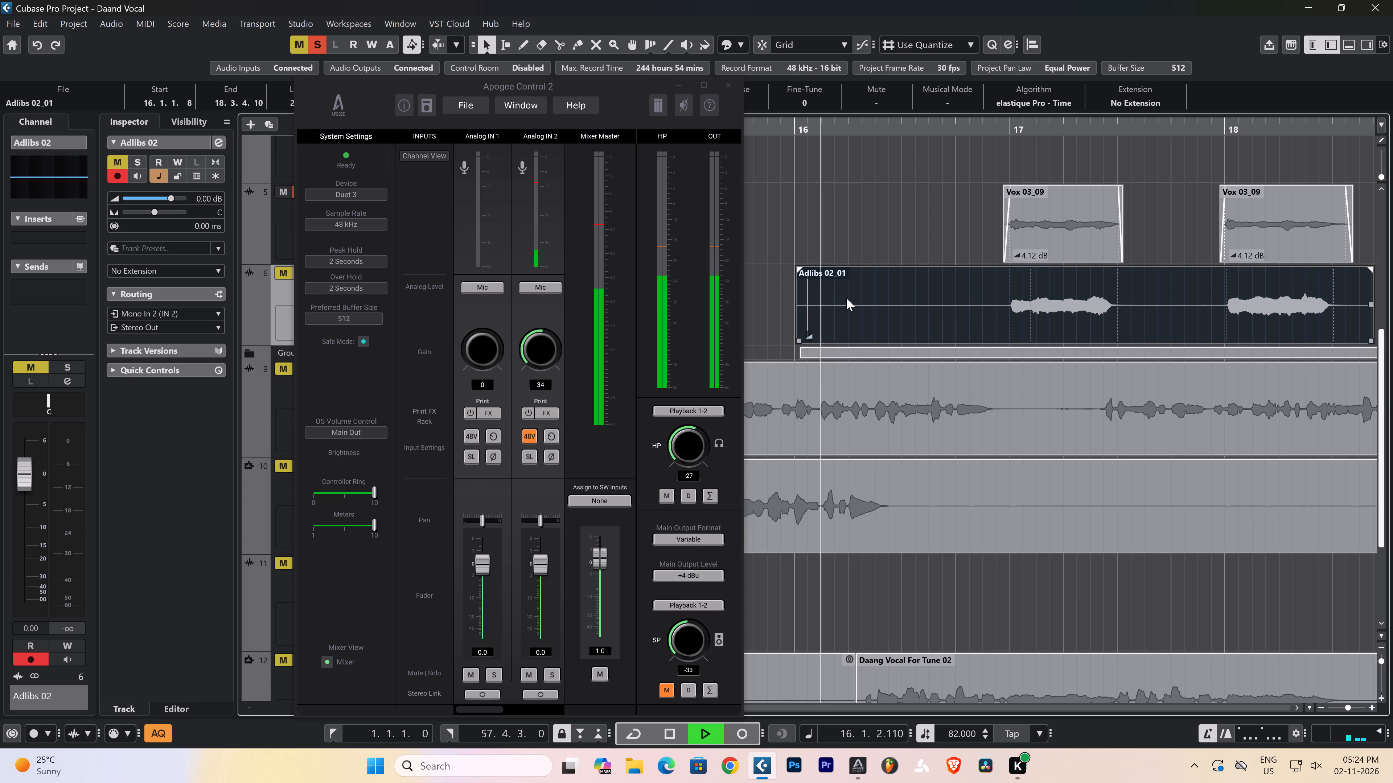
pyautogui.click(284, 275)
pyautogui.scroll(2, 805, 262)
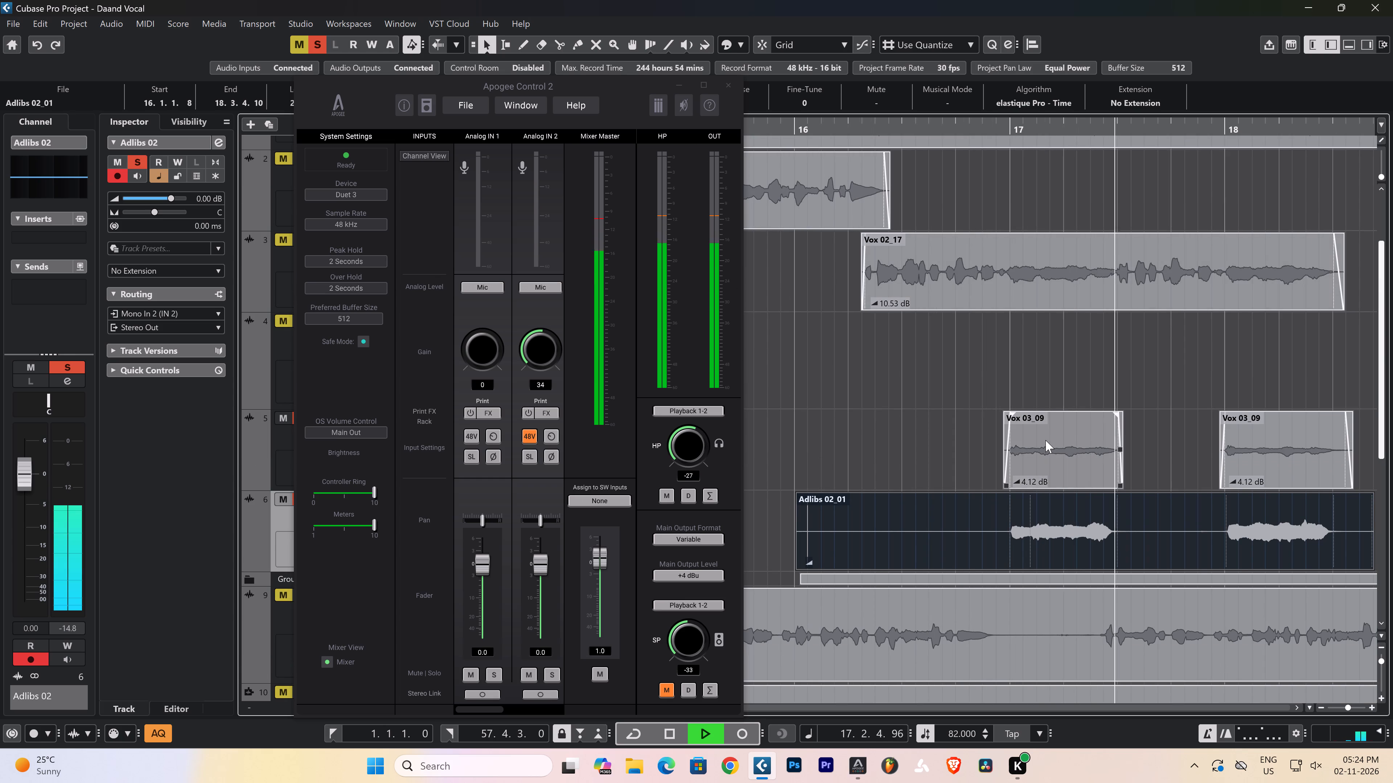
pyautogui.scroll(-2, 1045, 441)
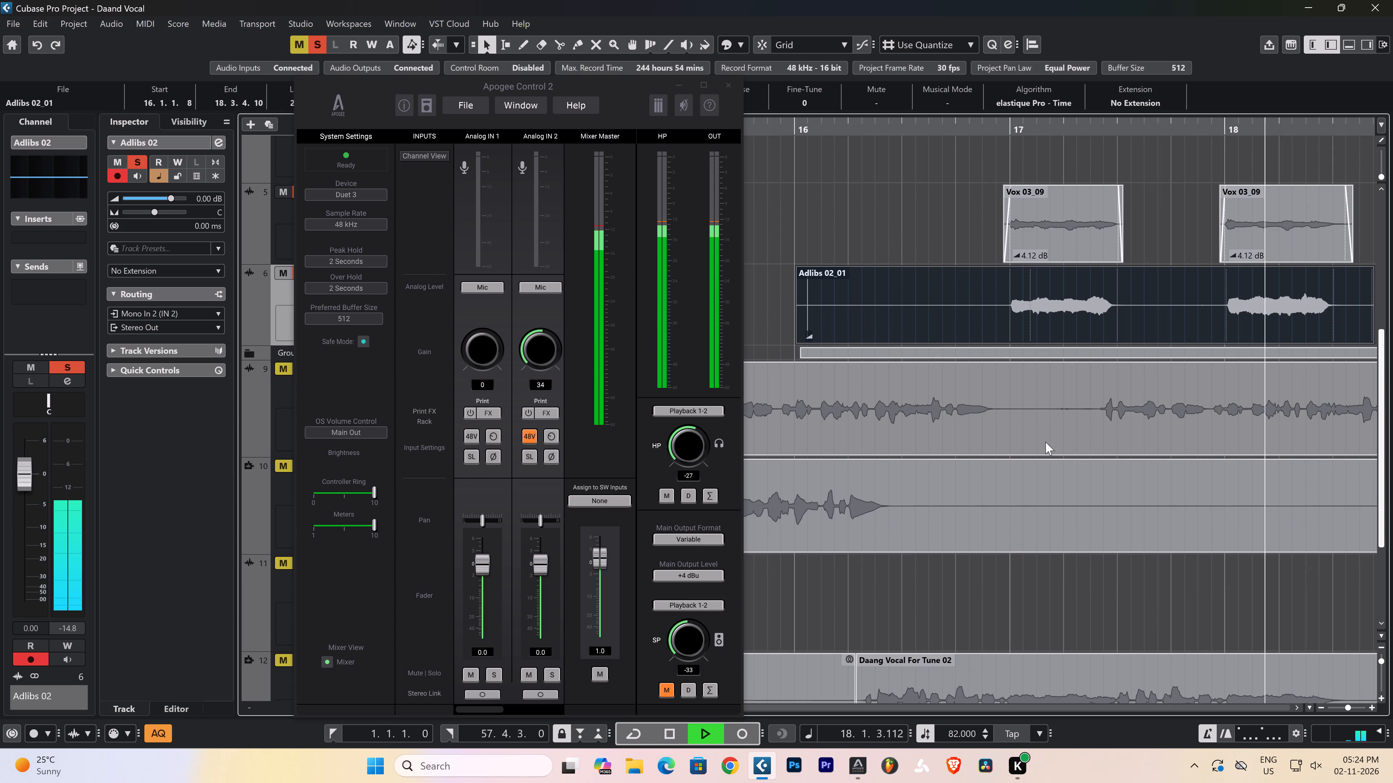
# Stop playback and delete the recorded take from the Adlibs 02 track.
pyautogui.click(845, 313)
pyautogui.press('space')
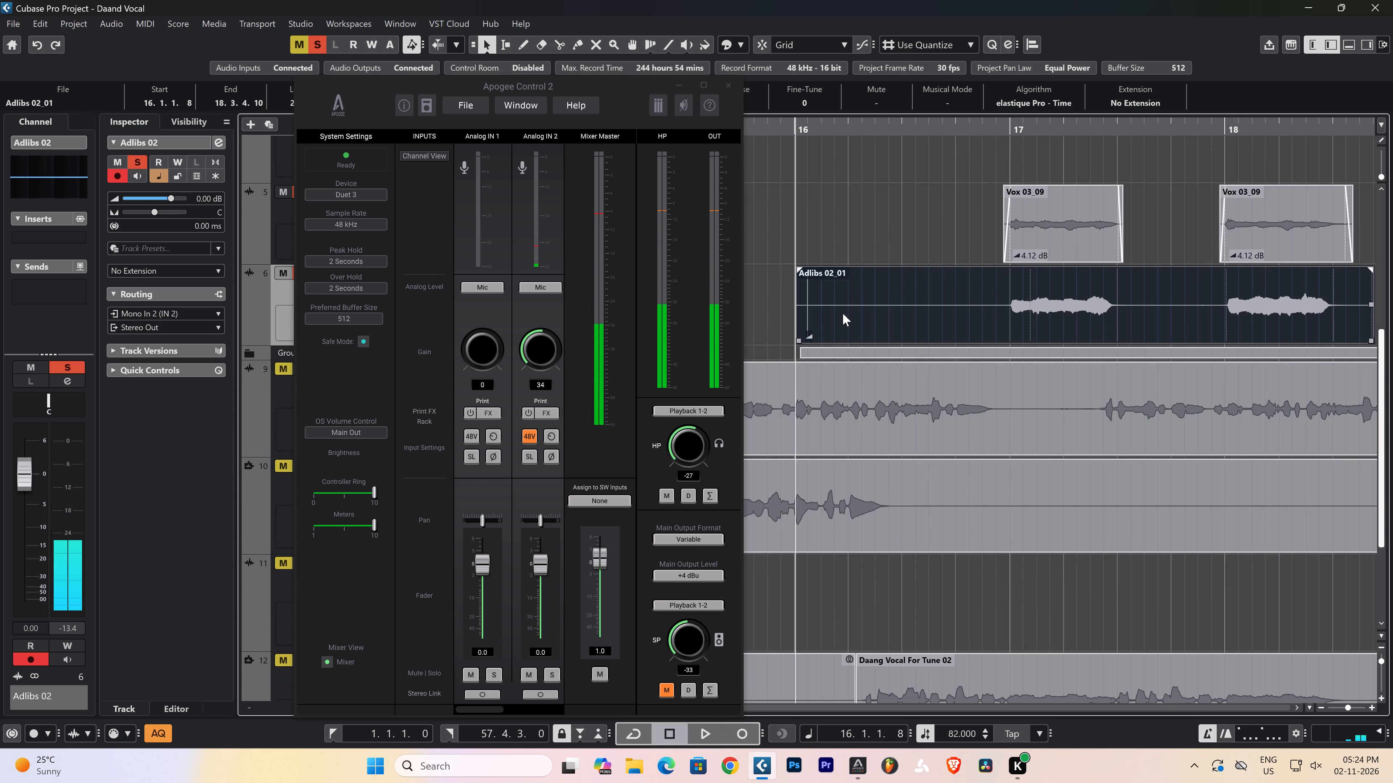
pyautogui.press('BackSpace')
# Raise the headphone output level to -21 in Apogee Control 2 while the project plays.
pyautogui.press('space')
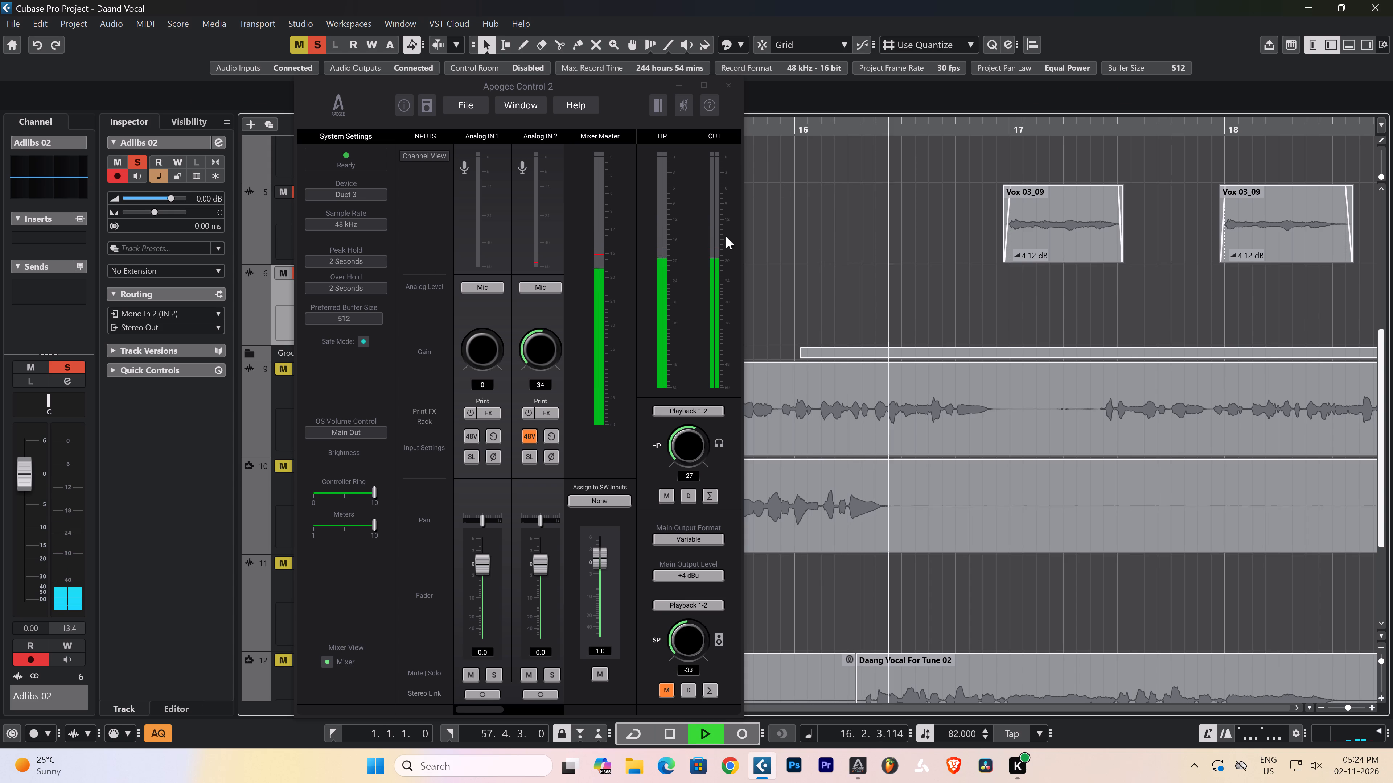
pyautogui.moveTo(694, 451); pyautogui.dragTo(694, 435)
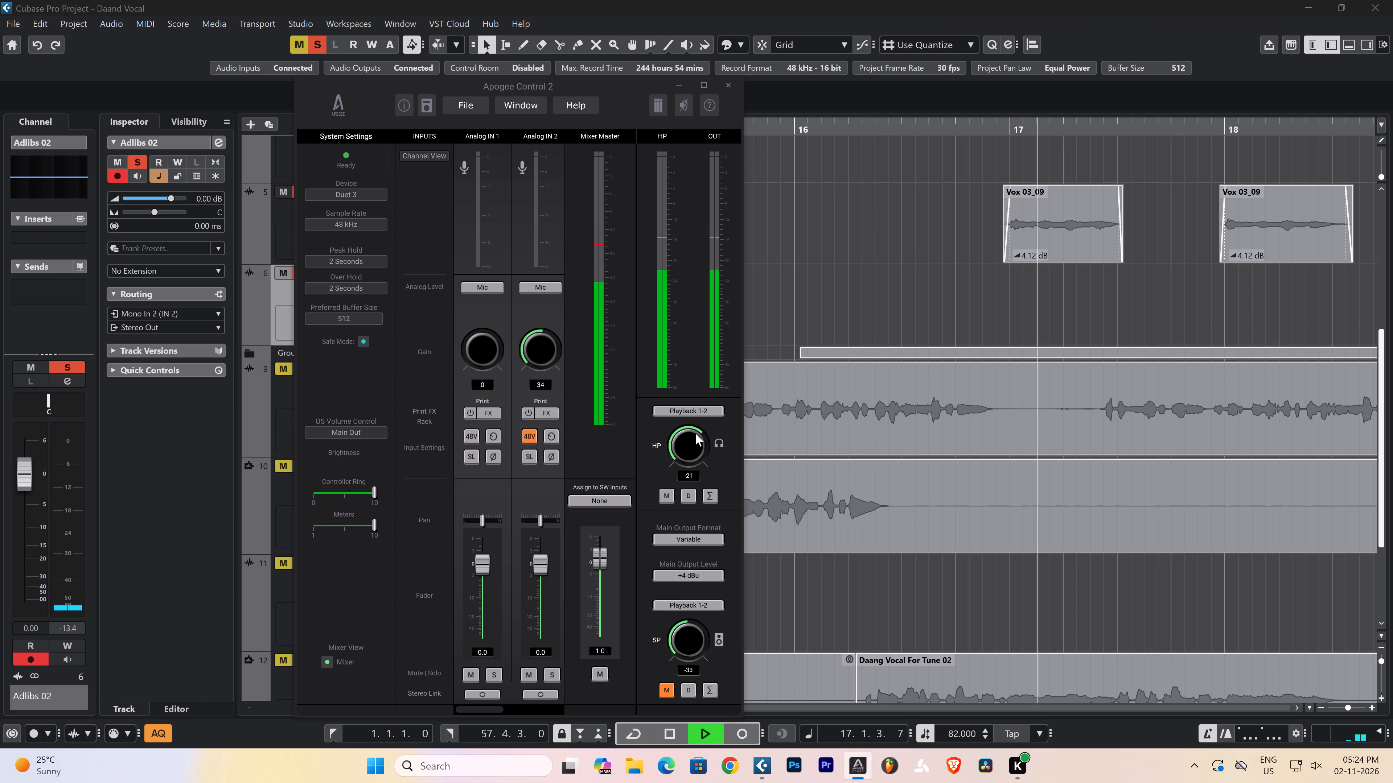
pyautogui.click(810, 347)
pyautogui.click(814, 333)
pyautogui.press('space')
# Record a new ad-lib take on Adlibs 02 from bar 16 to past bar 18.
pyautogui.press('space')
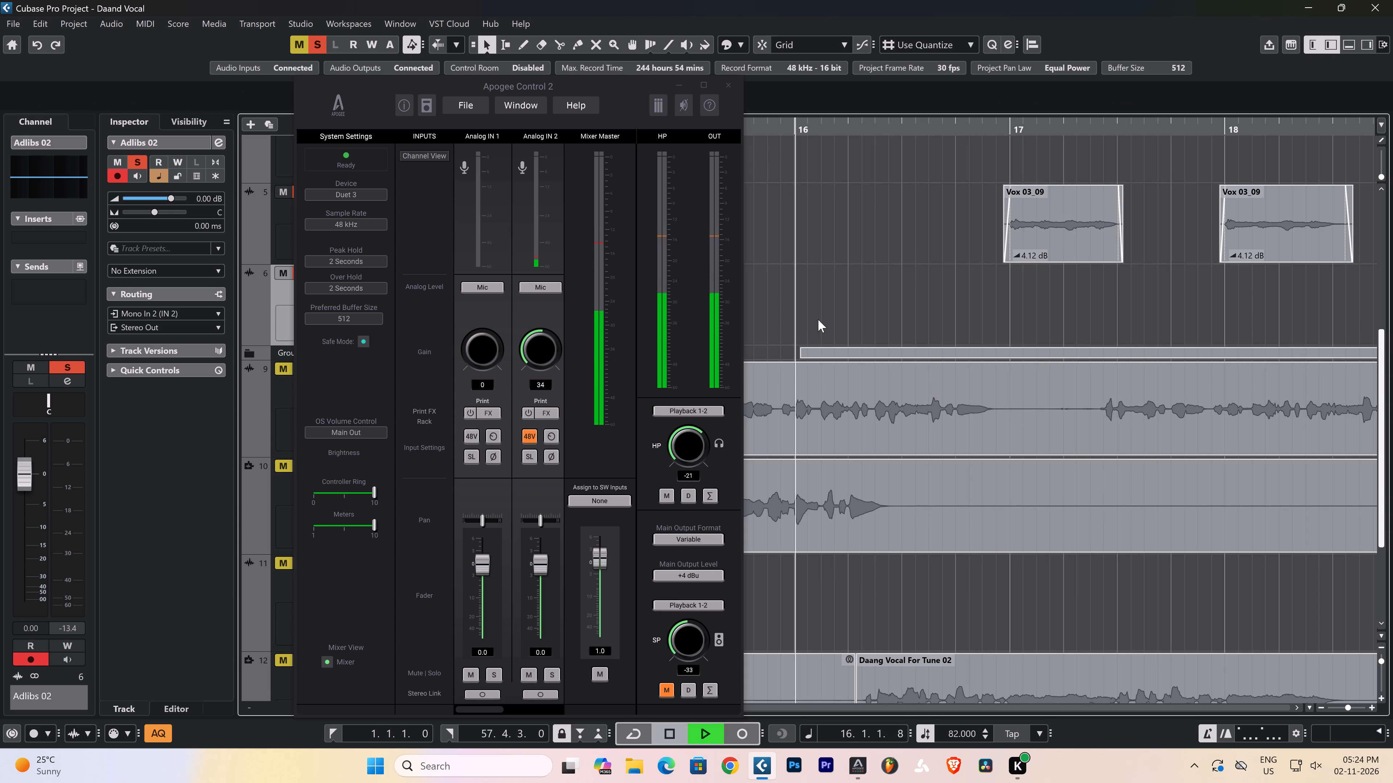
pyautogui.press('space')
pyautogui.write('*')
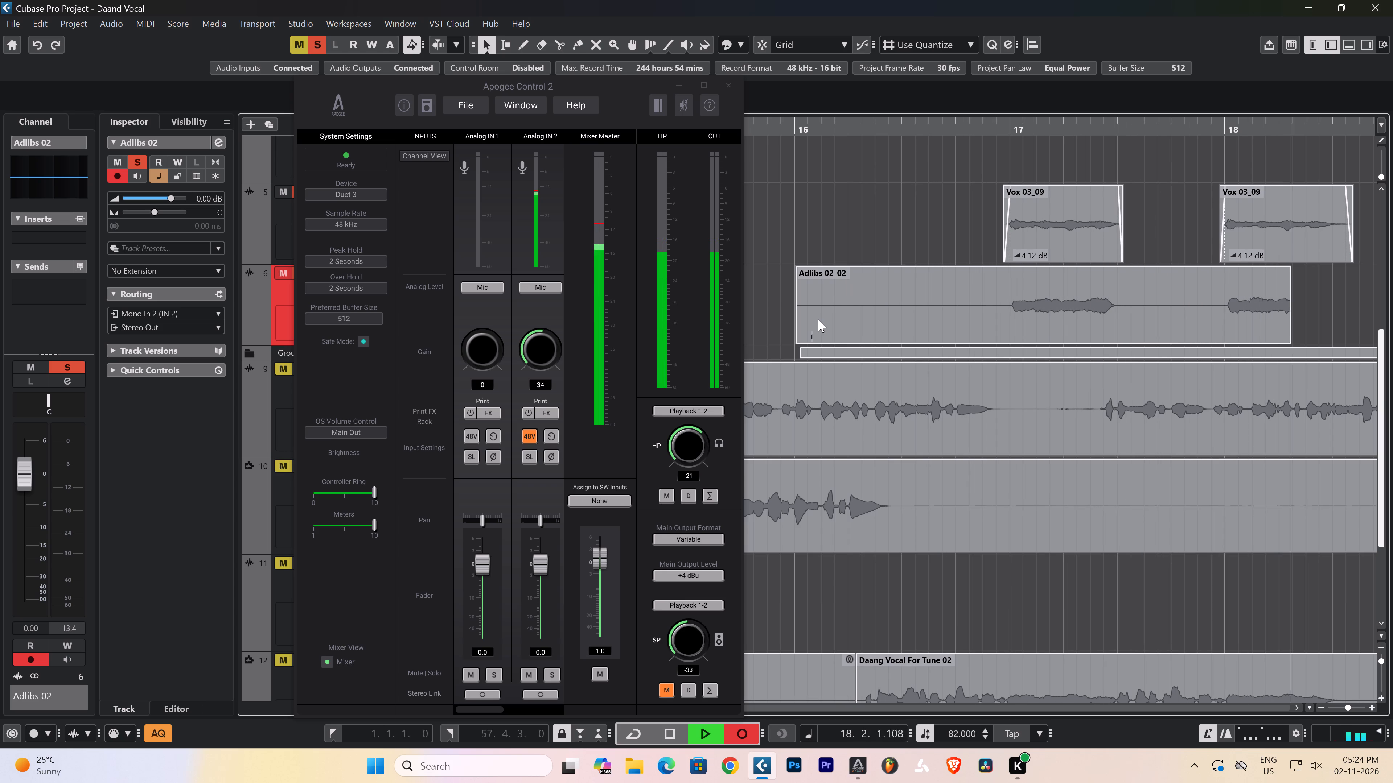
pyautogui.press('space')
# Play back the new Adlibs 02 take from bar 16 and save the project.
pyautogui.press('space')
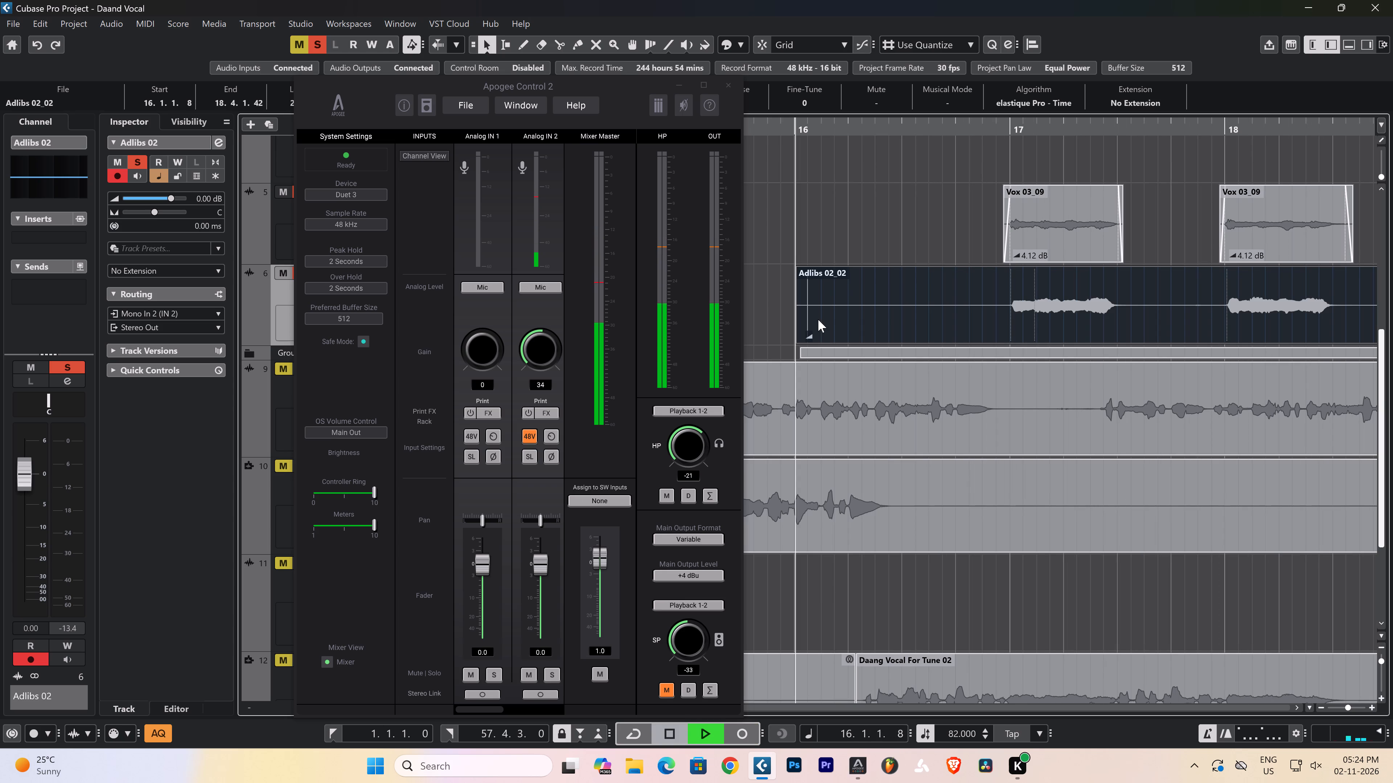
pyautogui.write('gg')
pyautogui.press('g')
pyautogui.press('g')
pyautogui.press('g')
pyautogui.press('g')
pyautogui.press('g')
pyautogui.hotkey('ctrl', 's')
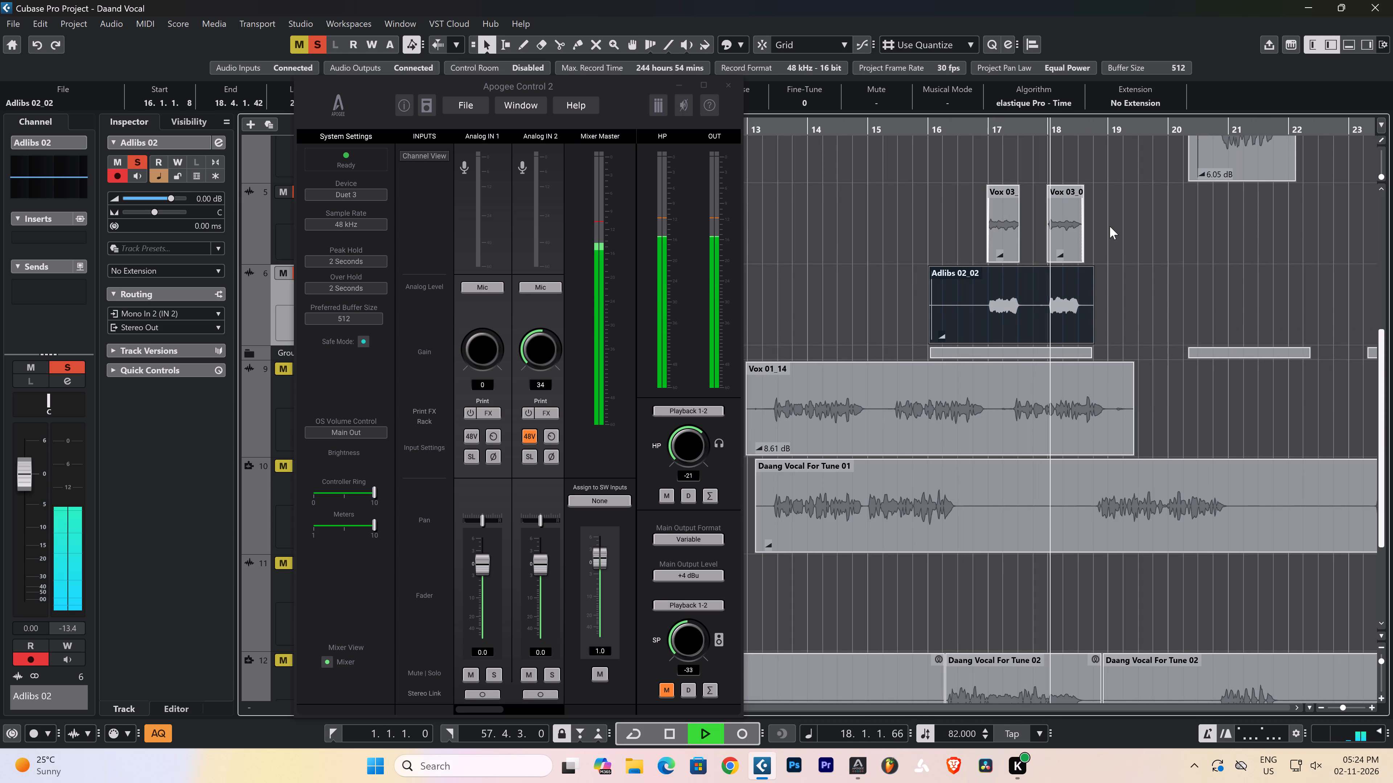
# Start playback at about bar 36 and unmute track 2 to hear its vocal clips with the ad-libs.
pyautogui.write('gggggggg')
pyautogui.press('space')
pyautogui.click(982, 125)
pyautogui.press('space')
pyautogui.keyDown('ctrl'); pyautogui.scroll(-1, 1045, 125); pyautogui.keyUp('ctrl')
pyautogui.keyDown('ctrl'); pyautogui.scroll(2, 1046, 126); pyautogui.keyUp('ctrl')
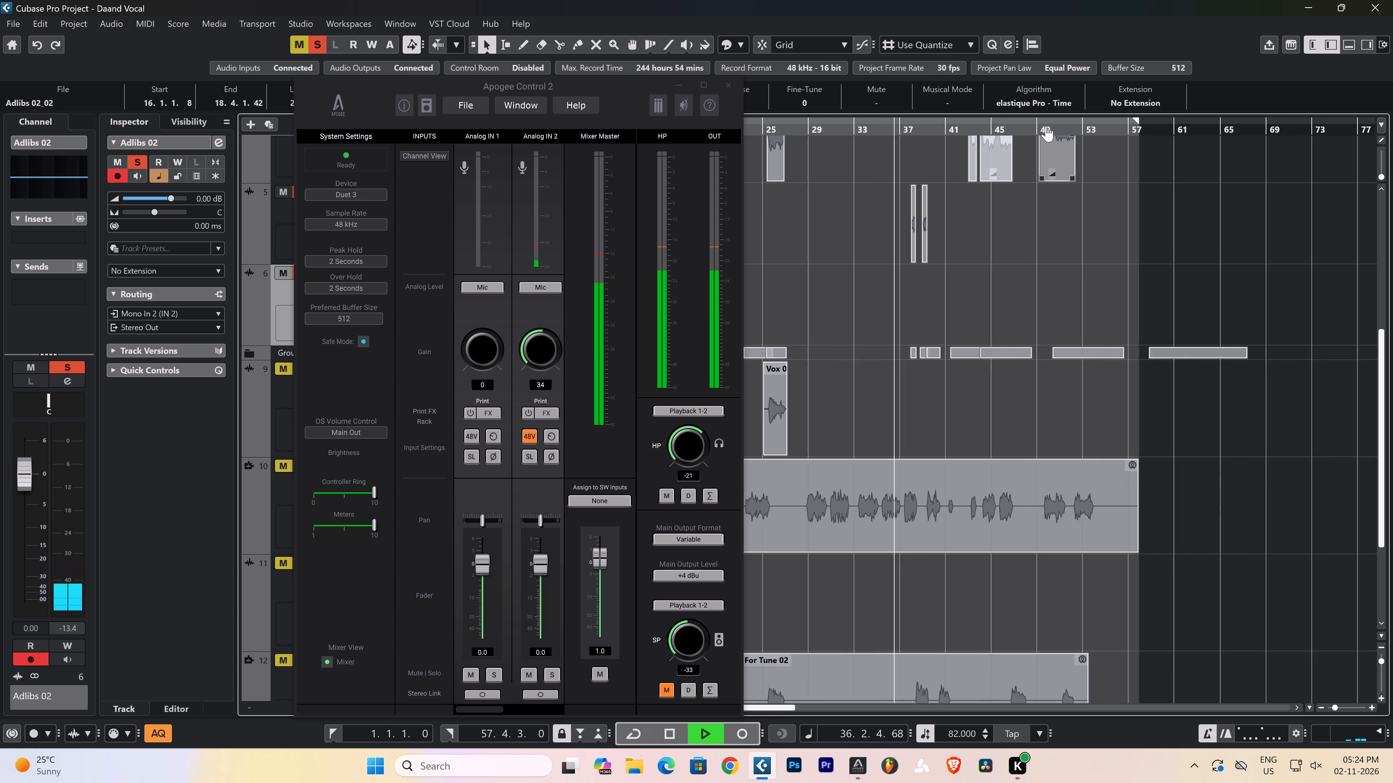
pyautogui.keyDown('ctrl'); pyautogui.scroll(3, 1046, 126); pyautogui.keyUp('ctrl')
pyautogui.keyDown('ctrl'); pyautogui.scroll(-6, 1047, 126); pyautogui.keyUp('ctrl')
pyautogui.scroll(3, 989, 264)
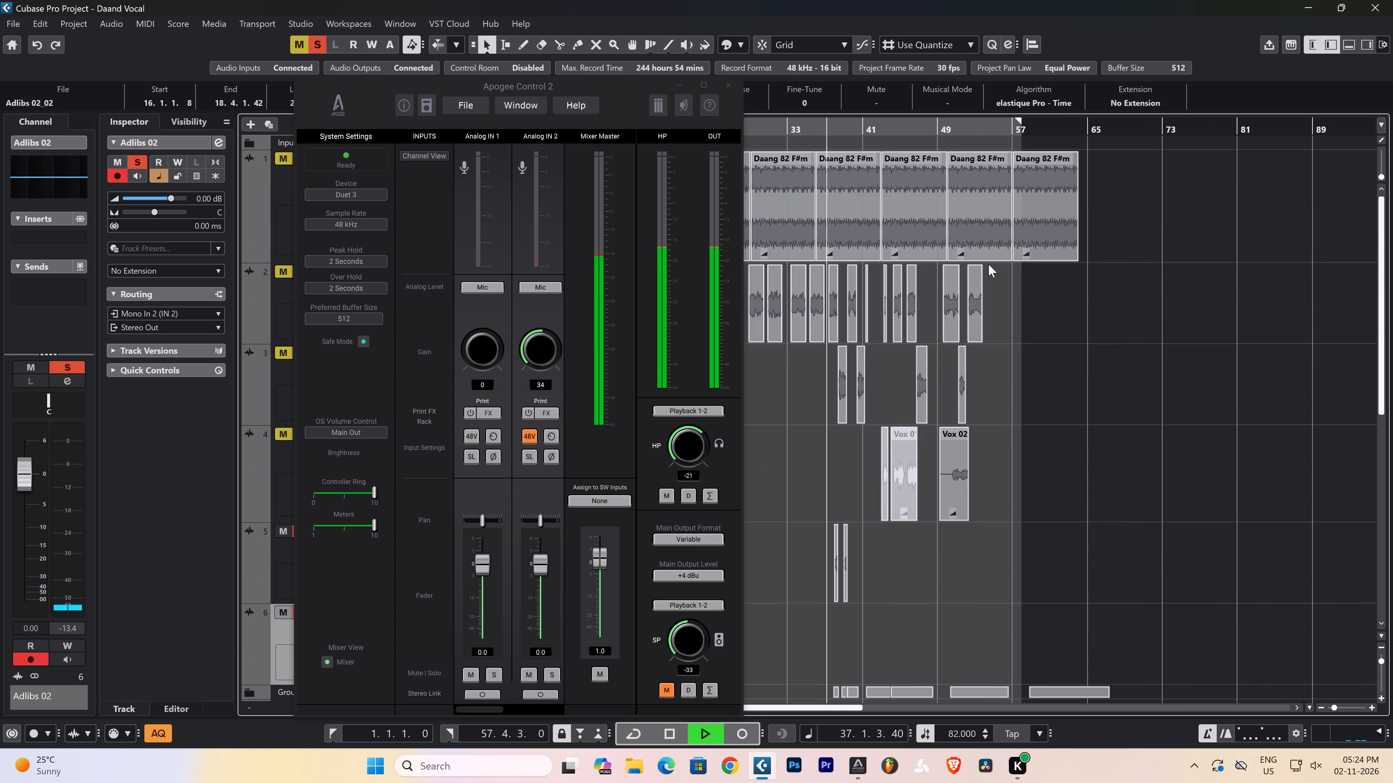
pyautogui.scroll(-5, 988, 265)
pyautogui.scroll(1, 985, 273)
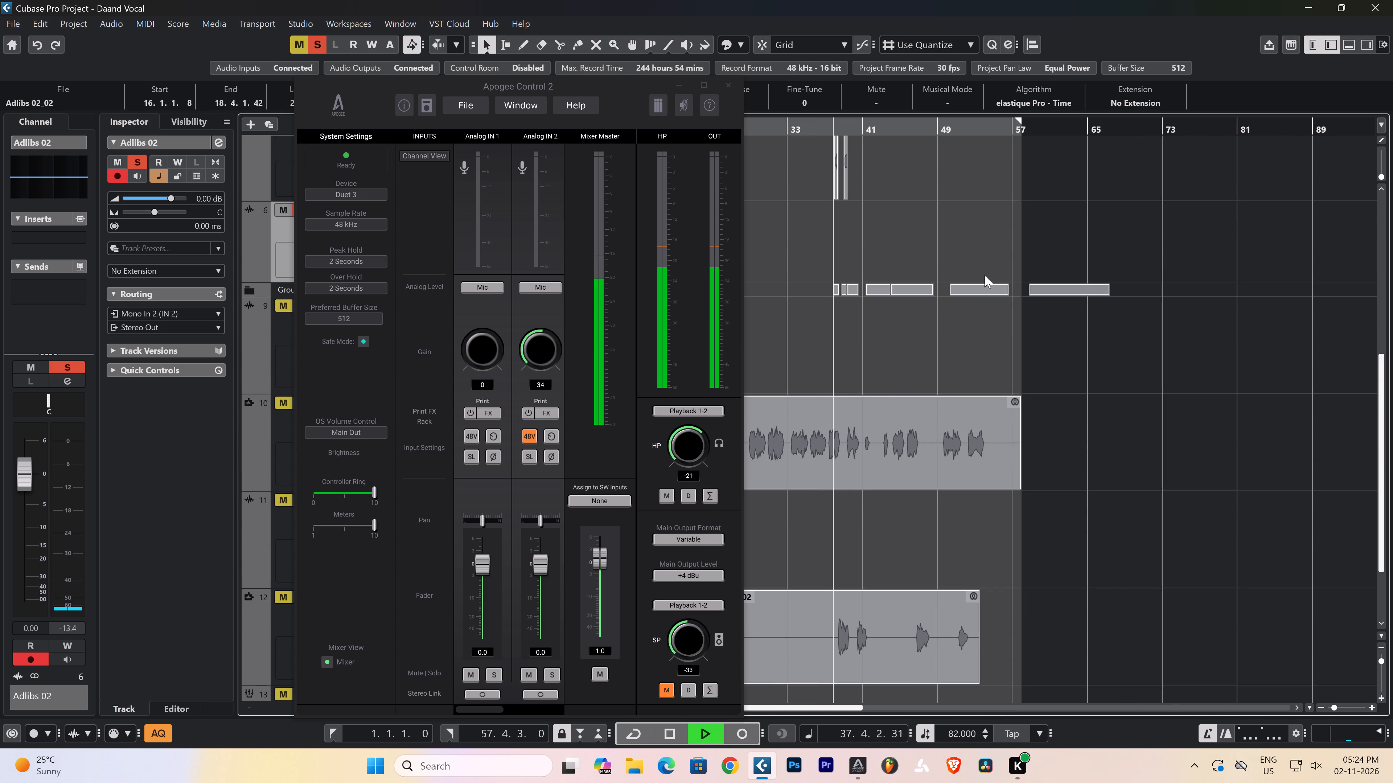
pyautogui.scroll(3, 839, 225)
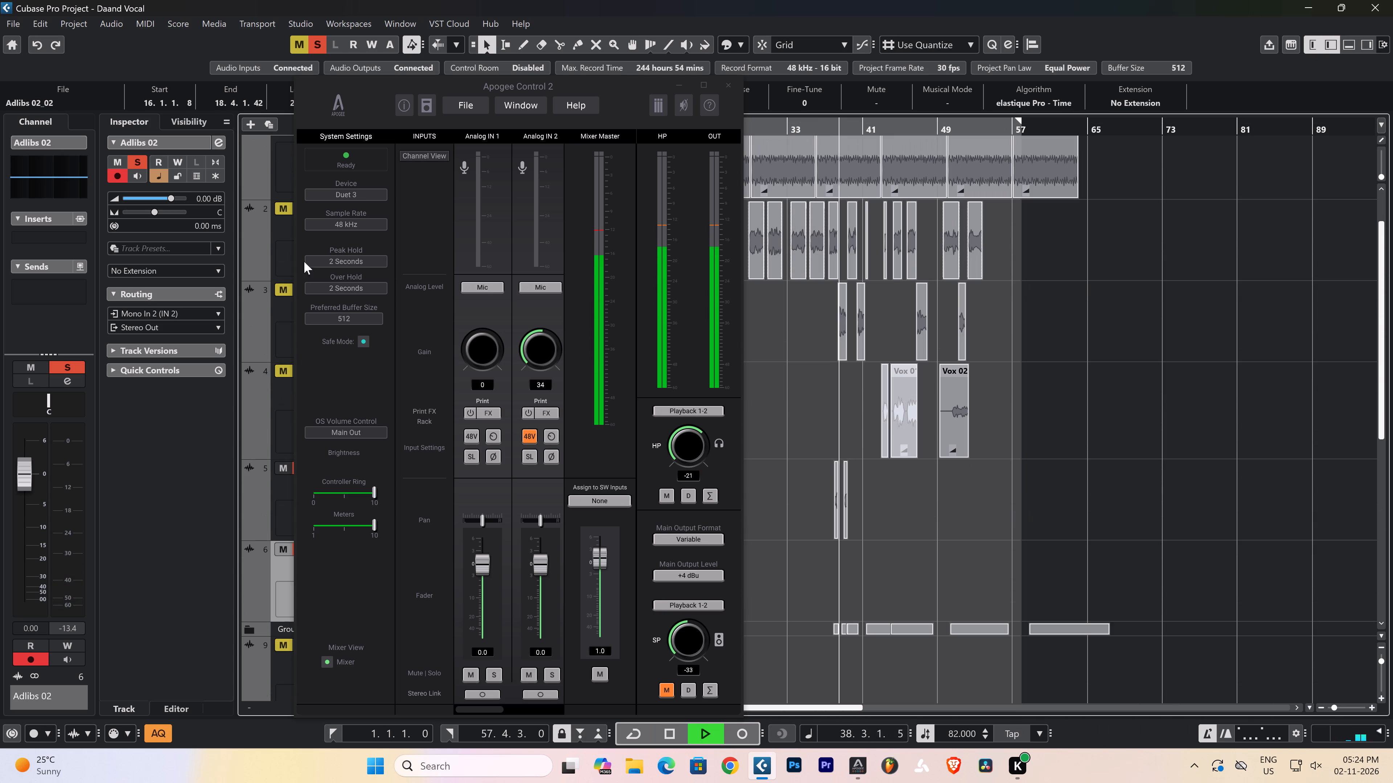
pyautogui.click(276, 206)
pyautogui.press('space')
pyautogui.press('space')
# Replay the section from about bar 36 and unmute track 3 and the Daang 82 F#m instrumental on track 1.
pyautogui.scroll(4, 798, 132)
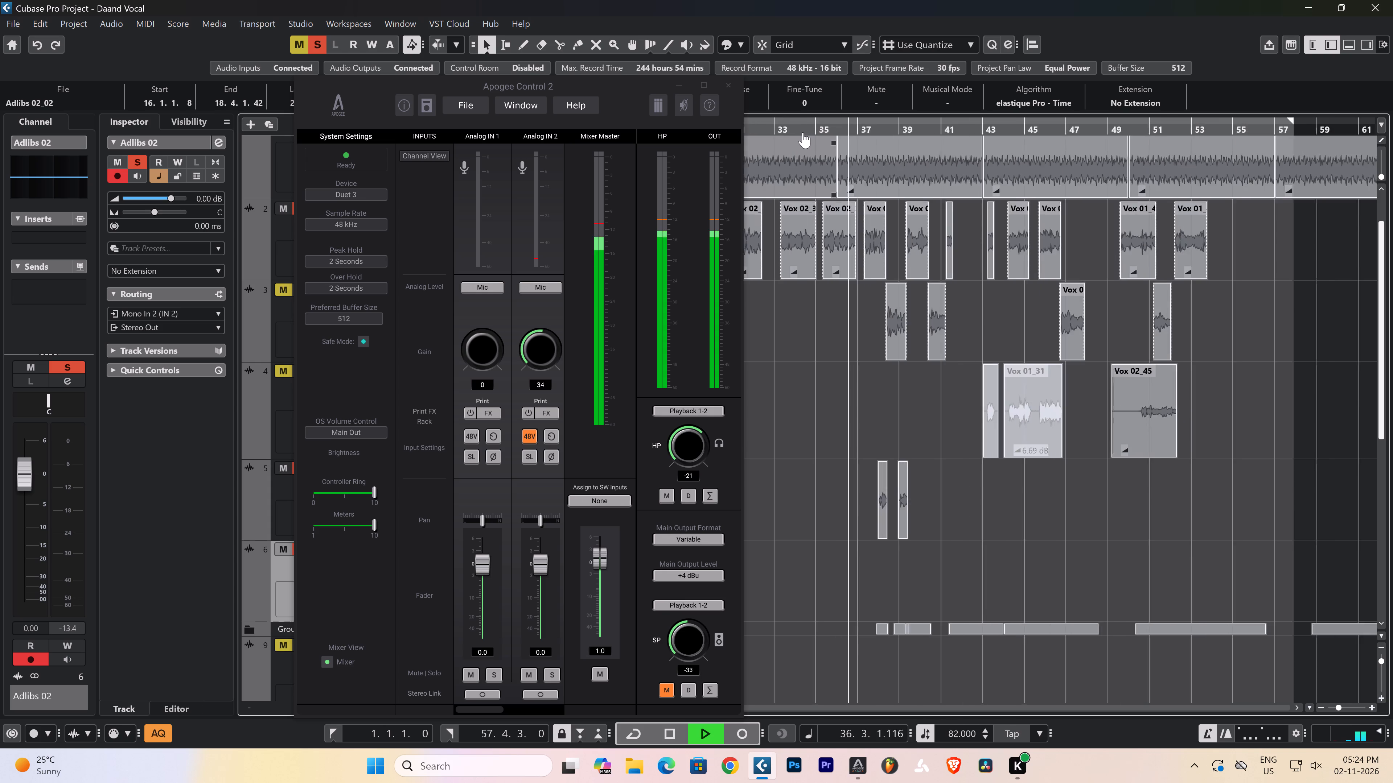
pyautogui.scroll(11, 803, 132)
pyautogui.keyDown('ctrl'); pyautogui.scroll(-2, 811, 132); pyautogui.keyUp('ctrl')
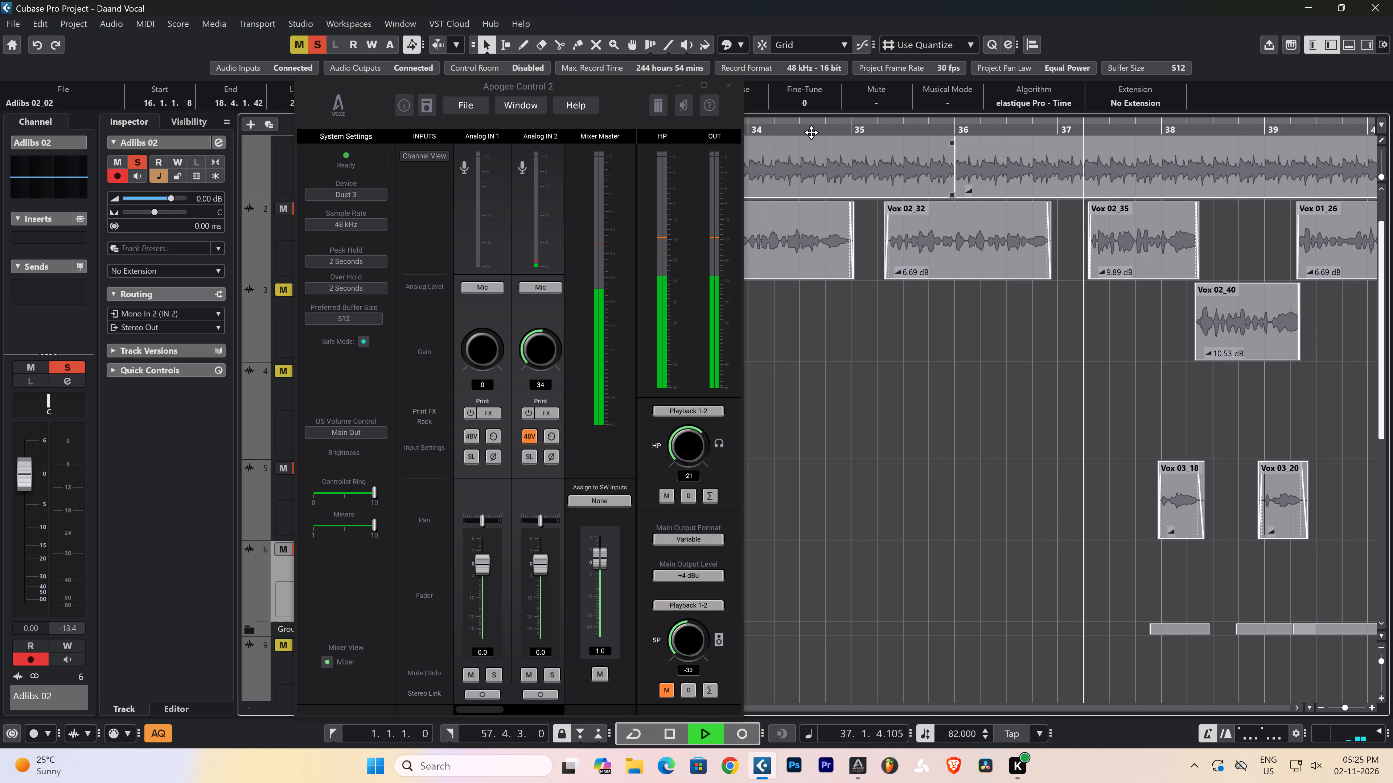
pyautogui.keyDown('ctrl'); pyautogui.scroll(-1, 811, 132); pyautogui.keyUp('ctrl')
pyautogui.keyDown('ctrl'); pyautogui.scroll(3, 811, 132); pyautogui.keyUp('ctrl')
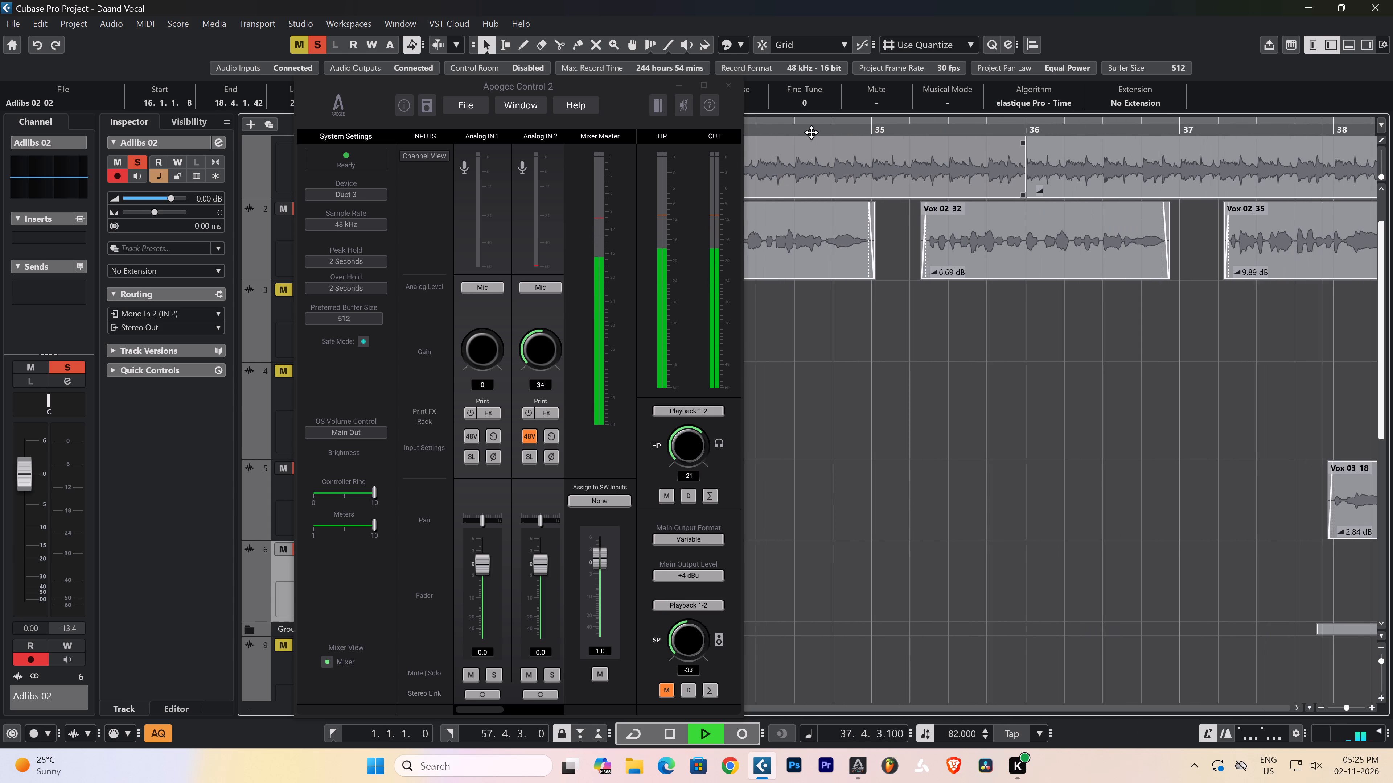
pyautogui.keyDown('ctrl'); pyautogui.scroll(-6, 963, 133); pyautogui.keyUp('ctrl')
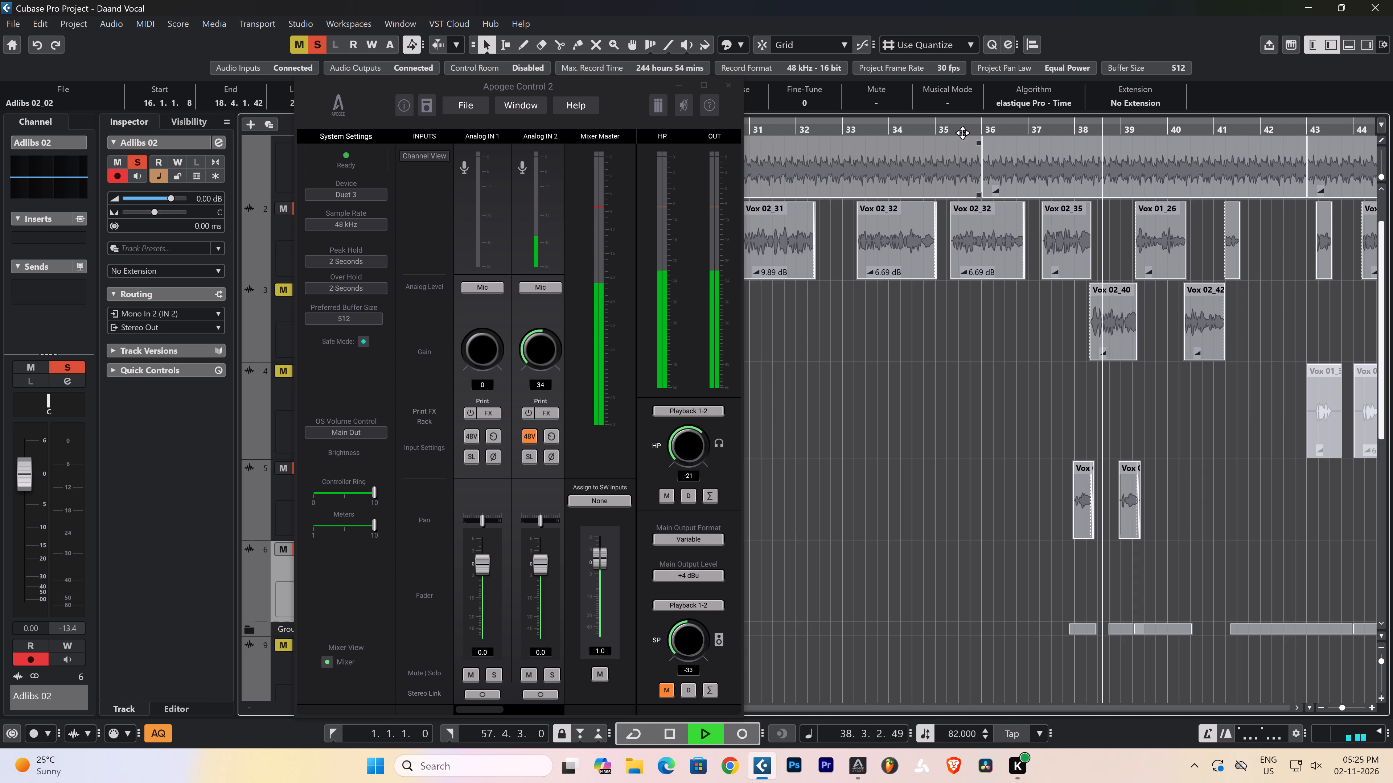
pyautogui.press('space')
pyautogui.press('space')
pyautogui.click(283, 283)
pyautogui.scroll(1, 845, 332)
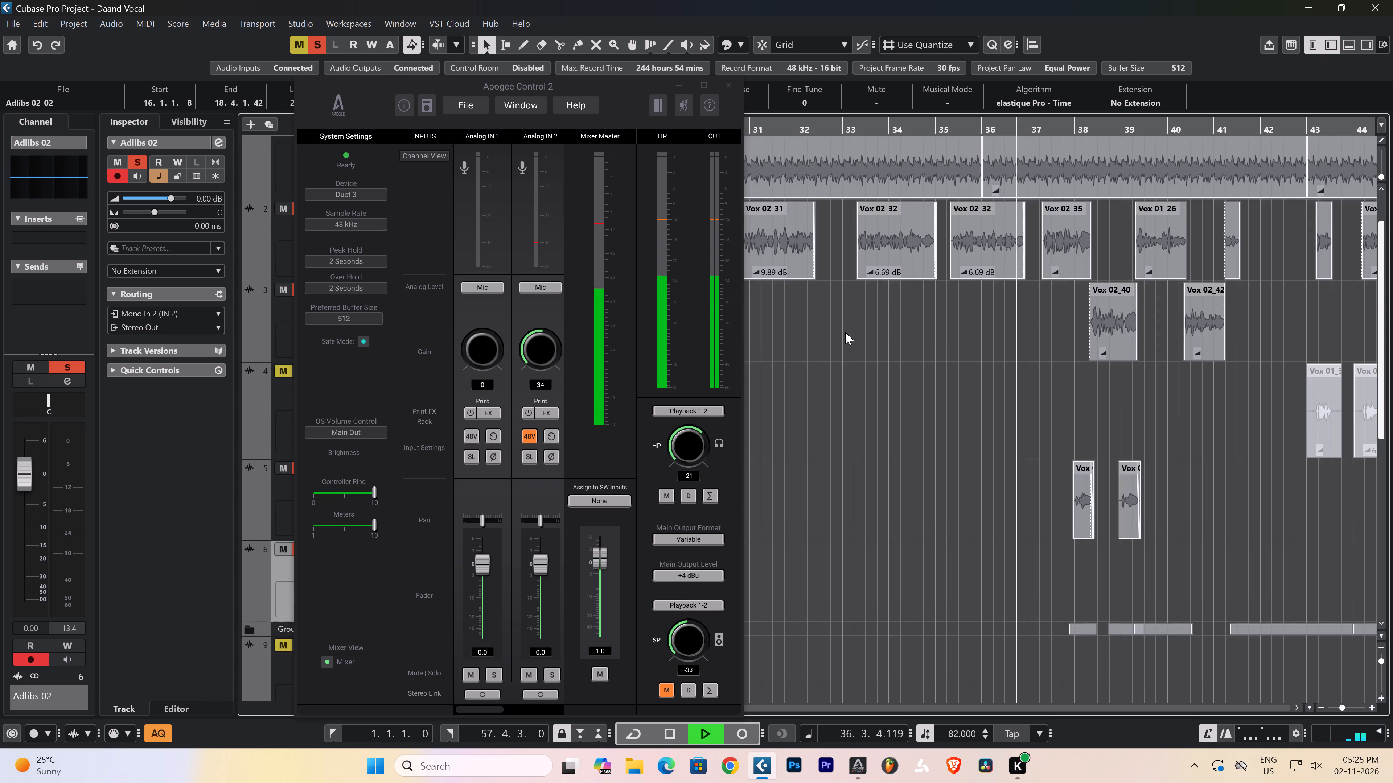
pyautogui.scroll(1, 845, 332)
pyautogui.click(276, 158)
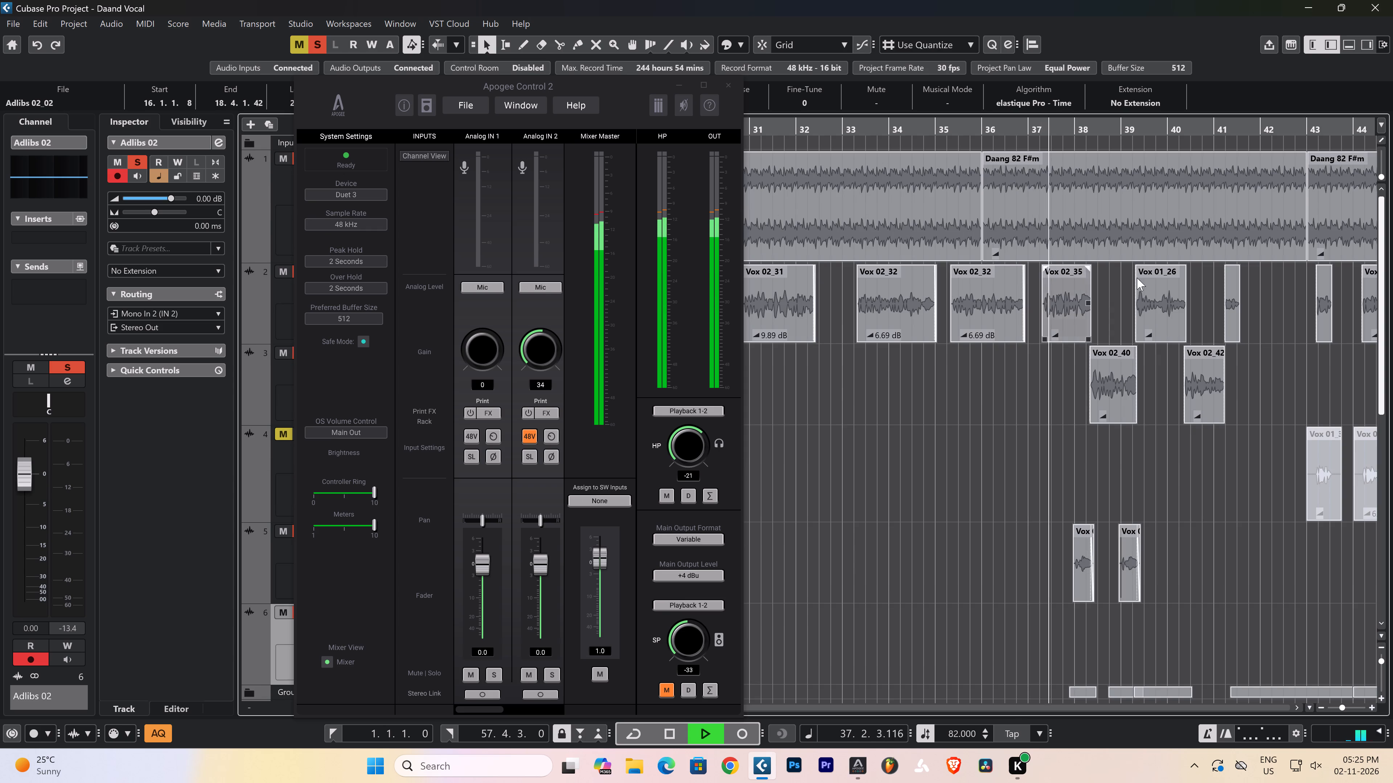
# Replay the section from about bar 37 to hear the Adlibs 01 clips against the other vocals.
pyautogui.keyDown('ctrl'); pyautogui.scroll(5, 1171, 128); pyautogui.keyUp('ctrl')
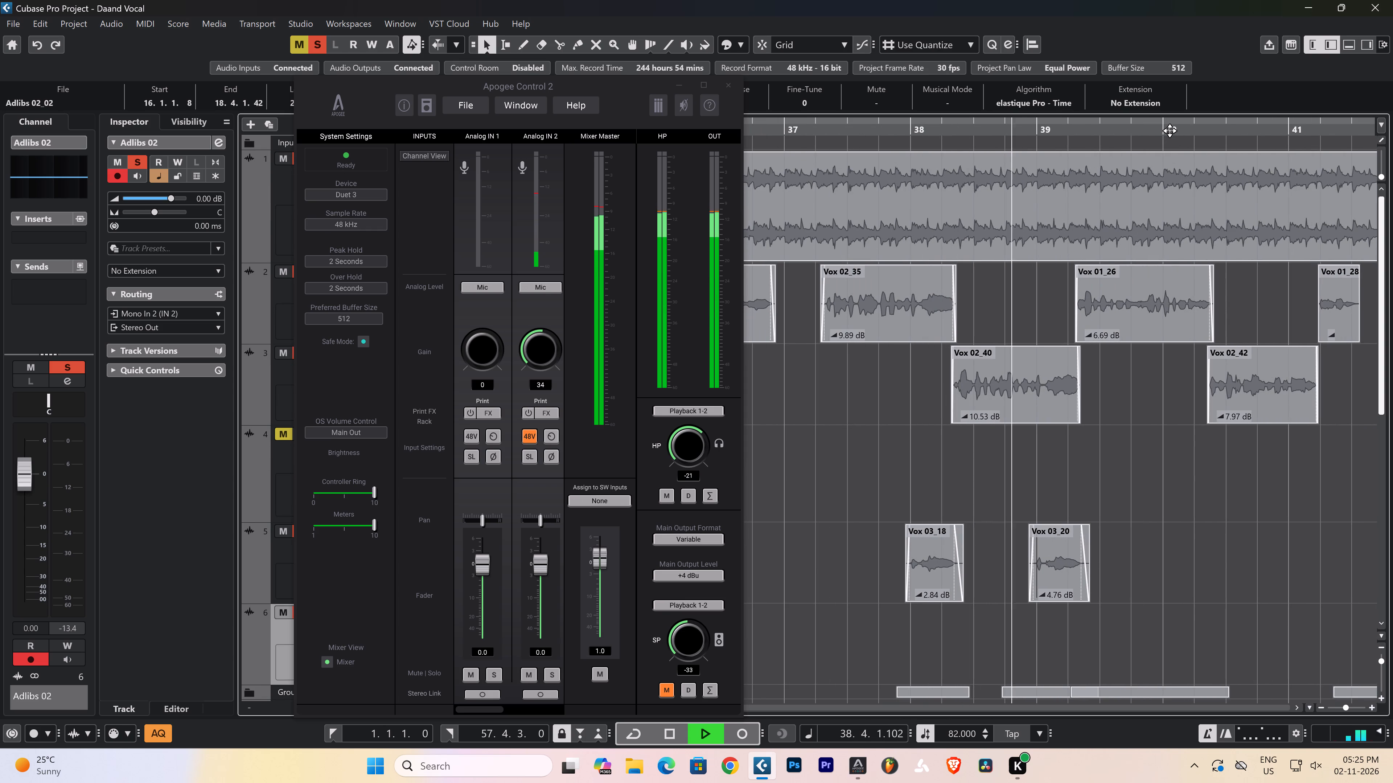
pyautogui.press('space')
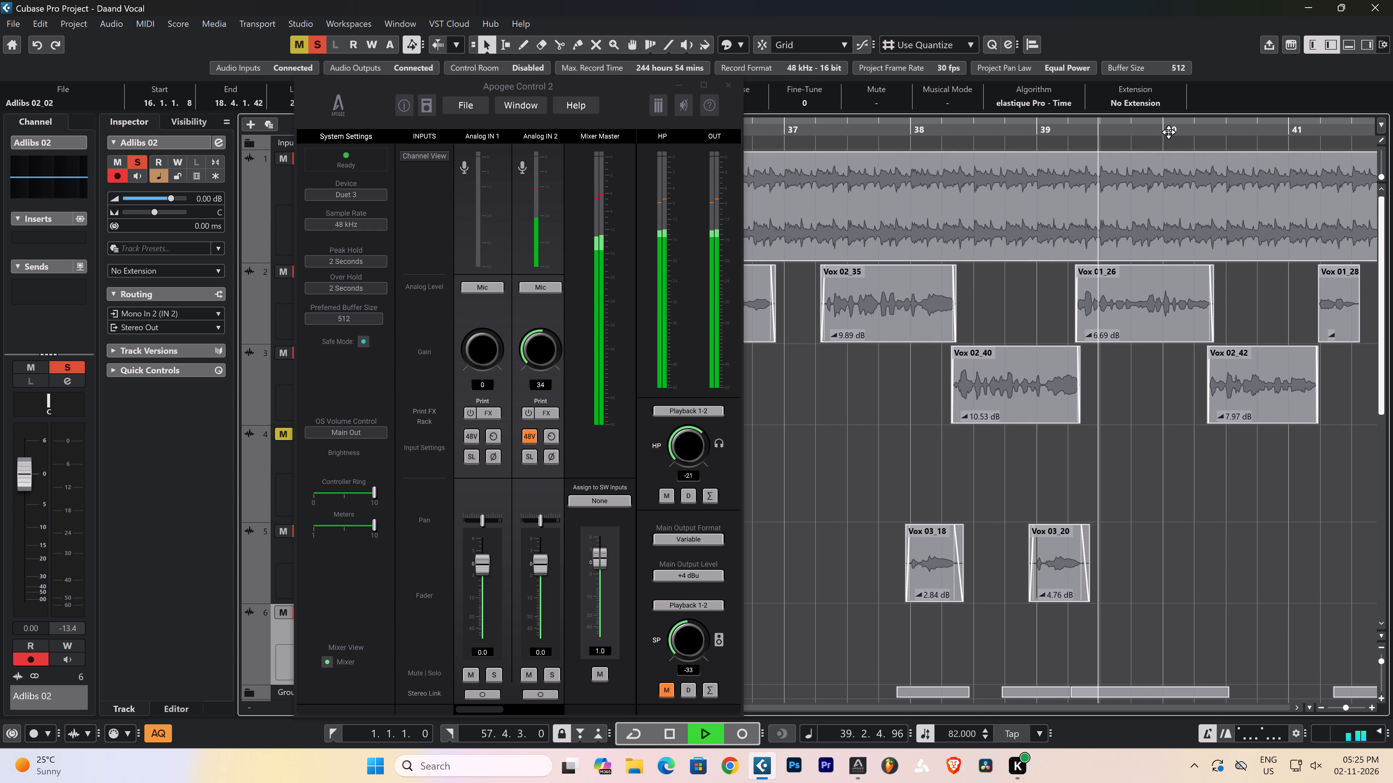
pyautogui.press('space')
pyautogui.scroll(-4, 1039, 375)
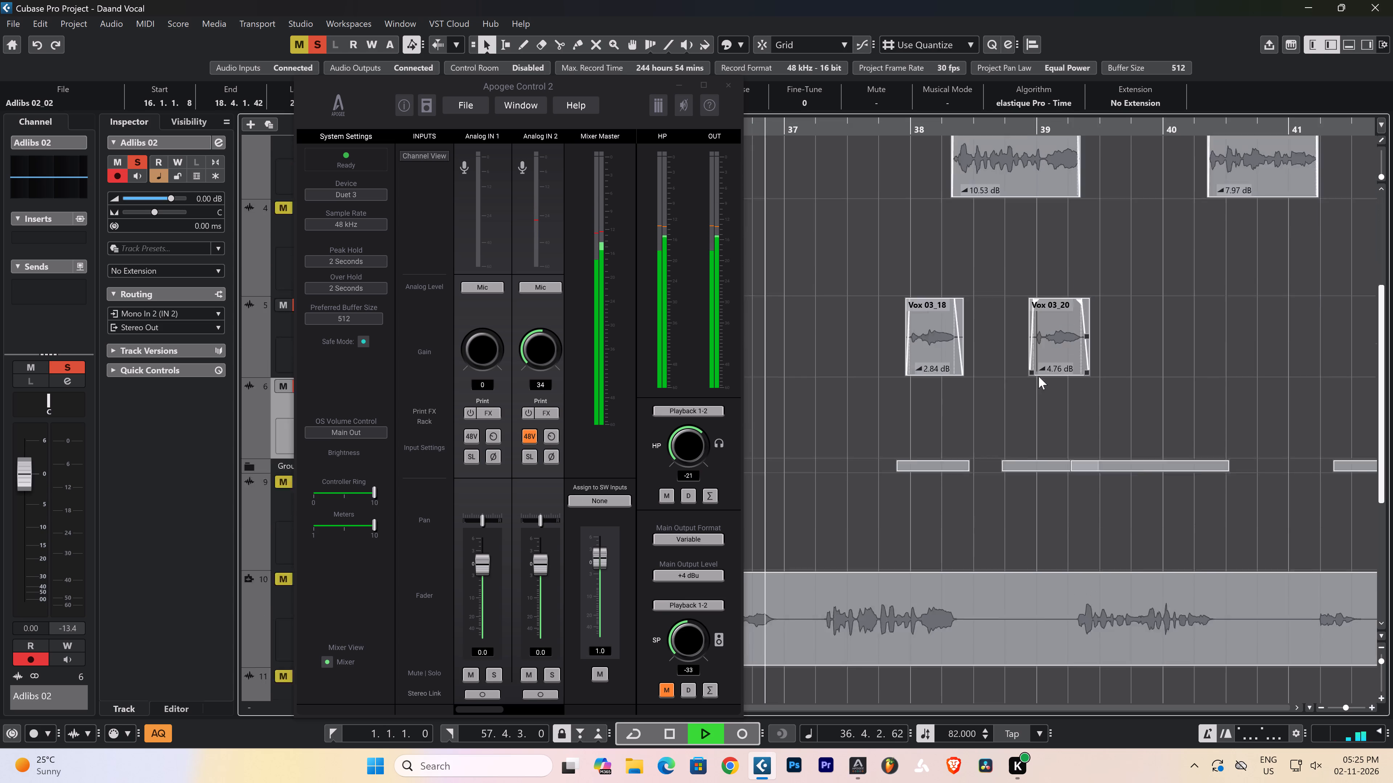
# Move the Apogee Control 2 window aside so the names in the track list are uncovered.
pyautogui.moveTo(558, 84); pyautogui.dragTo(621, 41)
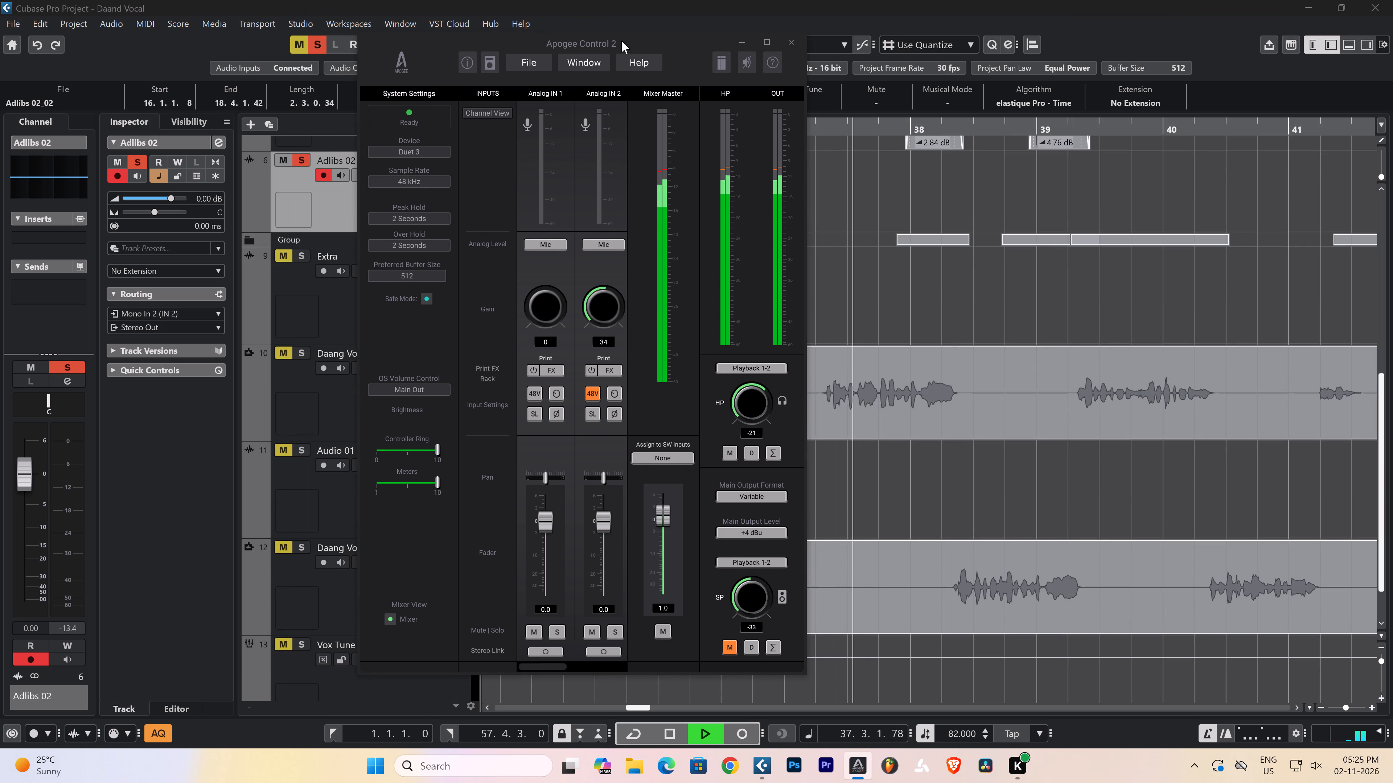
pyautogui.moveTo(621, 41); pyautogui.dragTo(637, 46)
pyautogui.scroll(1, 810, 383)
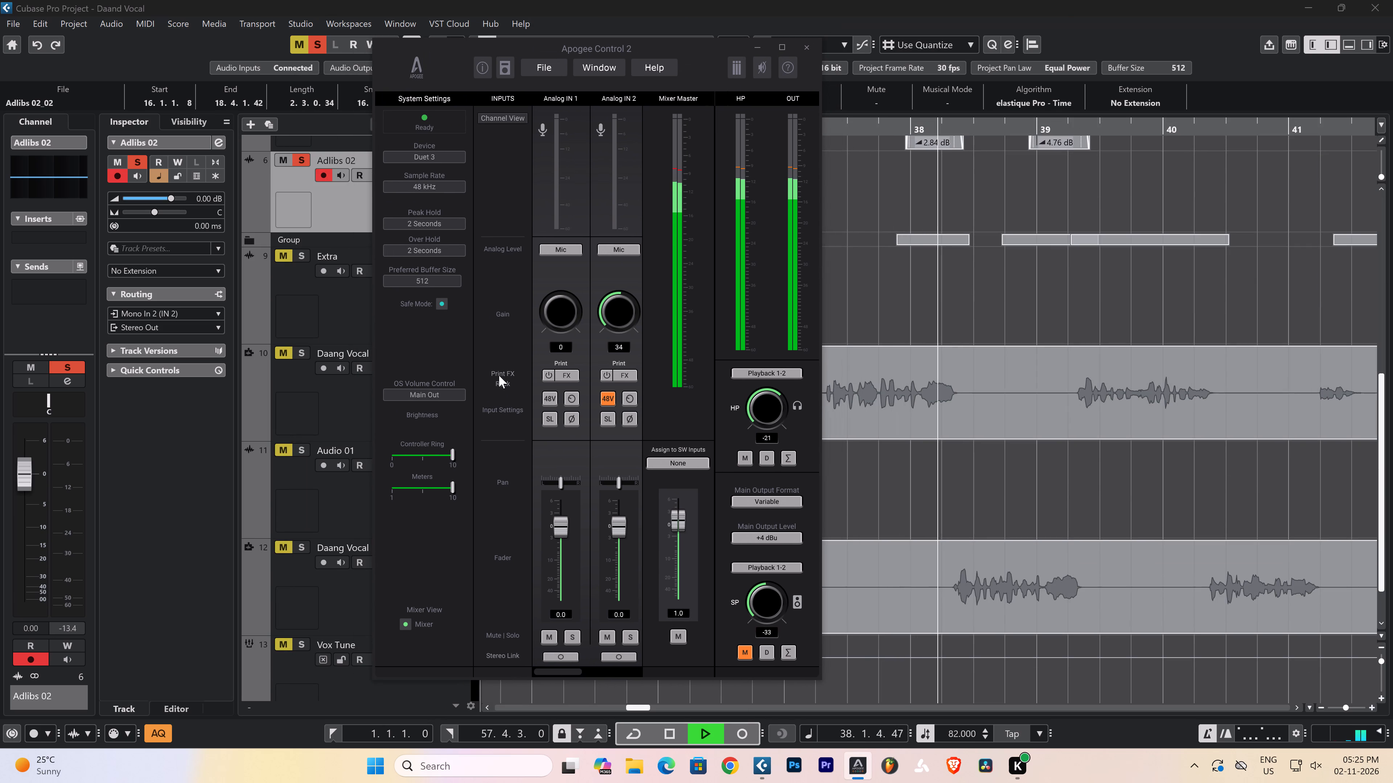
# Select the Adlibs 02 track and record a new ad-lib take from about 37.2 to about 39.3.
pyautogui.click(347, 206)
pyautogui.press('space')
pyautogui.press('space')
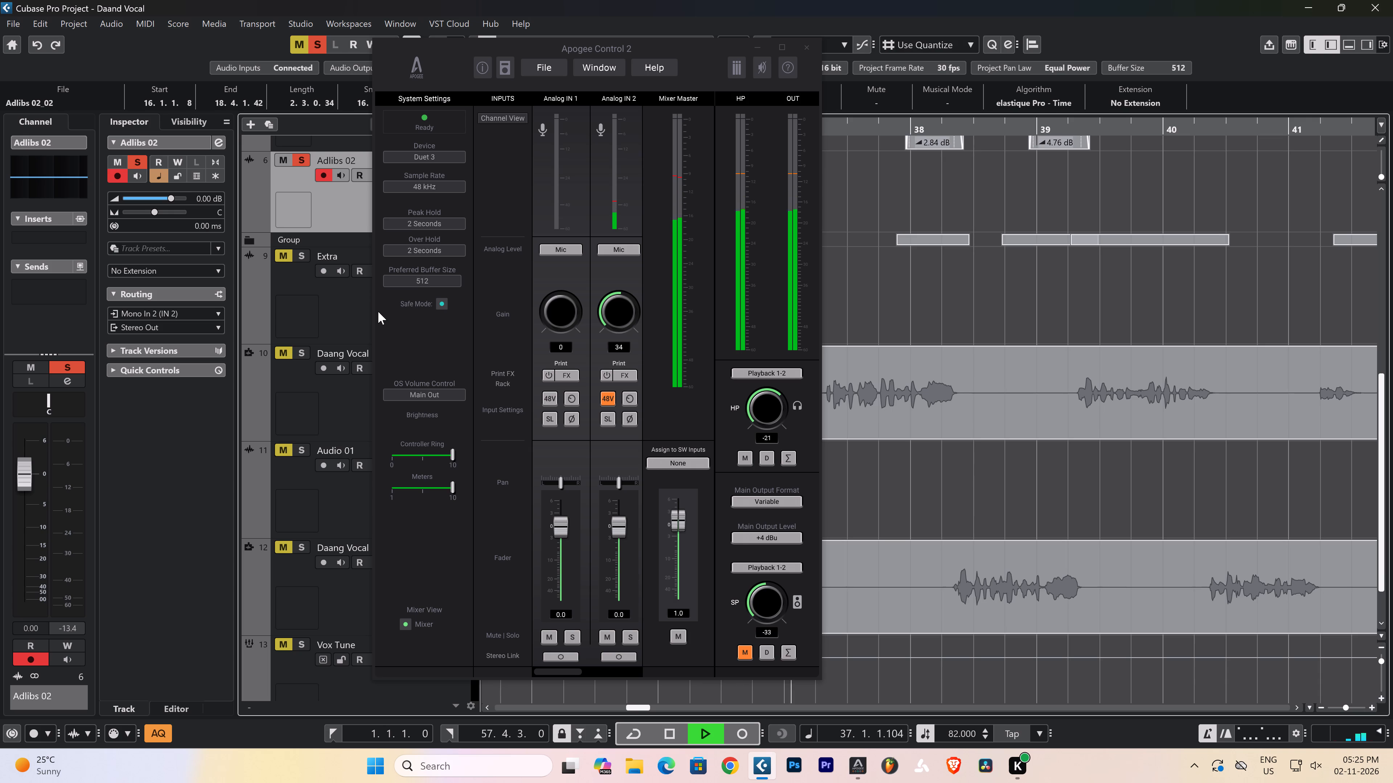
pyautogui.press('space')
pyautogui.press('space')
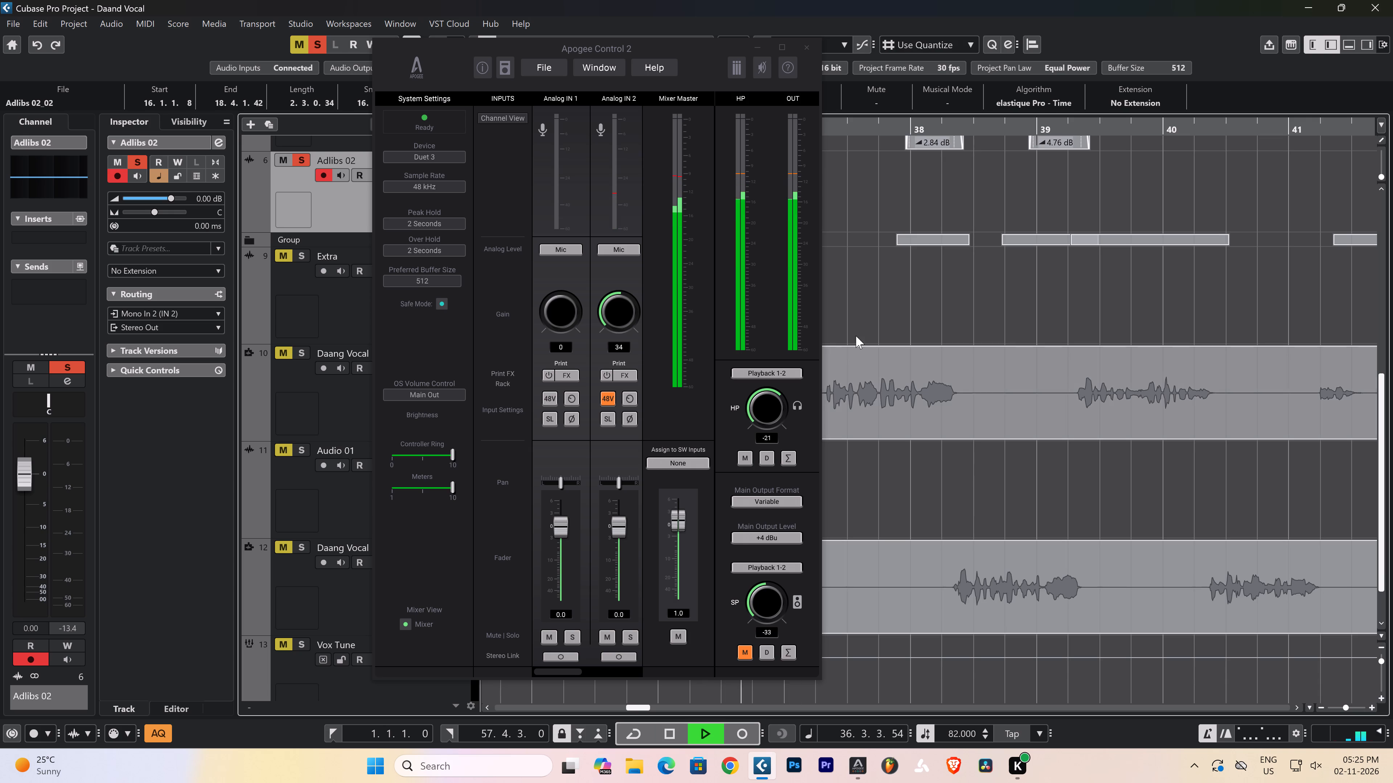
pyautogui.scroll(4, 870, 330)
pyautogui.click(834, 129)
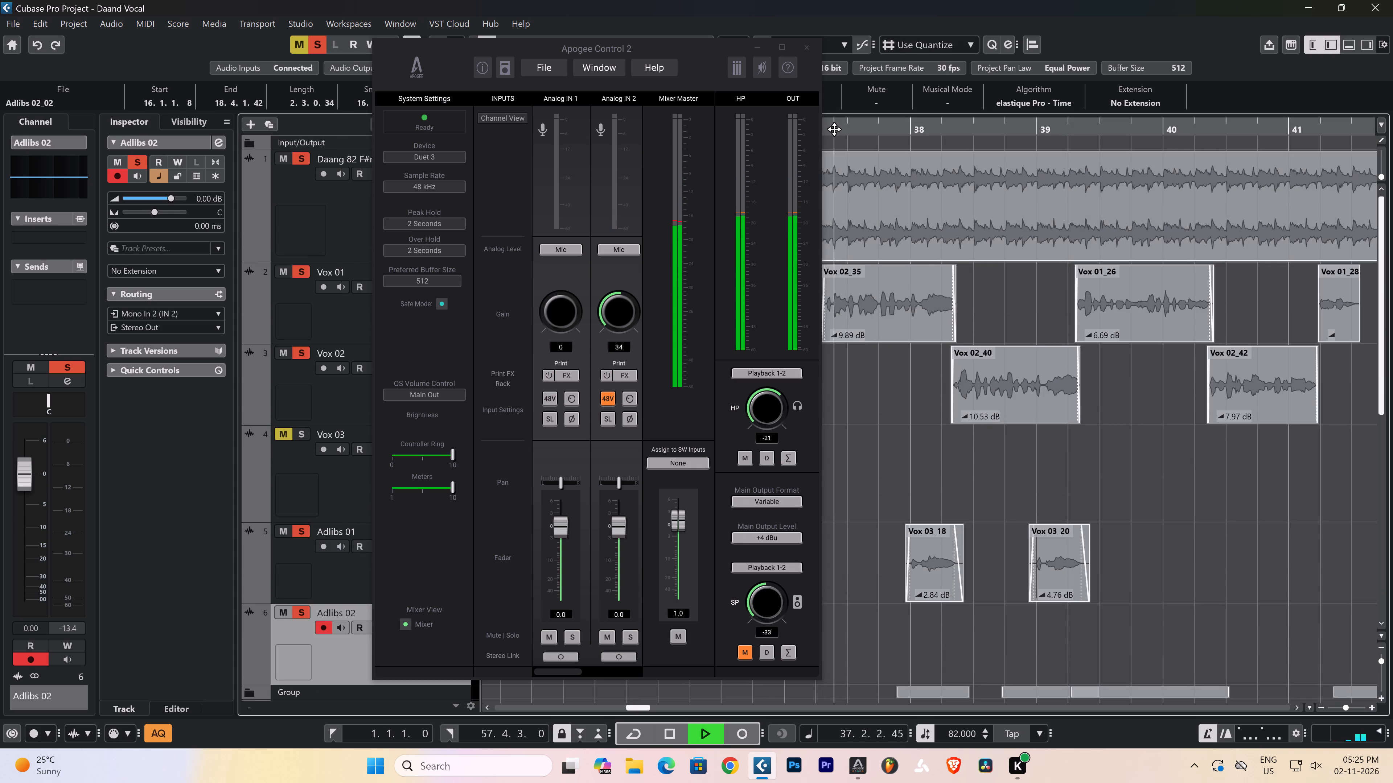
pyautogui.scroll(-2, 1067, 370)
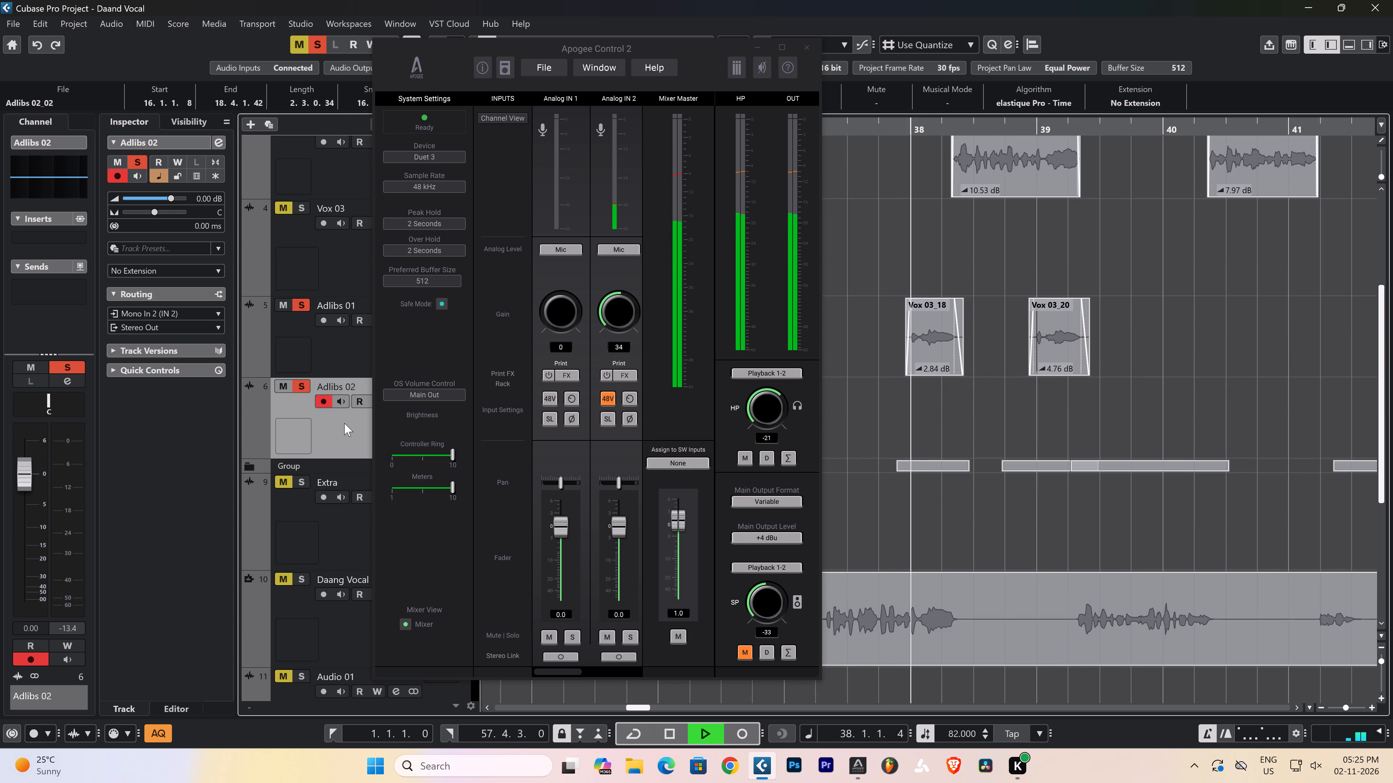
pyautogui.press('space')
pyautogui.press('space')
pyautogui.press('space')
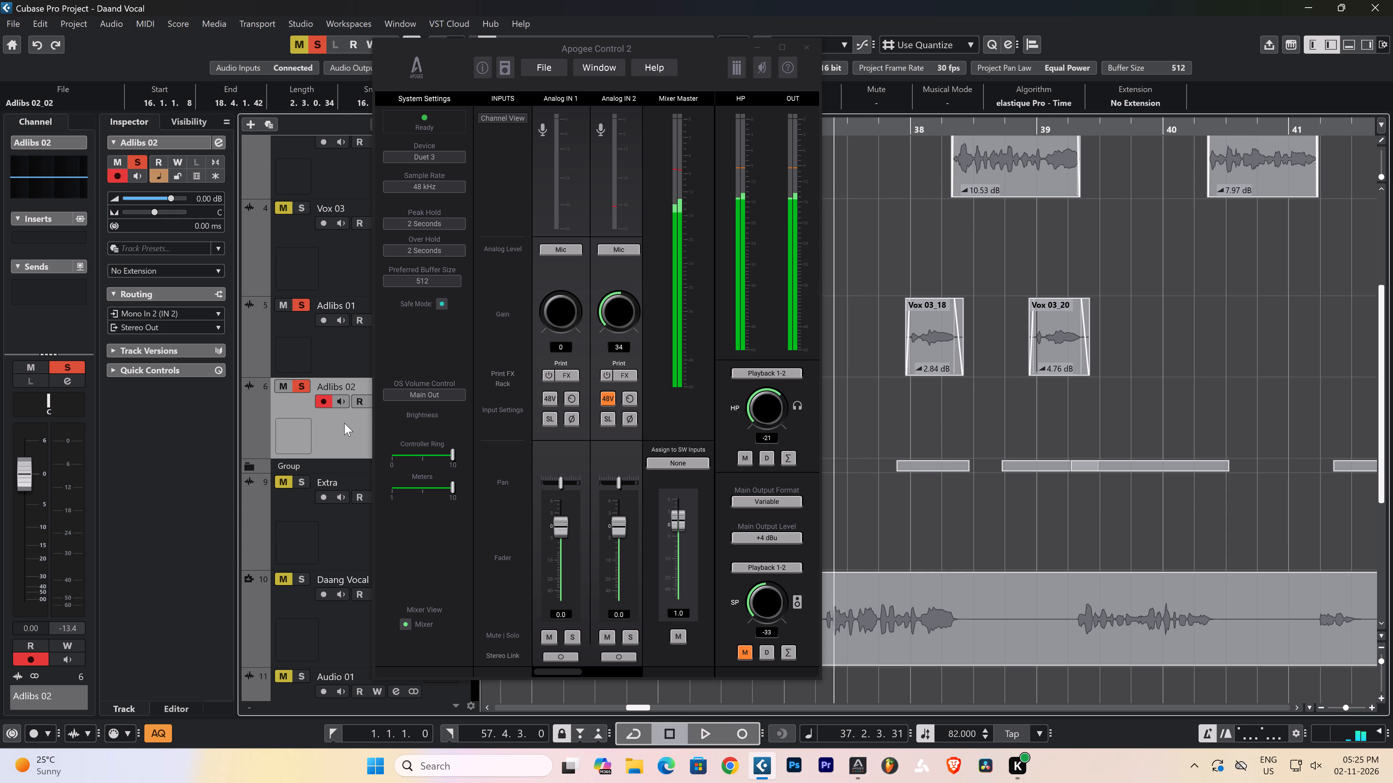
pyautogui.write('*')
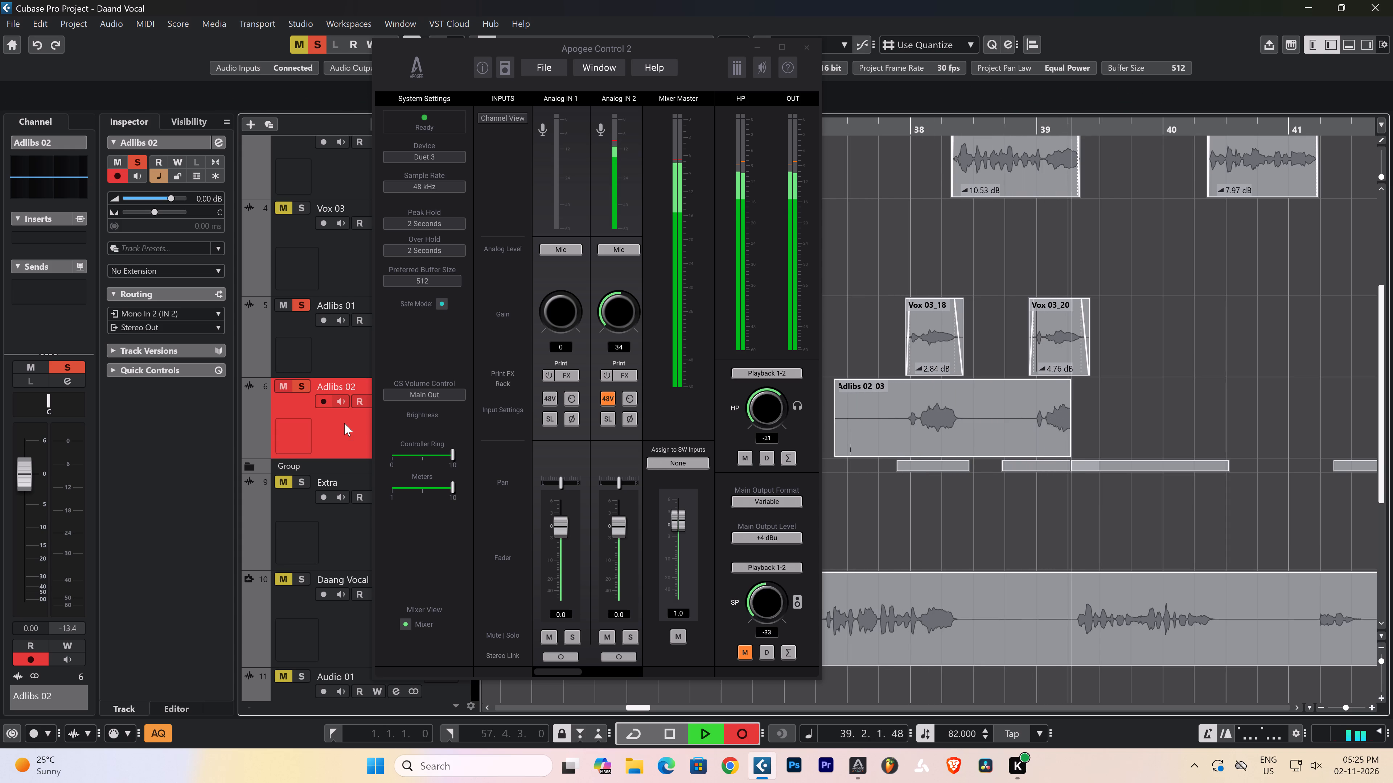
pyautogui.press('space')
# Play back the new Adlibs 02 take and lower its clip volume to -6.14 dB.
pyautogui.press('space')
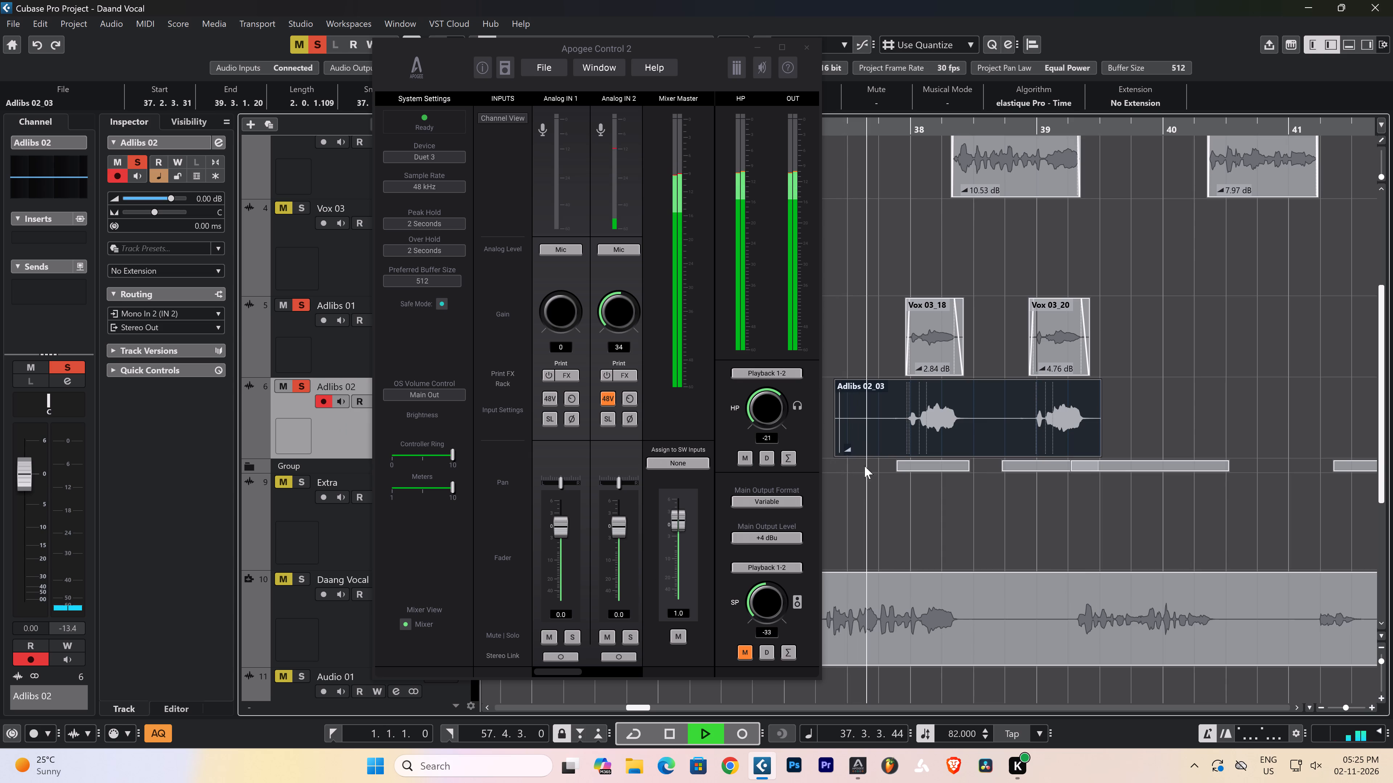
pyautogui.moveTo(850, 449); pyautogui.dragTo(842, 444)
pyautogui.moveTo(850, 449); pyautogui.dragTo(842, 442)
pyautogui.click(854, 467)
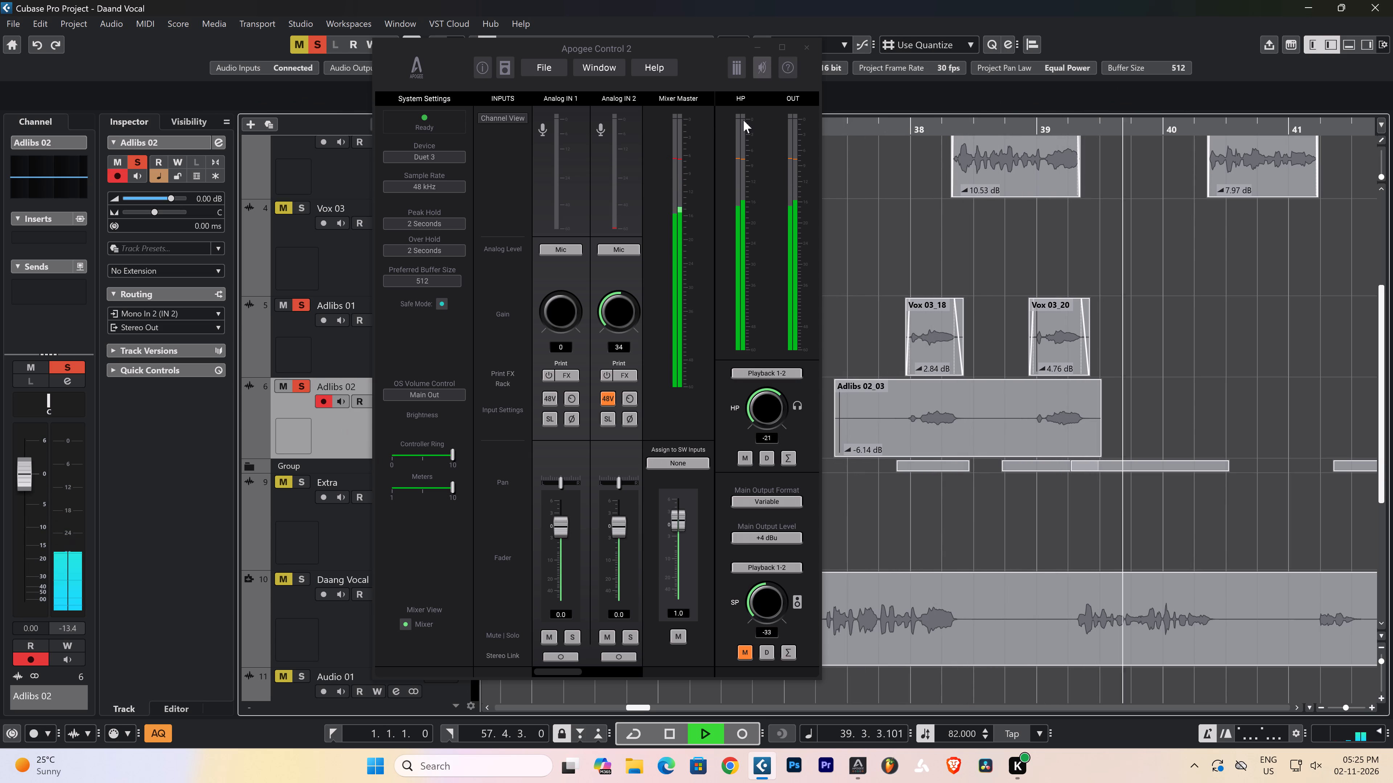
# Switch off 48V phantom power on Analog IN 2 in Apogee Control 2 and set its gain to 0.
pyautogui.click(611, 398)
pyautogui.moveTo(624, 323); pyautogui.dragTo(624, 469)
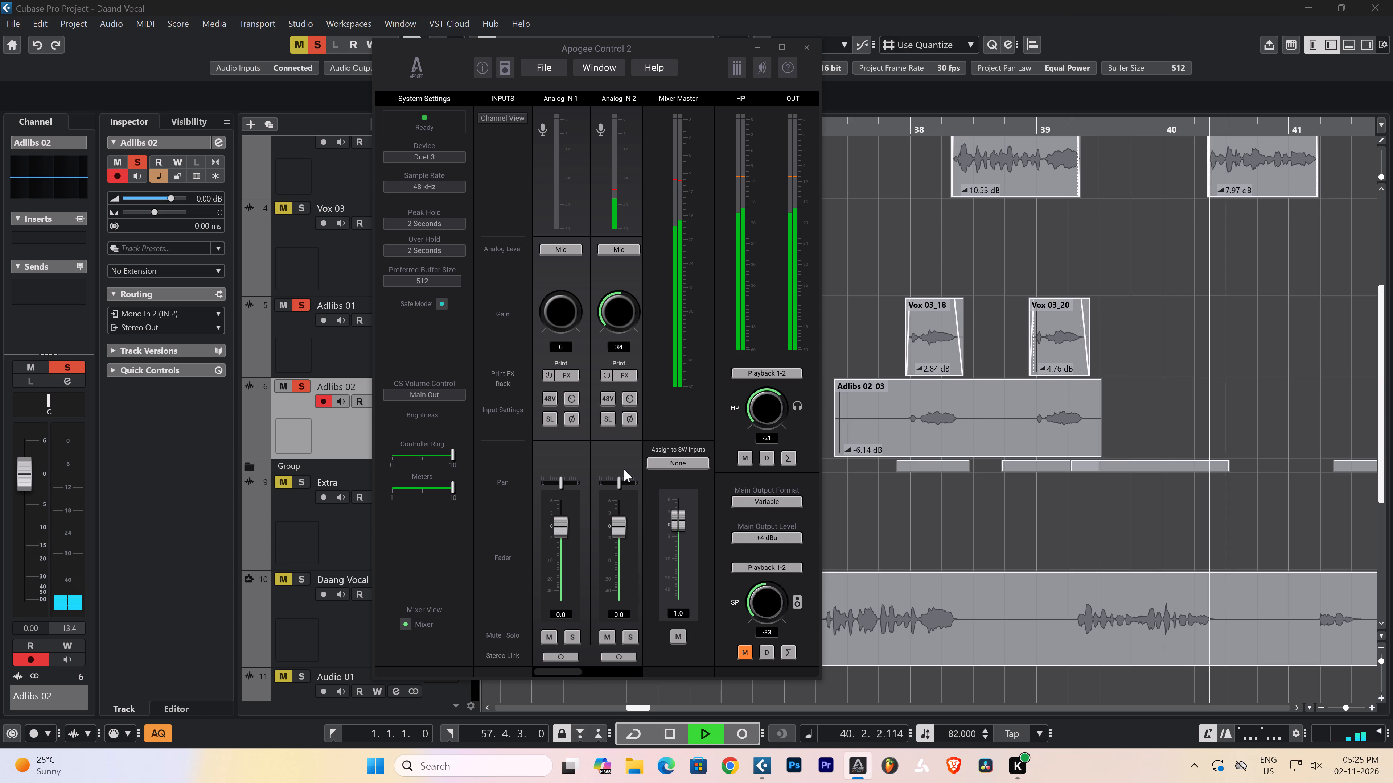
pyautogui.moveTo(624, 469); pyautogui.dragTo(625, 470)
# Turn the headphone output fully down, unmute the speaker output, and minimize Apogee Control 2.
pyautogui.click(744, 649)
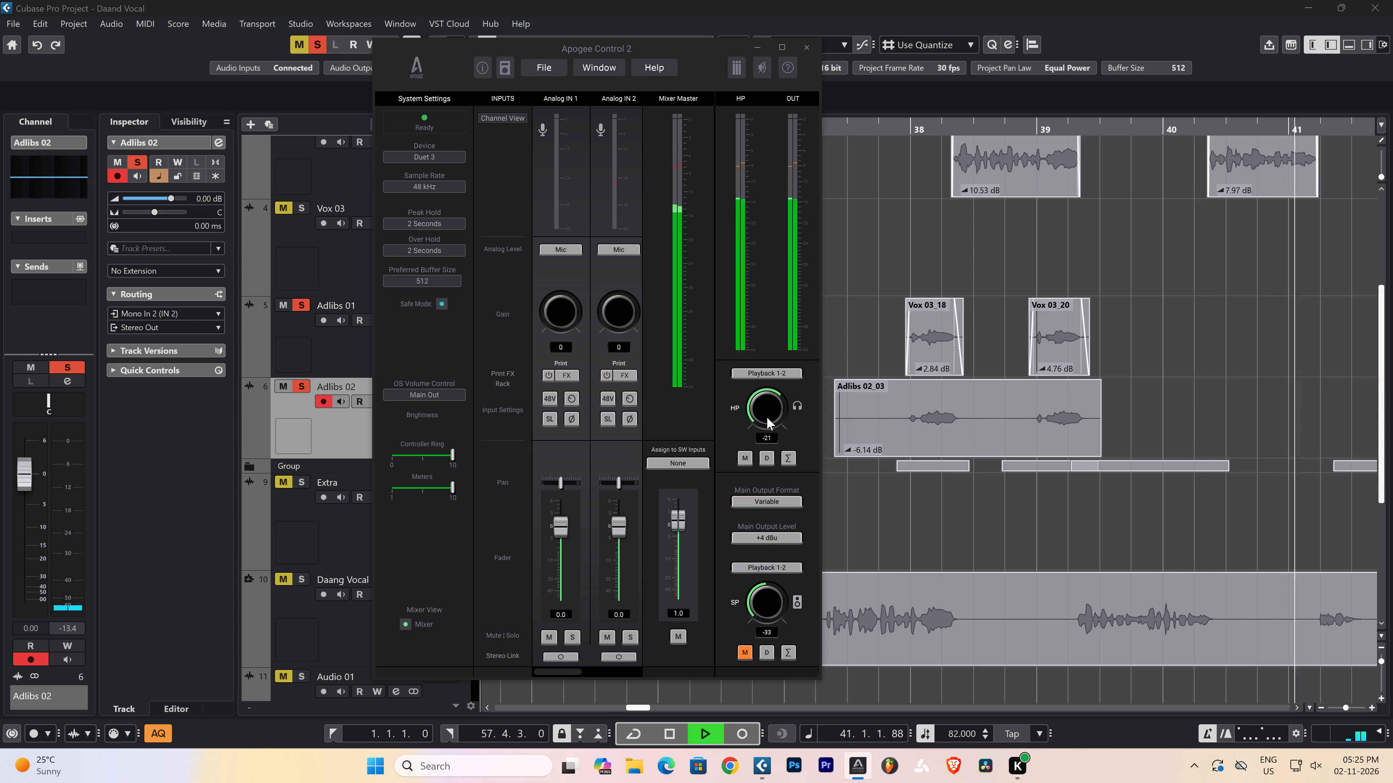
pyautogui.moveTo(766, 409); pyautogui.dragTo(783, 626)
pyautogui.click(748, 658)
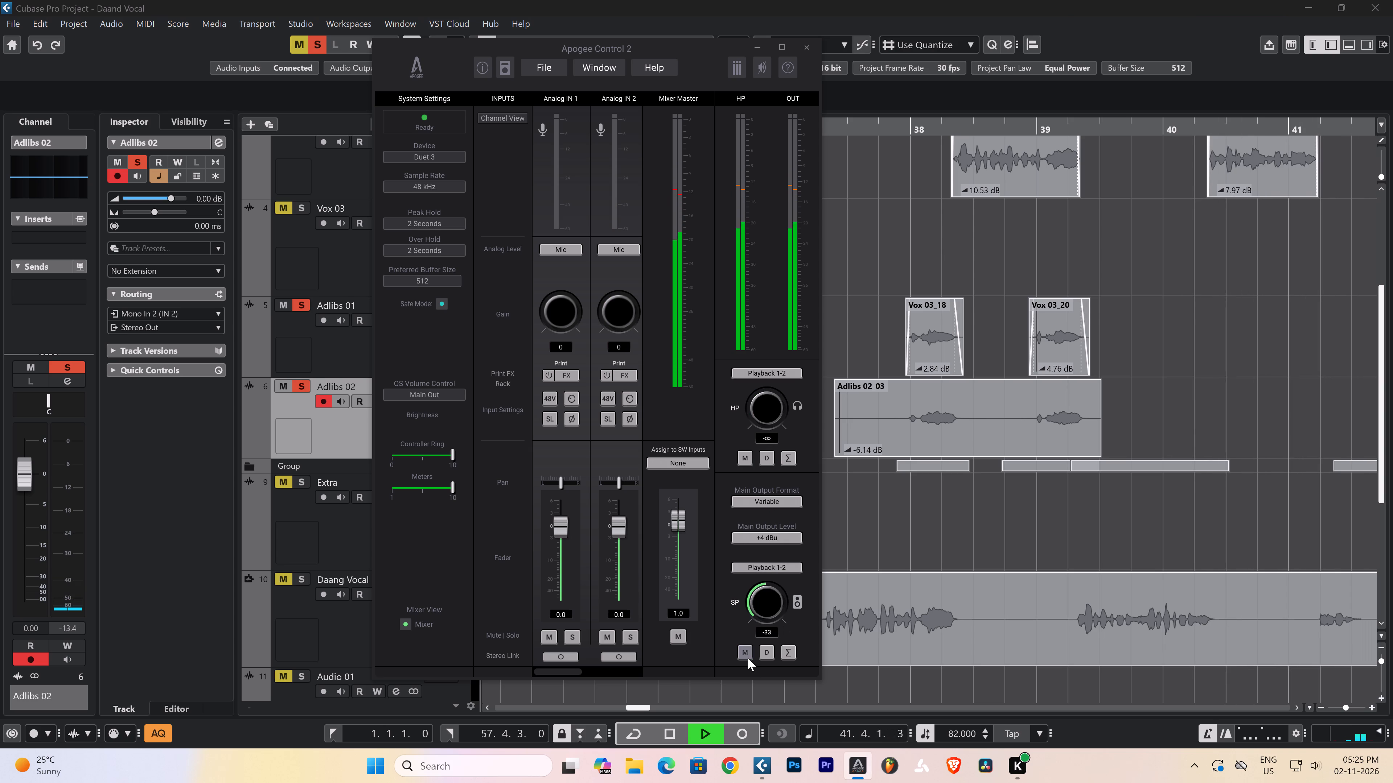
pyautogui.click(869, 541)
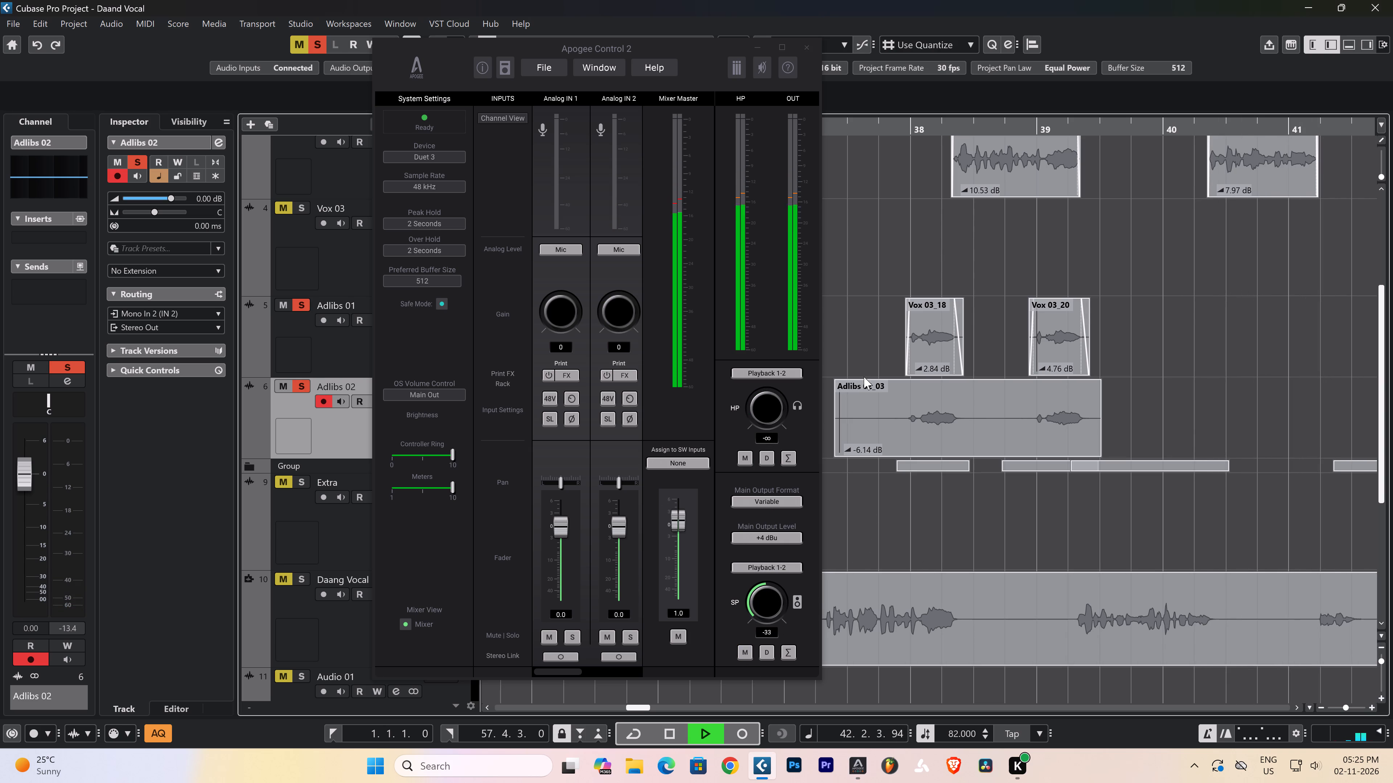
pyautogui.click(864, 179)
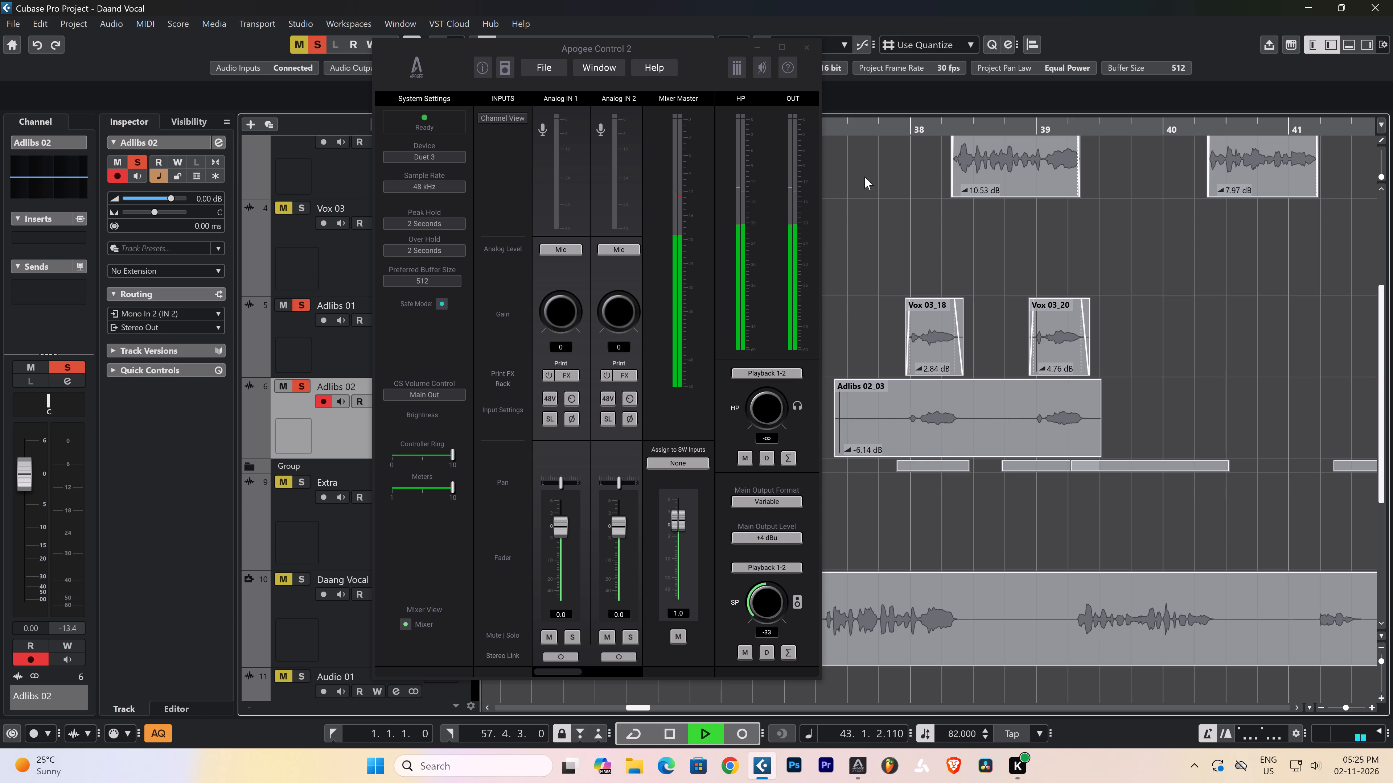
pyautogui.click(758, 52)
# Replay the new Adlibs 02 take and trim its start to 37.4.3.109 and its end to 39.2.4.35.
pyautogui.press('space')
pyautogui.press('space')
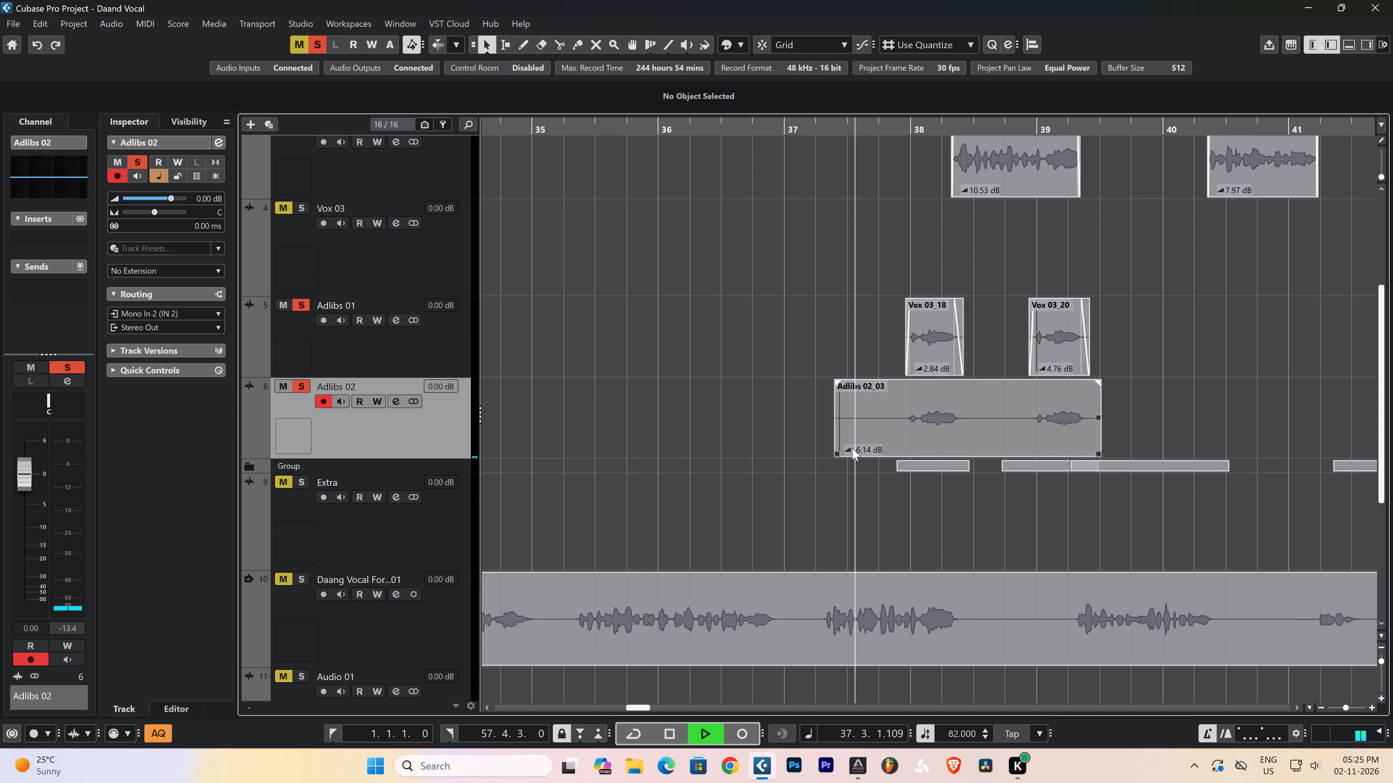
pyautogui.moveTo(837, 455); pyautogui.dragTo(905, 449)
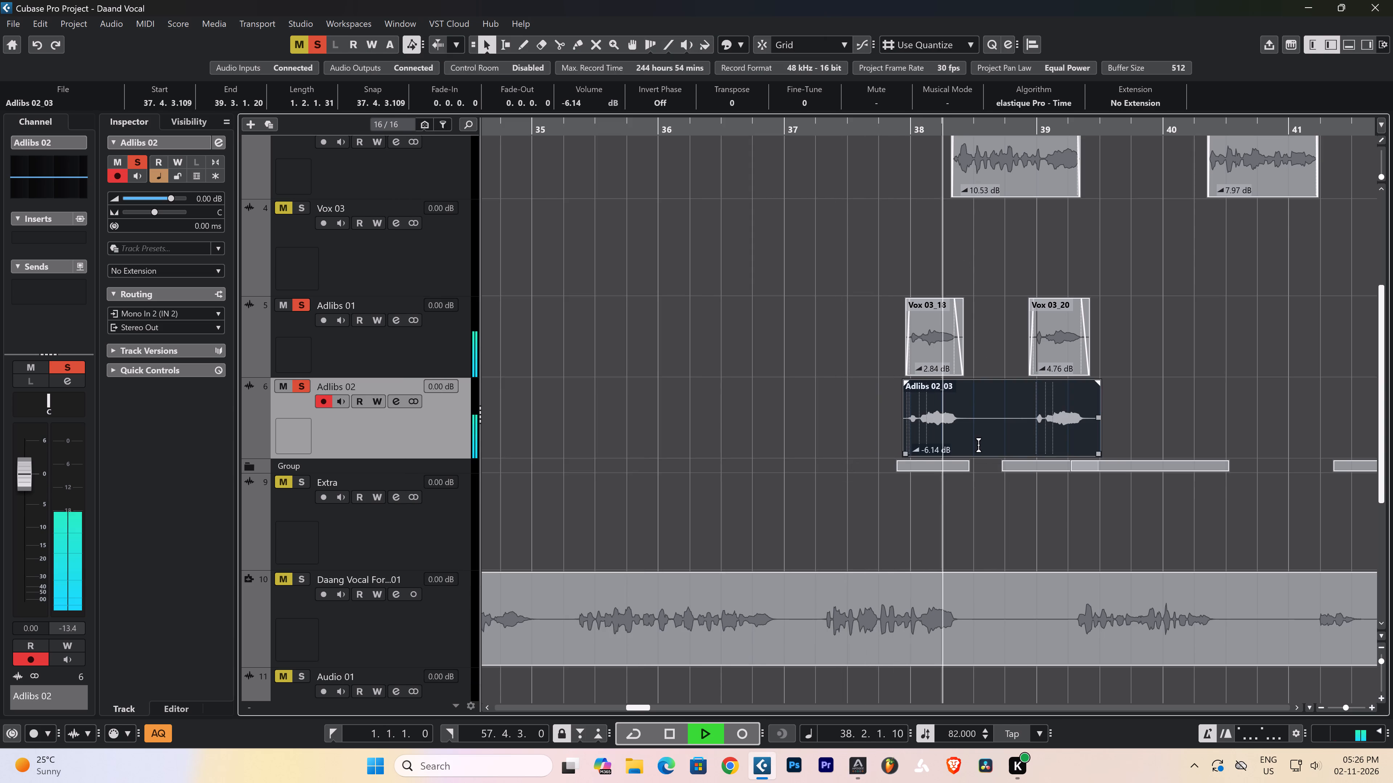
pyautogui.moveTo(1100, 454); pyautogui.dragTo(1092, 456)
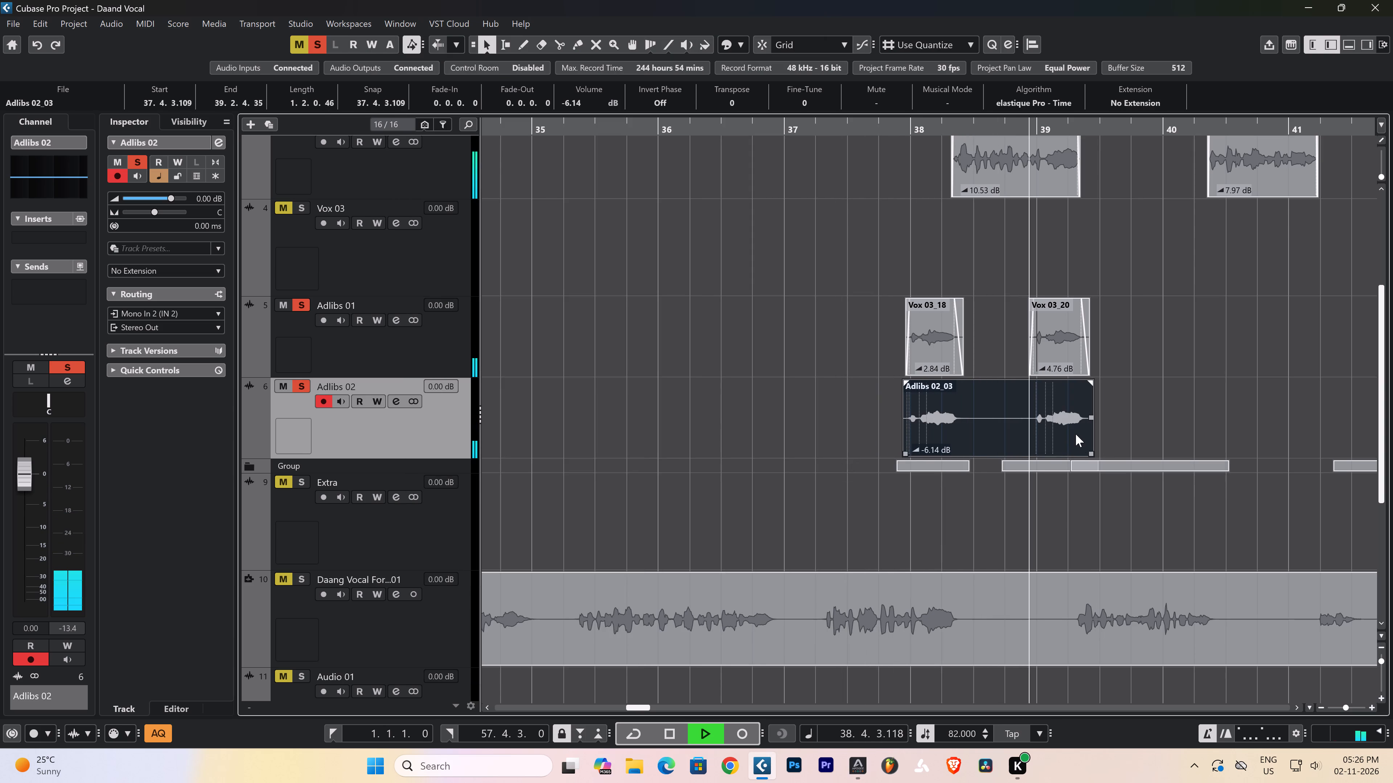
# Split the Adlibs 02 take at 38.2.3.66 and 38.4.4.46 and delete the silent middle piece.
pyautogui.press('space')
pyautogui.press('space')
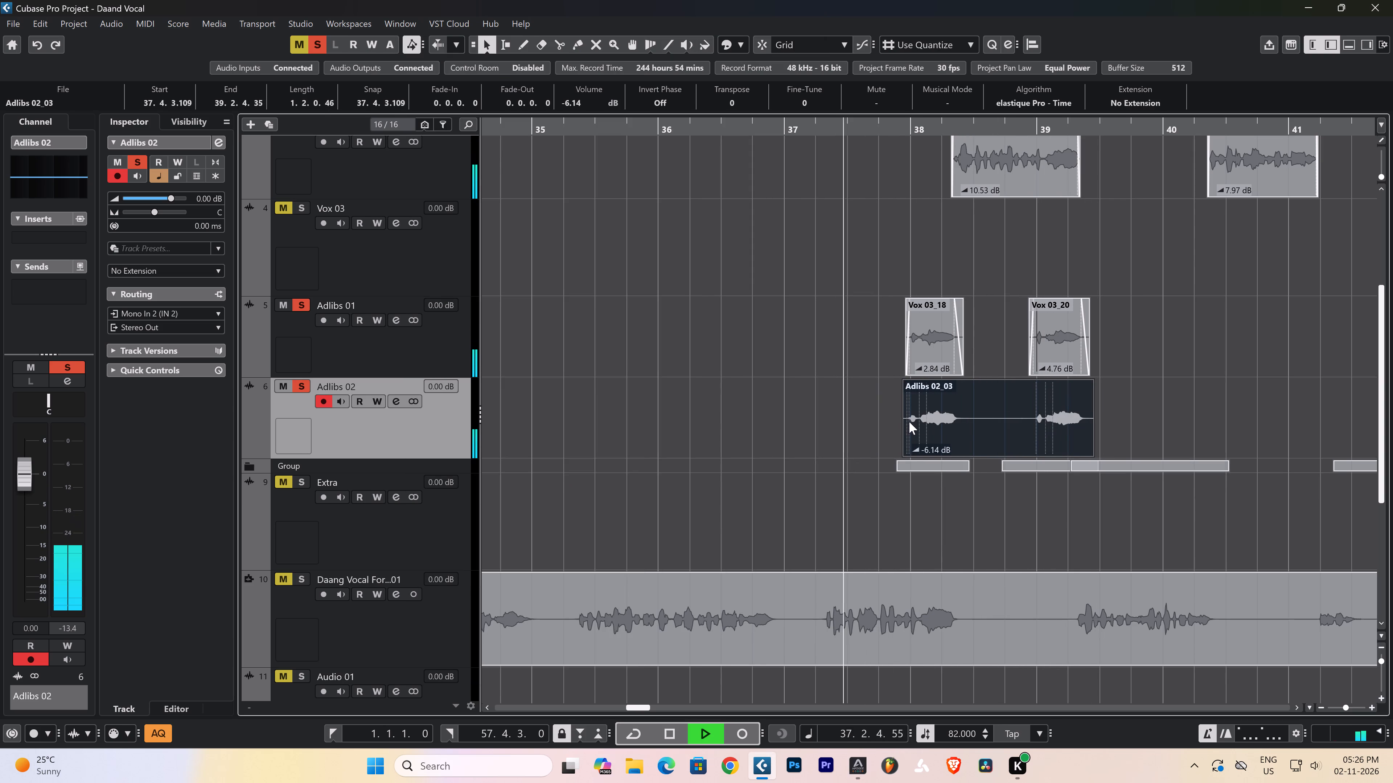
pyautogui.moveTo(909, 422); pyautogui.dragTo(988, 425, button='right')
pyautogui.click(962, 426)
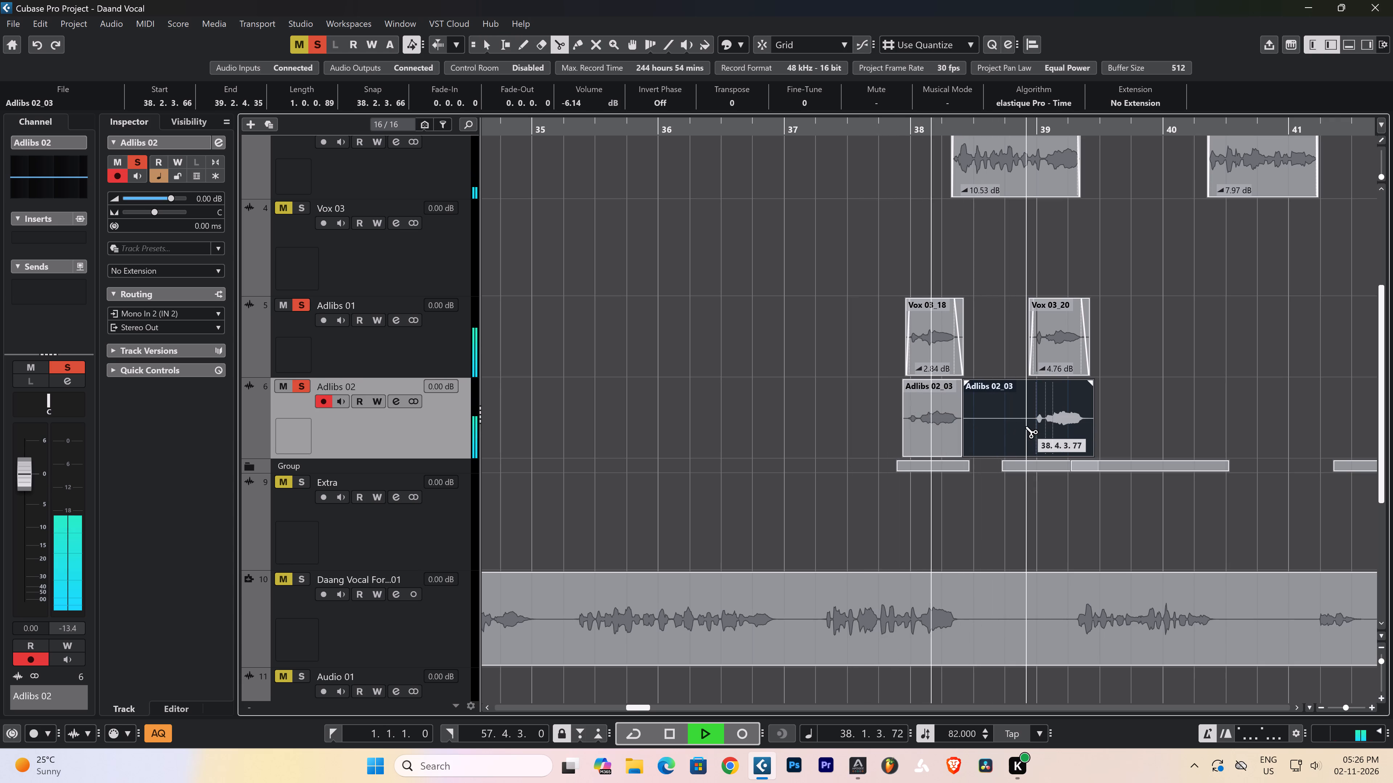
pyautogui.click(1032, 425)
pyautogui.rightClick(1002, 424)
pyautogui.click(1002, 424)
pyautogui.press('BackSpace')
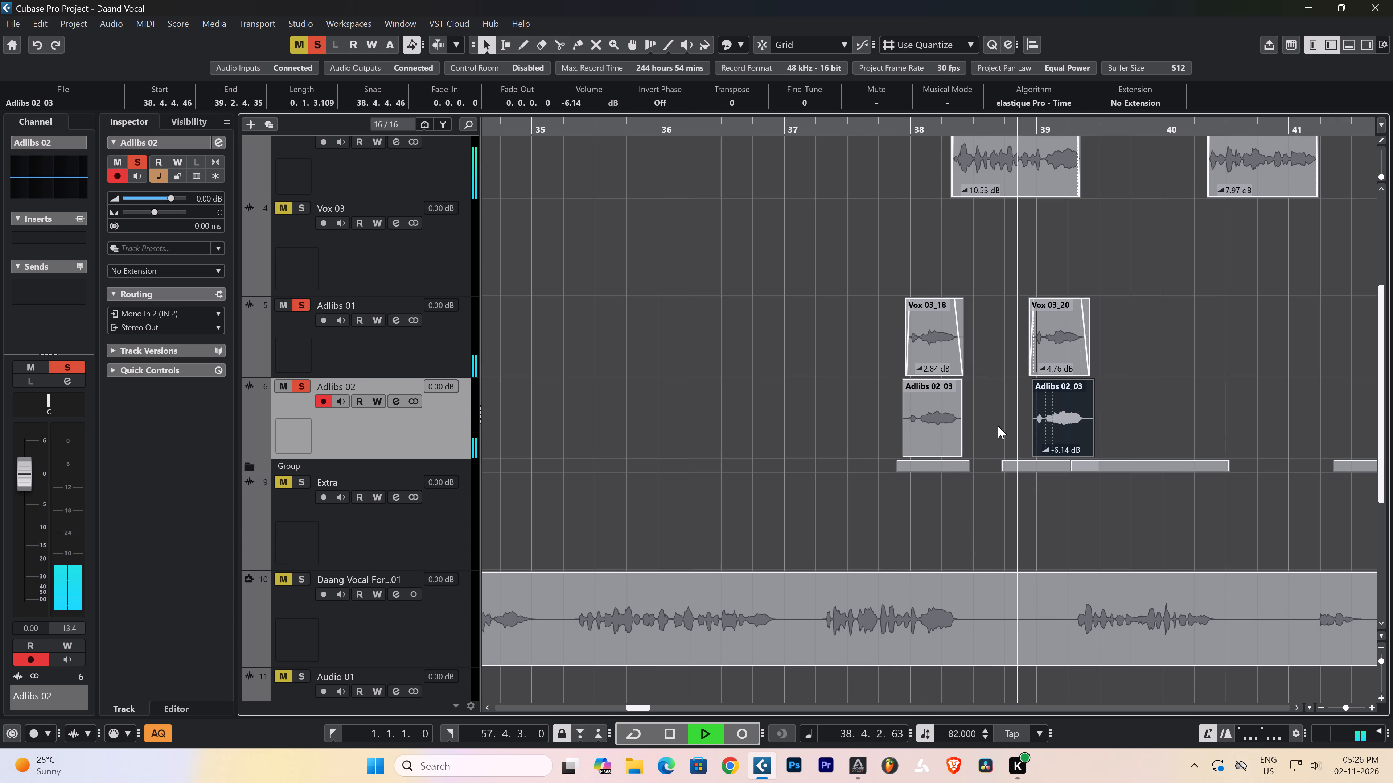
# Play back the two remaining Adlibs 02 pieces with the other vocal tracks and the instrumental.
pyautogui.scroll(2, 634, 469)
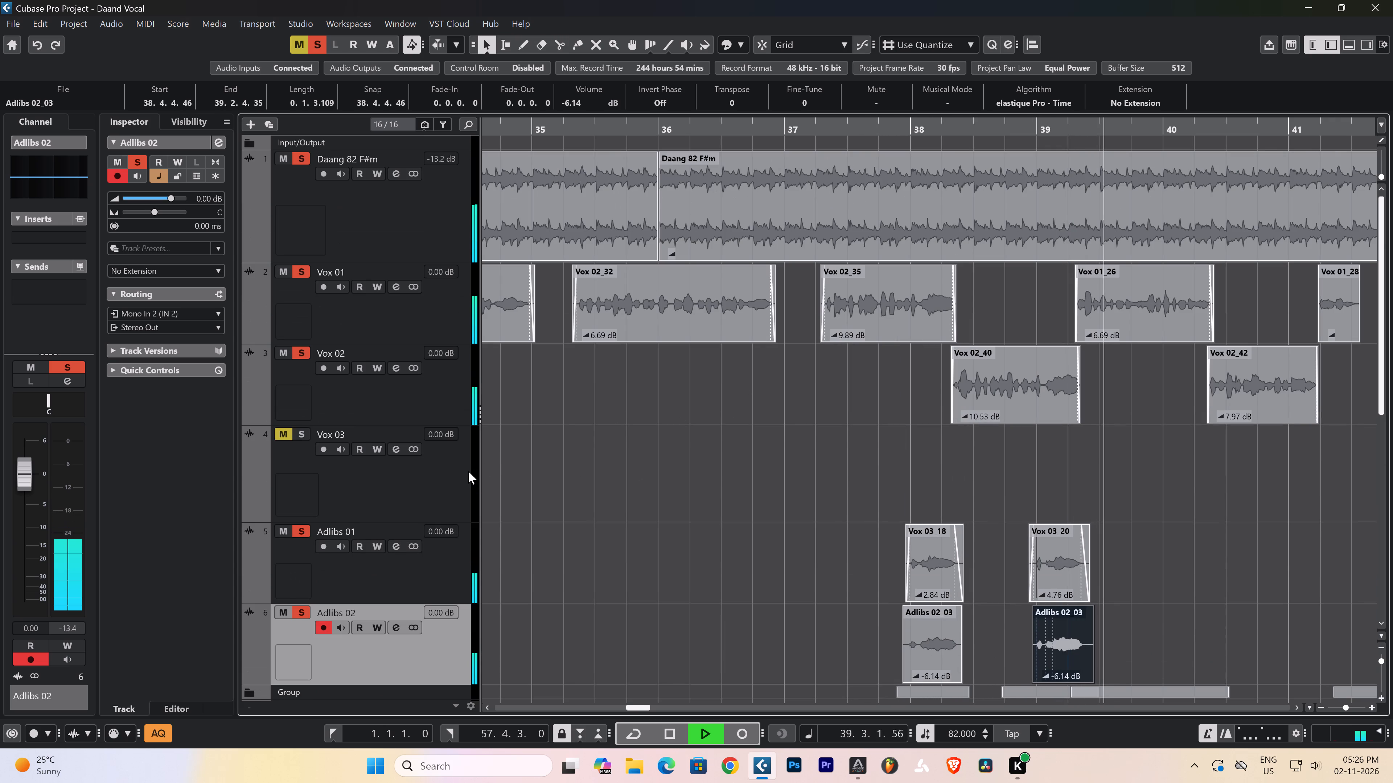
pyautogui.scroll(-4, 619, 470)
pyautogui.press('space')
pyautogui.press('space')
pyautogui.scroll(2, 925, 331)
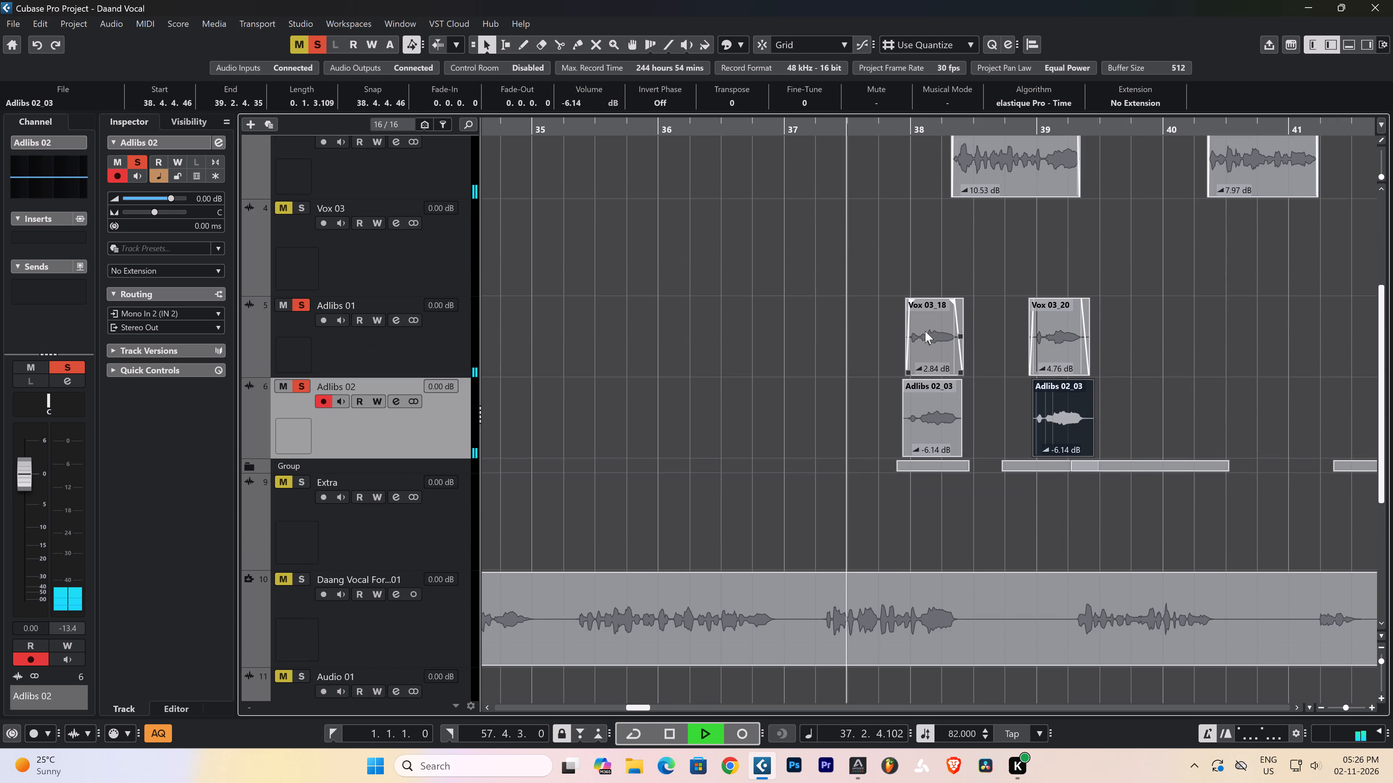
pyautogui.scroll(-3, 774, 429)
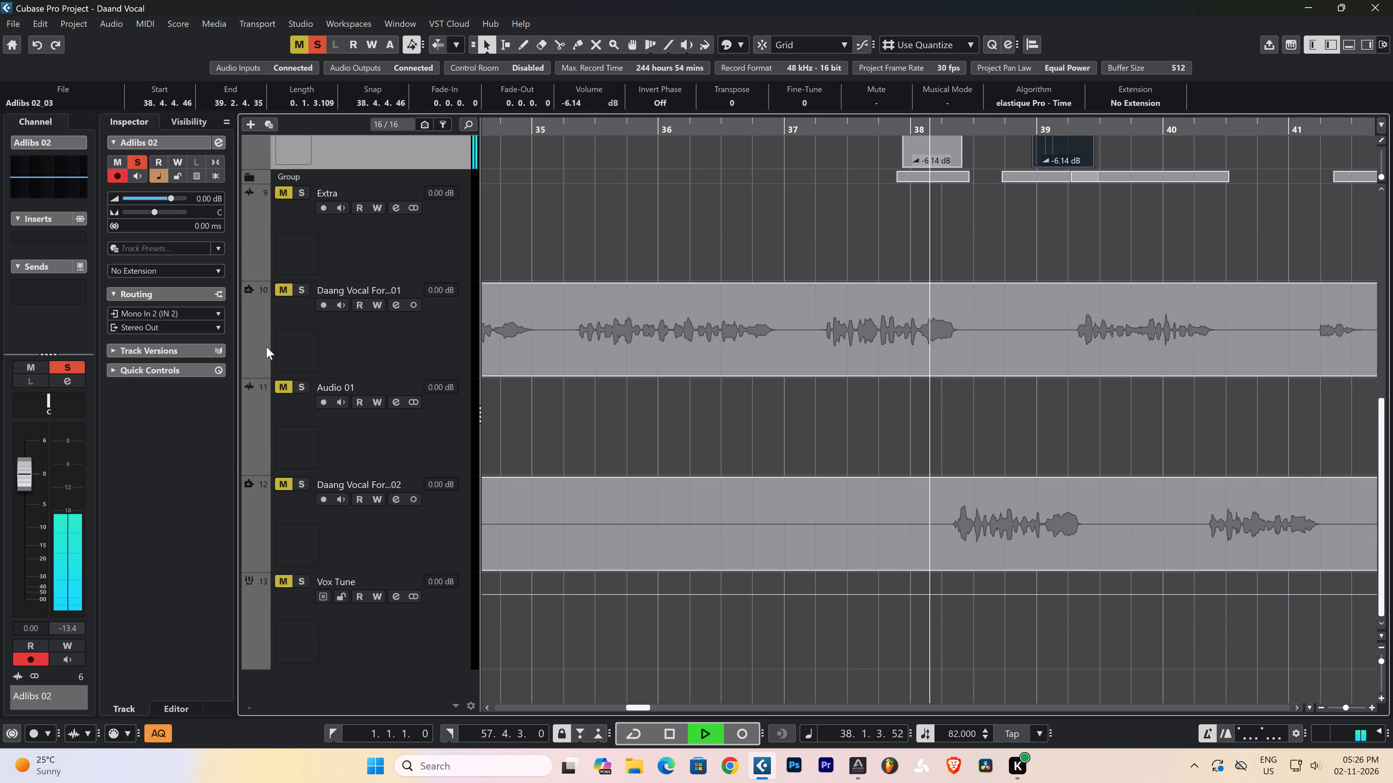
# Clear all solos, unmute the first Daang Vocal track (track 10), and solo it together with Adlibs 01 and Adlibs 02.
pyautogui.click(320, 44)
pyautogui.click(284, 292)
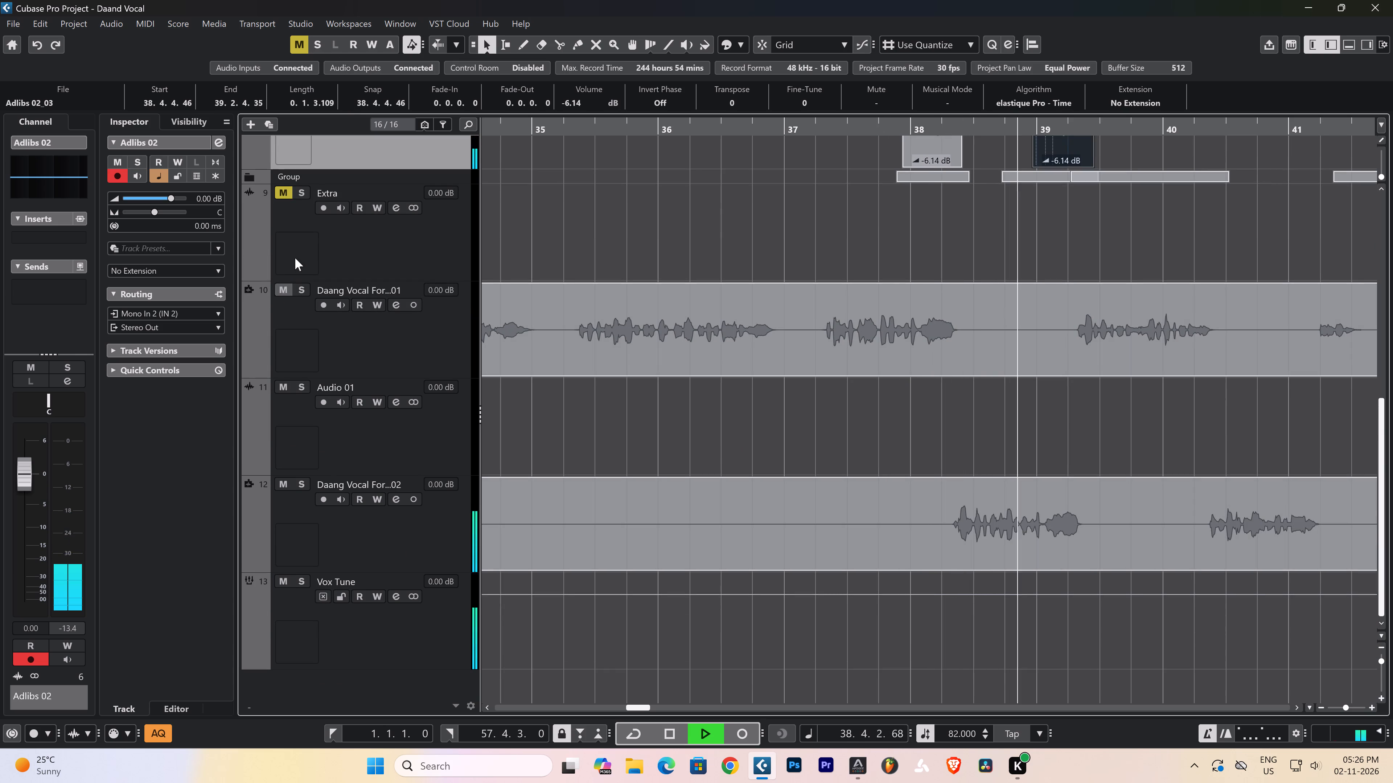
pyautogui.scroll(2, 381, 341)
pyautogui.press('space')
pyautogui.press('space')
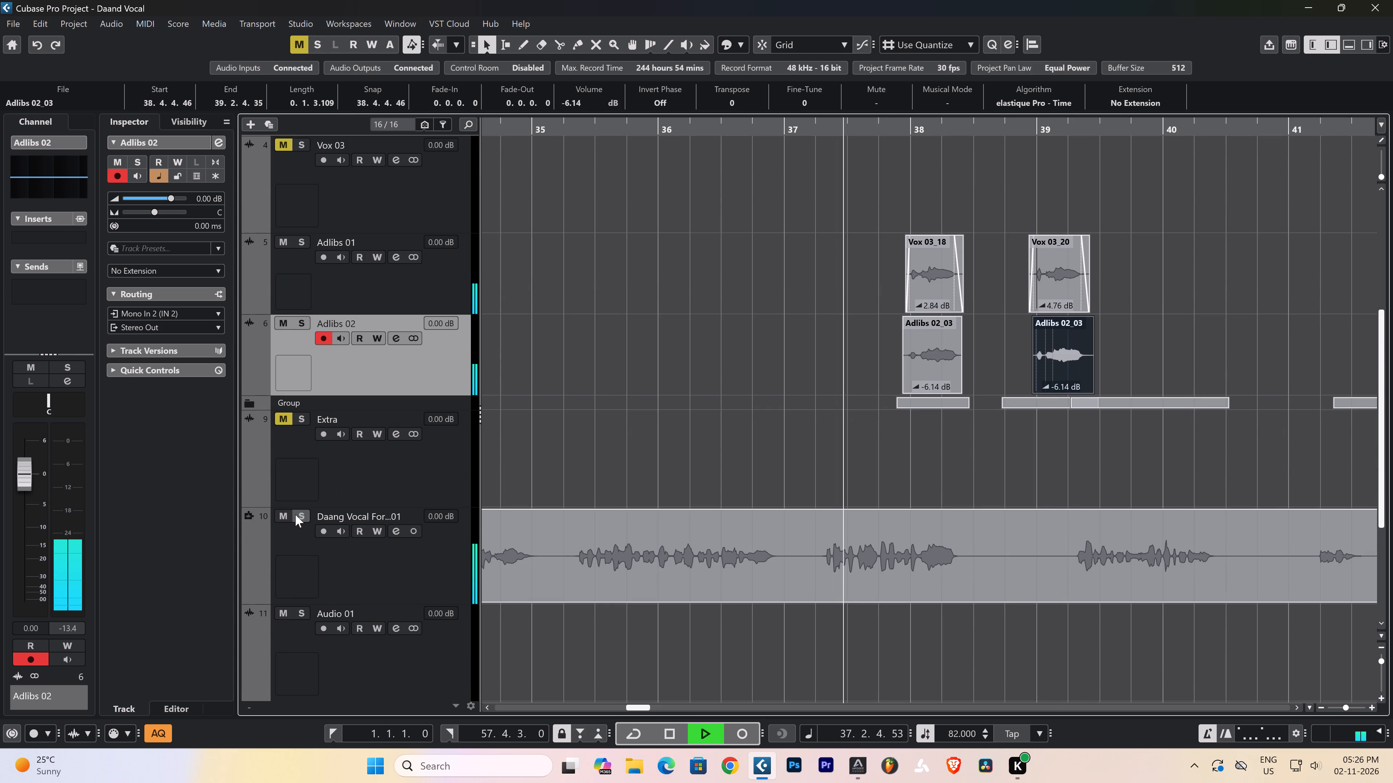
pyautogui.click(297, 515)
pyautogui.click(285, 317)
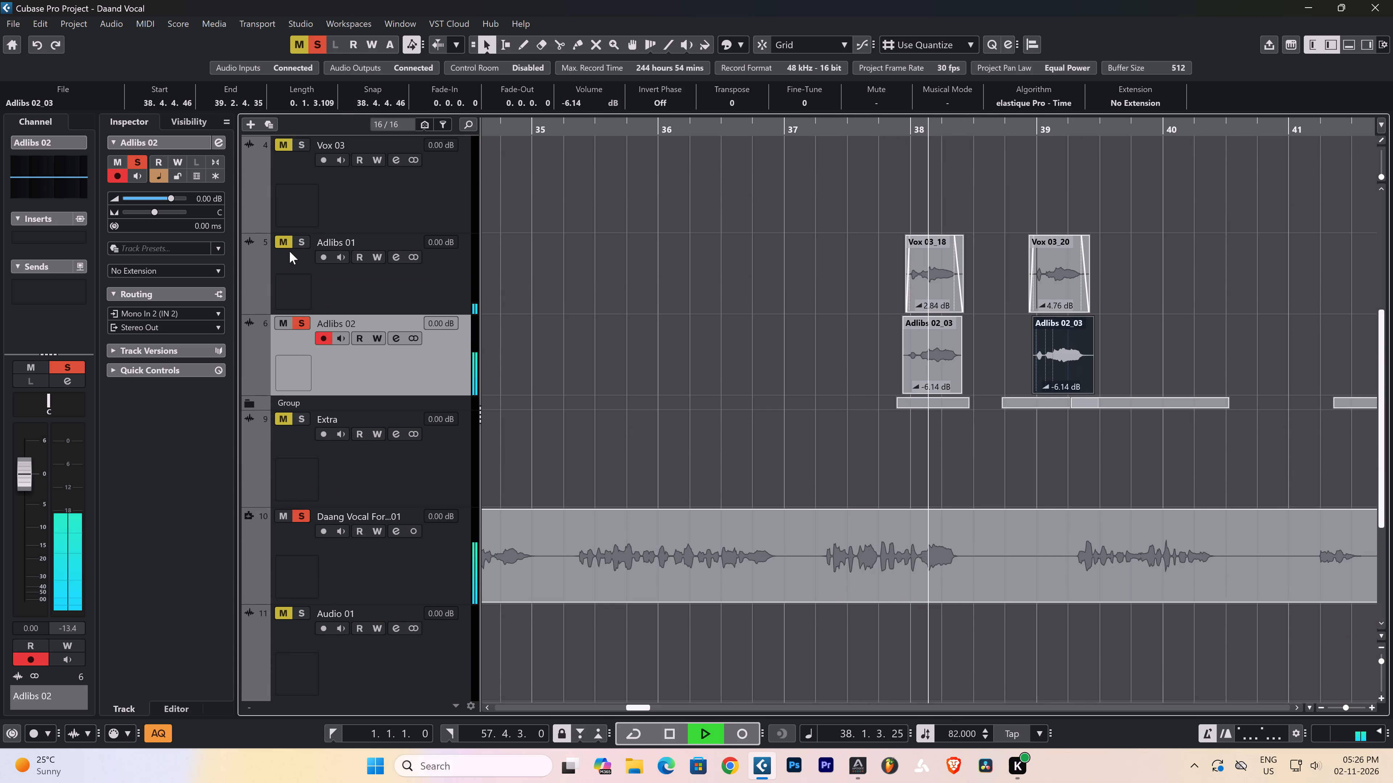
pyautogui.click(288, 240)
# Replay the soloed tracks and activate the Auto-Tune Pro and Pro-Q 4 inserts on the Vox Tune track.
pyautogui.press('space')
pyautogui.press('space')
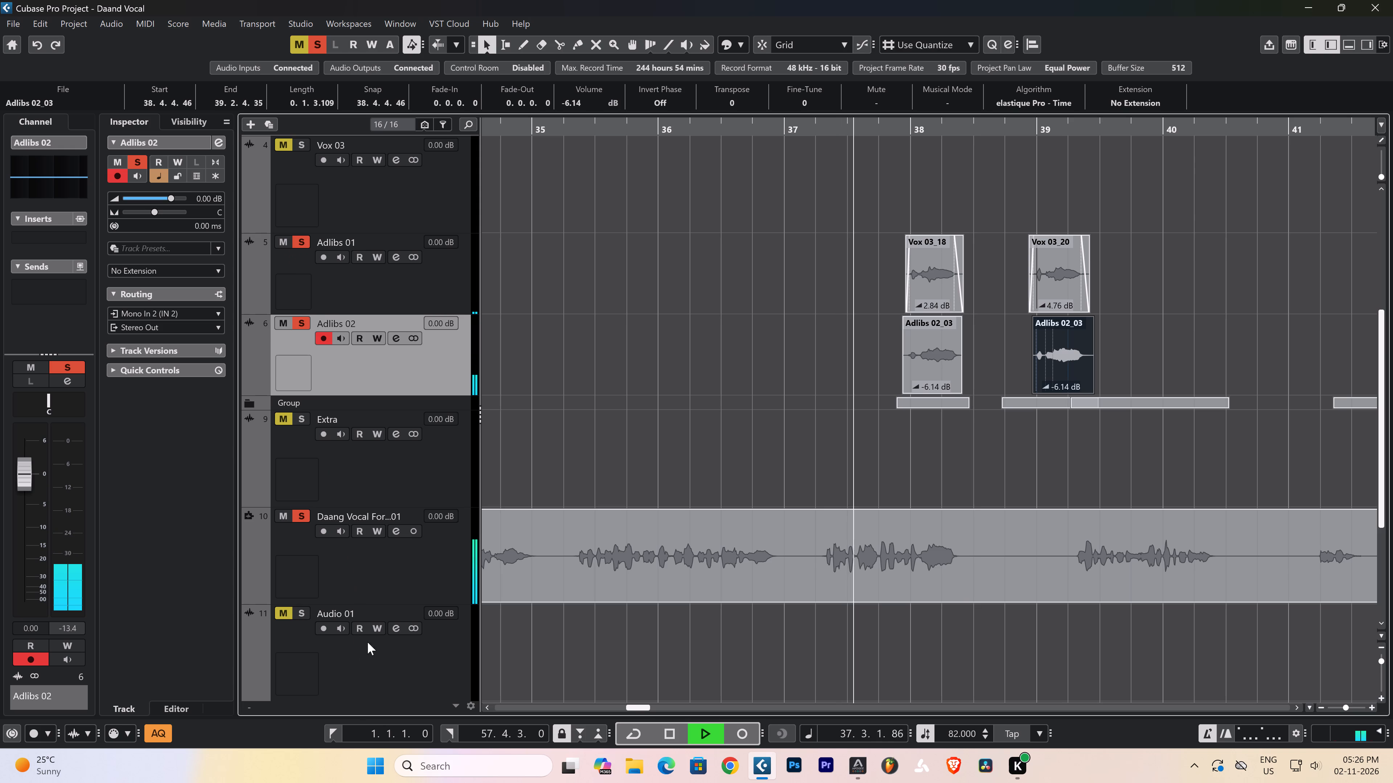
pyautogui.scroll(-2, 409, 620)
pyautogui.moveTo(371, 626); pyautogui.dragTo(370, 622)
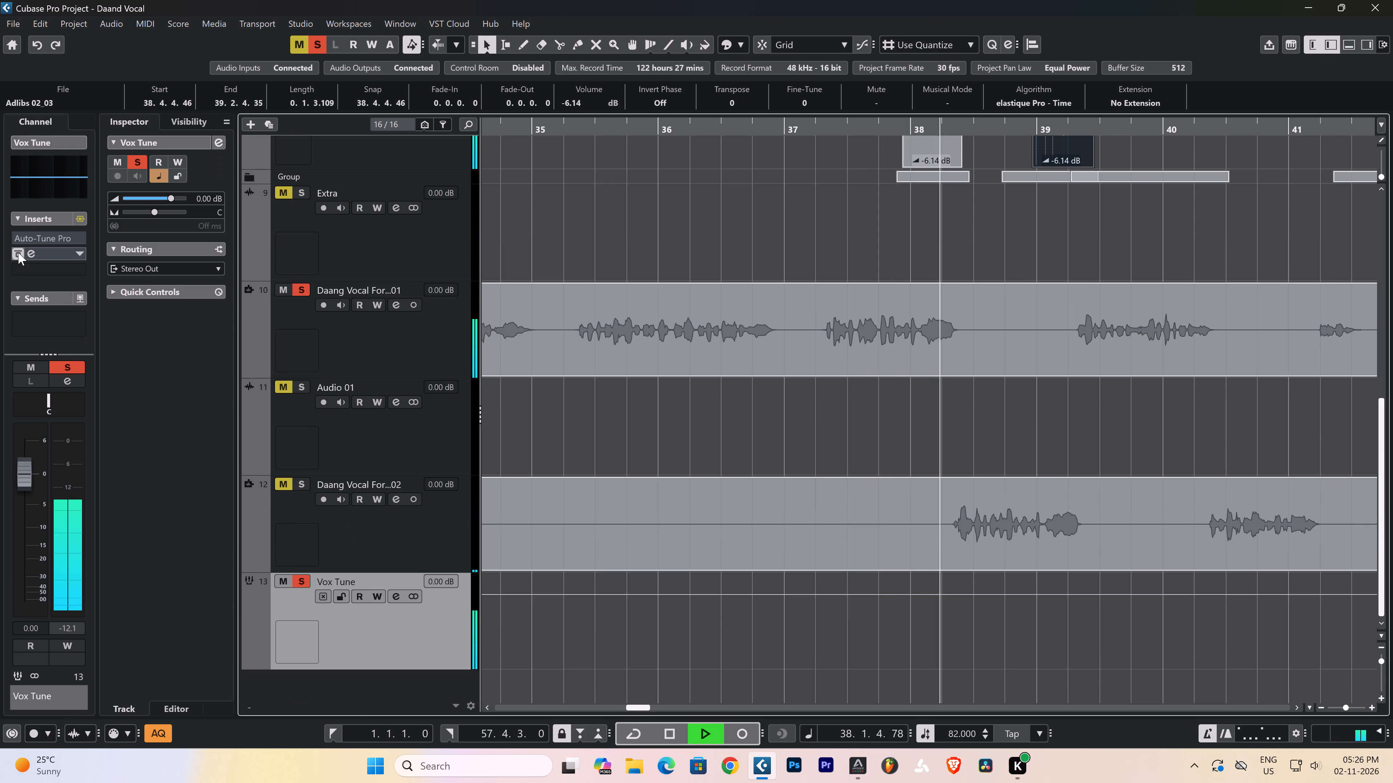
pyautogui.click(18, 252)
pyautogui.click(18, 233)
# Replay the ad-libs with the processed lead vocal from about bar 37 and select the Adlibs 01 track.
pyautogui.press('space')
pyautogui.press('space')
pyautogui.scroll(3, 765, 431)
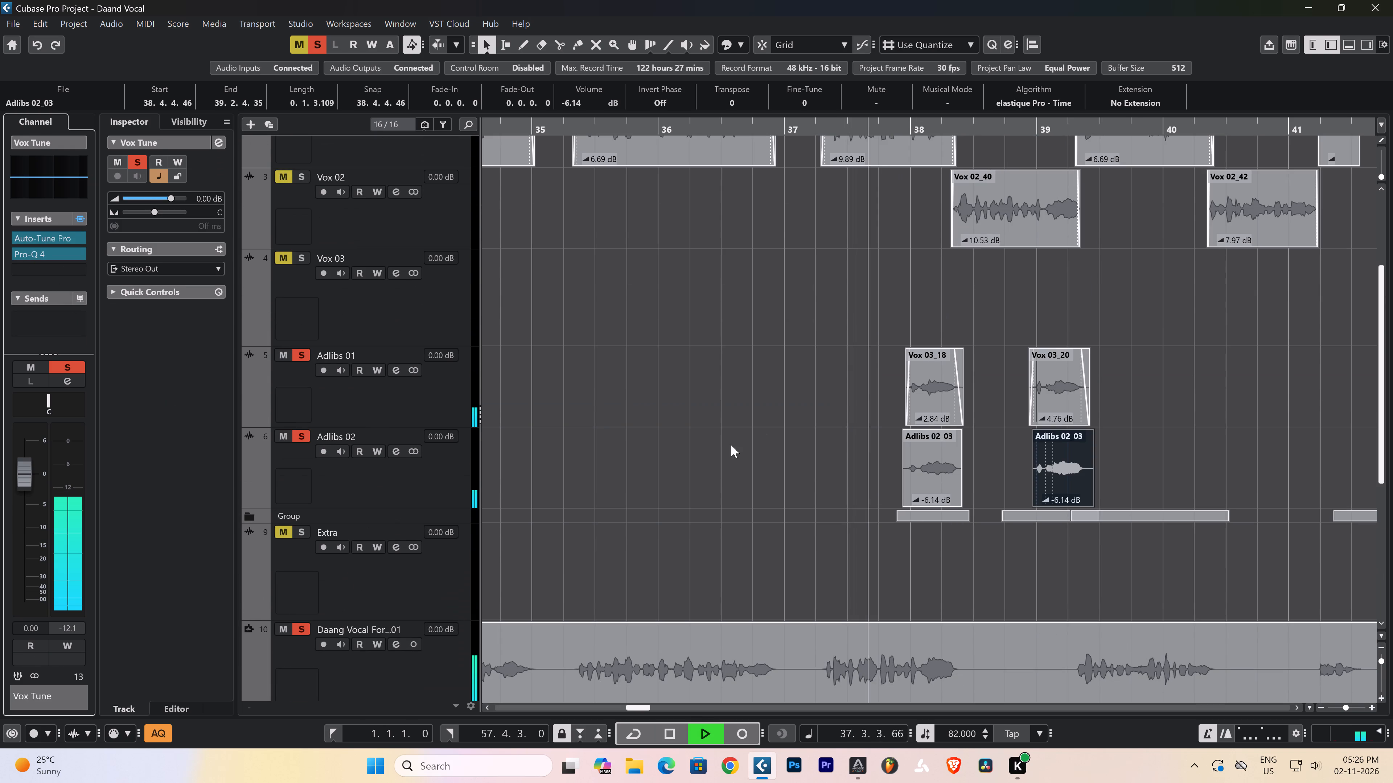
pyautogui.click(396, 401)
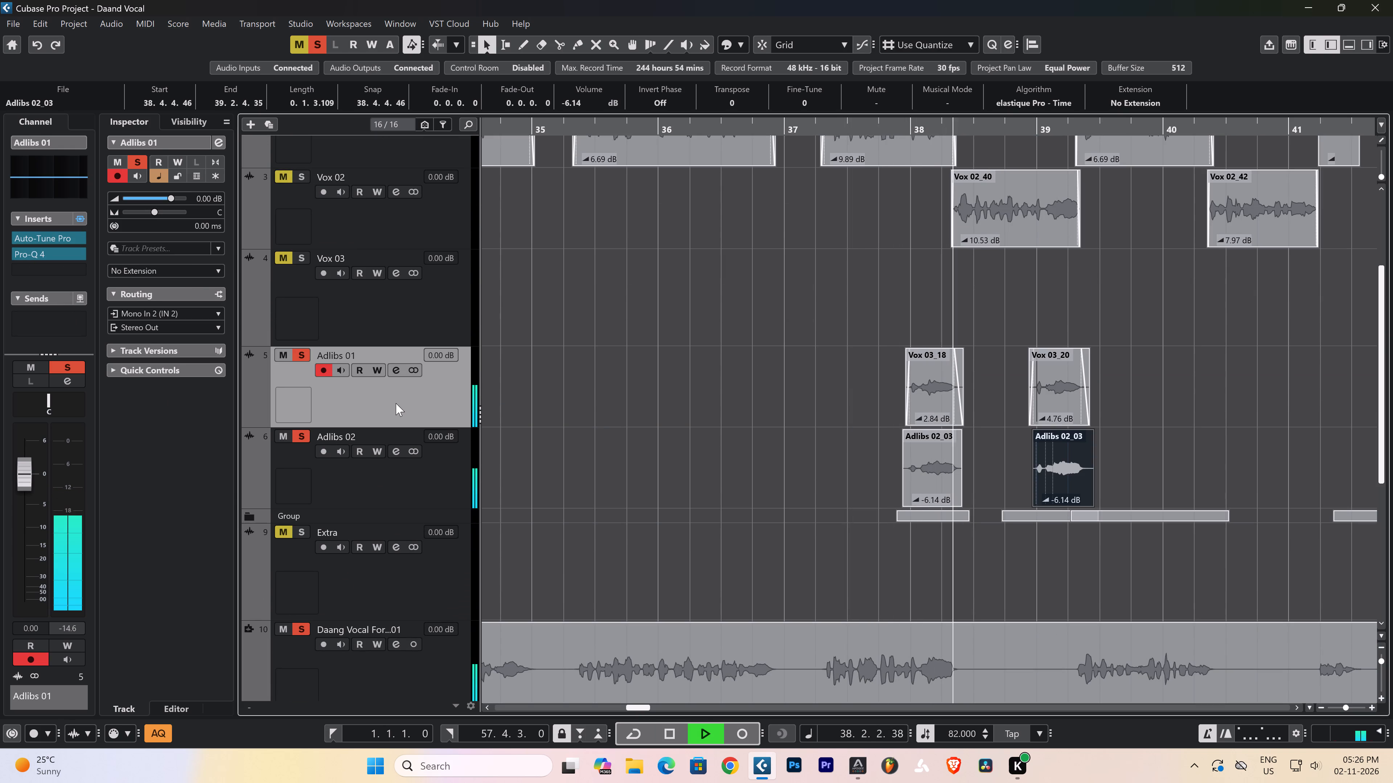
pyautogui.press('space')
pyautogui.press('space')
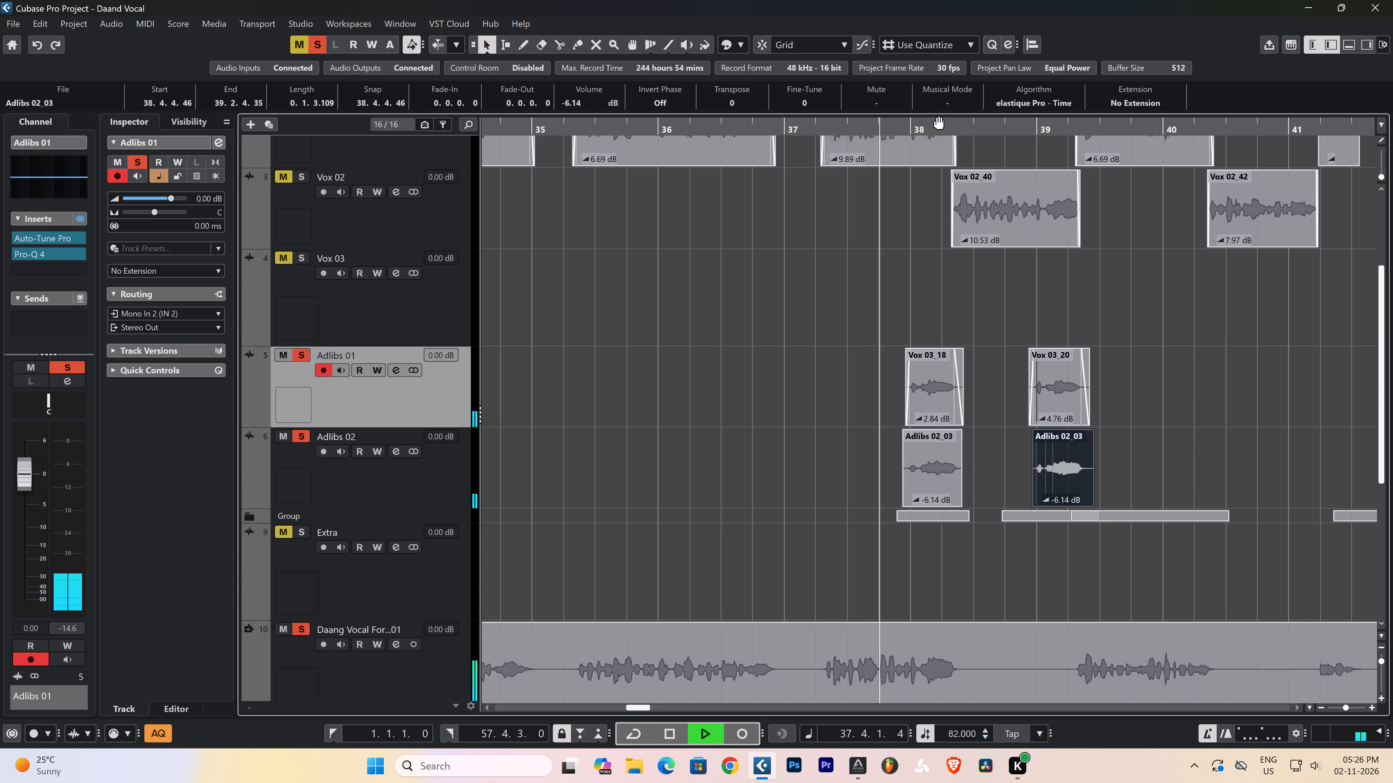
# Trim the start of the Adlibs 02 piece near bar 38 to 37.4.4.32, then add a 0.0.0.34 fade-in and 0.0.0.75 fade-out.
pyautogui.keyDown('ctrl'); pyautogui.scroll(4, 956, 130); pyautogui.keyUp('ctrl')
pyautogui.press('space')
pyautogui.press('space')
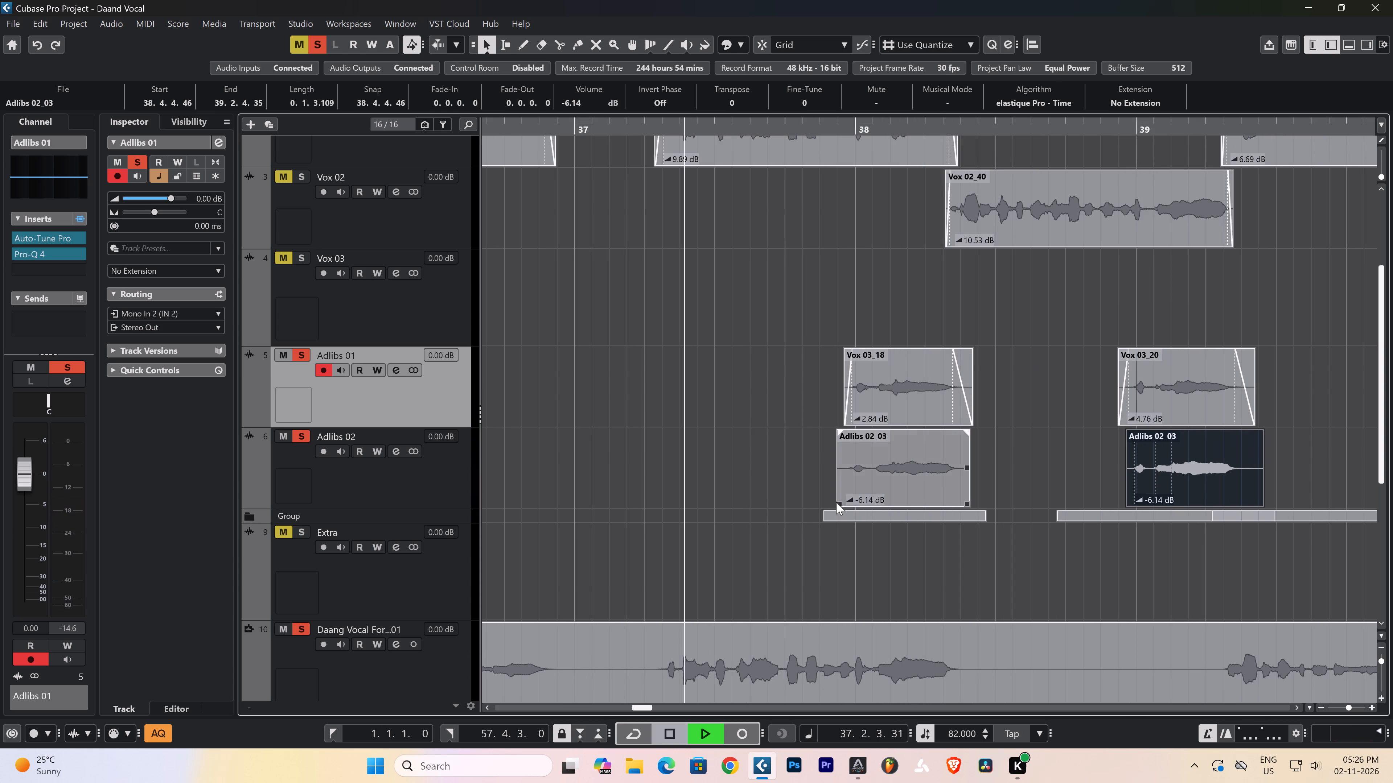
pyautogui.moveTo(838, 502); pyautogui.dragTo(845, 502)
pyautogui.click(845, 502)
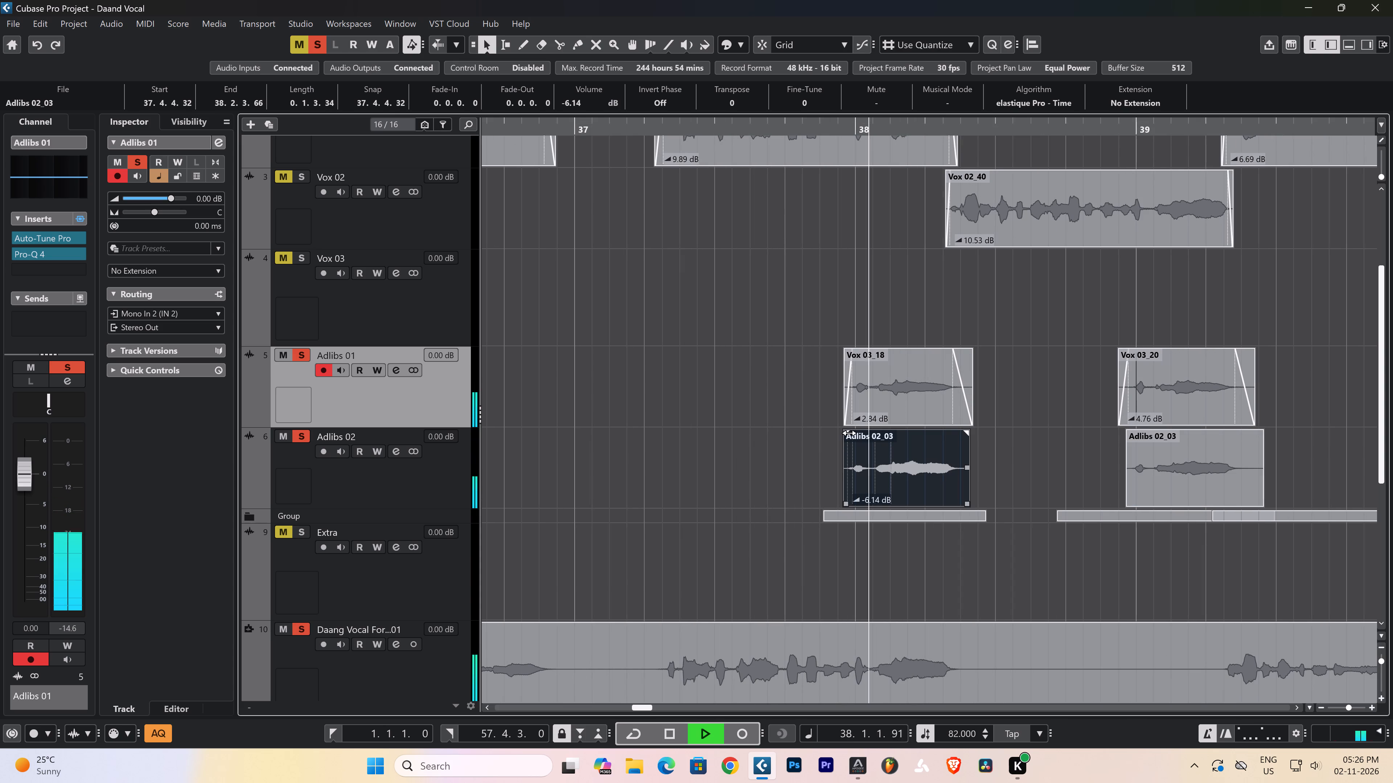
pyautogui.moveTo(848, 433); pyautogui.dragTo(852, 432)
pyautogui.press('space')
pyautogui.press('space')
pyautogui.moveTo(968, 434); pyautogui.dragTo(961, 432)
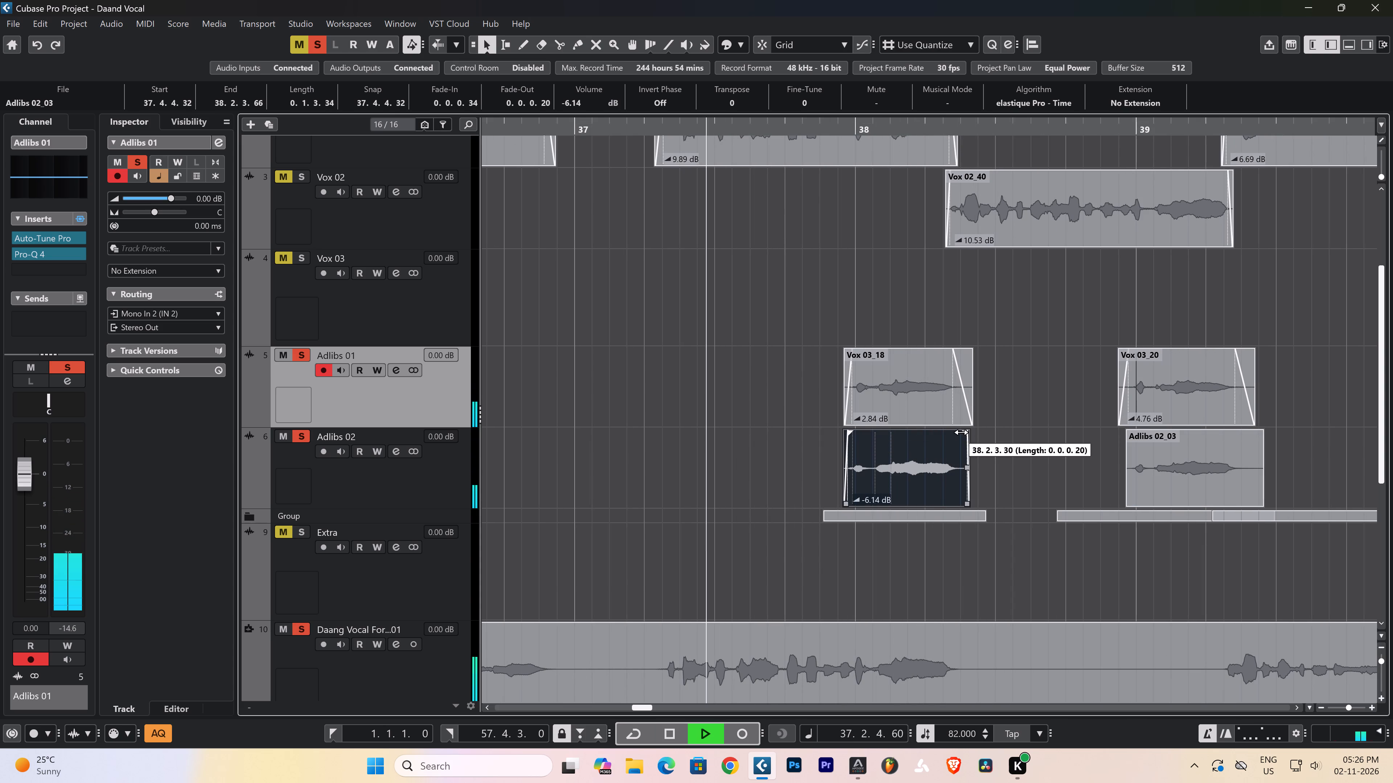
pyautogui.moveTo(961, 432); pyautogui.dragTo(957, 428)
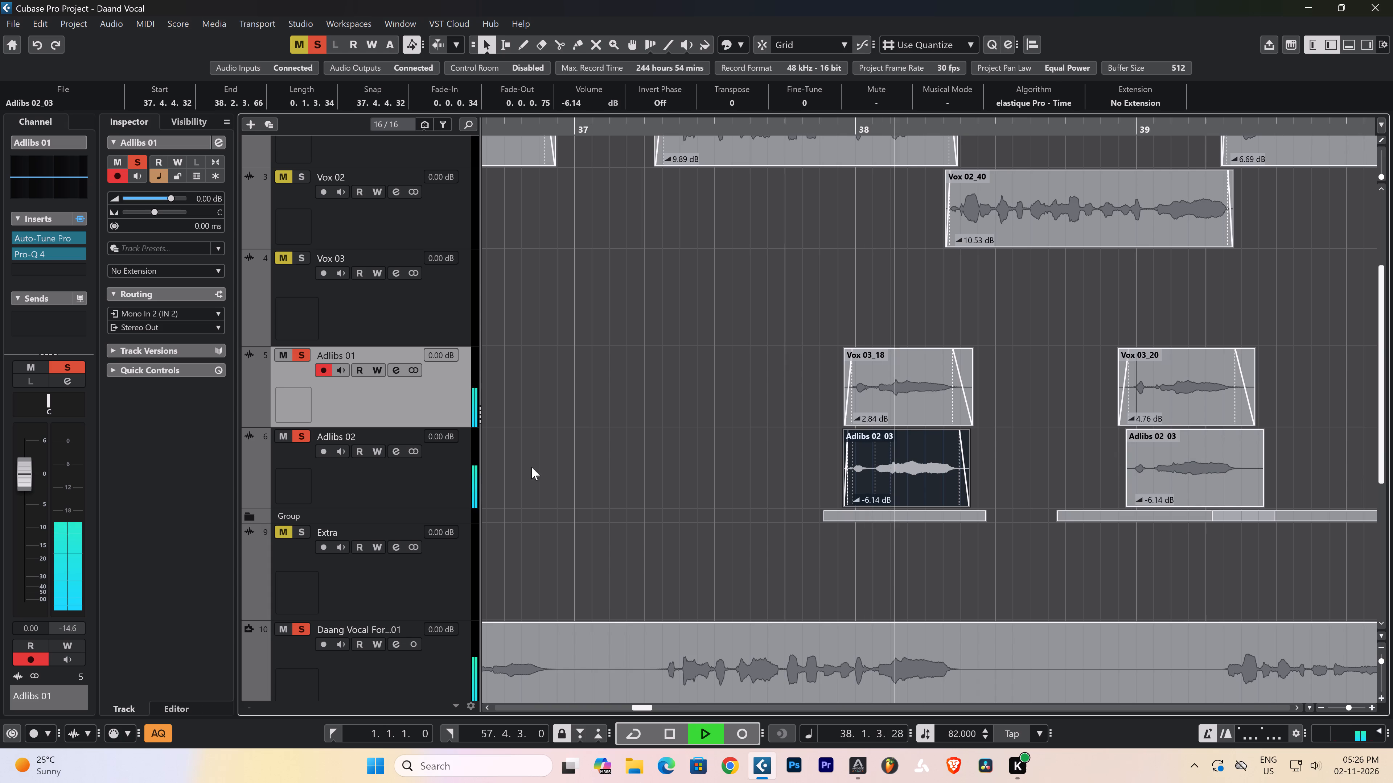
pyautogui.press('space')
pyautogui.press('space')
pyautogui.press('c')
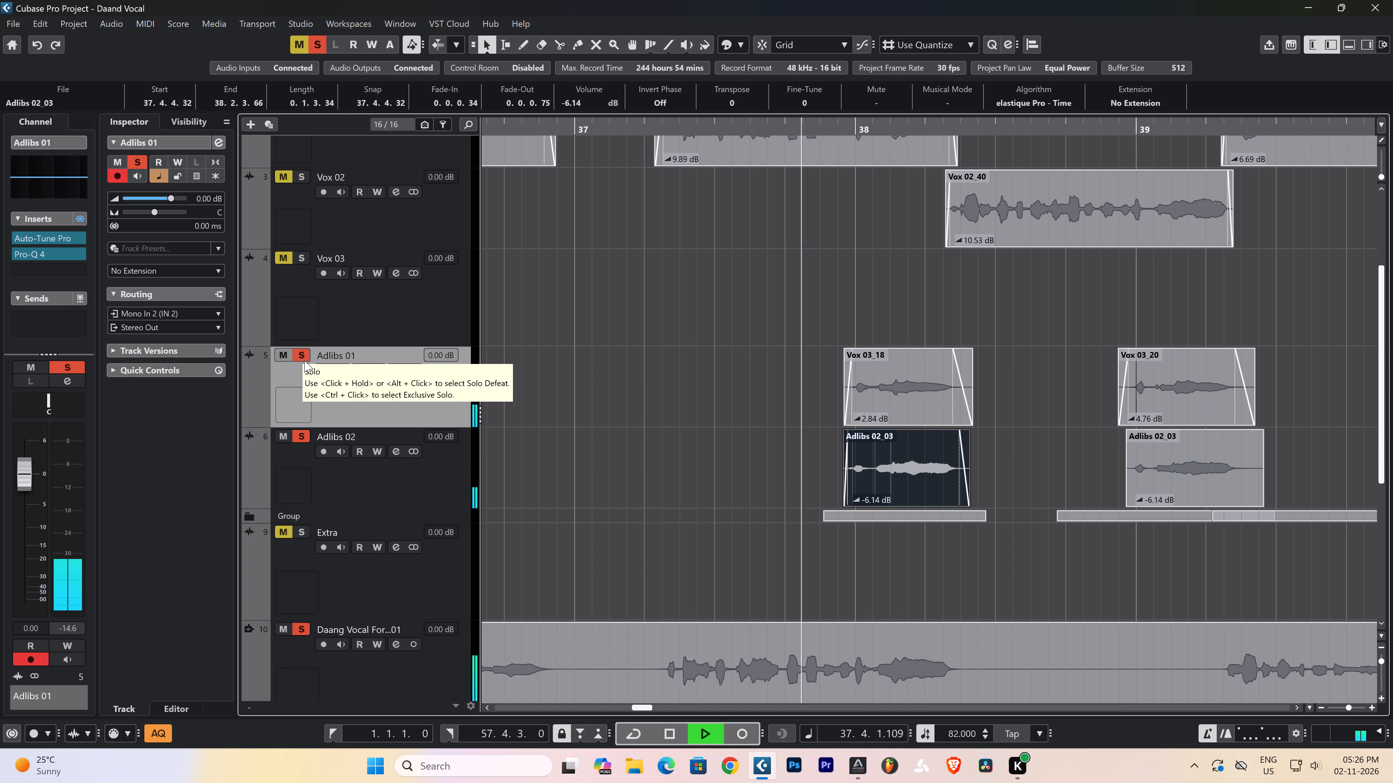
pyautogui.click(780, 481)
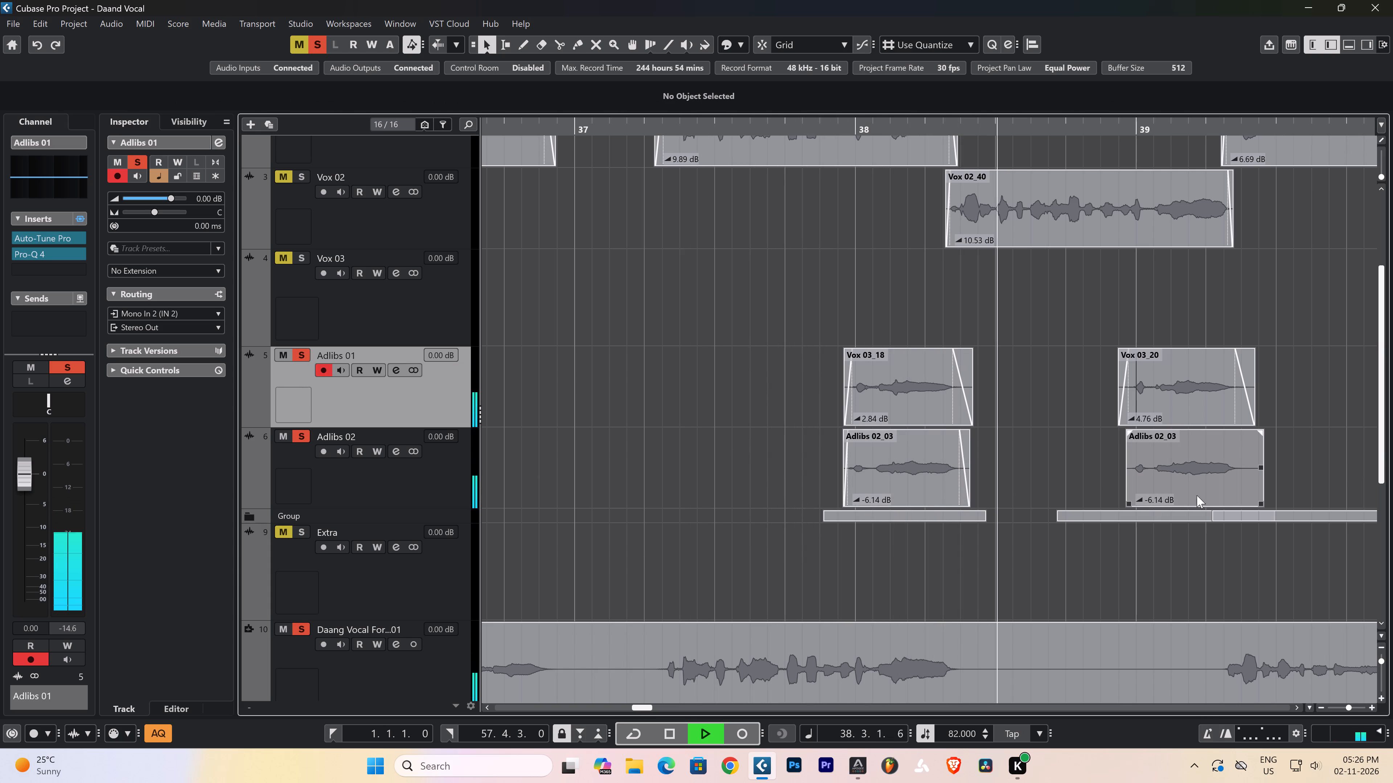
# Trim the start of the Adlibs 01 piece near bar 39 to about 38.4.4.47 and adjust its fade-in.
pyautogui.moveTo(1120, 422); pyautogui.dragTo(1121, 422)
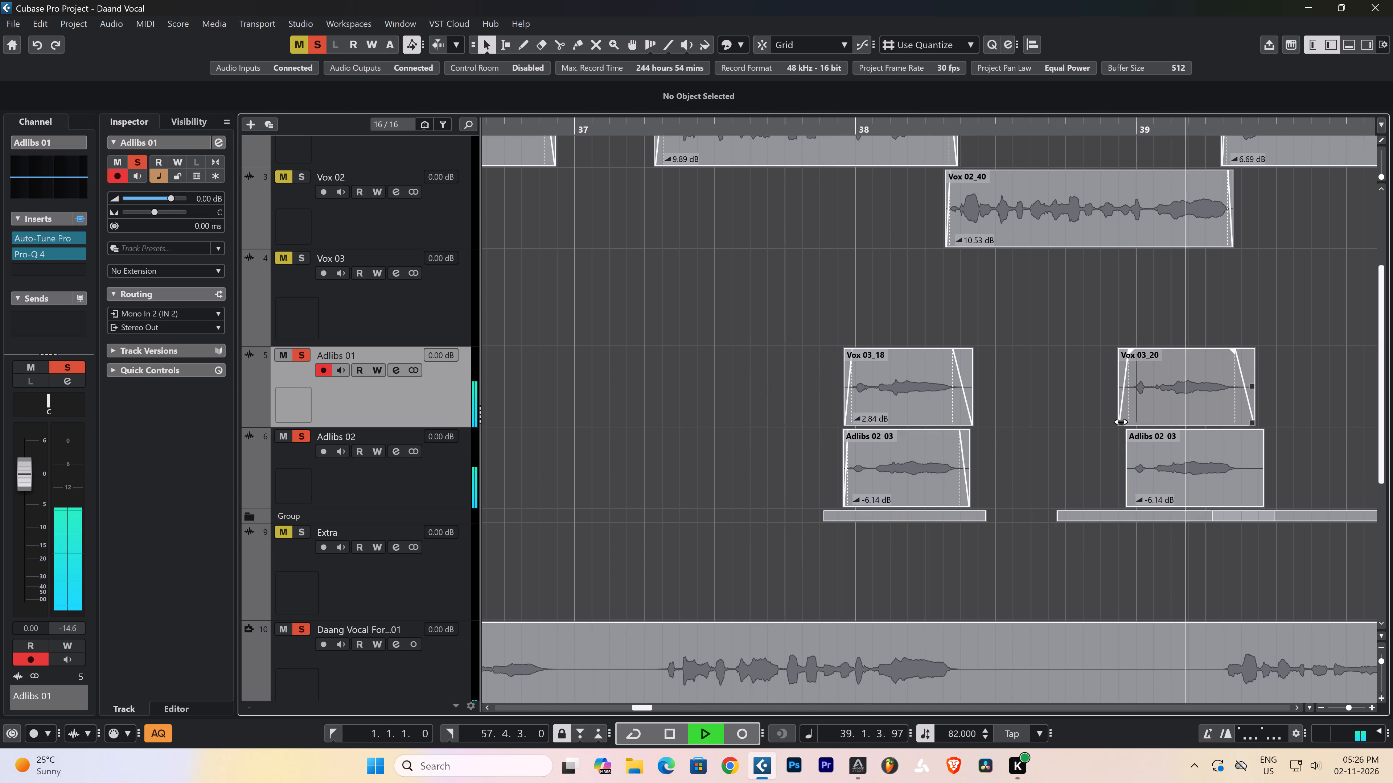
pyautogui.moveTo(1121, 422); pyautogui.dragTo(1127, 419)
pyautogui.moveTo(1141, 353); pyautogui.dragTo(1138, 352)
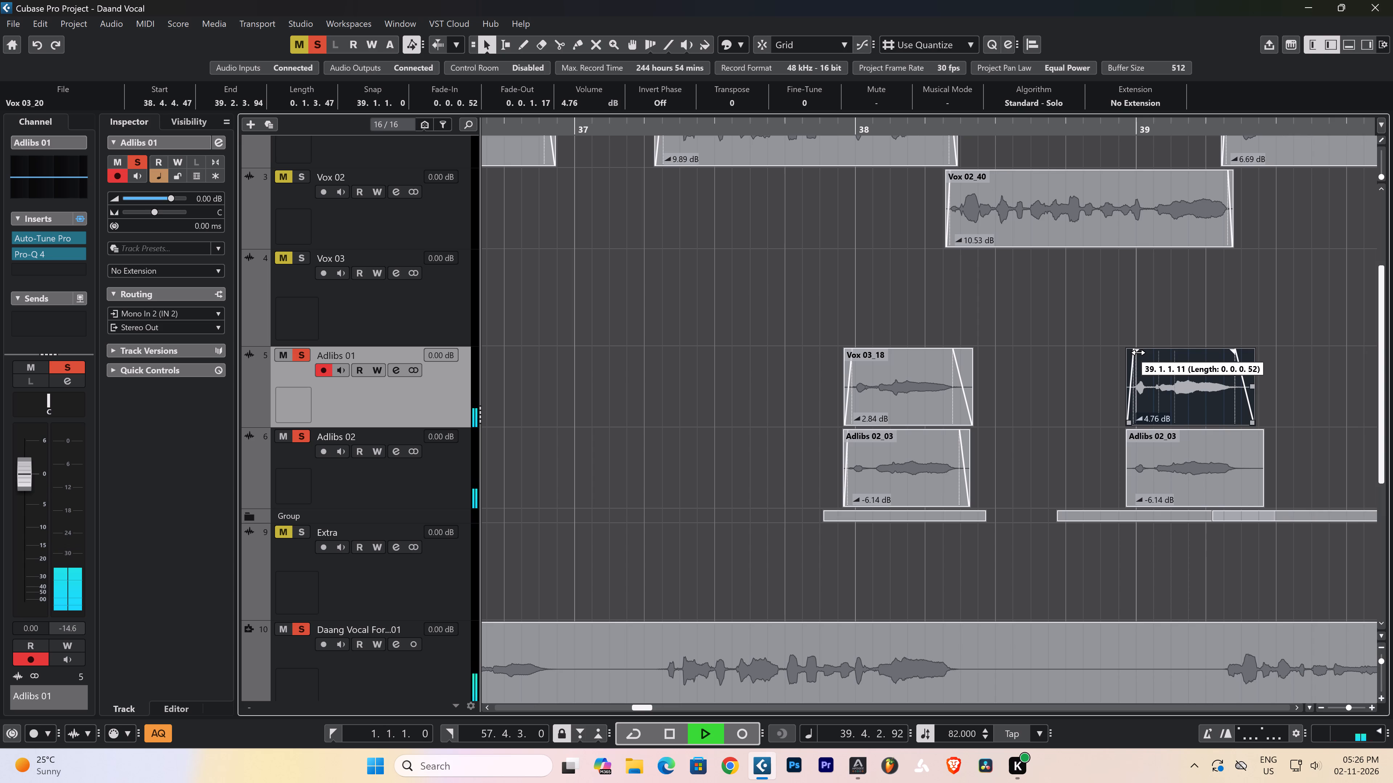
pyautogui.moveTo(1138, 352); pyautogui.dragTo(1137, 352)
# Trim the end of the Adlibs 02 piece near bar 39 to 39.2.3.55, with a 0.0.0.44 fade-in and 0.0.0.60 fade-out.
pyautogui.press('space')
pyautogui.press('space')
pyautogui.moveTo(1259, 502); pyautogui.dragTo(1246, 502)
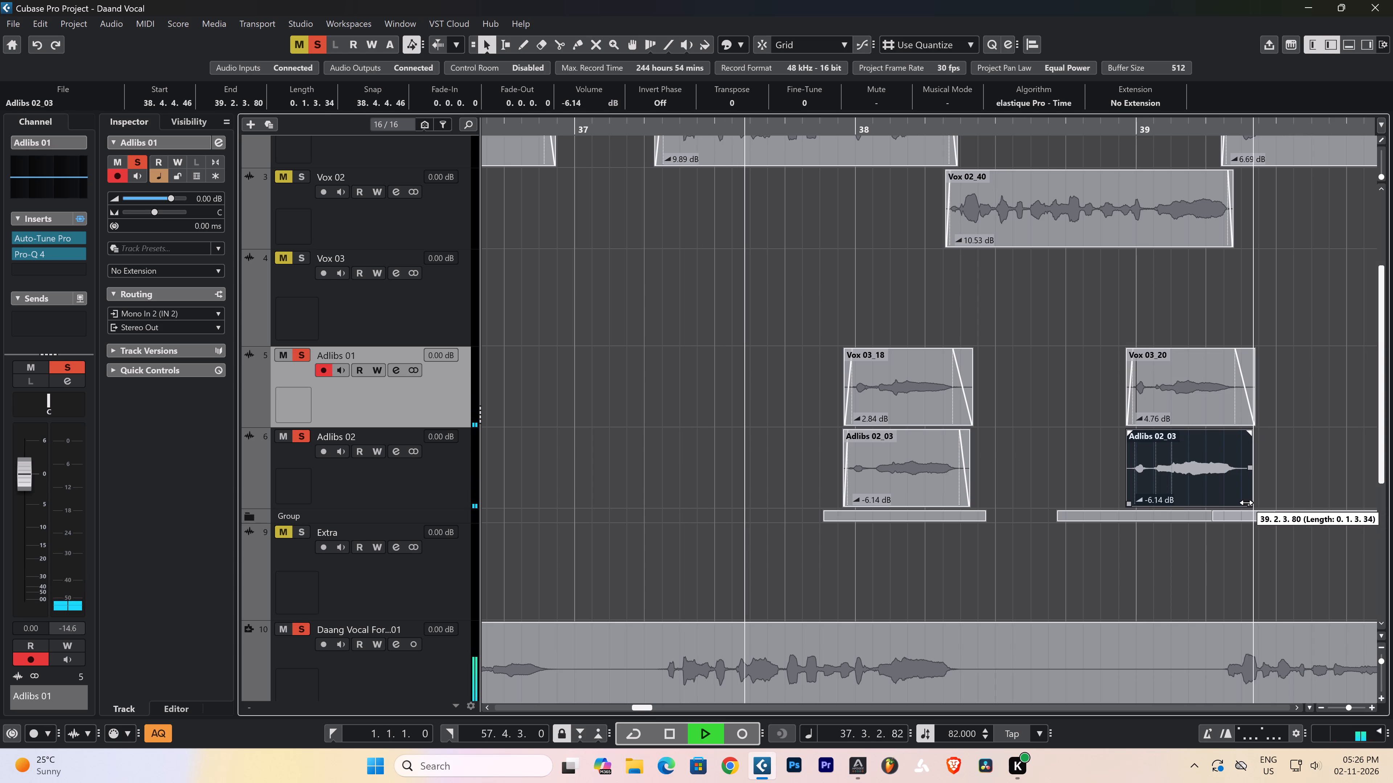
pyautogui.moveTo(1246, 502); pyautogui.dragTo(1245, 502)
pyautogui.moveTo(1248, 432); pyautogui.dragTo(1240, 429)
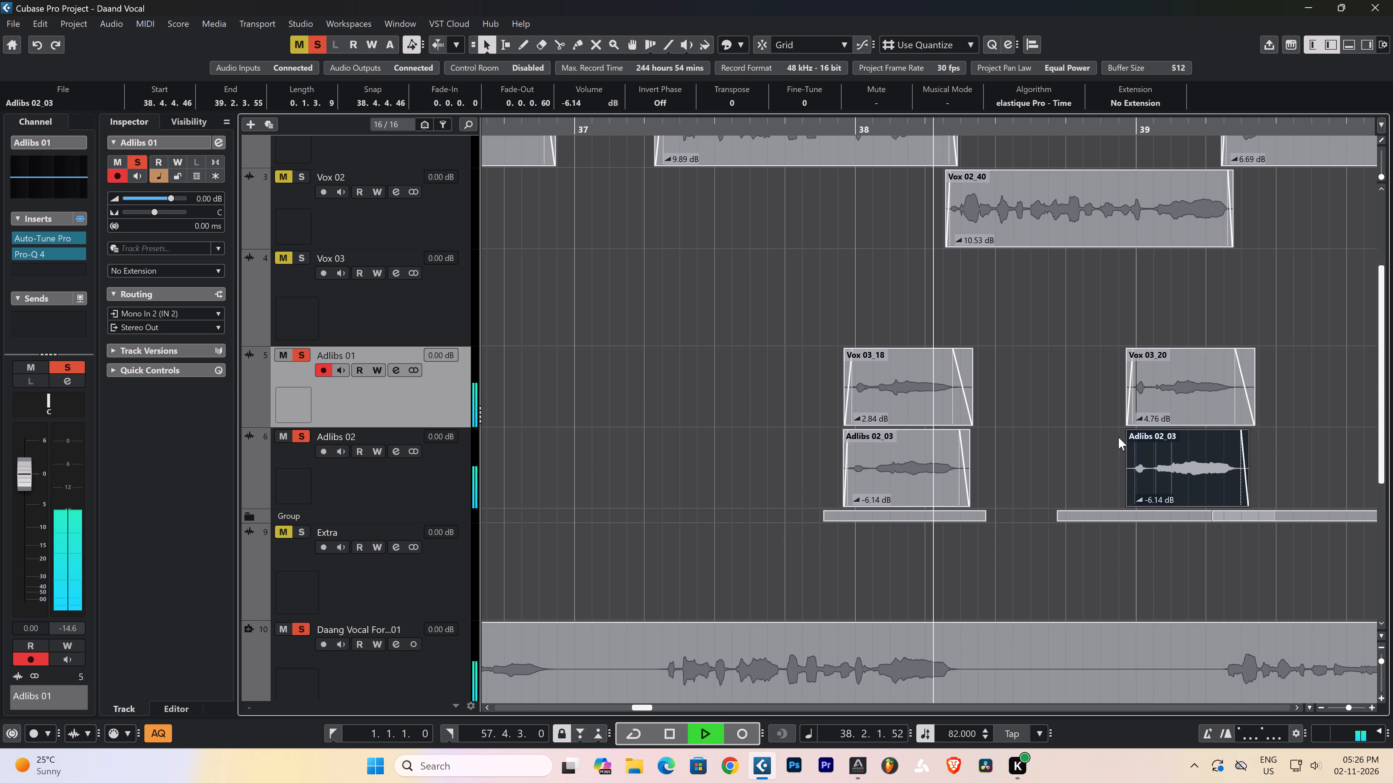
pyautogui.moveTo(1127, 433); pyautogui.dragTo(1133, 431)
pyautogui.press('space')
pyautogui.press('space')
# Select the Adlibs 02 track and remove the solos from Adlibs 01 and Daang Vocal track 10, leaving only Adlibs 02 soloed.
pyautogui.moveTo(345, 490); pyautogui.dragTo(343, 486)
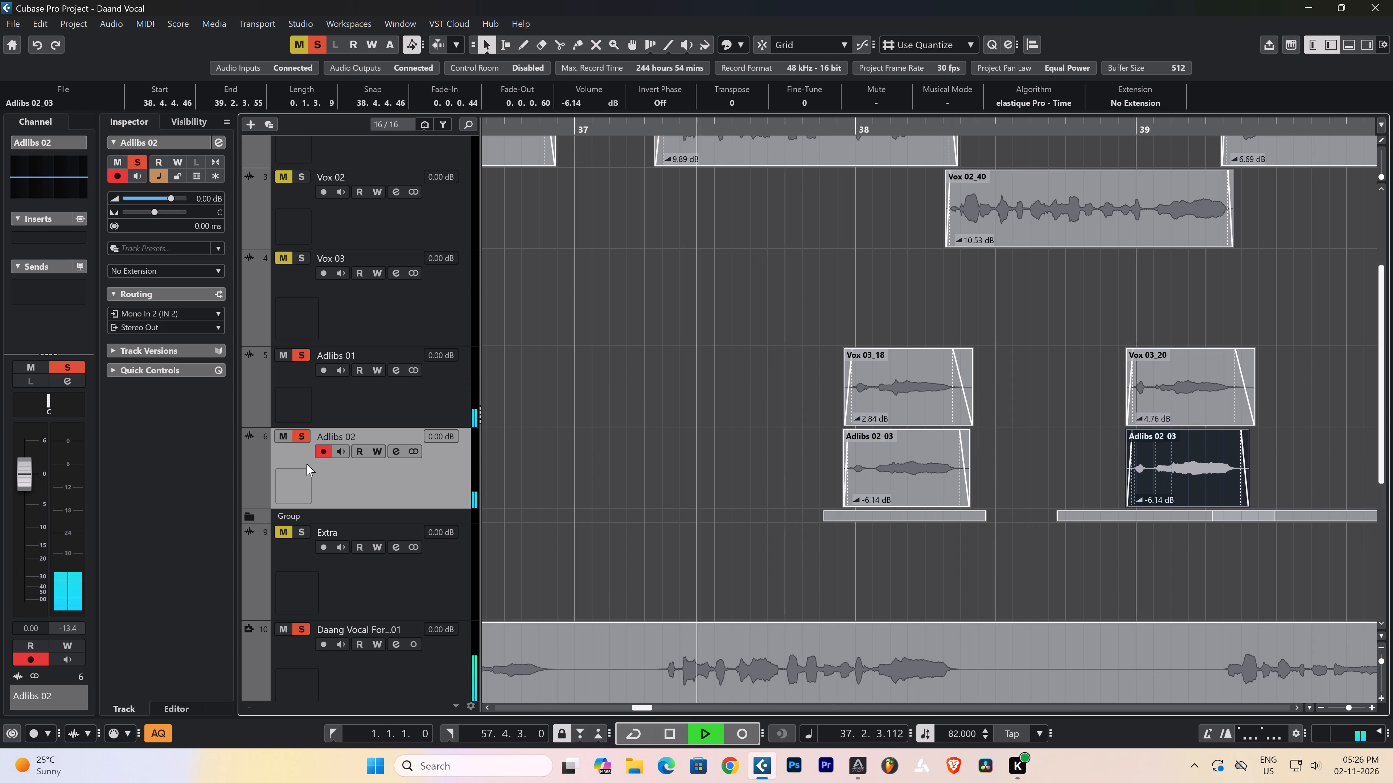
pyautogui.click(302, 353)
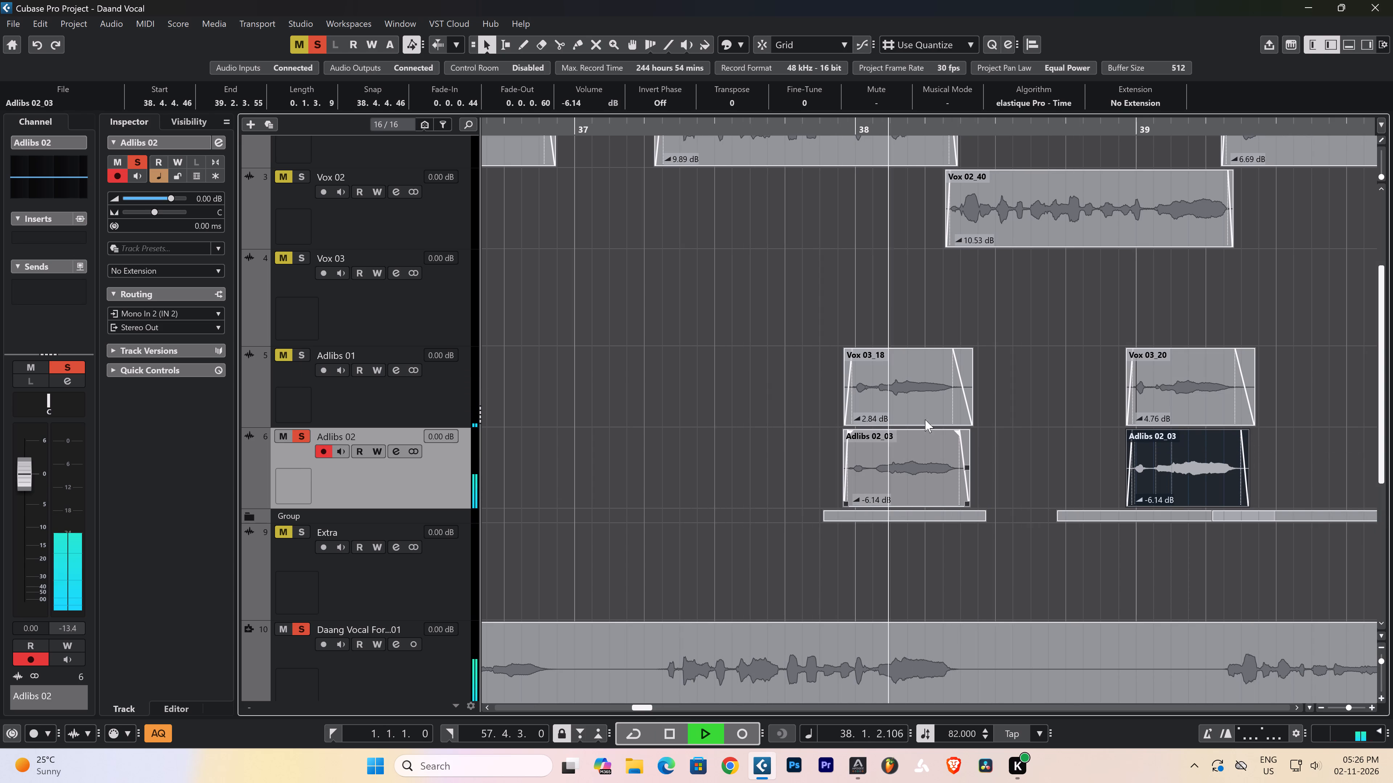
pyautogui.press('space')
pyautogui.press('space')
pyautogui.scroll(-1, 729, 422)
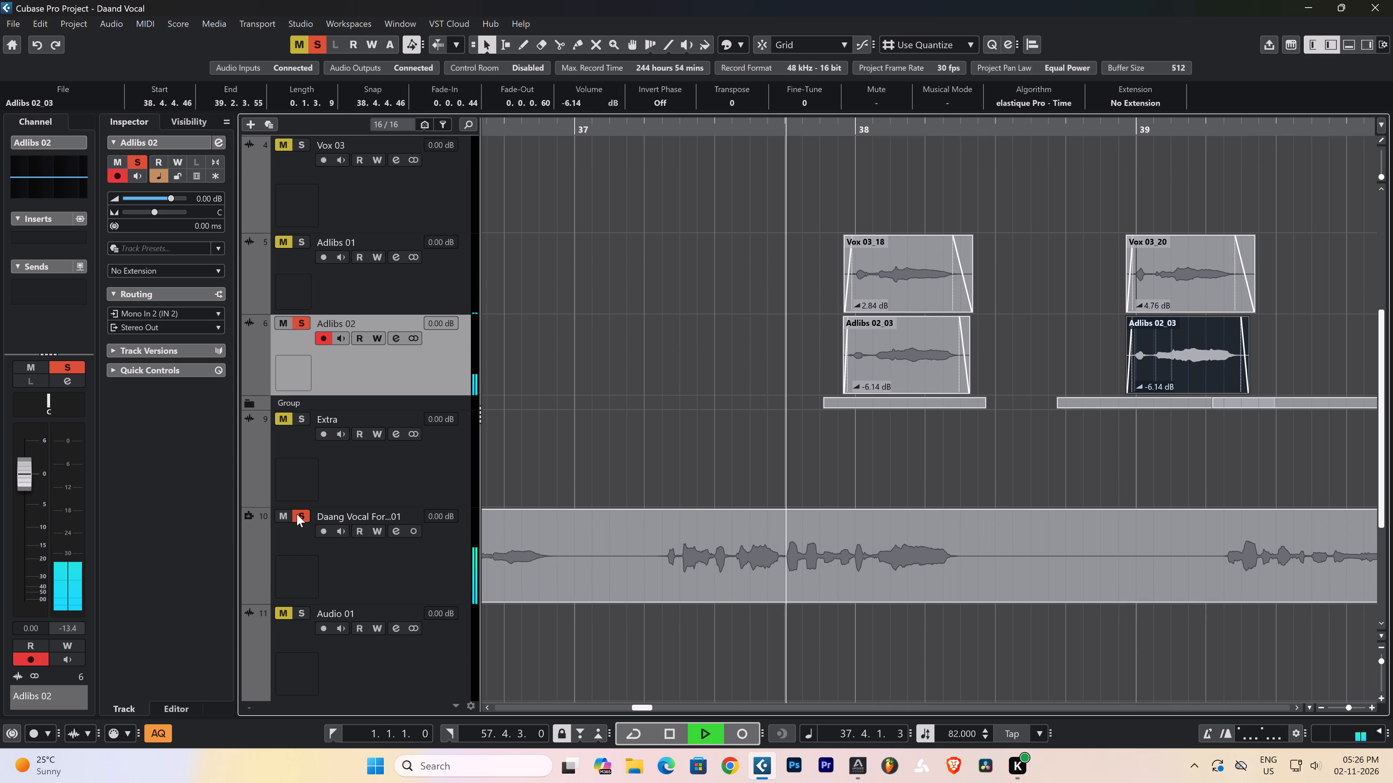
pyautogui.click(297, 514)
# Play from about bar 16 and trim the earlier Adlibs 02_02 recording to start at 16.4.4.3 and end at 18.3.3.20.
pyautogui.scroll(1, 810, 418)
pyautogui.scroll(-1, 811, 417)
pyautogui.press('g')
pyautogui.press('g')
pyautogui.press('g')
pyautogui.press('g')
pyautogui.press('g')
pyautogui.press('g')
pyautogui.press('g')
pyautogui.press('g')
pyautogui.press('g')
pyautogui.press('g')
pyautogui.press('g')
pyautogui.press('g')
pyautogui.press('g')
pyautogui.press('g')
pyautogui.press('g')
pyautogui.press('g')
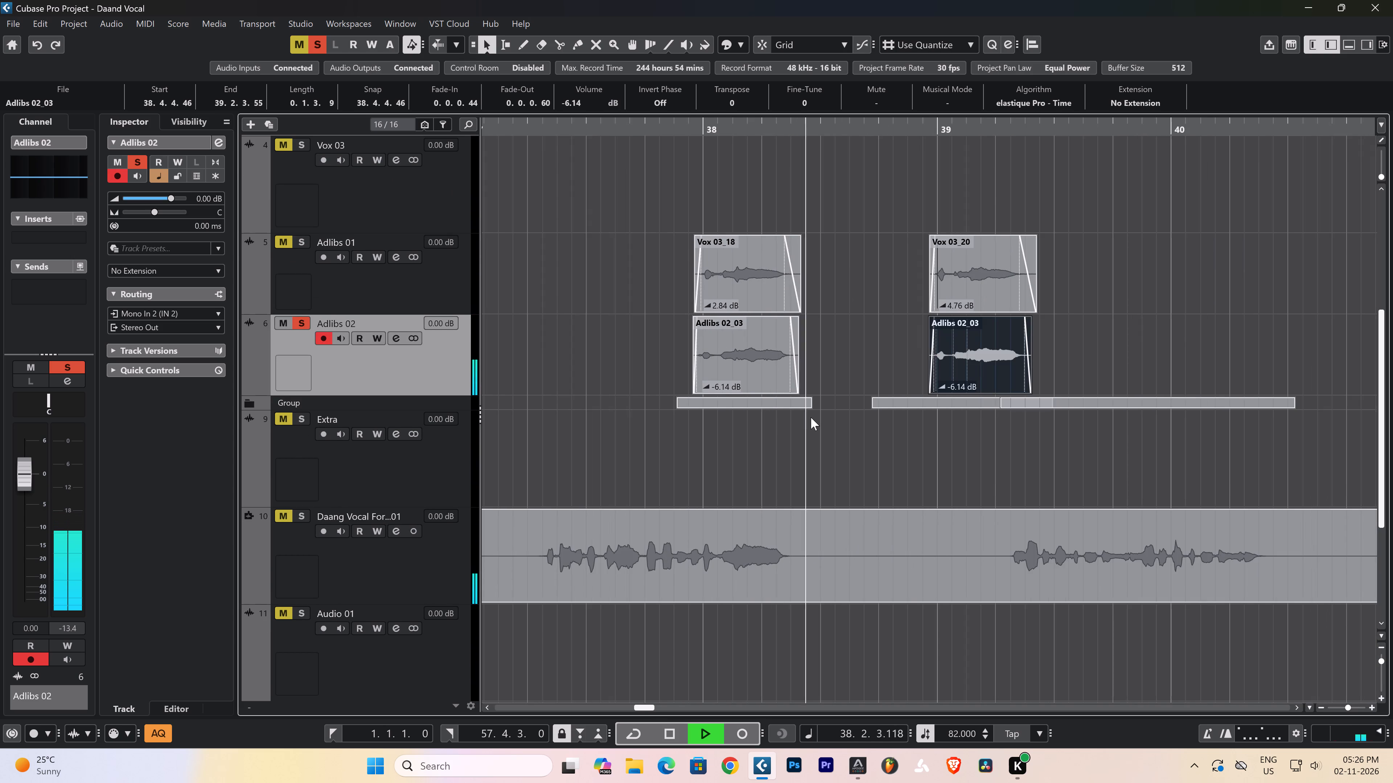
pyautogui.write('gg')
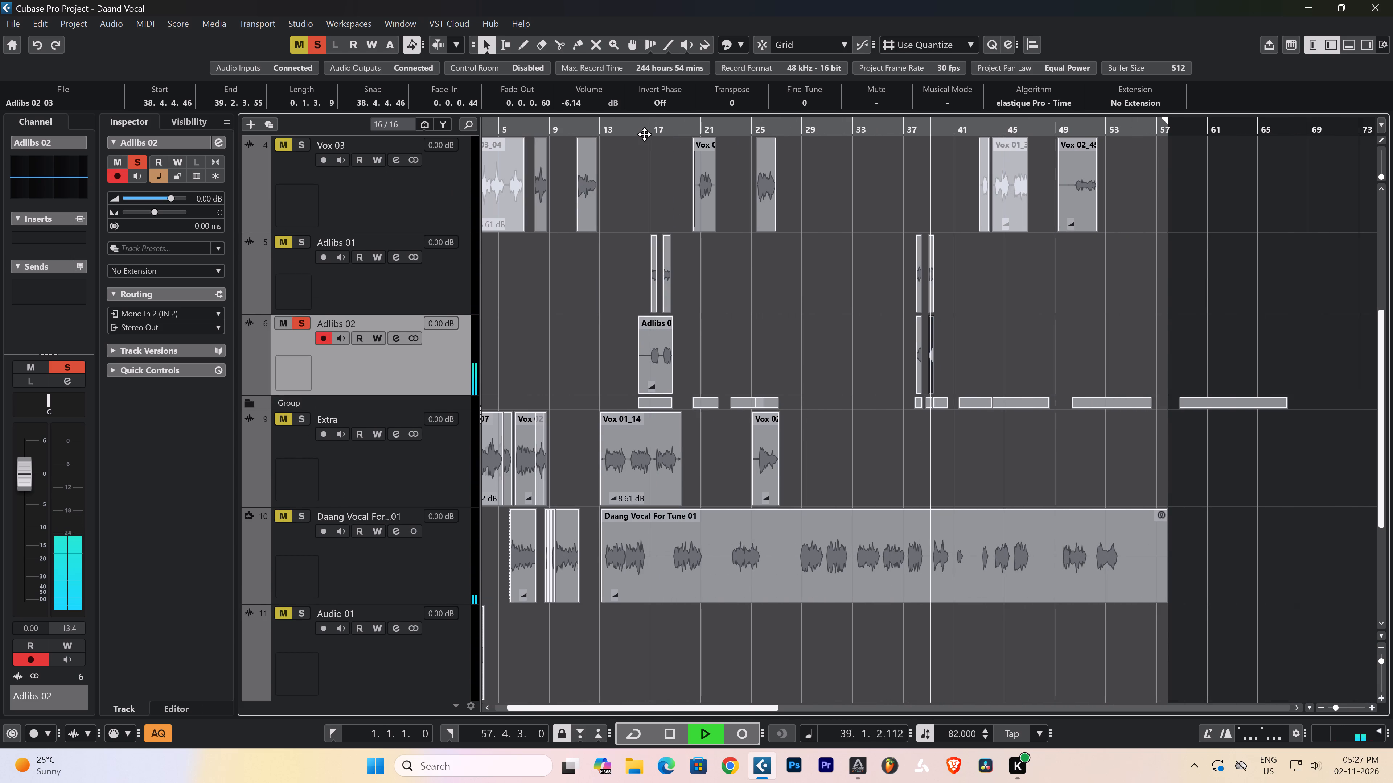
pyautogui.click(642, 131)
pyautogui.keyDown('ctrl'); pyautogui.scroll(9, 642, 131); pyautogui.keyUp('ctrl')
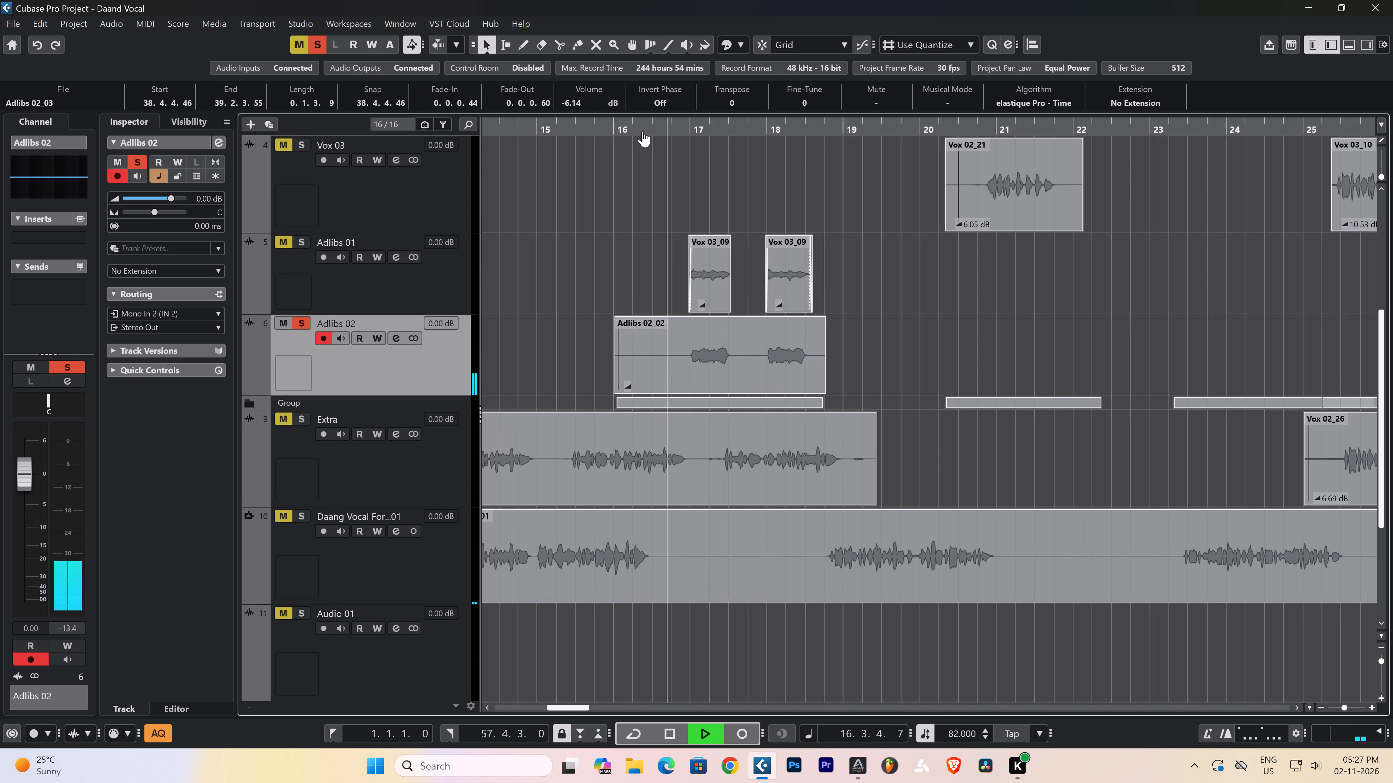
pyautogui.moveTo(616, 388); pyautogui.dragTo(689, 383)
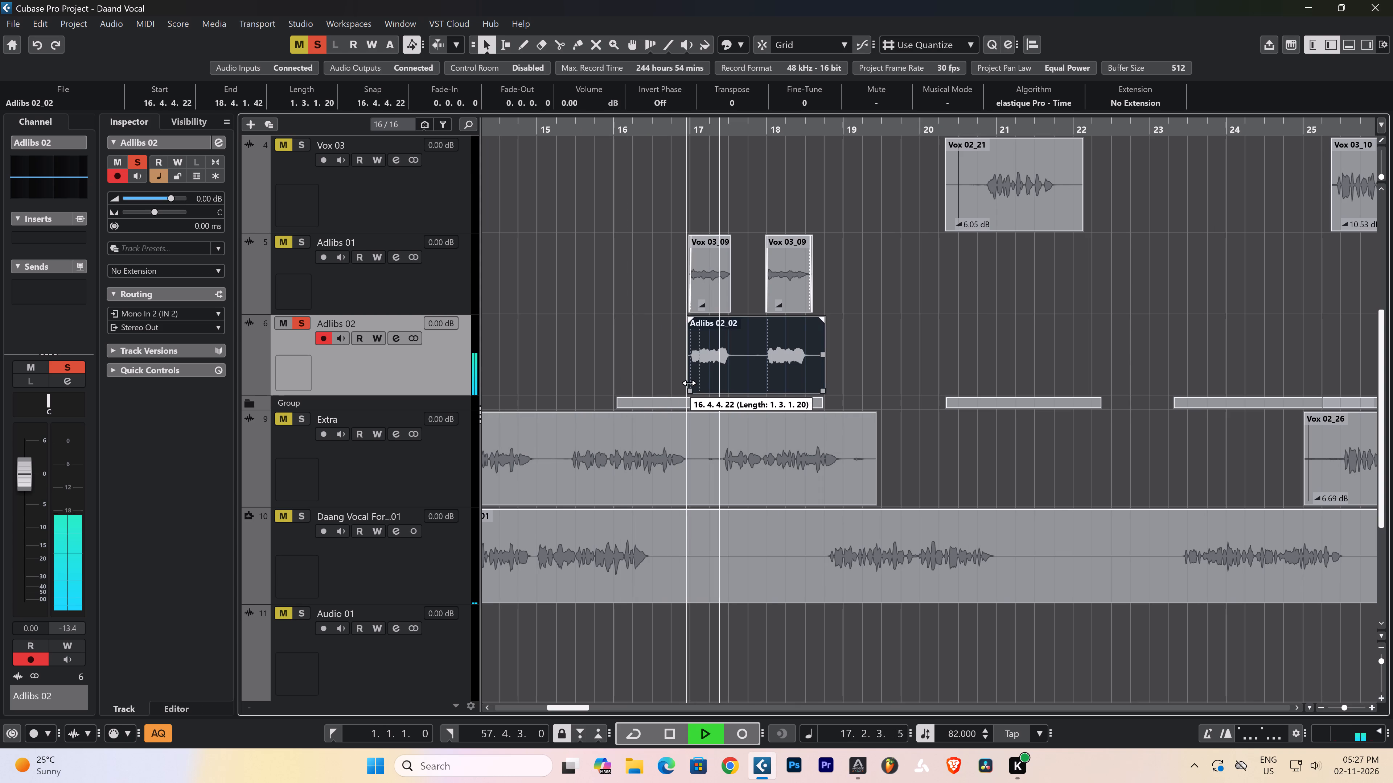
pyautogui.moveTo(689, 383); pyautogui.dragTo(687, 381)
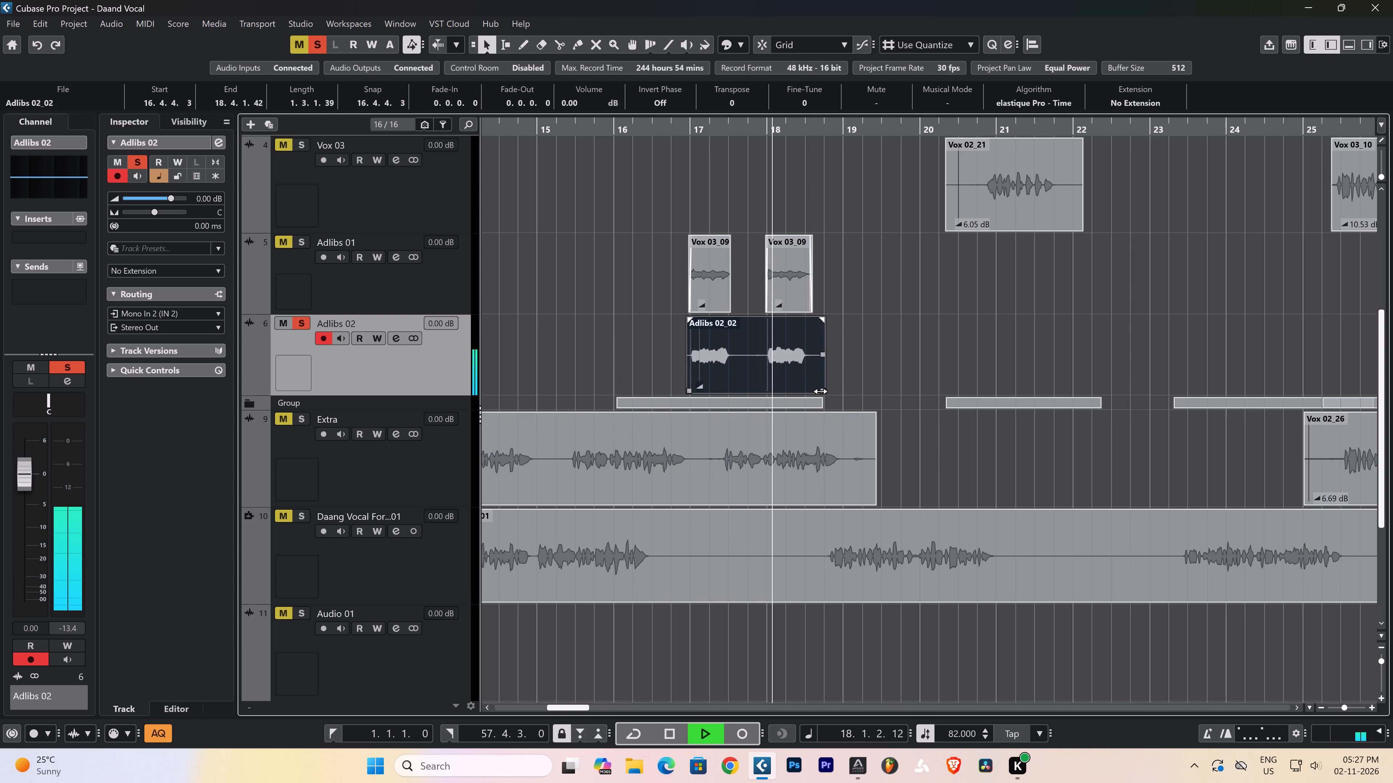
pyautogui.moveTo(820, 391); pyautogui.dragTo(810, 389)
pyautogui.press('space')
pyautogui.press('space')
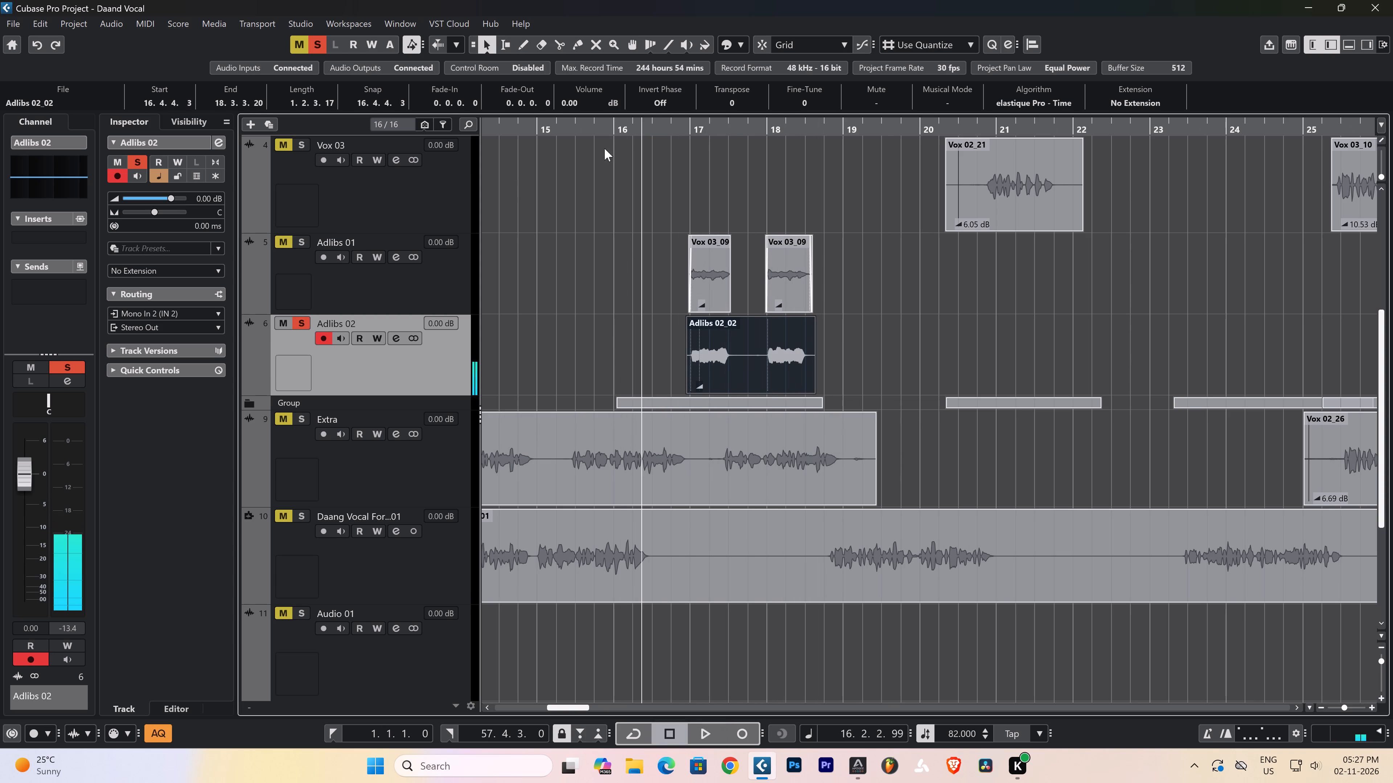
# Turn on grid snap, split the Adlibs 02_02 event at 18.1.1.0 and delete its first part.
pyautogui.keyDown('ctrl'); pyautogui.scroll(5, 637, 130); pyautogui.keyUp('ctrl')
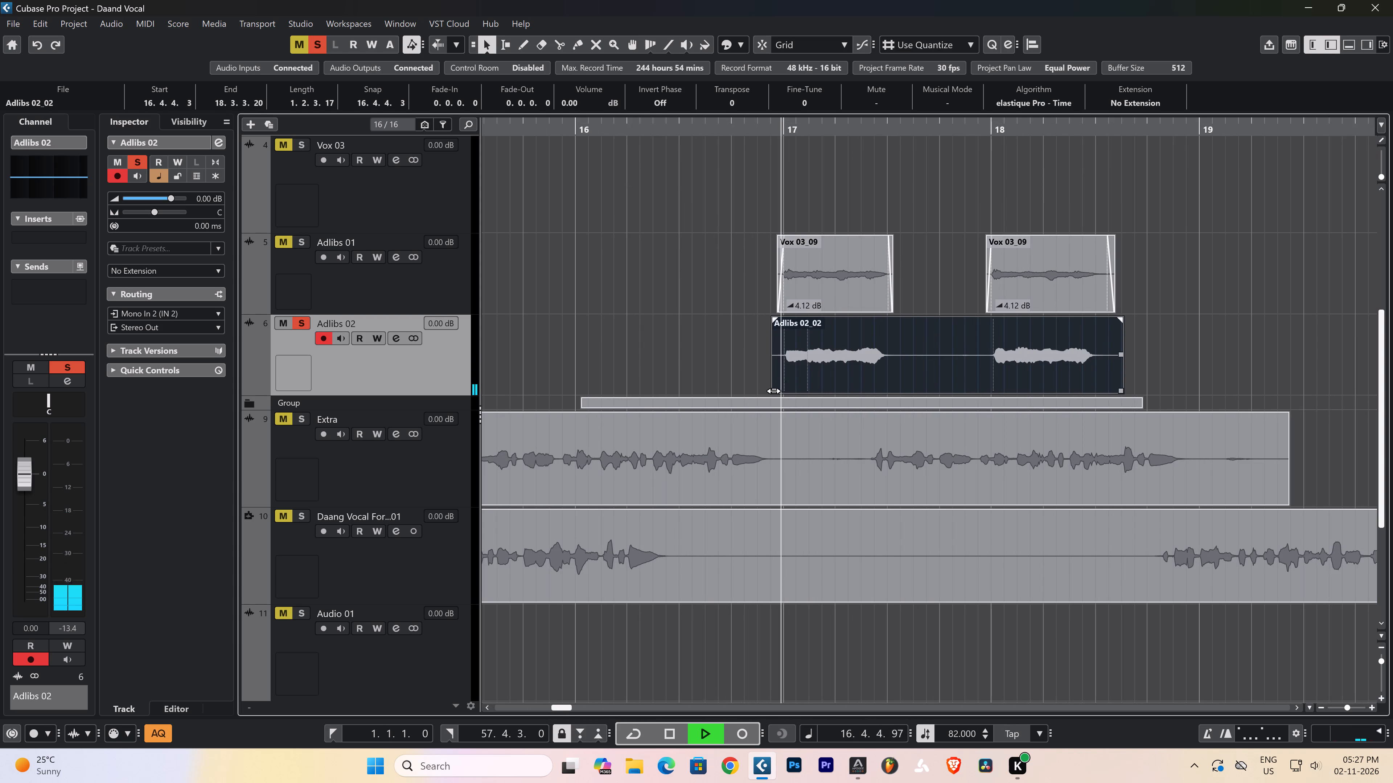
pyautogui.press('space')
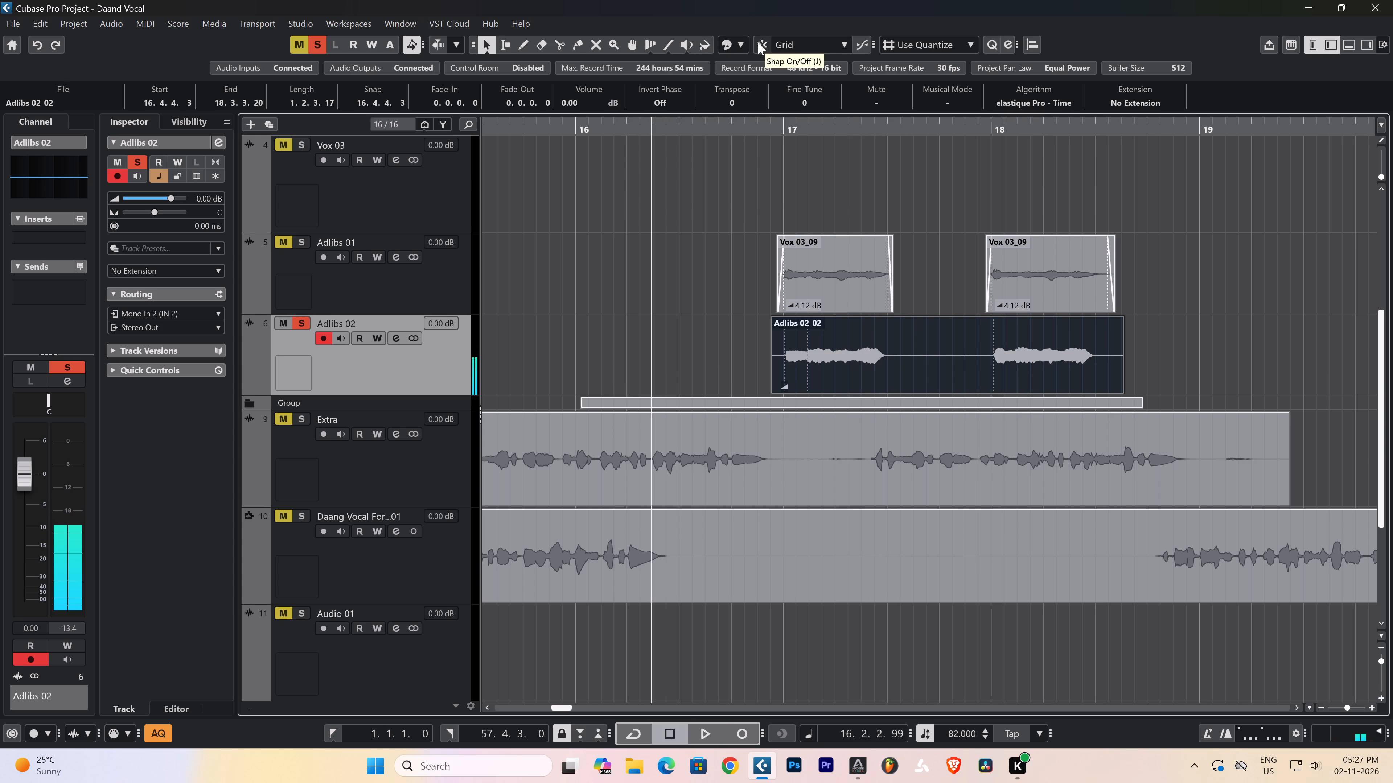
pyautogui.click(758, 42)
pyautogui.moveTo(986, 366); pyautogui.dragTo(1056, 367, button='right')
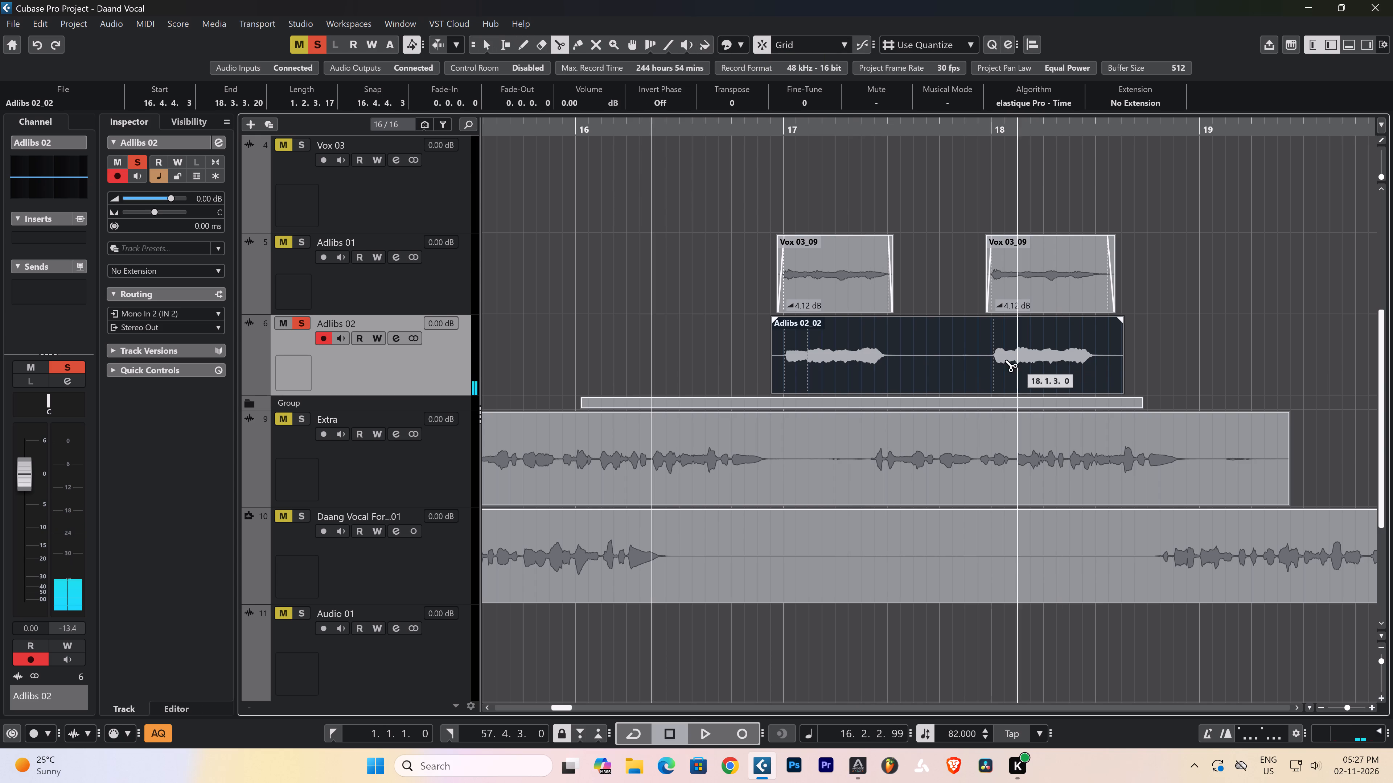
pyautogui.click(991, 360)
pyautogui.rightClick(939, 359)
pyautogui.click(939, 359)
pyautogui.press('BackSpace')
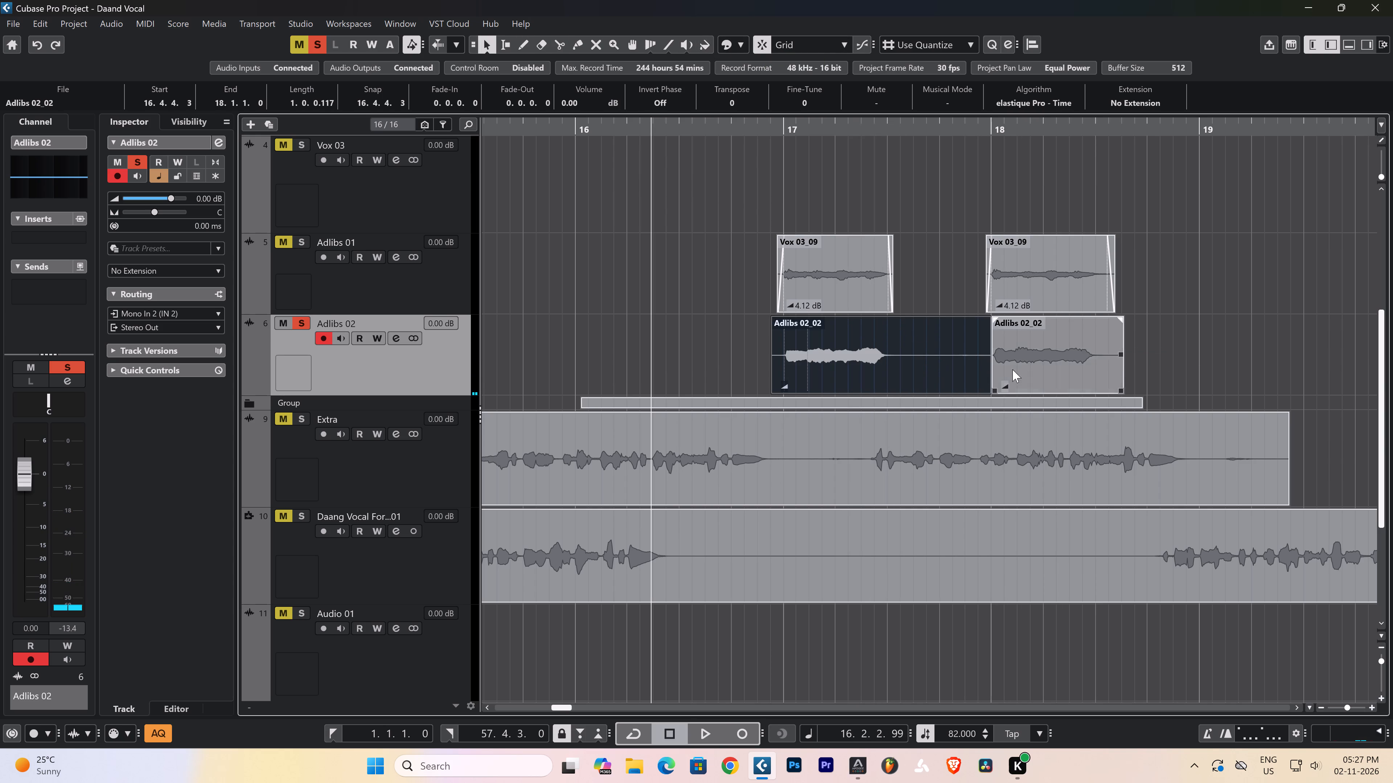
# Copy the remaining Adlibs 02_02 phrase back to 17.1.1.0 and play it.
pyautogui.click(1040, 366)
pyautogui.keyDown('alt'); pyautogui.moveTo(1037, 362); pyautogui.dragTo(837, 365); pyautogui.keyUp('alt')
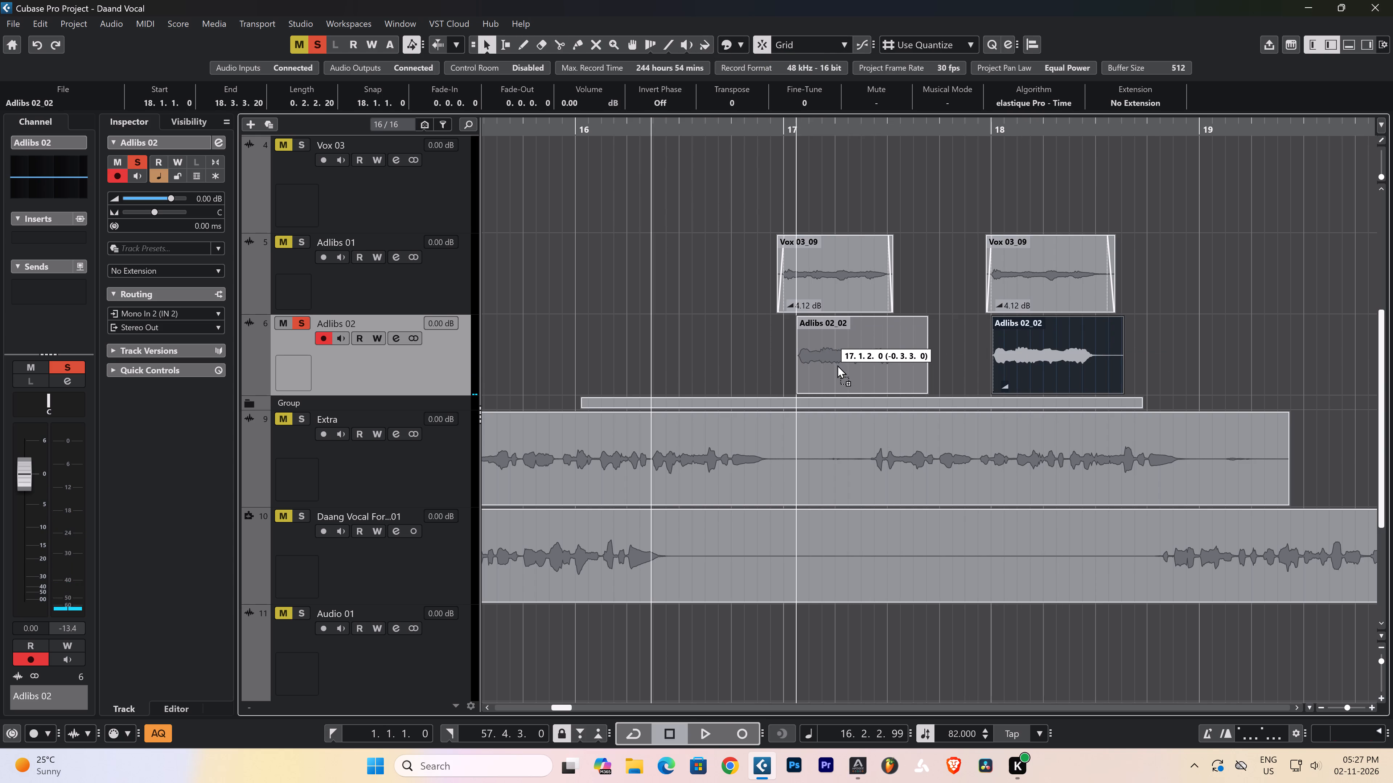
pyautogui.keyDown('alt'); pyautogui.moveTo(837, 365); pyautogui.dragTo(833, 367); pyautogui.keyUp('alt')
pyautogui.press('space')
# Shorten the ends of both Adlibs 02_02 pieces past their vocals, with the bar 17 piece ending at 17.3.2.0.
pyautogui.moveTo(913, 393); pyautogui.dragTo(897, 395)
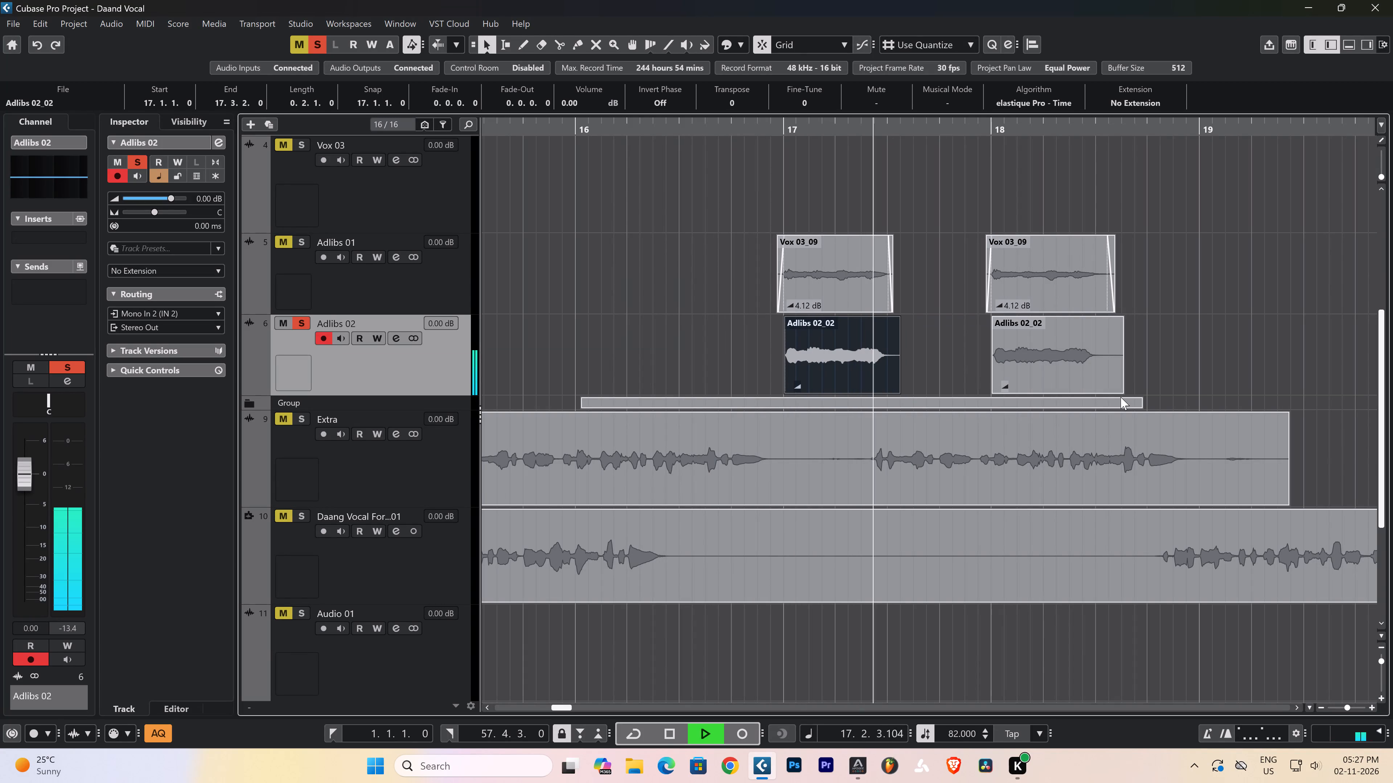
pyautogui.moveTo(1120, 391); pyautogui.dragTo(1098, 390)
pyautogui.click(1155, 350)
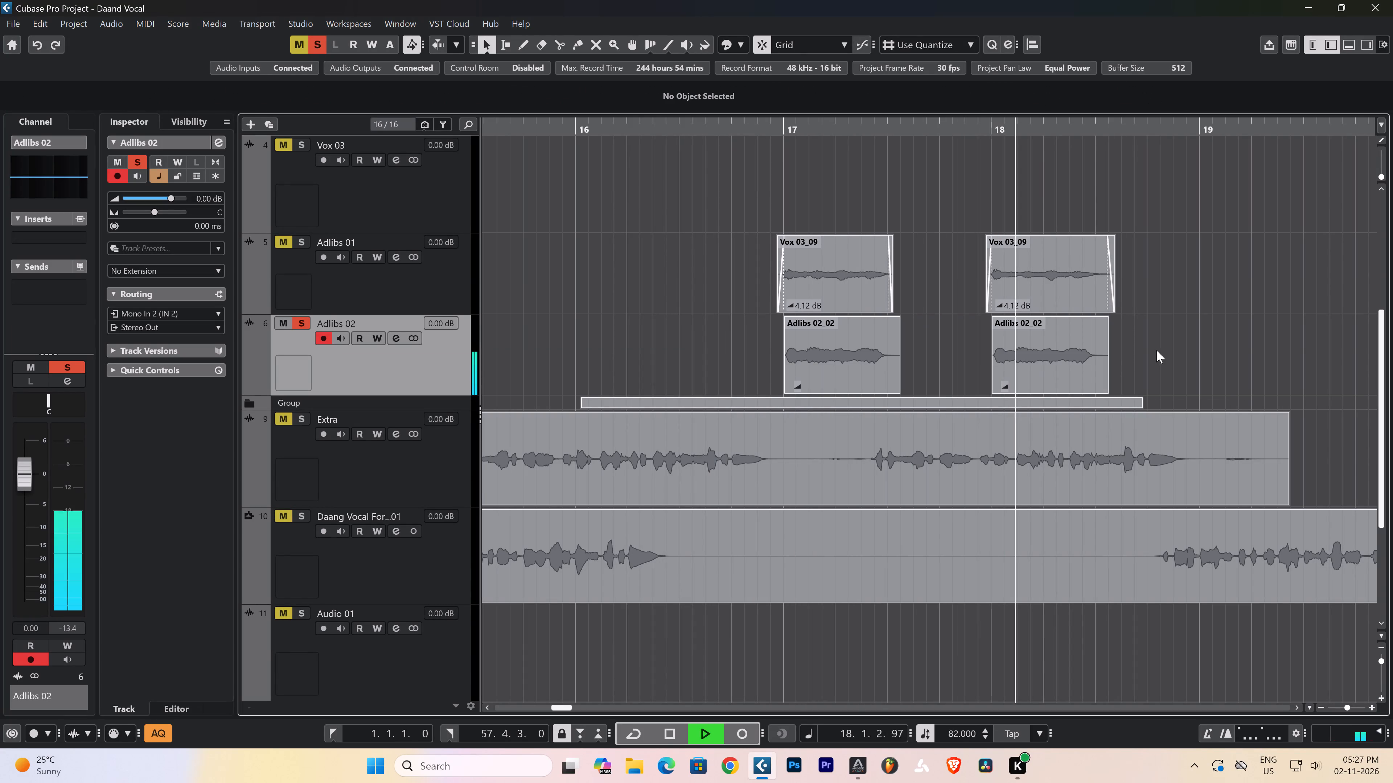
# Open both Adlibs 02_02 pieces in the sample editor, enable VariAudio editing, select the bar 17 pitch segments, and close the editor.
pyautogui.moveTo(1147, 345); pyautogui.dragTo(790, 358)
pyautogui.press('space')
pyautogui.doubleClick(839, 357)
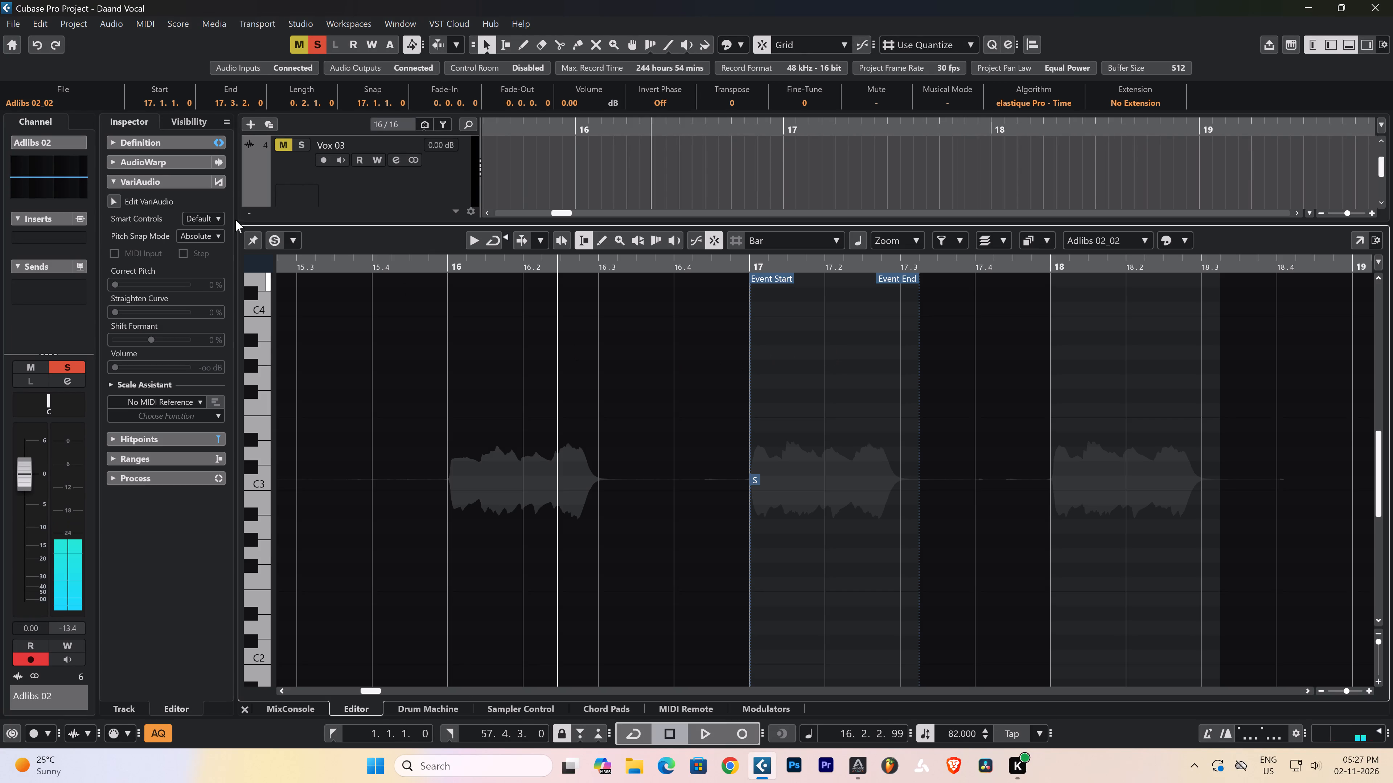
pyautogui.click(115, 203)
pyautogui.press('space')
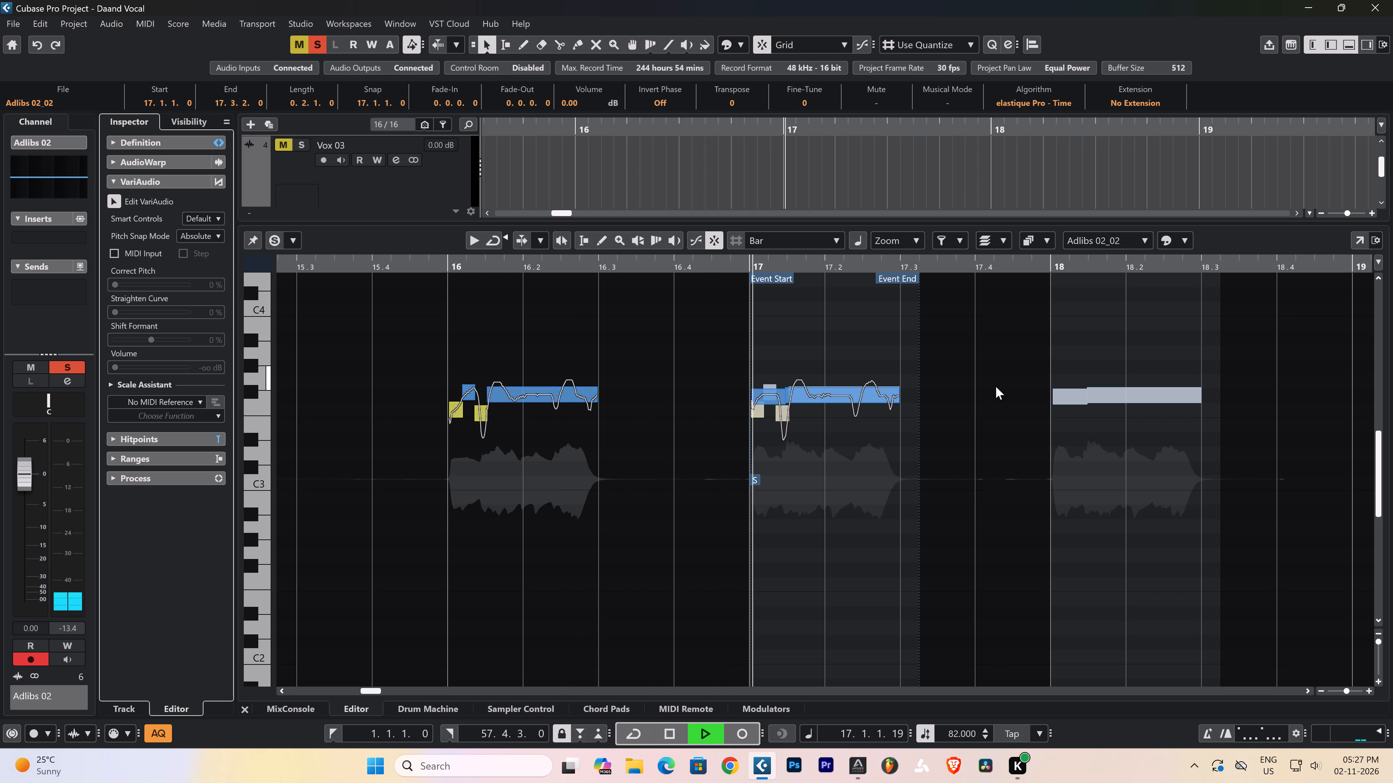
pyautogui.click(971, 433)
pyautogui.press('space')
pyautogui.moveTo(920, 360); pyautogui.dragTo(708, 447)
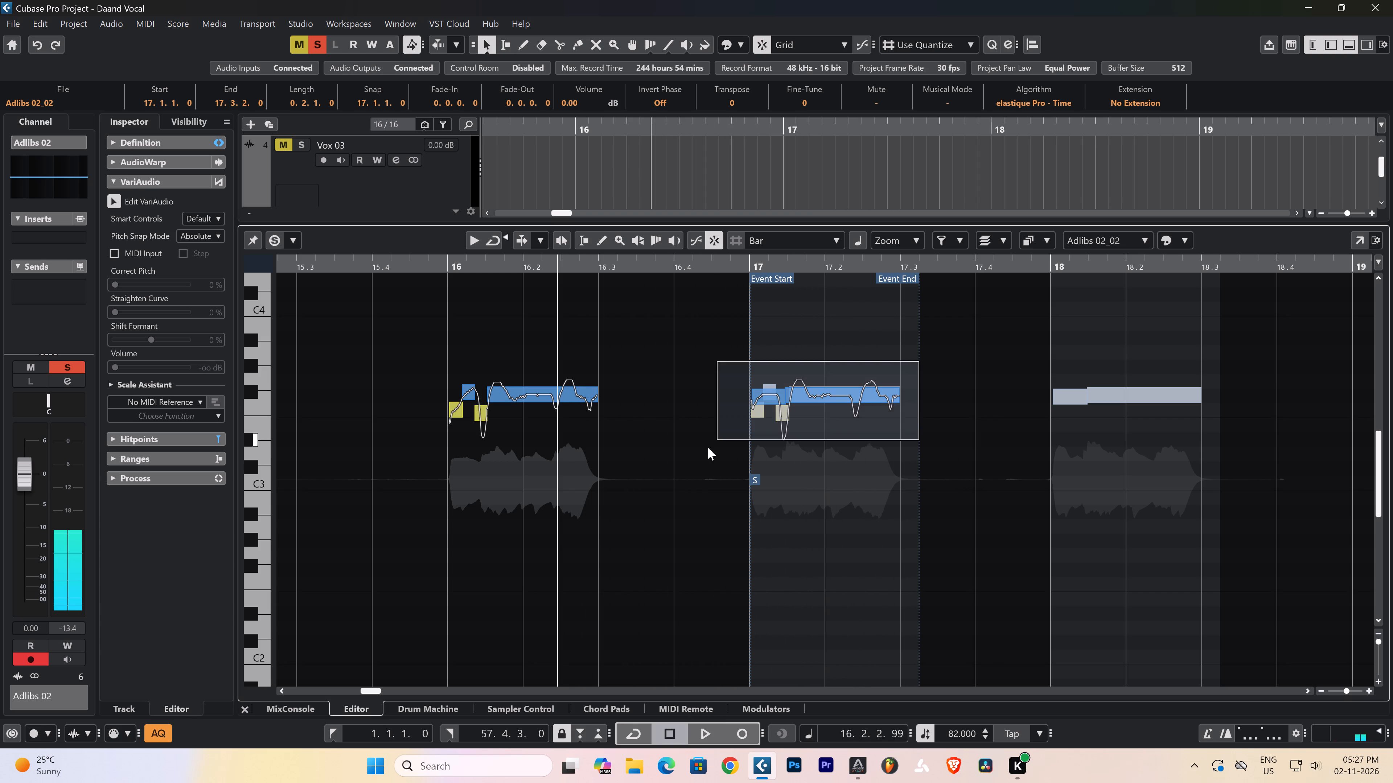
pyautogui.moveTo(708, 447); pyautogui.dragTo(708, 447)
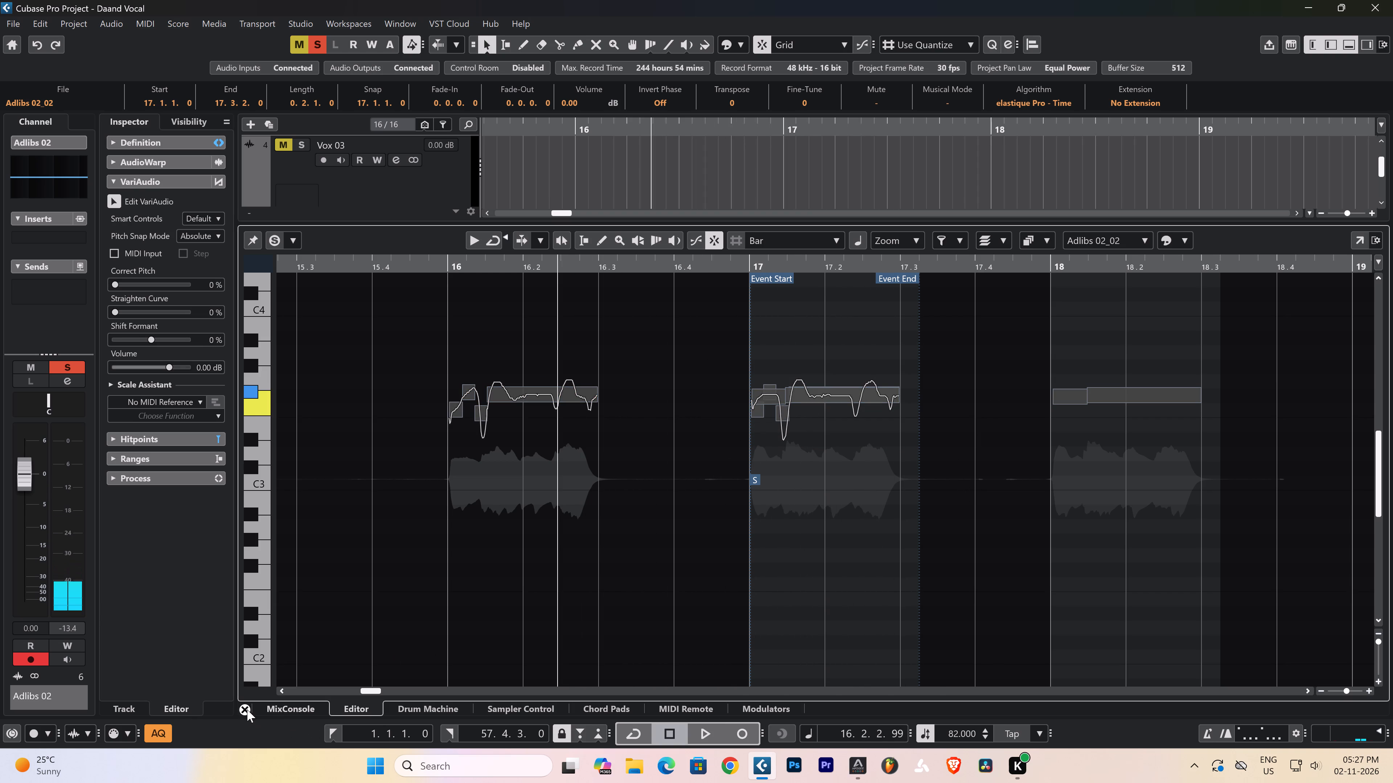
pyautogui.click(245, 708)
# Reopen the bar 17 Adlibs 02_02 event in the sample editor and snap its clip's bar 16 pitch segments to F3 and F#3.
pyautogui.click(715, 304)
pyautogui.click(863, 338)
pyautogui.doubleClick(855, 344)
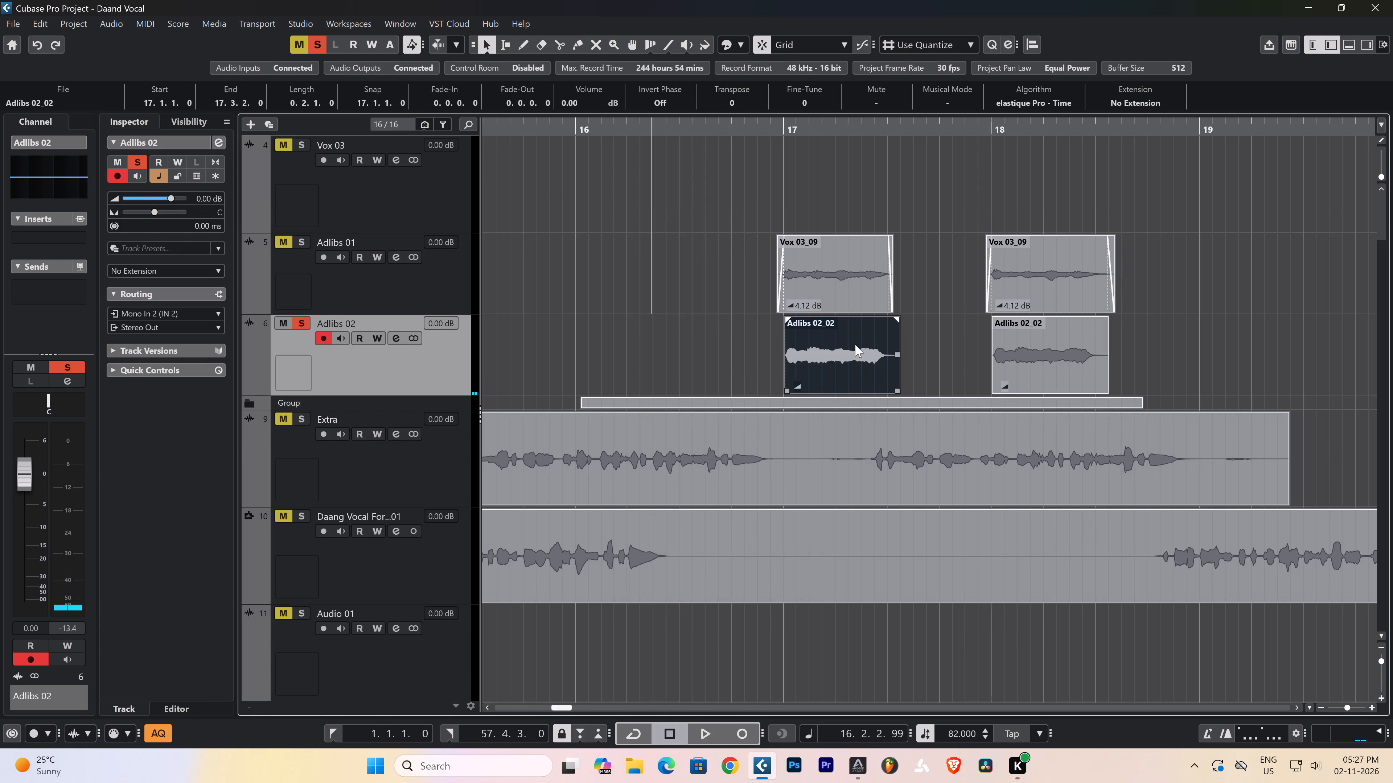
pyautogui.press('space')
pyautogui.press('space')
pyautogui.moveTo(874, 360); pyautogui.dragTo(455, 451)
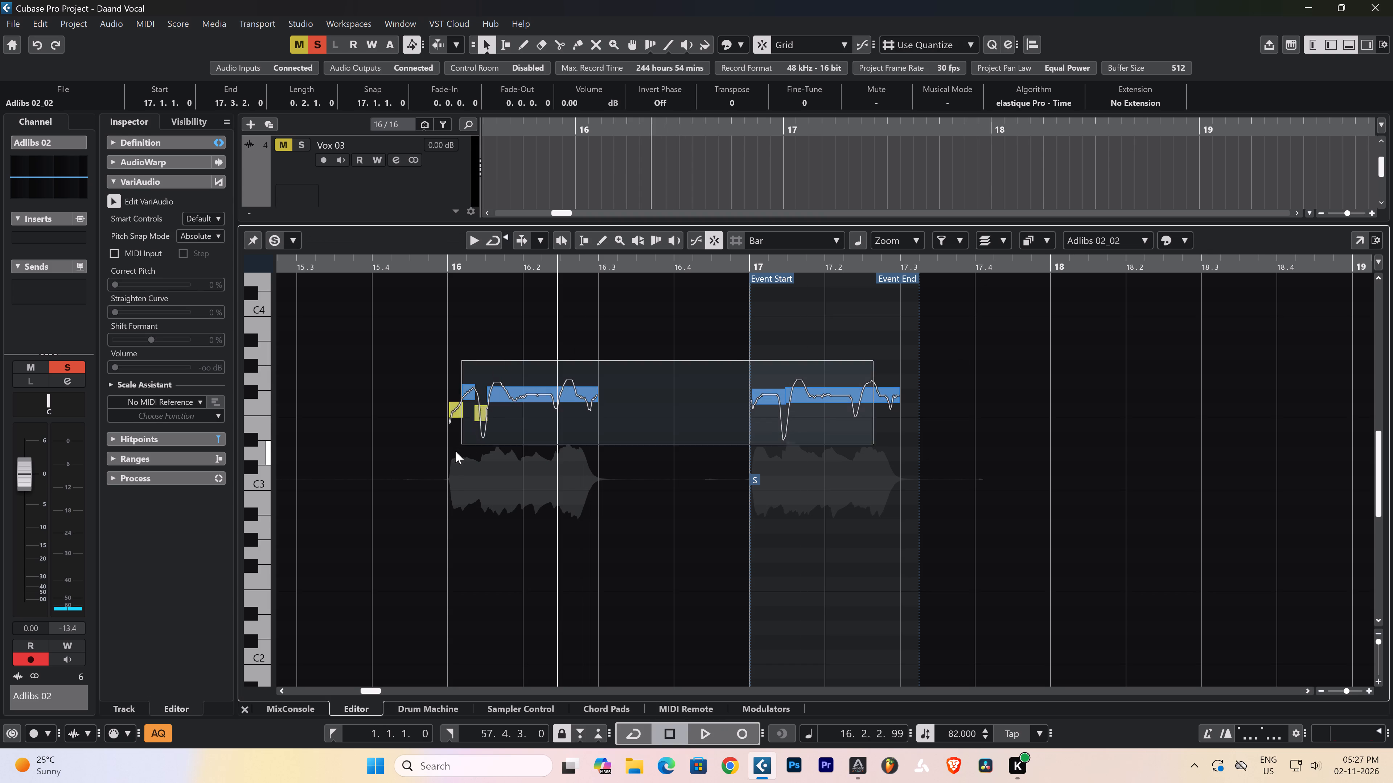
pyautogui.moveTo(455, 451); pyautogui.dragTo(454, 453)
pyautogui.click(501, 394)
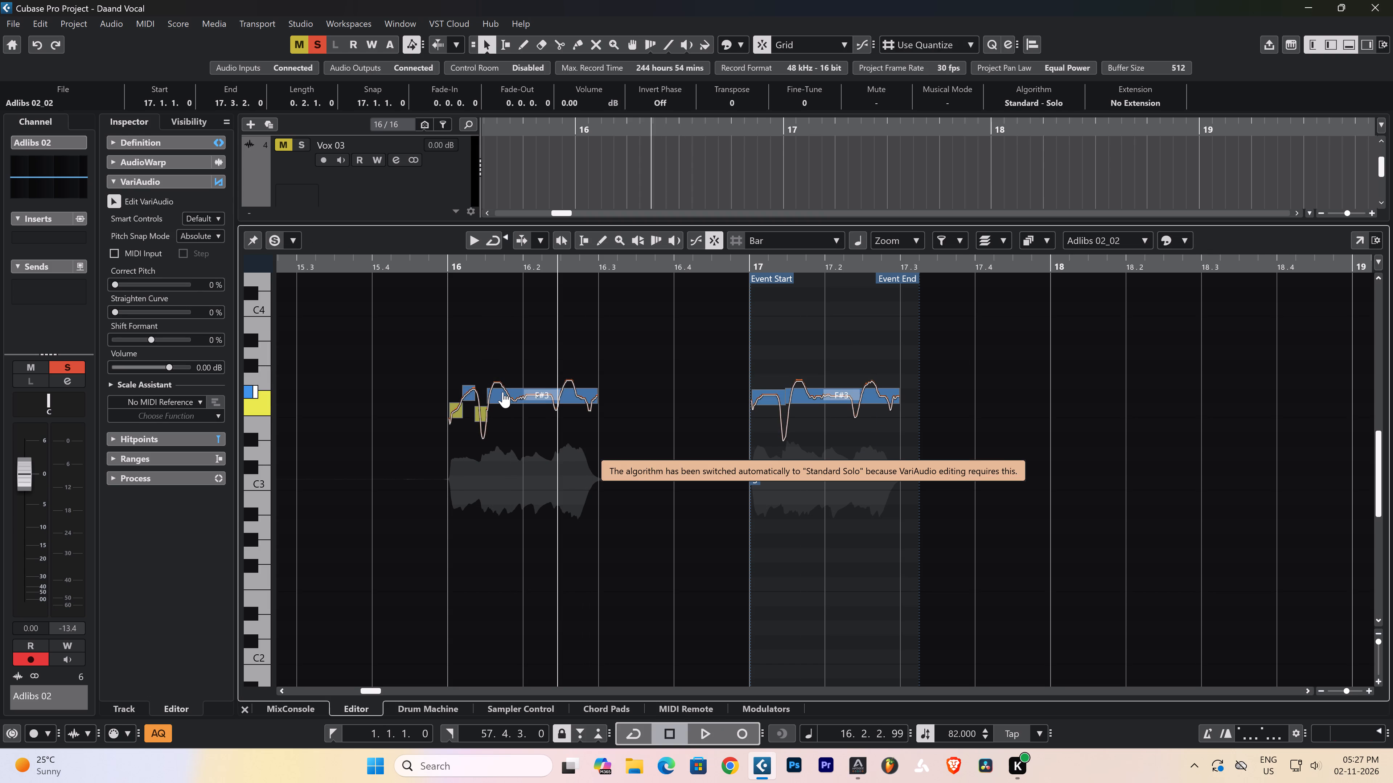
pyautogui.click(515, 433)
pyautogui.moveTo(453, 406); pyautogui.dragTo(452, 410)
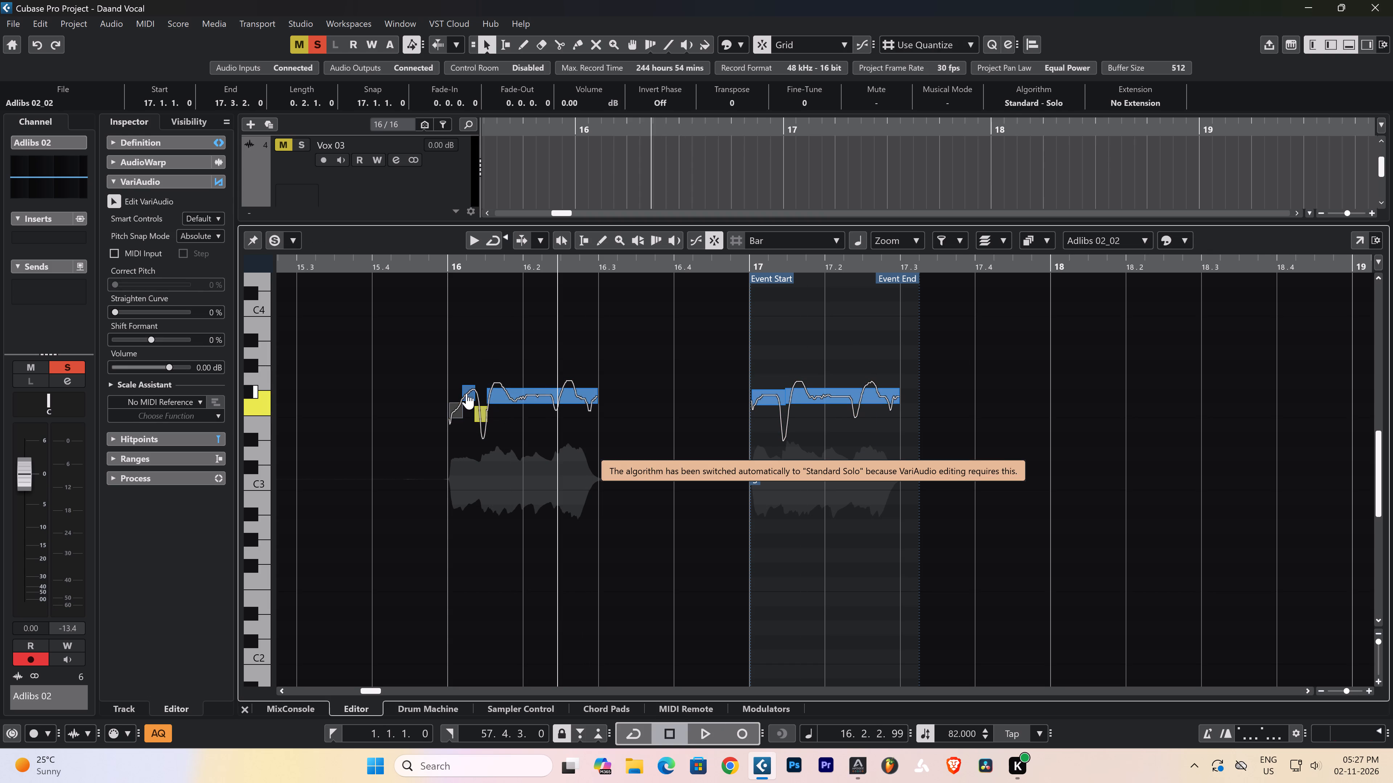
pyautogui.moveTo(467, 393); pyautogui.dragTo(471, 391)
pyautogui.click(479, 412)
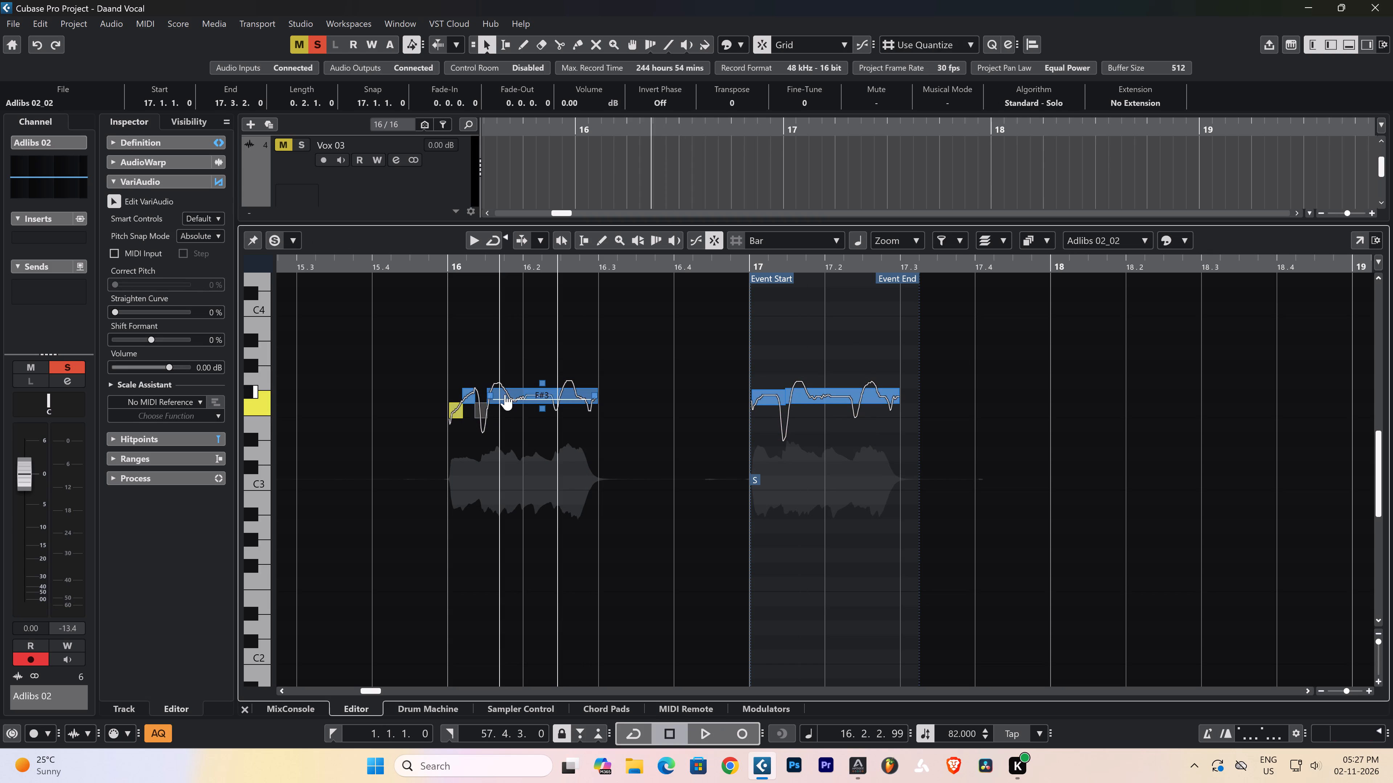
pyautogui.moveTo(505, 394); pyautogui.dragTo(509, 392)
# Snap the bar 17 pitch segments to F#3, play the phrase from 17.1.1.0, and close the sample editor.
pyautogui.press('space')
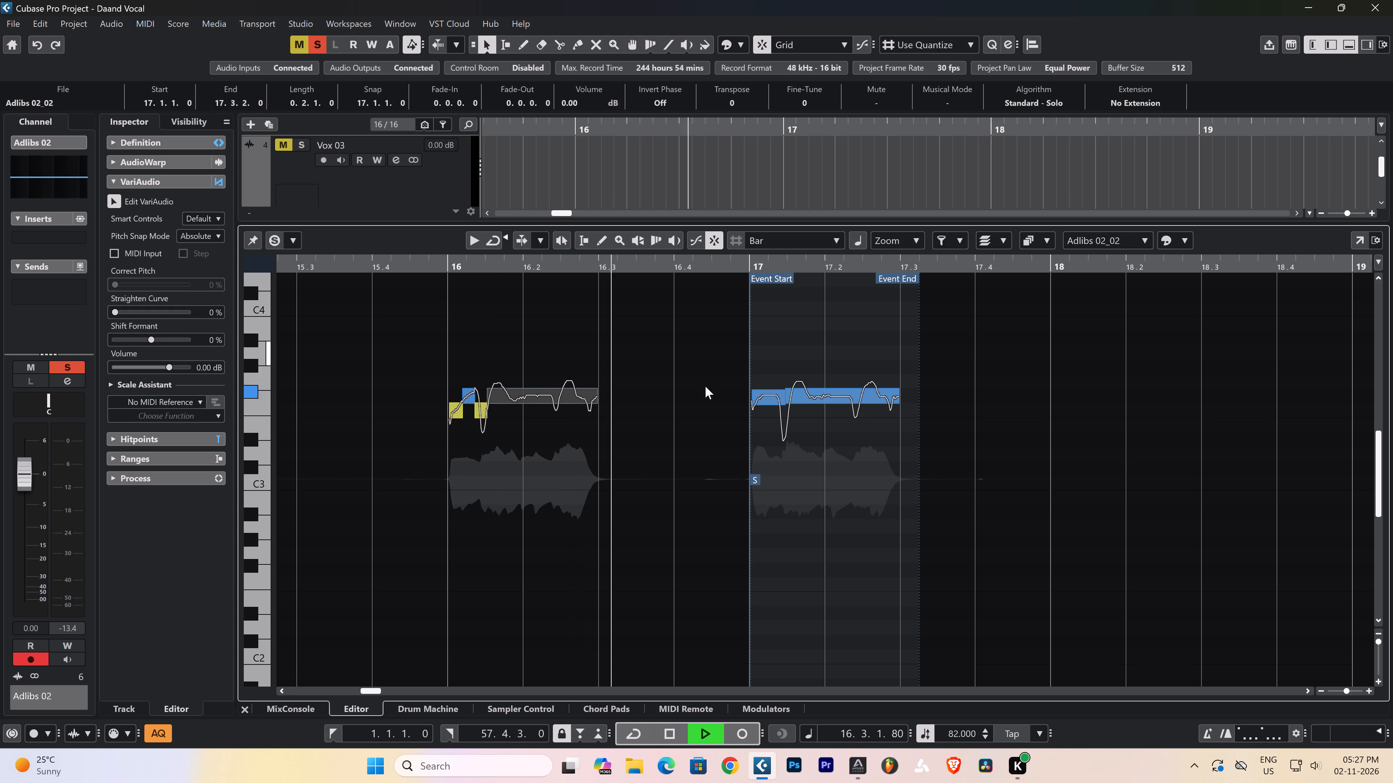
pyautogui.click(772, 398)
pyautogui.moveTo(800, 396); pyautogui.dragTo(805, 394)
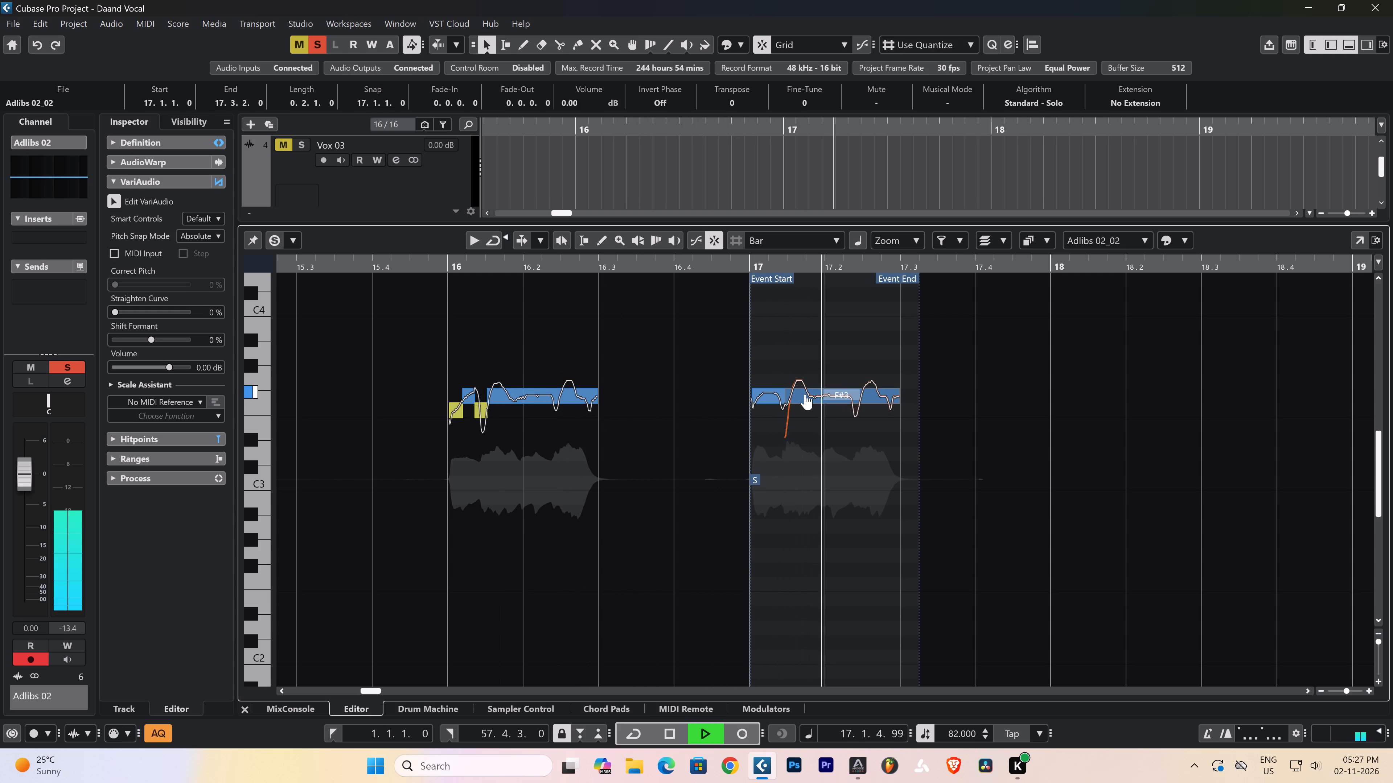
pyautogui.moveTo(805, 394); pyautogui.dragTo(804, 394)
pyautogui.press('space')
pyautogui.press('space')
pyautogui.press('space')
pyautogui.click(740, 268)
pyautogui.press('space')
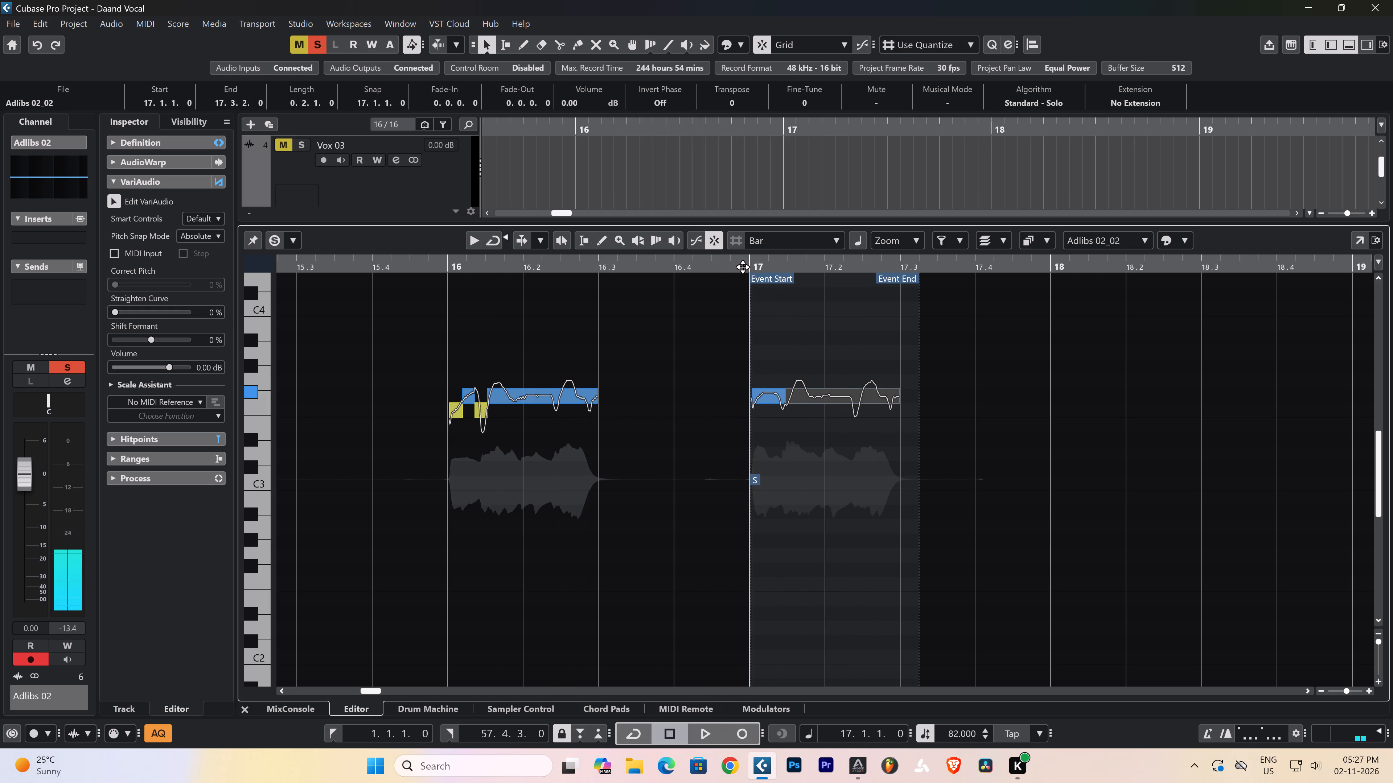
pyautogui.press('space')
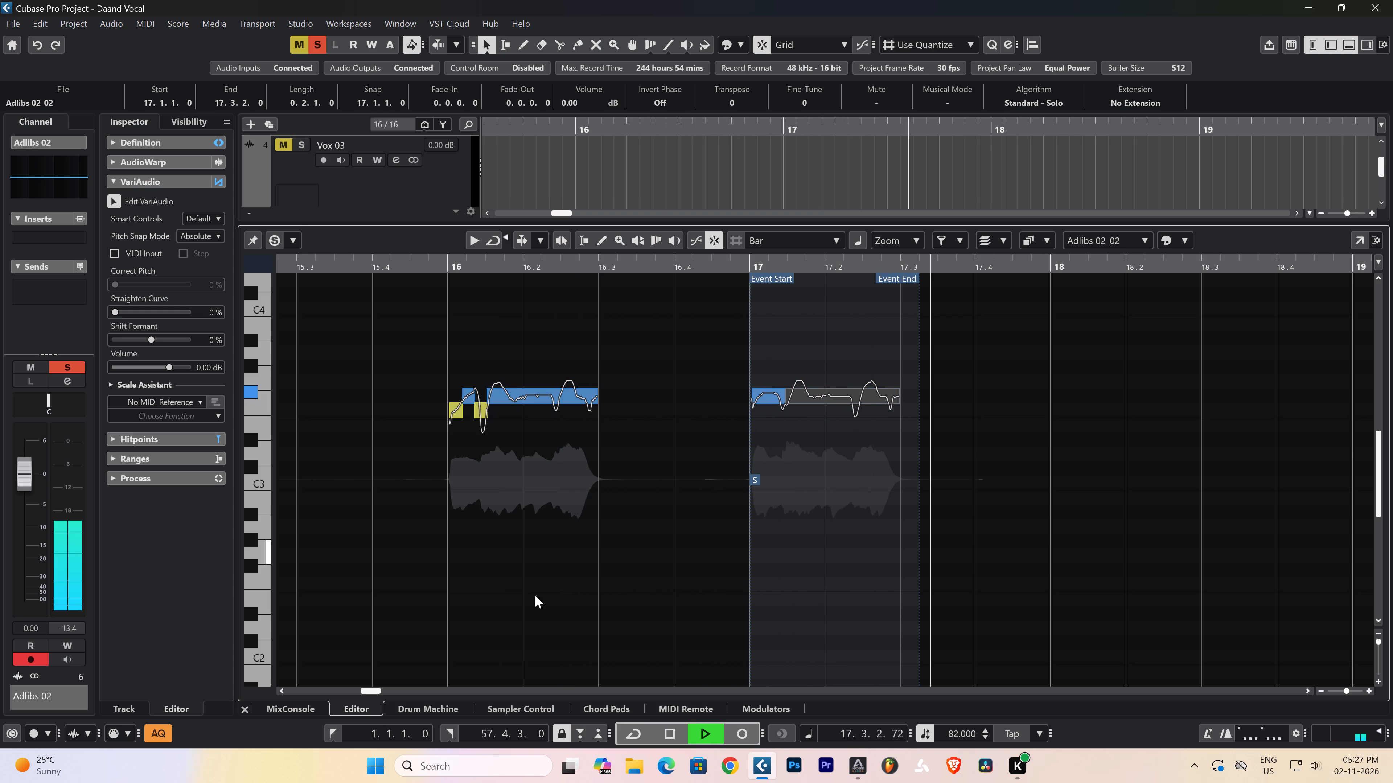
pyautogui.click(239, 709)
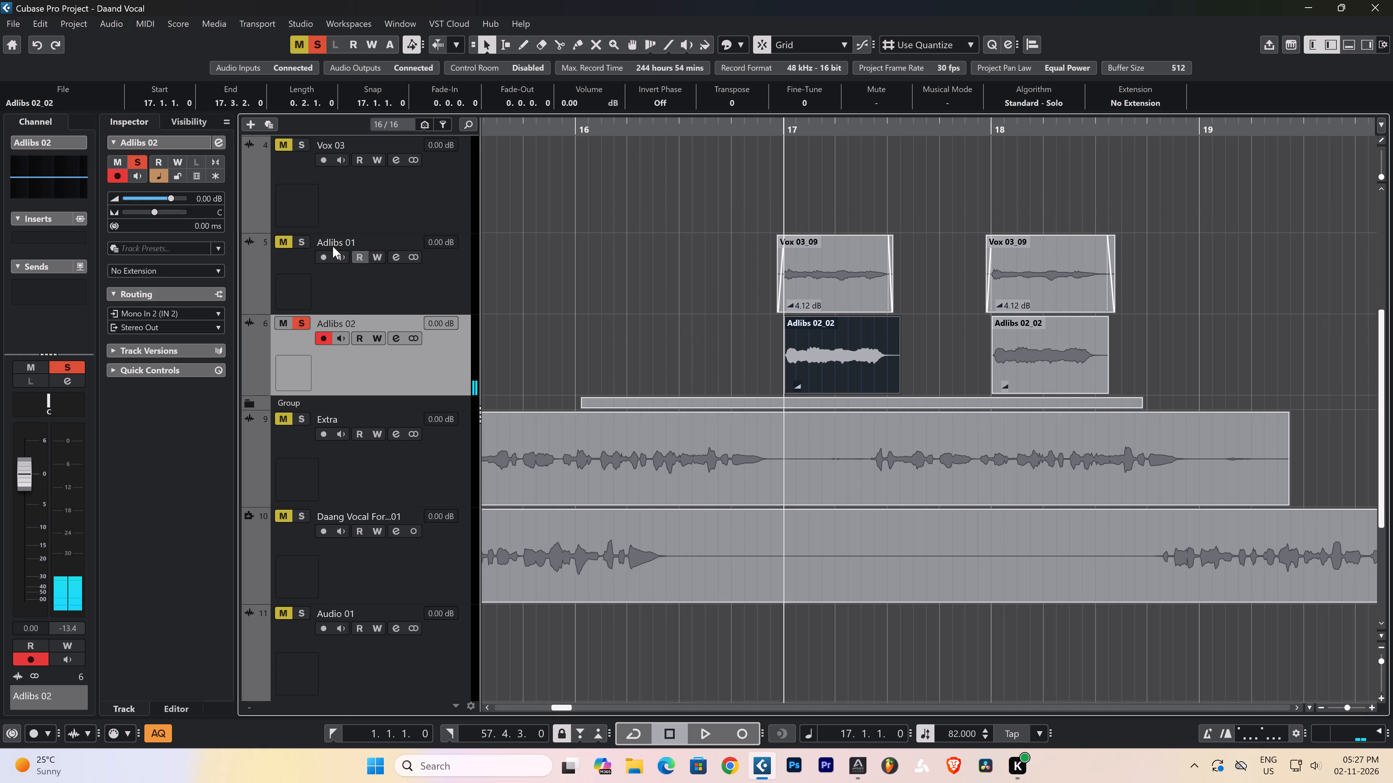
# Solo Adlibs 01 together with Adlibs 02 and play both from bar 17.
pyautogui.click(292, 241)
pyautogui.press('space')
pyautogui.click(665, 251)
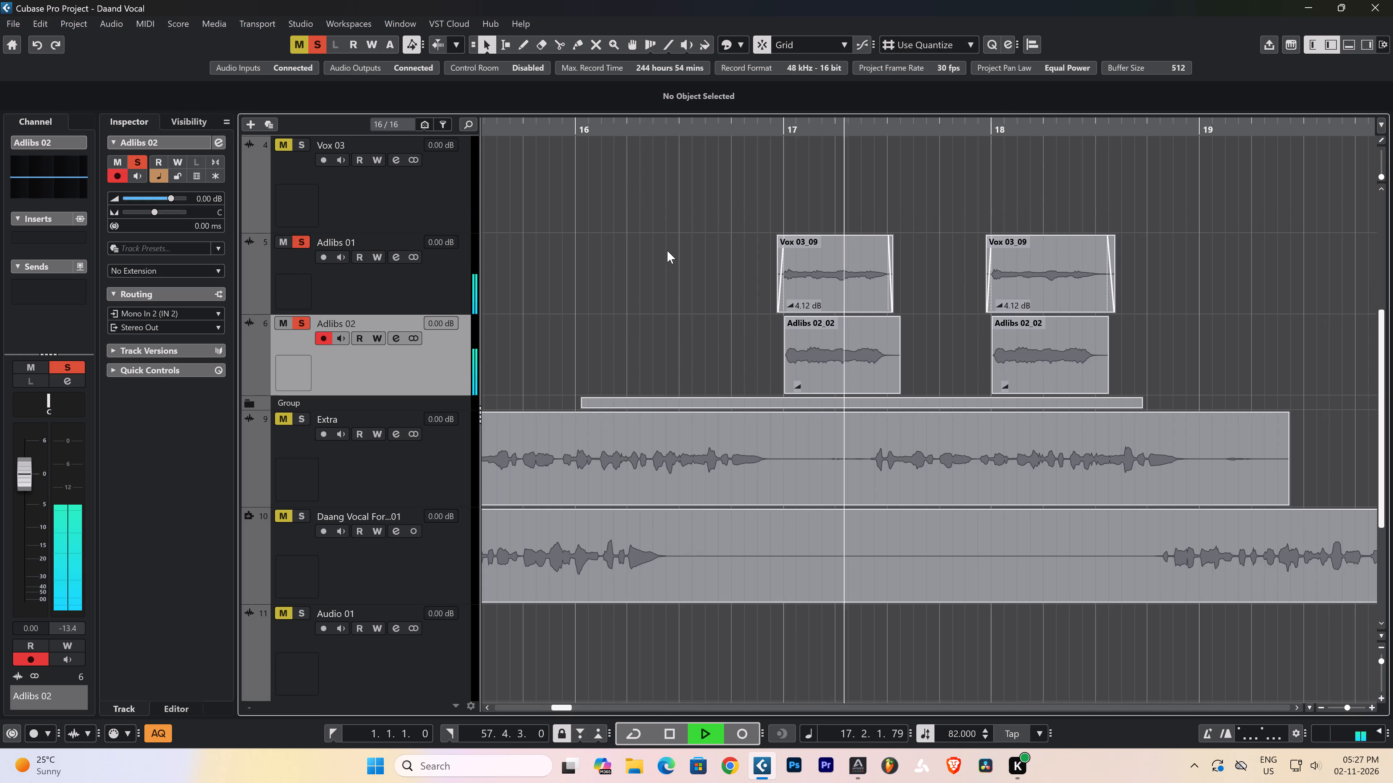
pyautogui.press('space')
pyautogui.press('space')
# Shorten the bar 17 Adlibs 02_02 event to end at 17.3.1.0, add short fade-outs to it and the bar 18 event, and save.
pyautogui.moveTo(899, 392); pyautogui.dragTo(893, 393)
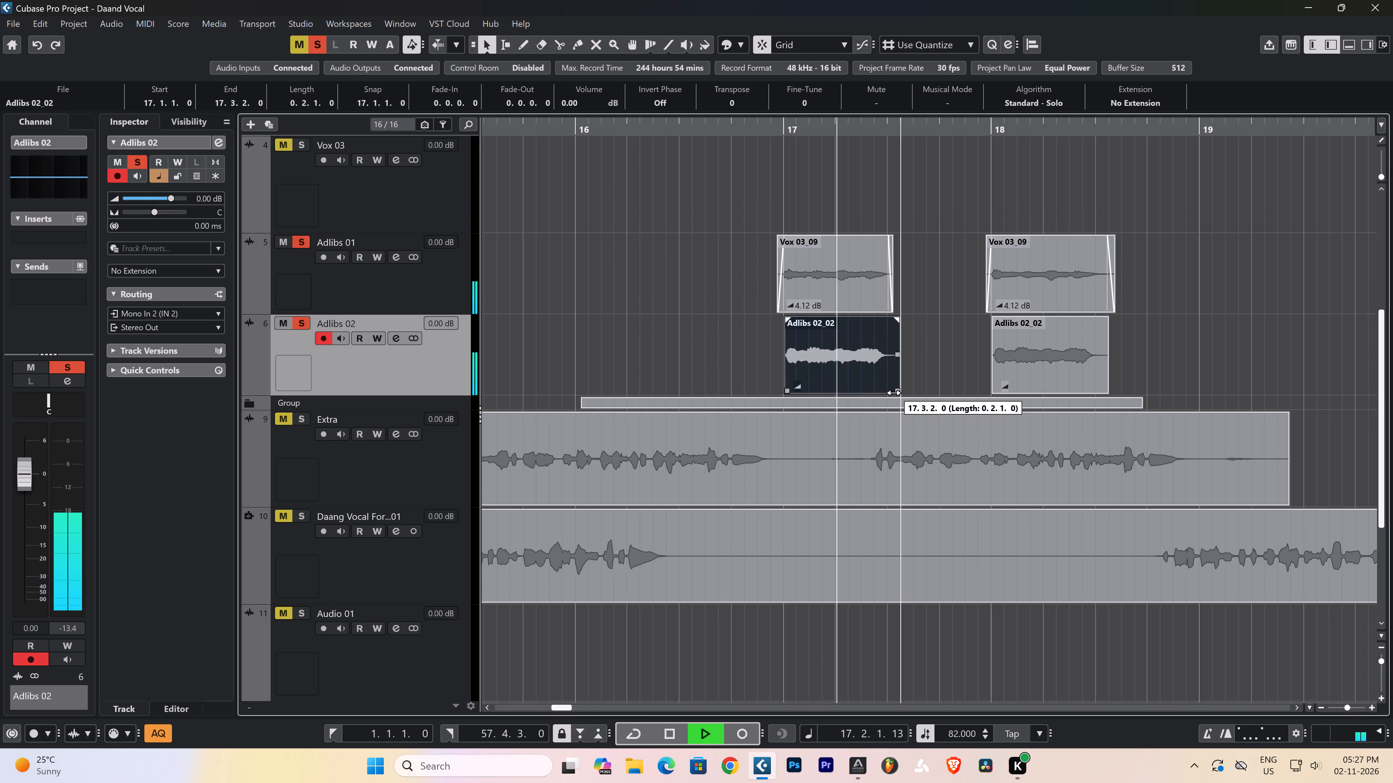
pyautogui.moveTo(893, 393); pyautogui.dragTo(892, 394)
pyautogui.press('space')
pyautogui.press('space')
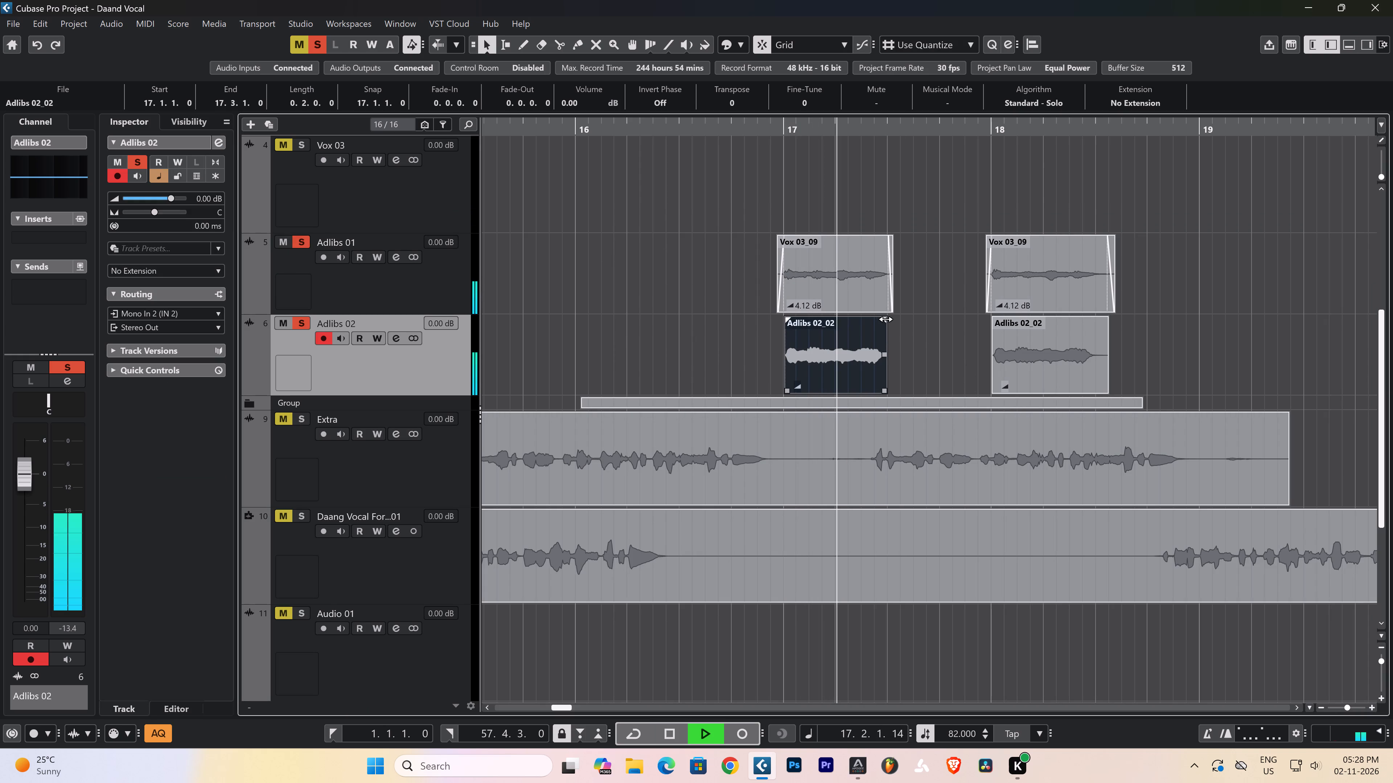
pyautogui.moveTo(885, 322); pyautogui.dragTo(882, 320)
pyautogui.click(918, 332)
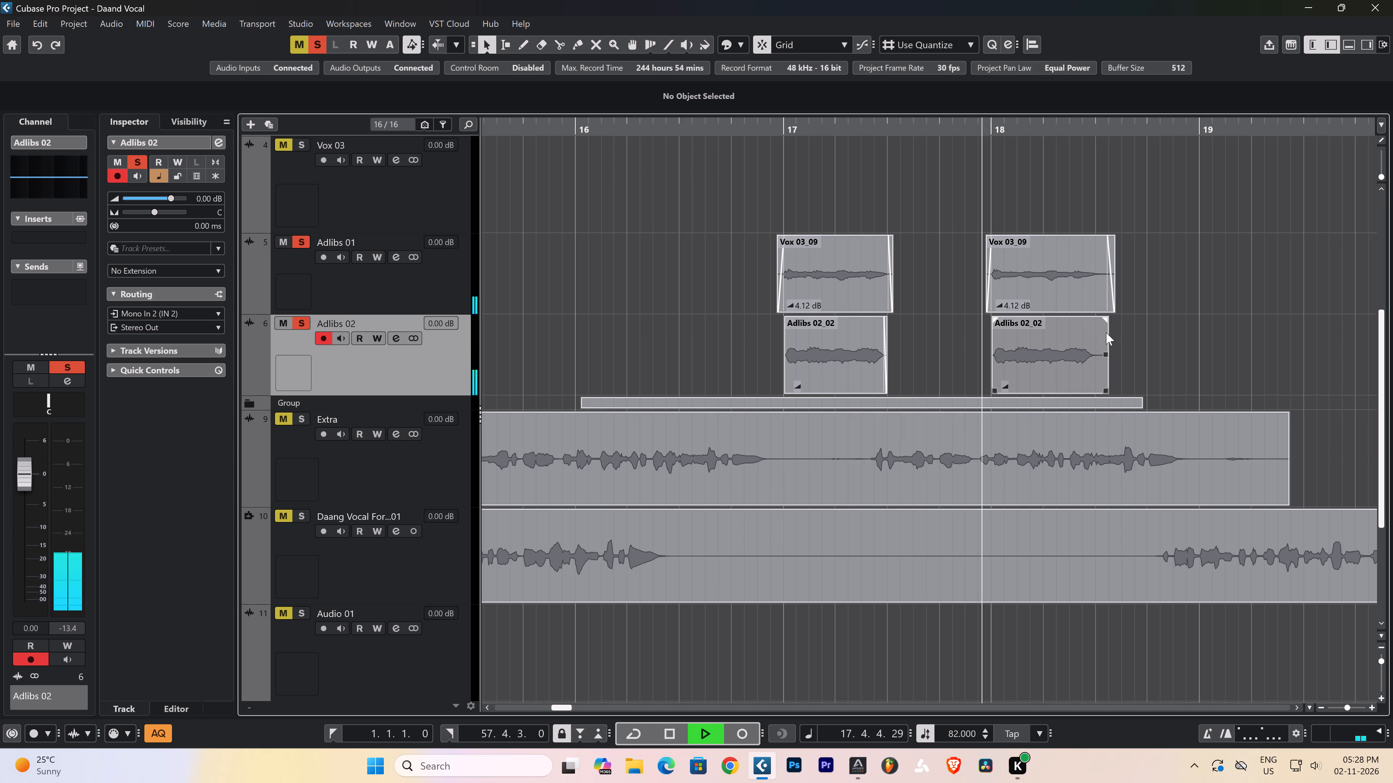
pyautogui.moveTo(1105, 319); pyautogui.dragTo(1098, 313)
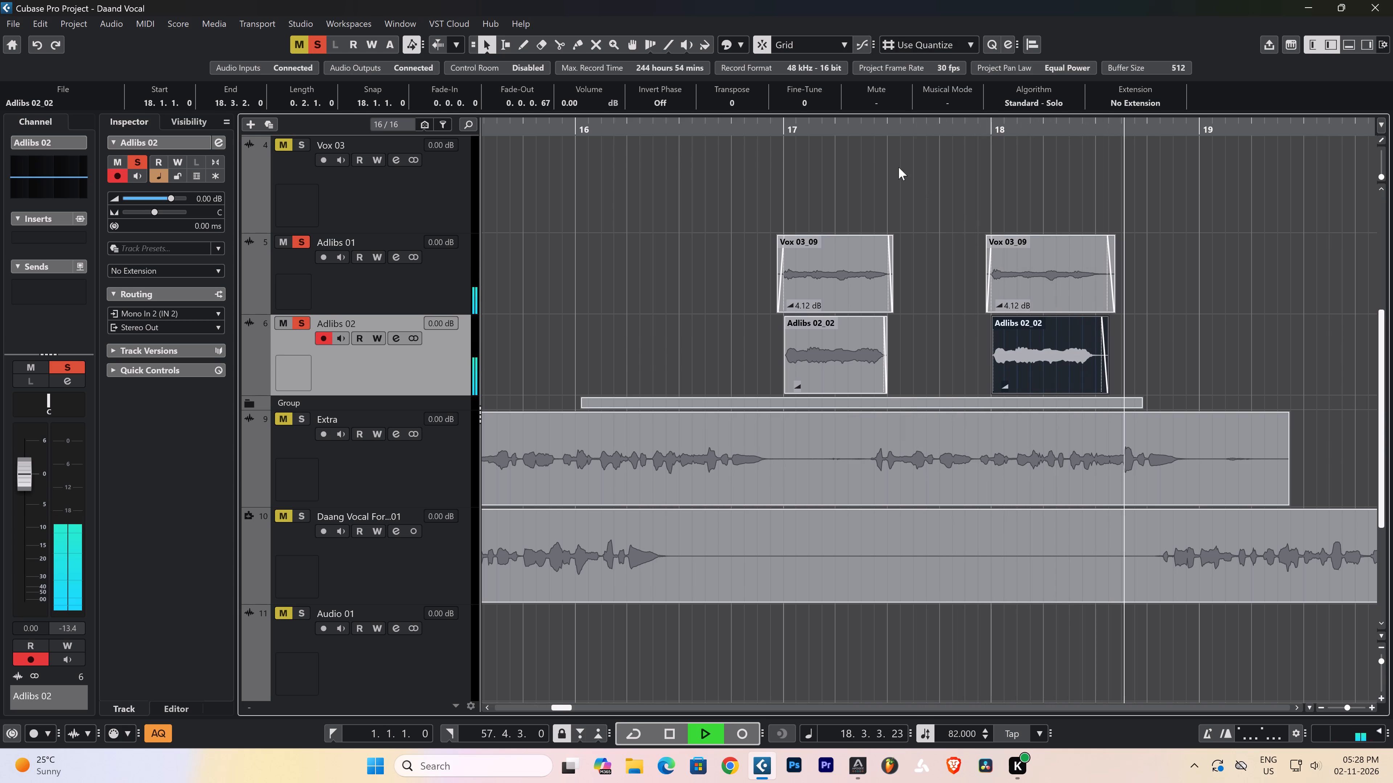
pyautogui.press('space')
pyautogui.hotkey('ctrl', 's')
# Go to the ad-lib phrases around bar 38 and play them with both ad-lib tracks soloed.
pyautogui.press('g')
pyautogui.press('g')
pyautogui.press('g')
pyautogui.press('g')
pyautogui.press('g')
pyautogui.press('g')
pyautogui.press('g')
pyautogui.press('g')
pyautogui.press('g')
pyautogui.press('g')
pyautogui.press('g')
pyautogui.press('g')
pyautogui.press('g')
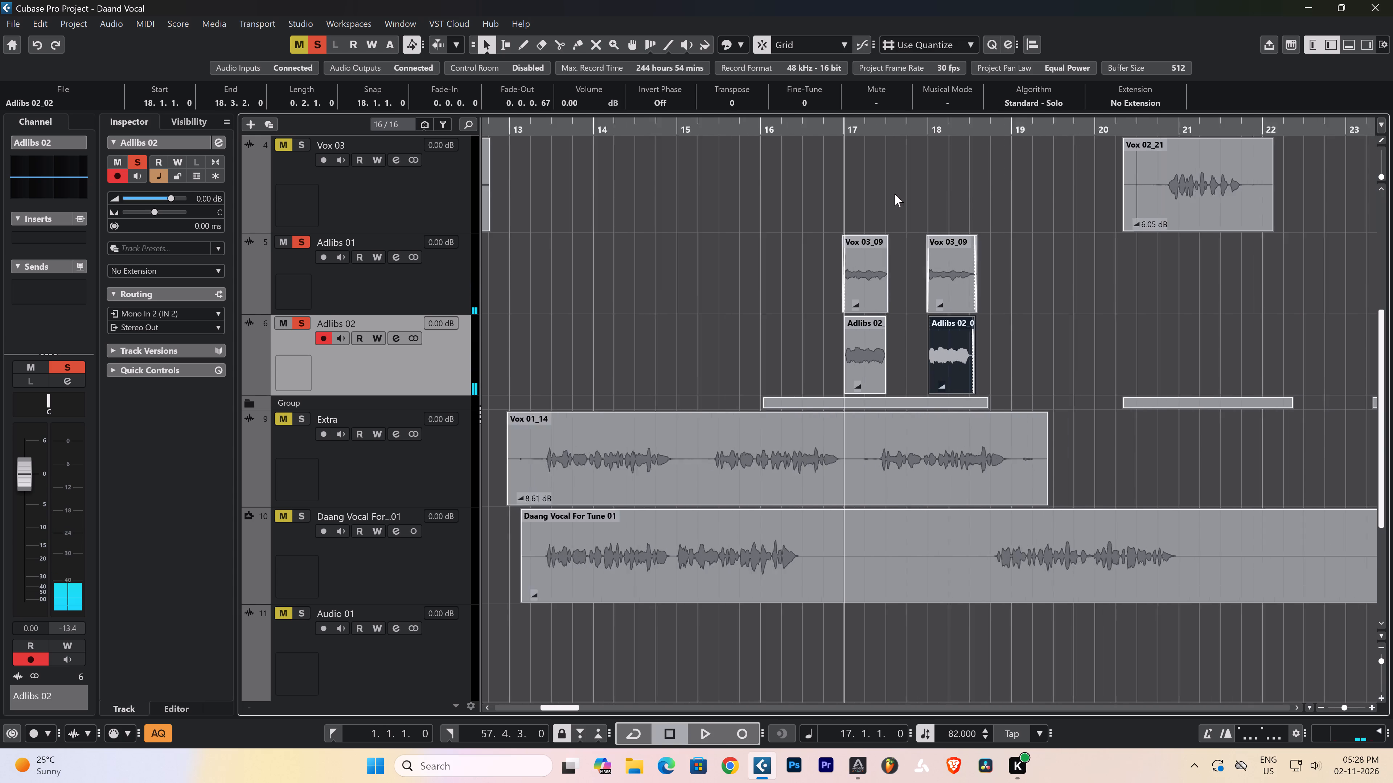
pyautogui.press('g')
pyautogui.press('g')
pyautogui.press('g')
pyautogui.press('g')
pyautogui.moveTo(984, 134); pyautogui.dragTo(985, 159)
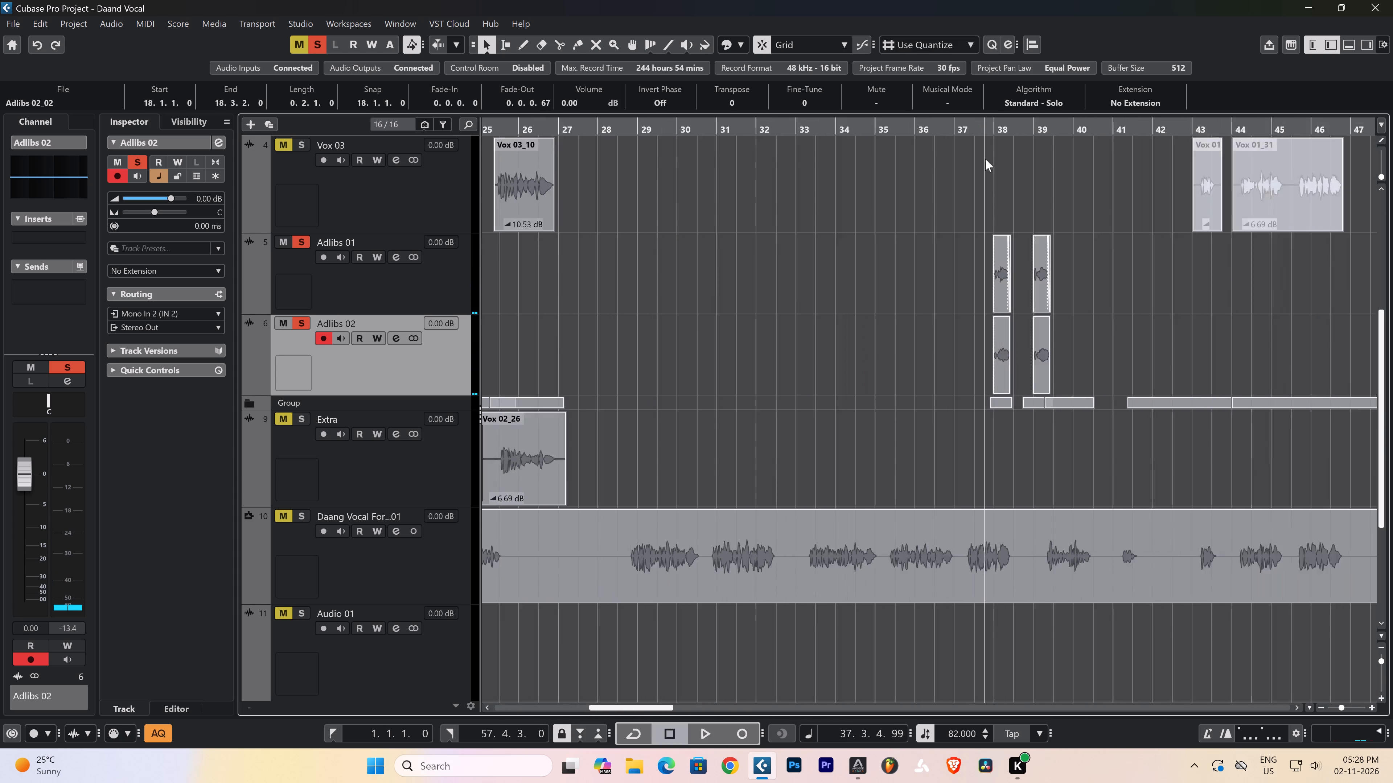
pyautogui.moveTo(985, 159); pyautogui.dragTo(988, 182)
pyautogui.press('space')
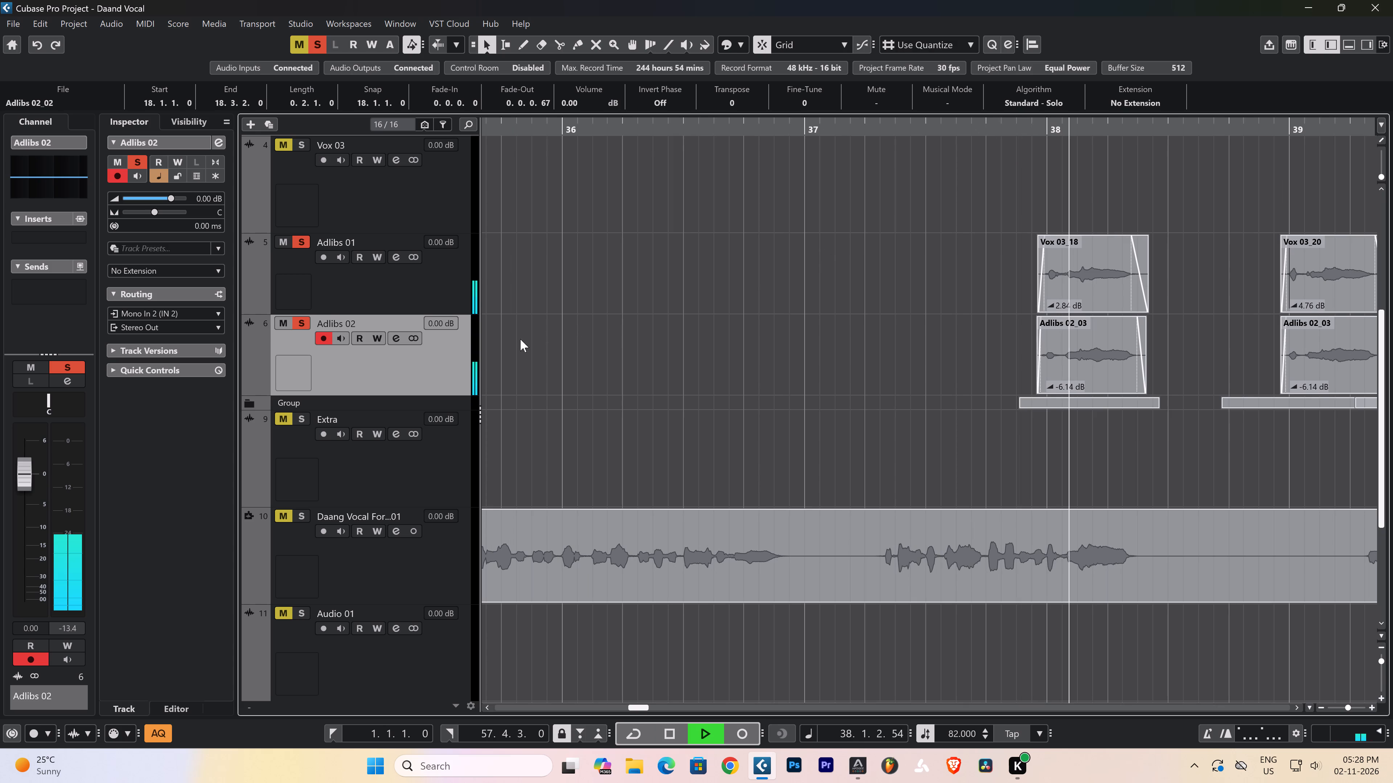
pyautogui.keyDown('ctrl'); pyautogui.scroll(-1, 921, 129); pyautogui.keyUp('ctrl')
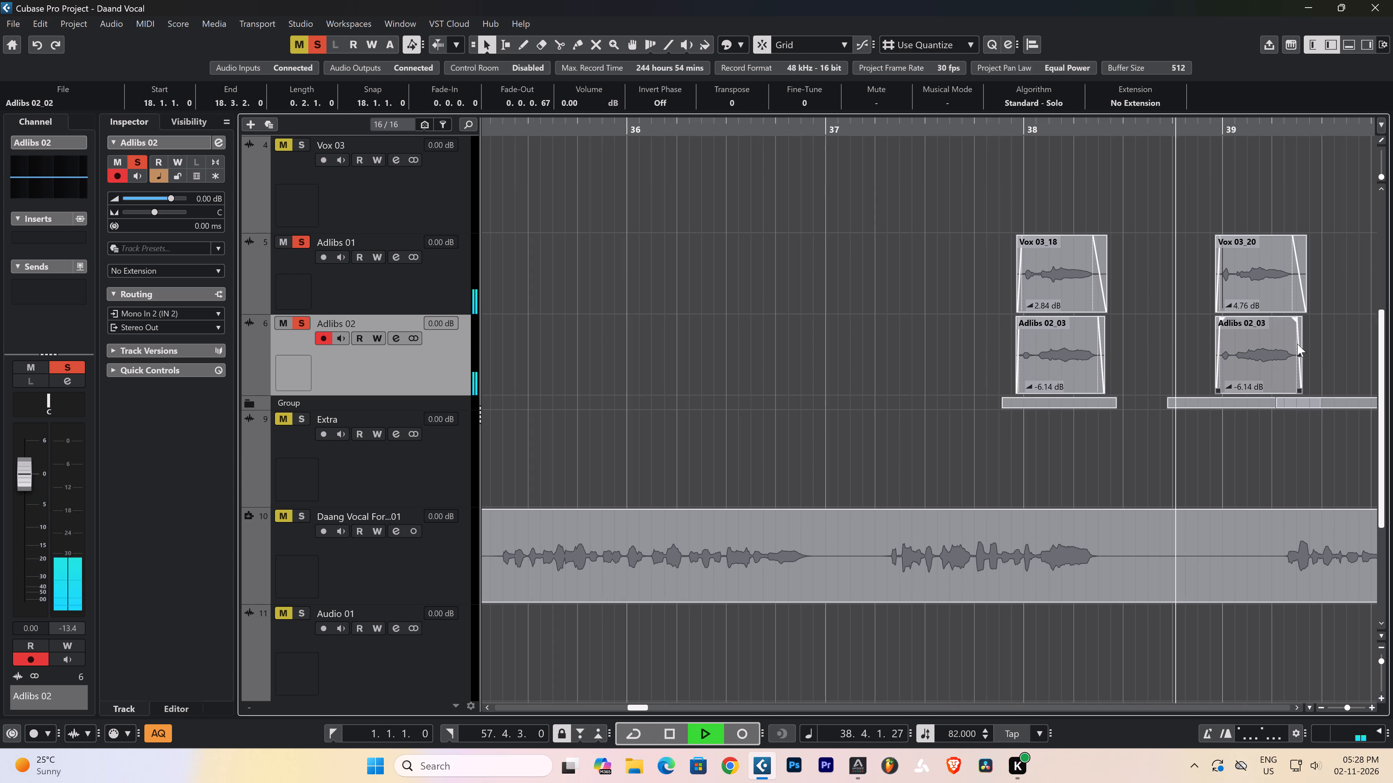
# Open both Adlibs 02_03 events at bars 38 and 39 in the sample editor and enable VariAudio editing.
pyautogui.moveTo(1334, 341); pyautogui.dragTo(1013, 362)
pyautogui.doubleClick(1059, 357)
pyautogui.press('space')
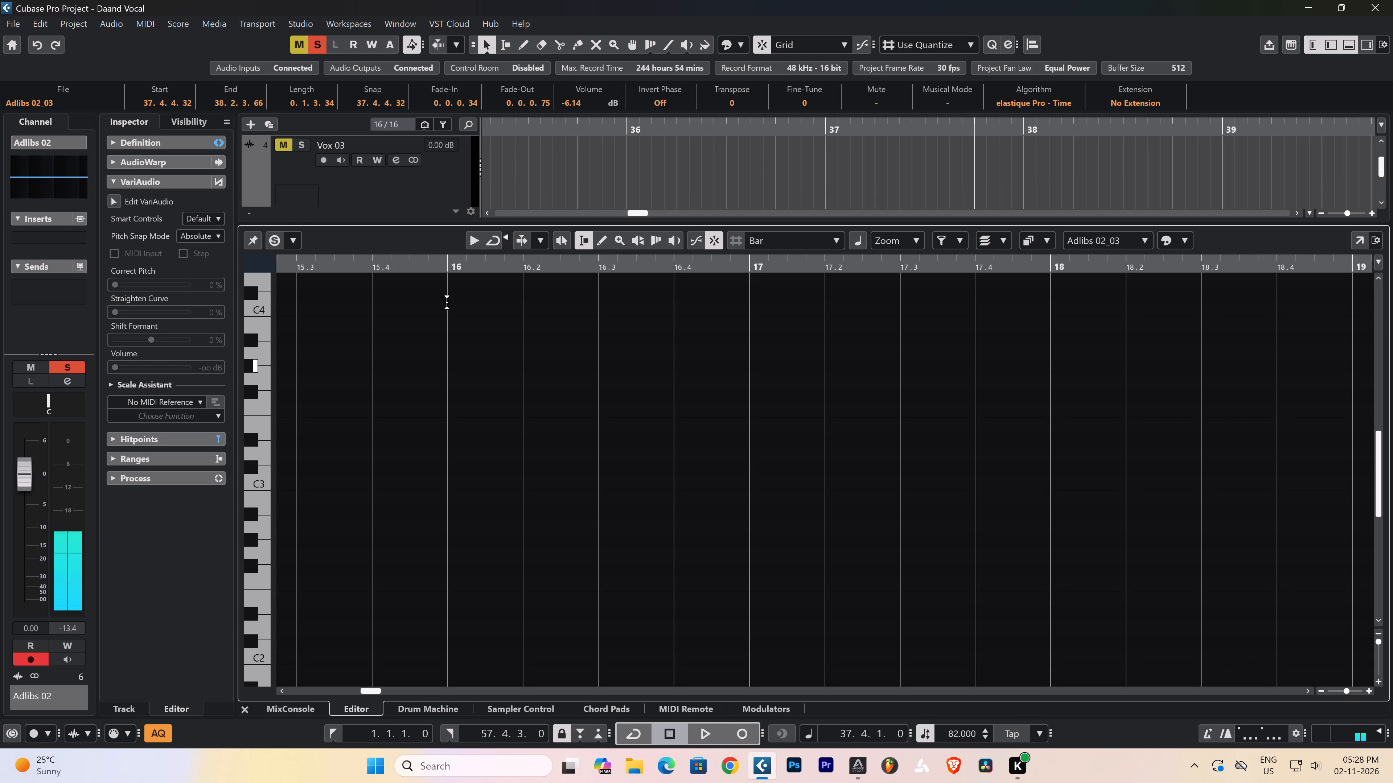
pyautogui.click(115, 199)
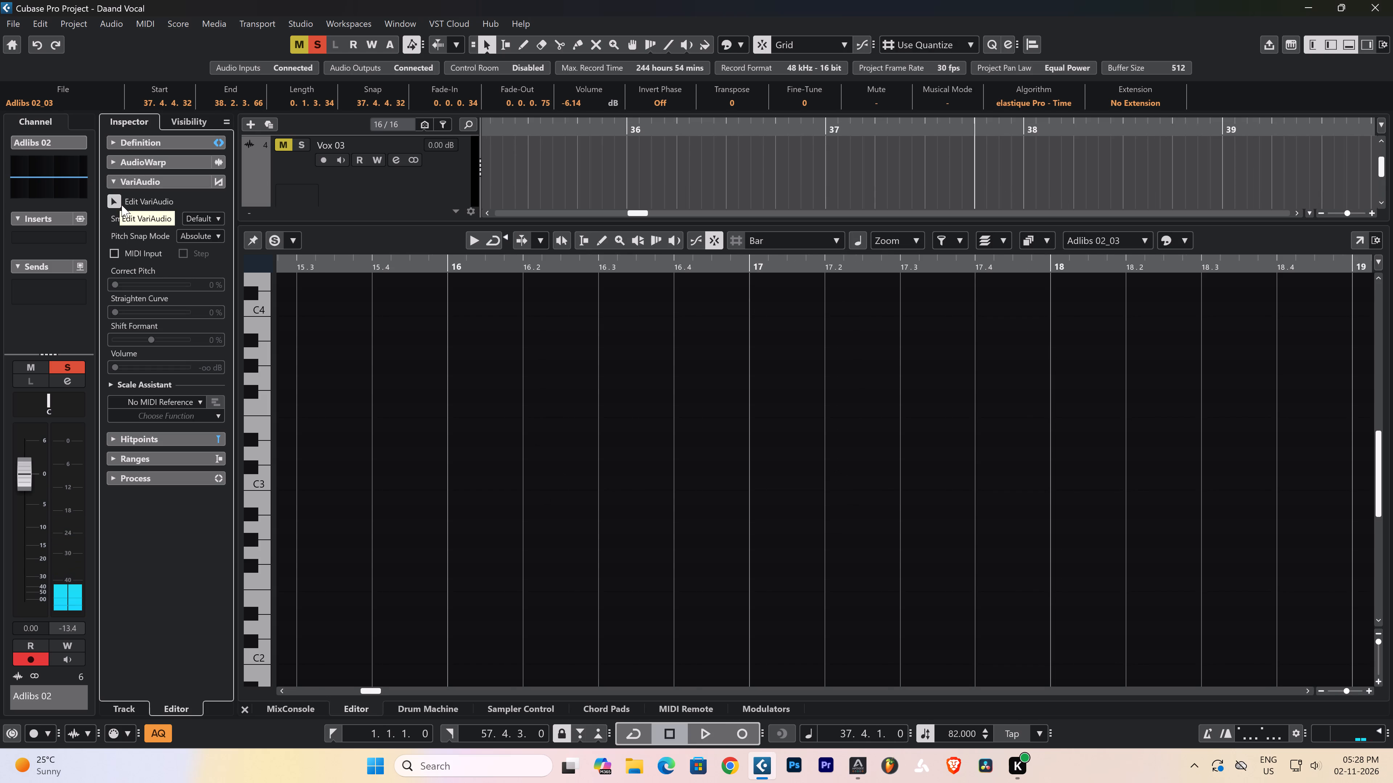
# In the bar 38 phrase, snap the first yellow pitch segment to F3 and the two segments after it to F#3.
pyautogui.press('g')
pyautogui.press('g')
pyautogui.press('g')
pyautogui.press('g')
pyautogui.press('g')
pyautogui.press('g')
pyautogui.press('g')
pyautogui.press('g')
pyautogui.press('g')
pyautogui.press('g')
pyautogui.press('g')
pyautogui.press('g')
pyautogui.press('g')
pyautogui.press('g')
pyautogui.press('g')
pyautogui.press('g')
pyautogui.press('g')
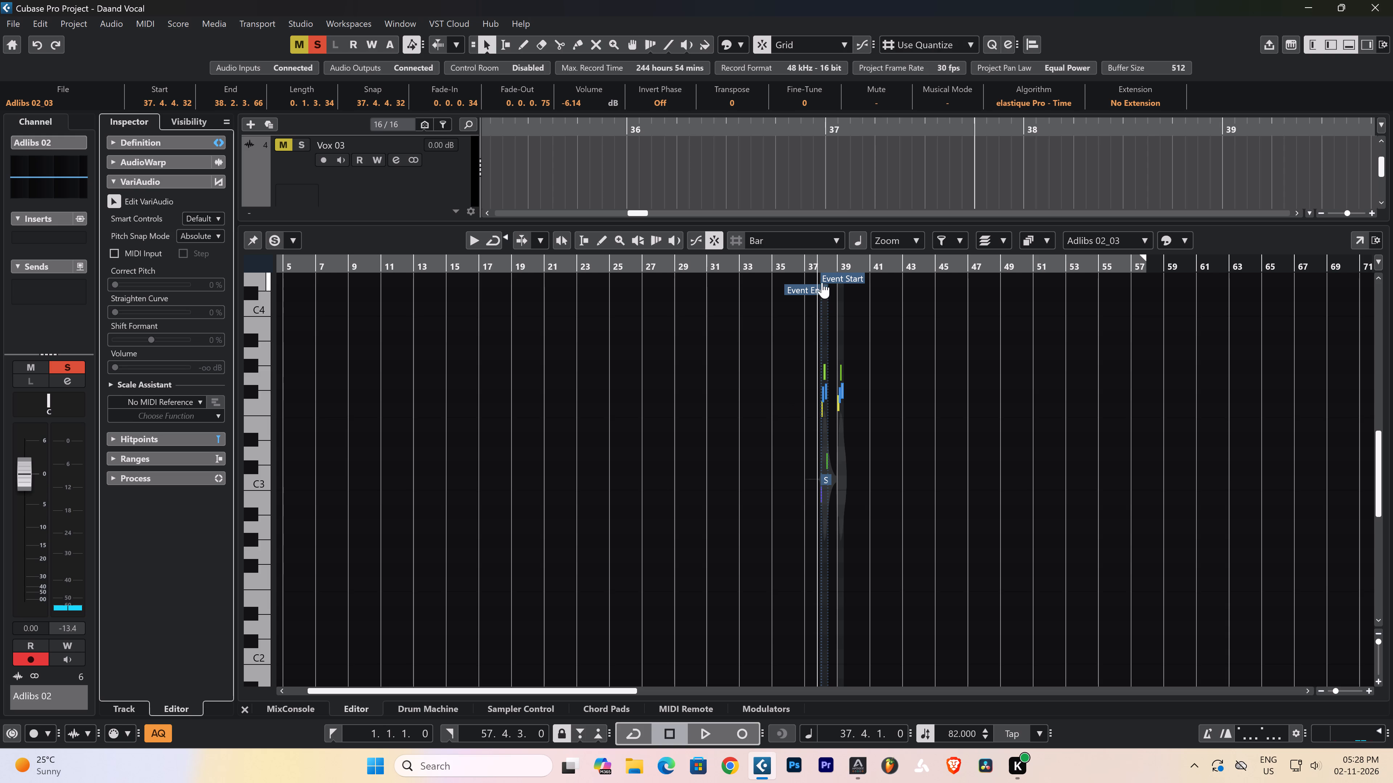
pyautogui.moveTo(823, 268); pyautogui.dragTo(814, 336)
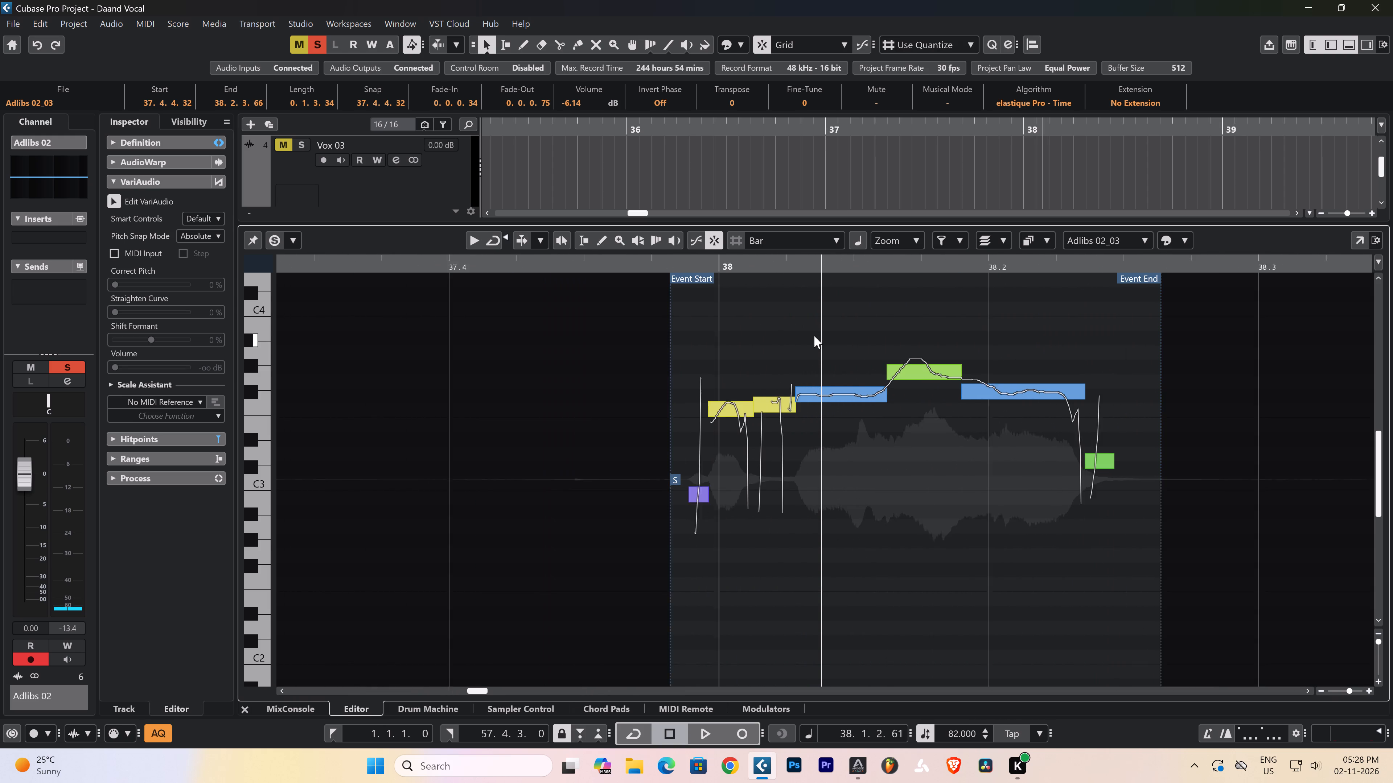
pyautogui.moveTo(814, 336); pyautogui.dragTo(810, 336)
pyautogui.click(701, 266)
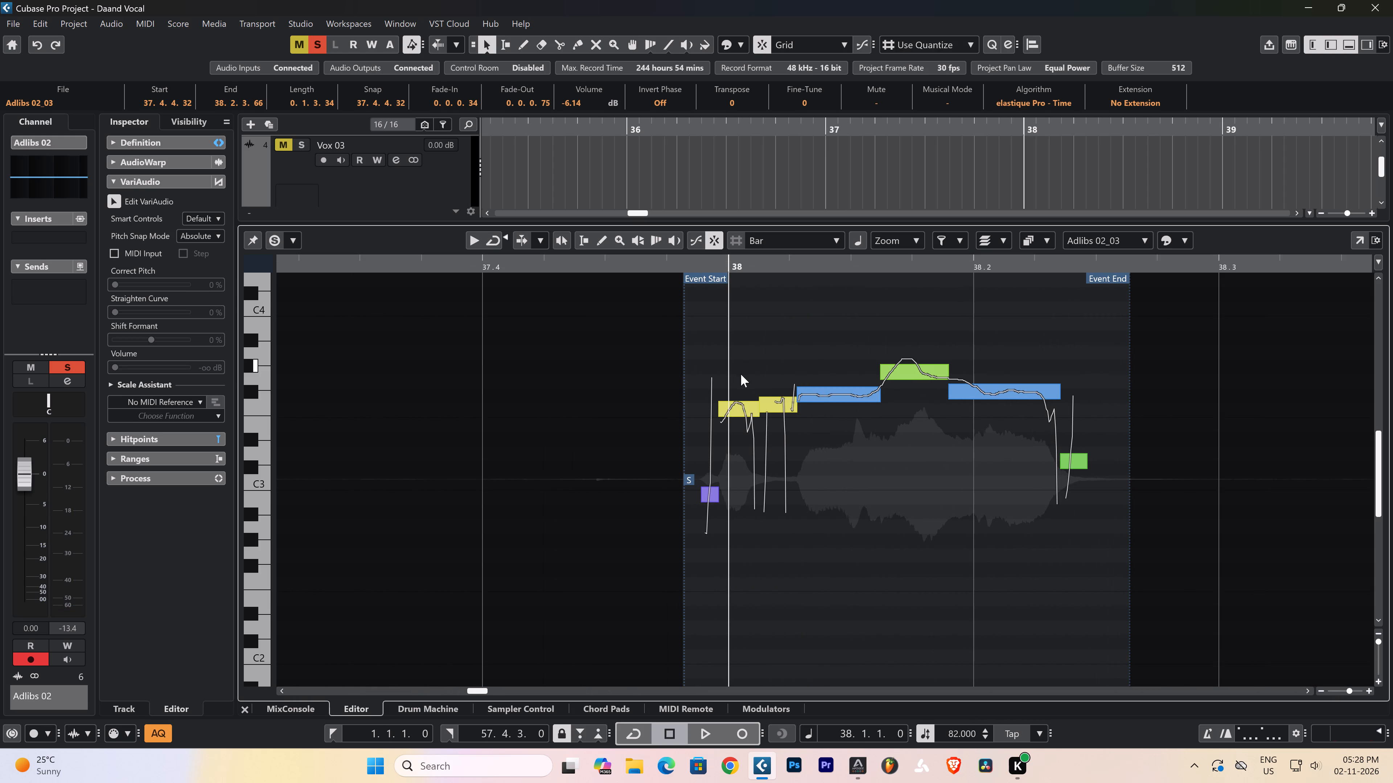
pyautogui.click(741, 408)
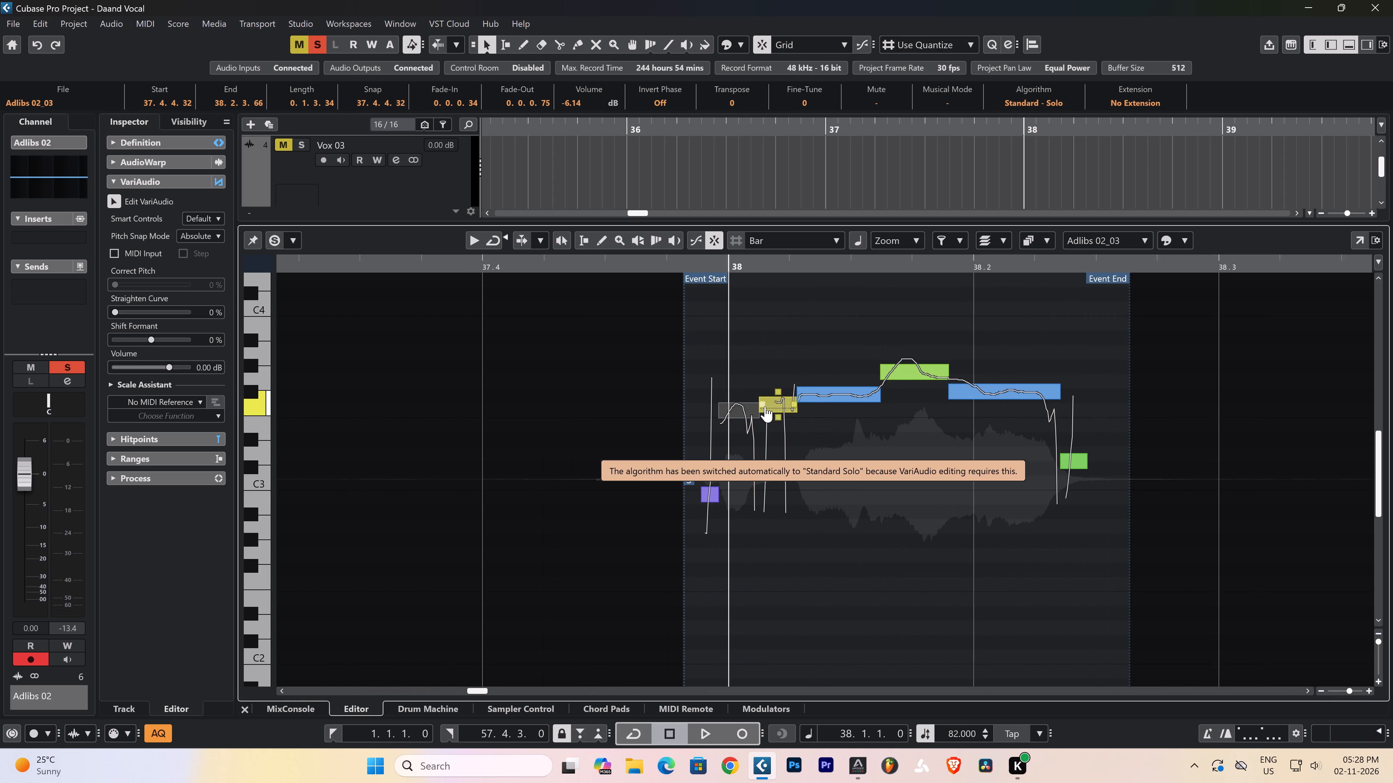
pyautogui.moveTo(771, 403); pyautogui.dragTo(779, 398)
pyautogui.moveTo(812, 395); pyautogui.dragTo(817, 392)
pyautogui.press('space')
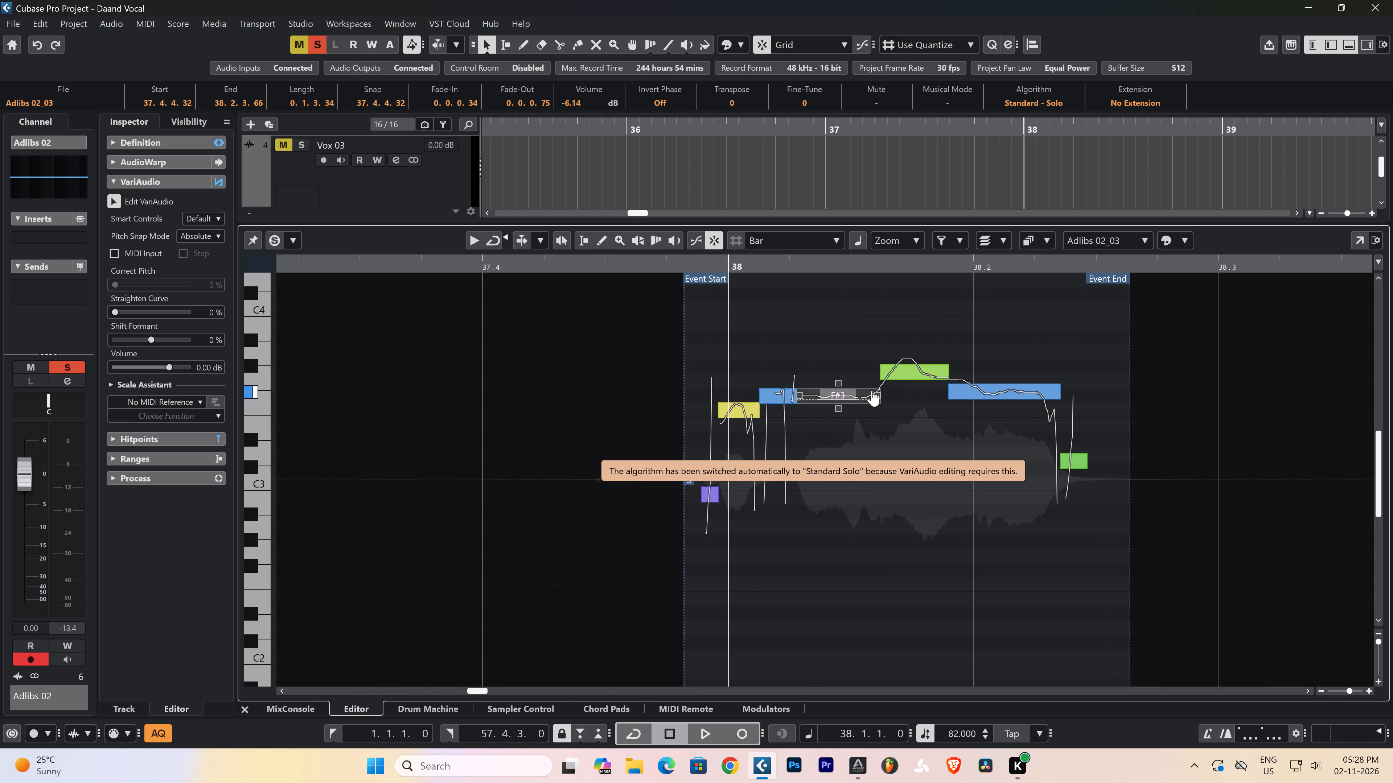
pyautogui.press('space')
# Snap the bar 38 phrase's high segment to G#3, the long one after it to F#3 and the short last one to D3, auditioning playback.
pyautogui.moveTo(898, 373); pyautogui.dragTo(905, 369)
pyautogui.press('space')
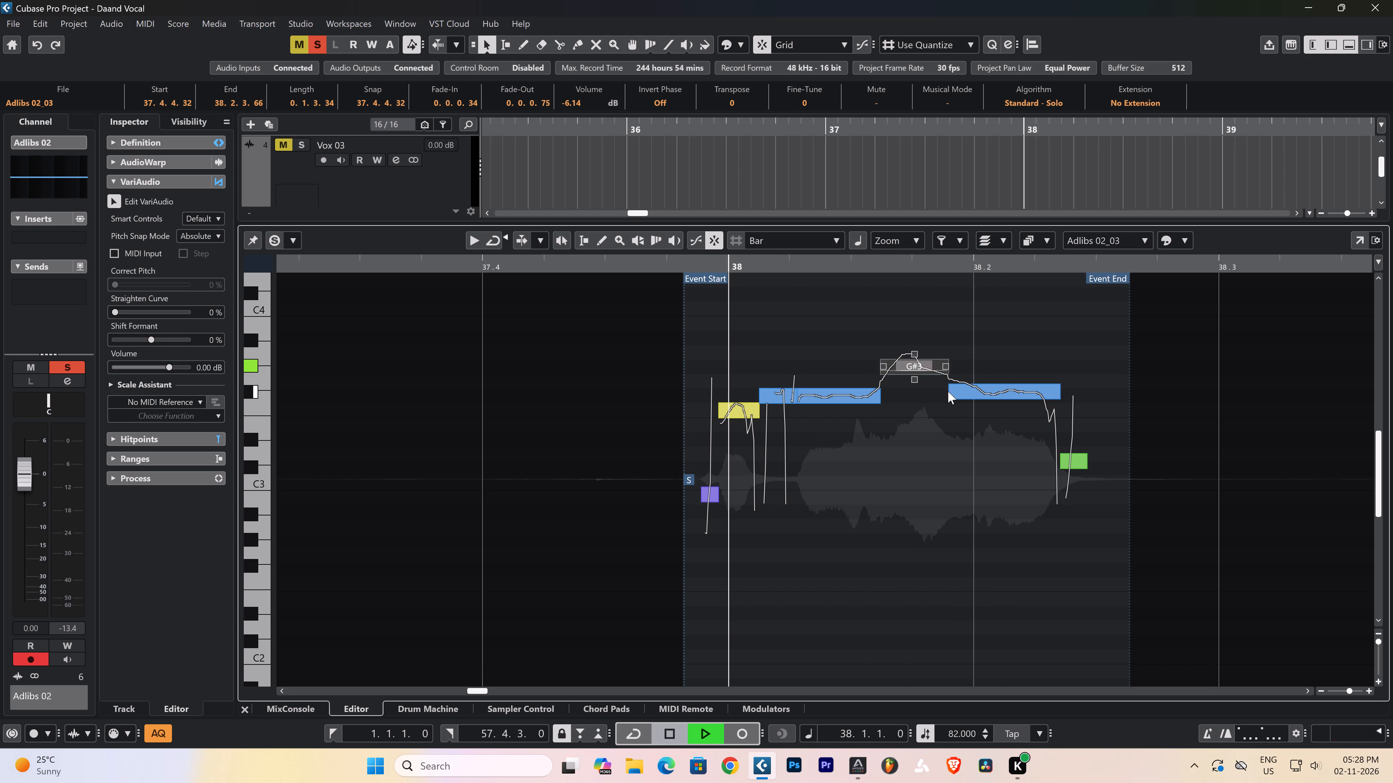
pyautogui.moveTo(967, 395); pyautogui.dragTo(966, 402)
pyautogui.hotkey('ctrl', 'z')
pyautogui.press('space')
pyautogui.moveTo(974, 389); pyautogui.dragTo(969, 391)
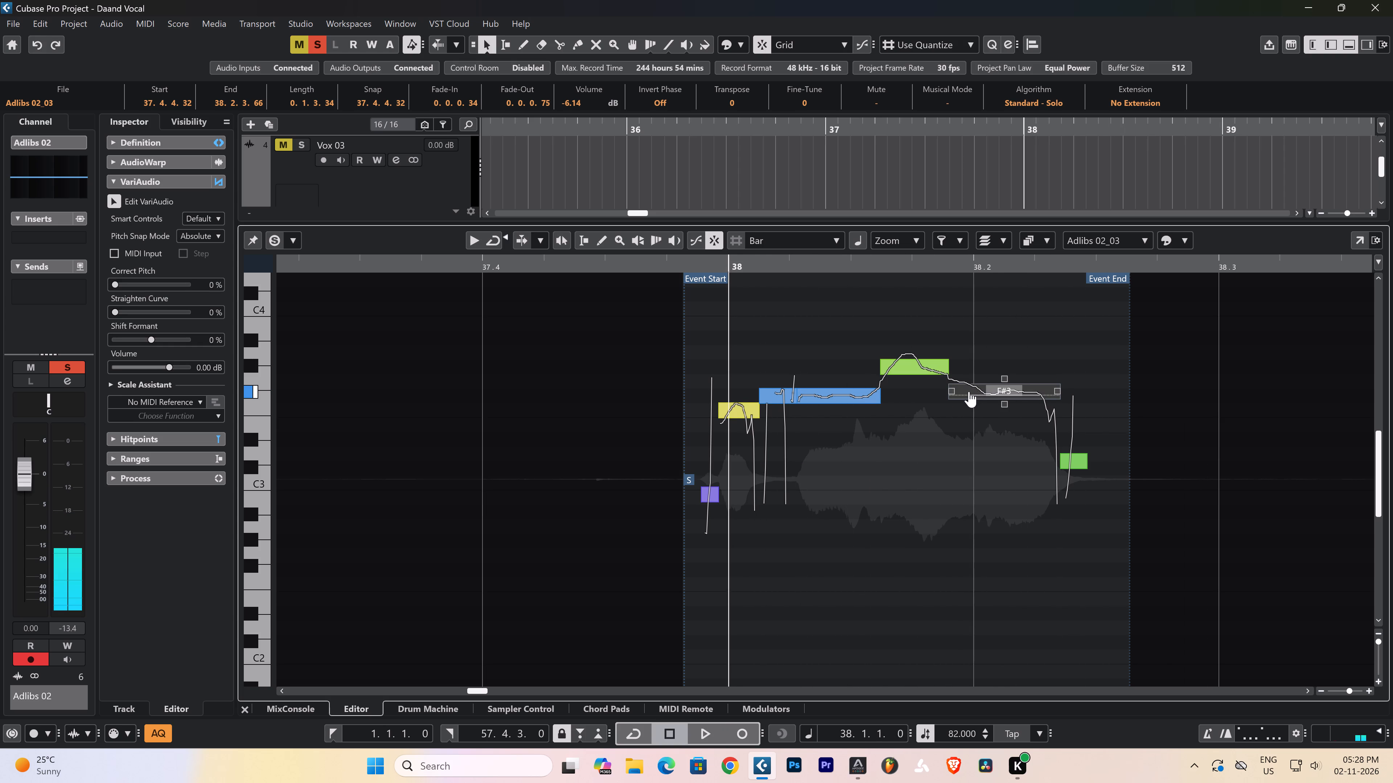
pyautogui.moveTo(969, 391); pyautogui.dragTo(966, 394)
pyautogui.press('space')
pyautogui.moveTo(982, 439); pyautogui.dragTo(997, 440)
pyautogui.press('space')
pyautogui.click(1072, 462)
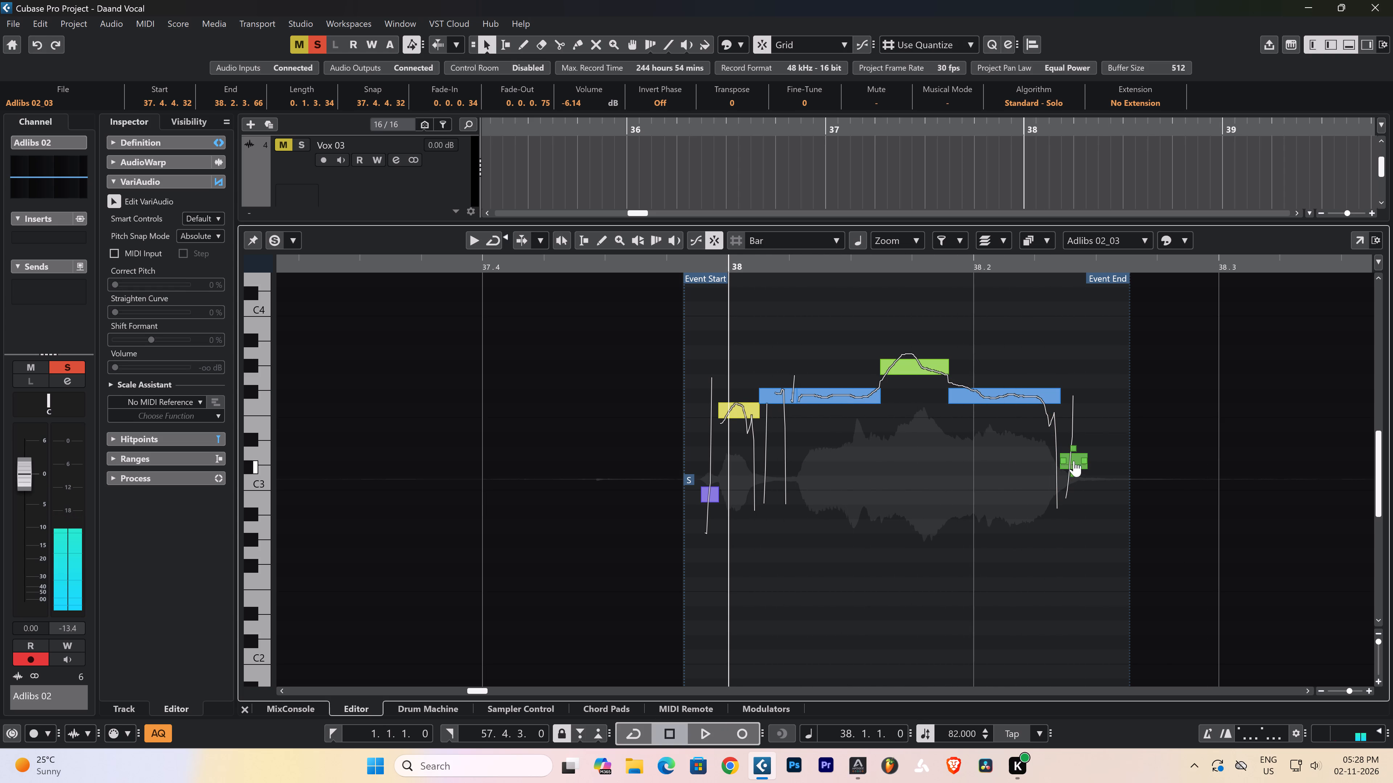
pyautogui.press('space')
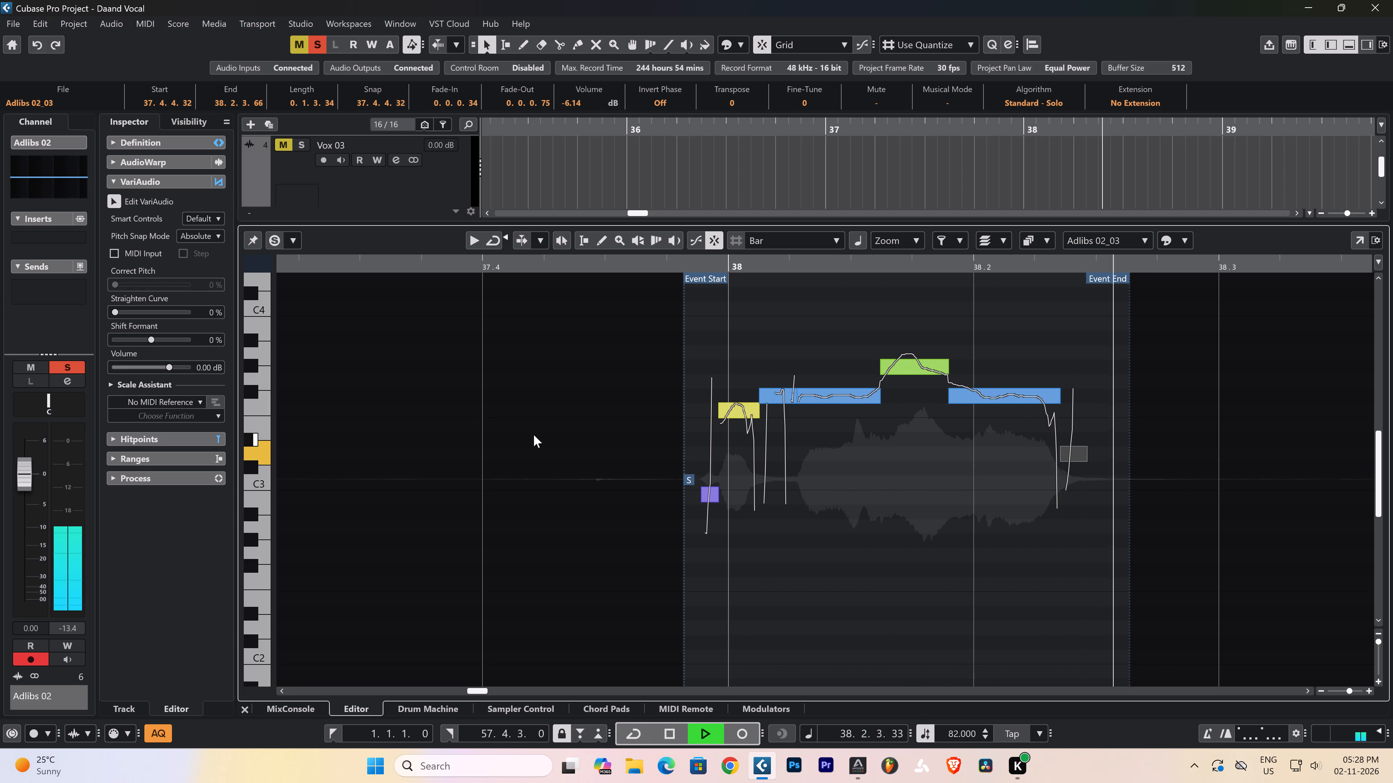
pyautogui.press('space')
pyautogui.press('space')
# In the bar 39 phrase, snap the first yellow pitch segment and the blue segment after it to F#3, auditioning from bar 39.
pyautogui.moveTo(480, 692); pyautogui.dragTo(488, 696)
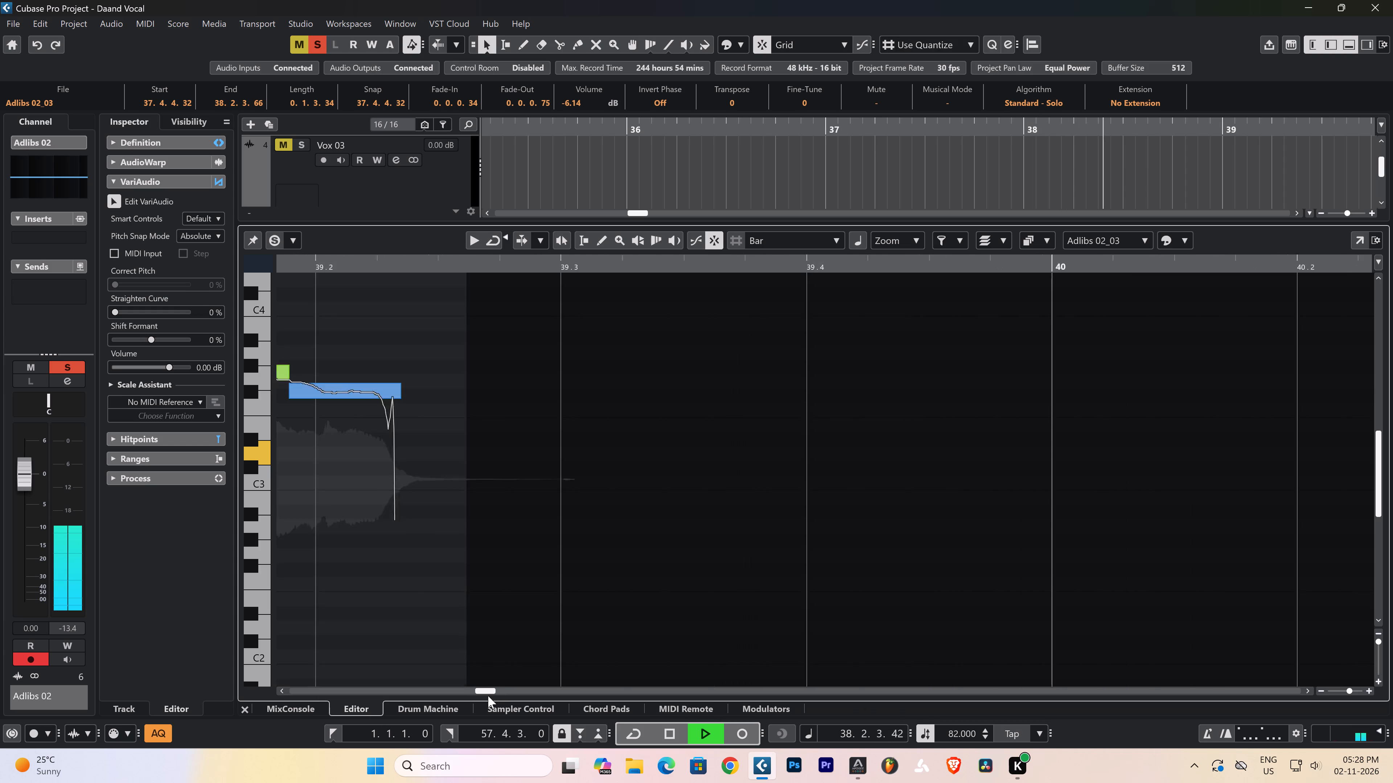
pyautogui.moveTo(488, 696); pyautogui.dragTo(485, 698)
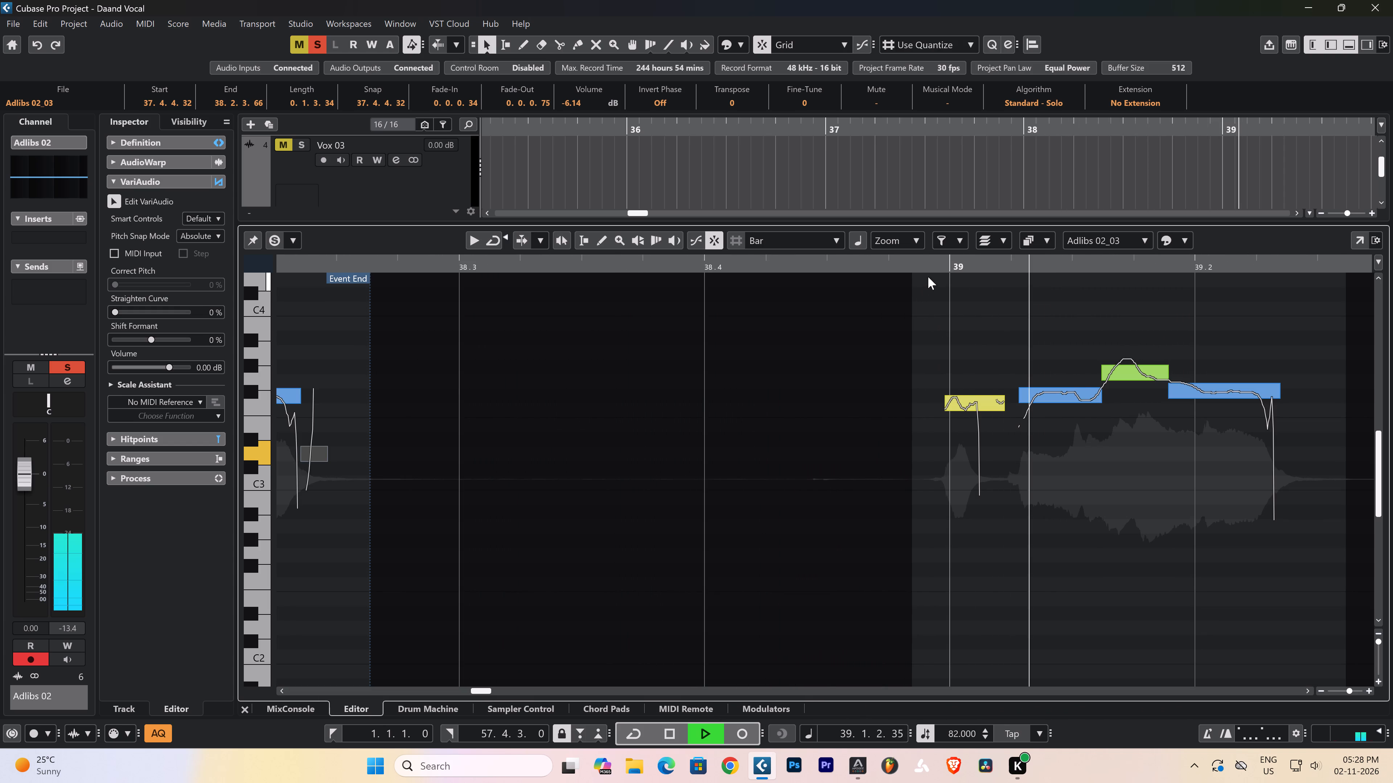
pyautogui.click(932, 264)
pyautogui.press('space')
pyautogui.moveTo(965, 404); pyautogui.dragTo(973, 398)
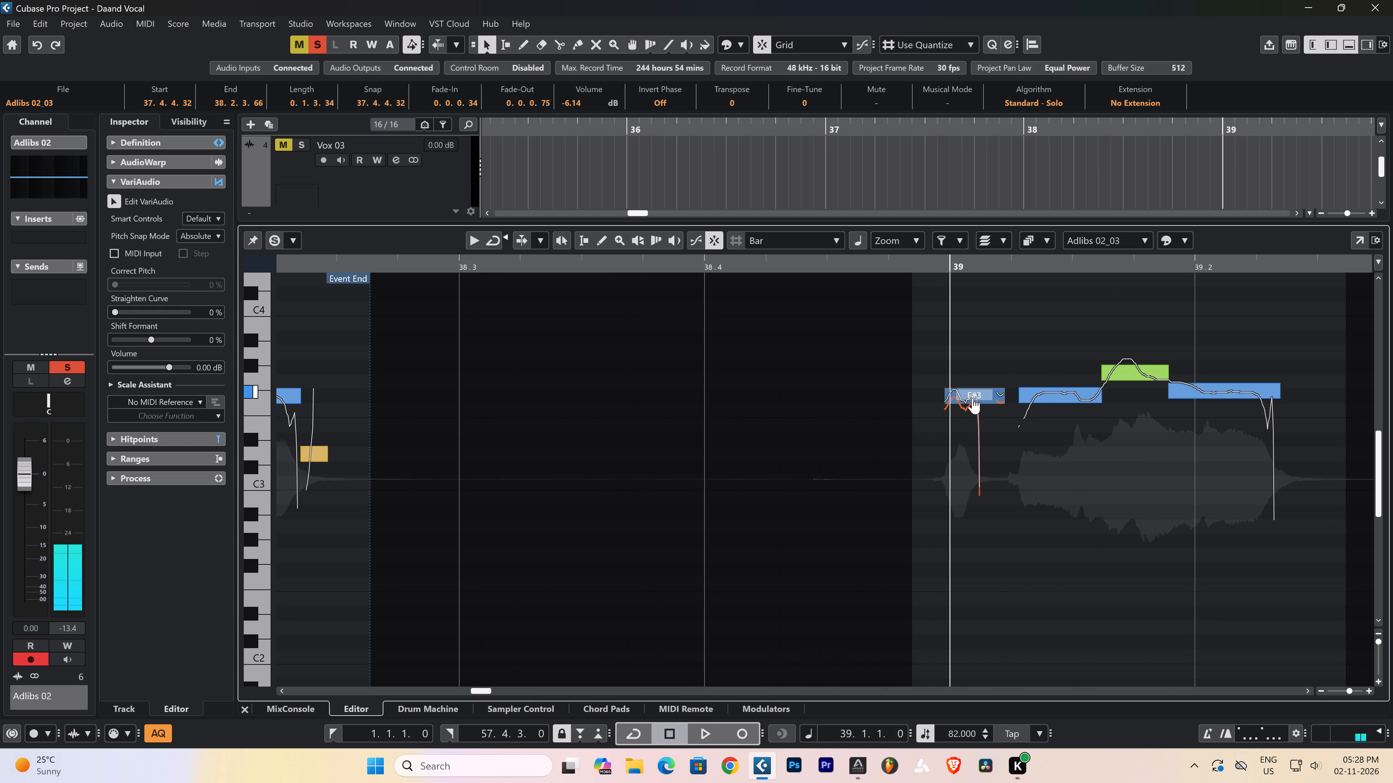
pyautogui.moveTo(973, 398); pyautogui.dragTo(969, 398)
pyautogui.press('space')
pyautogui.moveTo(1045, 394); pyautogui.dragTo(1049, 392)
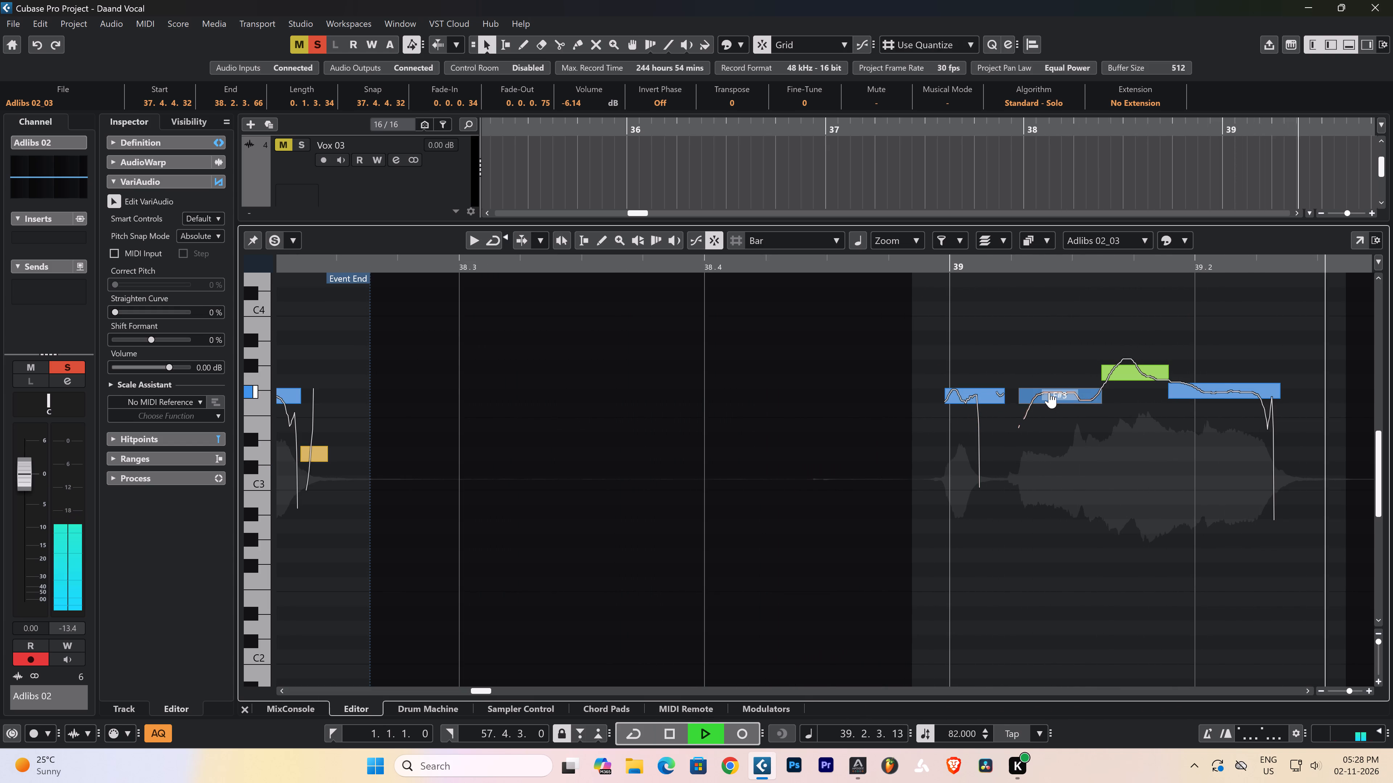
pyautogui.moveTo(1049, 392); pyautogui.dragTo(1049, 392)
pyautogui.press('space')
# Snap the bar 39 phrase's high green segment to G#3 and its long last segment to F#3, and play the result.
pyautogui.moveTo(1123, 371); pyautogui.dragTo(1132, 368)
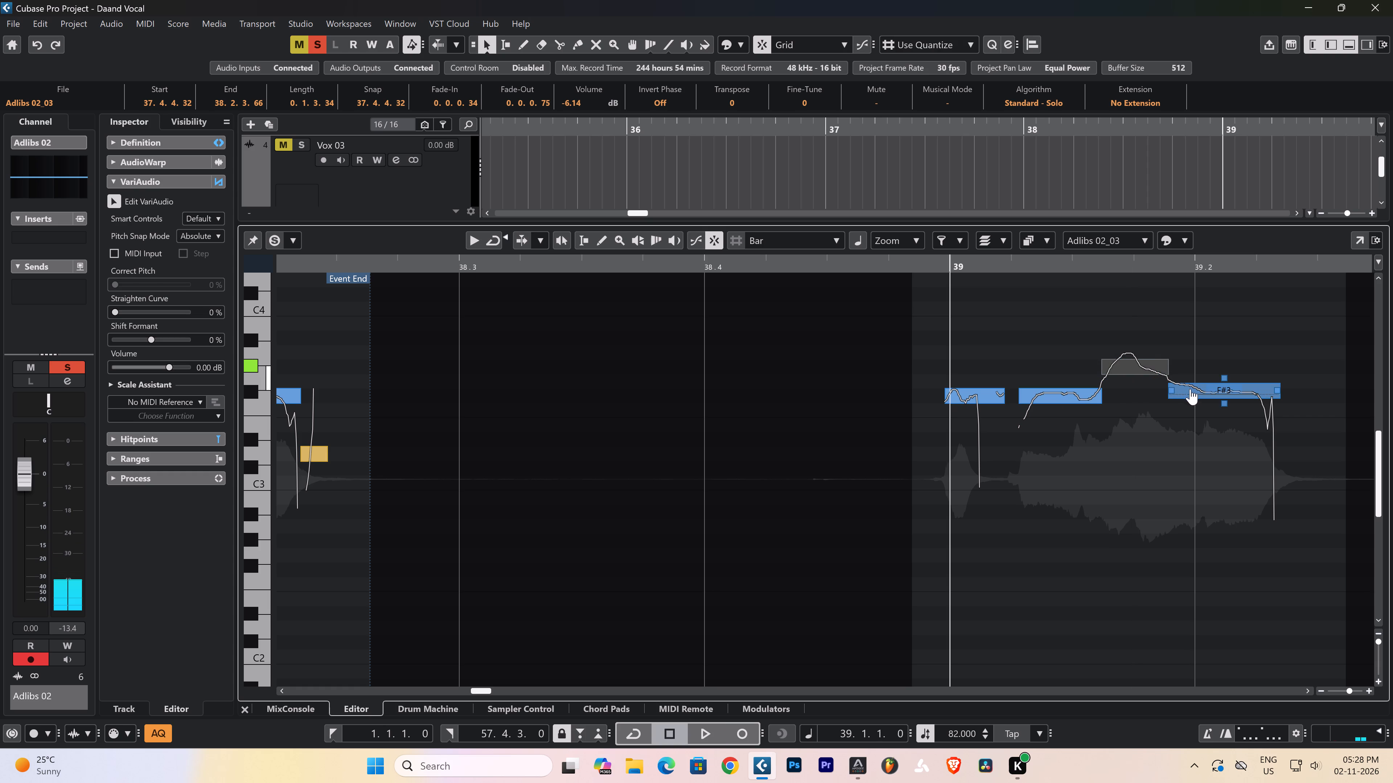
pyautogui.moveTo(1193, 392); pyautogui.dragTo(1189, 397)
pyautogui.press('space')
pyautogui.click(1161, 433)
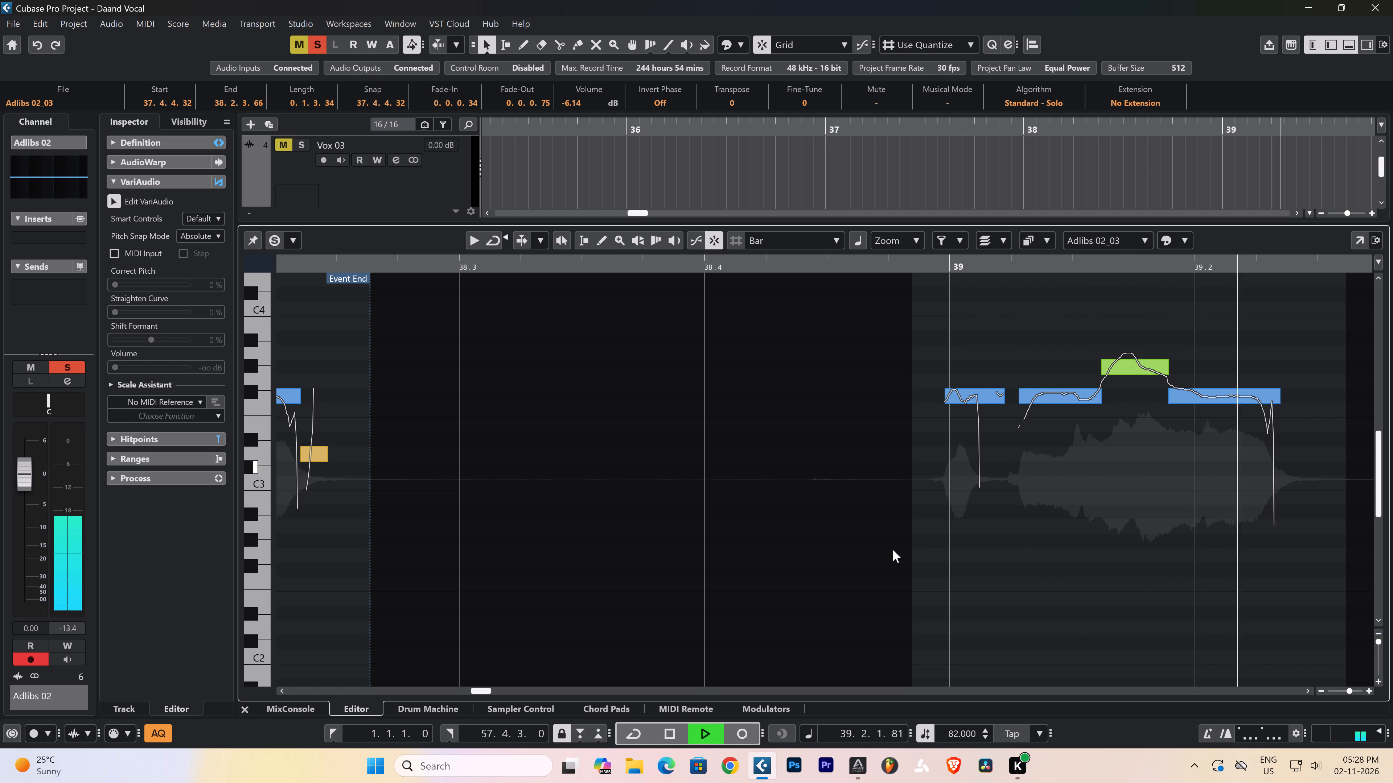
pyautogui.press('space')
pyautogui.press('space')
# Close the editor, take Adlibs 01 out of solo, and reopen the bar 39 Adlibs 02_03 event in the sample editor.
pyautogui.moveTo(245, 708); pyautogui.dragTo(255, 704)
pyautogui.press('space')
pyautogui.click(302, 236)
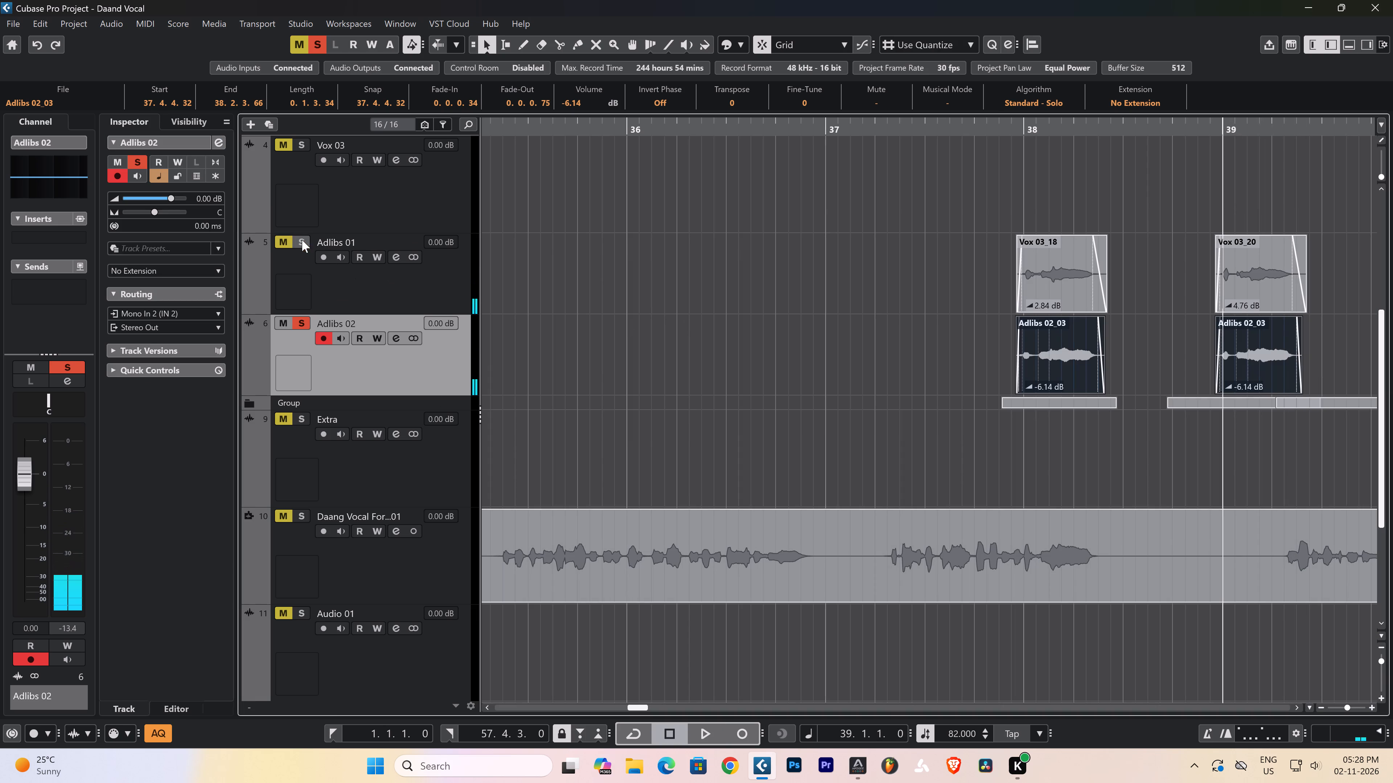
pyautogui.press('space')
pyautogui.click(414, 396)
pyautogui.press('space')
pyautogui.doubleClick(1257, 362)
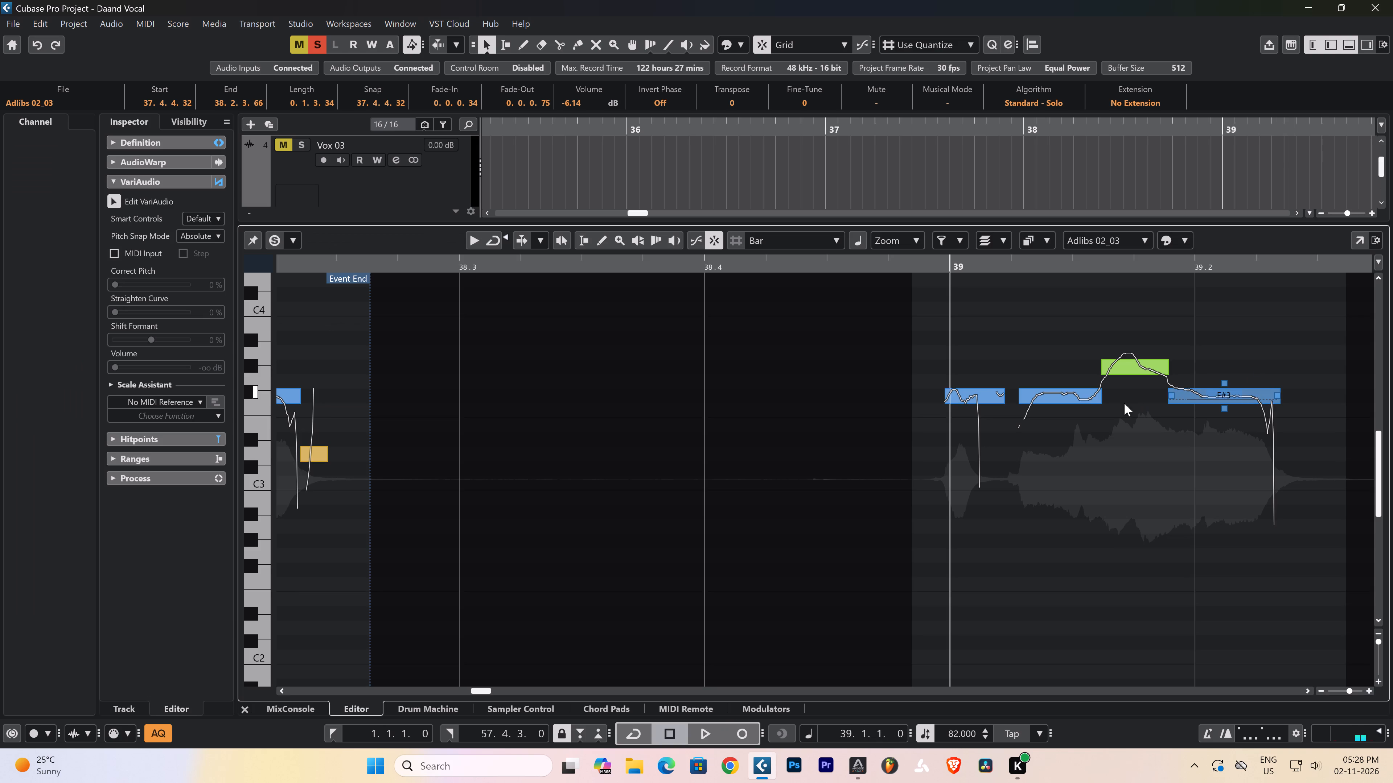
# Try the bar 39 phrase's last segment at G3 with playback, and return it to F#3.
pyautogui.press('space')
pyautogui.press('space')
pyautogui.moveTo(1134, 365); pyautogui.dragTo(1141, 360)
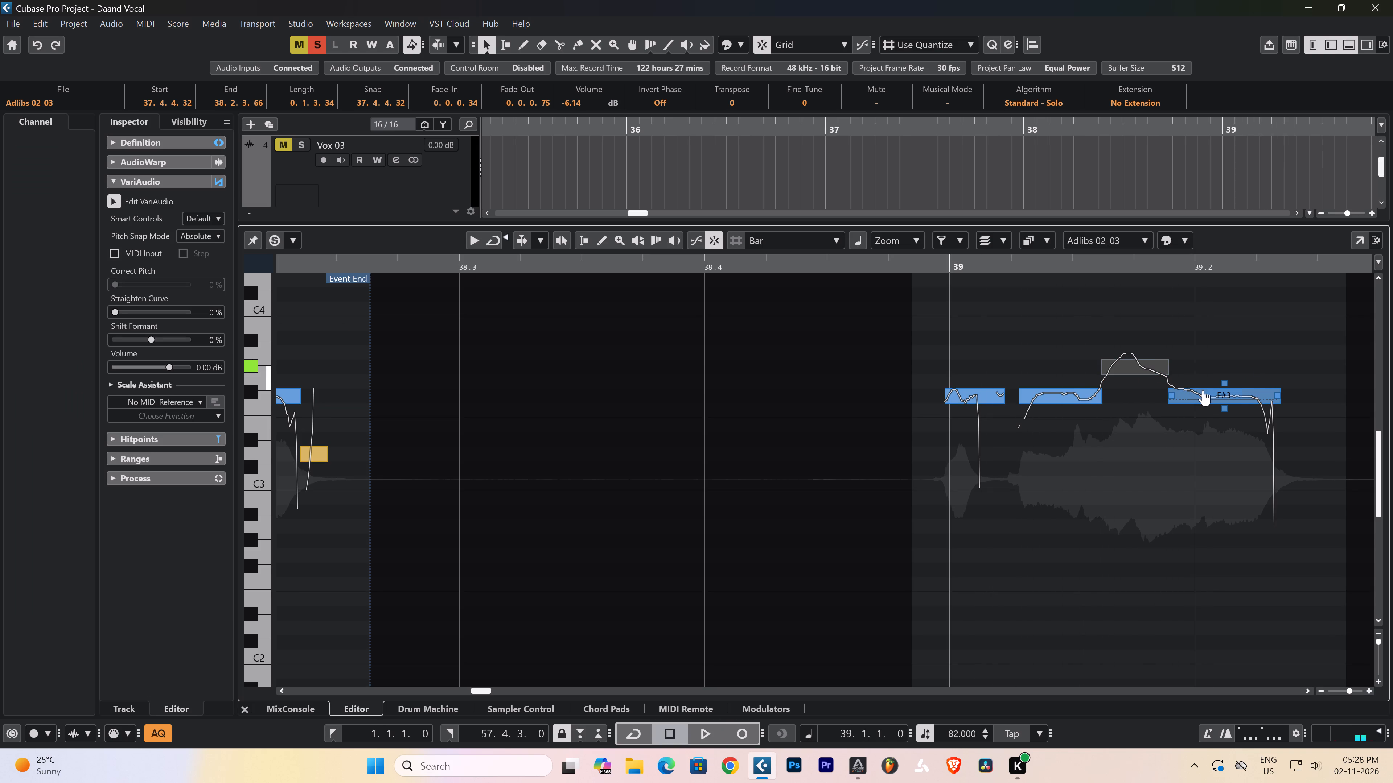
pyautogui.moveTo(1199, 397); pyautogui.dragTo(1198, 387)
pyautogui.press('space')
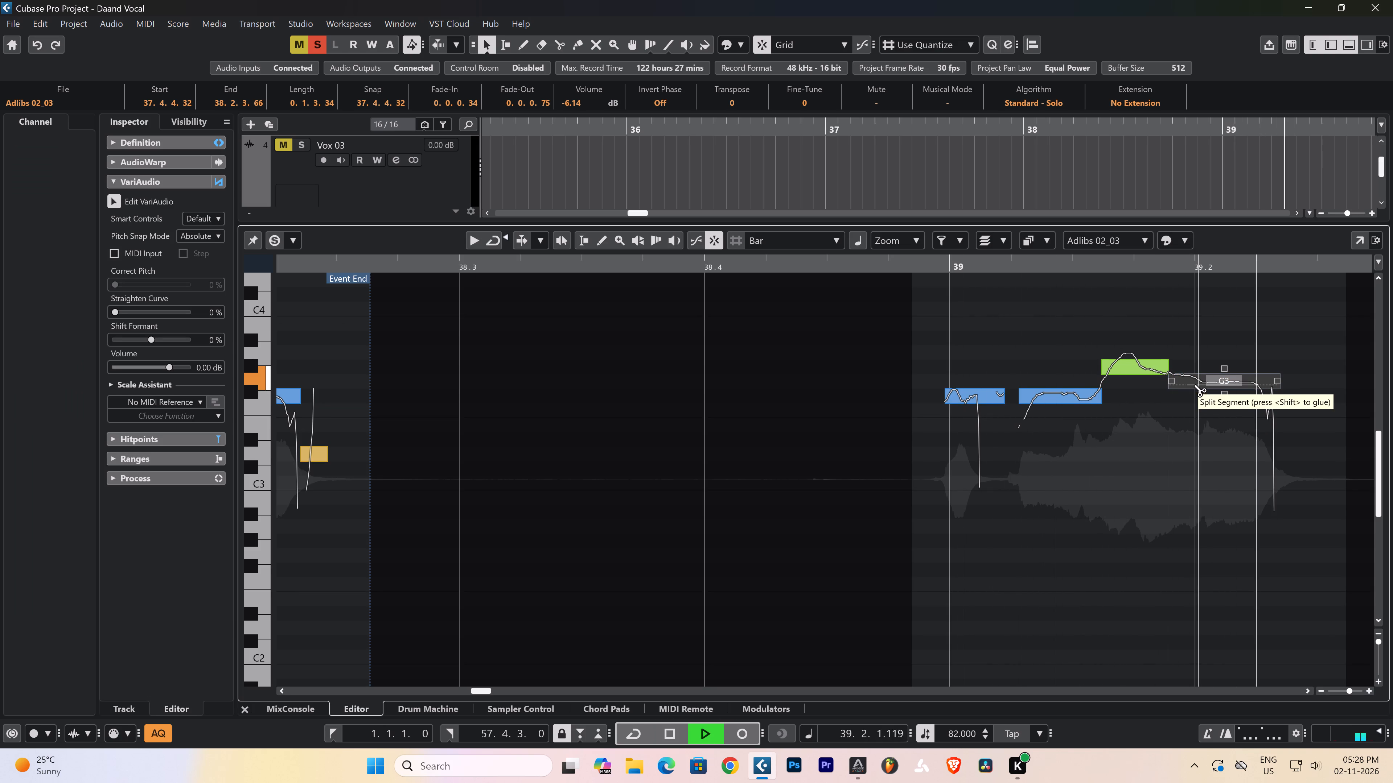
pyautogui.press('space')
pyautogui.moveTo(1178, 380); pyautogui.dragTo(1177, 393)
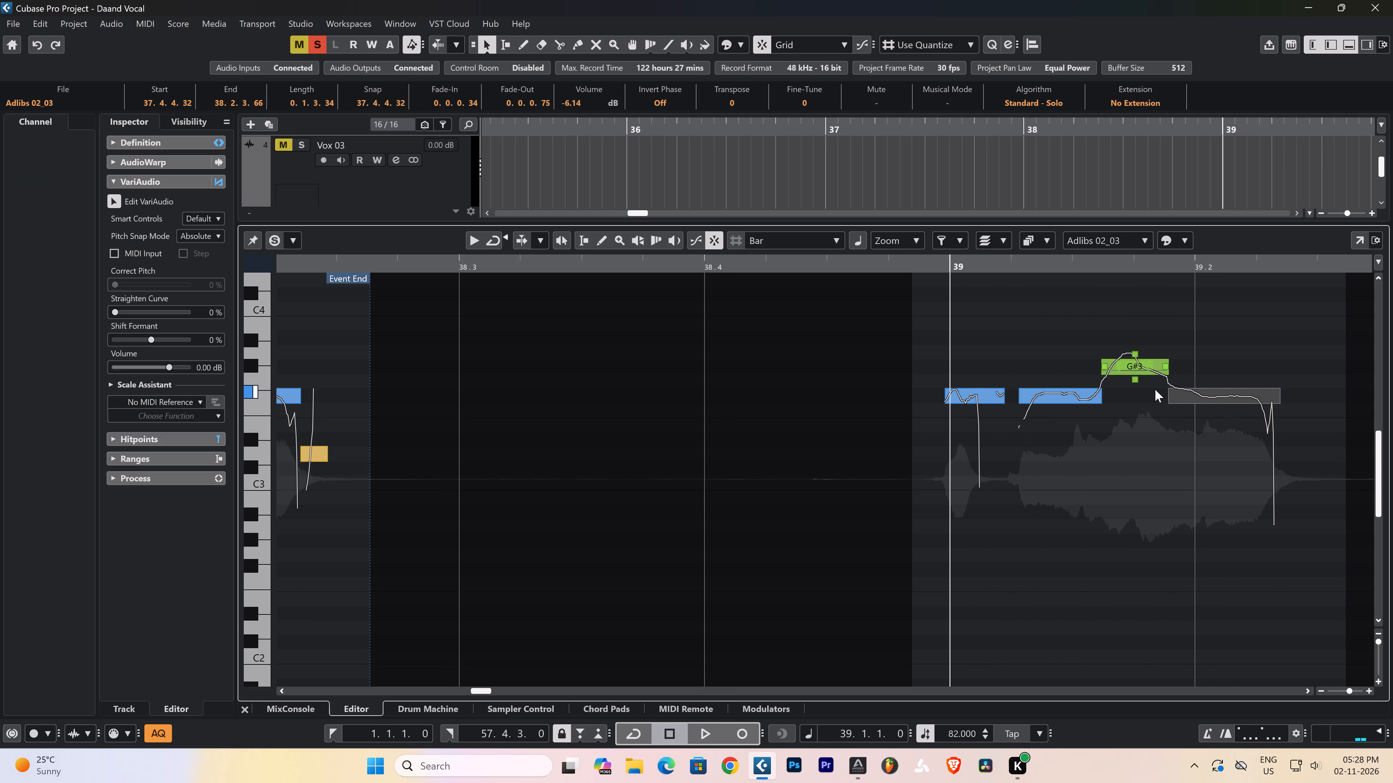
# Snap the bar 38 phrase's yellow segment to F#3, auditioning playback from bar 38.
pyautogui.write('gg')
pyautogui.press('g')
pyautogui.press('g')
pyautogui.click(726, 260)
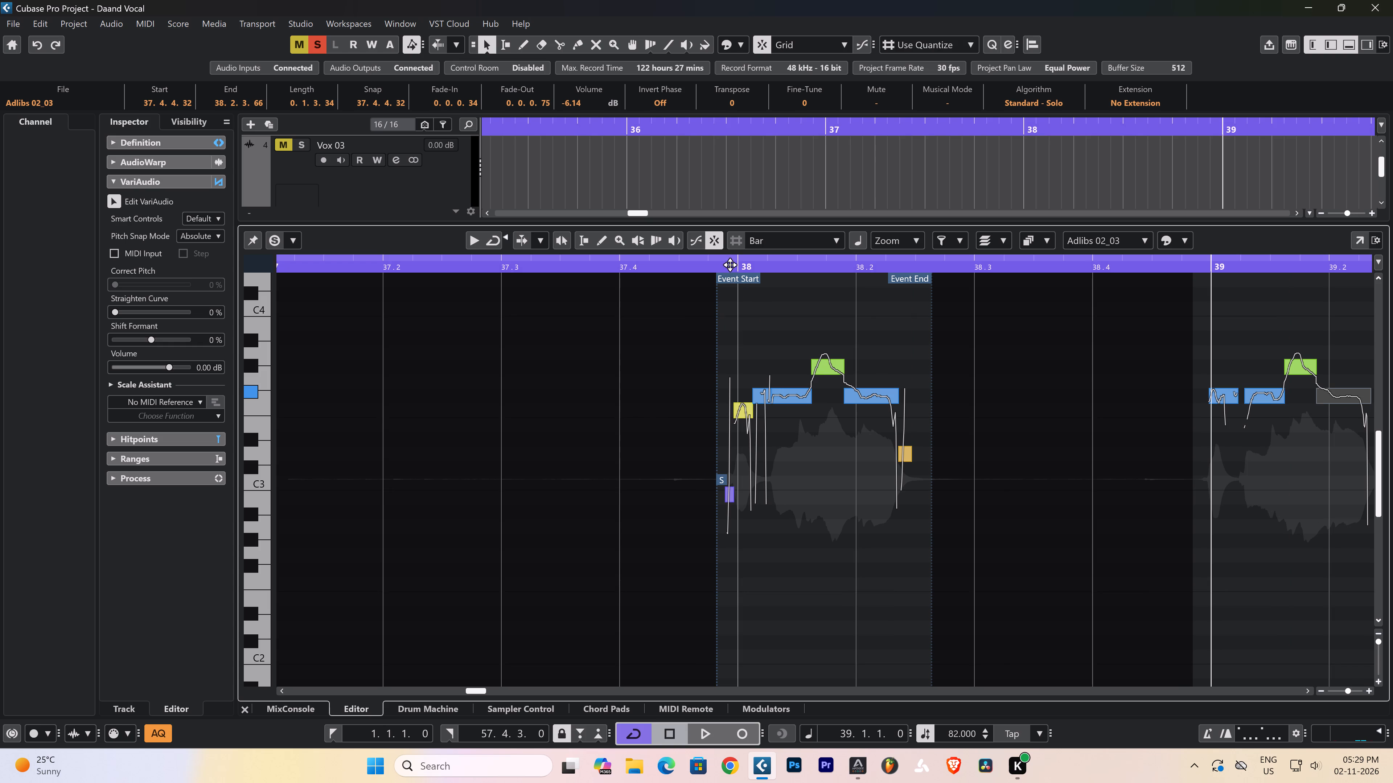
pyautogui.click(718, 257)
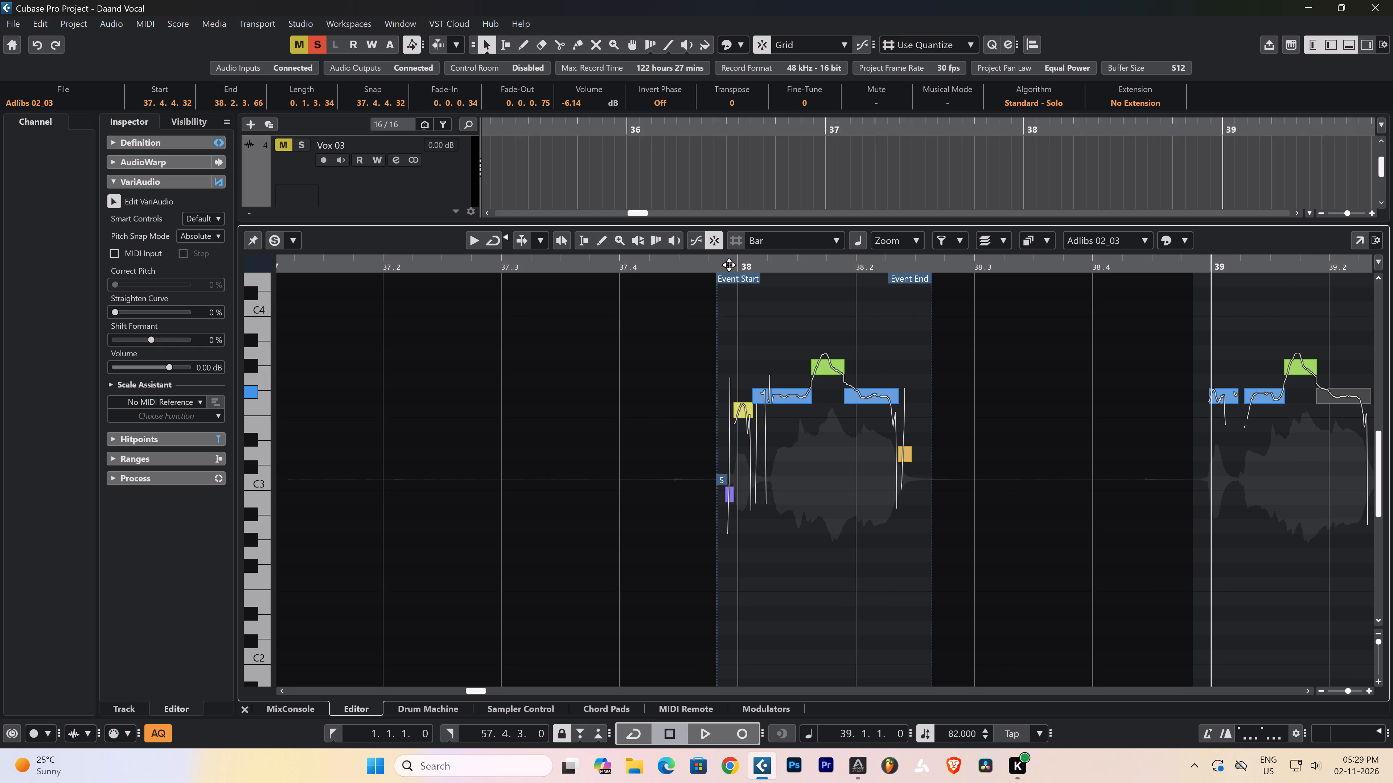
pyautogui.click(729, 265)
pyautogui.press('space')
pyautogui.press('space')
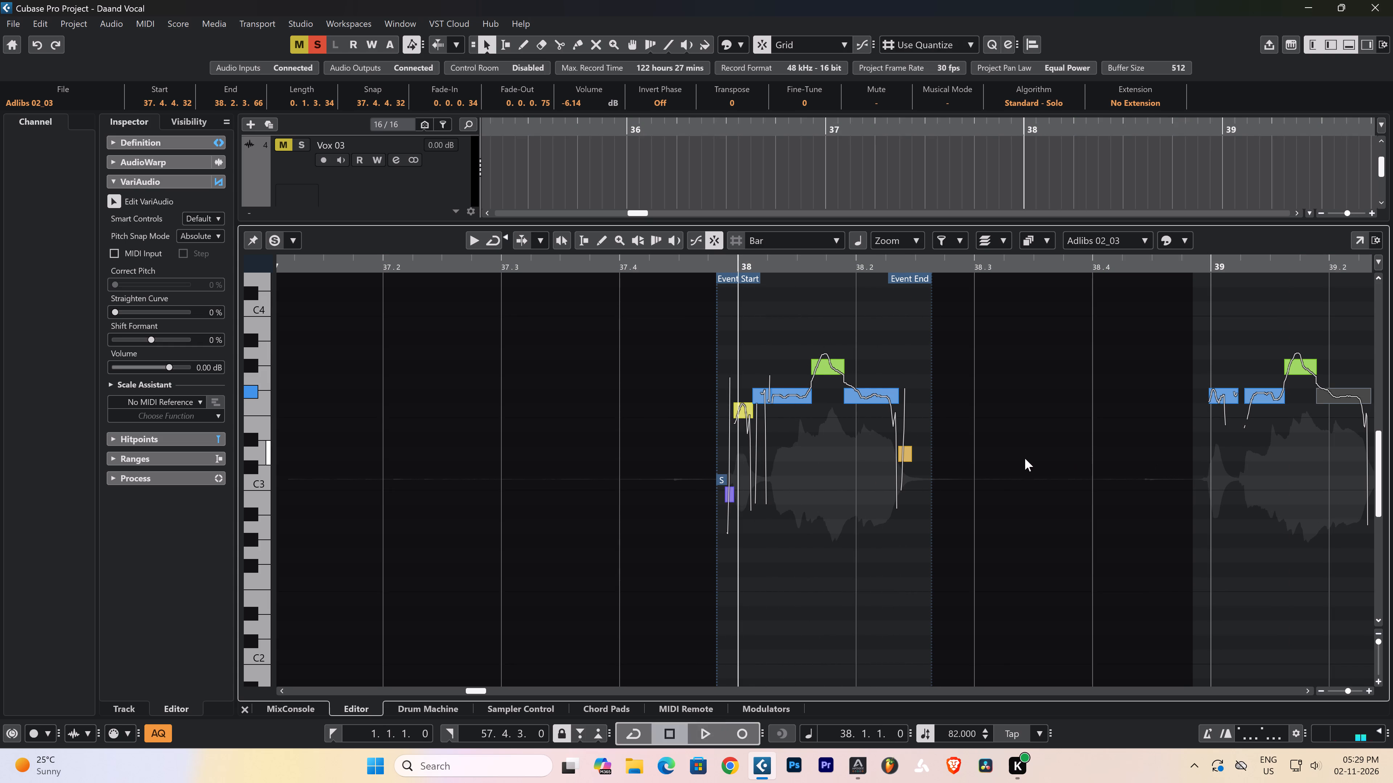
pyautogui.press('space')
pyautogui.press('space')
pyautogui.moveTo(739, 408); pyautogui.dragTo(745, 398)
pyautogui.press('space')
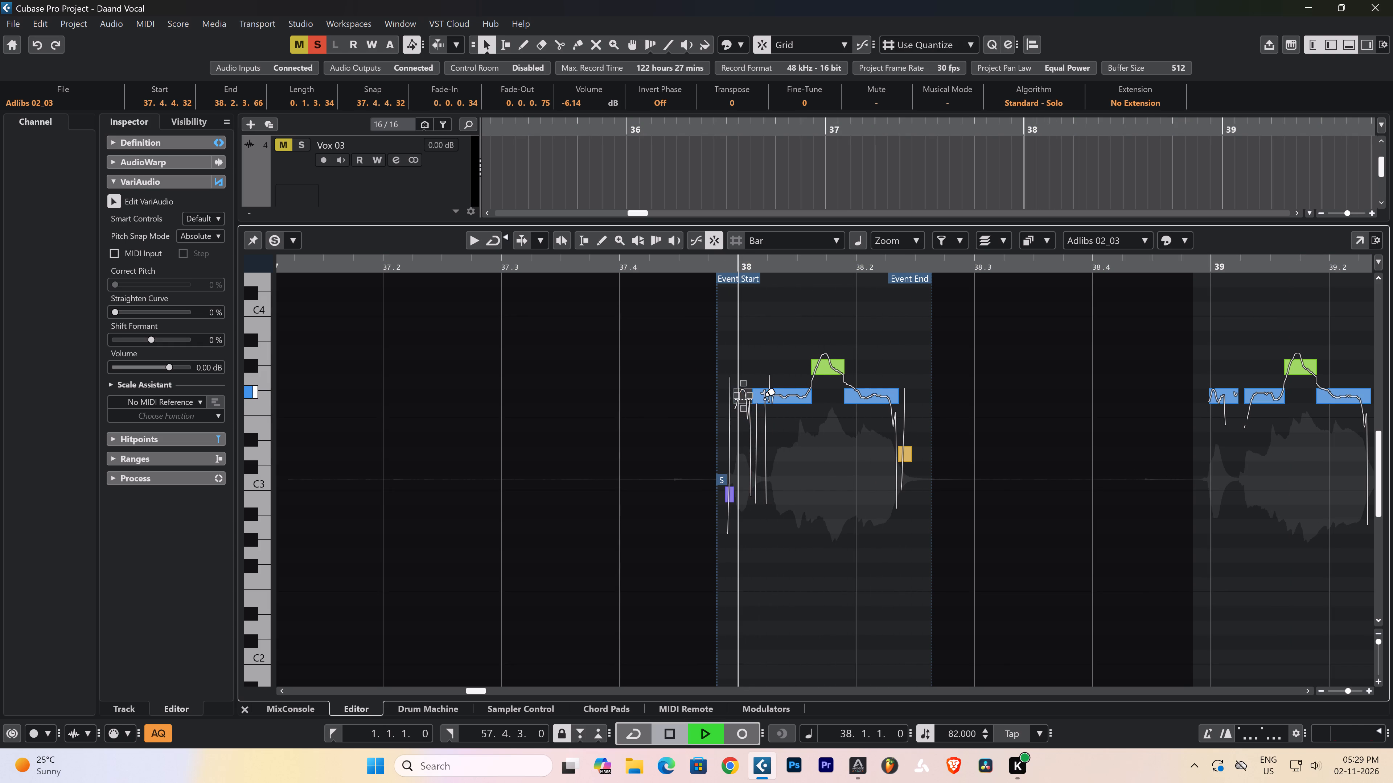
pyautogui.click(704, 270)
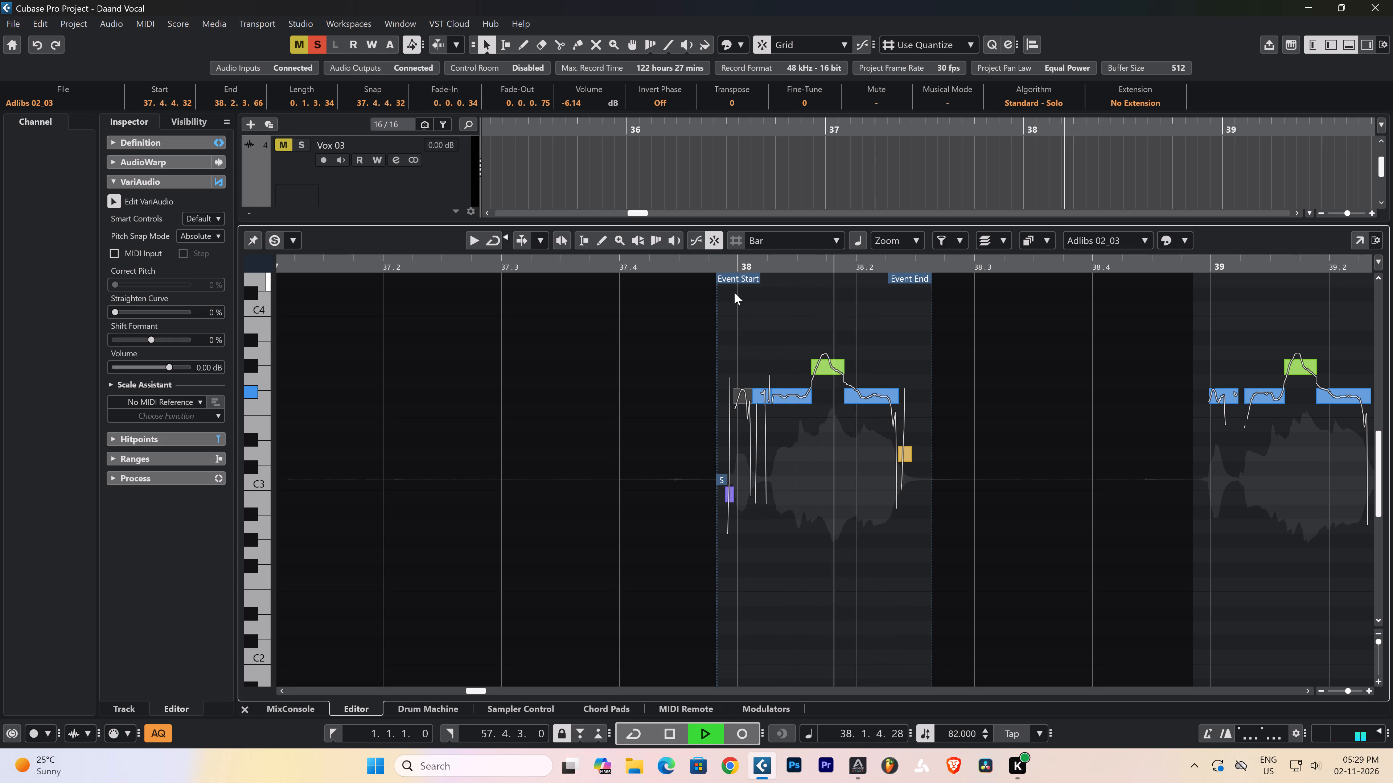
pyautogui.press('space')
# Lower the bar 38 phrase's high green segment to G3 and audition it.
pyautogui.moveTo(828, 364); pyautogui.dragTo(828, 373)
pyautogui.press('space')
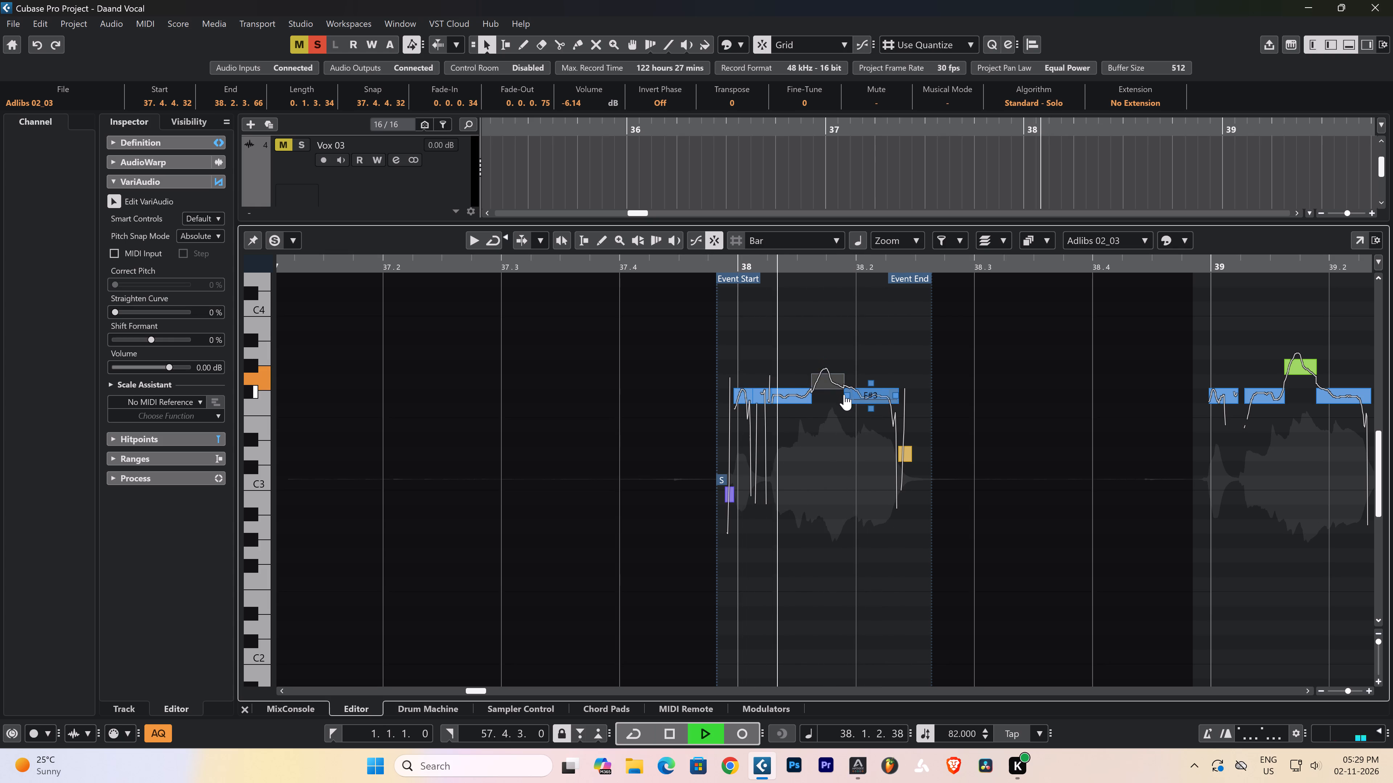
pyautogui.press('space')
pyautogui.press('space')
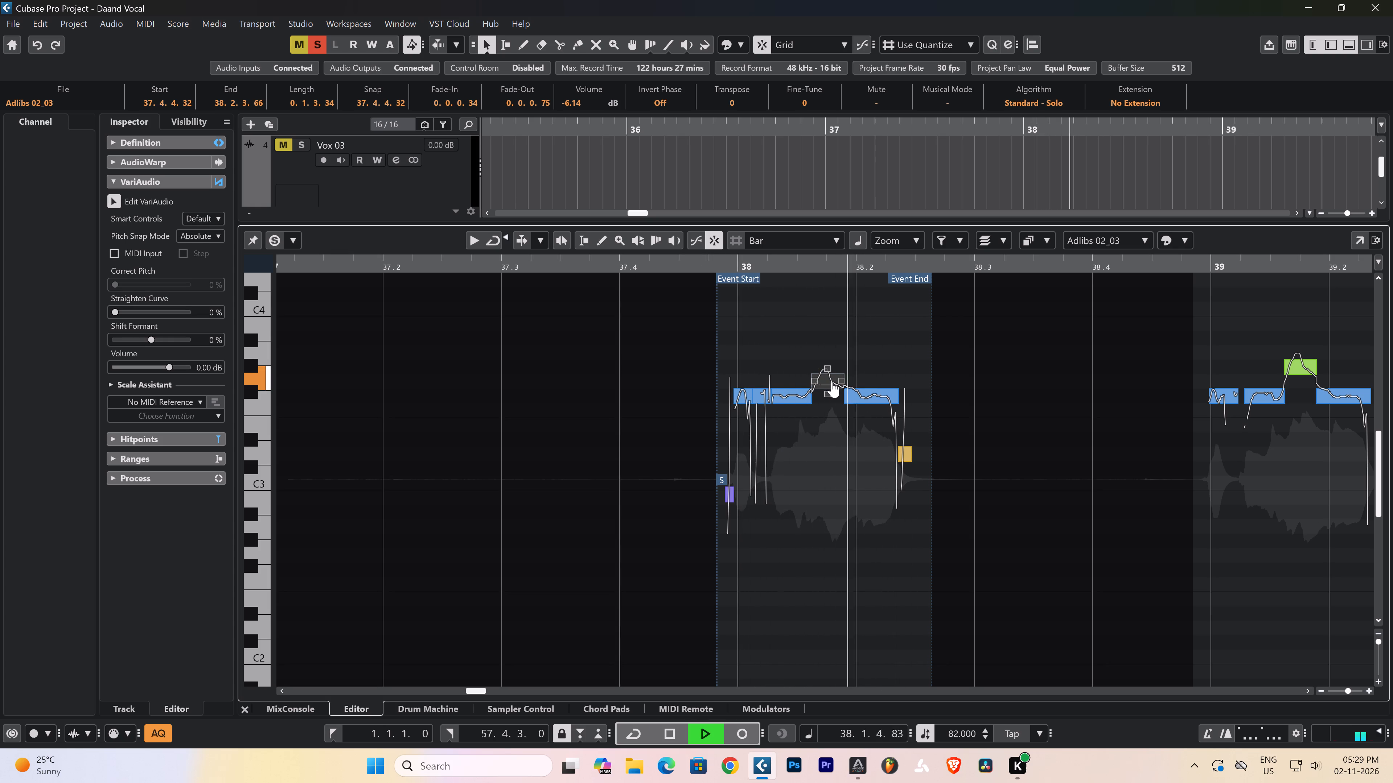
pyautogui.press('space')
# Split the bar 38 phrase's high segment past its peak, set the first part to G#3, keep the second at G3, and audition.
pyautogui.click(832, 382)
pyautogui.click(834, 388)
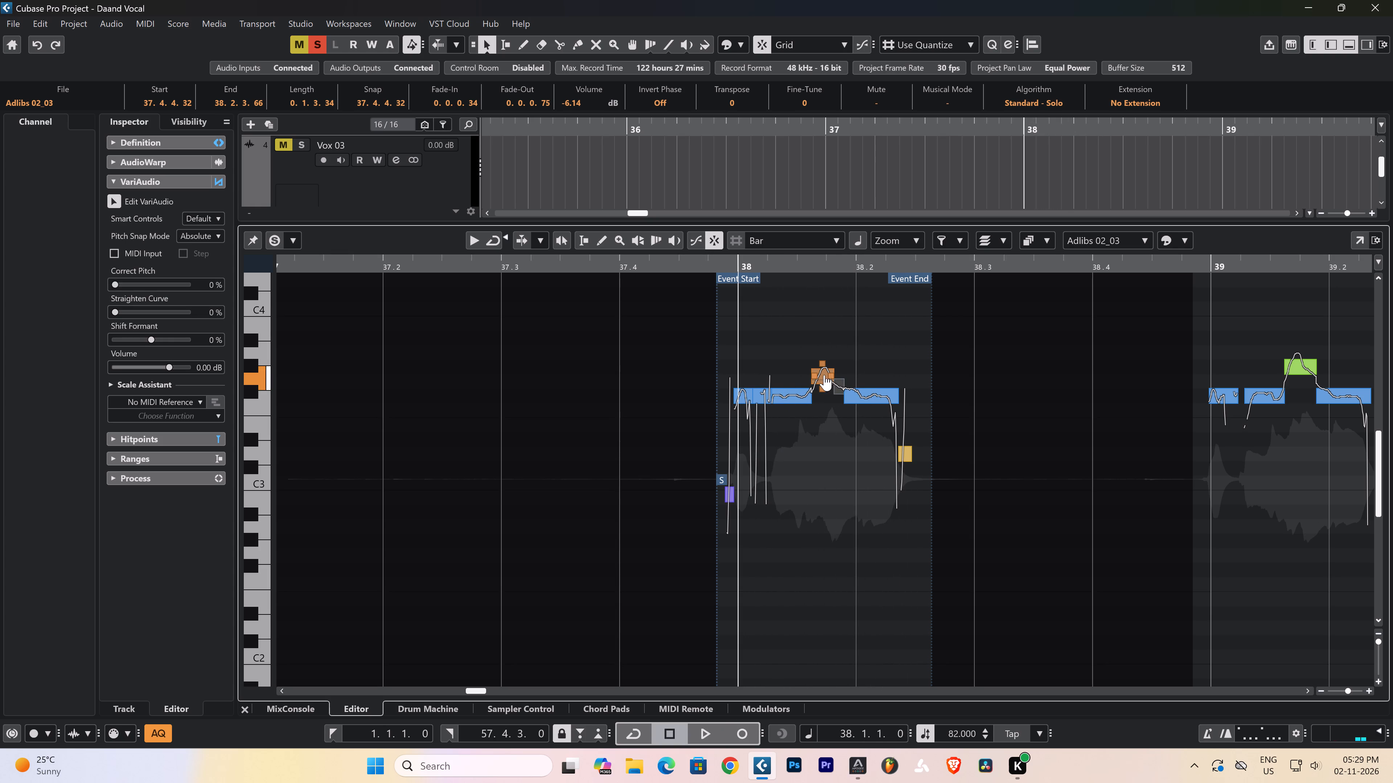
pyautogui.moveTo(823, 374); pyautogui.dragTo(828, 369)
pyautogui.press('space')
pyautogui.moveTo(837, 384); pyautogui.dragTo(840, 379)
pyautogui.press('space')
pyautogui.press('space')
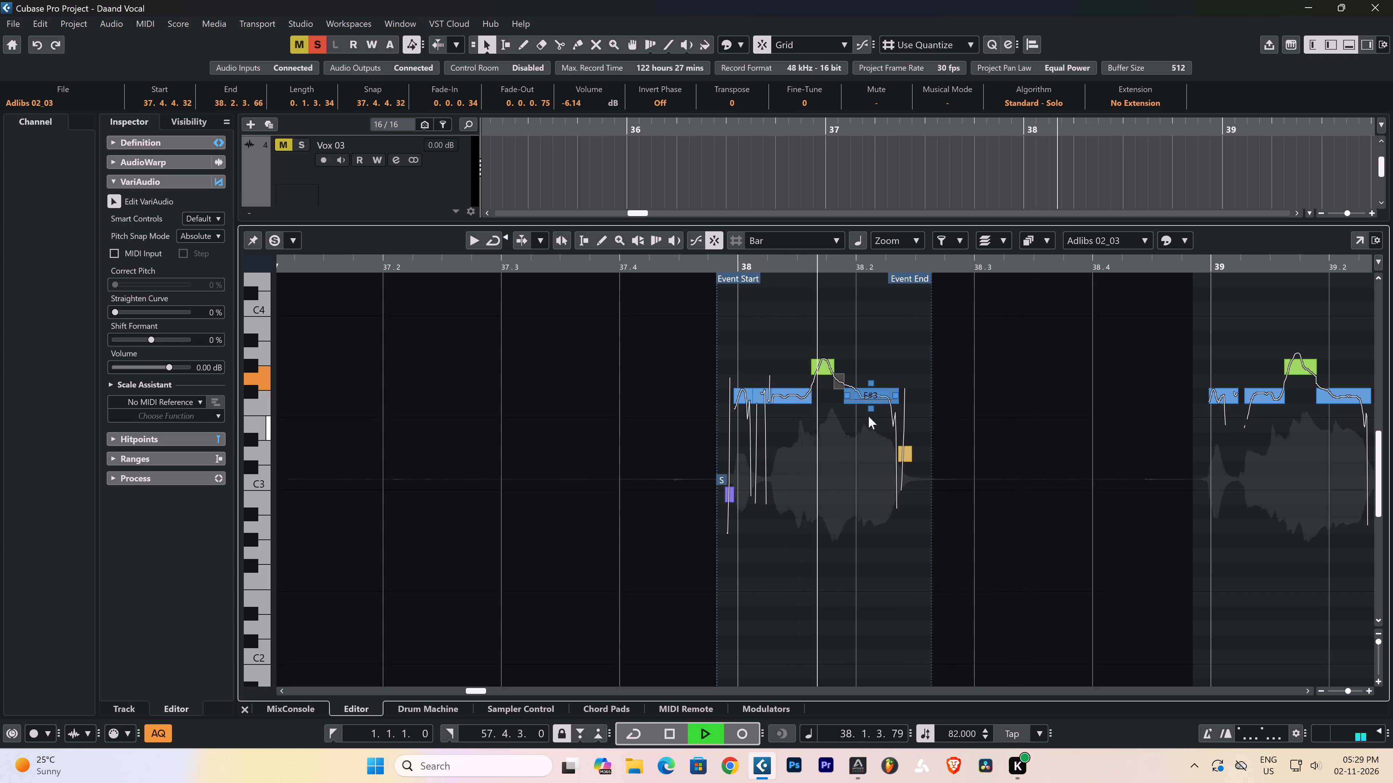
pyautogui.press('space')
# Split the bar 39 phrase's high segment past its peak, snap the first part to G#3 and the second to G3, and audition.
pyautogui.click(1305, 372)
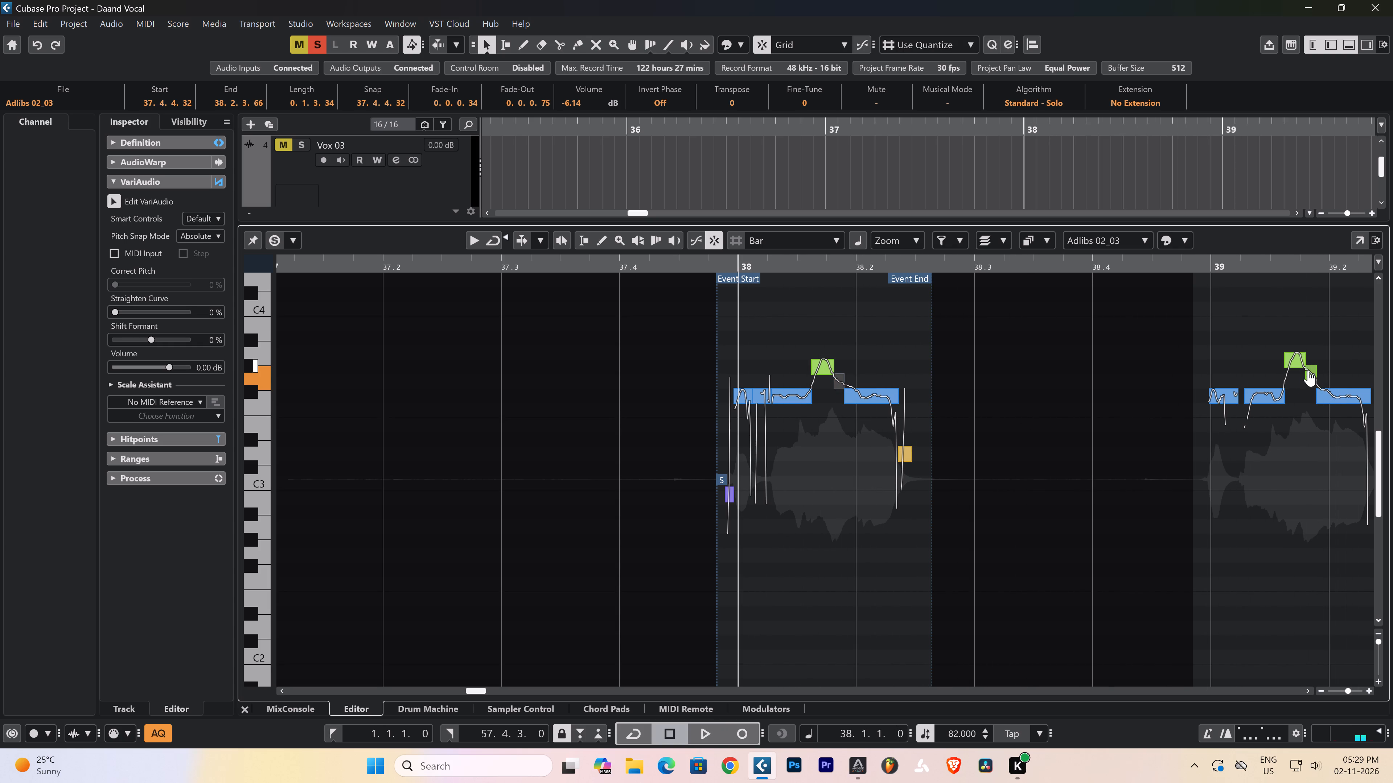
pyautogui.moveTo(1312, 370); pyautogui.dragTo(1314, 381)
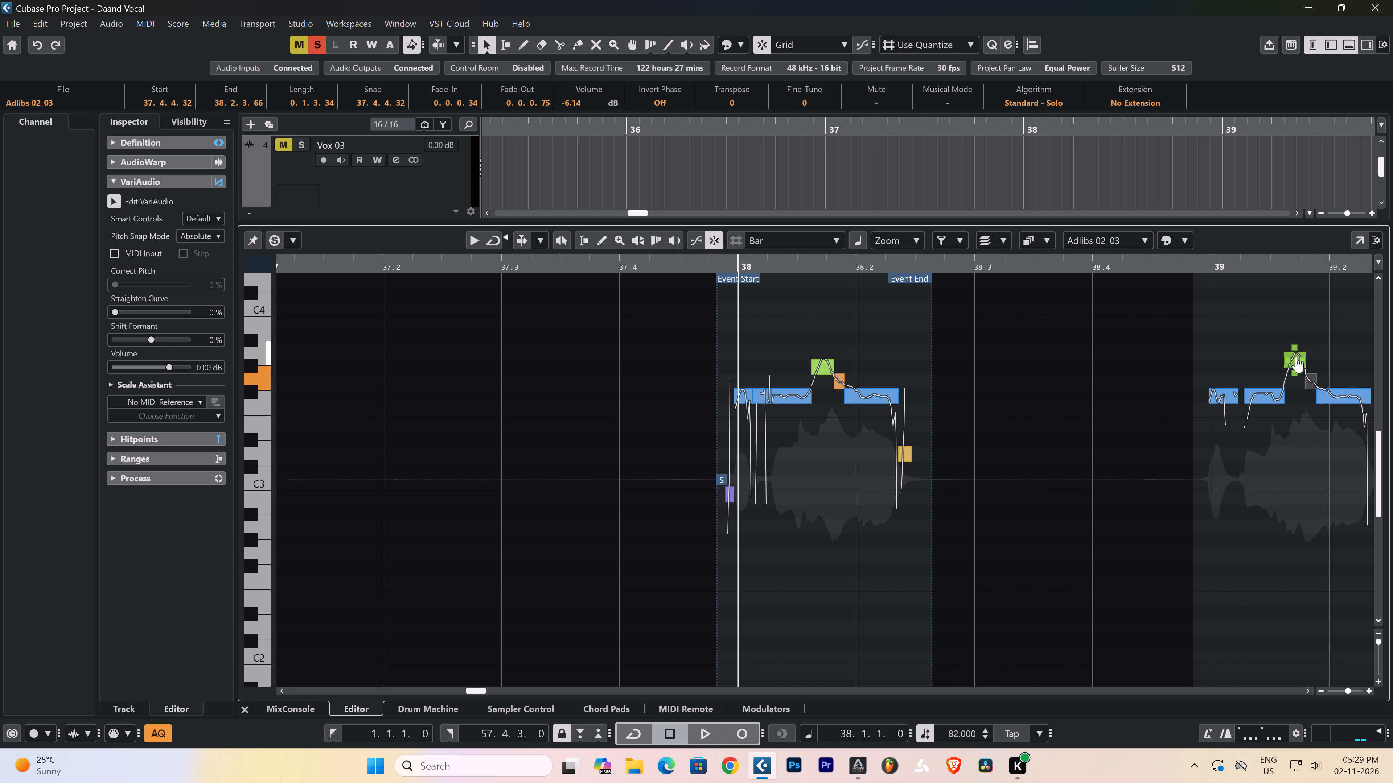
pyautogui.click(1296, 357)
pyautogui.press('space')
pyautogui.click(1298, 417)
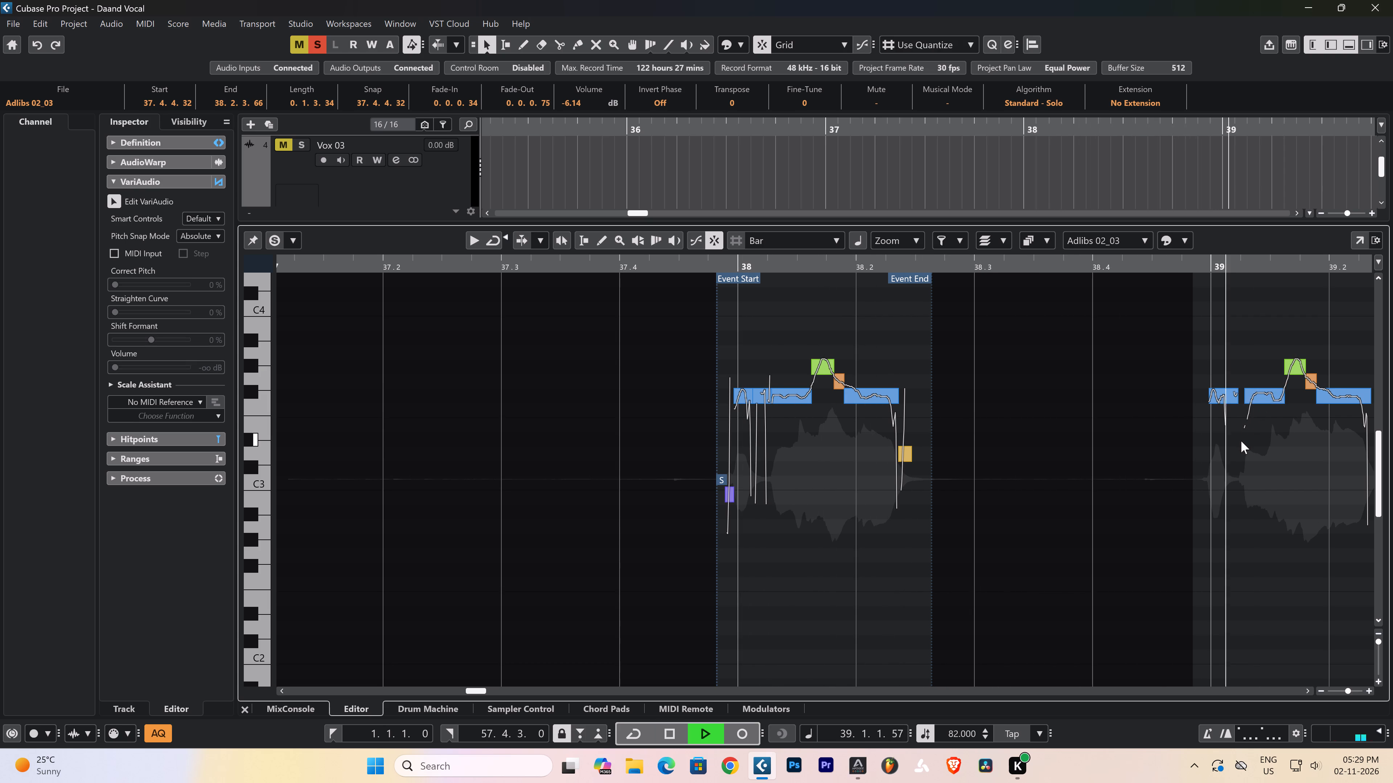
pyautogui.press('space')
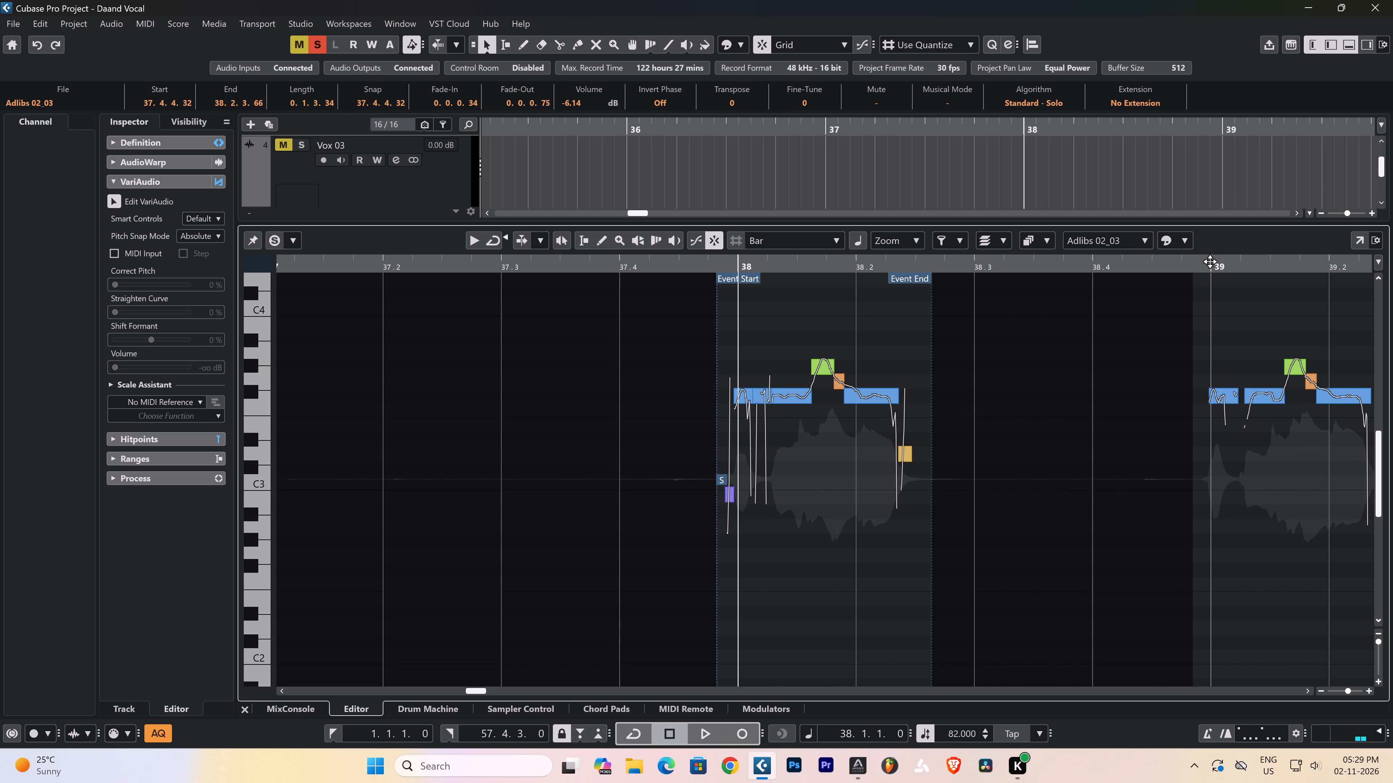
# Shift the start of the bar 39 phrase's G#3 segment slightly later in time and audition from bar 39.
pyautogui.click(1210, 261)
pyautogui.press('space')
pyautogui.press('space')
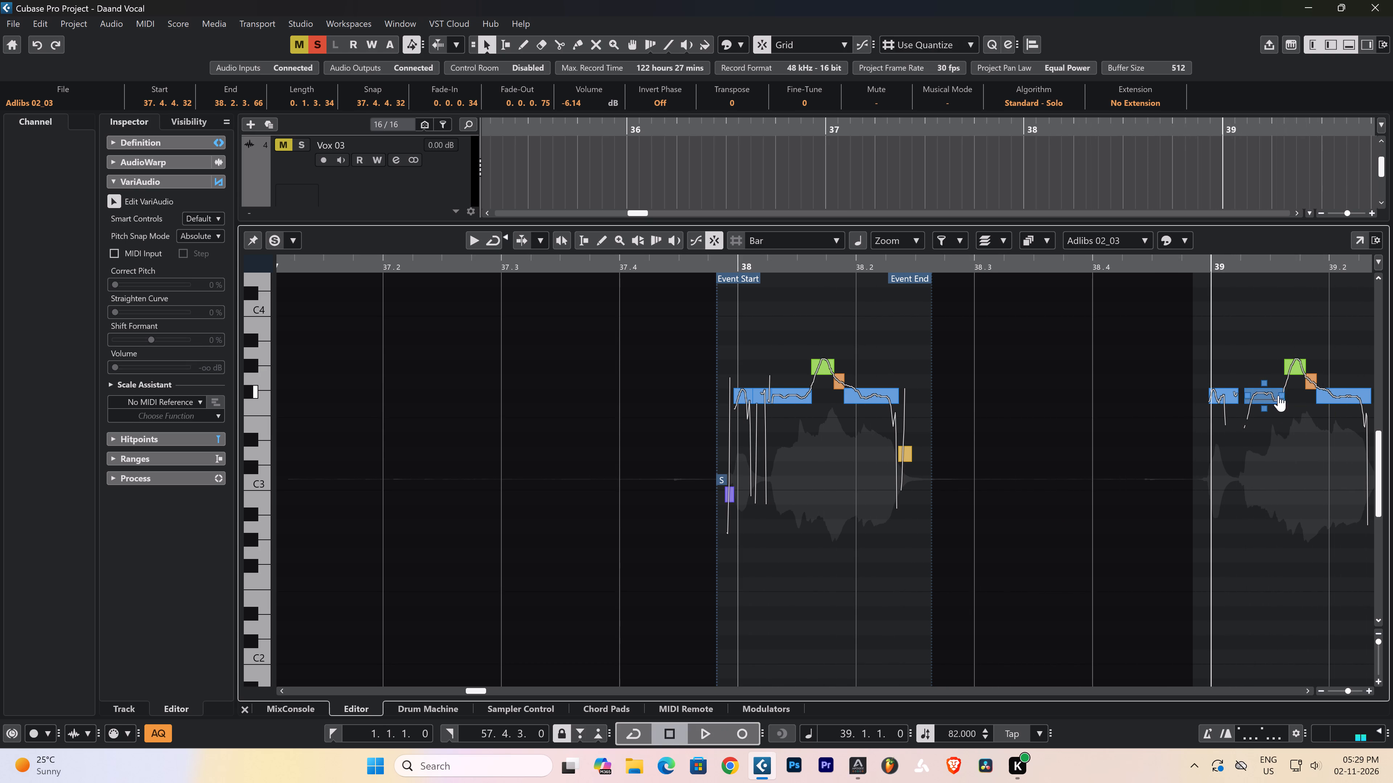
pyautogui.moveTo(1286, 368); pyautogui.dragTo(1290, 370)
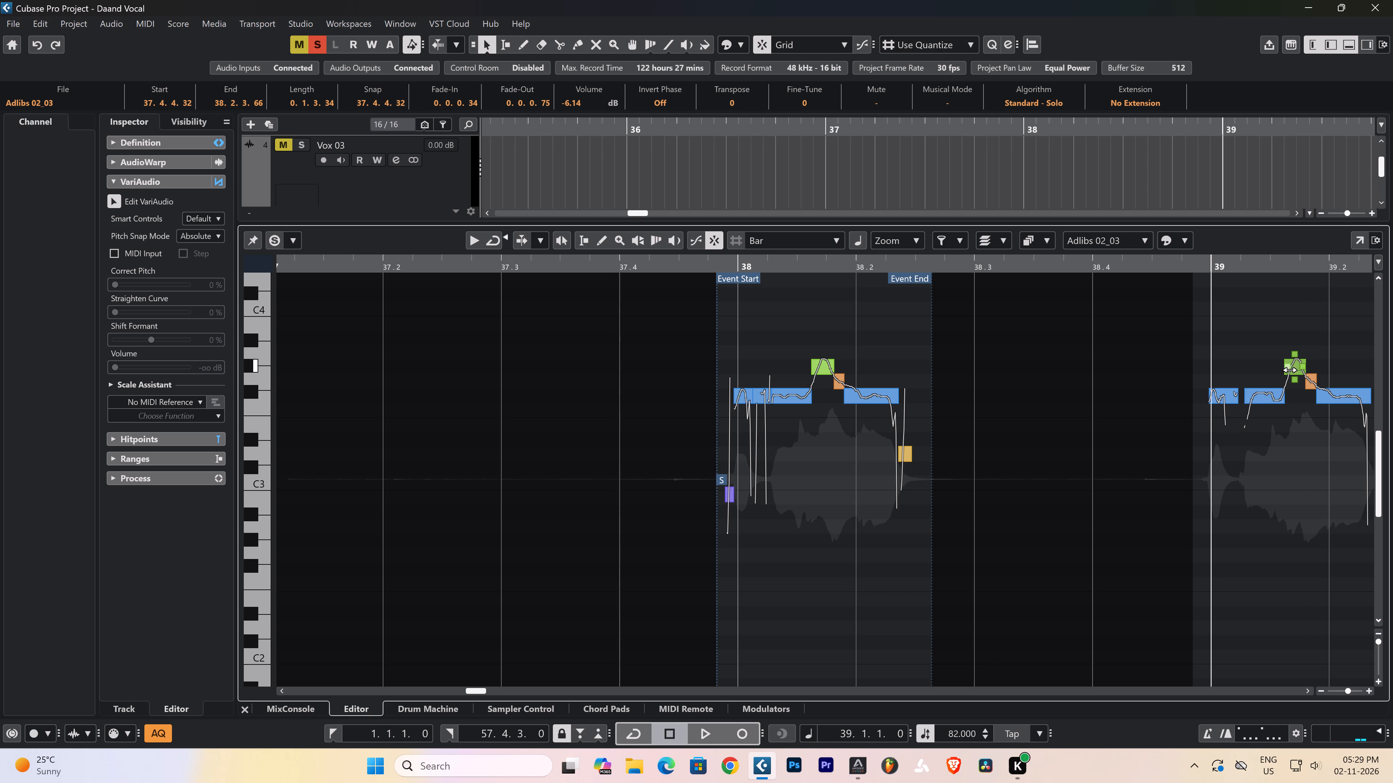
pyautogui.moveTo(1290, 370); pyautogui.dragTo(1291, 370)
pyautogui.press('space')
pyautogui.click(1303, 424)
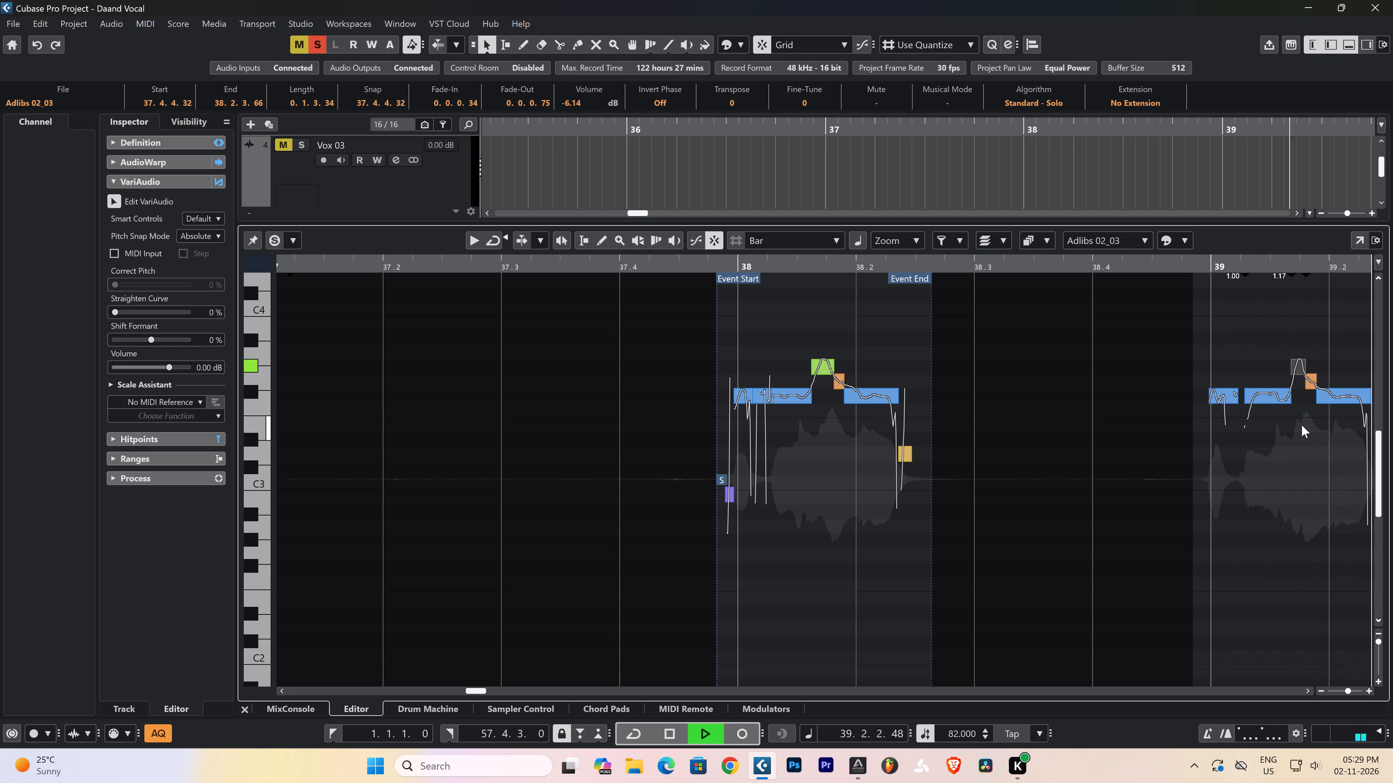
pyautogui.press('space')
# Straighten the pitch curve of the bar 39 phrase's long last segment to 14% and audition it.
pyautogui.click(1349, 395)
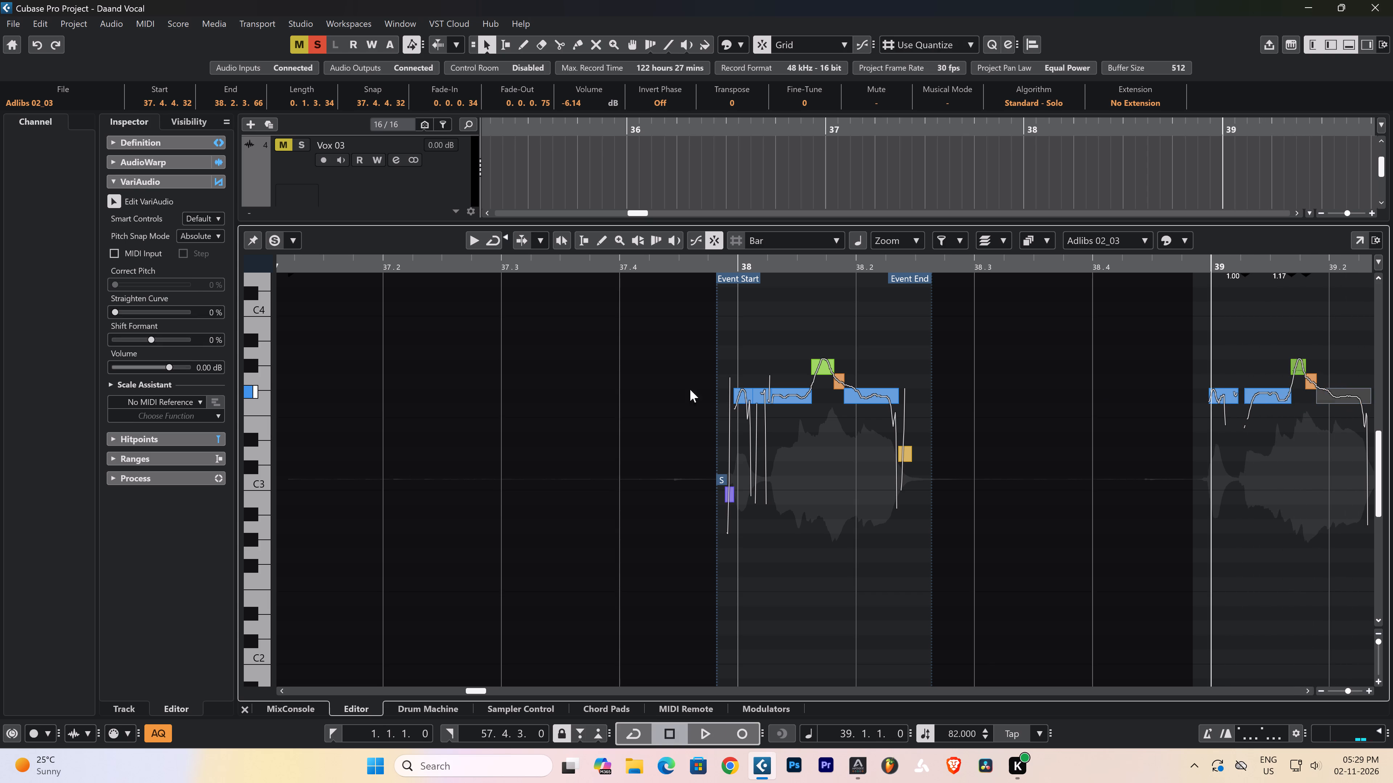
pyautogui.moveTo(122, 312); pyautogui.dragTo(127, 312)
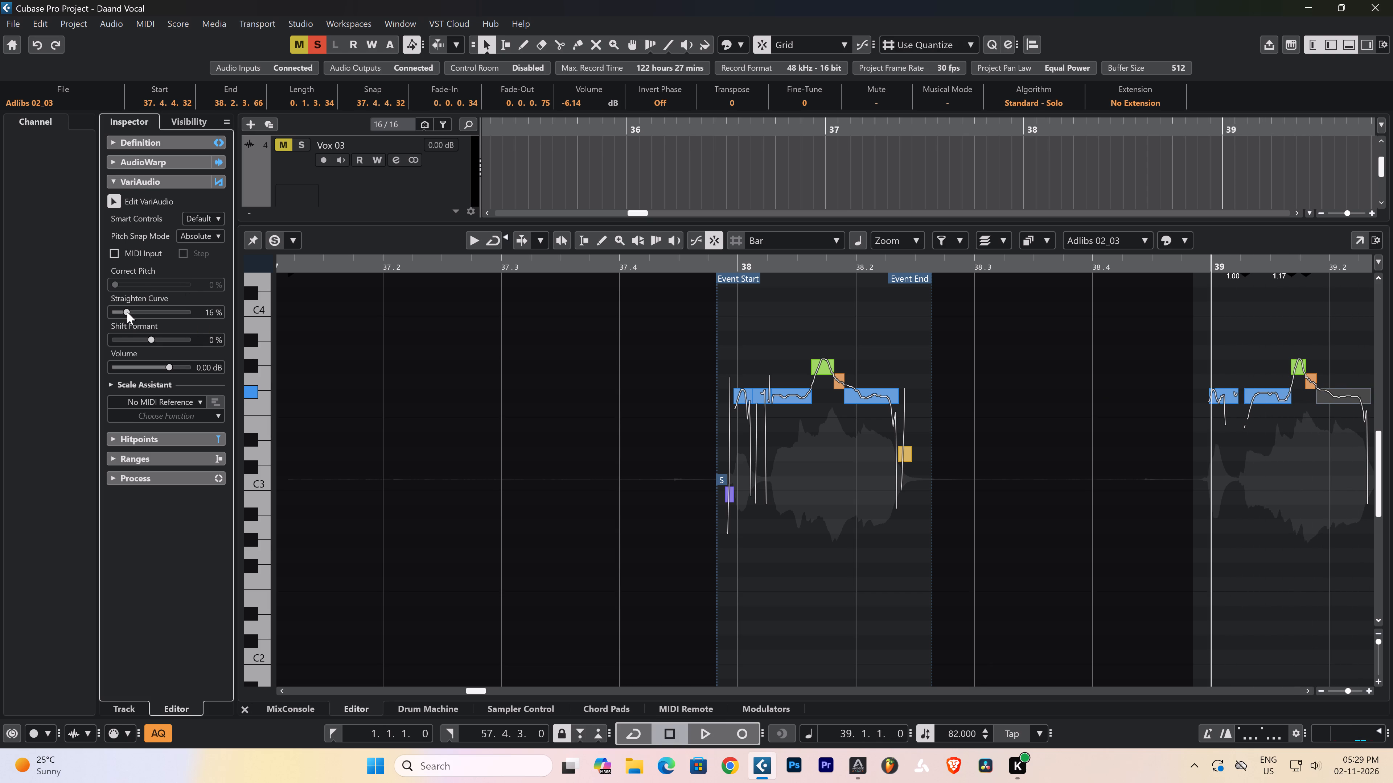
pyautogui.moveTo(127, 312); pyautogui.dragTo(126, 312)
pyautogui.press('space')
pyautogui.press('space')
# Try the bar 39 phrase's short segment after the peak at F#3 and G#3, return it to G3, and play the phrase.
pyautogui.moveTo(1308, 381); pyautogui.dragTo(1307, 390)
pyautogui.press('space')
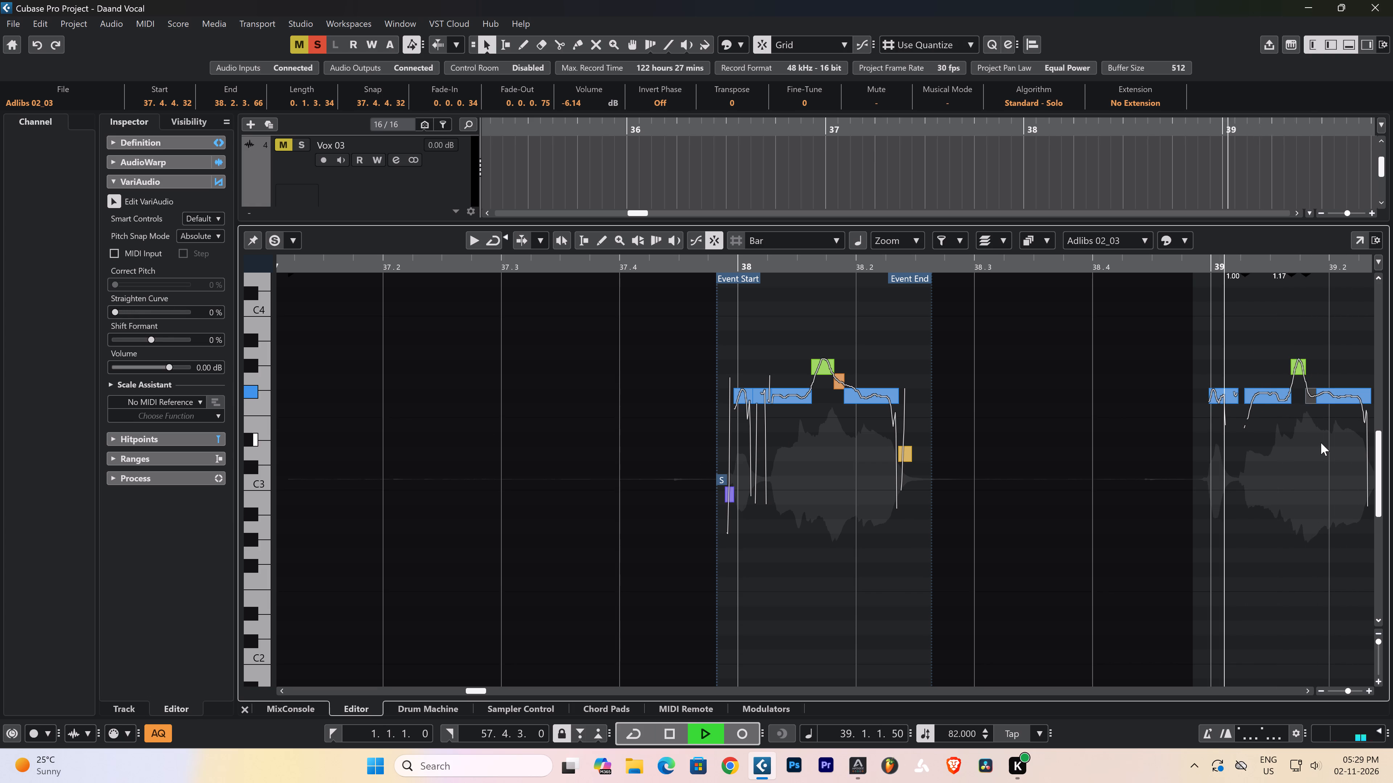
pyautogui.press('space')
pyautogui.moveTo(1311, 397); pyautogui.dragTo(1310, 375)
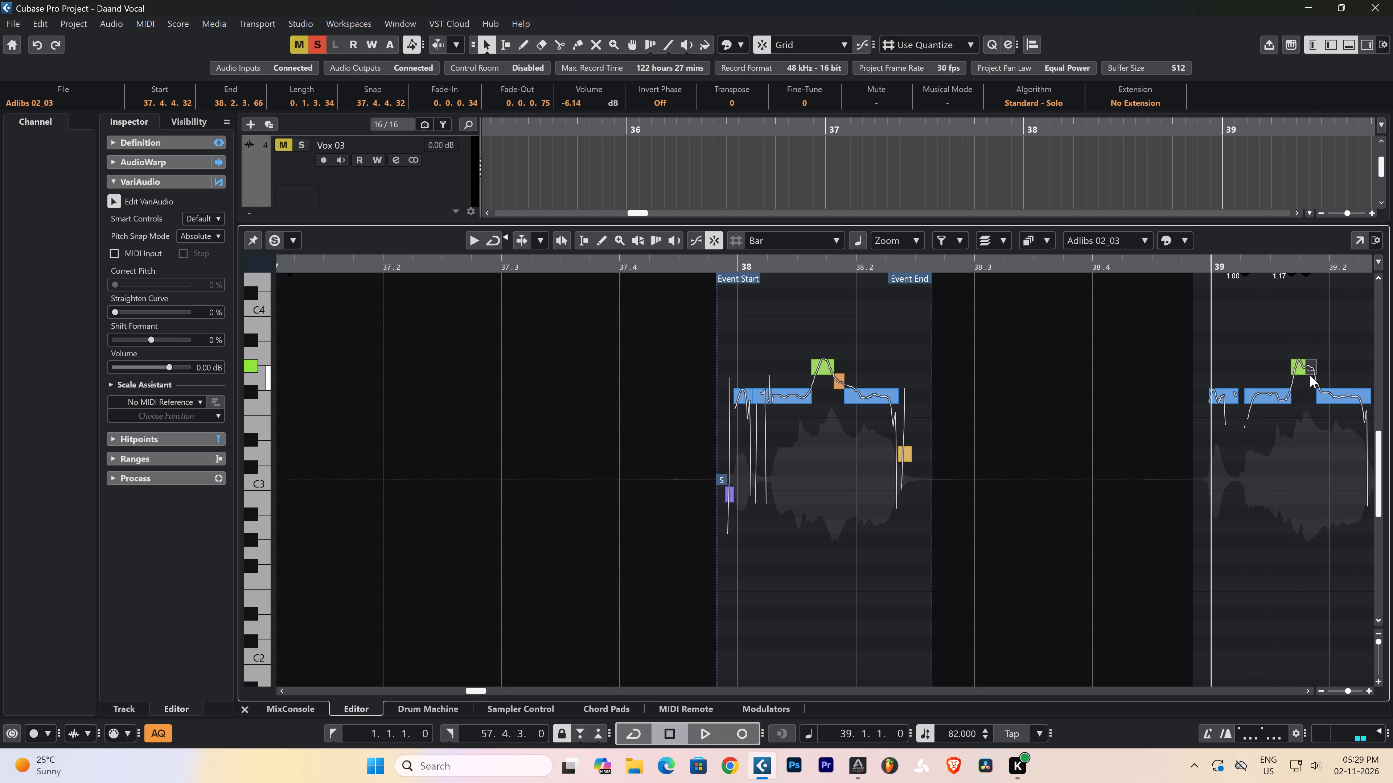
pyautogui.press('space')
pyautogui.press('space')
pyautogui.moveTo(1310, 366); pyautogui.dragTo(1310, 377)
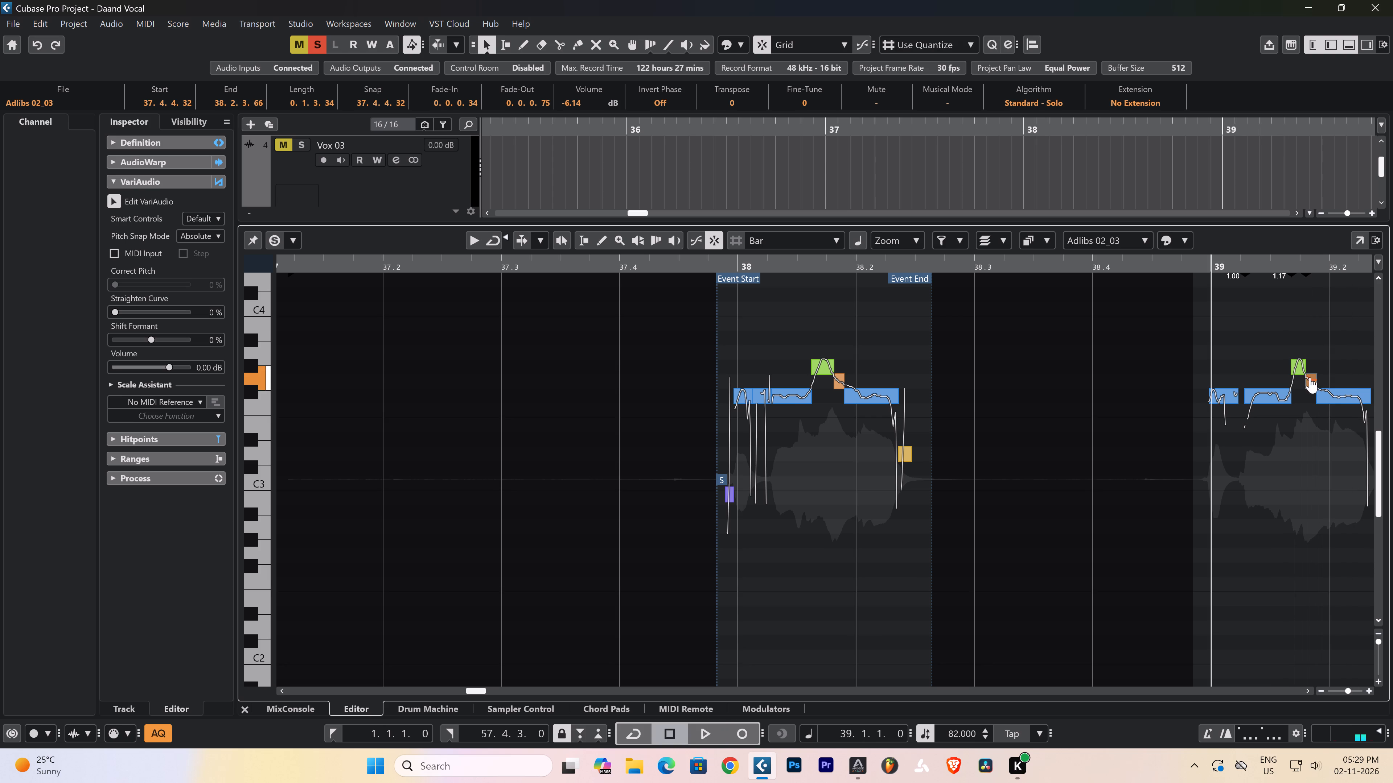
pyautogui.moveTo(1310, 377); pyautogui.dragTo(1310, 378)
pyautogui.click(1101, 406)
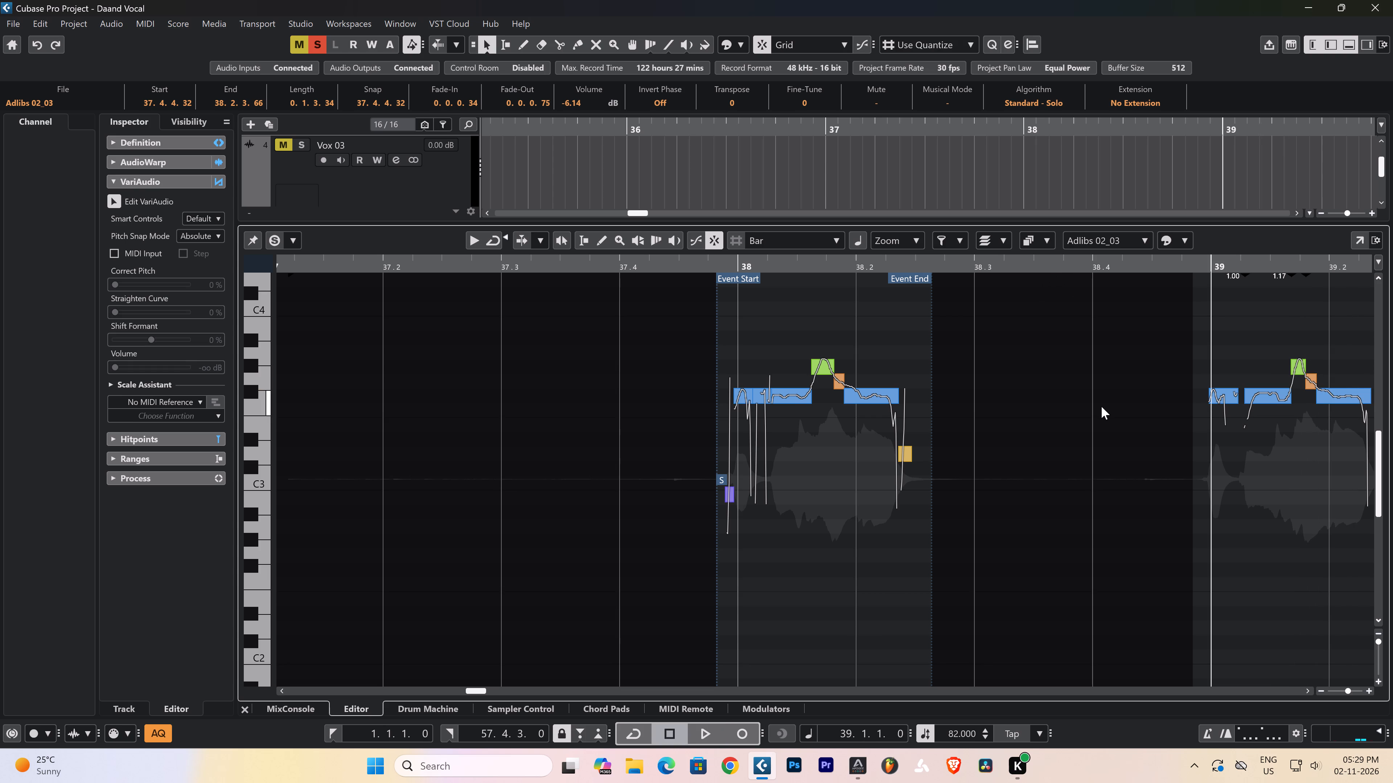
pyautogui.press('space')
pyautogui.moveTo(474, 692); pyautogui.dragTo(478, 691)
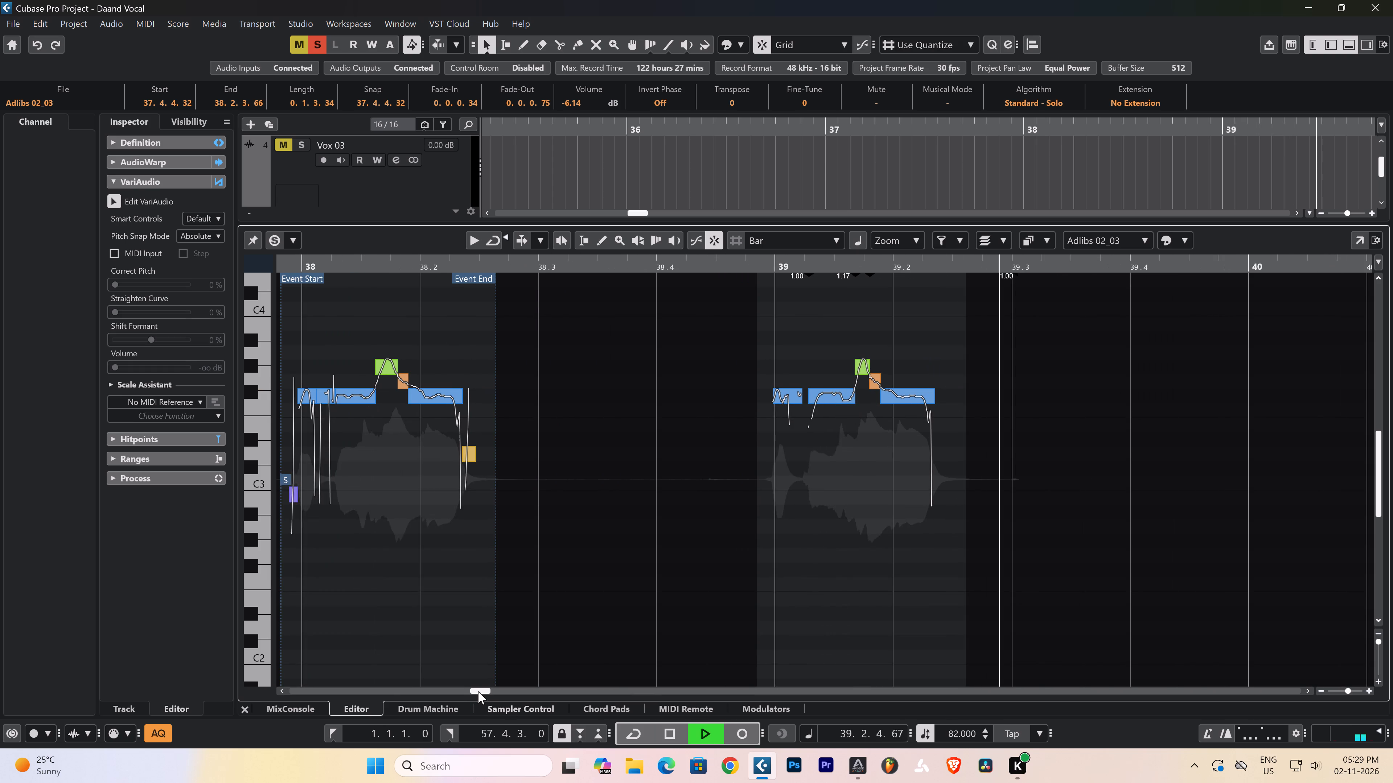
# Close the sample editor, play Adlibs 02 in the project from bar 38, and save the project.
pyautogui.moveTo(478, 691); pyautogui.dragTo(478, 691)
pyautogui.press('space')
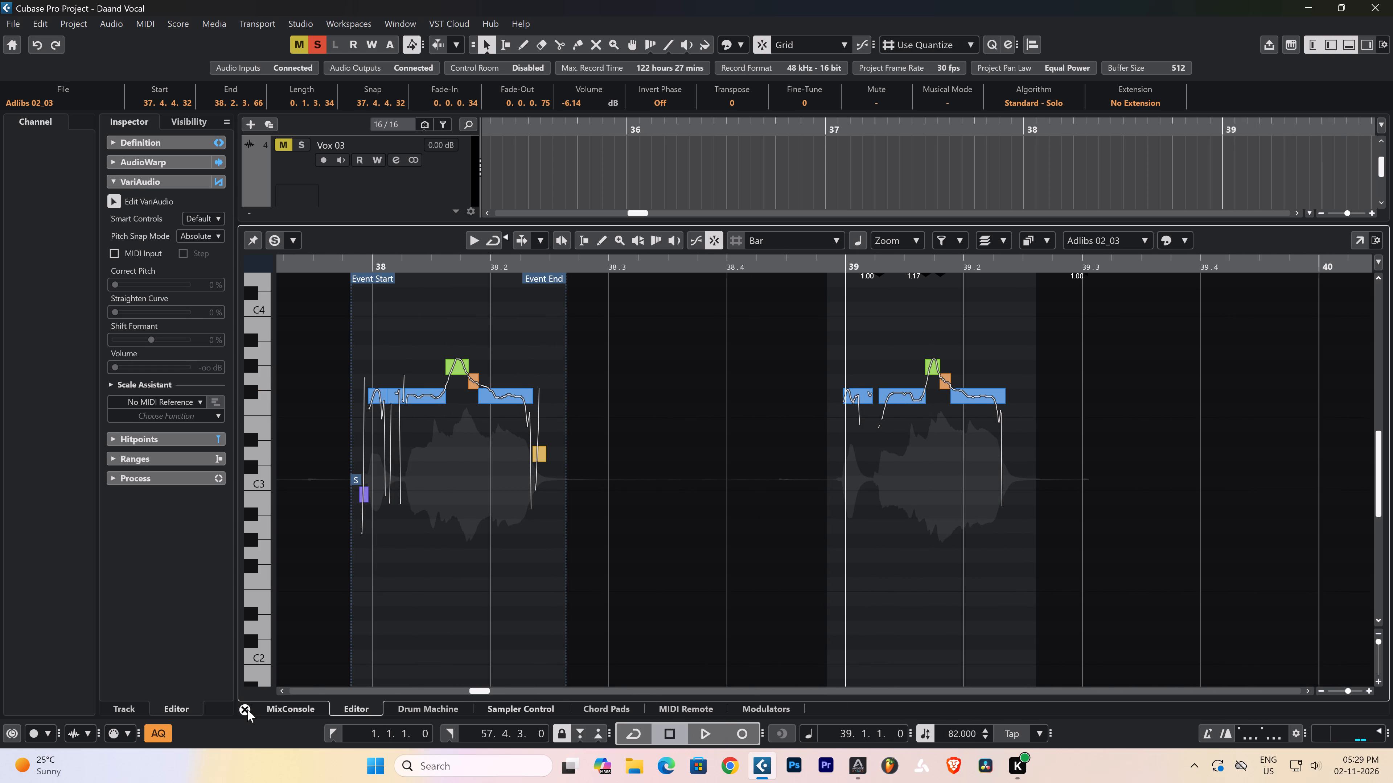
pyautogui.click(247, 709)
pyautogui.click(1006, 127)
pyautogui.press('space')
pyautogui.click(946, 220)
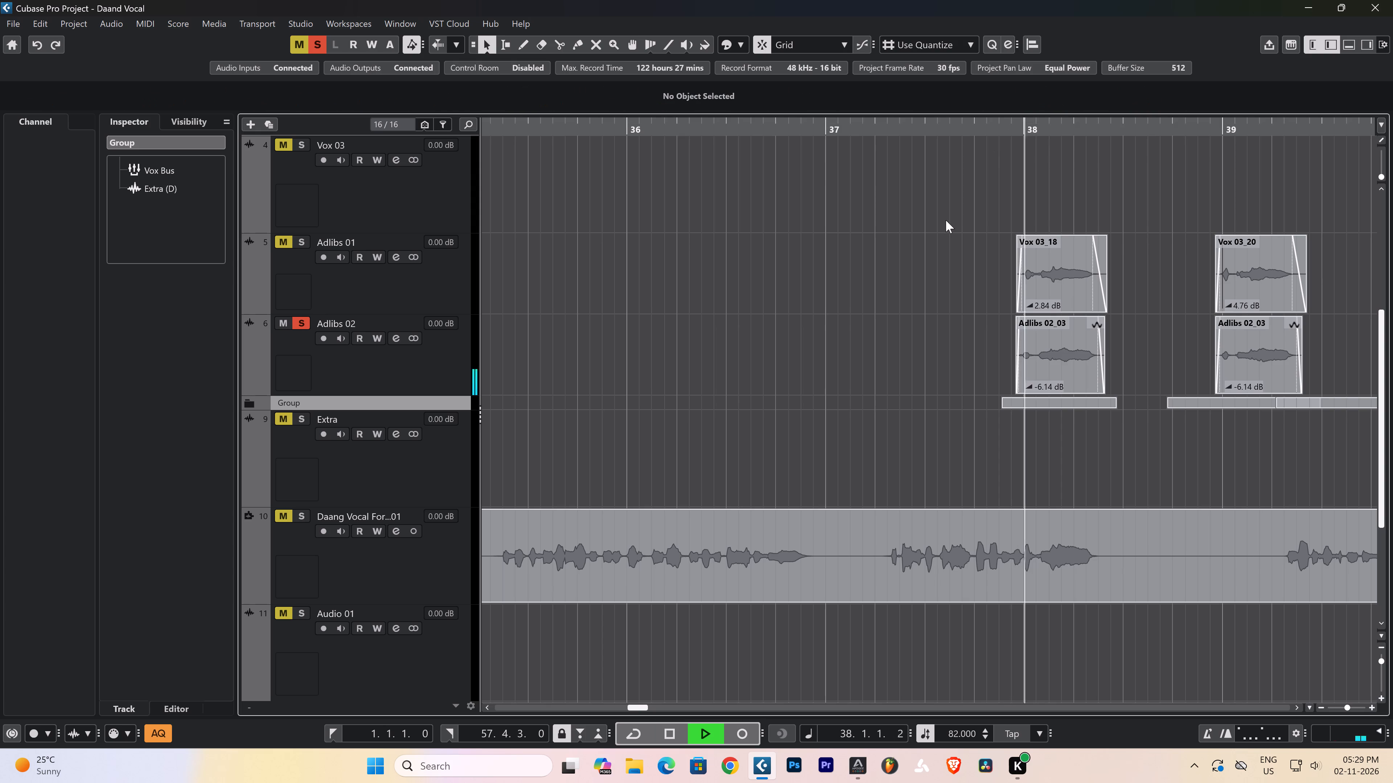
pyautogui.hotkey('ctrl', 's')
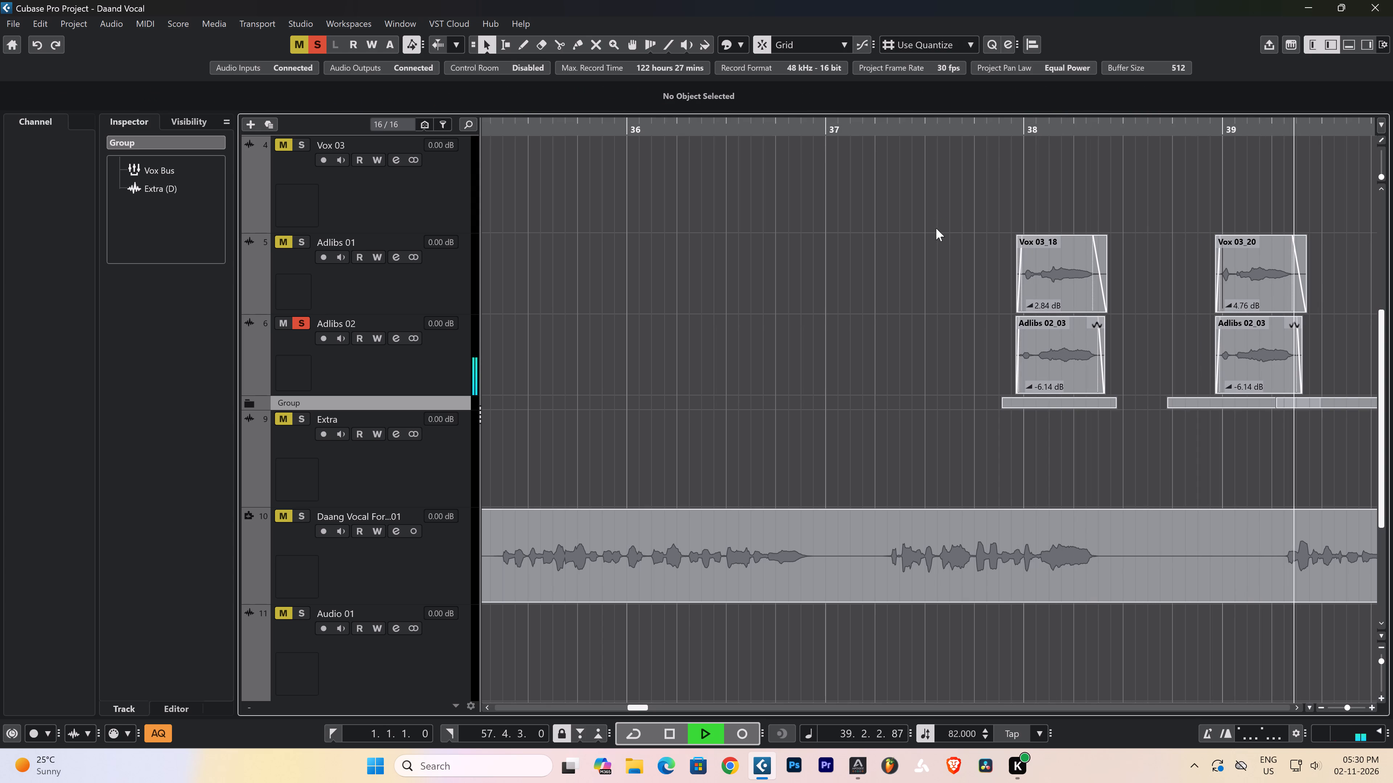
# Solo Adlibs 01 alongside Adlibs 02 and play both ad-lib tracks together through bars 38 and 39.
pyautogui.press('space')
pyautogui.click(286, 240)
pyautogui.press('space')
pyautogui.click(595, 308)
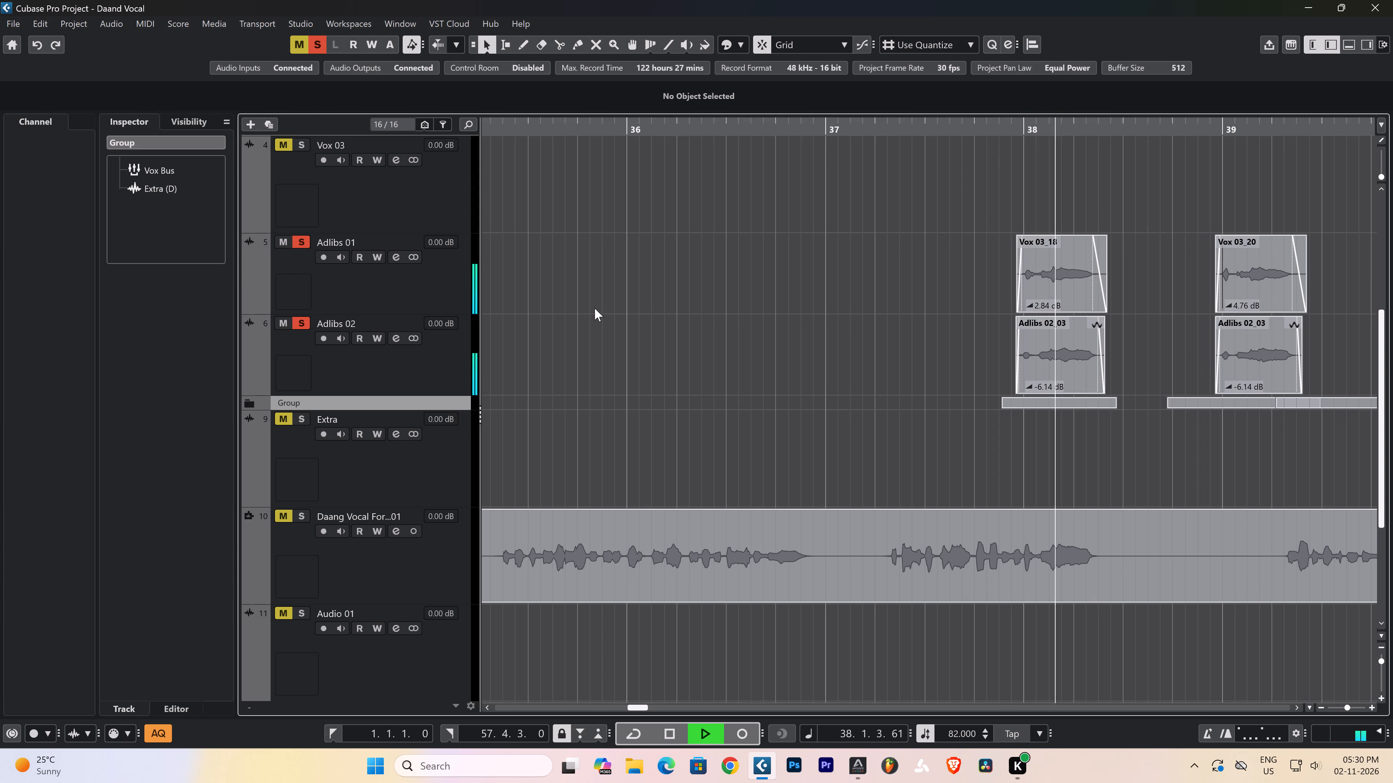
pyautogui.click(392, 376)
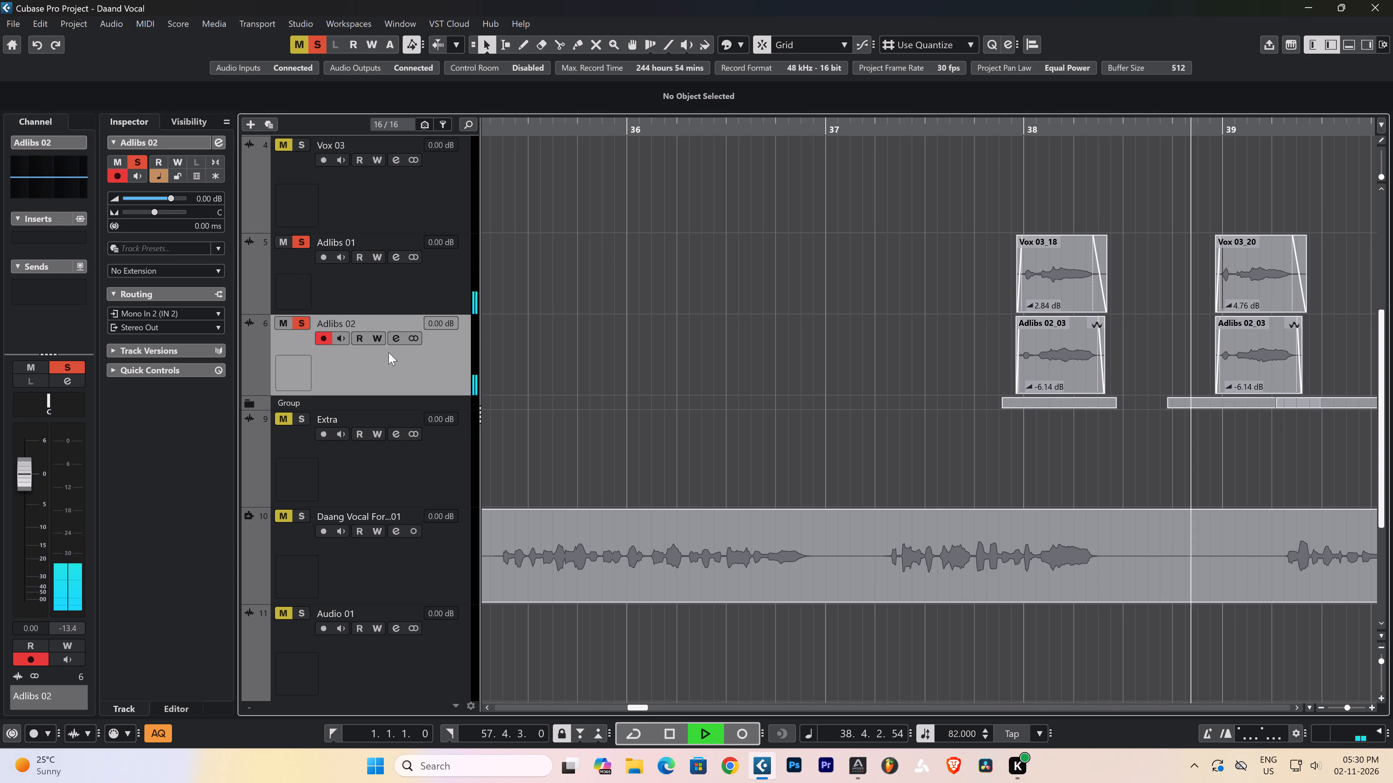
pyautogui.click(381, 299)
pyautogui.press('space')
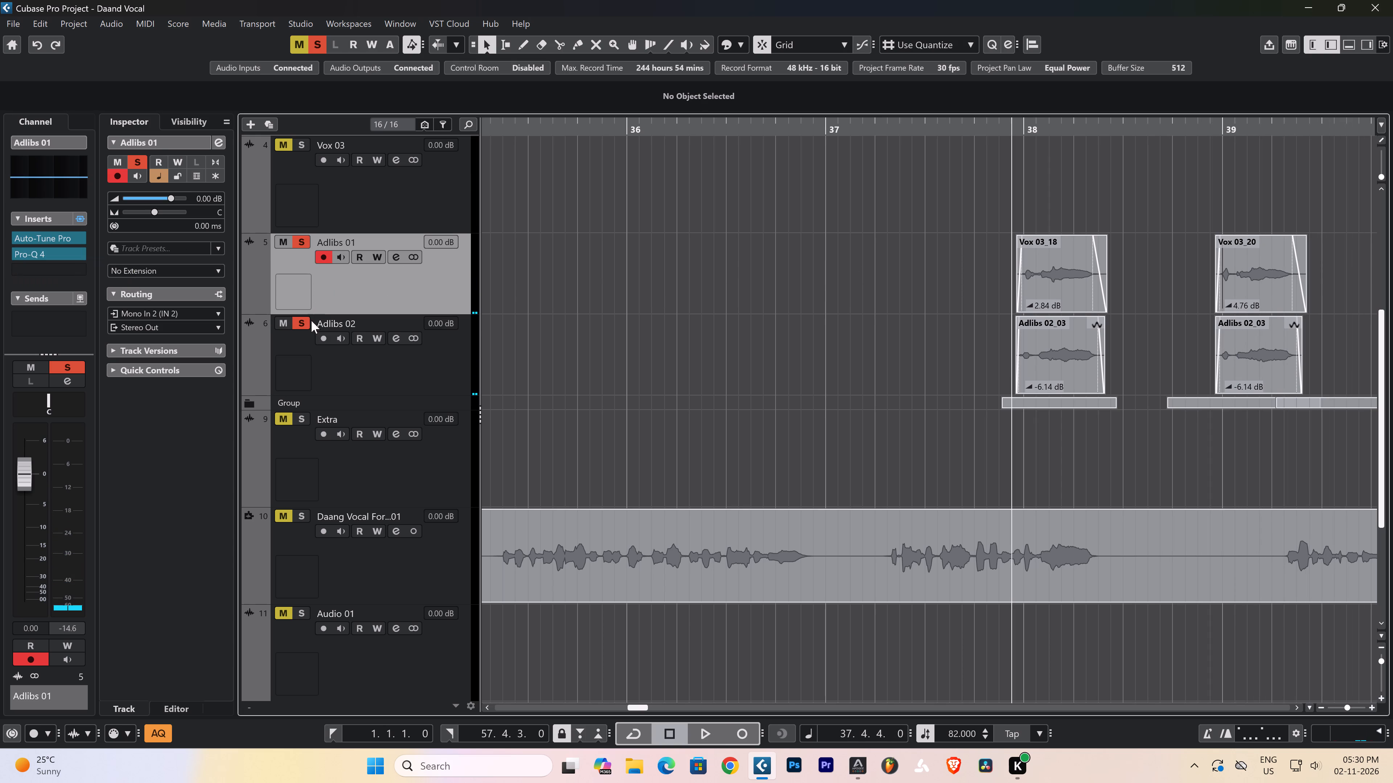
# Remove the Auto-Tune Pro insert from Adlibs 01, audition both ad-lib tracks, and save the project.
pyautogui.click(313, 349)
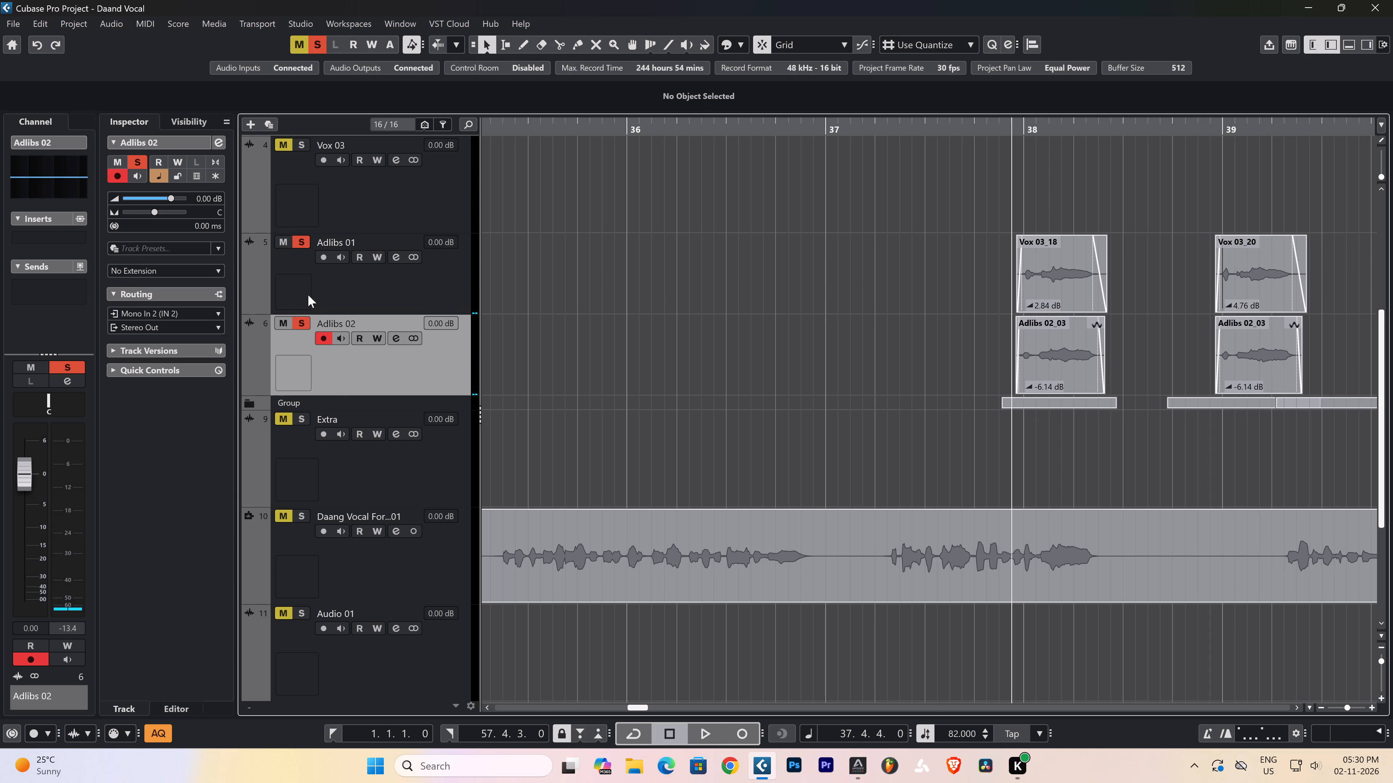
pyautogui.click(310, 291)
pyautogui.click(73, 239)
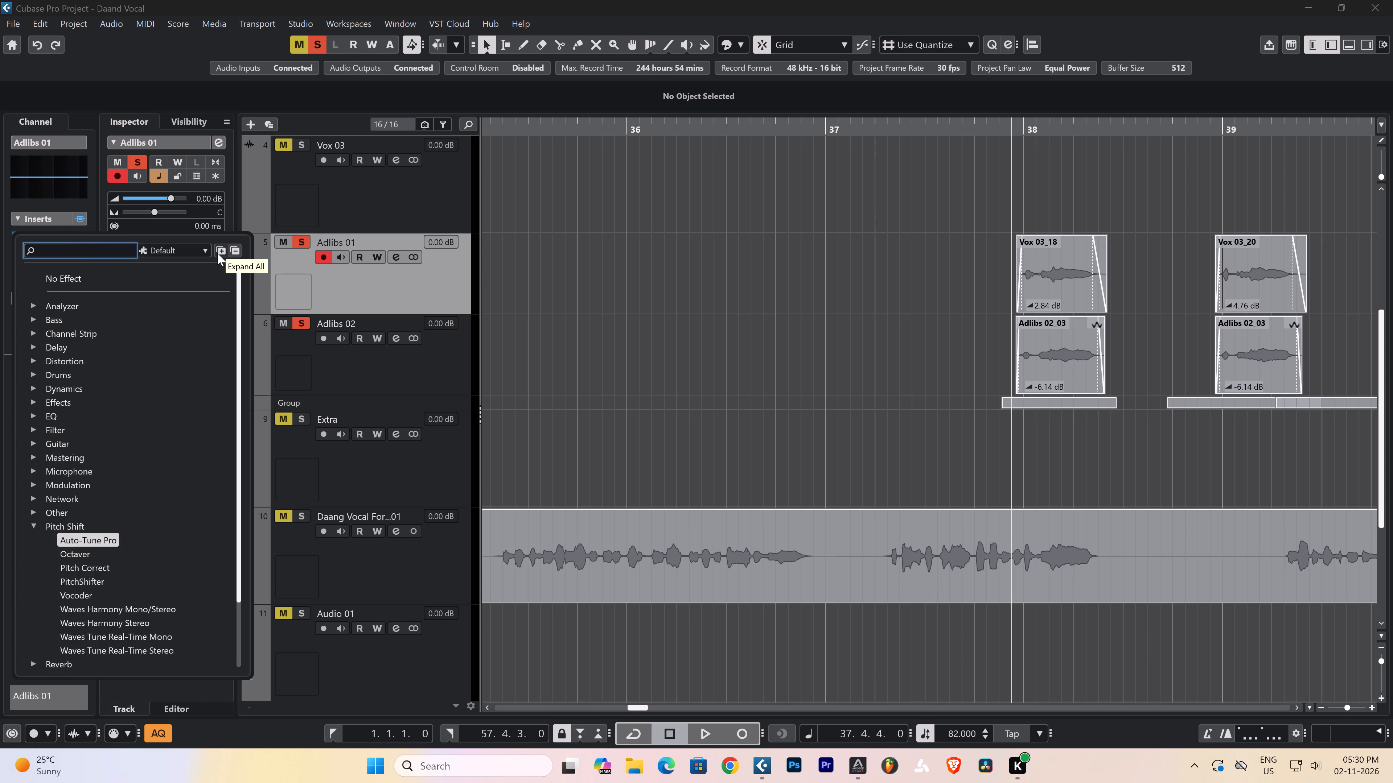
pyautogui.click(333, 291)
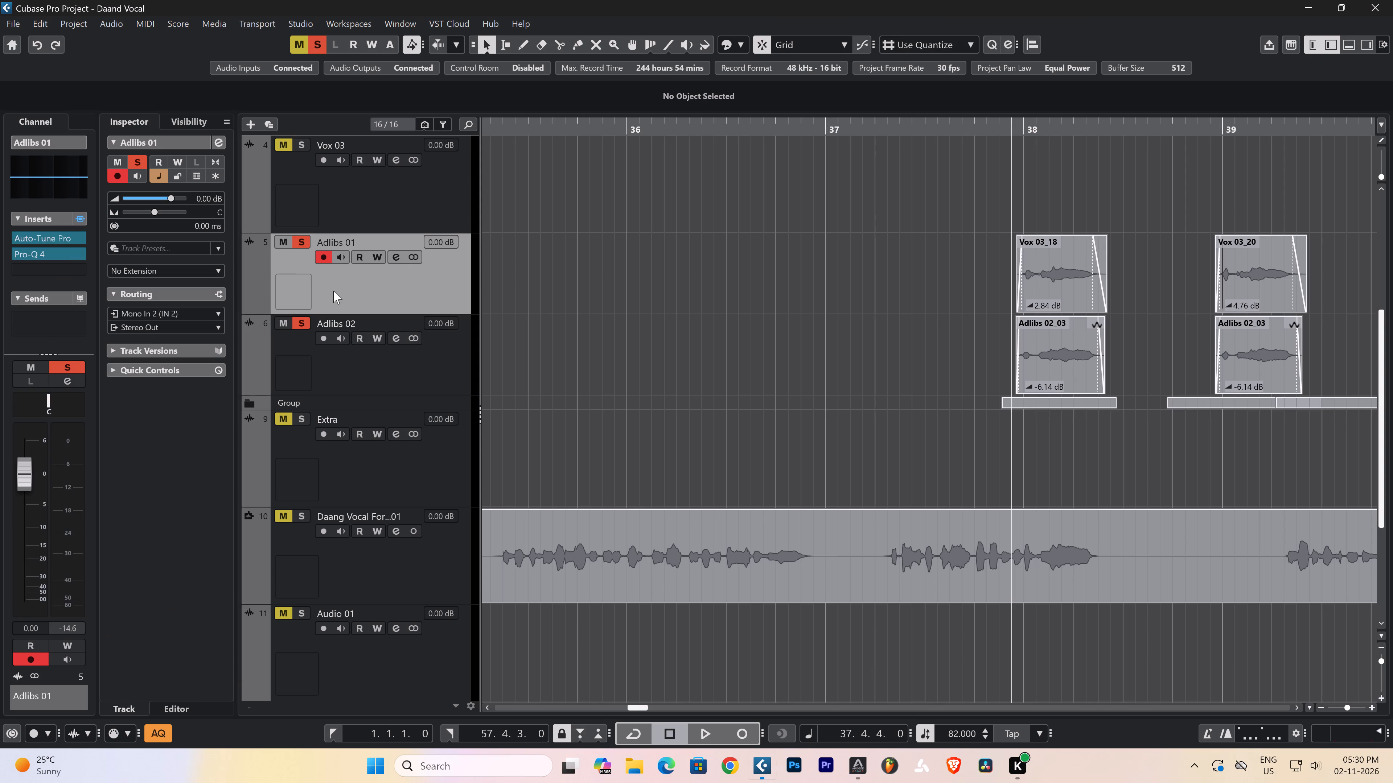
pyautogui.moveTo(47, 238); pyautogui.dragTo(82, 246)
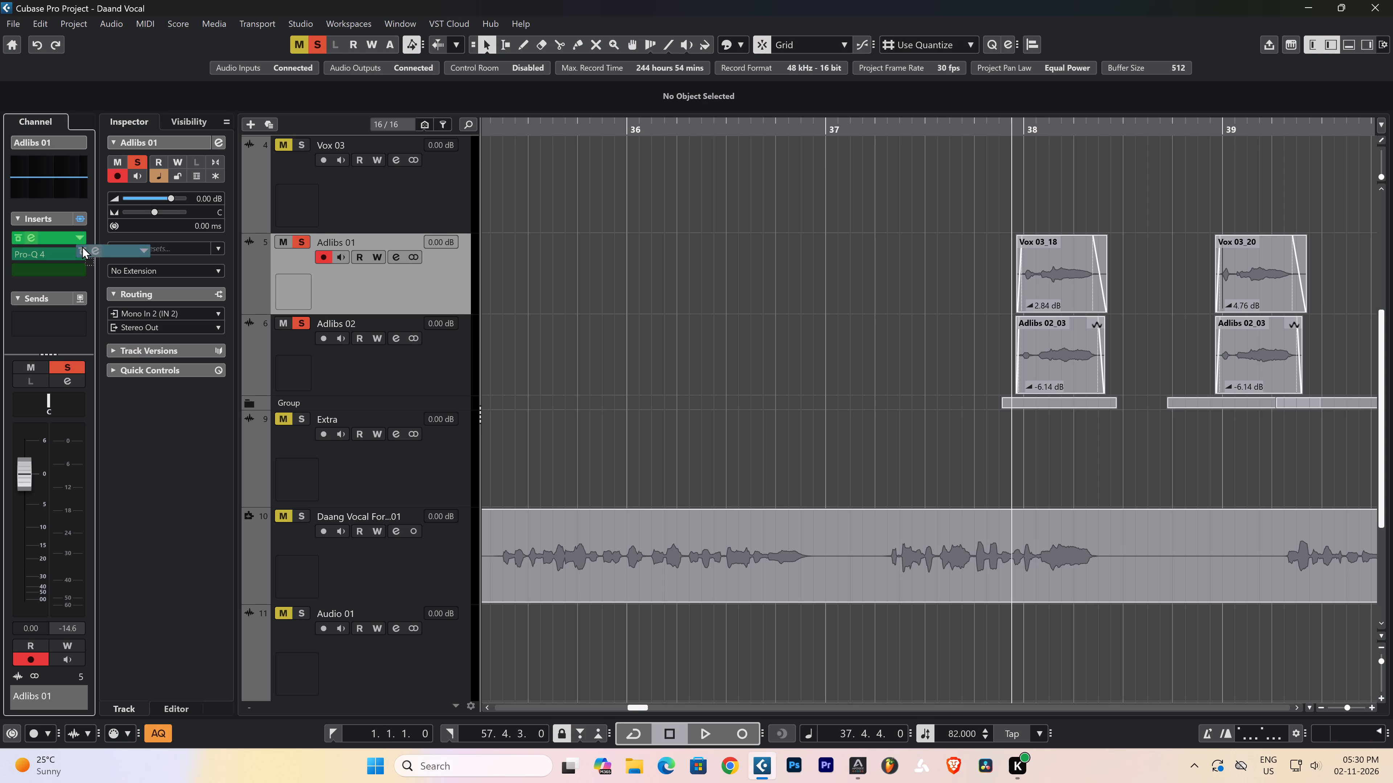
pyautogui.moveTo(82, 246); pyautogui.dragTo(367, 356)
pyautogui.click(368, 363)
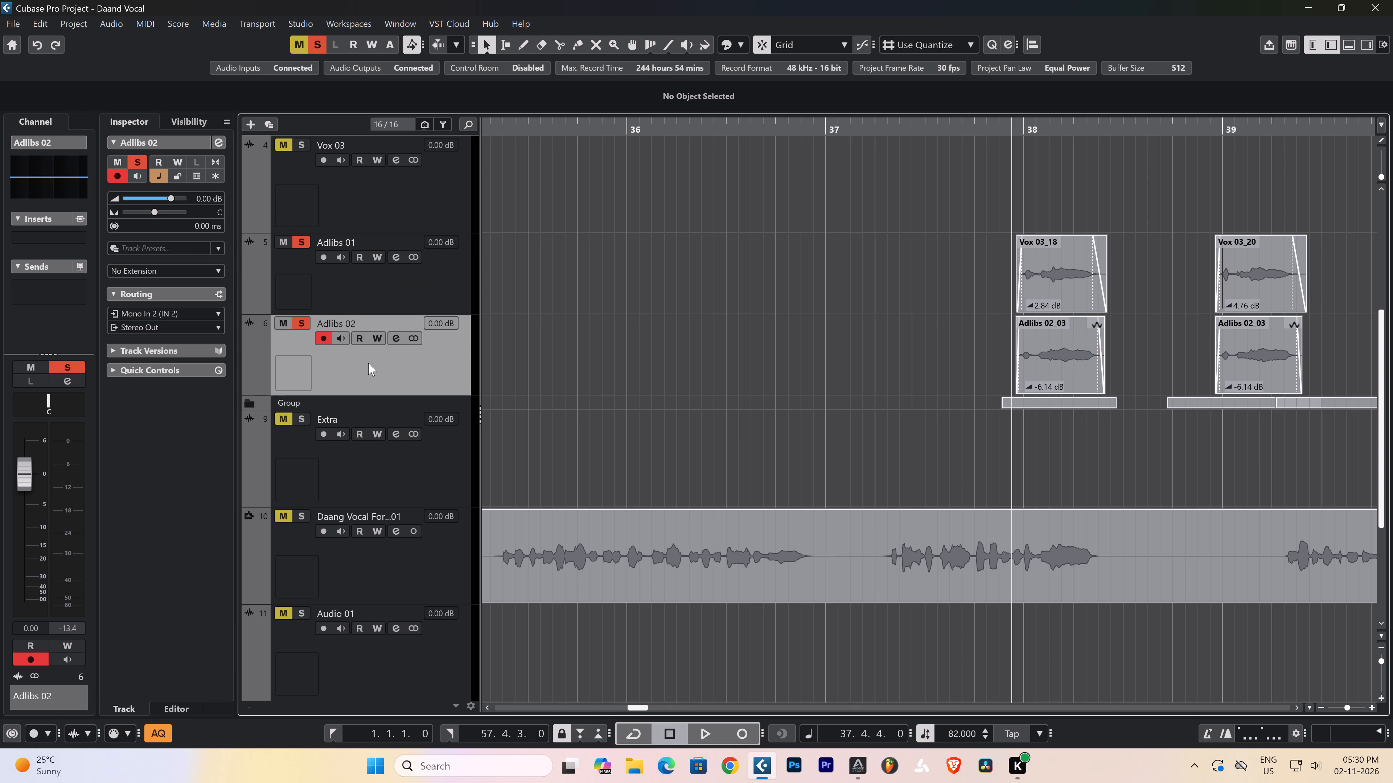
pyautogui.click(351, 287)
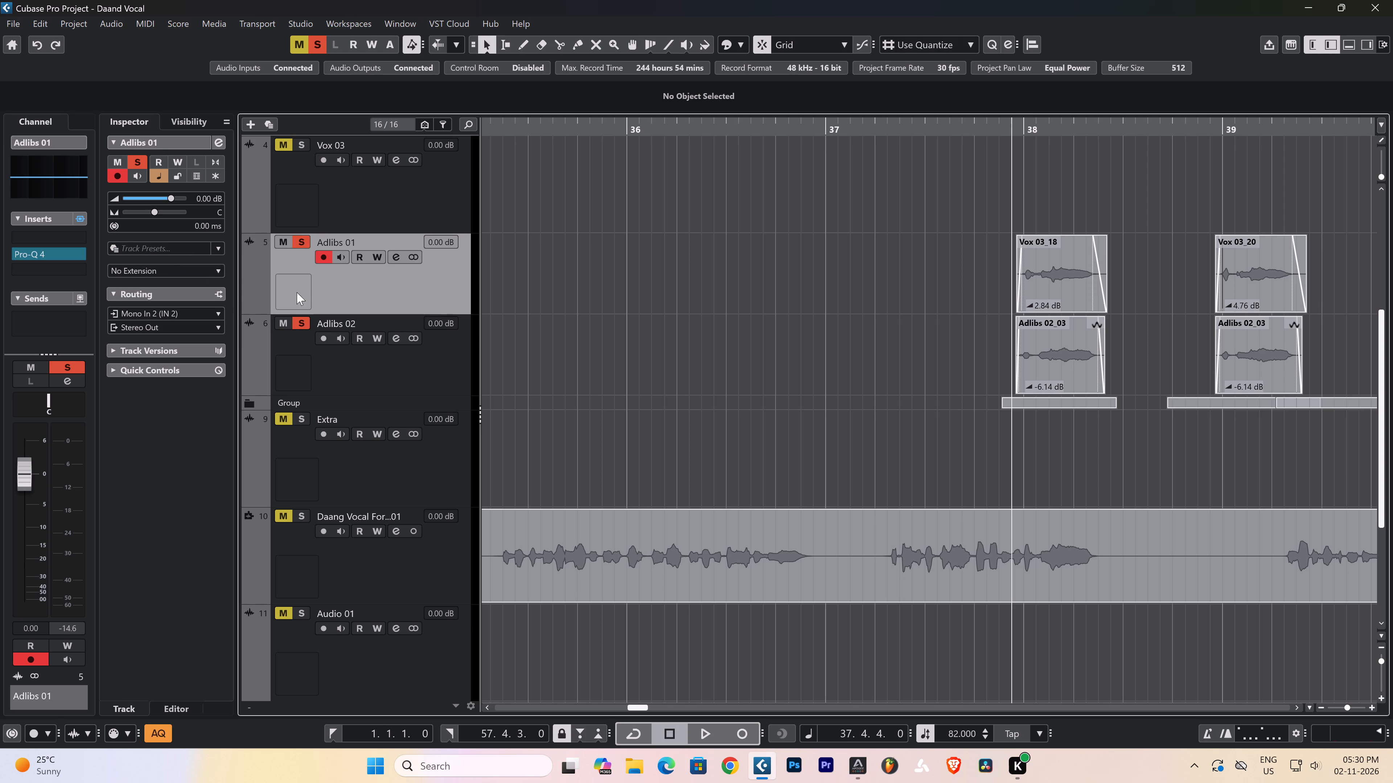
pyautogui.hotkey('ctrl', 'z')
pyautogui.click(406, 294)
pyautogui.press('space')
pyautogui.press('space')
pyautogui.scroll(-3, 424, 445)
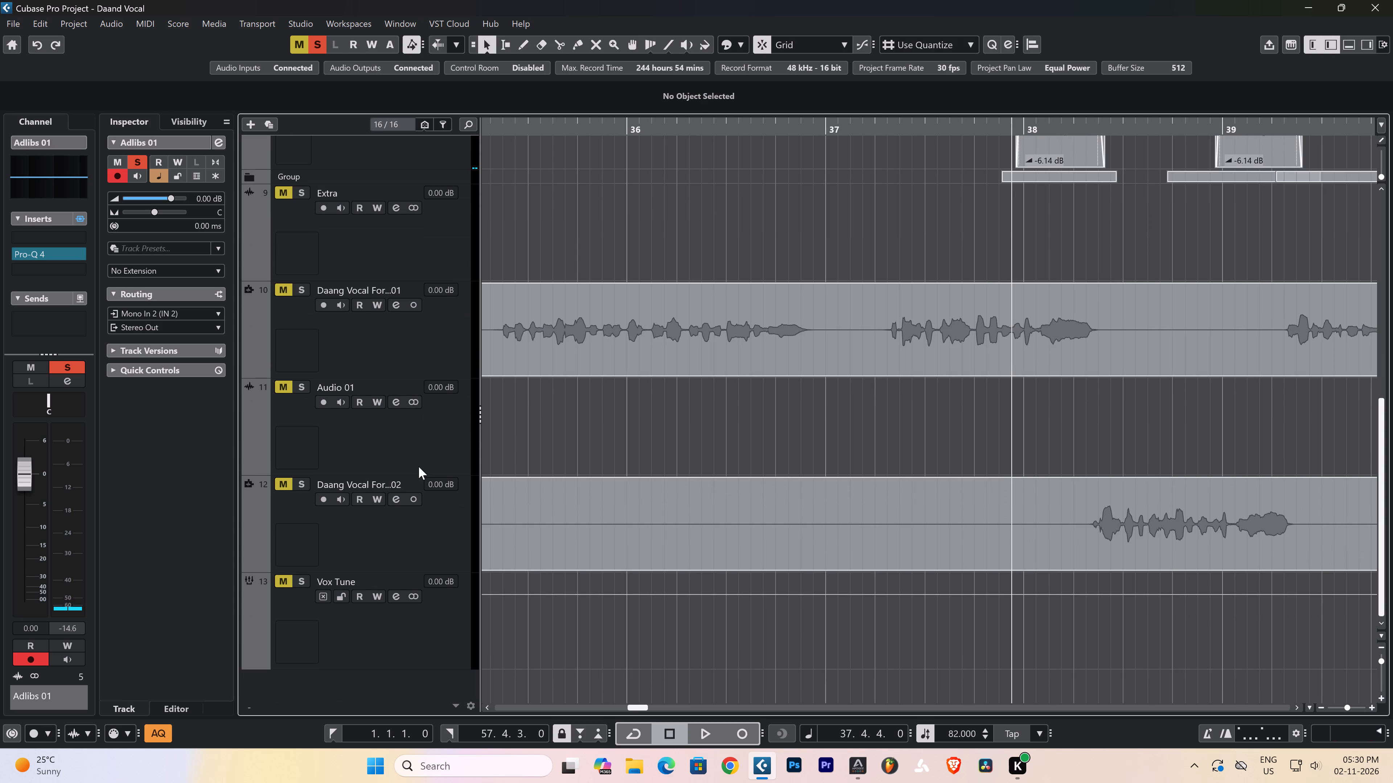
pyautogui.scroll(2, 393, 541)
pyautogui.hotkey('ctrl', 's')
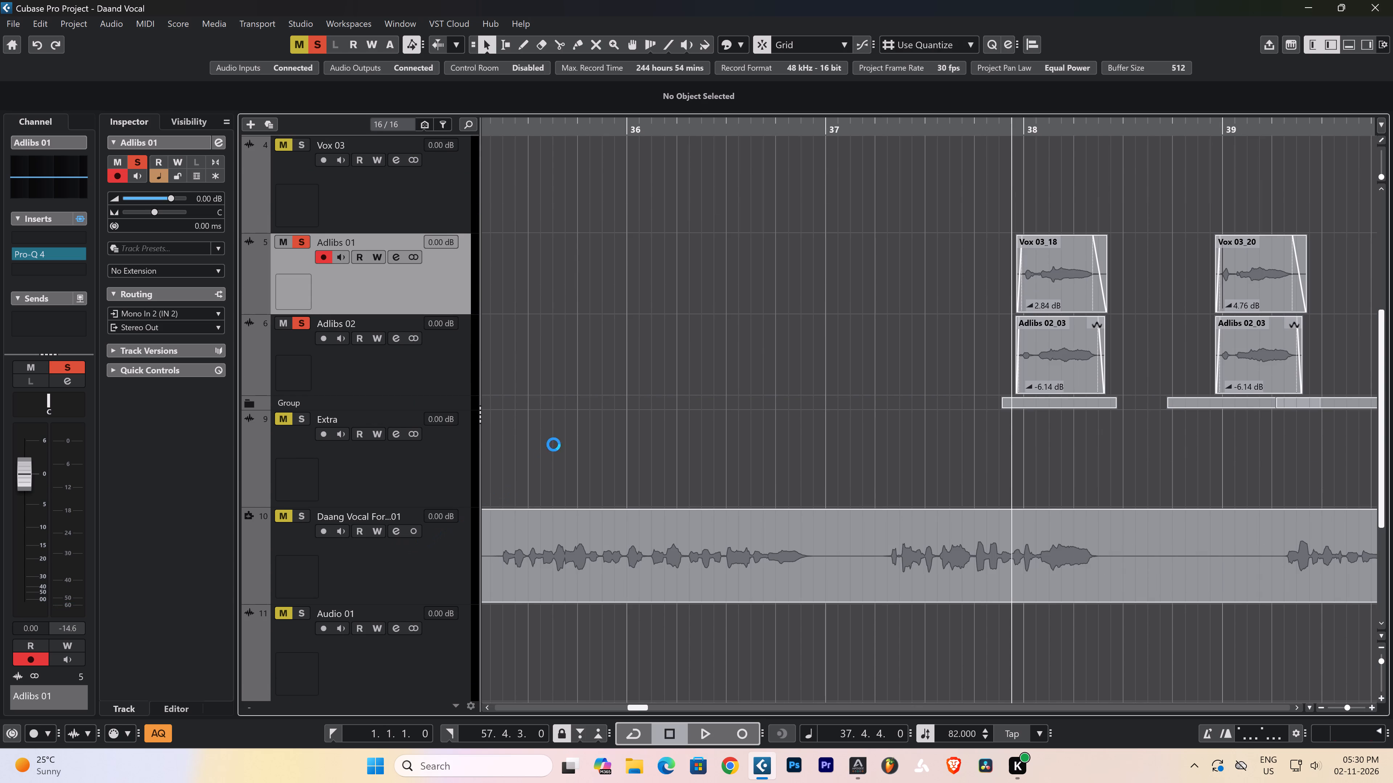
# Bypass the Pro-Q 4 insert on the Adlibs 01 track.
pyautogui.press('g')
pyautogui.press('g')
pyautogui.press('g')
pyautogui.press('g')
pyautogui.press('g')
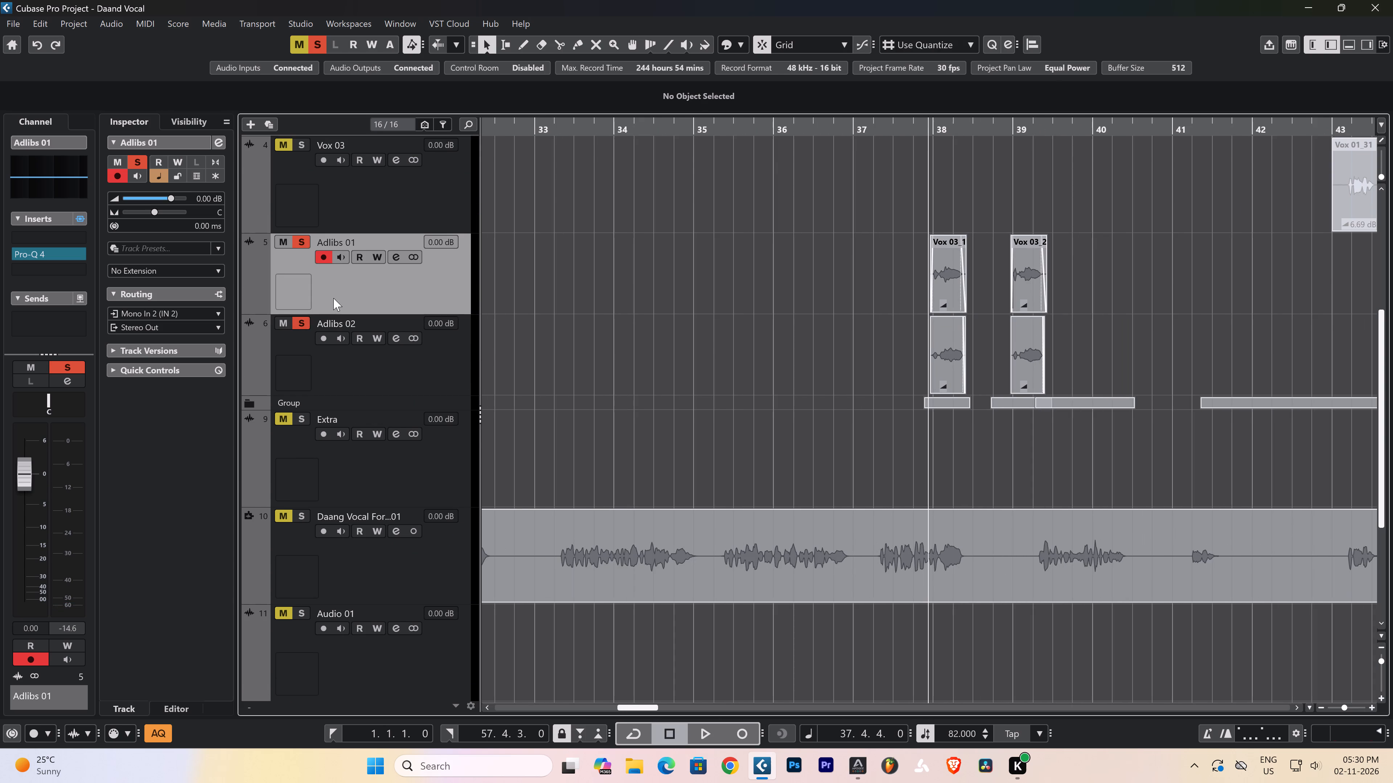
pyautogui.click(337, 296)
pyautogui.click(19, 255)
# Set the right locator to 42.4.4.0, after the last ad-lib events, and save the project.
pyautogui.press('g')
pyautogui.press('g')
pyautogui.press('g')
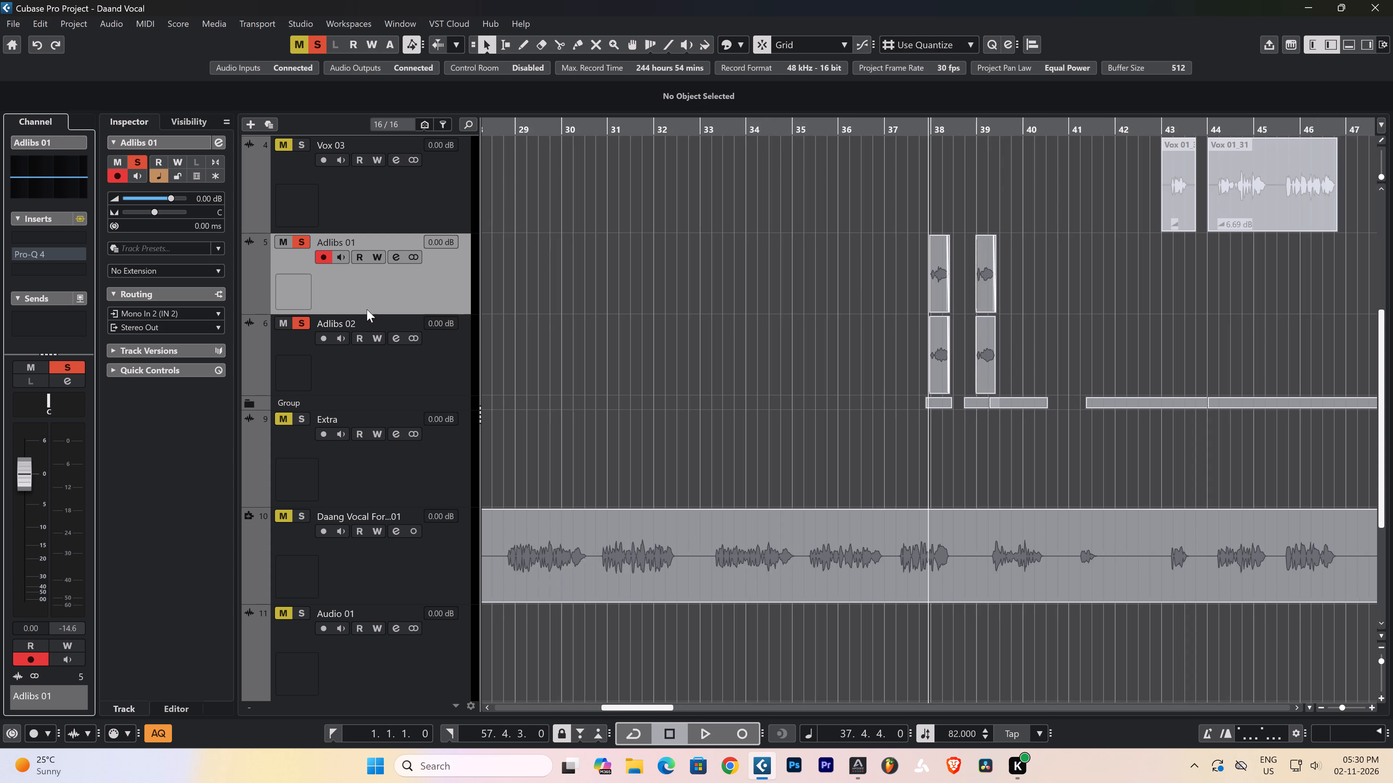
pyautogui.press('g')
pyautogui.press('g')
pyautogui.press('g')
pyautogui.press('g')
pyautogui.press('g')
pyautogui.press('g')
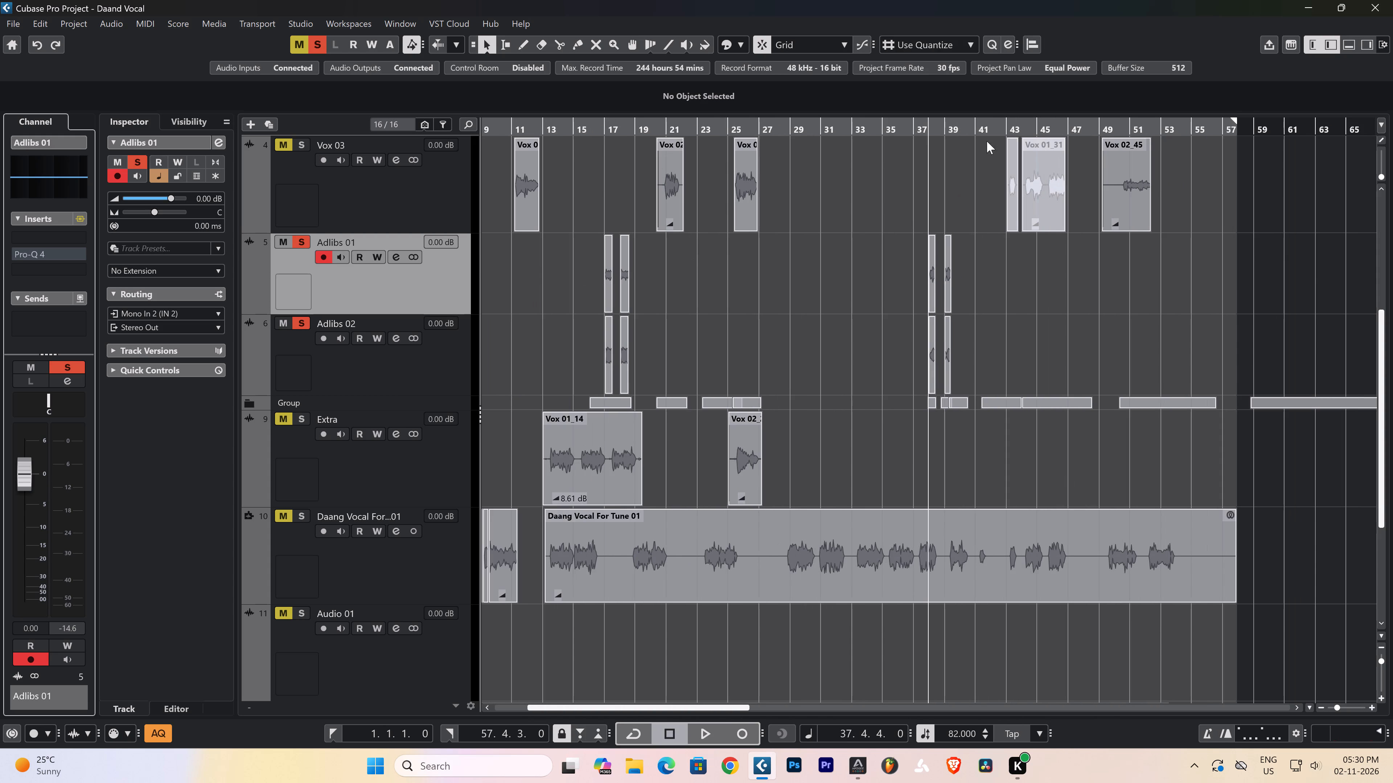
pyautogui.moveTo(1234, 120); pyautogui.dragTo(1010, 151)
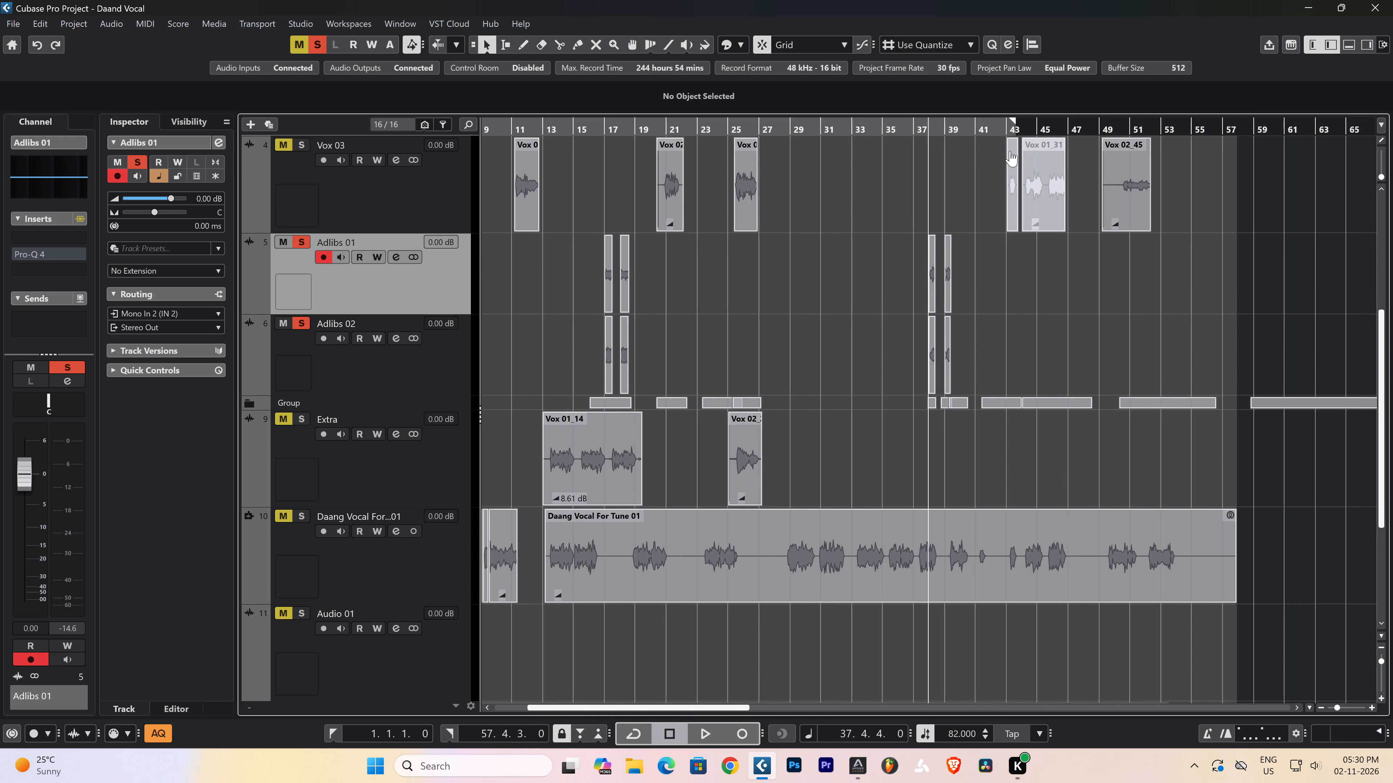
pyautogui.moveTo(1010, 151); pyautogui.dragTo(1005, 153)
pyautogui.click(424, 281)
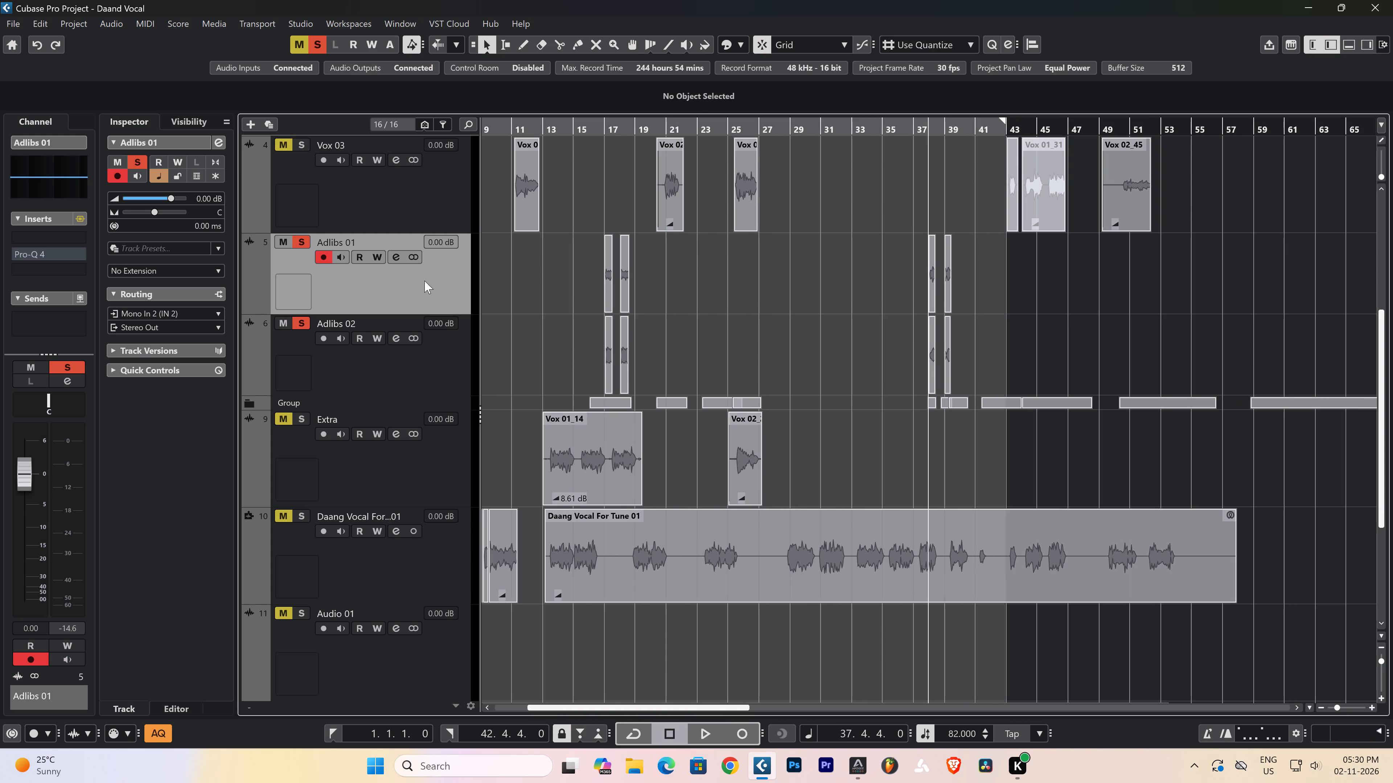
pyautogui.hotkey('ctrl', 's')
# Leave only Adlibs 01 soloed and export its mixdown as Adlibs 01, replacing the old job in the export queue.
pyautogui.click(298, 324)
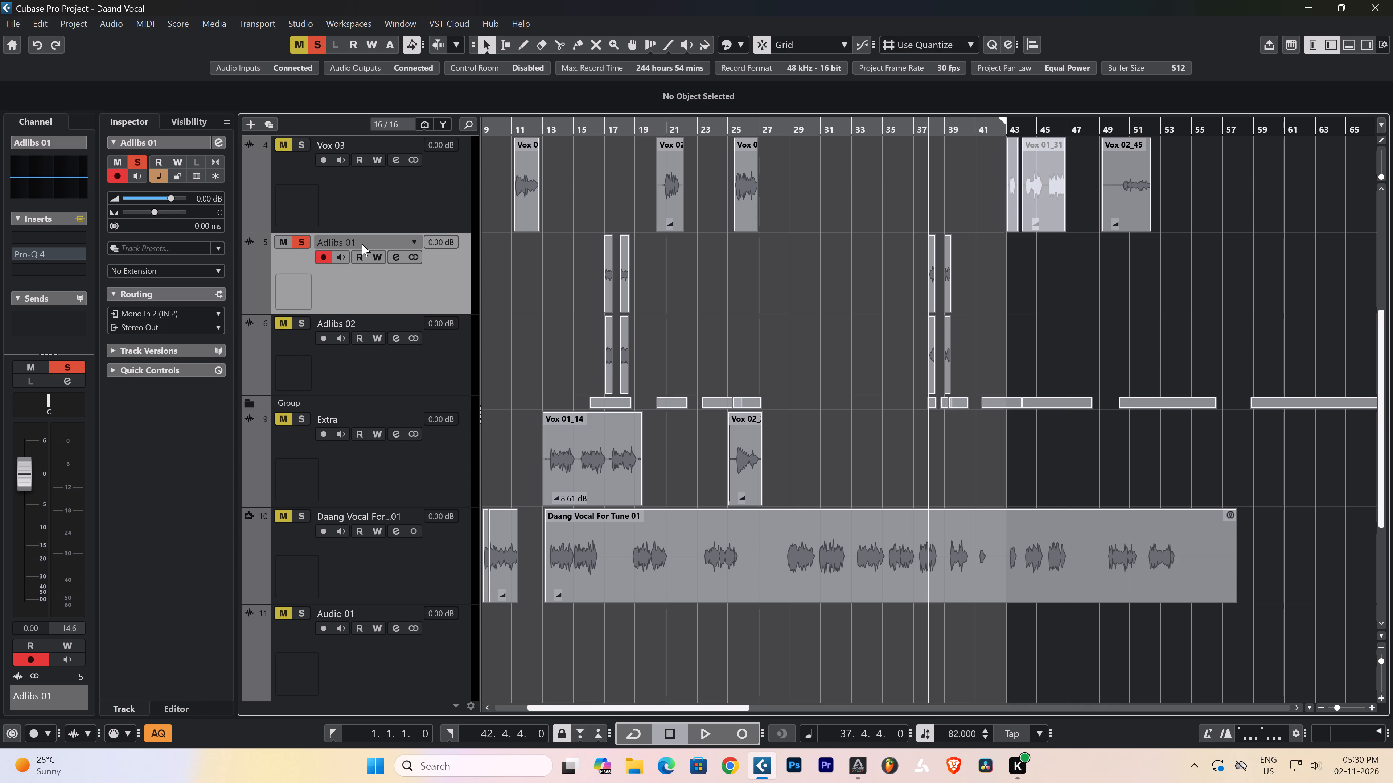
pyautogui.doubleClick(360, 240)
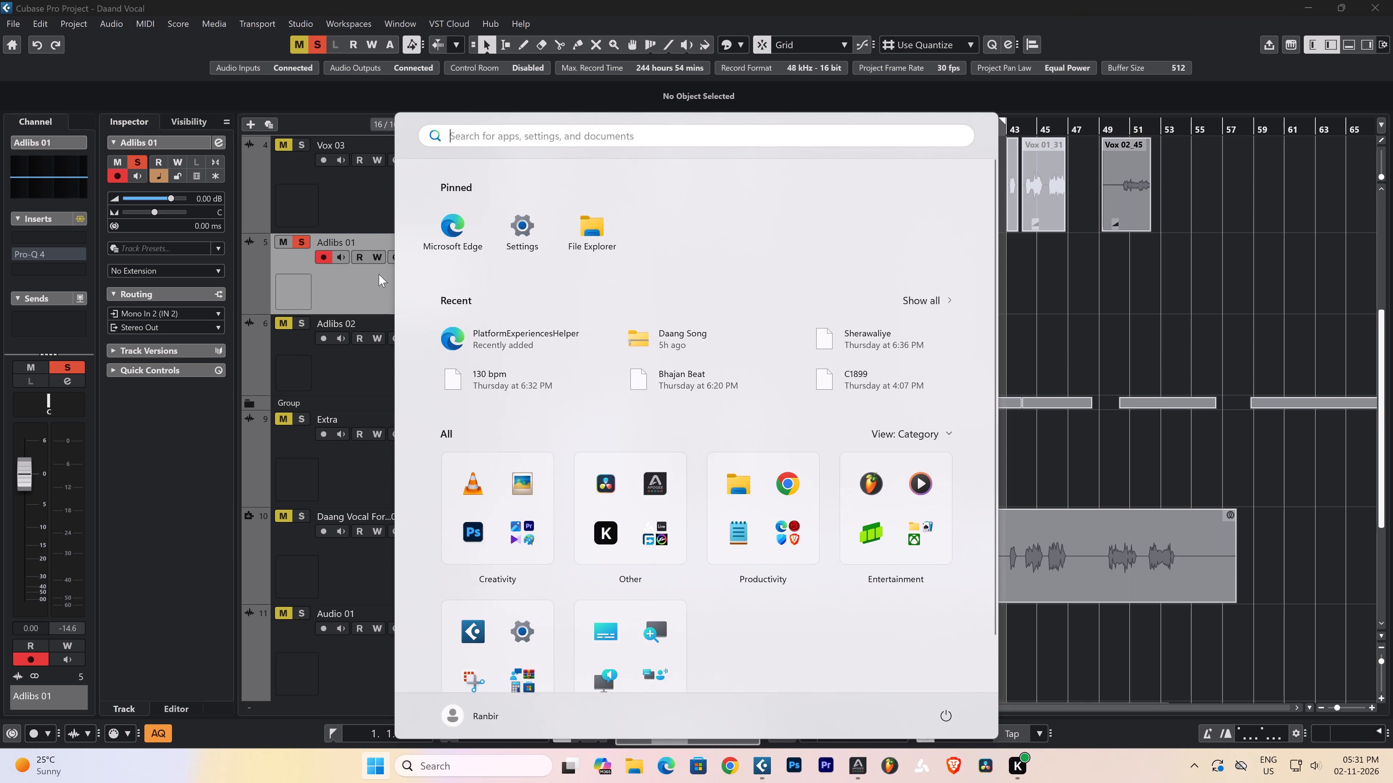
pyautogui.click(364, 283)
pyautogui.doubleClick(363, 243)
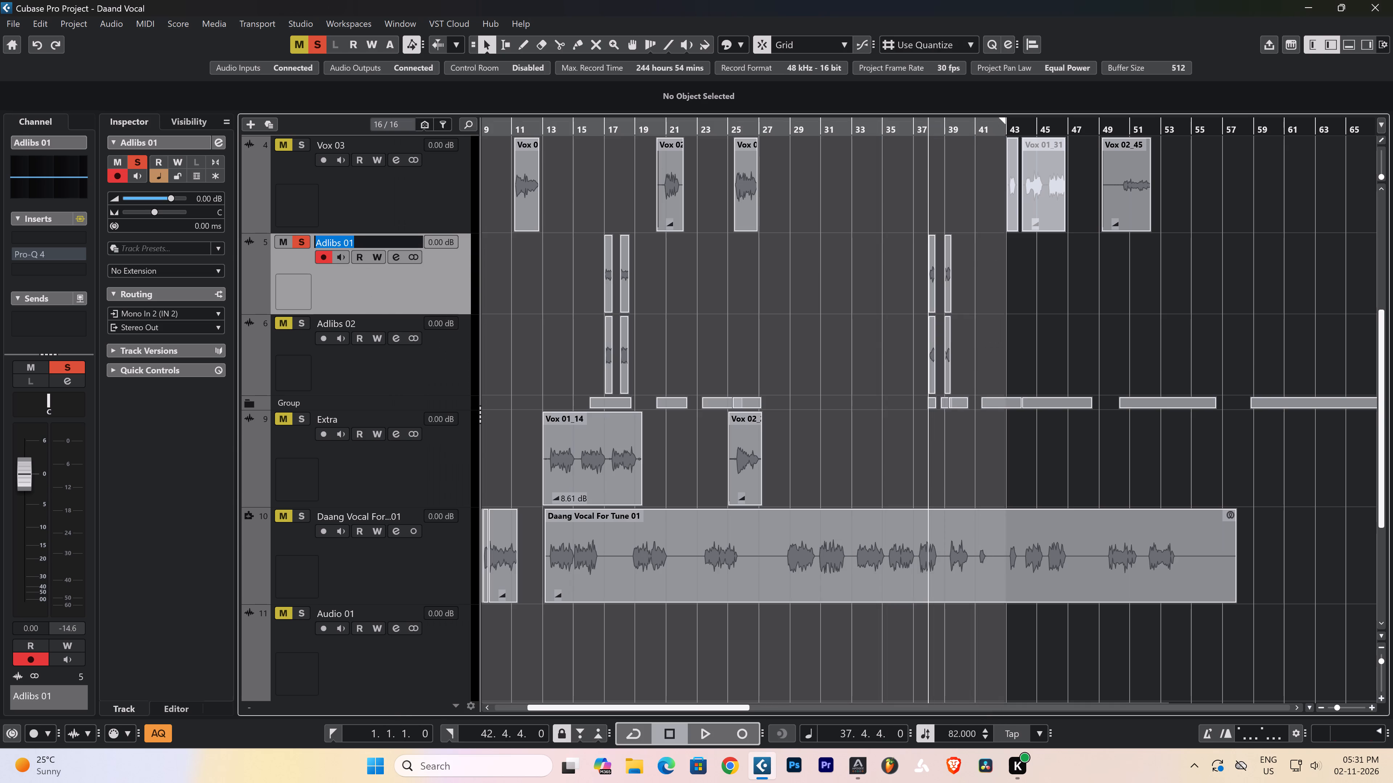
pyautogui.hotkey('ctrl', 'c')
pyautogui.click(383, 296)
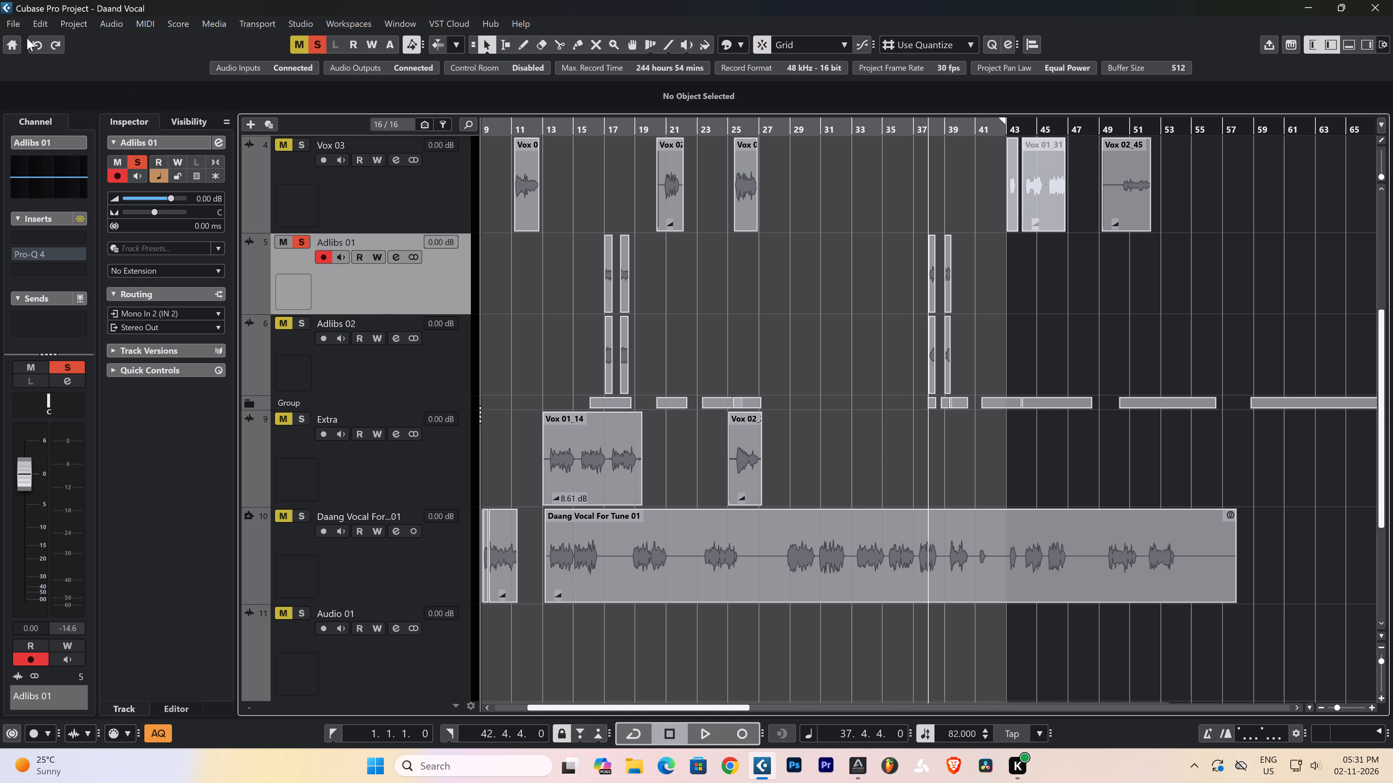
pyautogui.click(20, 26)
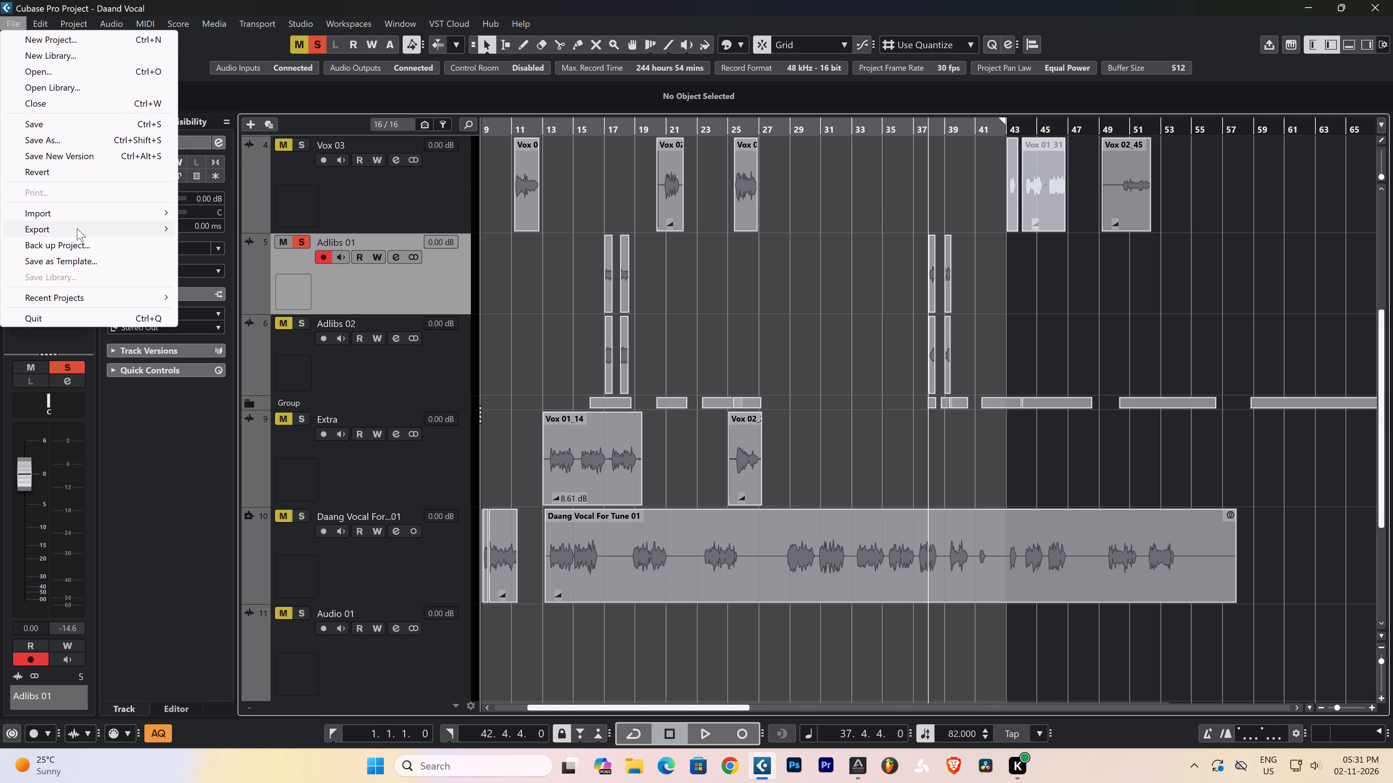
pyautogui.click(229, 245)
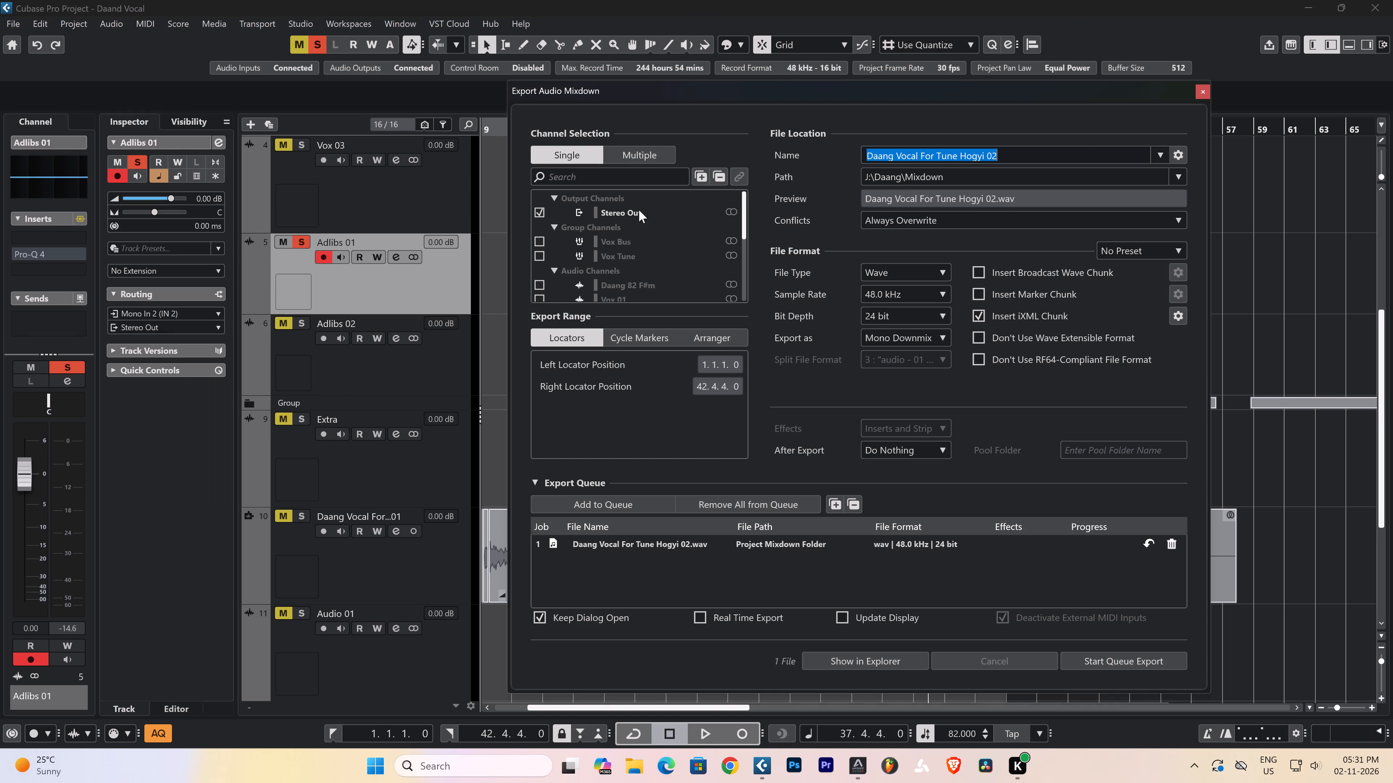
pyautogui.hotkey('ctrl', 'v')
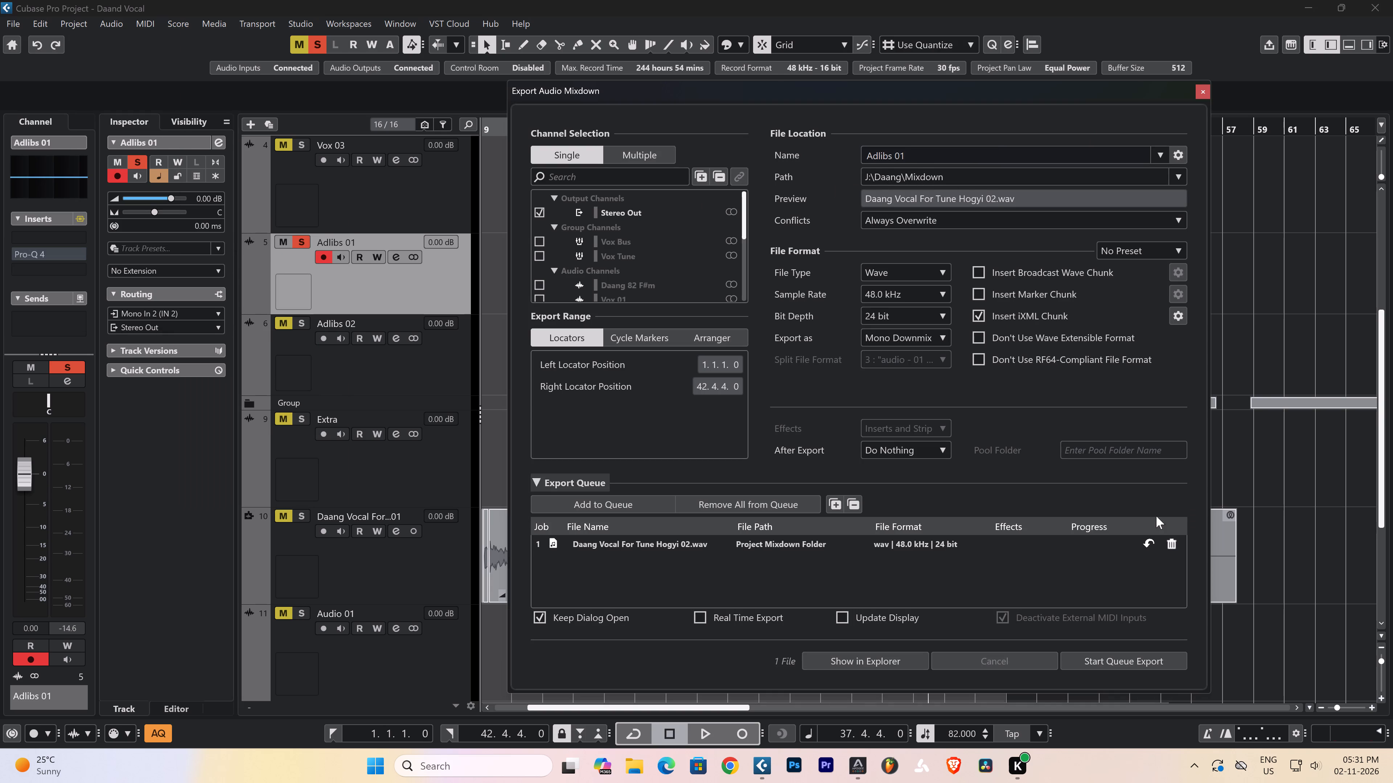
pyautogui.click(1168, 543)
pyautogui.click(640, 501)
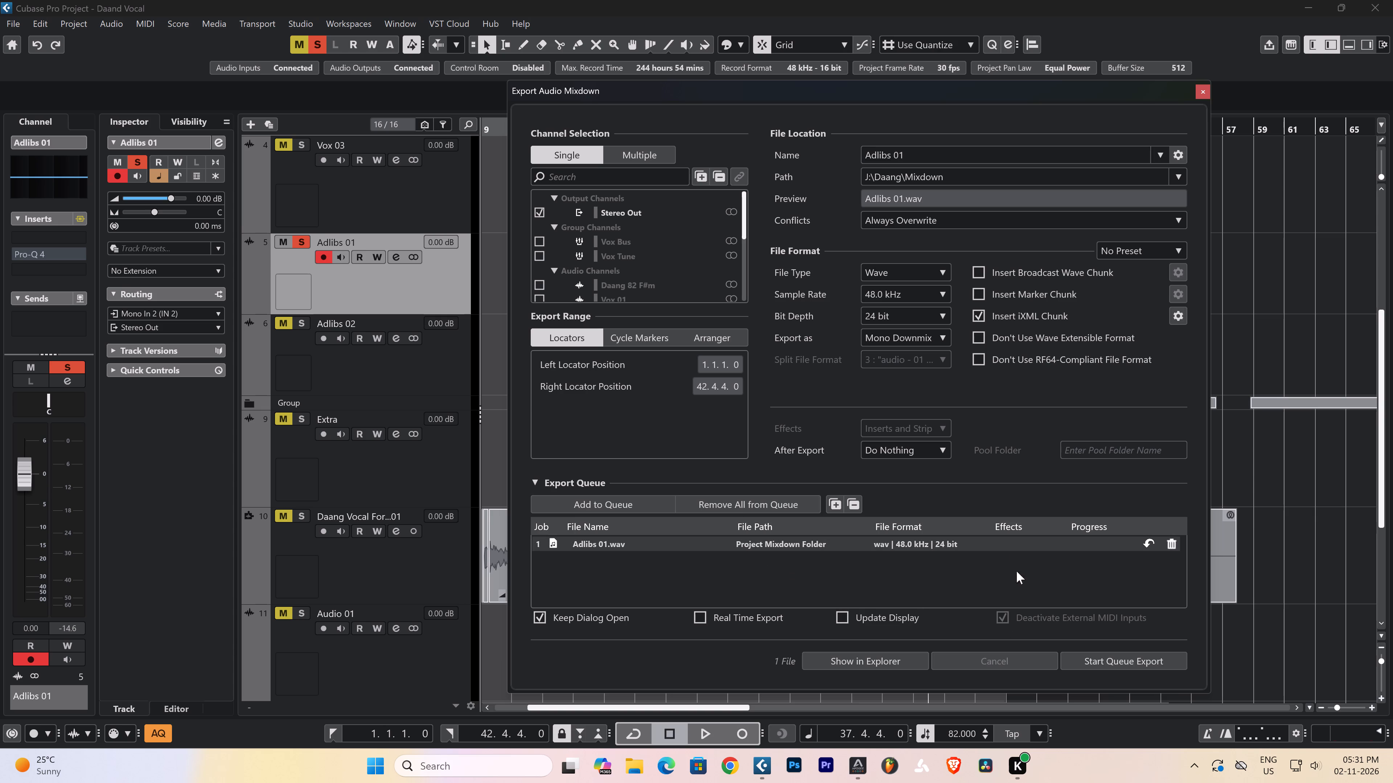
pyautogui.click(1163, 665)
# Solo Adlibs 02 instead of Adlibs 01 and export its mixdown as Adlibs 02, replacing the Adlibs 01 queue job.
pyautogui.click(303, 326)
pyautogui.click(300, 247)
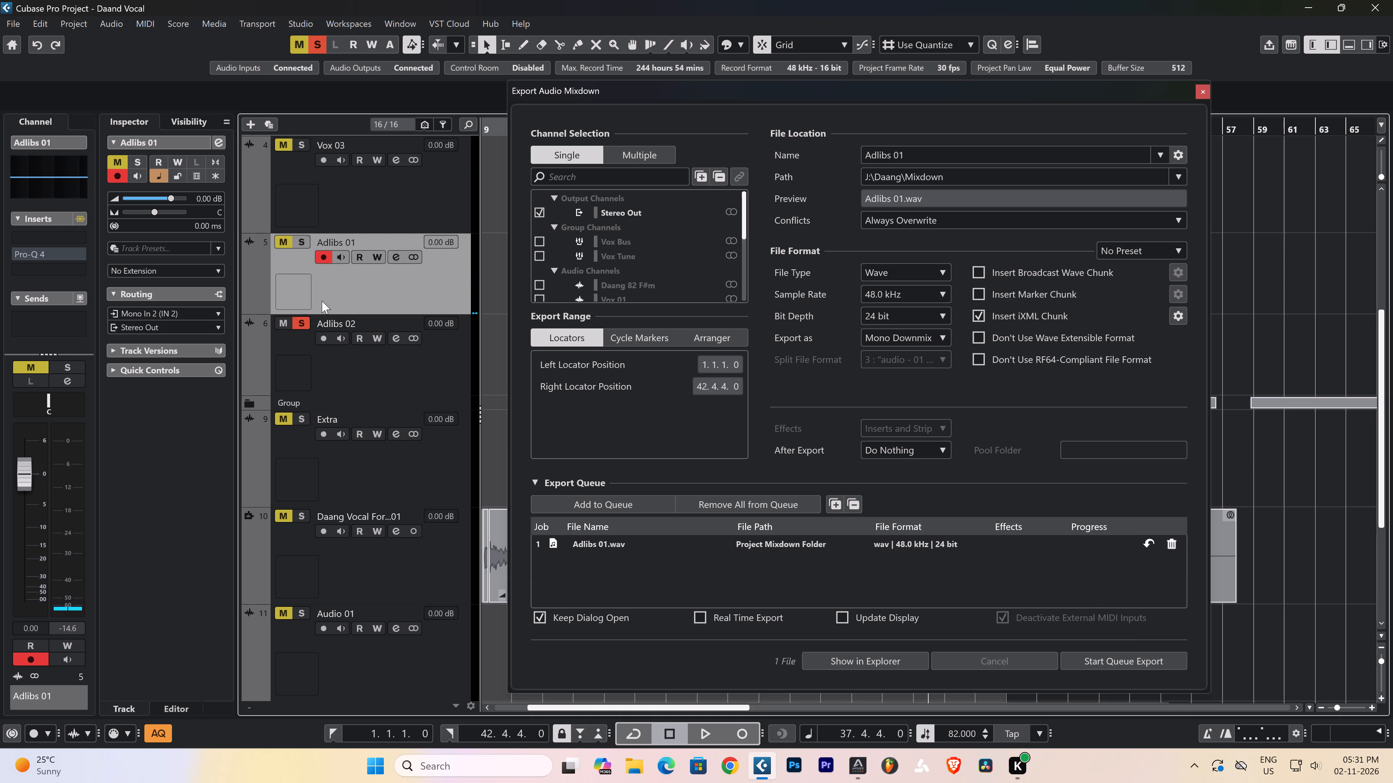
pyautogui.click(345, 352)
pyautogui.doubleClick(362, 320)
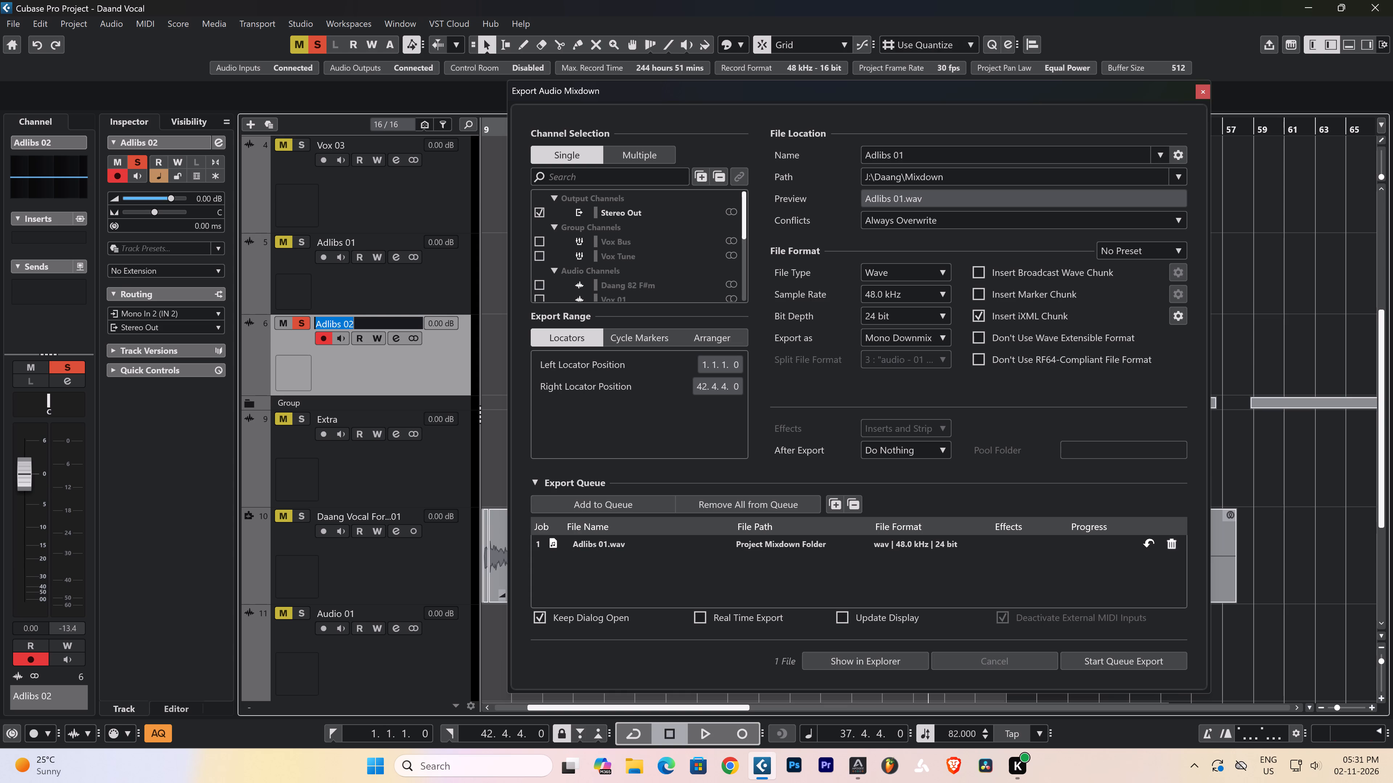
pyautogui.hotkey('ctrl', 'c')
pyautogui.click(990, 242)
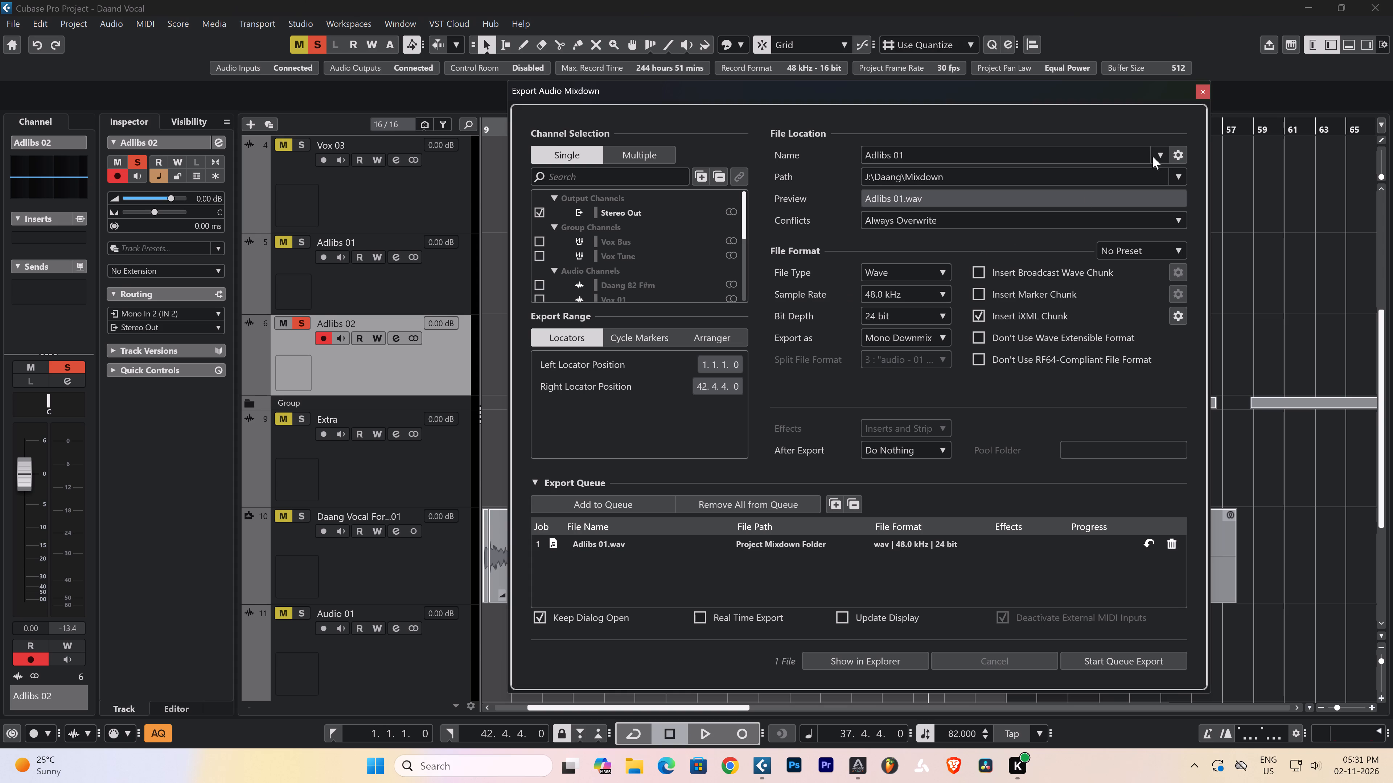
pyautogui.doubleClick(1070, 156)
pyautogui.moveTo(1070, 156); pyautogui.dragTo(799, 154)
pyautogui.hotkey('ctrl', 'v')
pyautogui.press('Return')
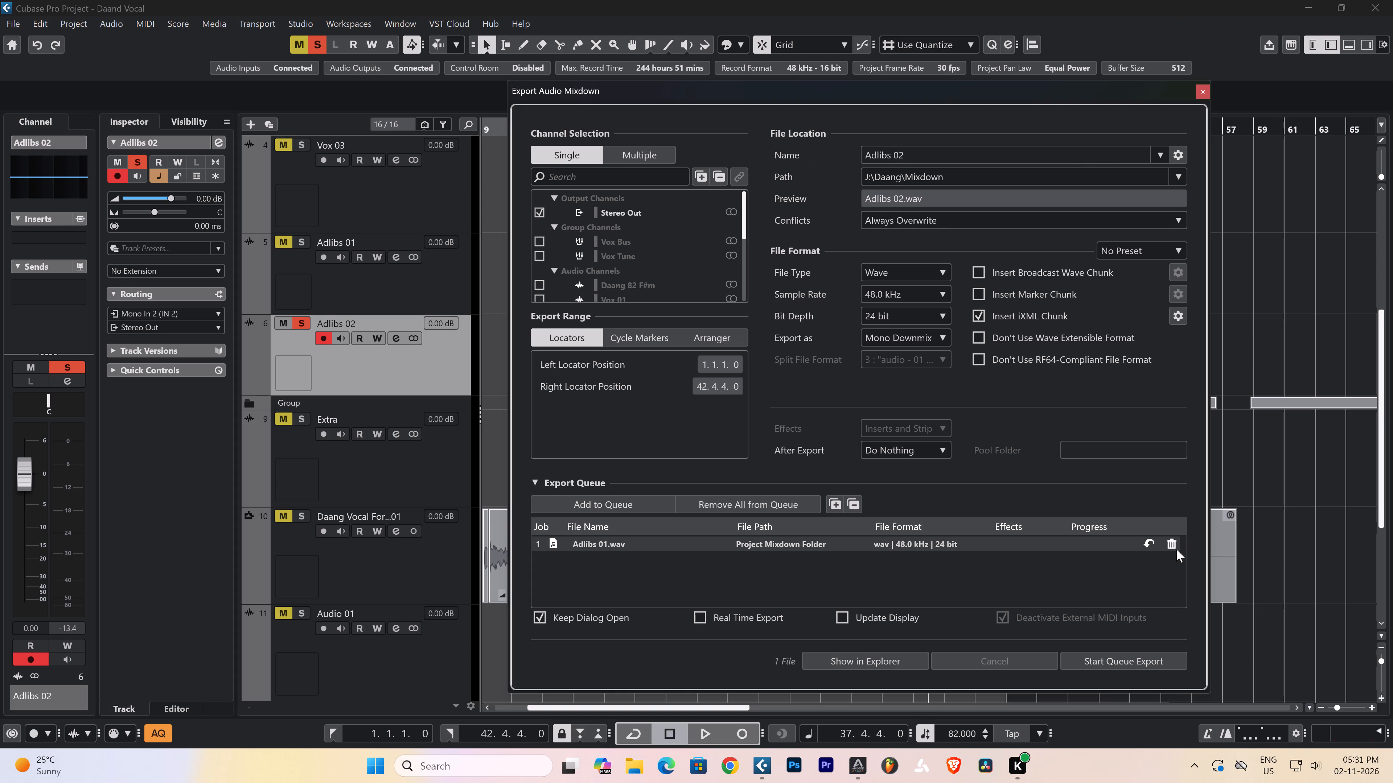
pyautogui.click(1172, 548)
pyautogui.click(647, 504)
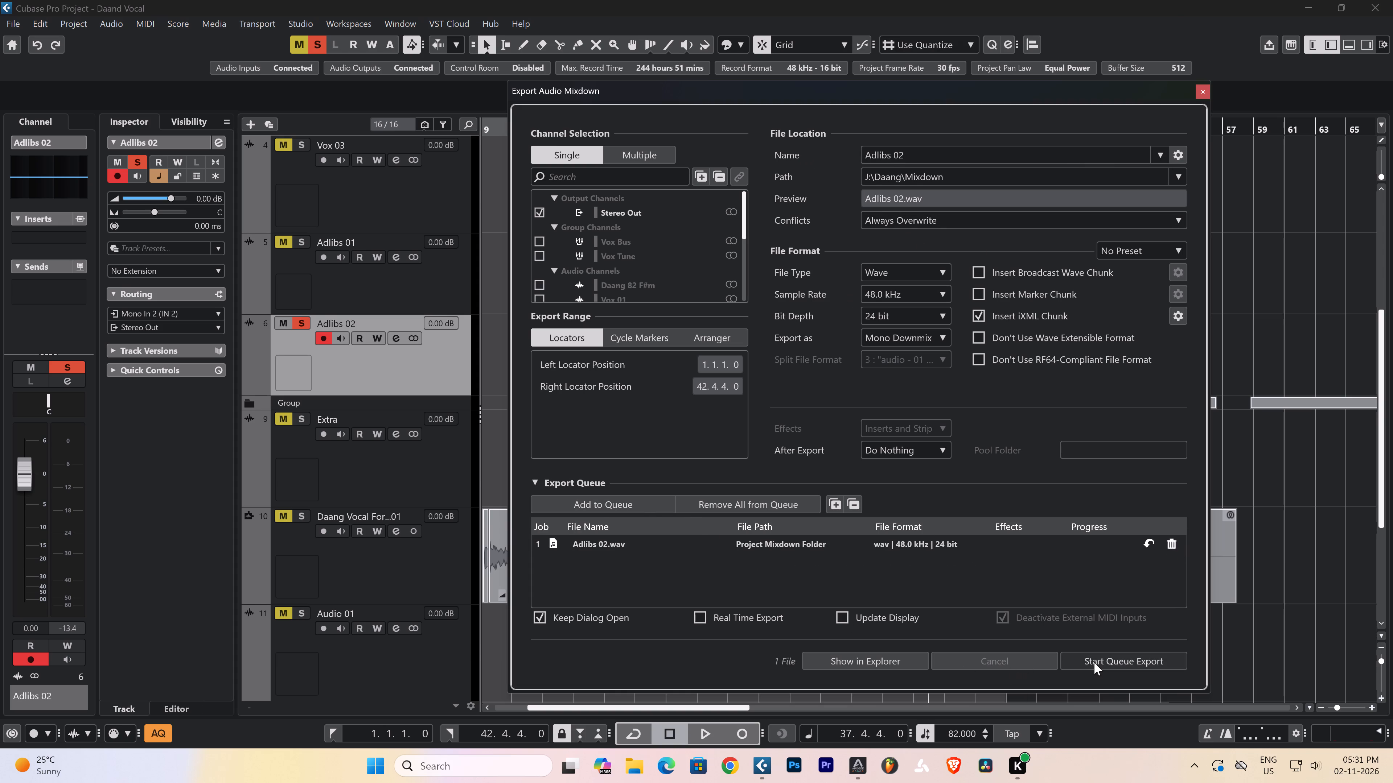
pyautogui.click(1094, 662)
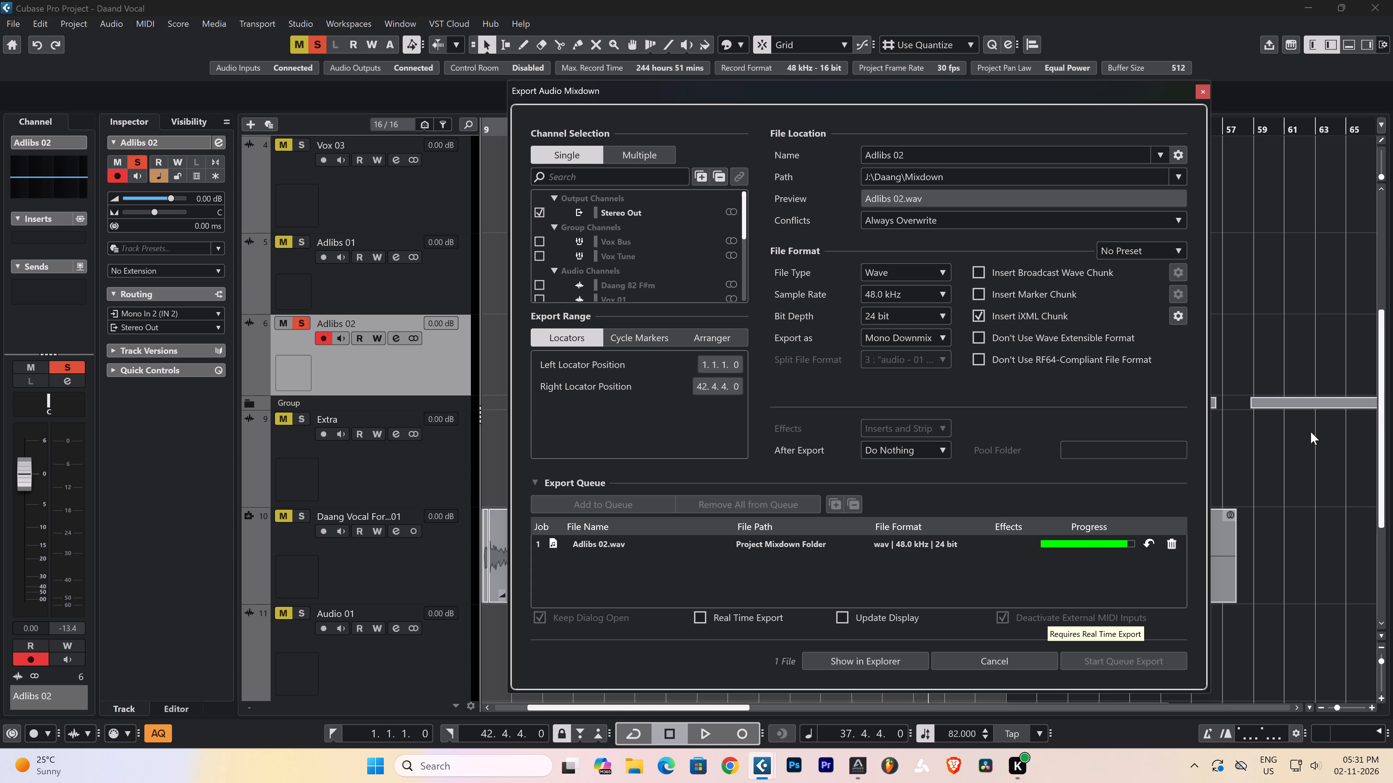
pyautogui.click(1203, 88)
# Save the Daand Vocal project and close its window.
pyautogui.click(447, 369)
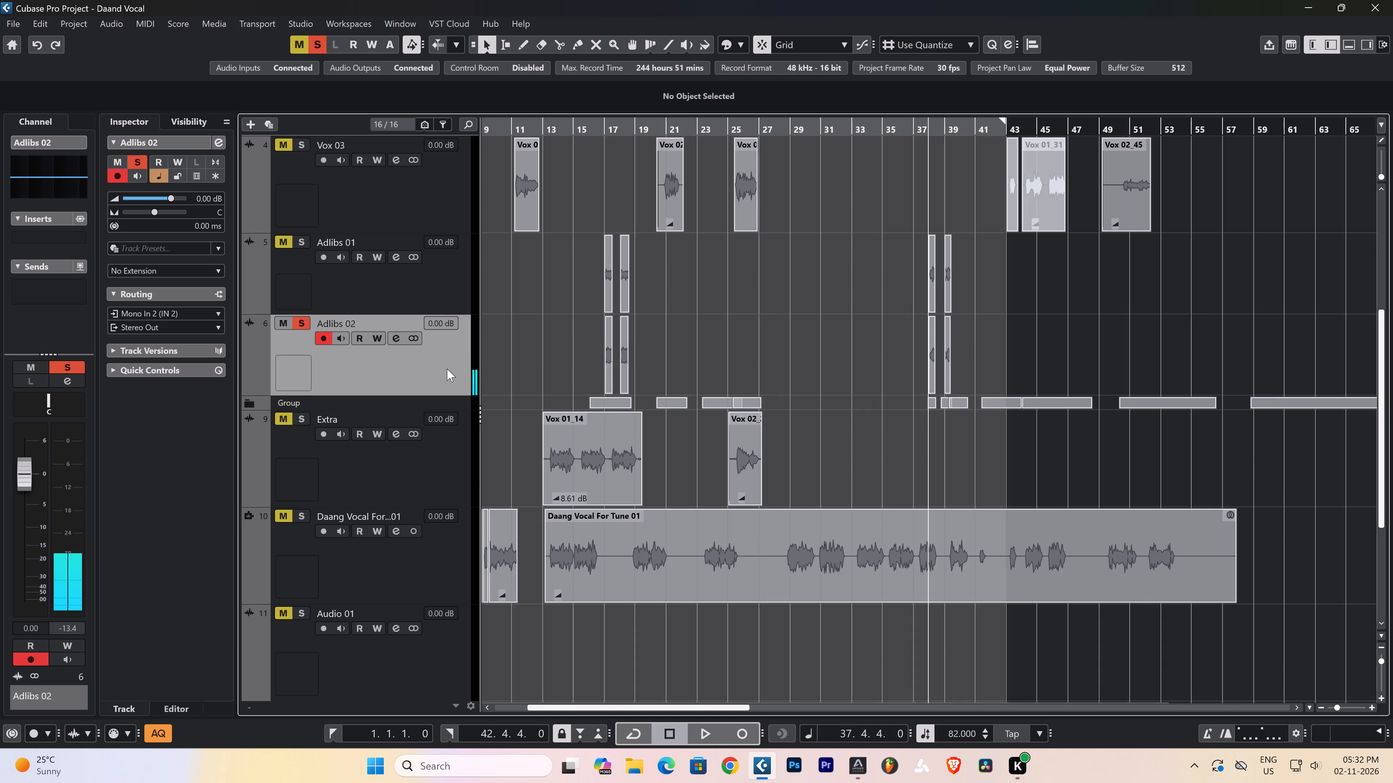
pyautogui.hotkey('ctrl', 's')
pyautogui.click(1378, 11)
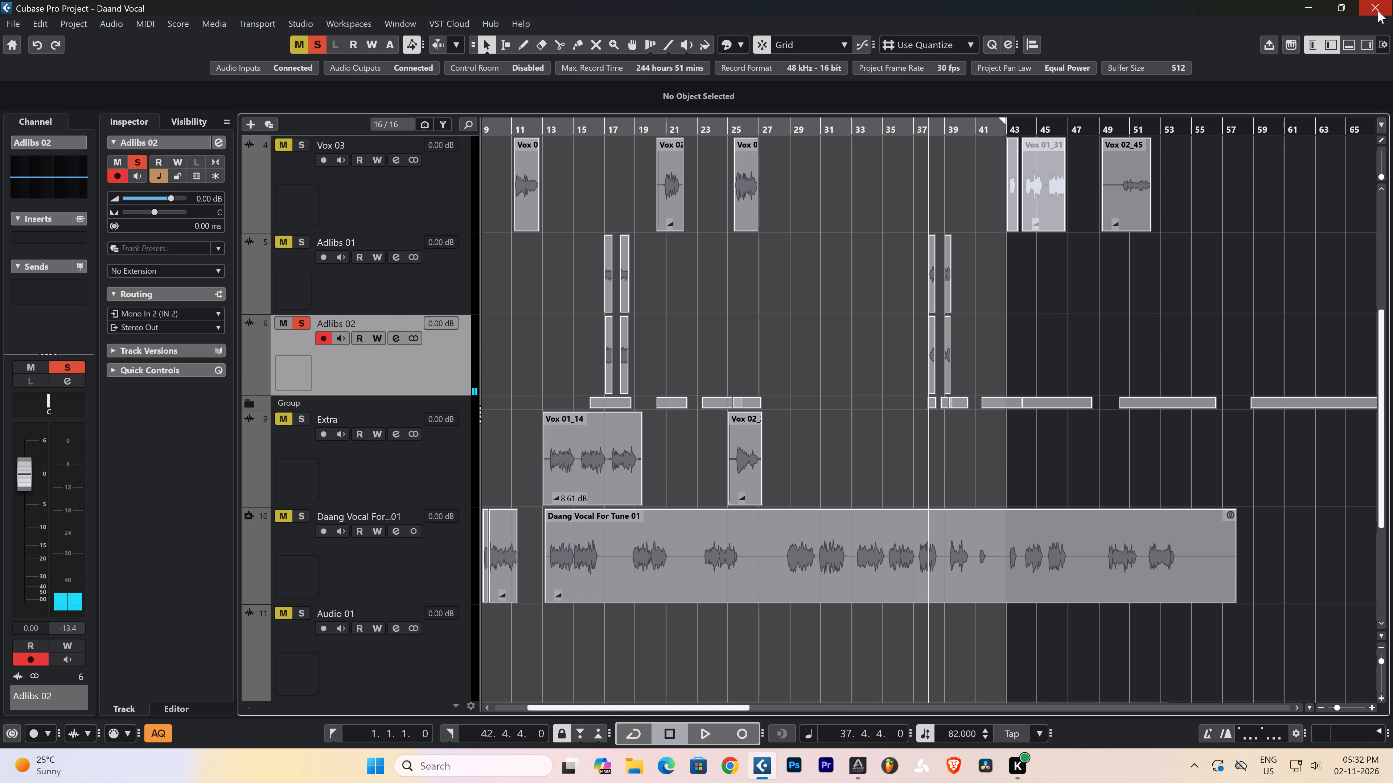
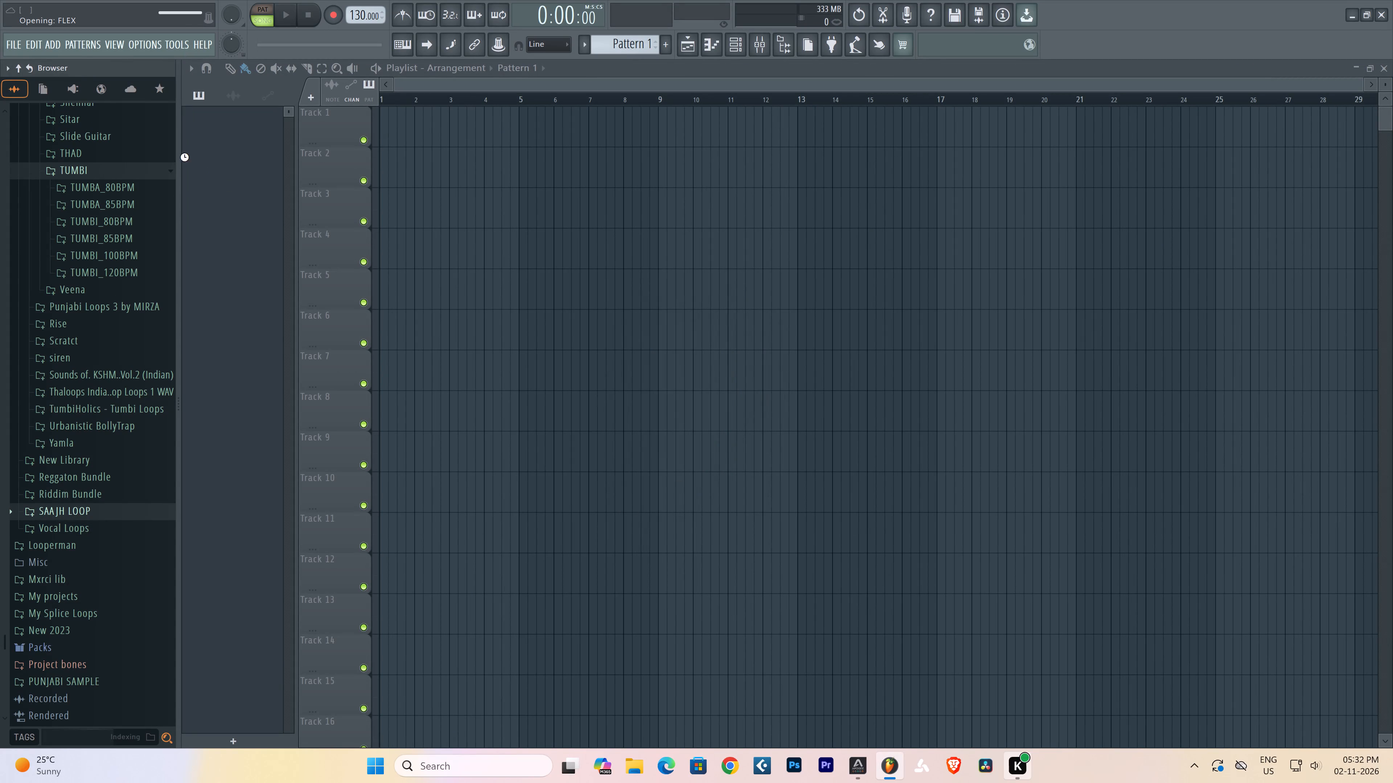
# Open the recent project Daang Song.zip and dismiss the Dhol Track channel settings.
pyautogui.click(13, 46)
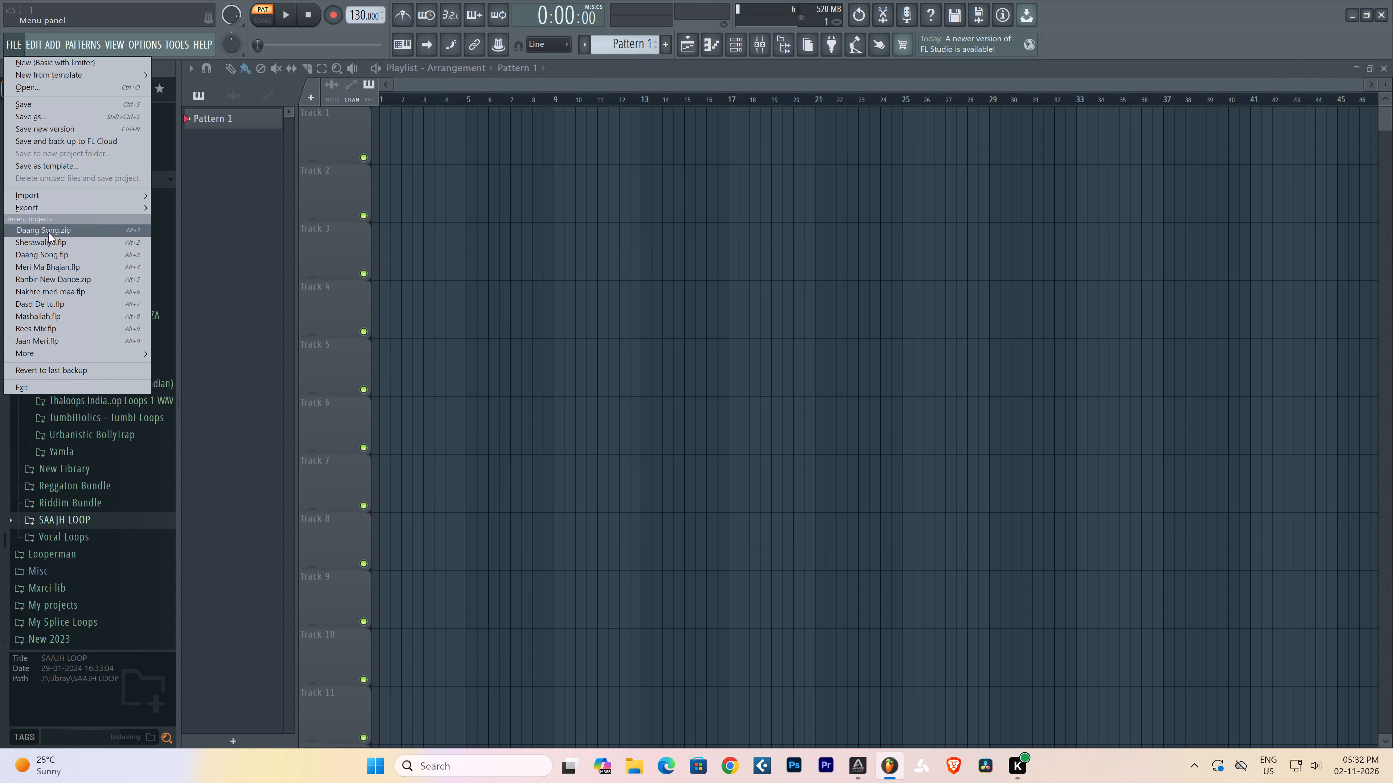
pyautogui.click(48, 232)
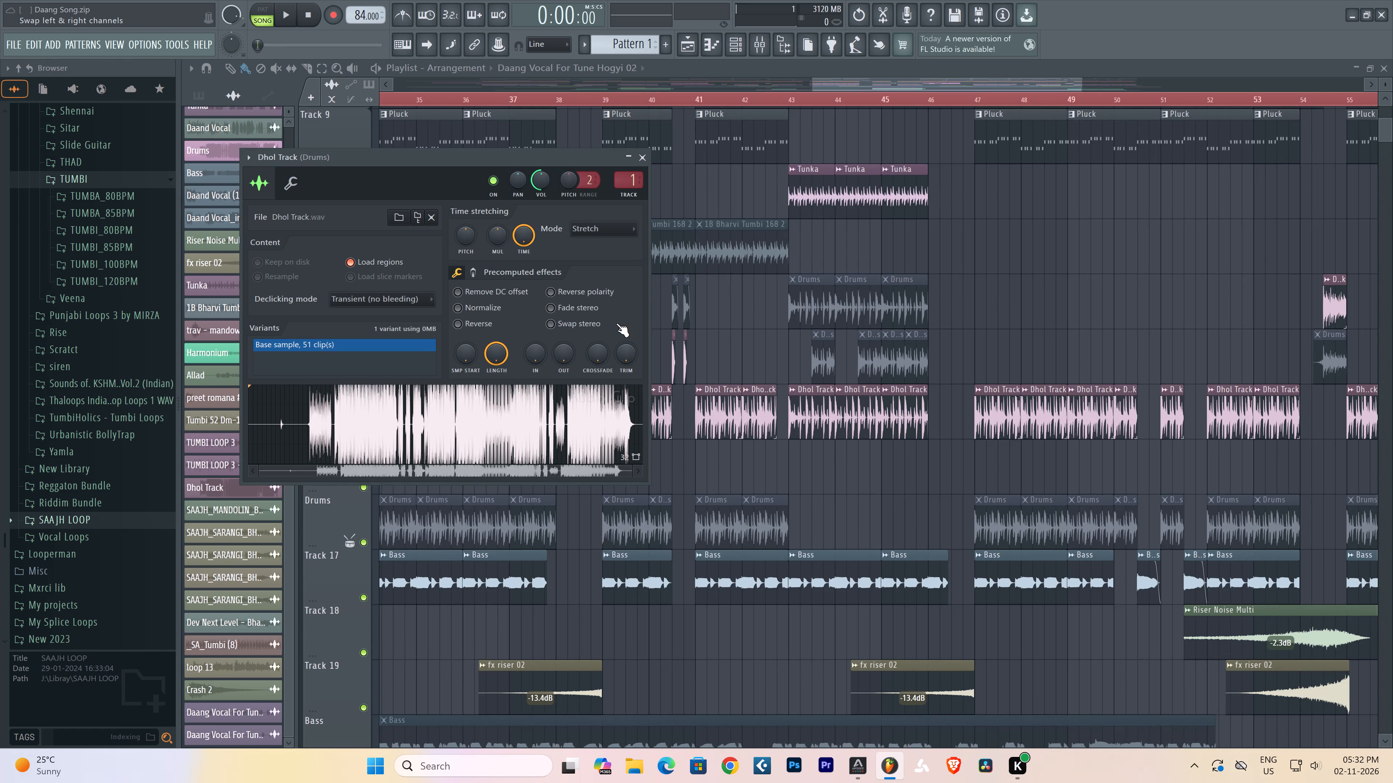
pyautogui.rightClick(956, 248)
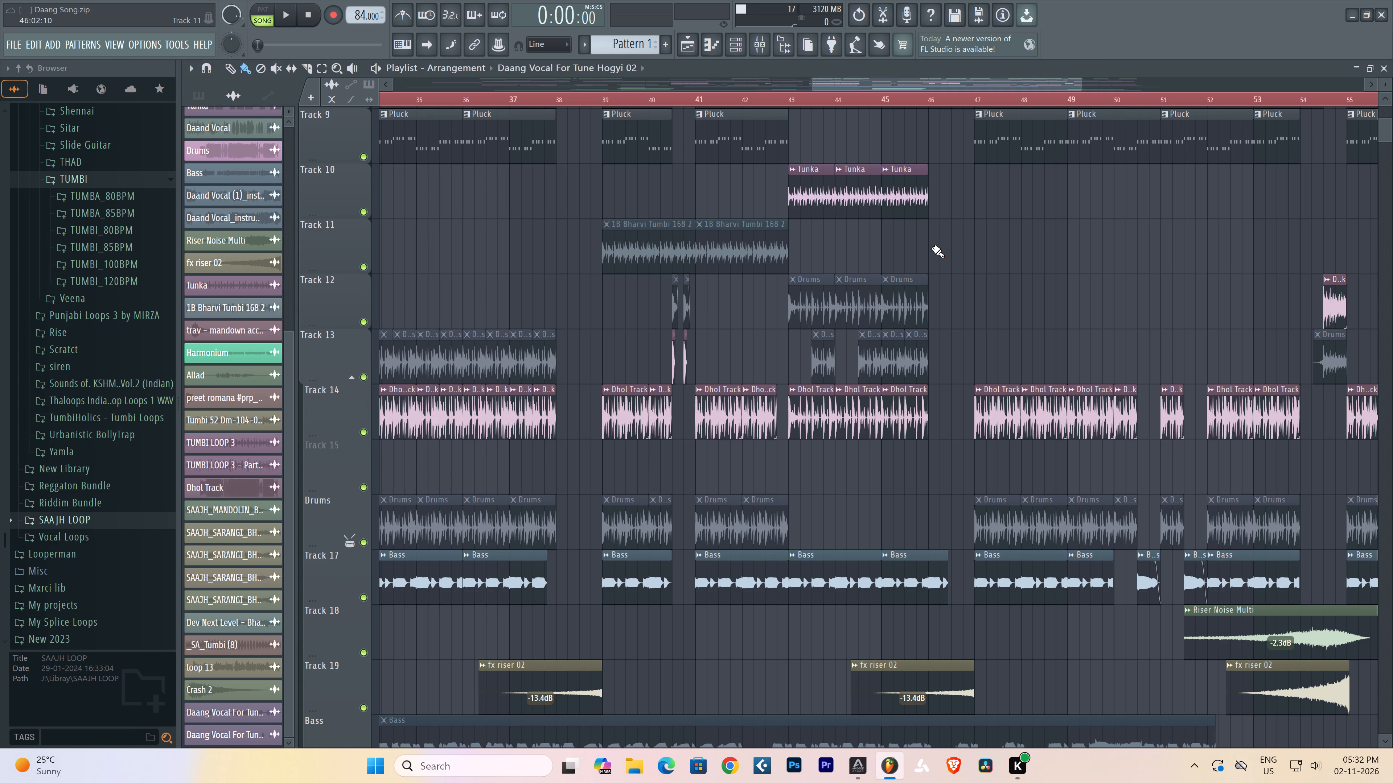
# Play the whole arrangement from the beginning.
pyautogui.scroll(2, 592, 99)
pyautogui.scroll(-10, 593, 99)
pyautogui.scroll(1, 593, 99)
pyautogui.scroll(-2, 593, 99)
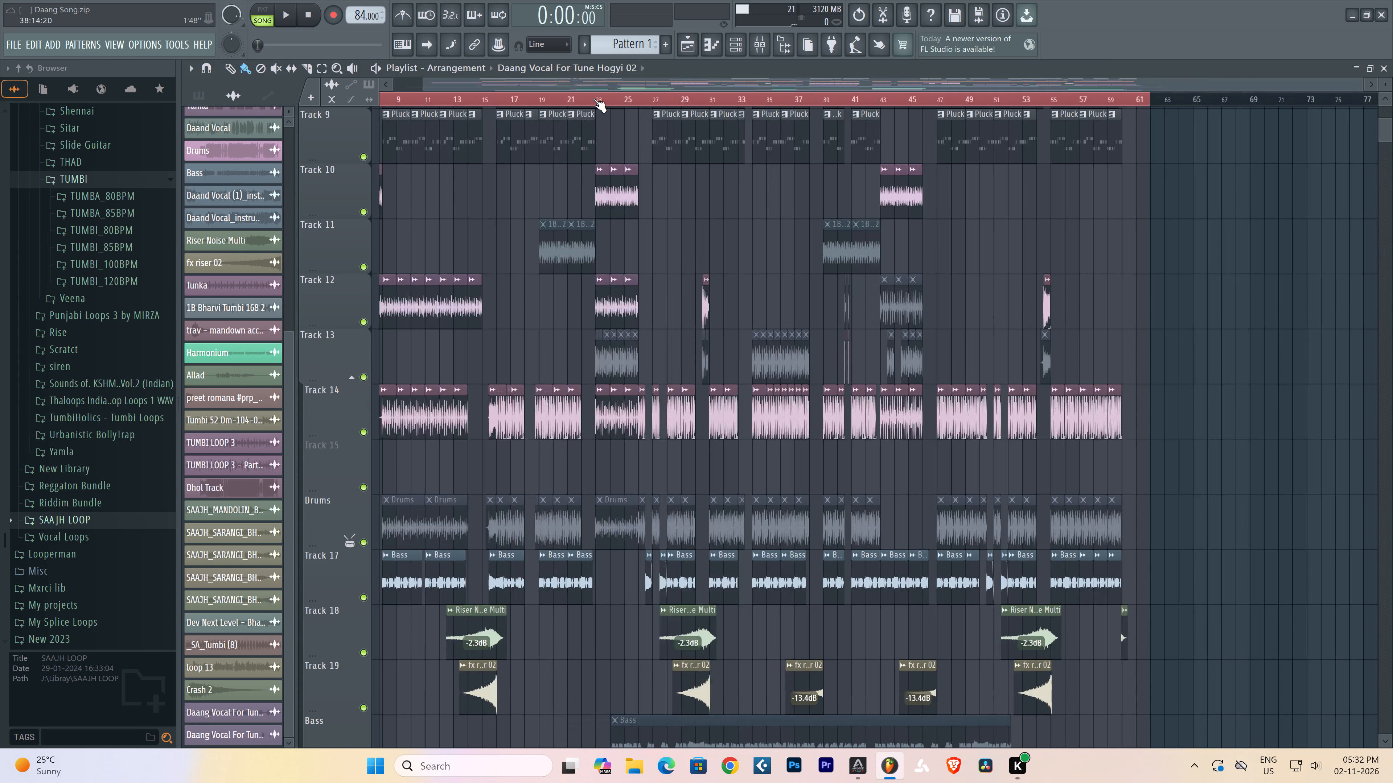
pyautogui.press('space')
# Move the short clip near bar 54 on Track 3 up one track to Track 2, leaving nothing selected.
pyautogui.scroll(11, 735, 315)
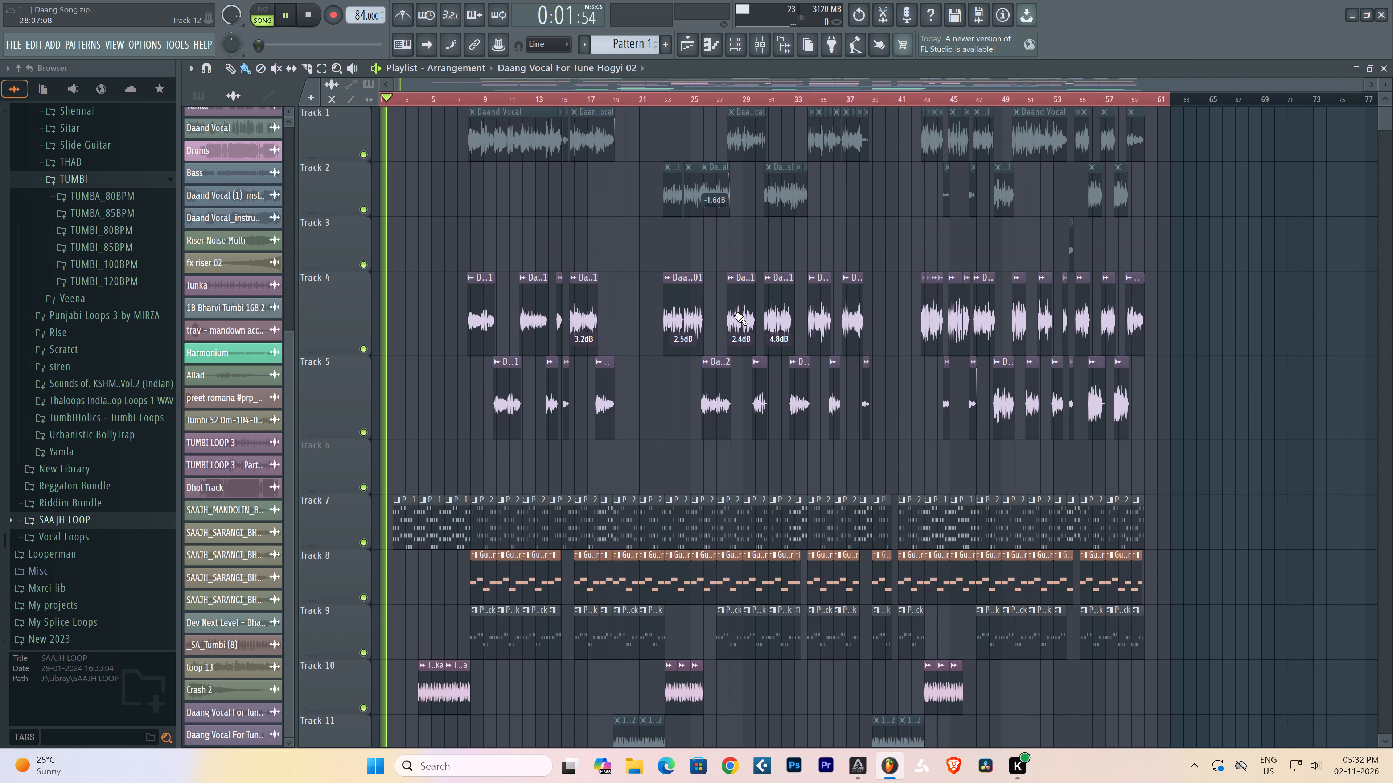
pyautogui.scroll(2, 735, 315)
pyautogui.keyDown('ctrl'); pyautogui.moveTo(1116, 231); pyautogui.dragTo(983, 245); pyautogui.keyUp('ctrl')
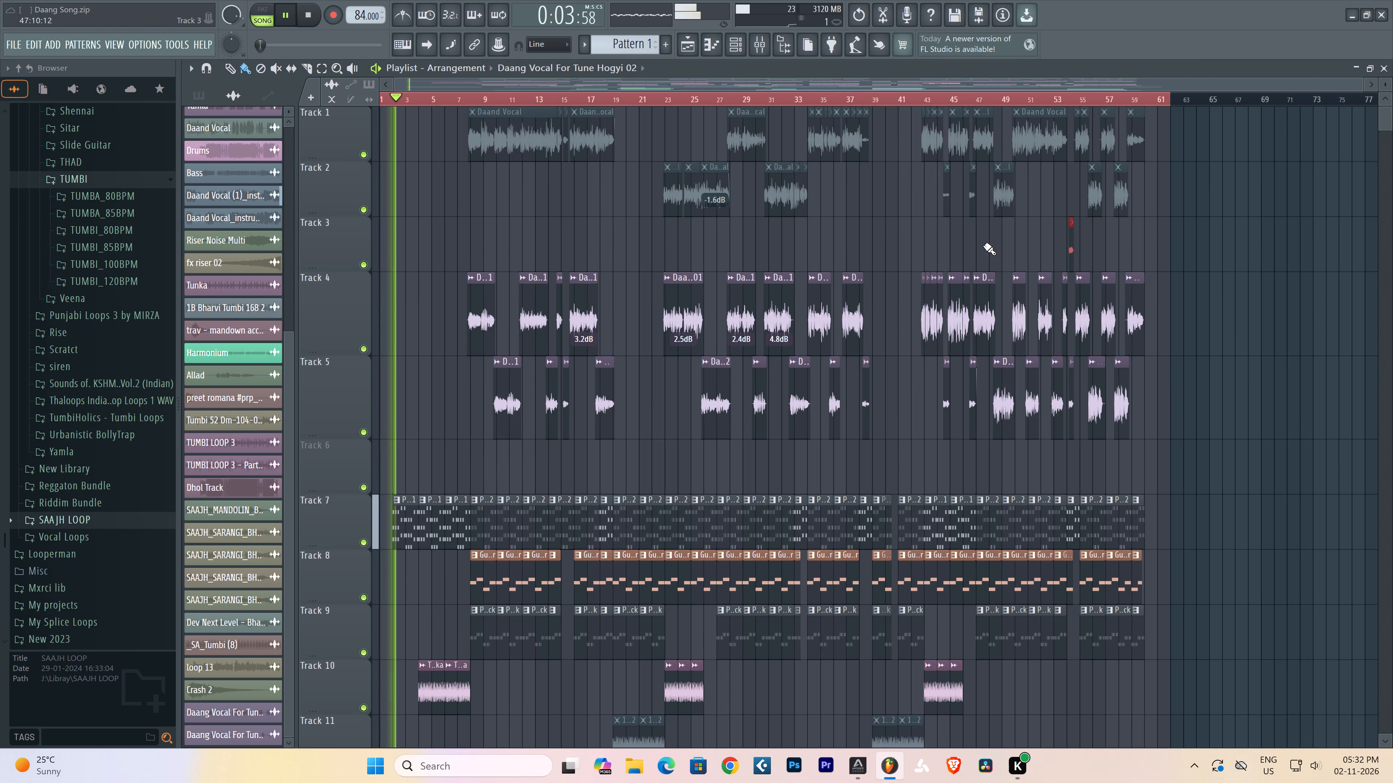
pyautogui.hotkey('shift', 'Up')
pyautogui.rightClick(1281, 326)
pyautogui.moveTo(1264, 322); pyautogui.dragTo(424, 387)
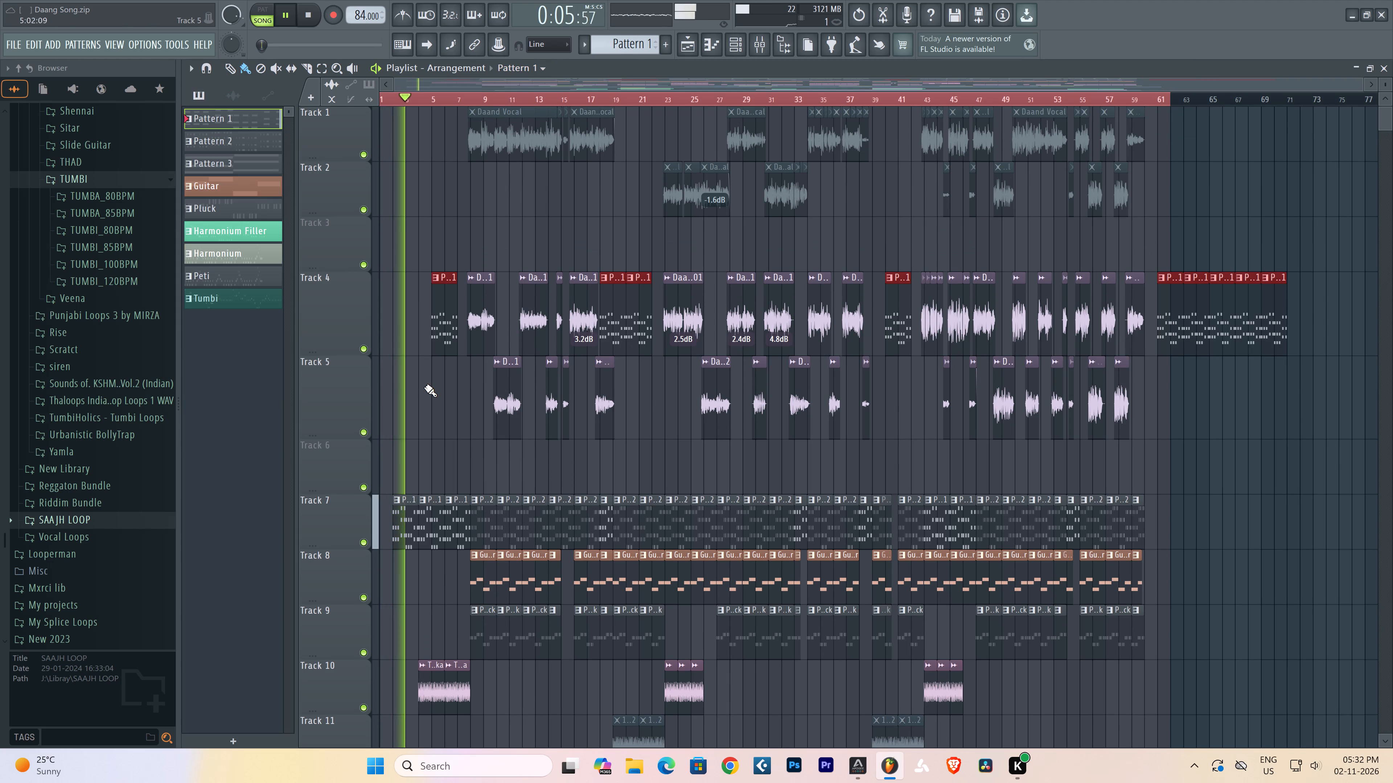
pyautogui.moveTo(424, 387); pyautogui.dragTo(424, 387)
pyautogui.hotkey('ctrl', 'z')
# Move all vocal clips on Tracks 4 and 5 up one track, onto Tracks 3 and 4.
pyautogui.keyDown('ctrl'); pyautogui.moveTo(1193, 284); pyautogui.dragTo(603, 386); pyautogui.keyUp('ctrl')
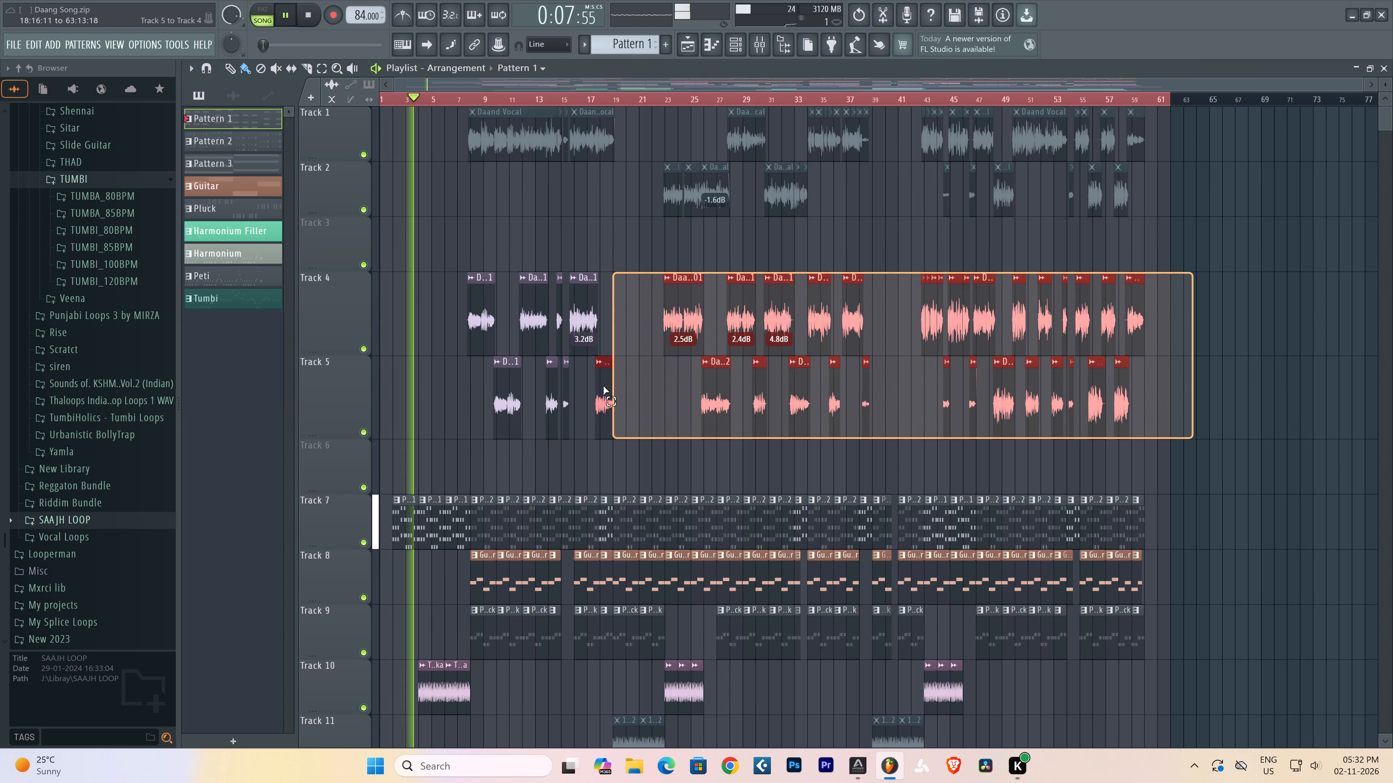
pyautogui.keyDown('ctrl'); pyautogui.moveTo(603, 386); pyautogui.dragTo(463, 385); pyautogui.keyUp('ctrl')
pyautogui.hotkey('shift', 'Up')
pyautogui.rightClick(466, 384)
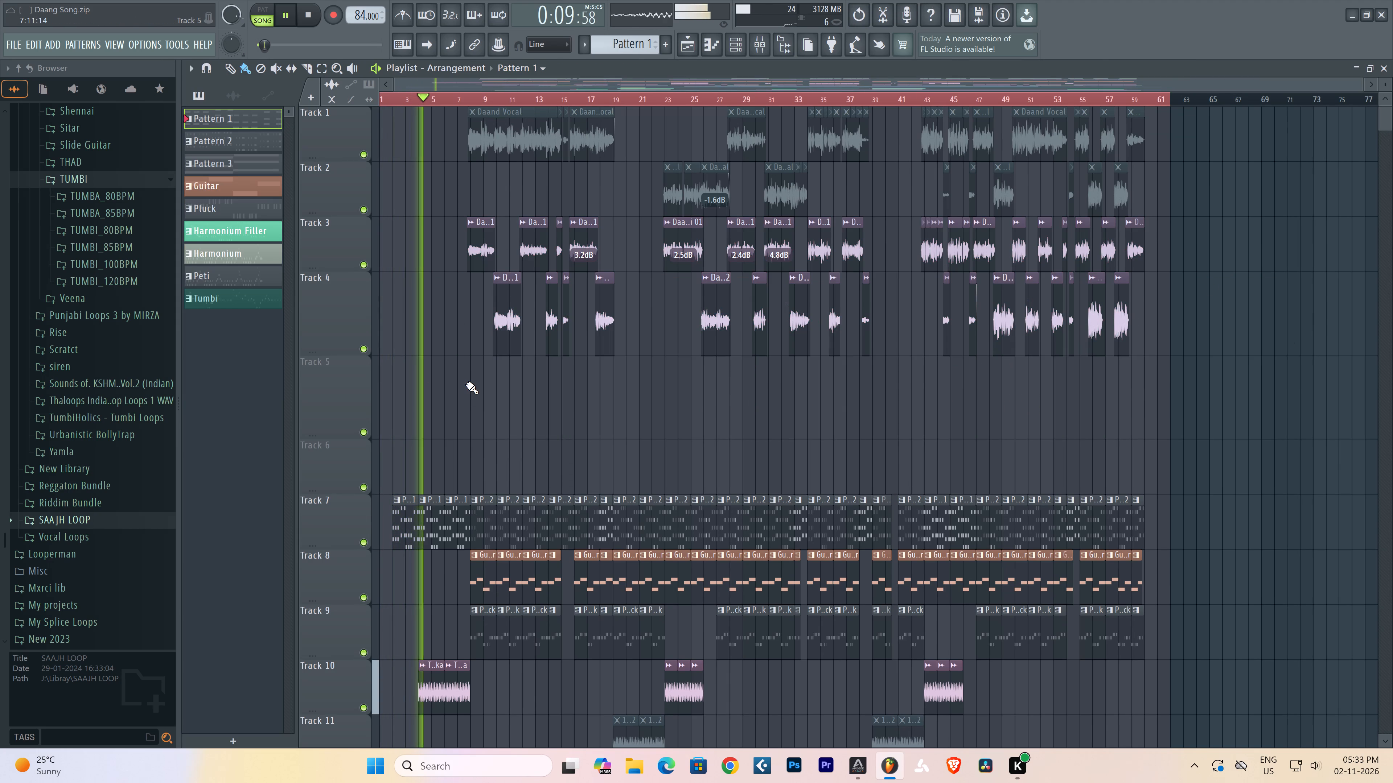
# In File Explorer, open the Mixdown folder inside the Daang folder on drive J.
pyautogui.click(642, 761)
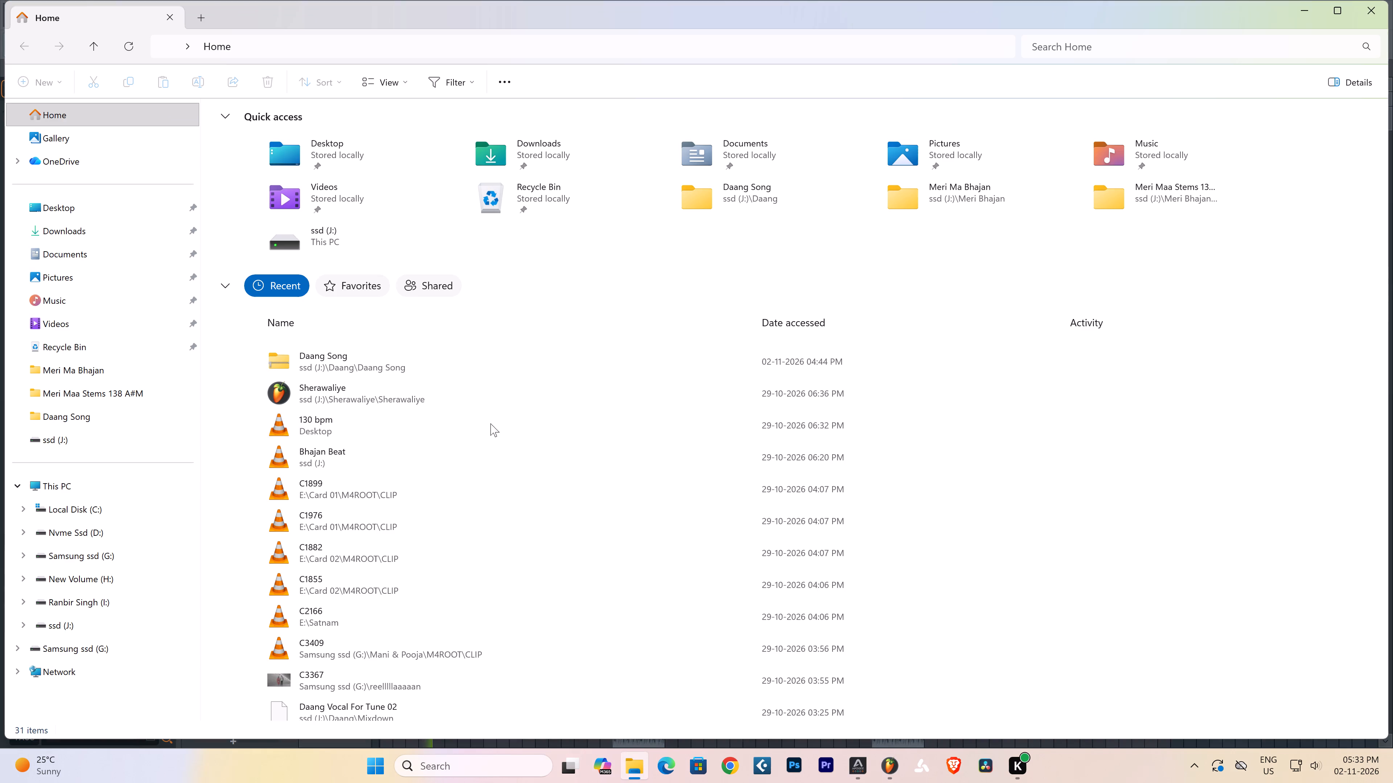
pyautogui.doubleClick(783, 195)
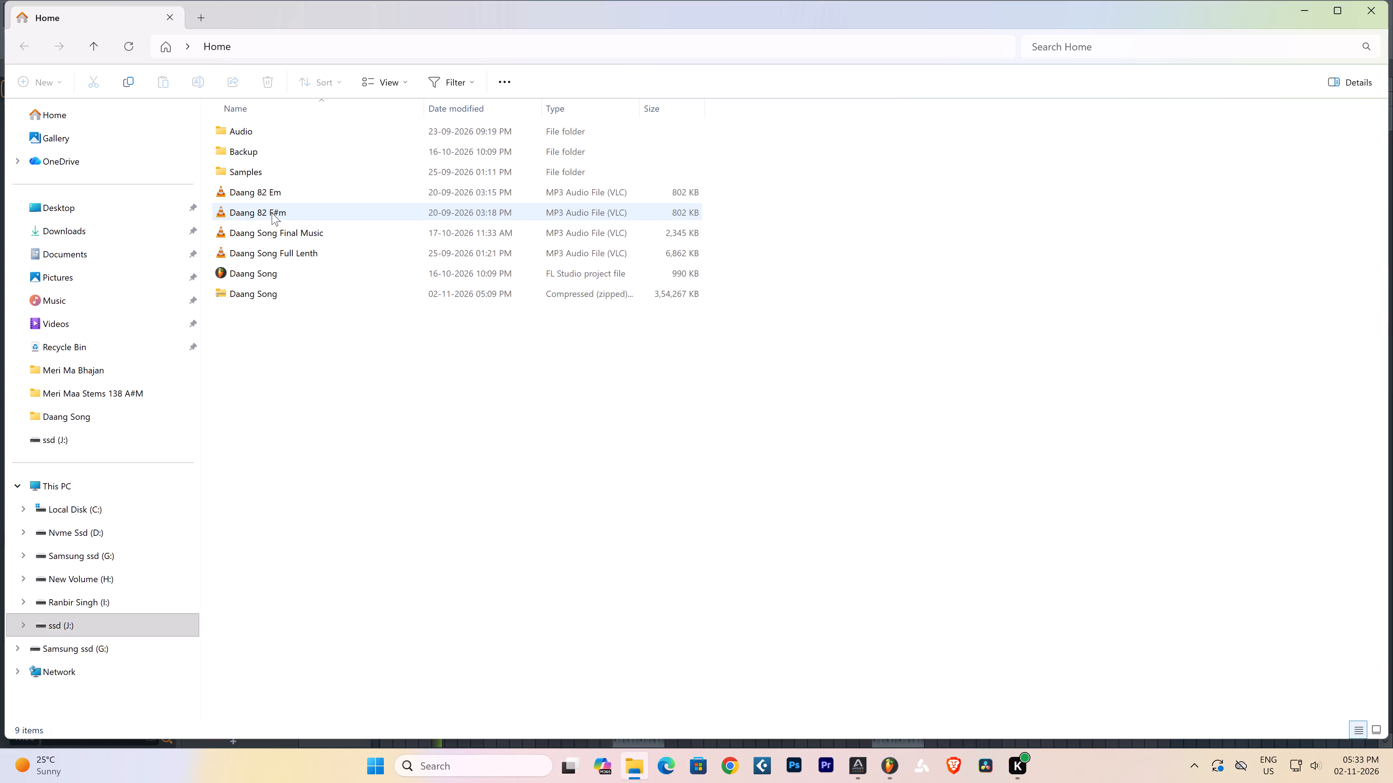
pyautogui.click(104, 49)
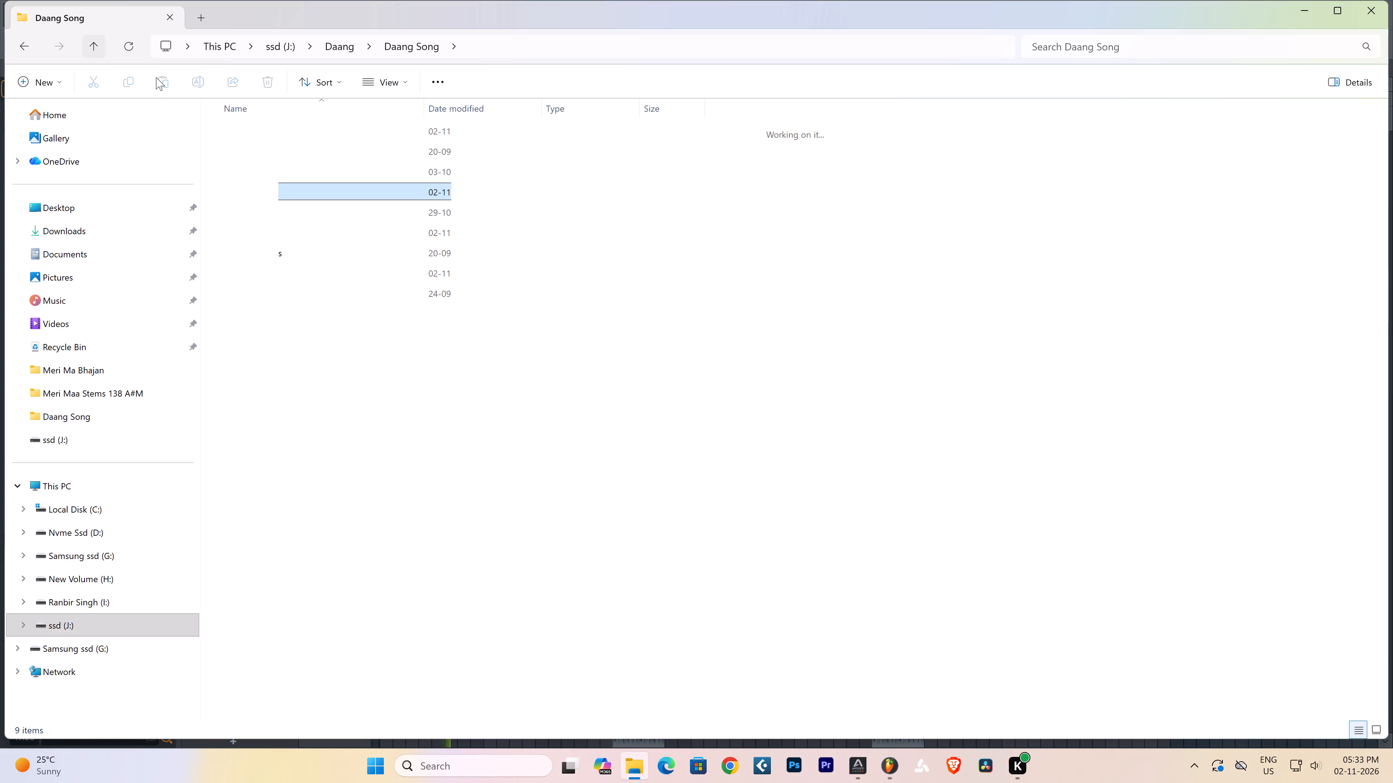
pyautogui.doubleClick(264, 235)
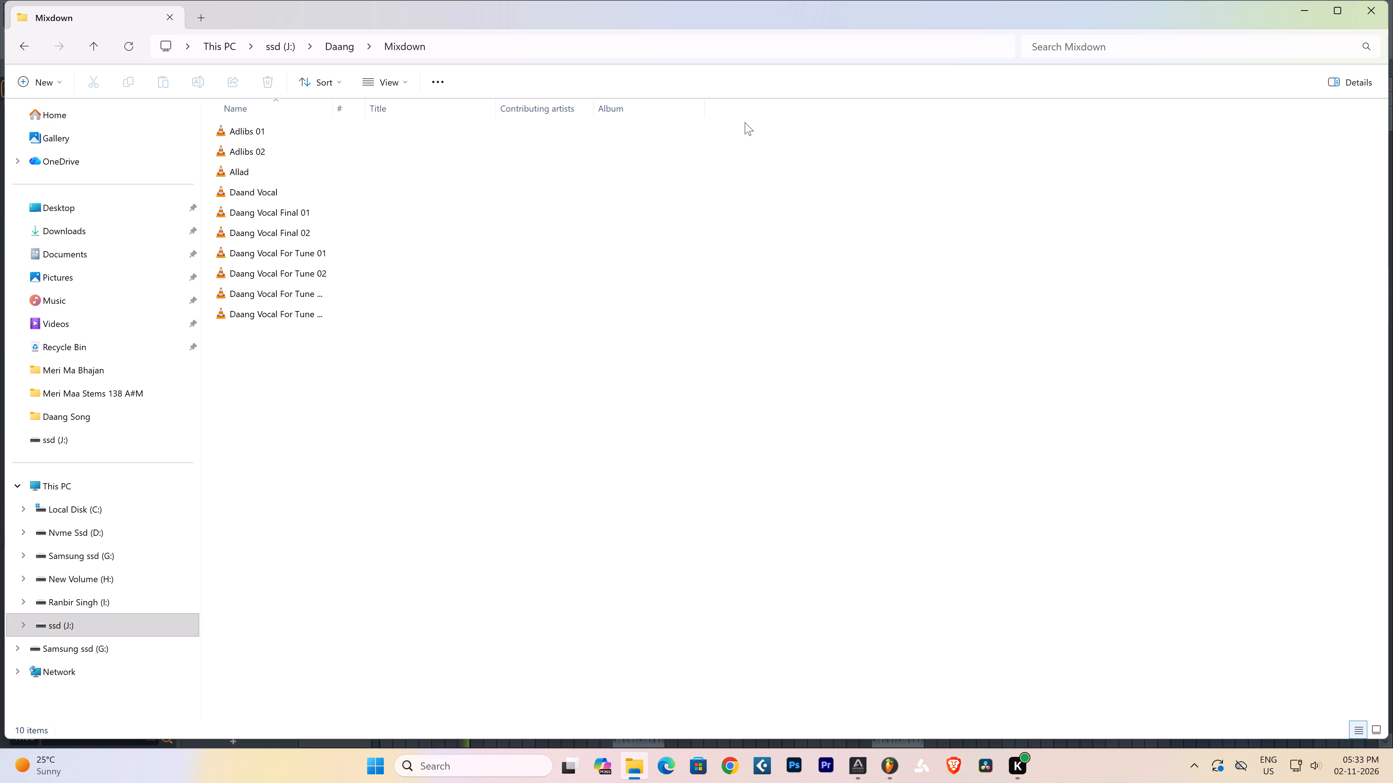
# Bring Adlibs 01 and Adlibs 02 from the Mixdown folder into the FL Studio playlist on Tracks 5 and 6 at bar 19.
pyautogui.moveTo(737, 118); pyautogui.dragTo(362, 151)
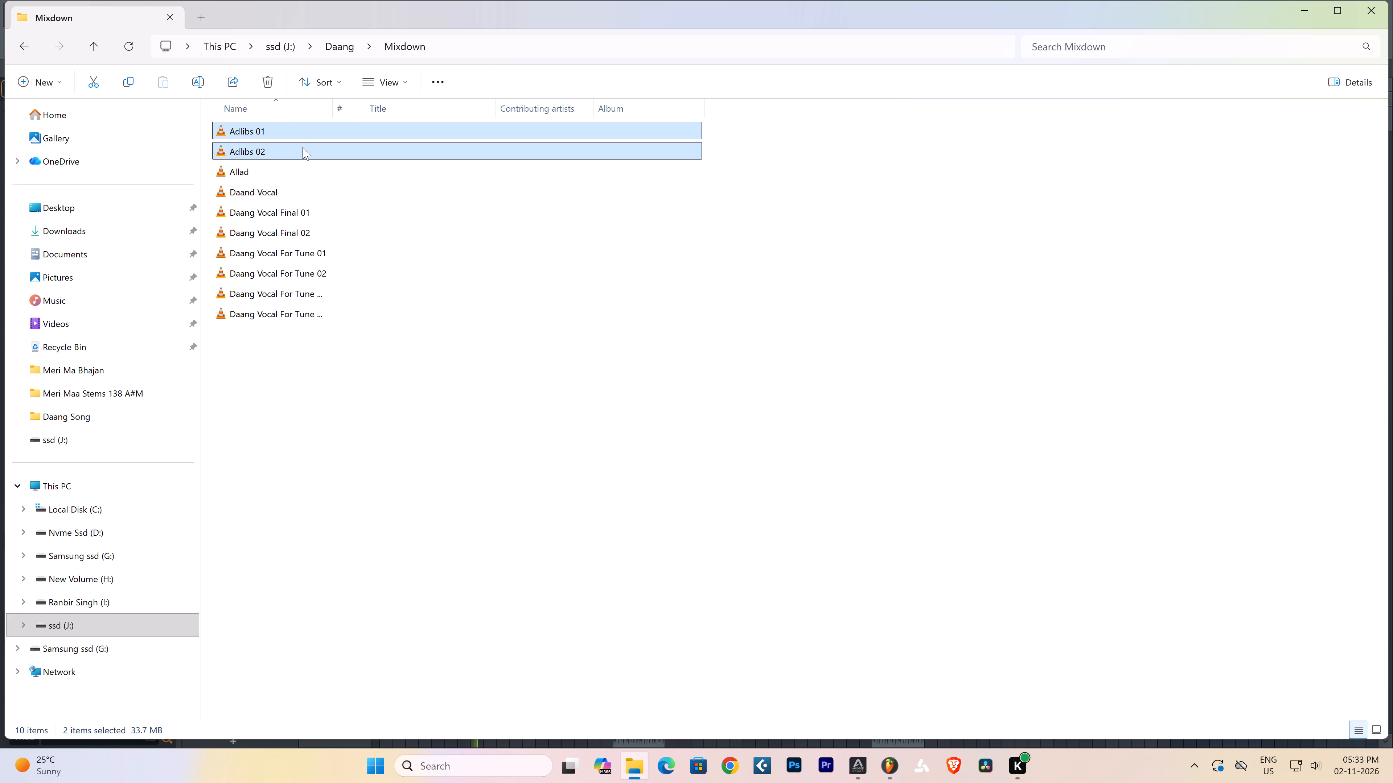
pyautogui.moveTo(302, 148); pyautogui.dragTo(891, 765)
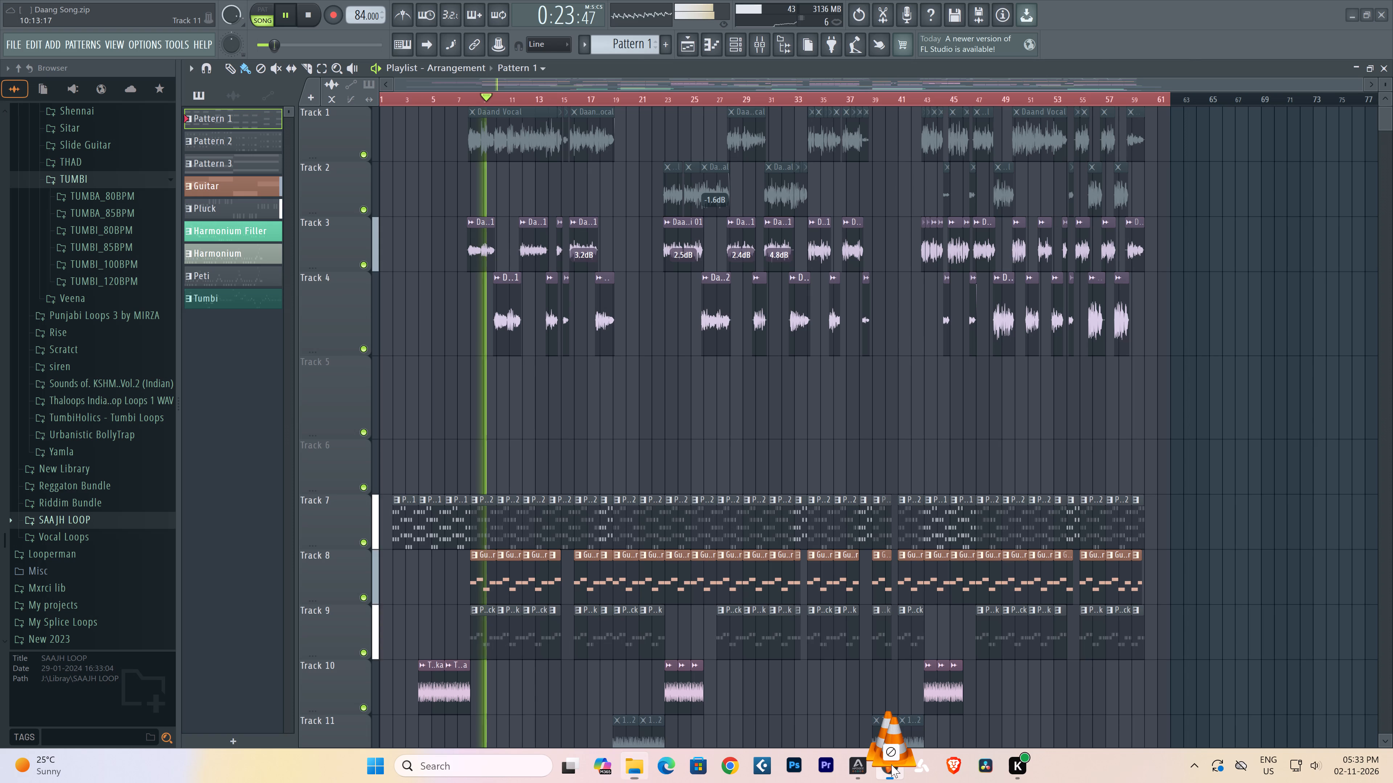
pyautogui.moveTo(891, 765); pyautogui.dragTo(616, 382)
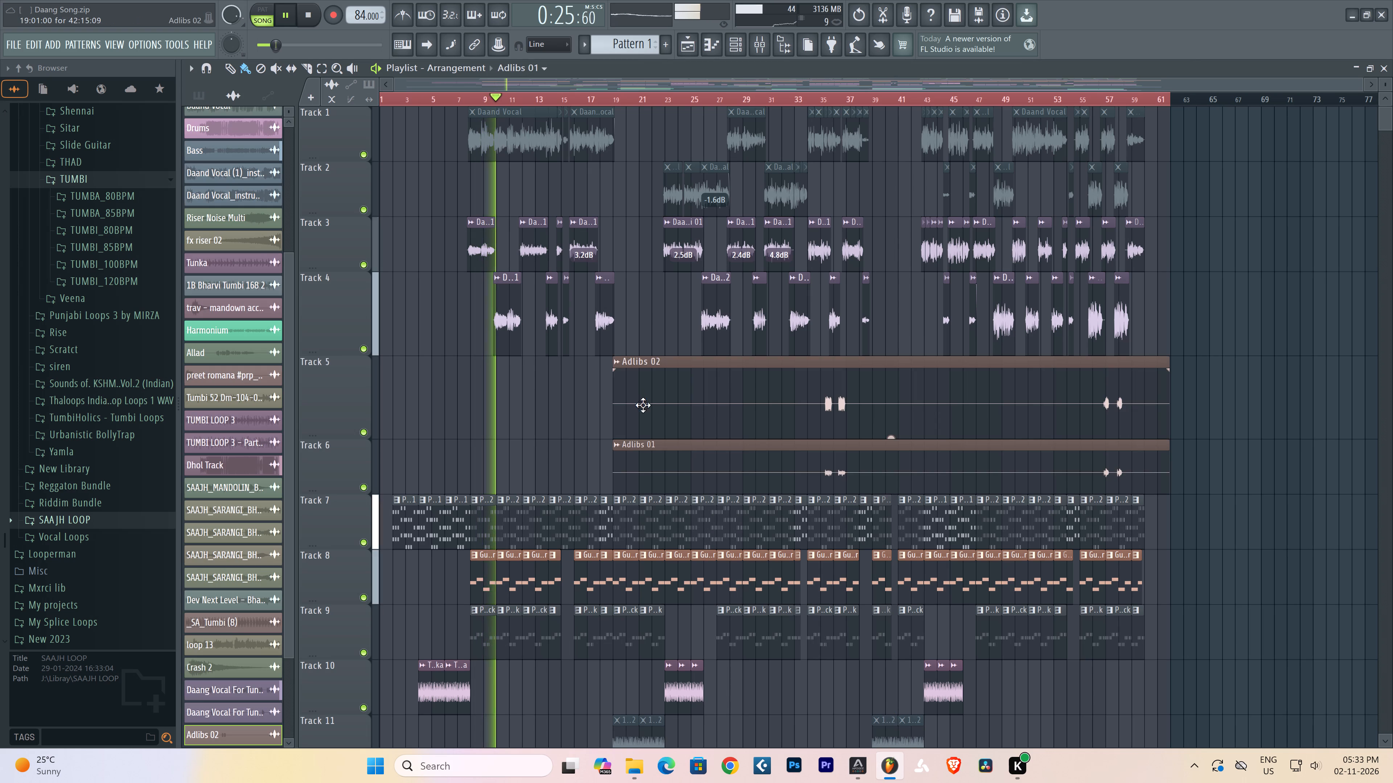
# Reduce the heights of Tracks 5 and 6 until they roughly match the neighbouring tracks.
pyautogui.moveTo(343, 437); pyautogui.dragTo(340, 398)
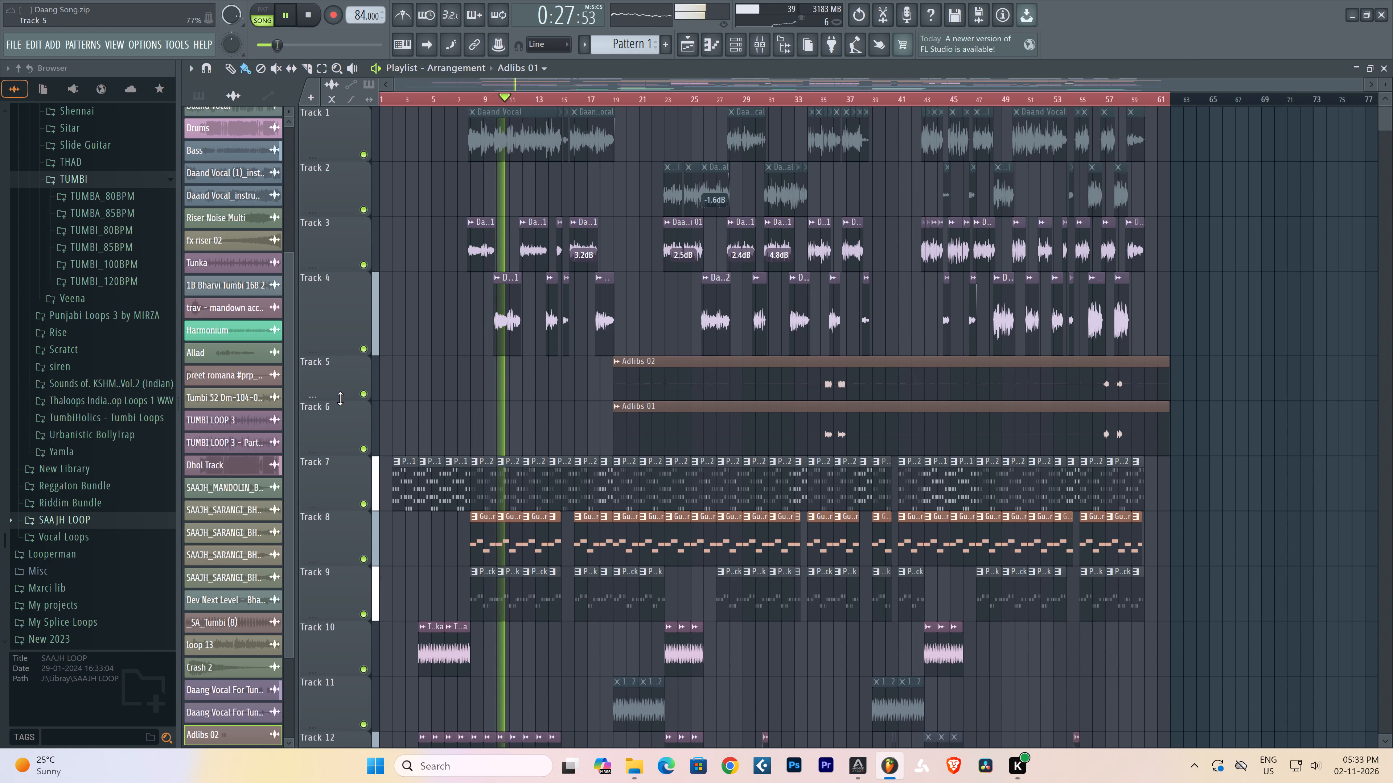
pyautogui.moveTo(340, 398); pyautogui.dragTo(340, 398)
pyautogui.moveTo(344, 455); pyautogui.dragTo(346, 435)
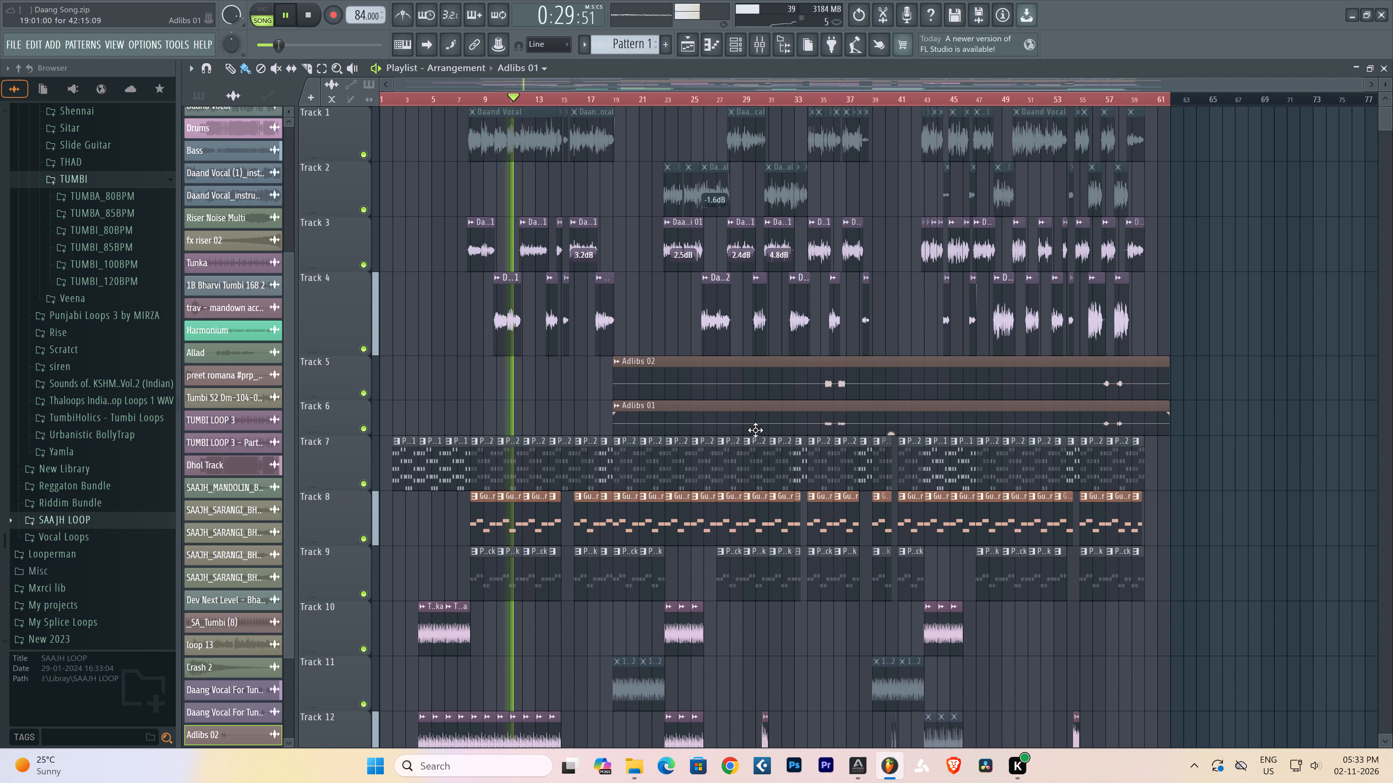
pyautogui.moveTo(349, 434); pyautogui.dragTo(349, 449)
pyautogui.moveTo(348, 399); pyautogui.dragTo(348, 403)
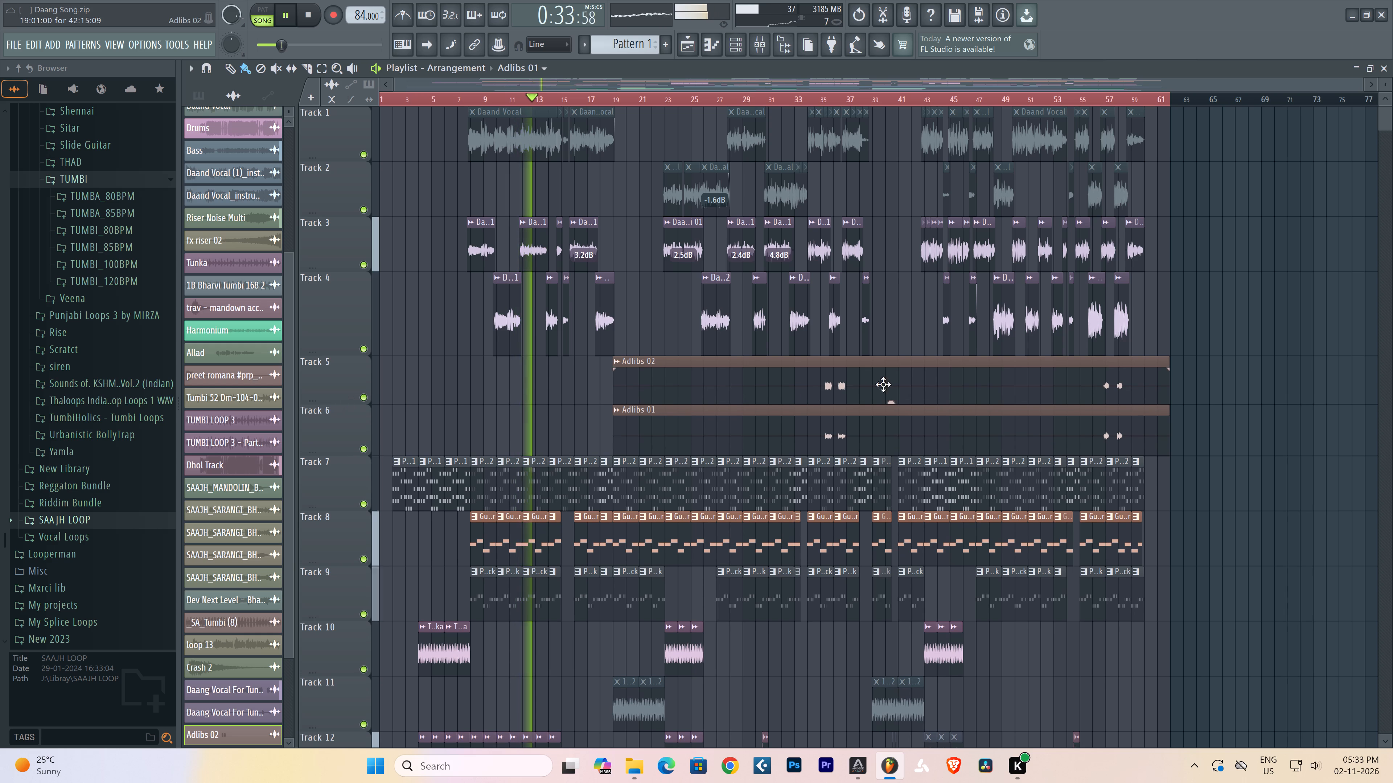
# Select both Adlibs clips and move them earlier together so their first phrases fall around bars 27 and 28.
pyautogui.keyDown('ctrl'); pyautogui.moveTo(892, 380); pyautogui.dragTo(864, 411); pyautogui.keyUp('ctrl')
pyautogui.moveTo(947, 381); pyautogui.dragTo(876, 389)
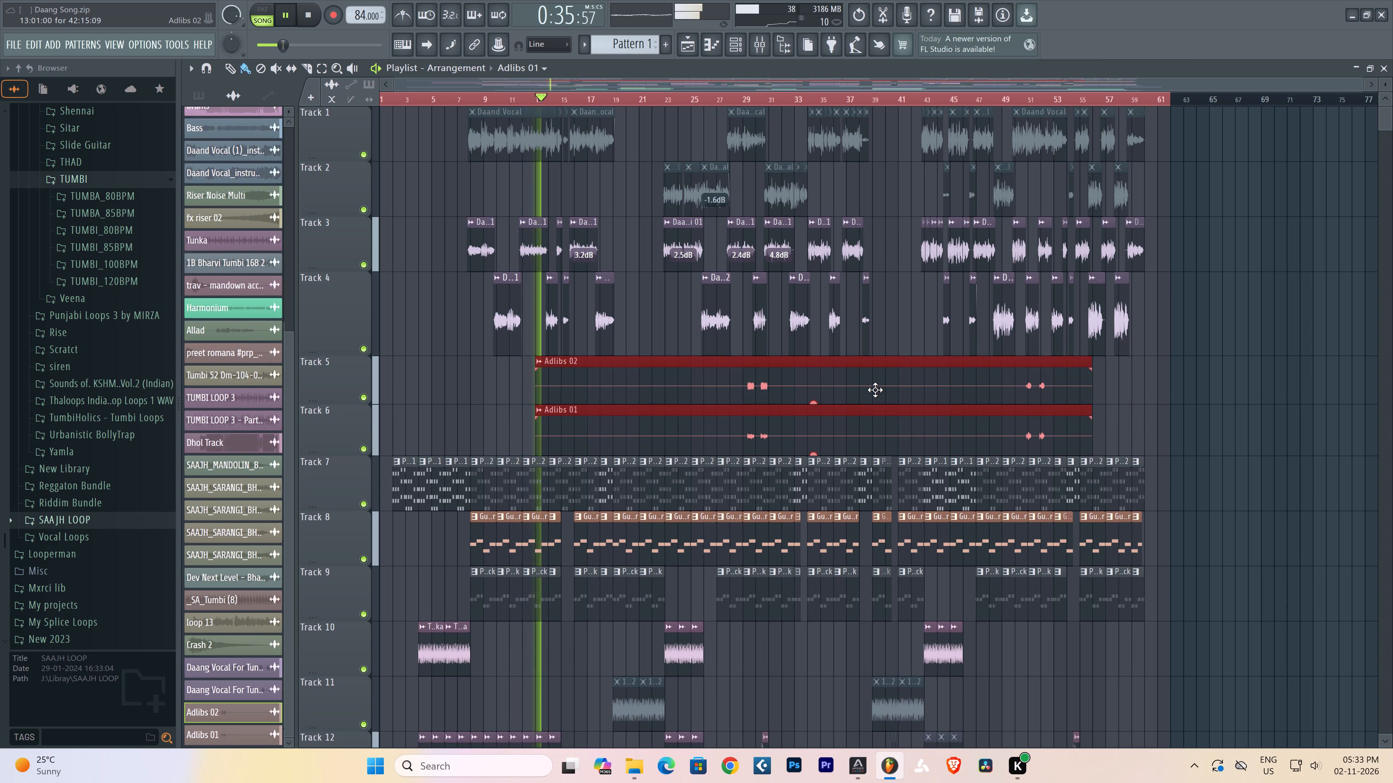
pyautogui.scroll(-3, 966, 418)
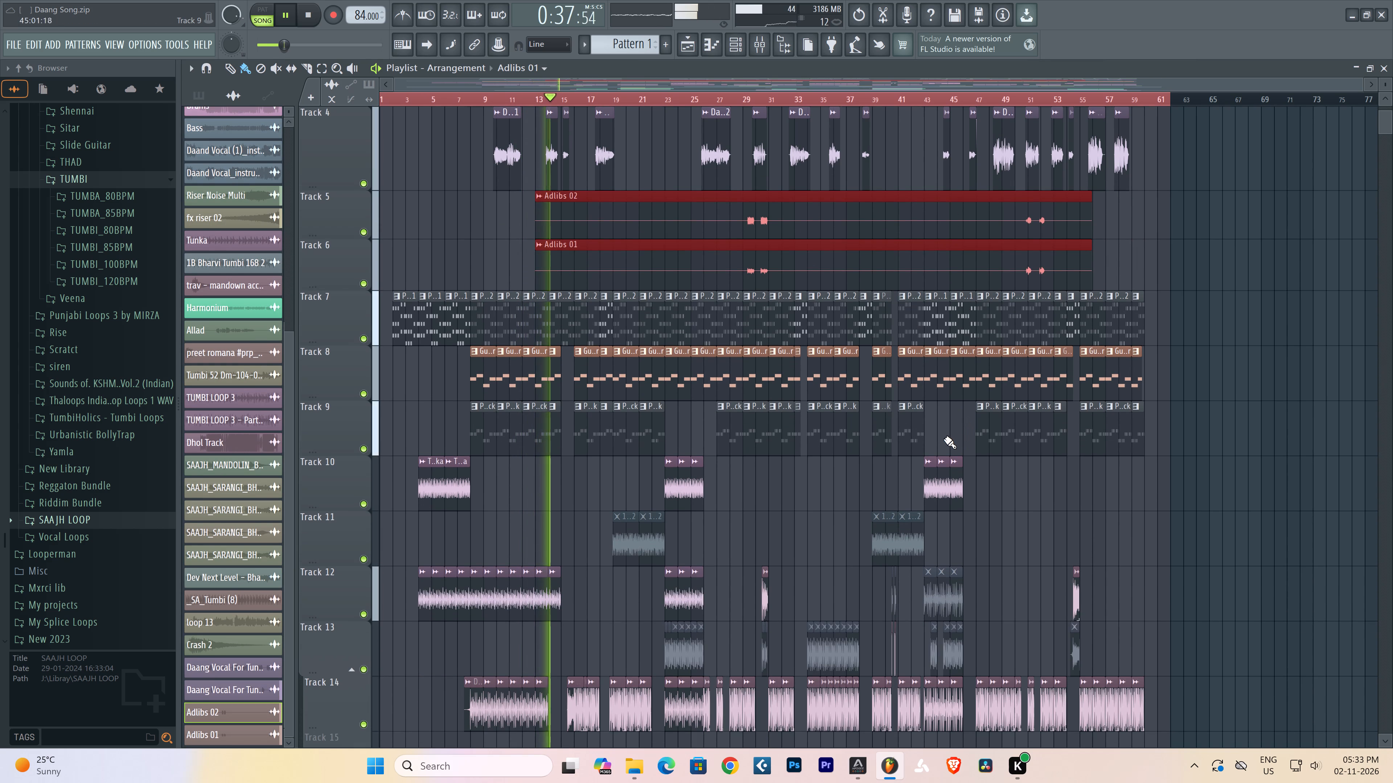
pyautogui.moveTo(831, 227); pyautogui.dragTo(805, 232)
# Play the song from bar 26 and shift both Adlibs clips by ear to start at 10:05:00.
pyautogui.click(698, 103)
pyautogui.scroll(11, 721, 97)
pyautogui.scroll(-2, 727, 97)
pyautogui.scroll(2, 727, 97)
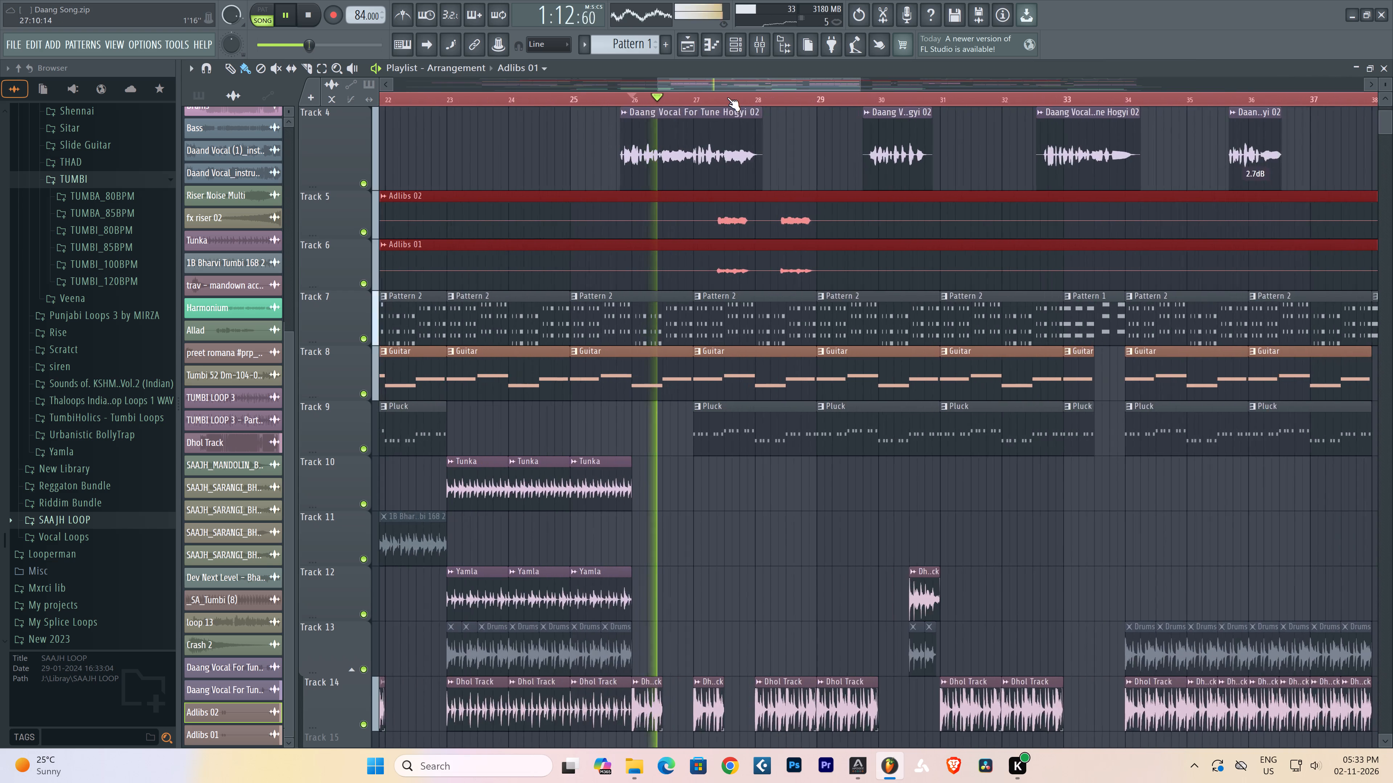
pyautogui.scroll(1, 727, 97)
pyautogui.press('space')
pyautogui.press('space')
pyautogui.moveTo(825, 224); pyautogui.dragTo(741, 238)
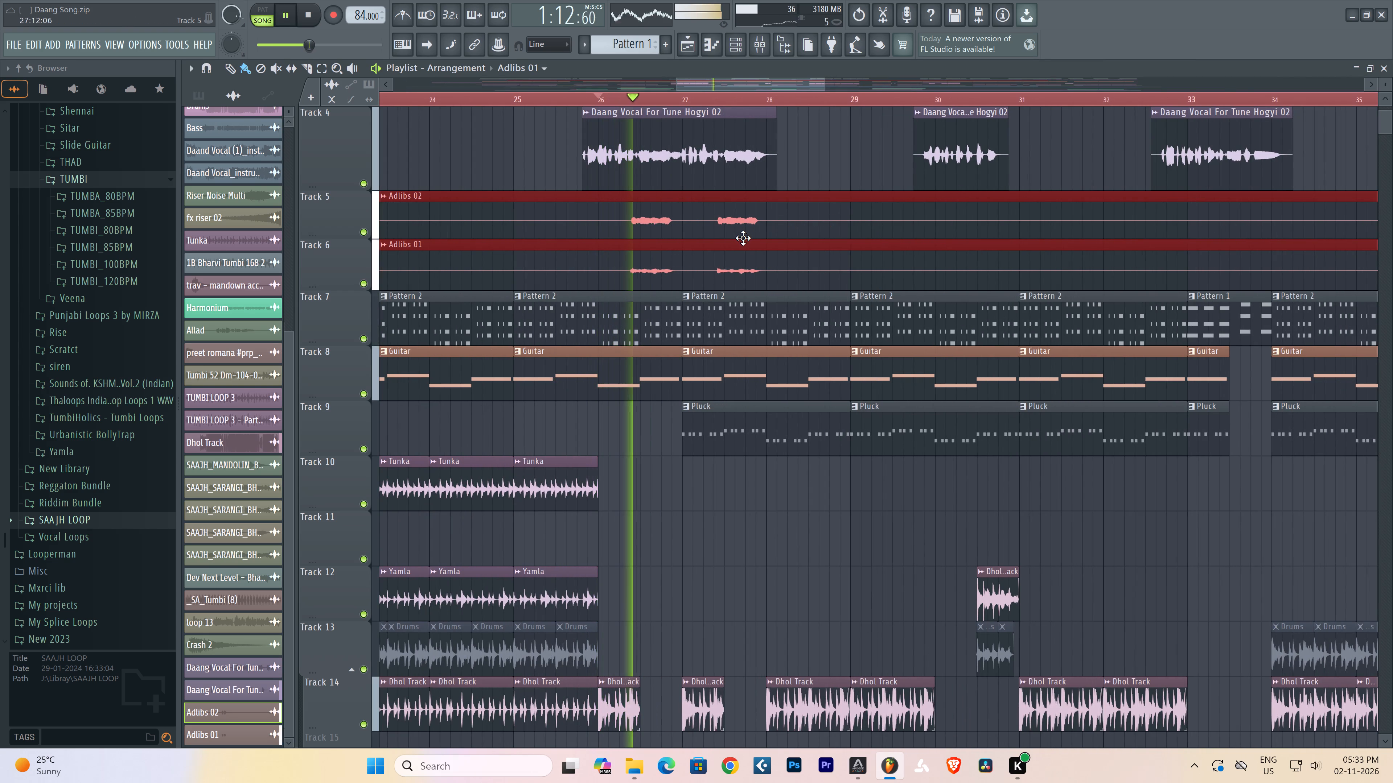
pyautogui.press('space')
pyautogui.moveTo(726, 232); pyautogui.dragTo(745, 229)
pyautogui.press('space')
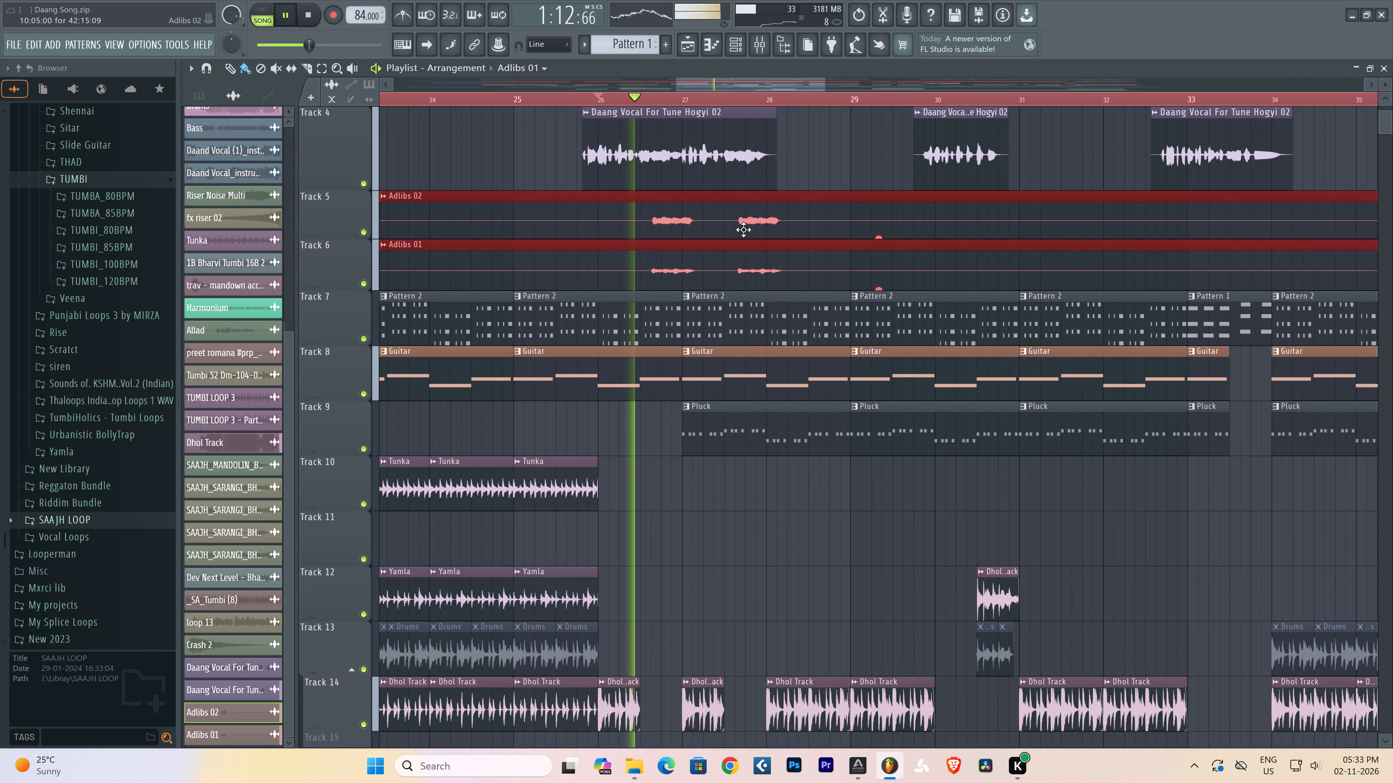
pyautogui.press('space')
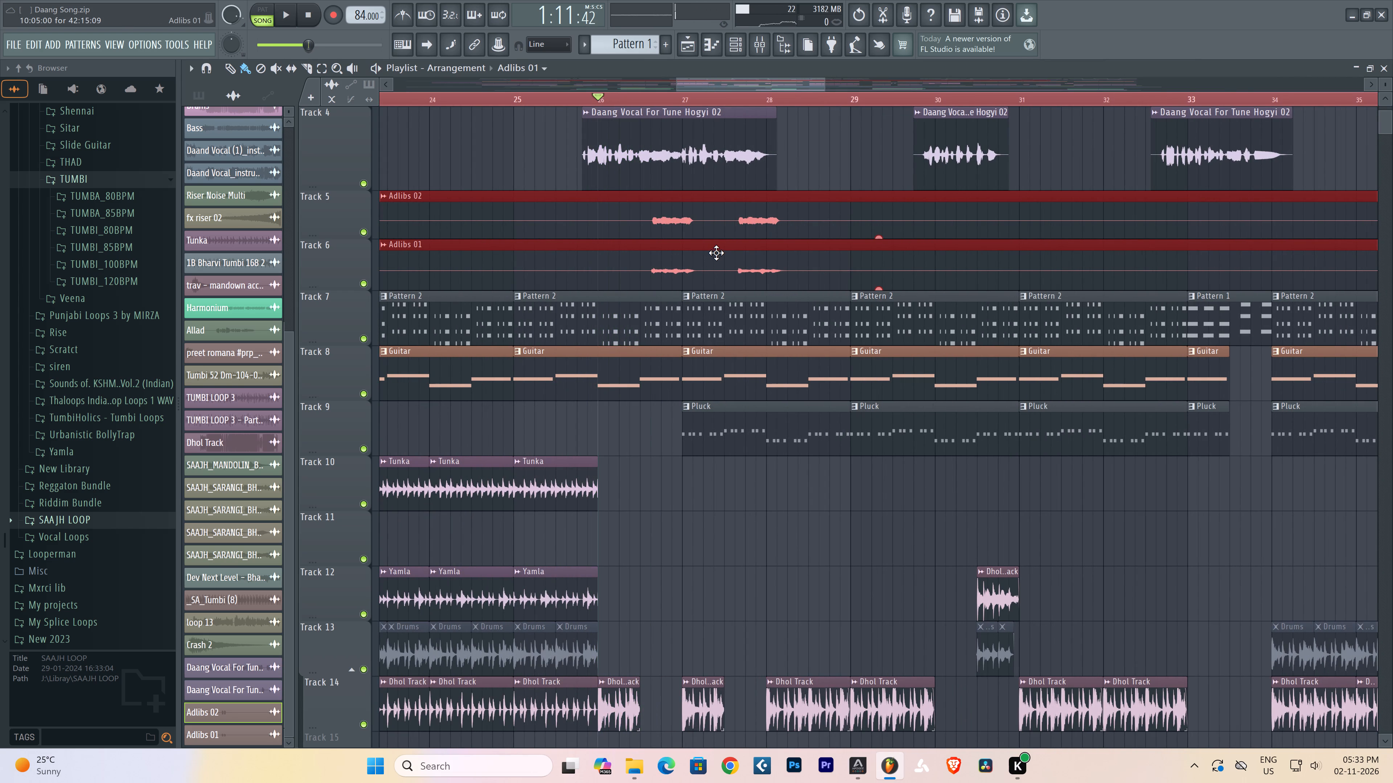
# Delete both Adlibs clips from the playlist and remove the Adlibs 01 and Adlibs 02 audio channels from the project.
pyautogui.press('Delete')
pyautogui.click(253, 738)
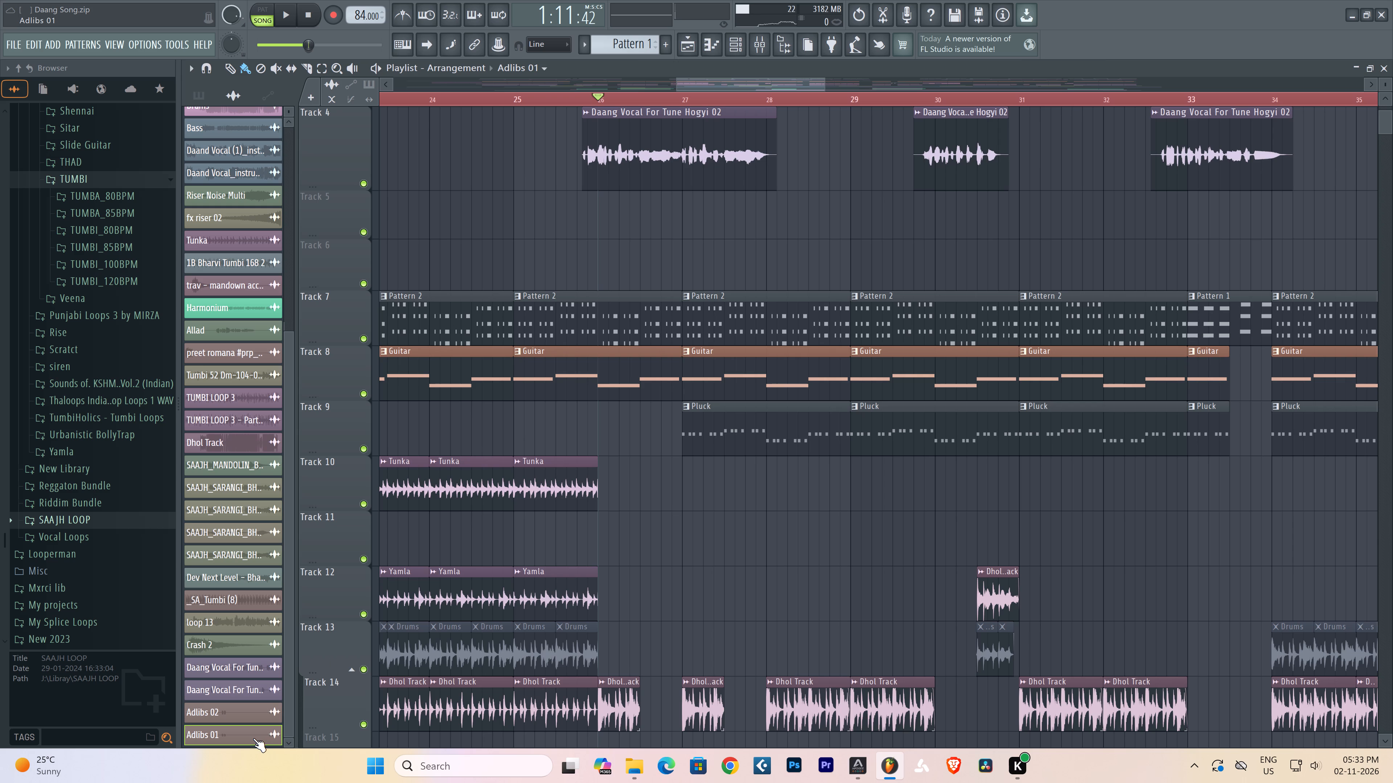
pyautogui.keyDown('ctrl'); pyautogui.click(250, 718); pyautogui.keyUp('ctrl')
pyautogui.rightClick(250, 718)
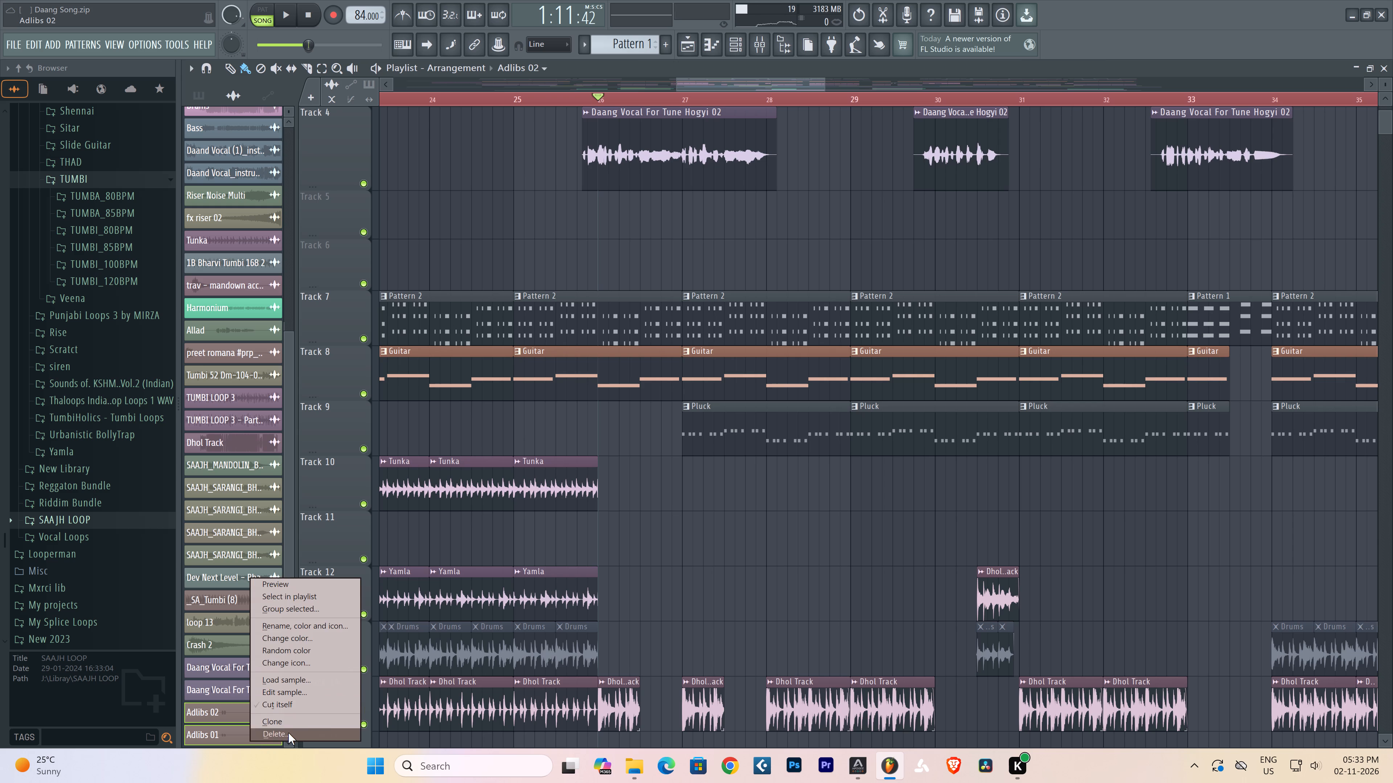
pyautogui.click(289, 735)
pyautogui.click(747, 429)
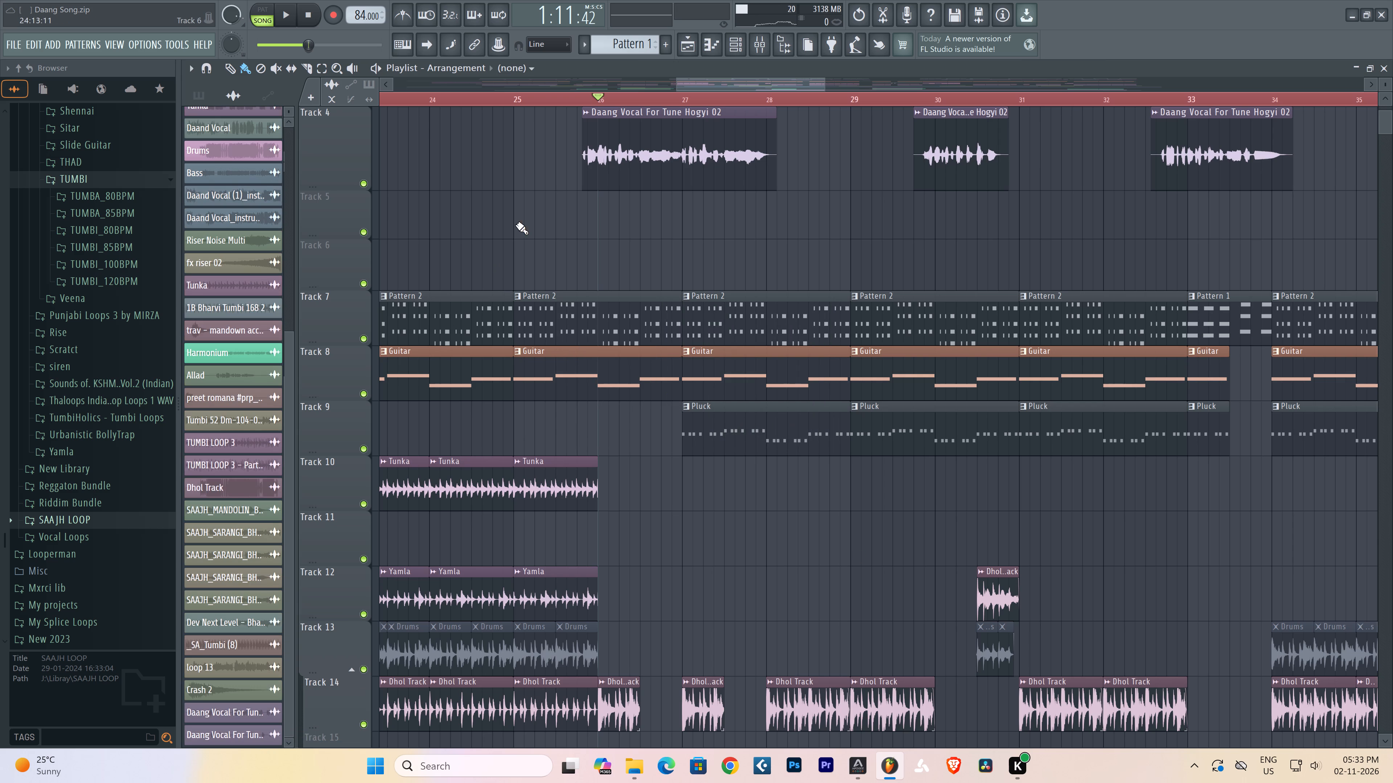
# Set the project tempo to 82 BPM and restretch all channels.
pyautogui.moveTo(355, 16); pyautogui.dragTo(352, 19)
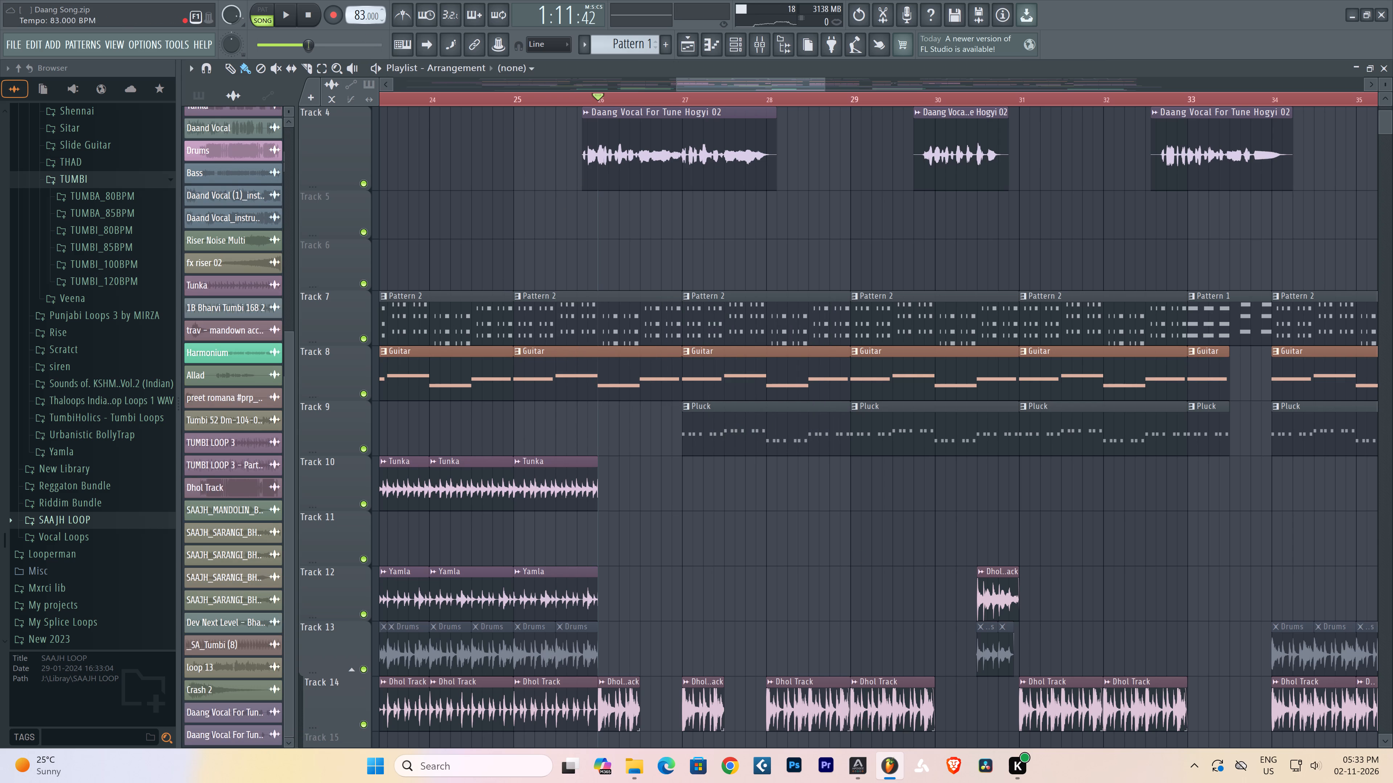
pyautogui.moveTo(352, 19); pyautogui.dragTo(349, 22)
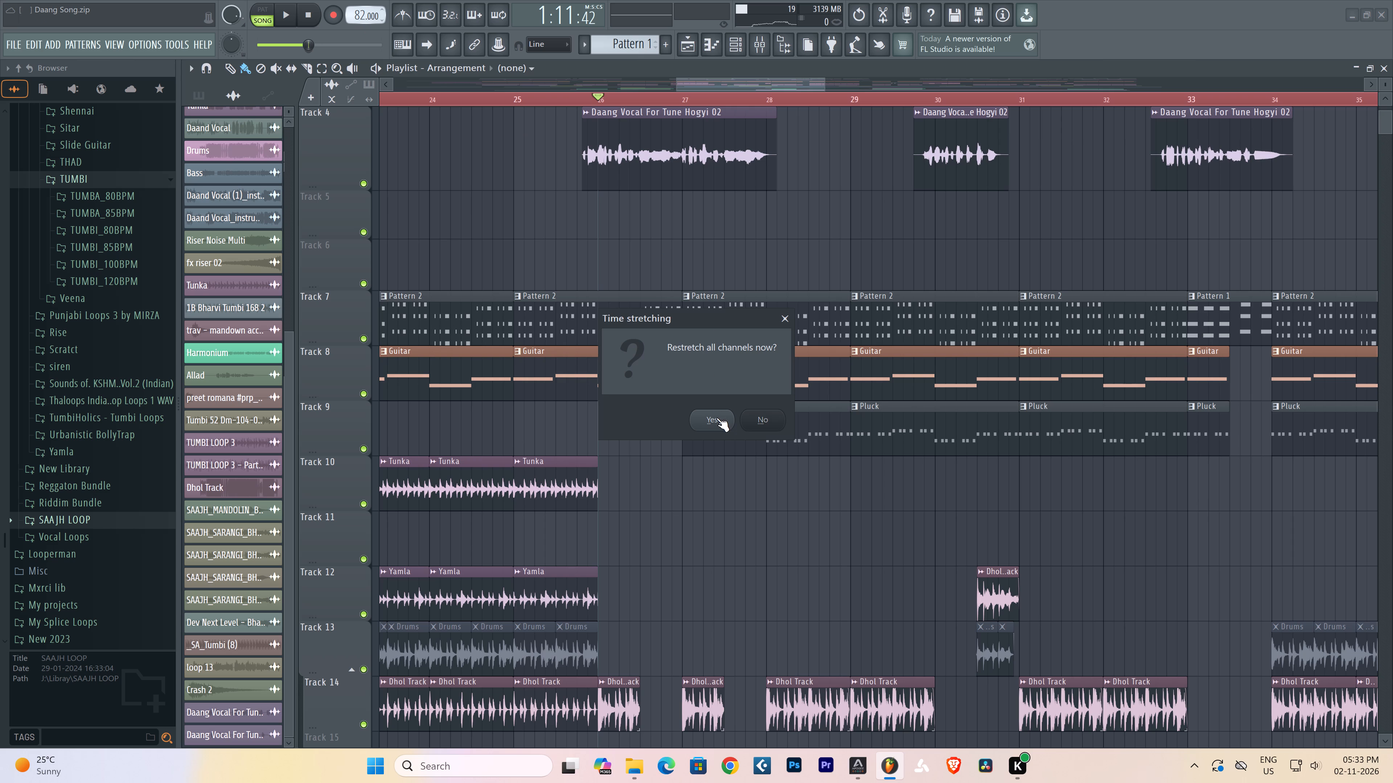
pyautogui.click(717, 418)
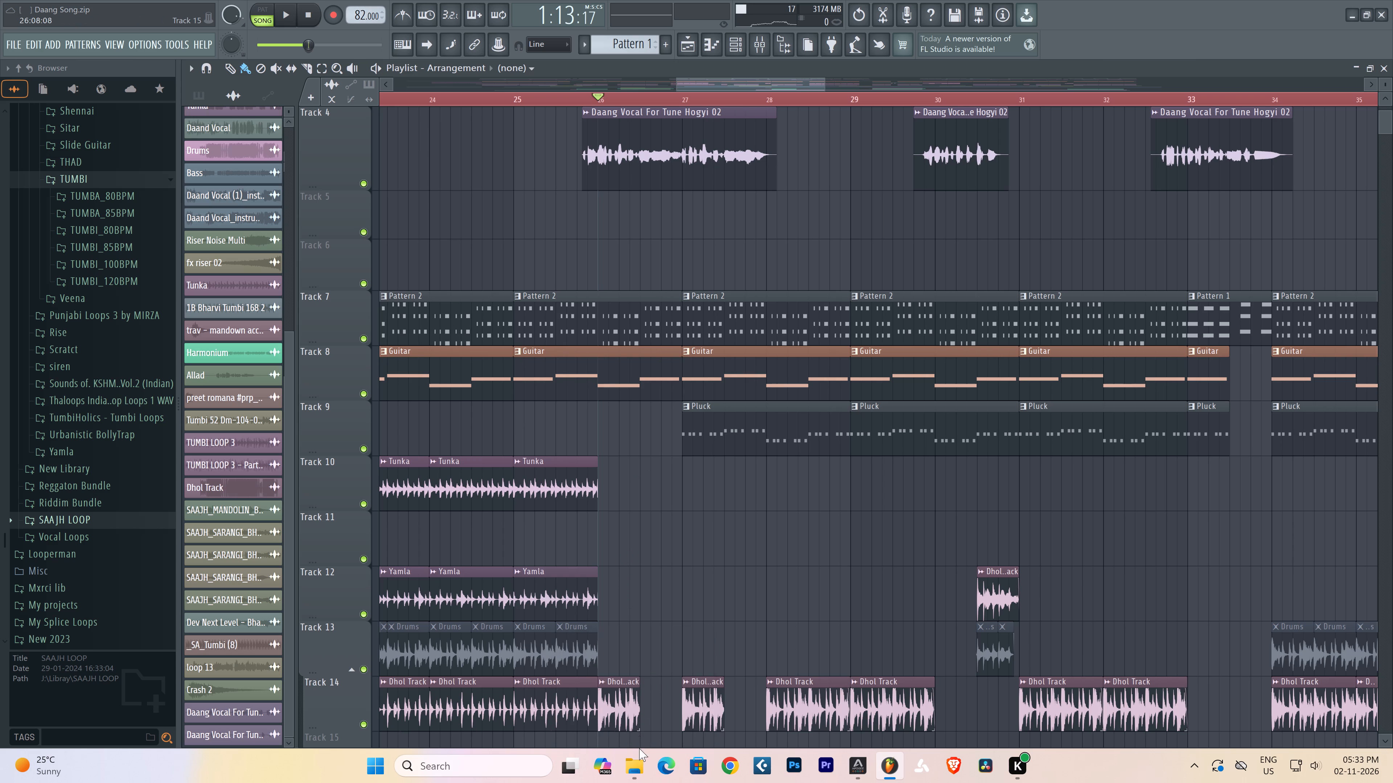
# Import Adlibs 01 and Adlibs 02 from the Mixdown folder onto Tracks 5 and 6, starting at 25:09:00.
pyautogui.click(639, 768)
pyautogui.moveTo(283, 150); pyautogui.dragTo(699, 541)
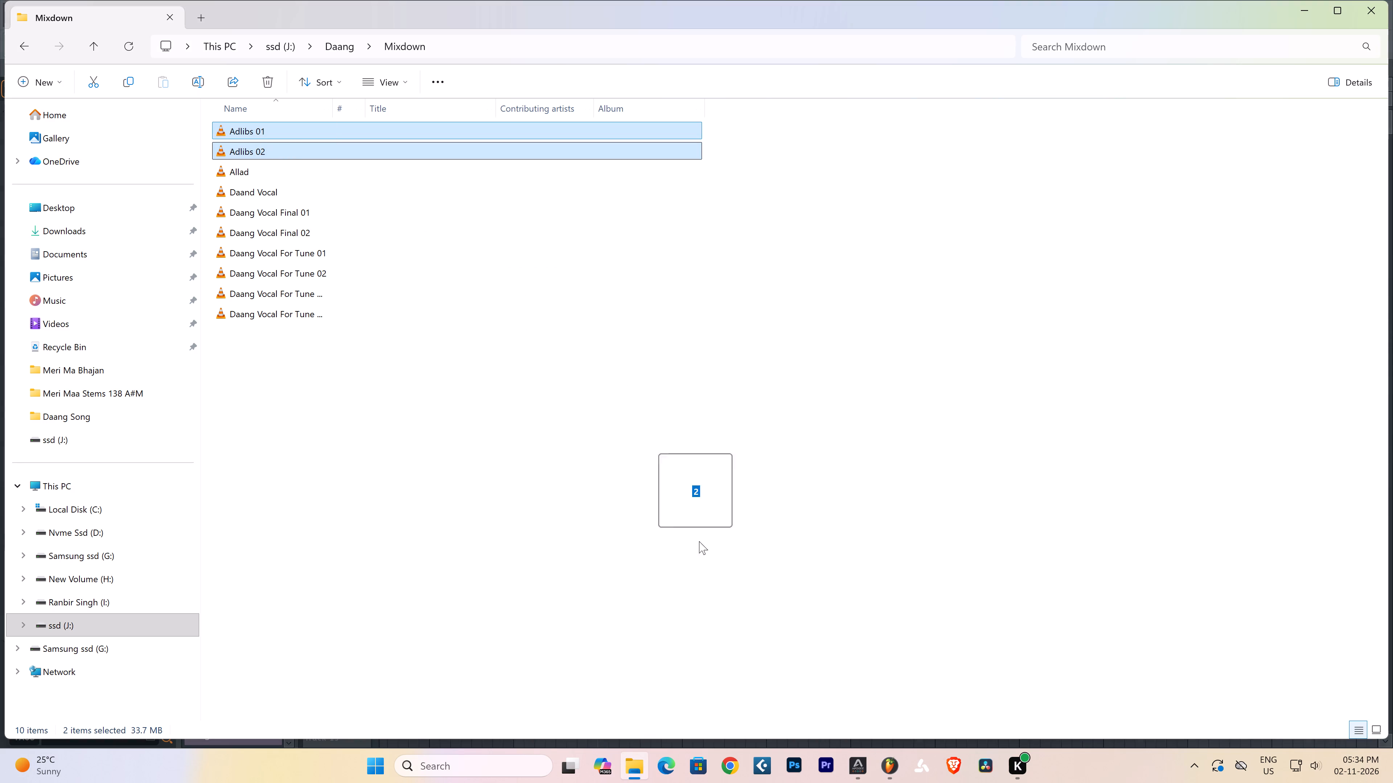
pyautogui.moveTo(699, 541); pyautogui.dragTo(702, 464)
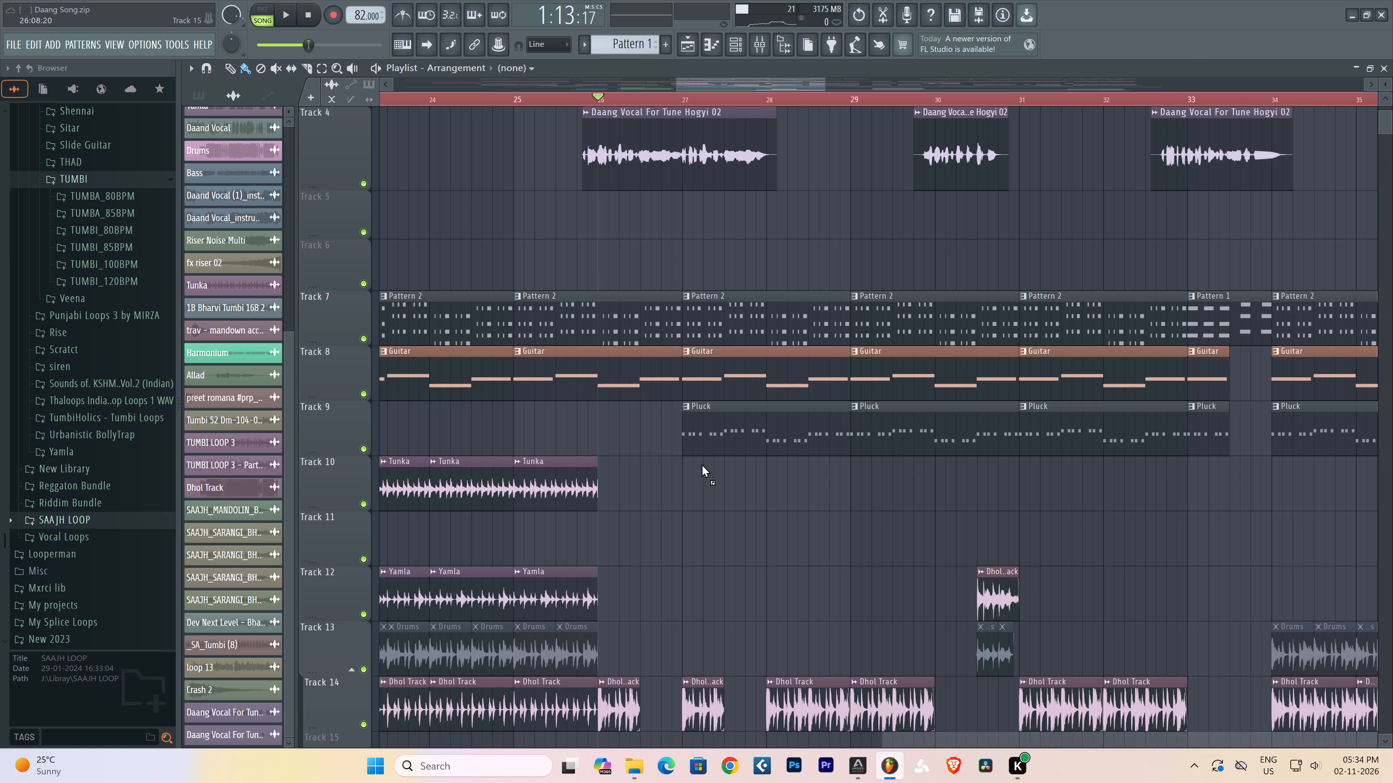
pyautogui.moveTo(702, 464); pyautogui.dragTo(556, 215)
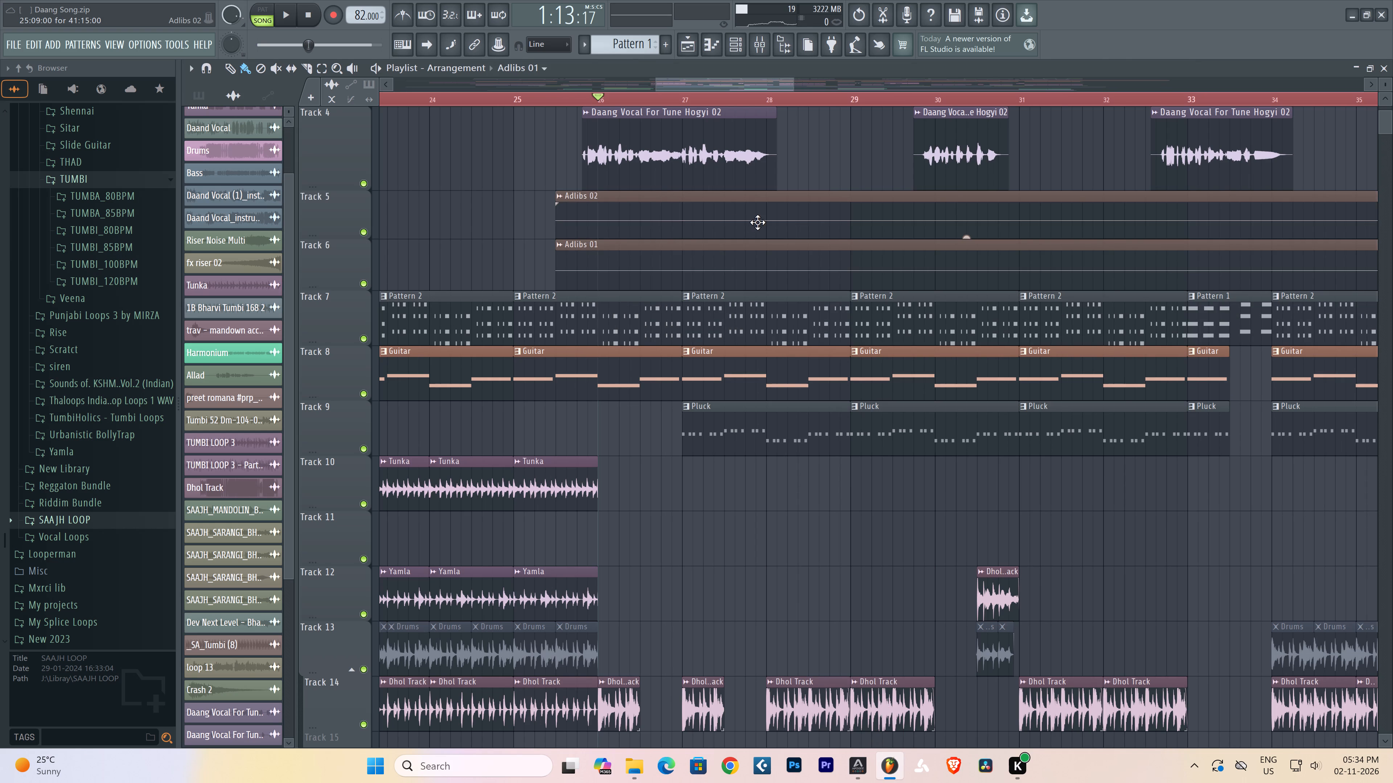
pyautogui.keyDown('ctrl'); pyautogui.scroll(-5, 625, 102); pyautogui.keyUp('ctrl')
pyautogui.keyDown('ctrl'); pyautogui.scroll(1, 625, 101); pyautogui.keyUp('ctrl')
pyautogui.keyDown('ctrl'); pyautogui.scroll(-1, 625, 101); pyautogui.keyUp('ctrl')
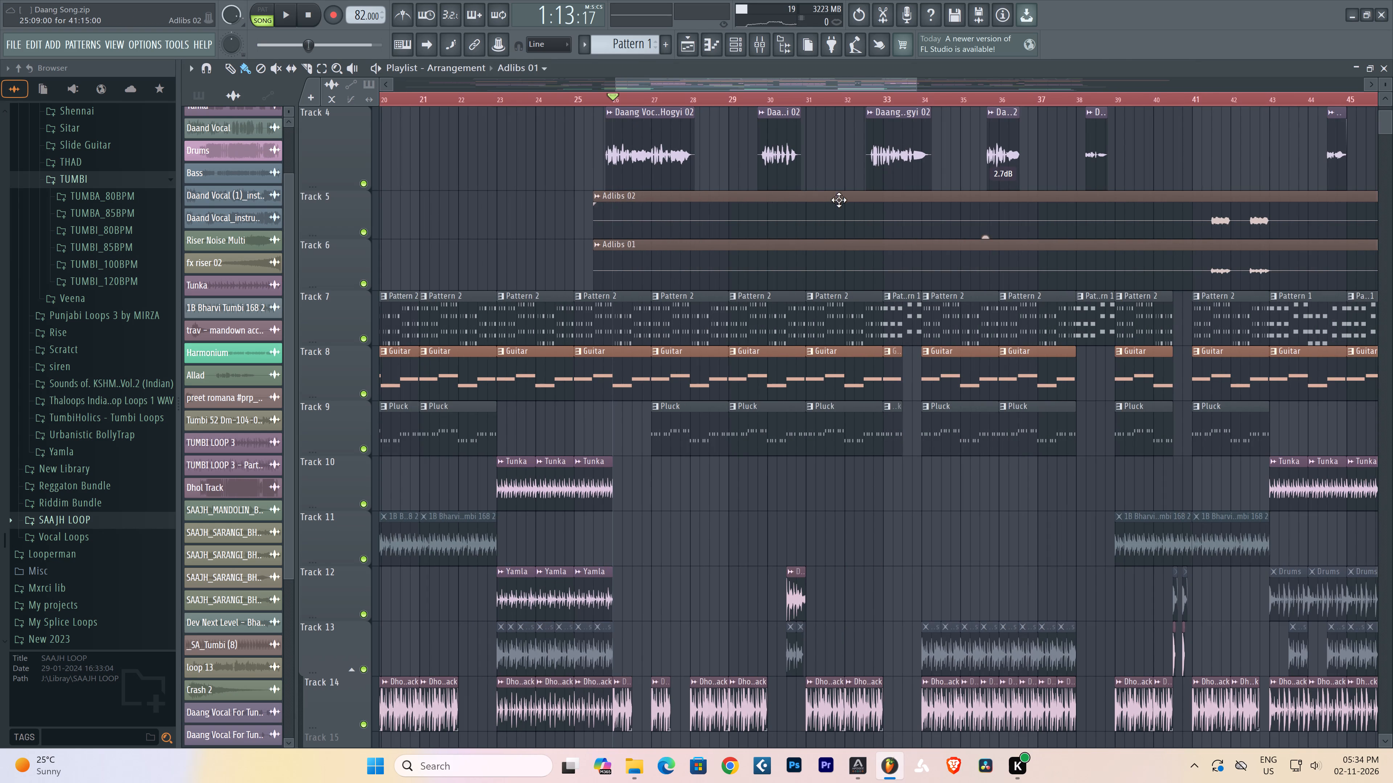
# Select both Adlibs clips on Tracks 5 and 6 and shift them together, bringing the first sung phrase back to about bar 26.
pyautogui.keyDown('ctrl'); pyautogui.moveTo(841, 212); pyautogui.dragTo(811, 293); pyautogui.keyUp('ctrl')
pyautogui.rightClick(838, 179)
pyautogui.keyDown('ctrl'); pyautogui.moveTo(846, 193); pyautogui.dragTo(834, 251); pyautogui.keyUp('ctrl')
pyautogui.moveTo(965, 225); pyautogui.dragTo(443, 212)
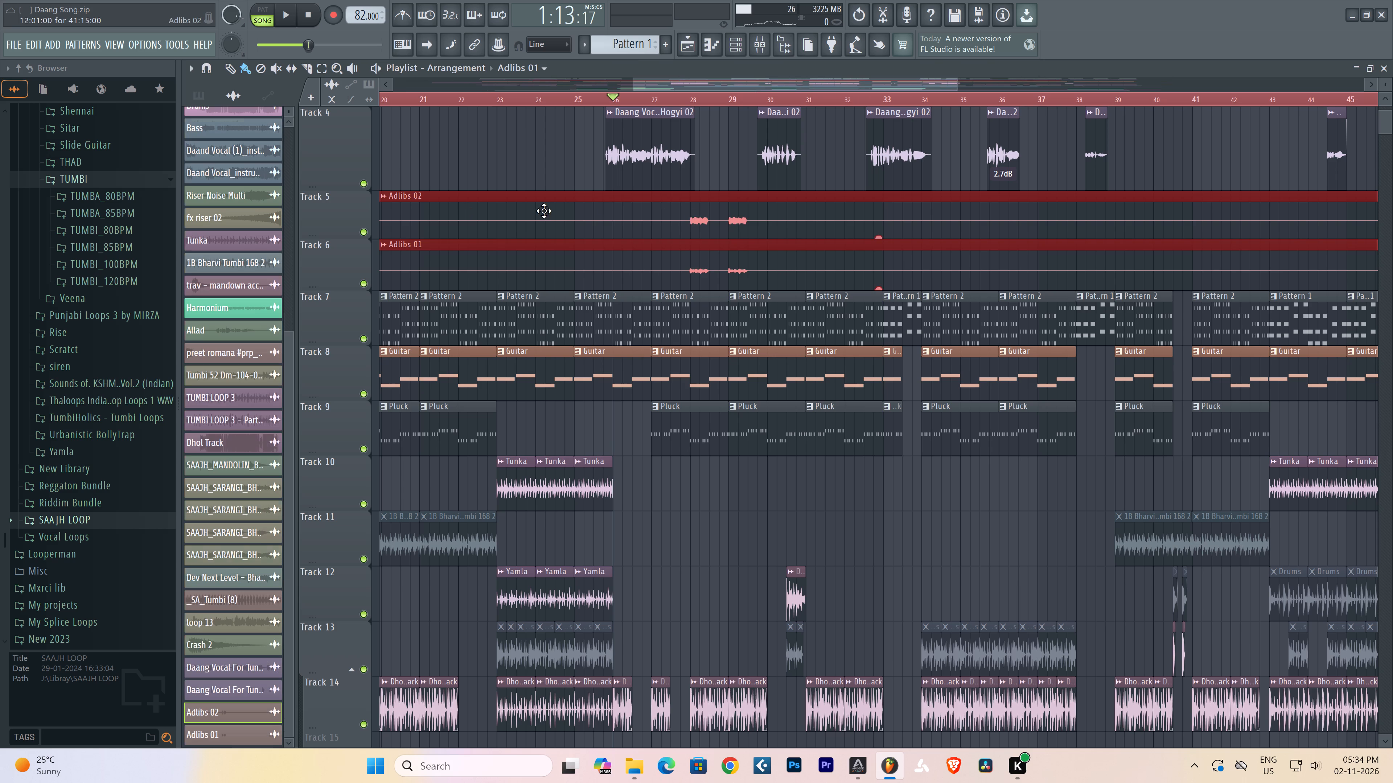
pyautogui.moveTo(765, 222); pyautogui.dragTo(695, 222)
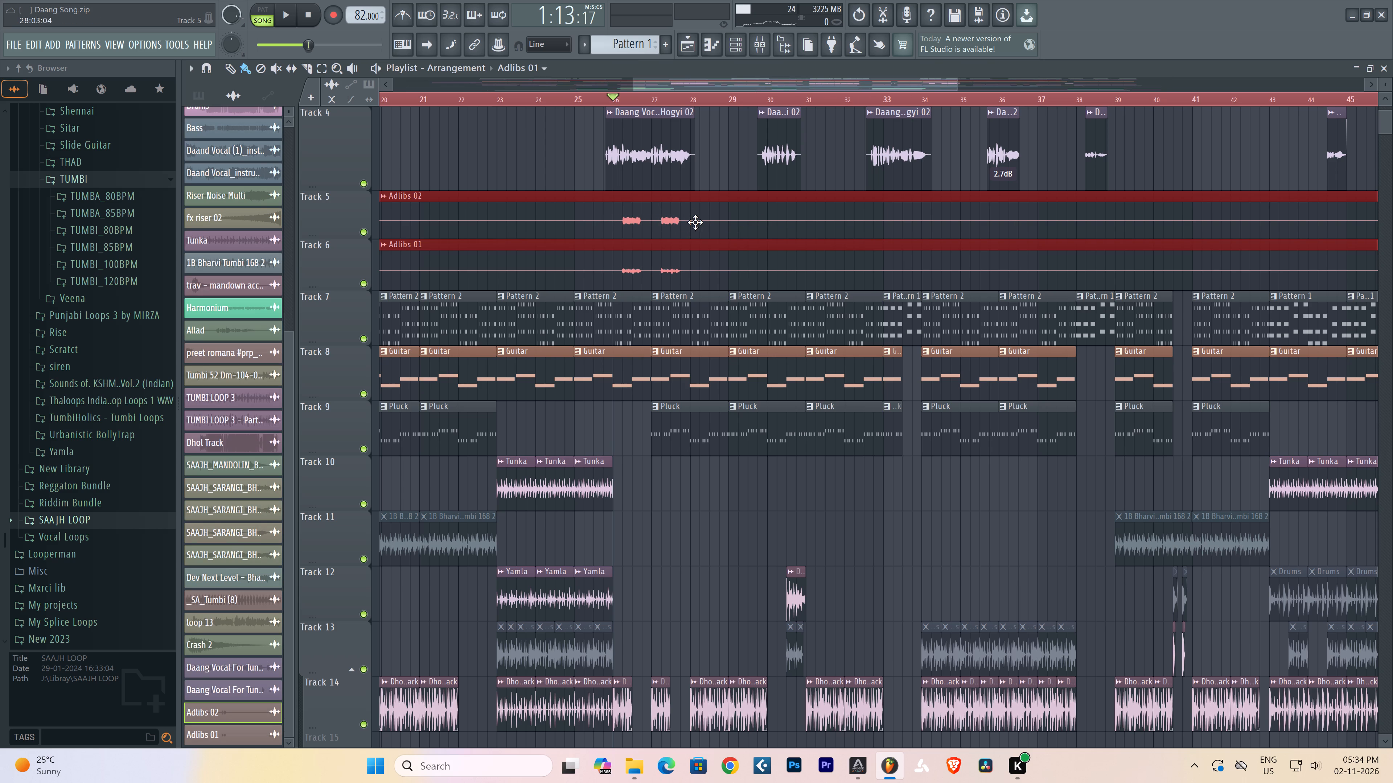
pyautogui.moveTo(695, 222); pyautogui.dragTo(700, 222)
# Play from bar 26 and nudge both Adlibs clips so their first phrase starts about halfway through bar 26.
pyautogui.press('space')
pyautogui.scroll(3, 630, 98)
pyautogui.scroll(-1, 630, 98)
pyautogui.scroll(3, 630, 98)
pyautogui.scroll(-1, 631, 97)
pyautogui.scroll(3, 631, 97)
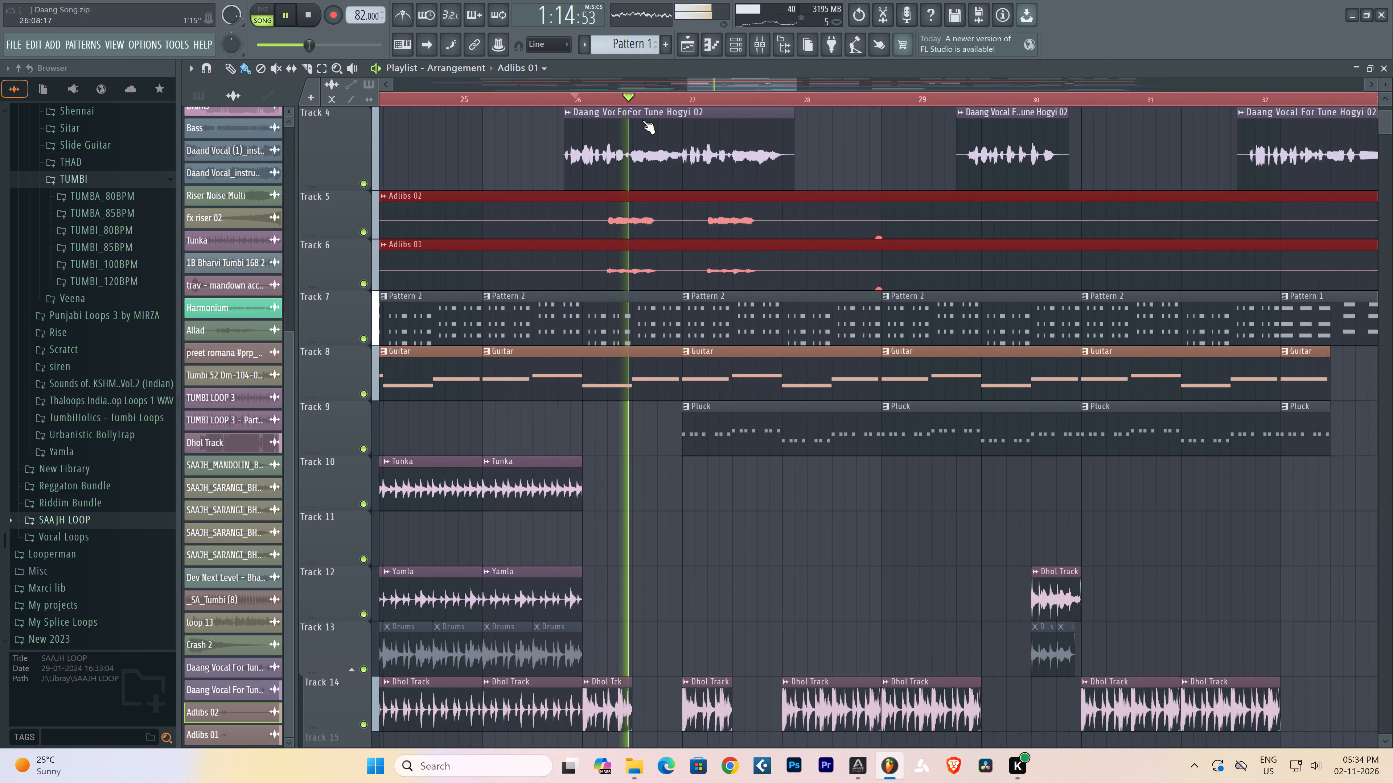
pyautogui.press('space')
pyautogui.press('space')
pyautogui.moveTo(649, 214); pyautogui.dragTo(679, 214)
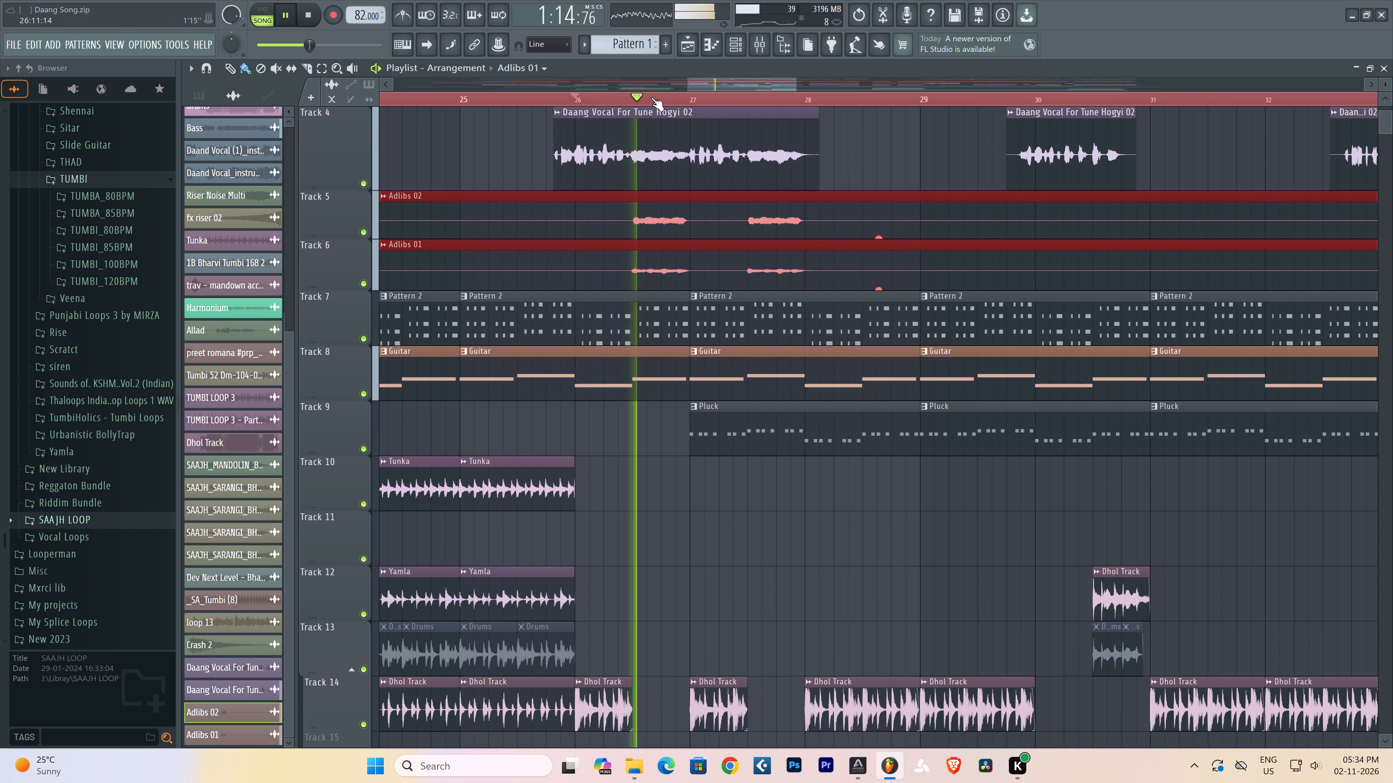
# Cut away the start of both Adlibs clips before bar 25 and slice both just after bar 28.
pyautogui.scroll(-5, 652, 98)
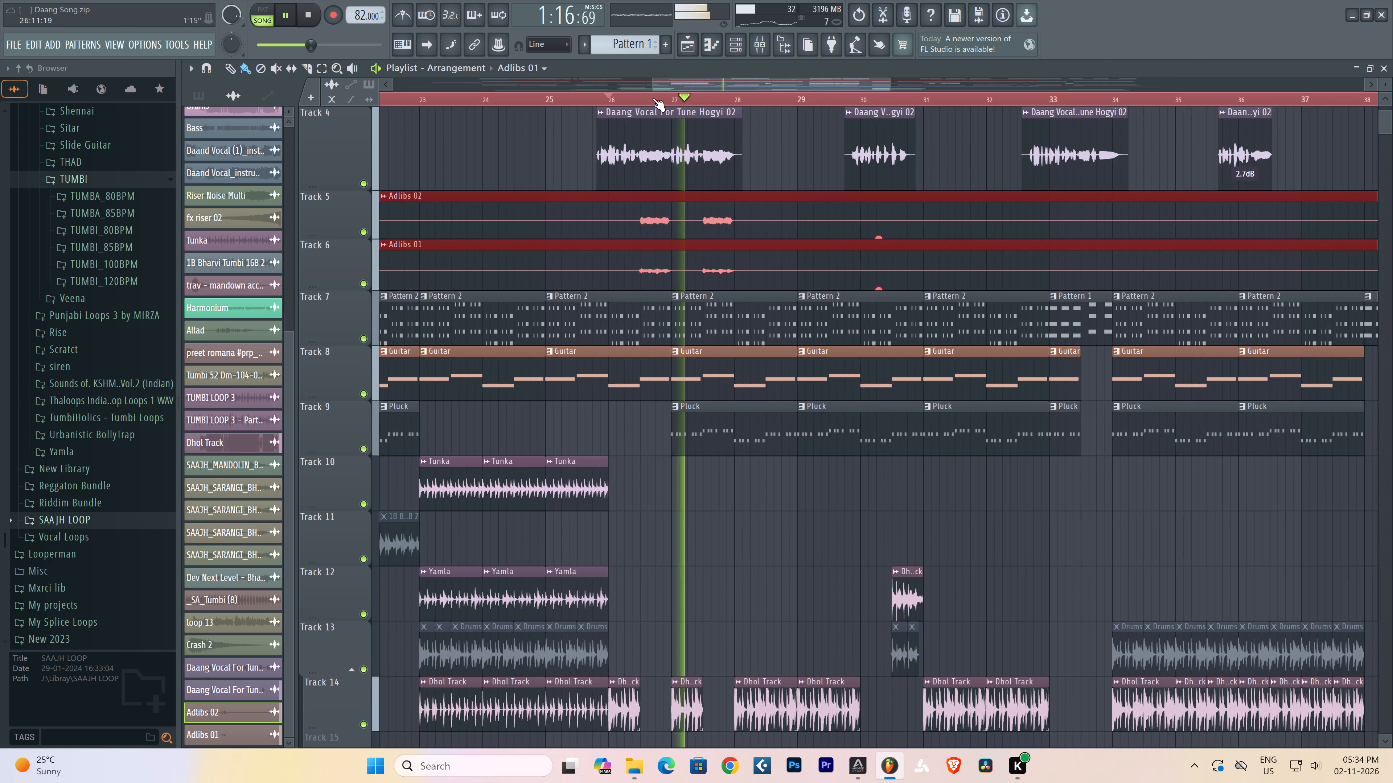
pyautogui.scroll(-3, 652, 98)
pyautogui.click(310, 72)
pyautogui.rightClick(596, 227)
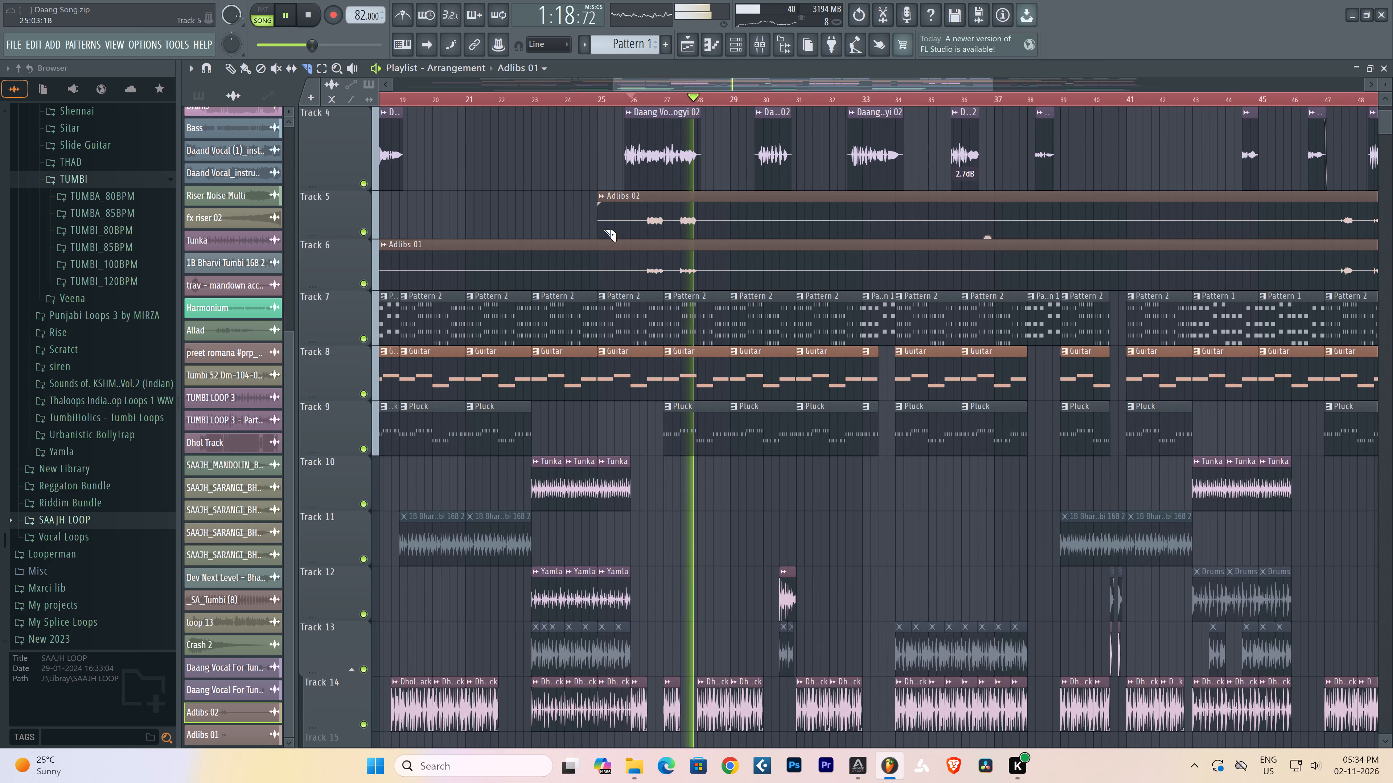
pyautogui.rightClick(599, 249)
pyautogui.moveTo(716, 248); pyautogui.dragTo(704, 253)
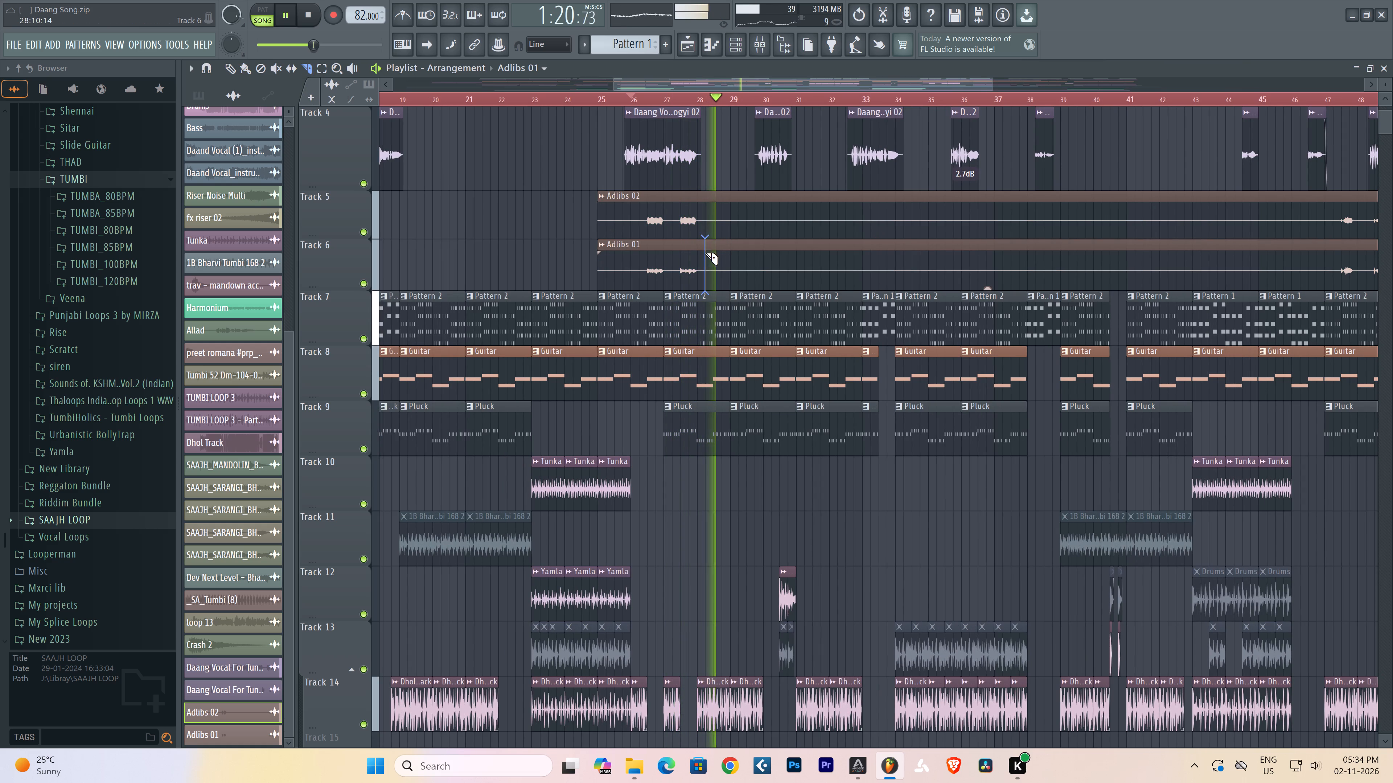
pyautogui.moveTo(704, 253); pyautogui.dragTo(705, 230)
# Slice away the silent middle of both Adlibs clips, leaving the later section from about bar 46 on Track 5 and bar 45 on Track 6.
pyautogui.scroll(-1, 707, 98)
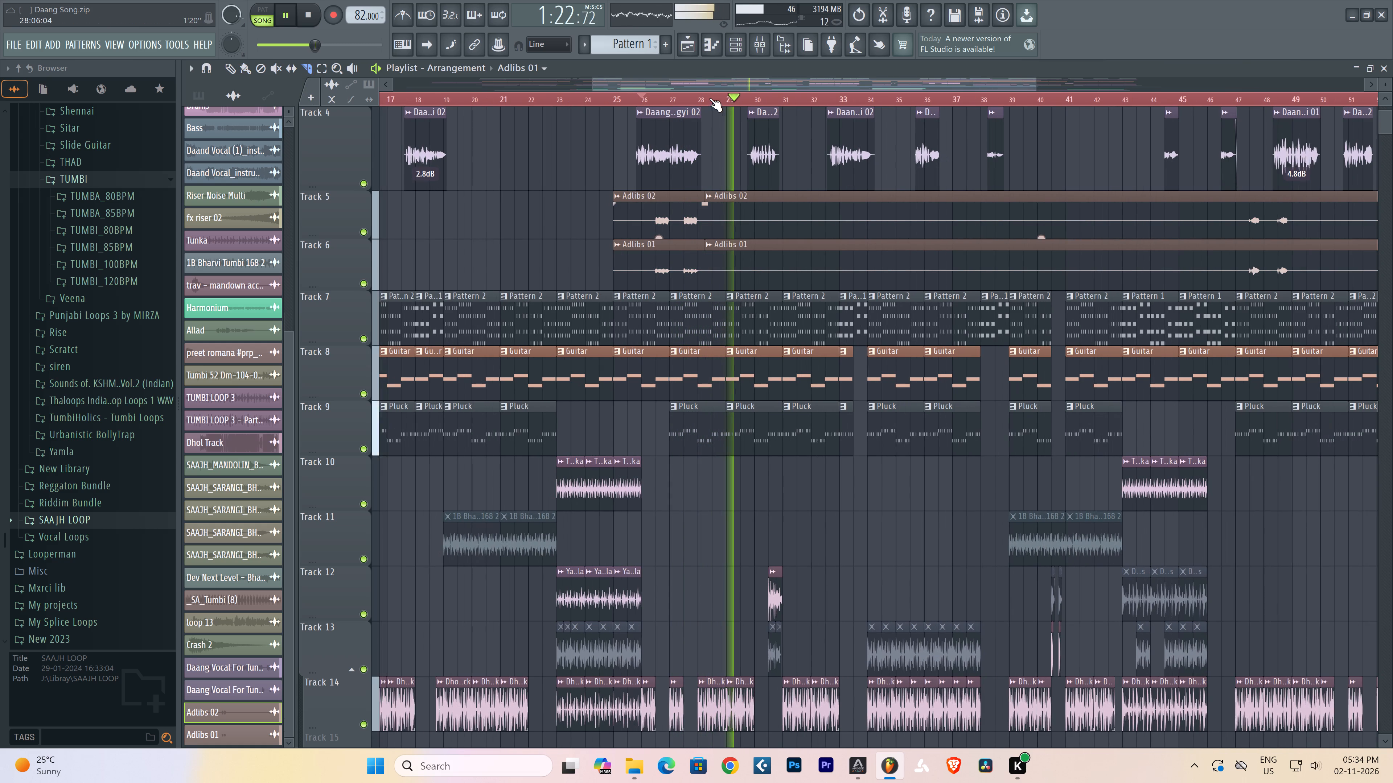
pyautogui.moveTo(1187, 225); pyautogui.dragTo(1208, 244, button='right')
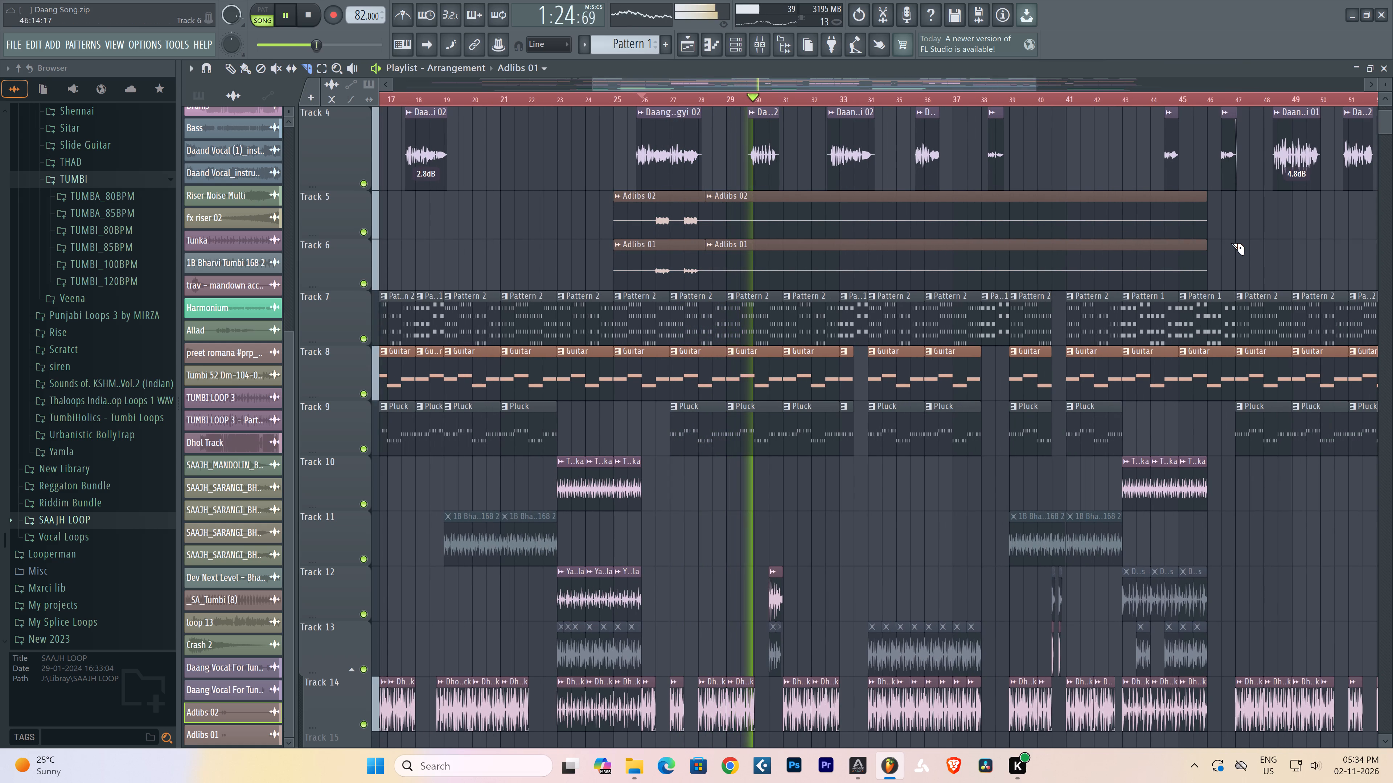
pyautogui.hotkey('ctrl', 'z')
pyautogui.moveTo(846, 233); pyautogui.dragTo(847, 243, button='right')
pyautogui.moveTo(1013, 225); pyautogui.dragTo(1018, 237, button='right')
pyautogui.rightClick(1034, 248)
pyautogui.rightClick(1102, 227)
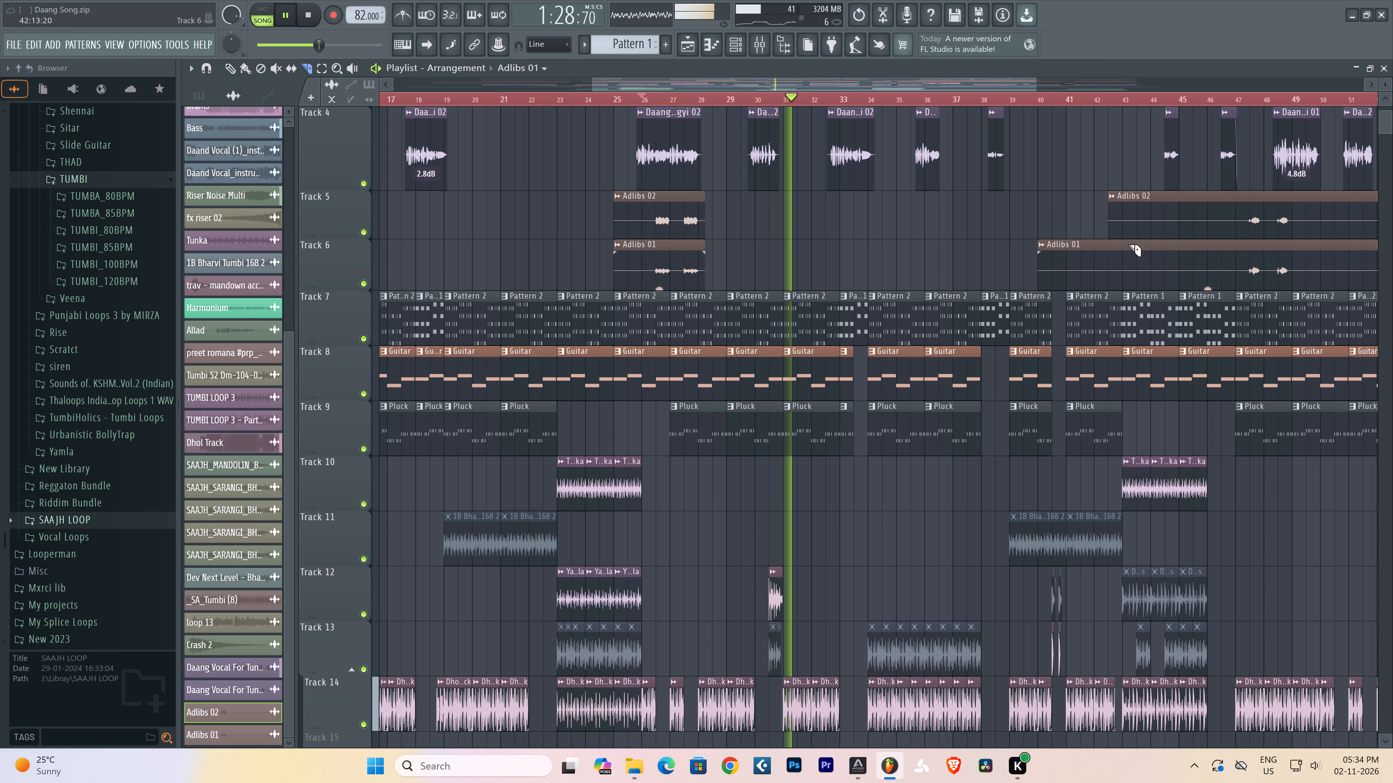
pyautogui.rightClick(1128, 244)
pyautogui.rightClick(1144, 251)
pyautogui.rightClick(1193, 241)
pyautogui.rightClick(1219, 232)
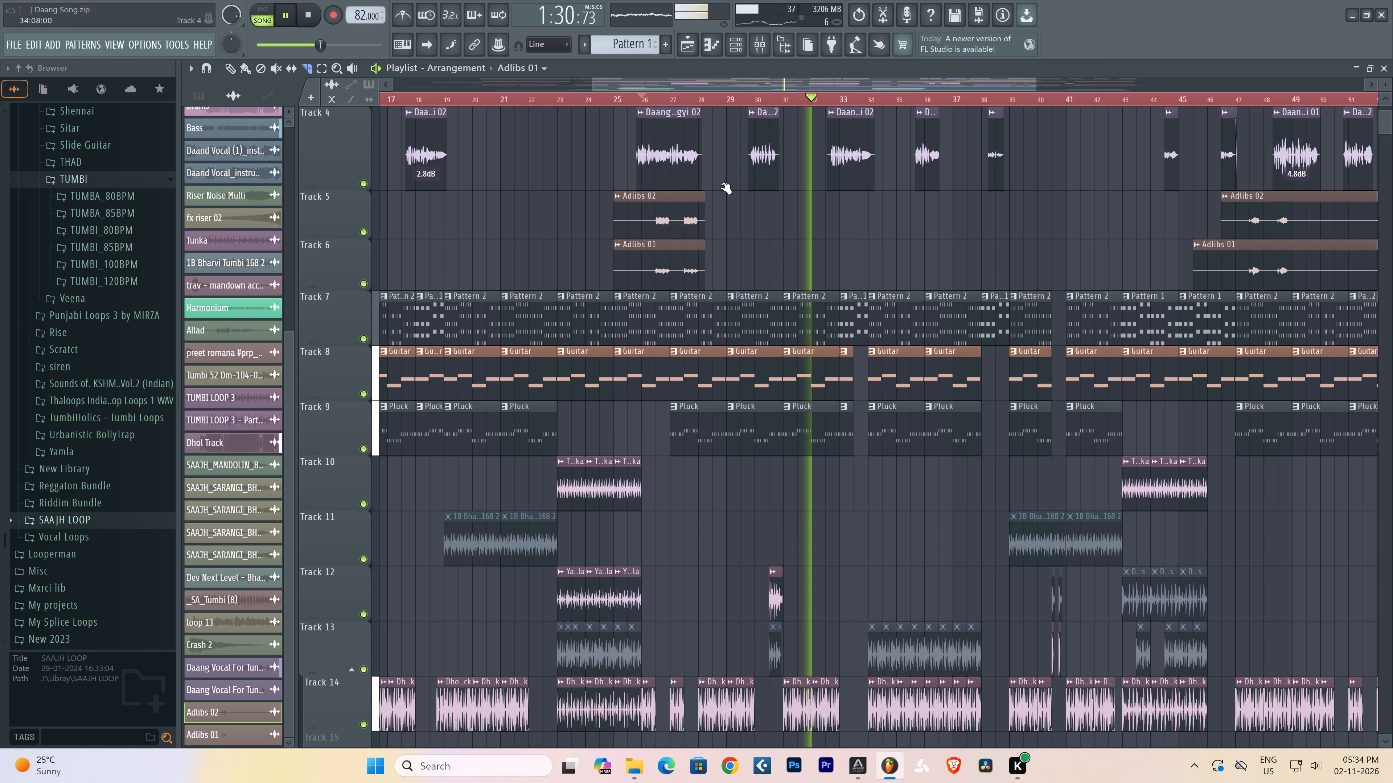
# Play from bar 26 and set the Adlibs 02 sample's time stretching to project tempo in e3 generic mode.
pyautogui.click(640, 98)
pyautogui.scroll(8, 648, 98)
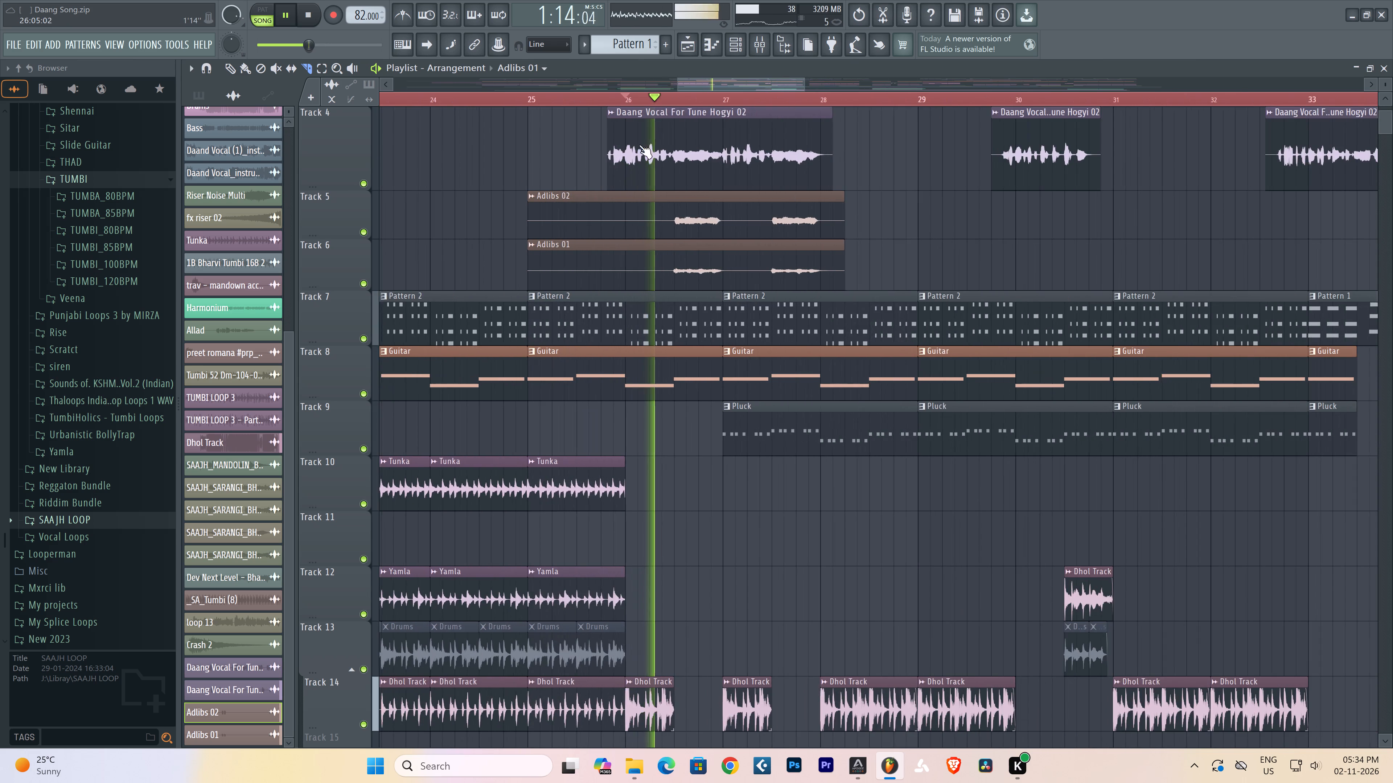
pyautogui.click(227, 66)
pyautogui.doubleClick(641, 236)
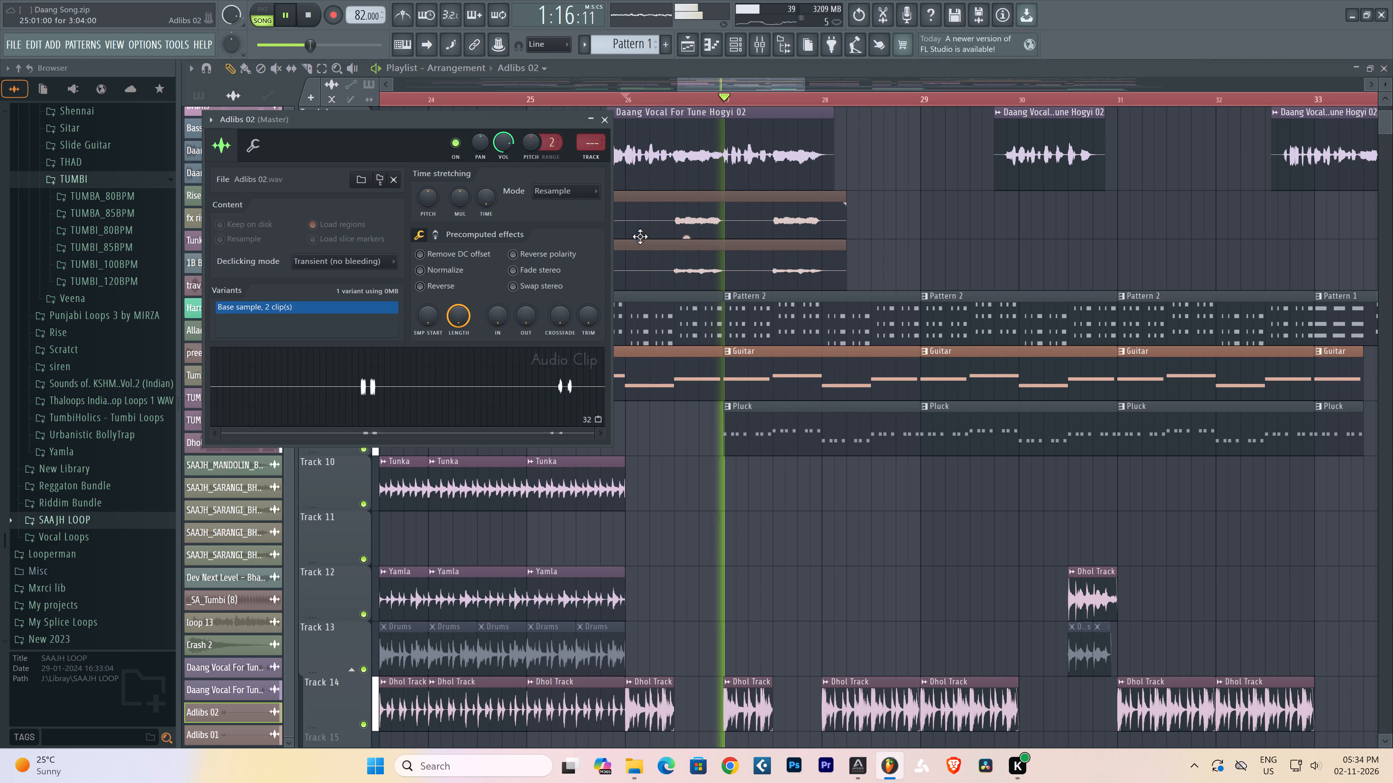
pyautogui.rightClick(488, 199)
pyautogui.click(522, 226)
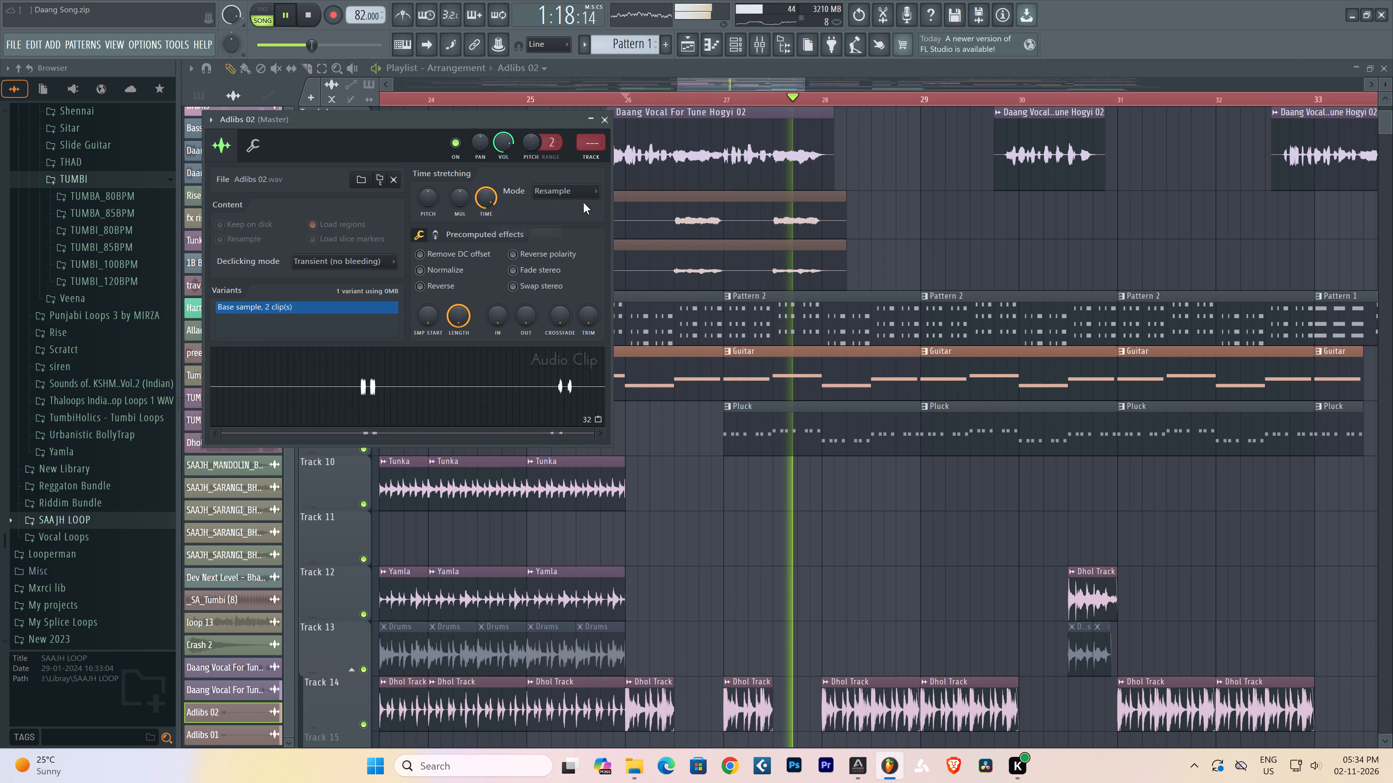
pyautogui.click(580, 193)
pyautogui.moveTo(566, 273); pyautogui.dragTo(566, 269)
# Set the Adlibs 01 sample's time stretching to project tempo in e3 mono mode.
pyautogui.doubleClick(652, 262)
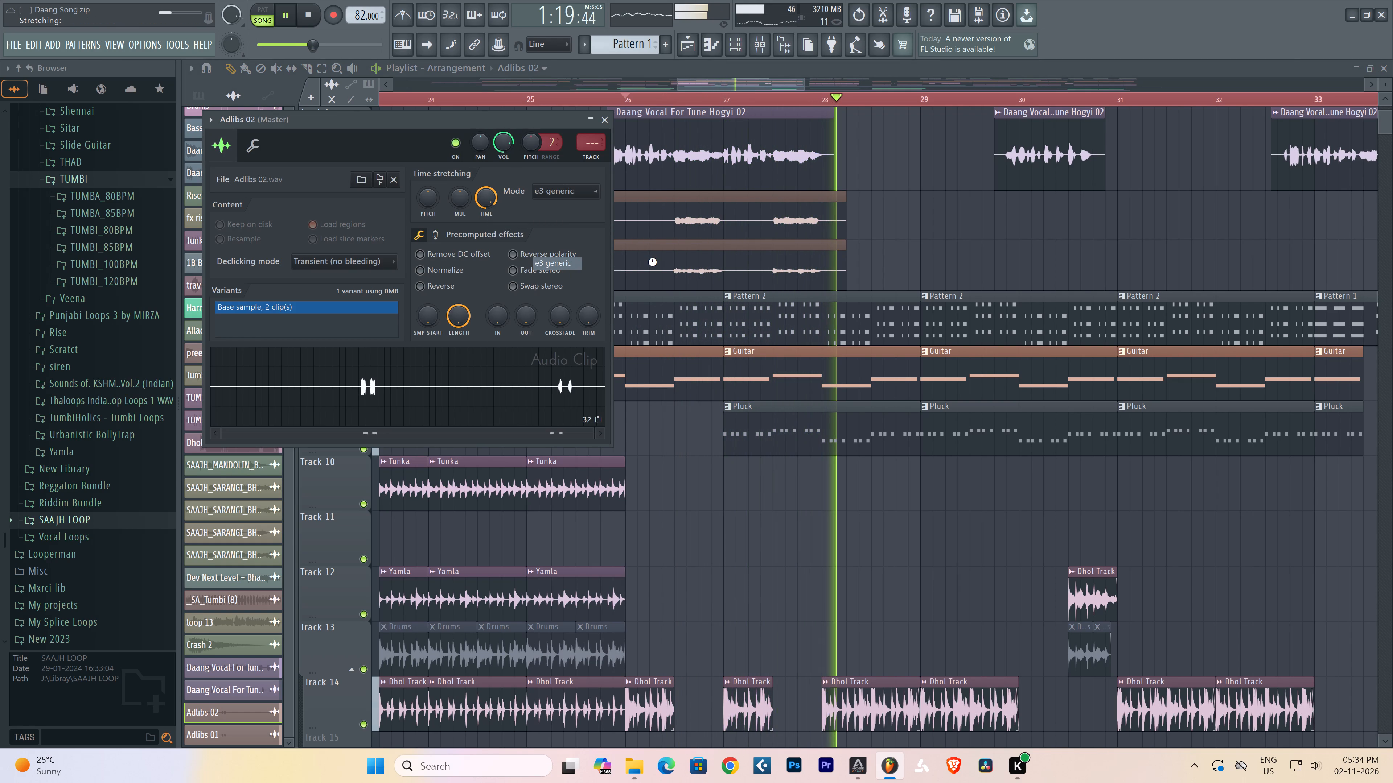
pyautogui.doubleClick(651, 260)
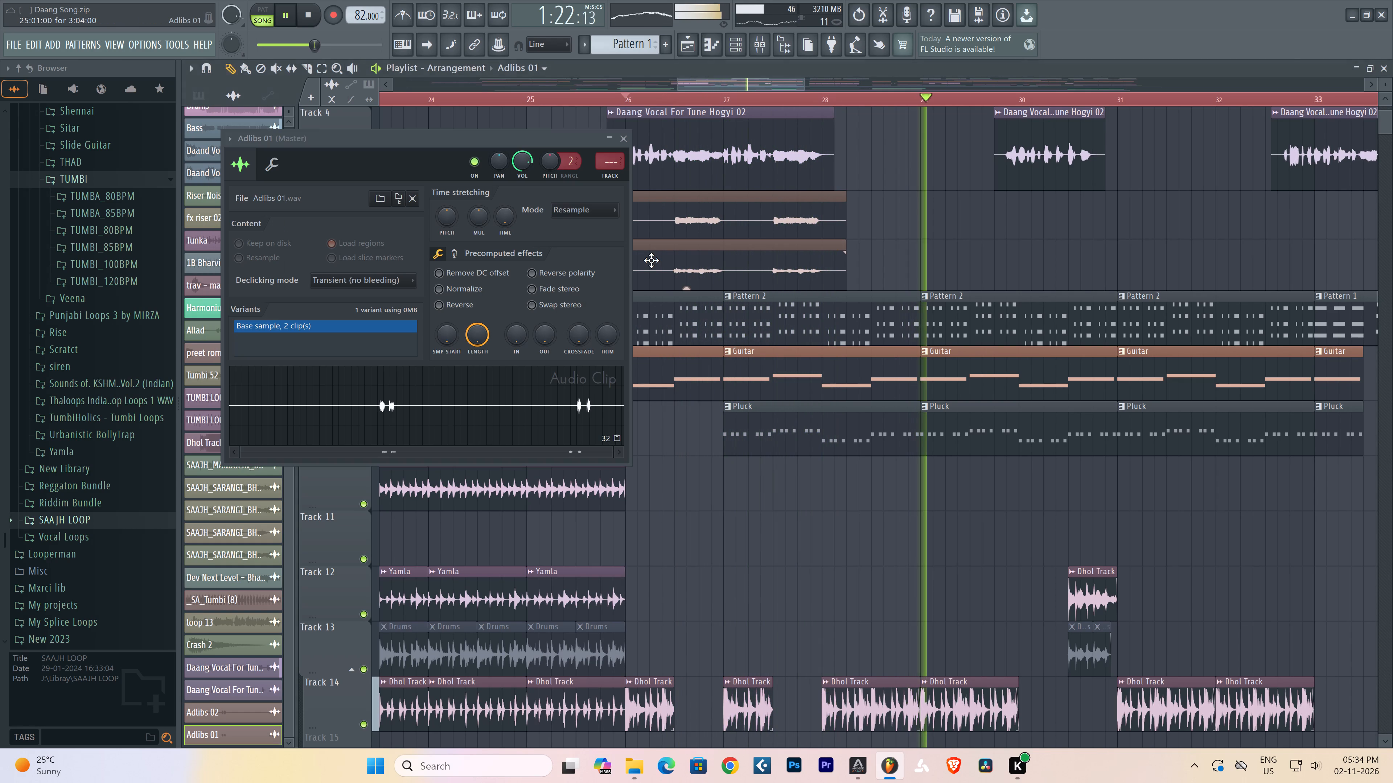
pyautogui.rightClick(518, 221)
pyautogui.rightClick(504, 211)
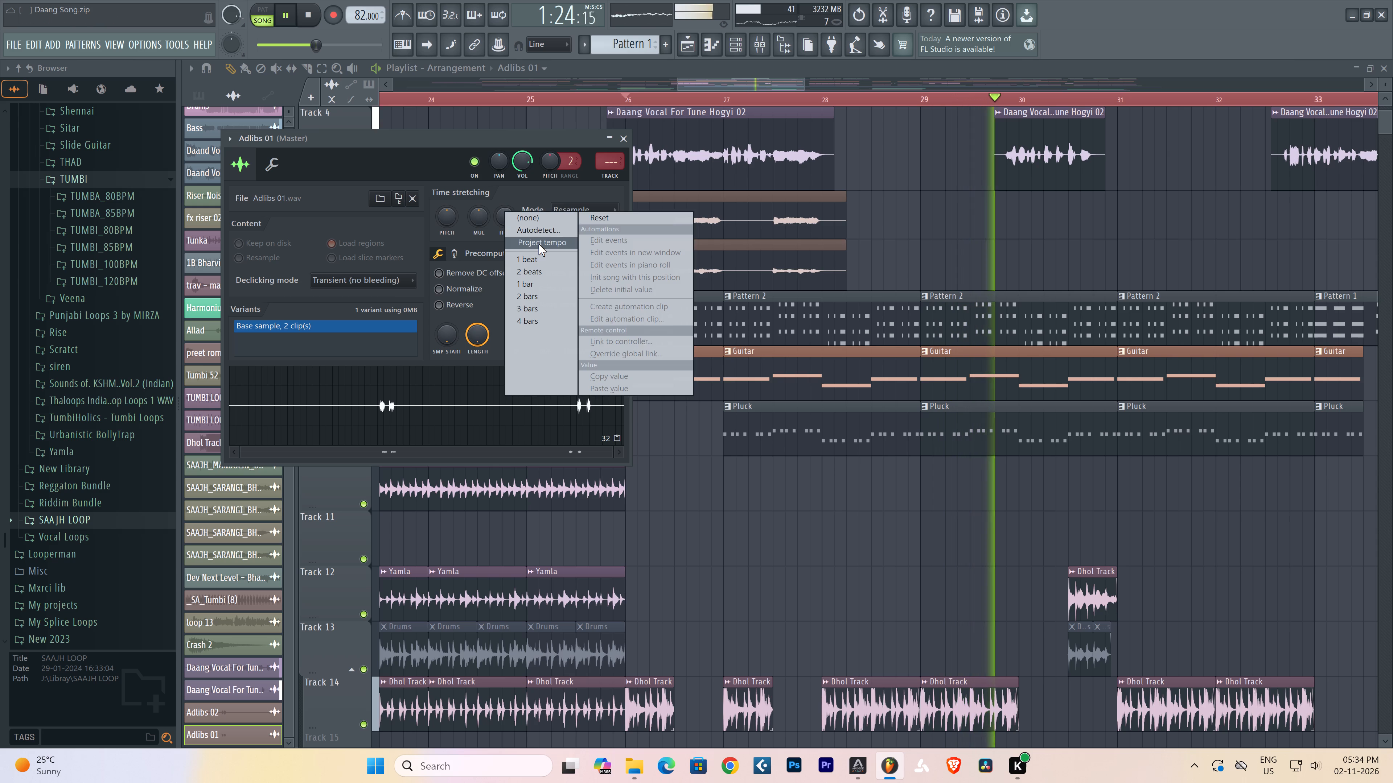
pyautogui.moveTo(539, 244); pyautogui.dragTo(543, 242)
pyautogui.click(604, 208)
pyautogui.click(578, 291)
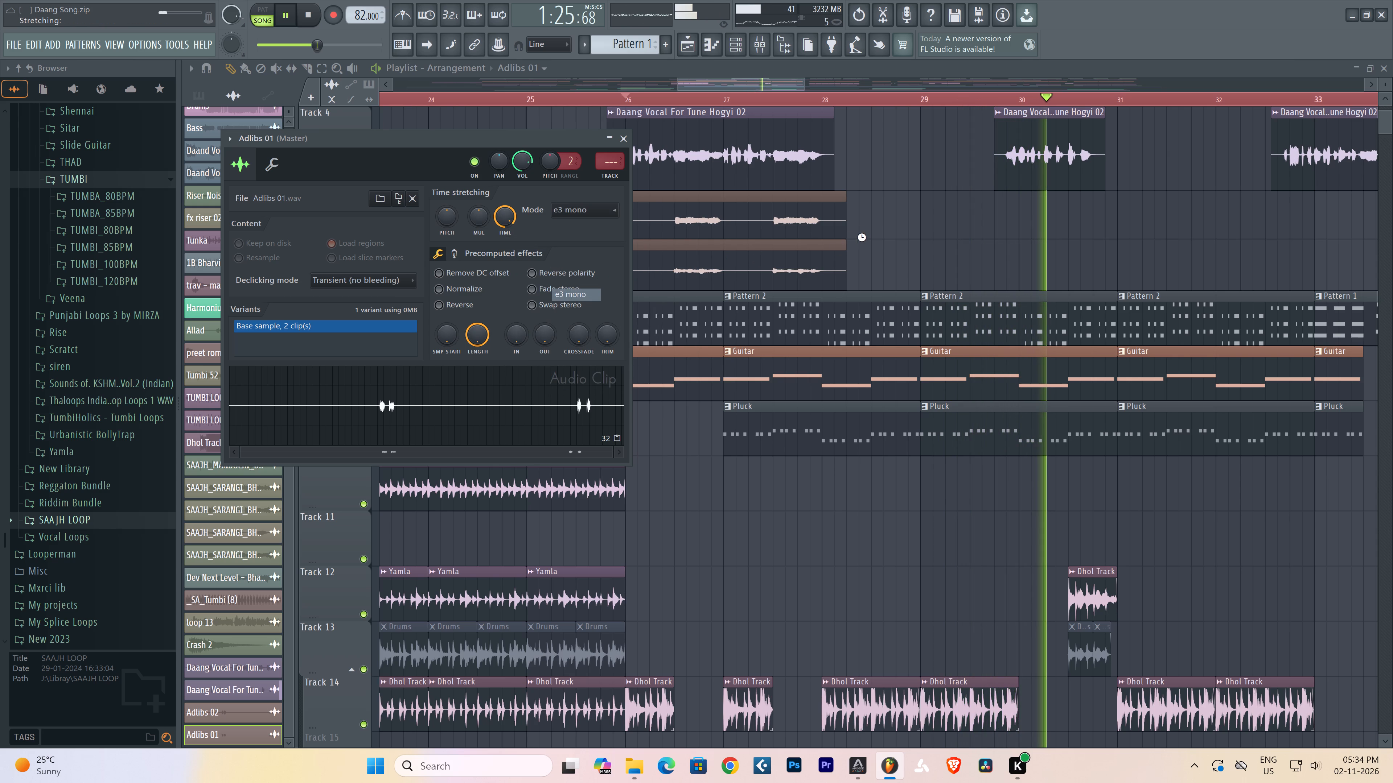
# Check the later Adlibs 02 clip's sample settings and play the song from around bar 45 to hear the second section.
pyautogui.scroll(-2, 688, 95)
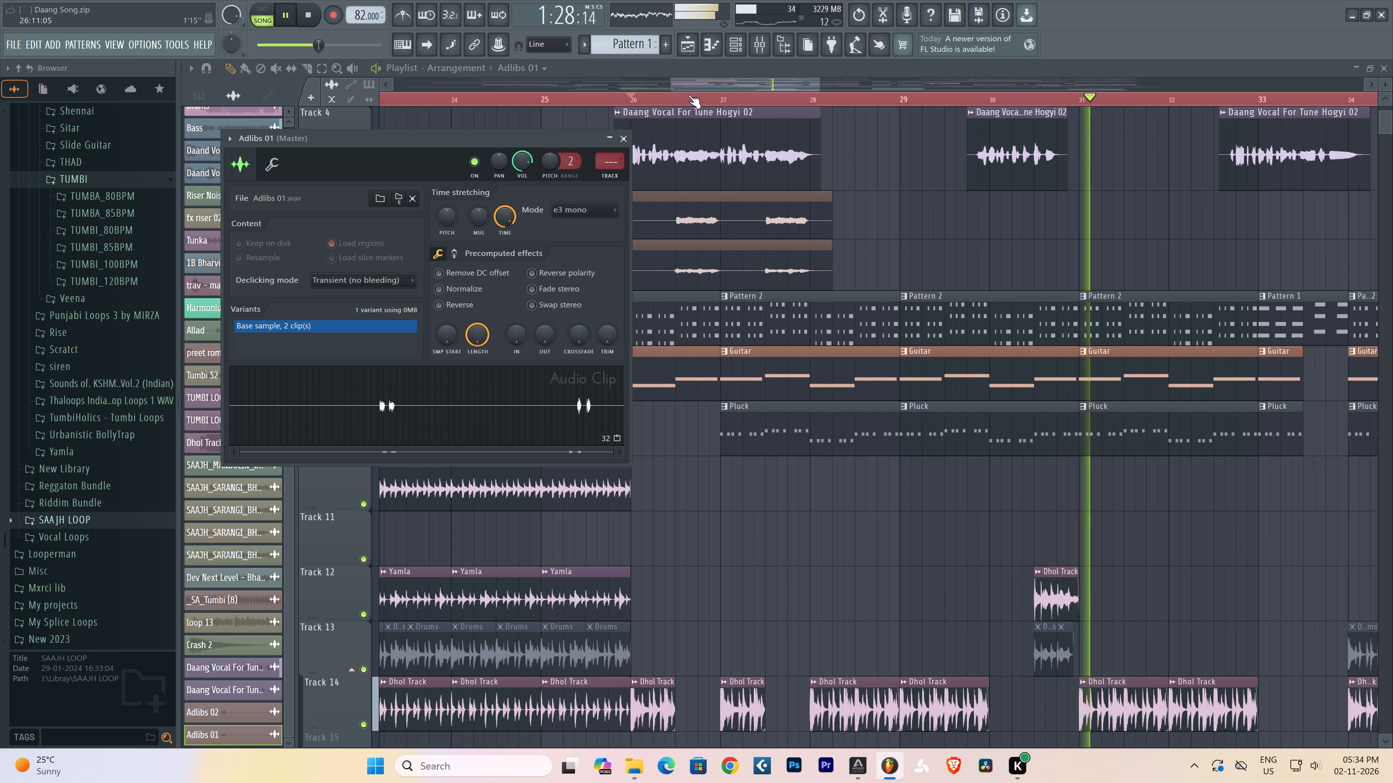
pyautogui.scroll(-9, 688, 95)
pyautogui.doubleClick(1125, 226)
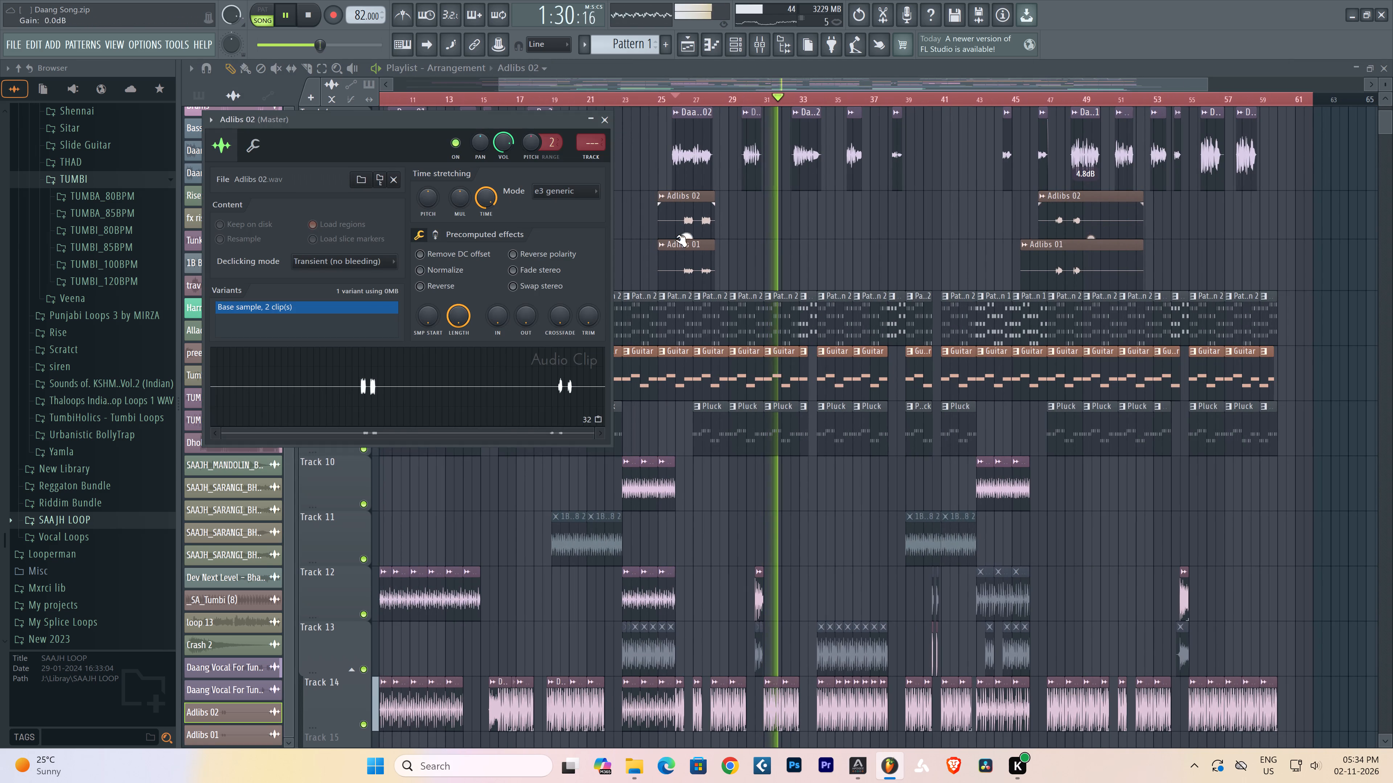
pyautogui.rightClick(933, 262)
pyautogui.click(1013, 98)
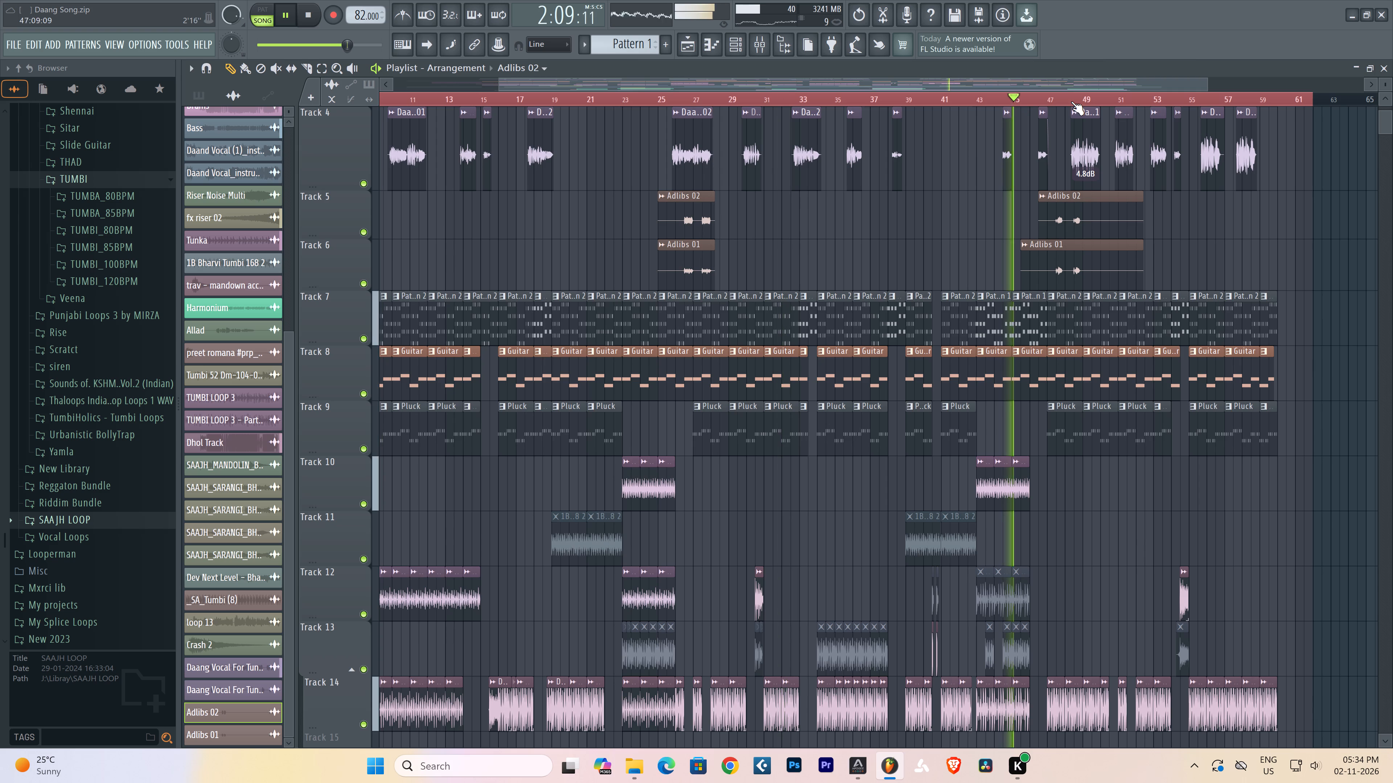
pyautogui.scroll(3, 1072, 101)
pyautogui.scroll(-1, 1089, 265)
pyautogui.scroll(1, 1089, 266)
pyautogui.scroll(-2, 1089, 267)
pyautogui.scroll(1, 1105, 282)
pyautogui.scroll(-3, 1105, 282)
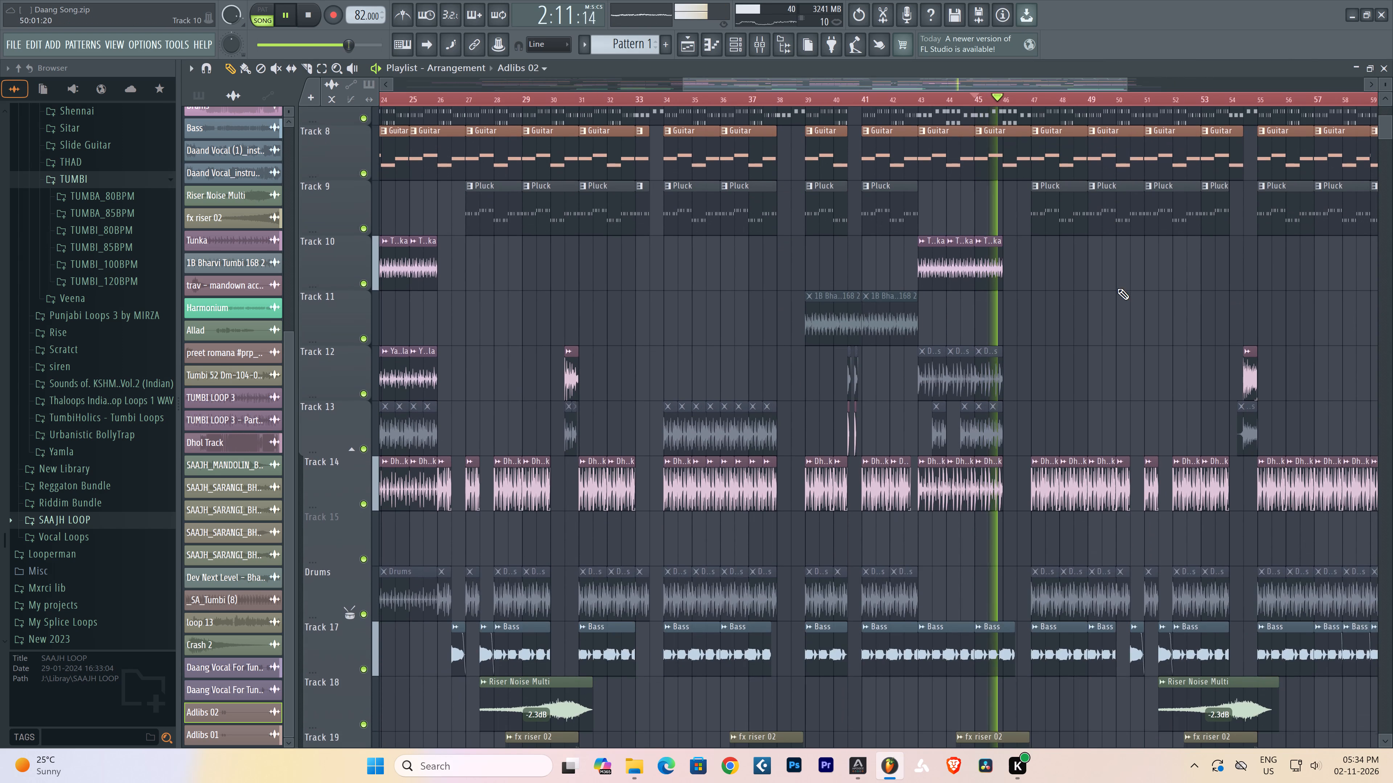
pyautogui.scroll(6, 1236, 336)
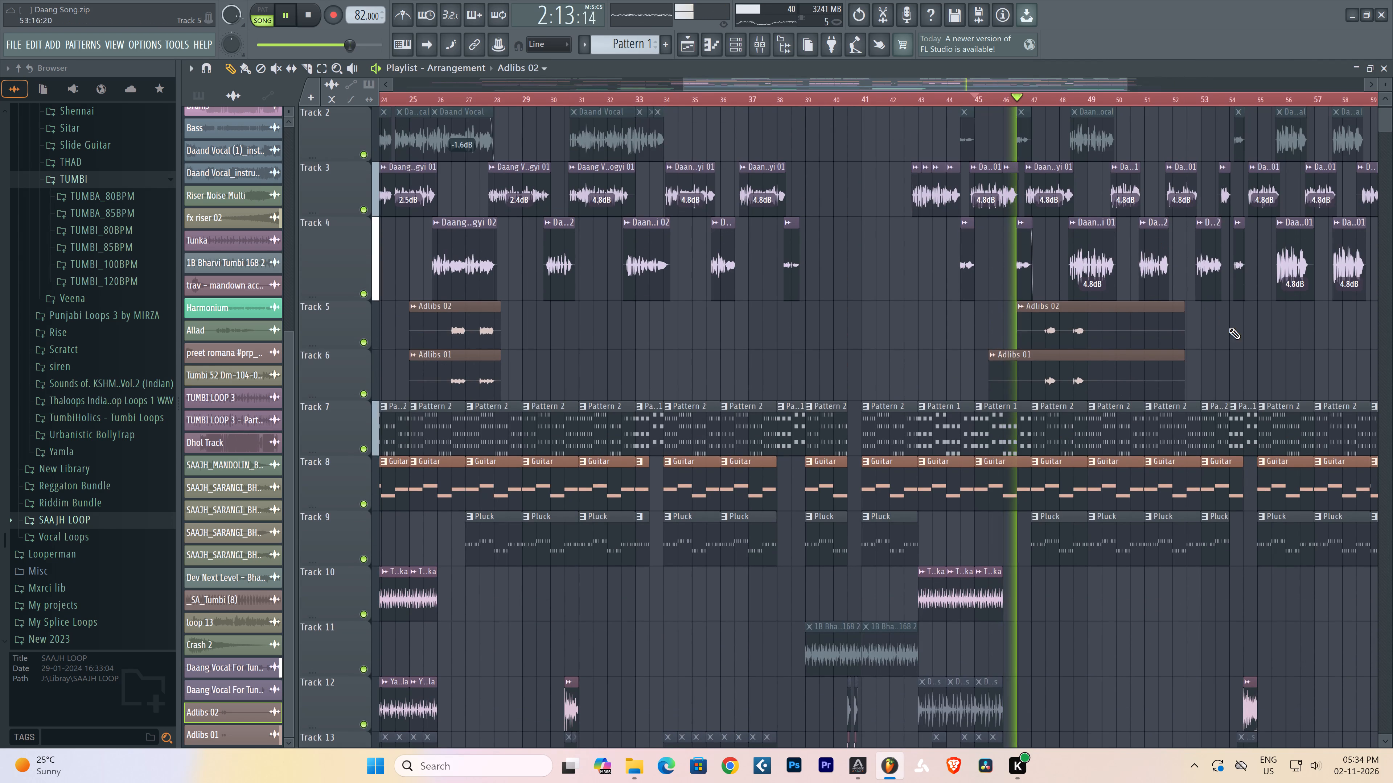
# Select the later Adlibs clips on Tracks 5 and 6 and shift them so their first phrase starts about halfway through bar 50.
pyautogui.keyDown('ctrl'); pyautogui.moveTo(1226, 329); pyautogui.dragTo(1104, 368); pyautogui.keyUp('ctrl')
pyautogui.moveTo(1097, 348); pyautogui.dragTo(1215, 348)
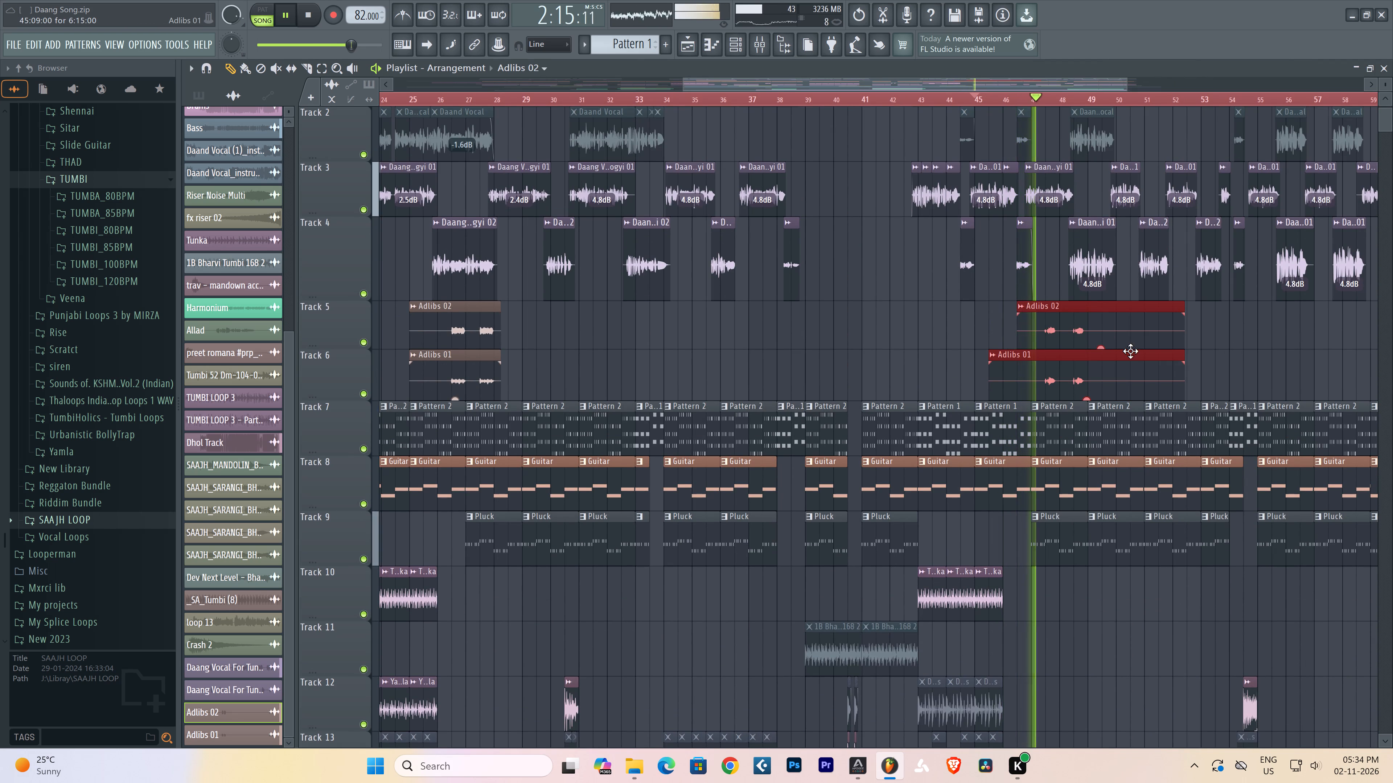
pyautogui.moveTo(1095, 325); pyautogui.dragTo(1214, 336)
pyautogui.scroll(2, 1145, 98)
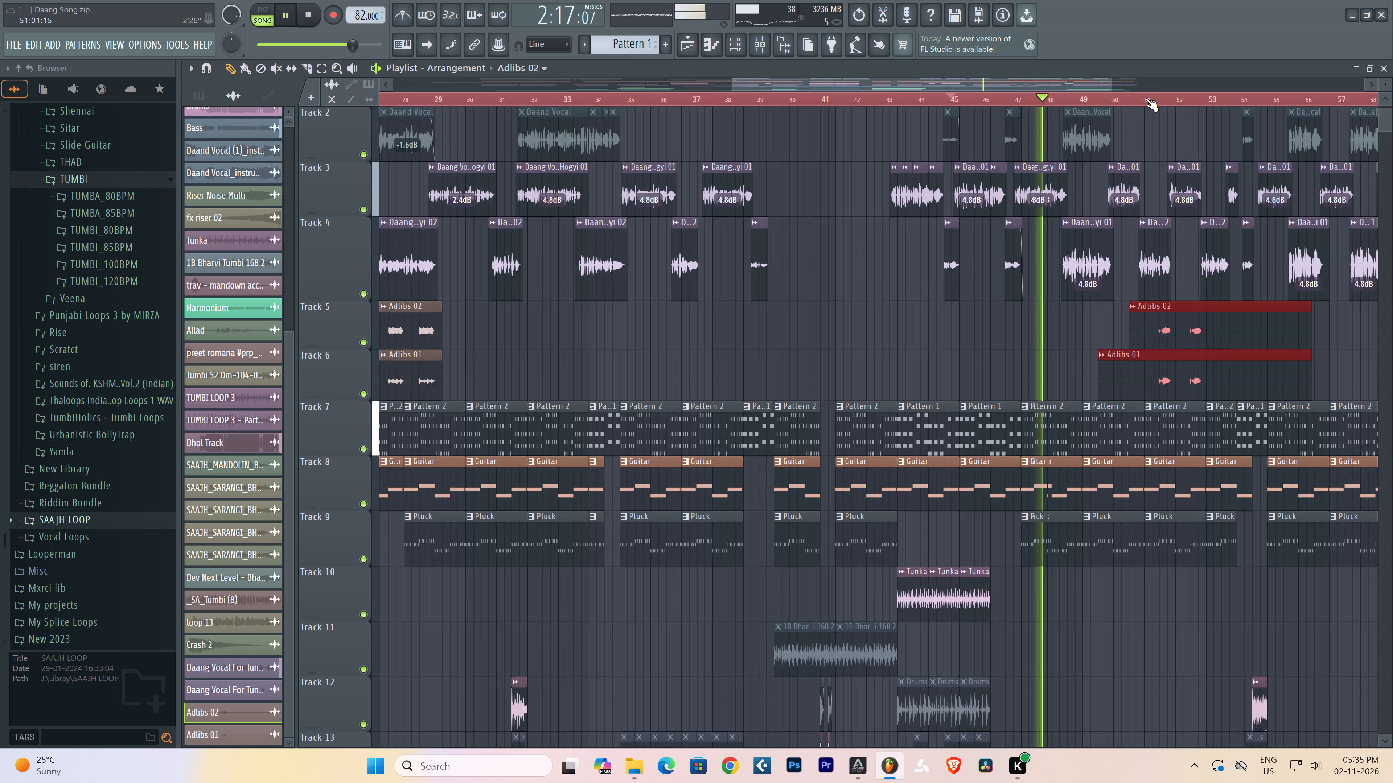
pyautogui.scroll(2, 1145, 98)
pyautogui.scroll(-5, 1254, 423)
pyautogui.scroll(1, 1252, 427)
pyautogui.scroll(-1, 1252, 427)
pyautogui.scroll(4, 1250, 427)
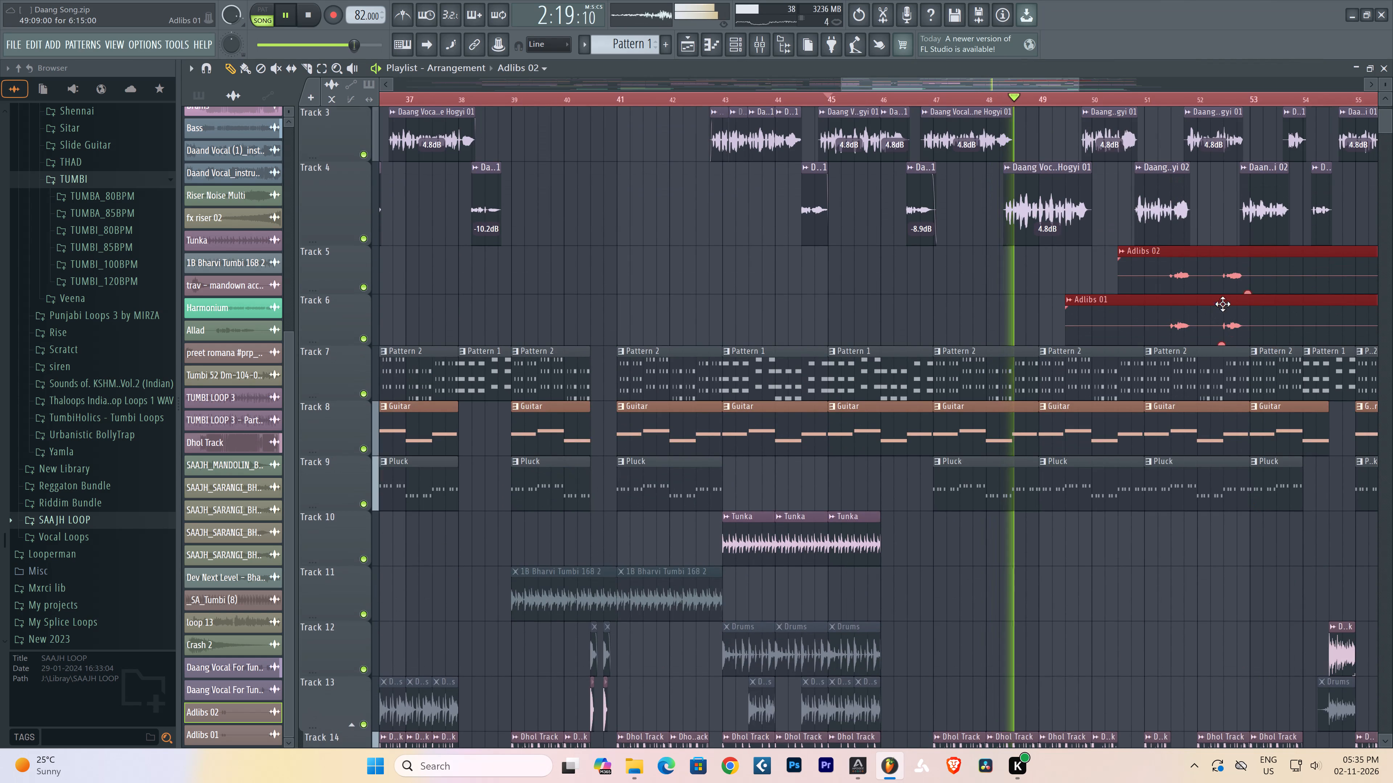
pyautogui.moveTo(1249, 283); pyautogui.dragTo(1175, 291)
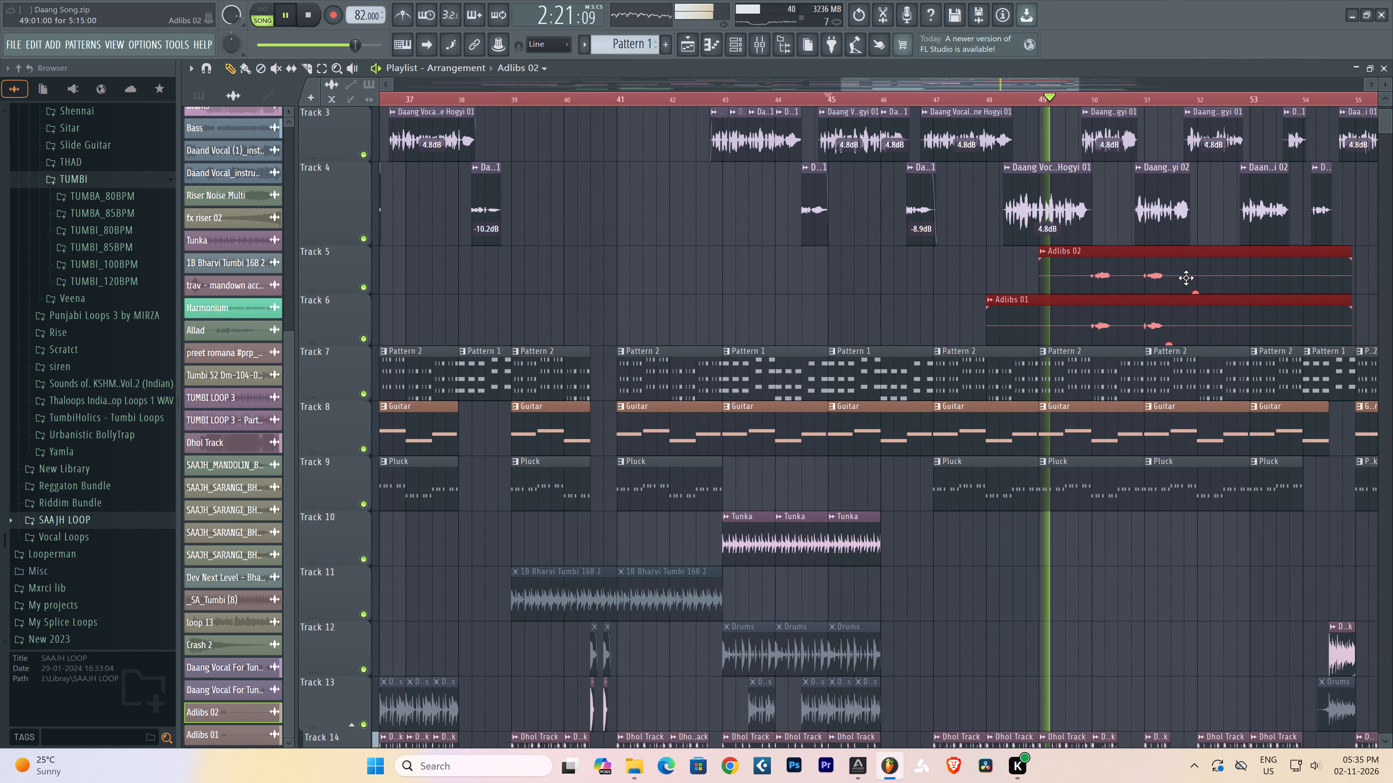
pyautogui.moveTo(1180, 281); pyautogui.dragTo(1218, 281)
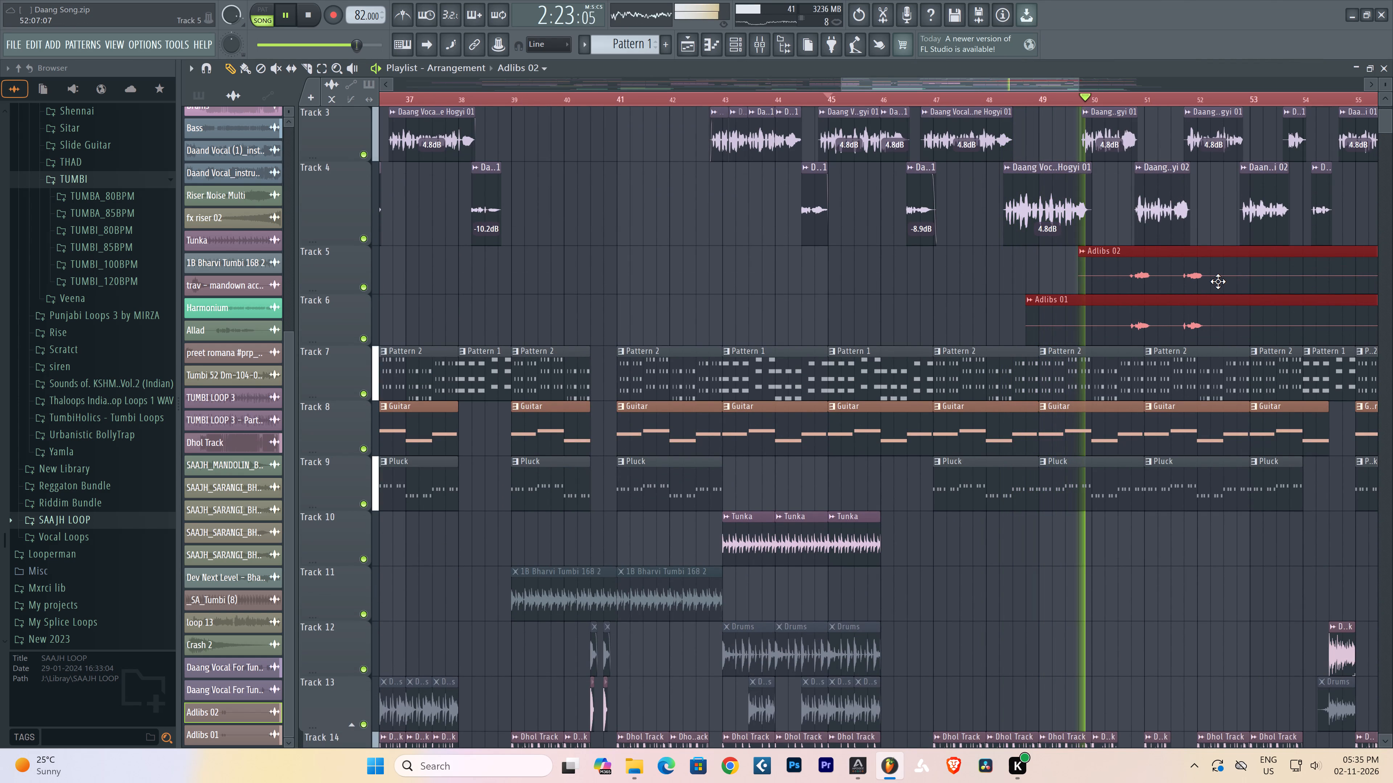
pyautogui.moveTo(1218, 281); pyautogui.dragTo(1207, 284)
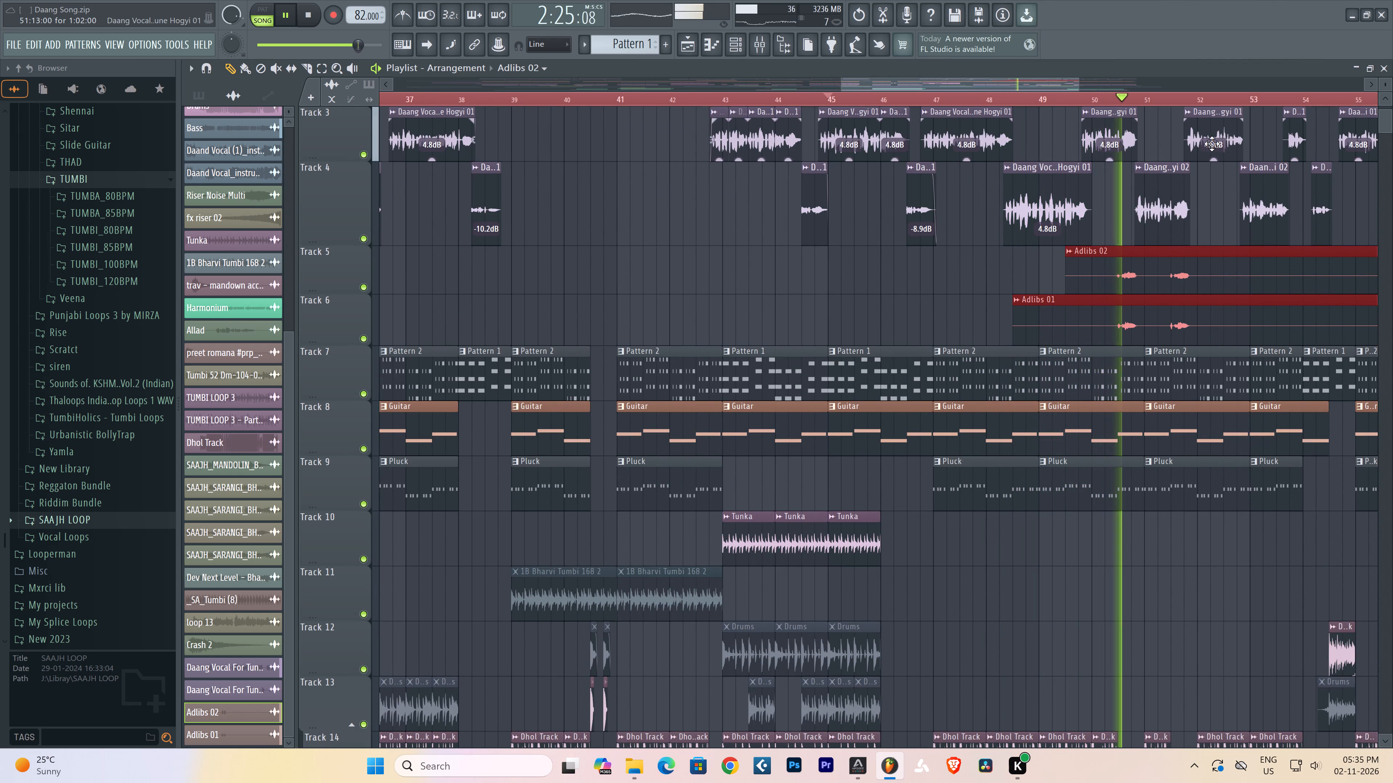
# Cut away the silent start of both later Adlibs clips at about bar 50.
pyautogui.scroll(4, 1168, 99)
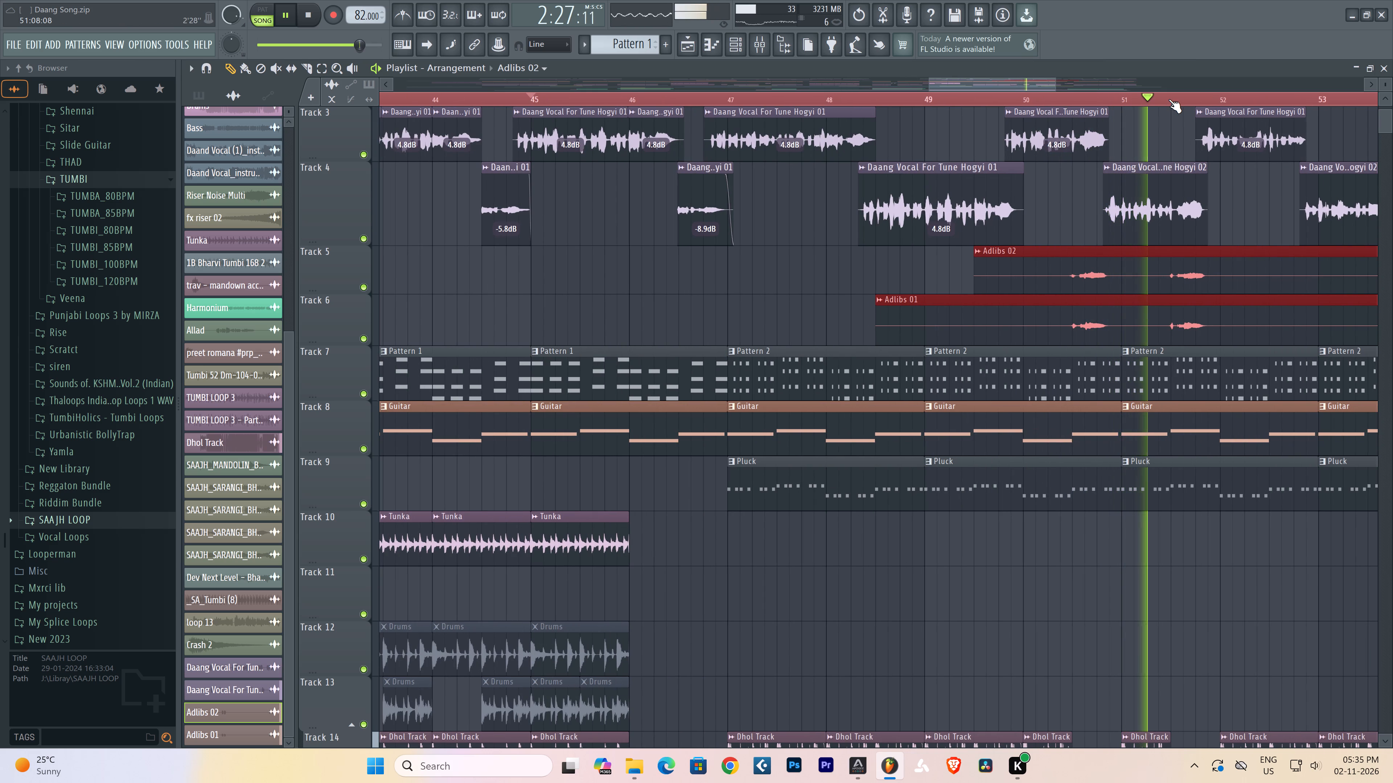
pyautogui.scroll(-5, 1168, 99)
pyautogui.scroll(1, 1169, 100)
pyautogui.scroll(-3, 1169, 100)
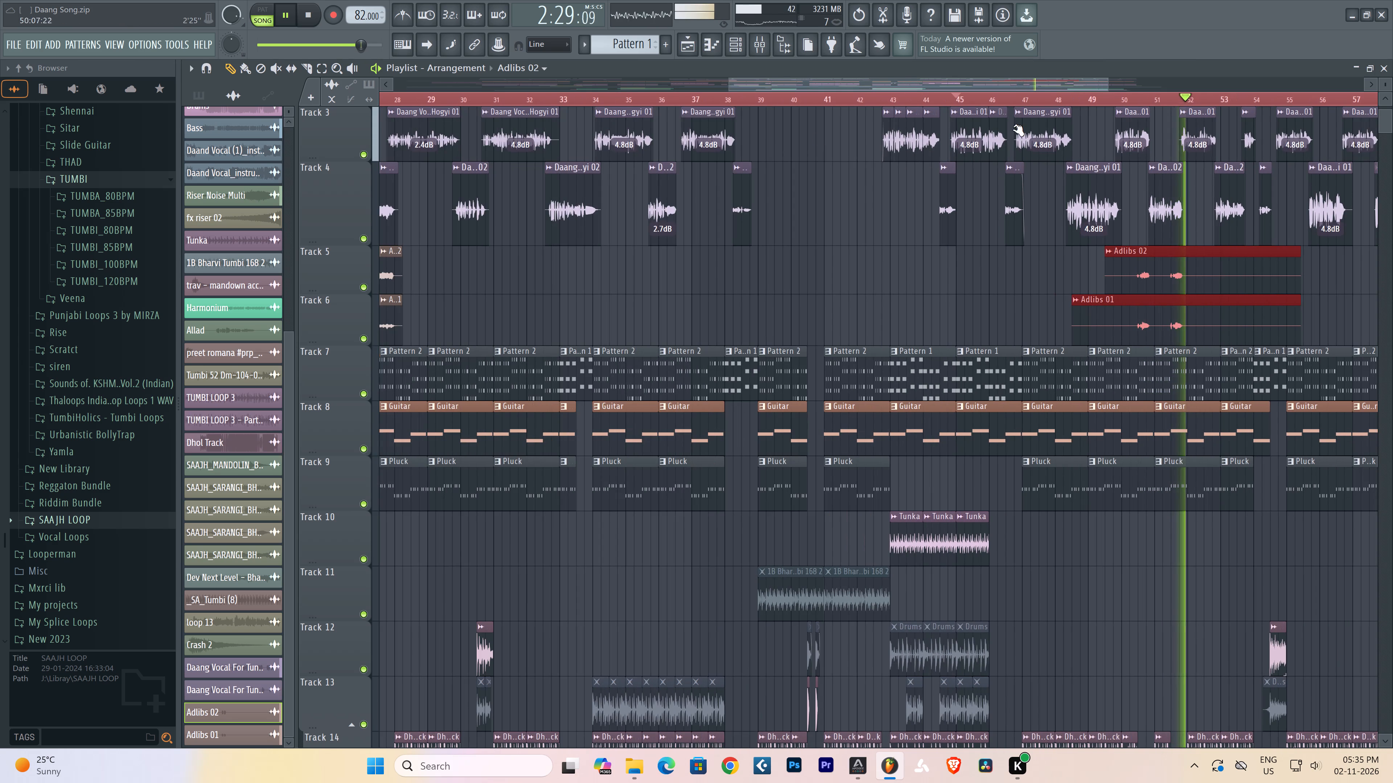
pyautogui.click(307, 71)
pyautogui.moveTo(1128, 304); pyautogui.dragTo(1130, 310, button='right')
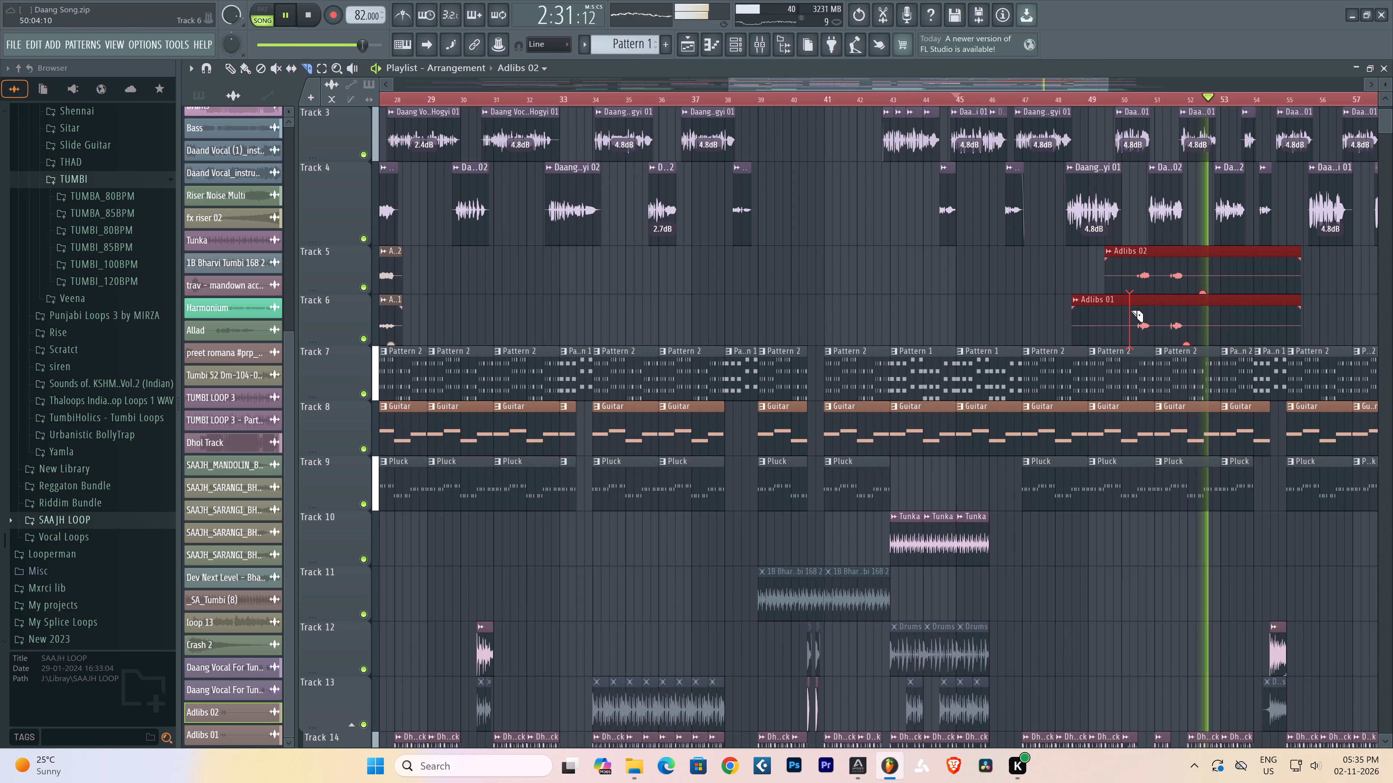
pyautogui.moveTo(1130, 310); pyautogui.dragTo(1131, 289, button='right')
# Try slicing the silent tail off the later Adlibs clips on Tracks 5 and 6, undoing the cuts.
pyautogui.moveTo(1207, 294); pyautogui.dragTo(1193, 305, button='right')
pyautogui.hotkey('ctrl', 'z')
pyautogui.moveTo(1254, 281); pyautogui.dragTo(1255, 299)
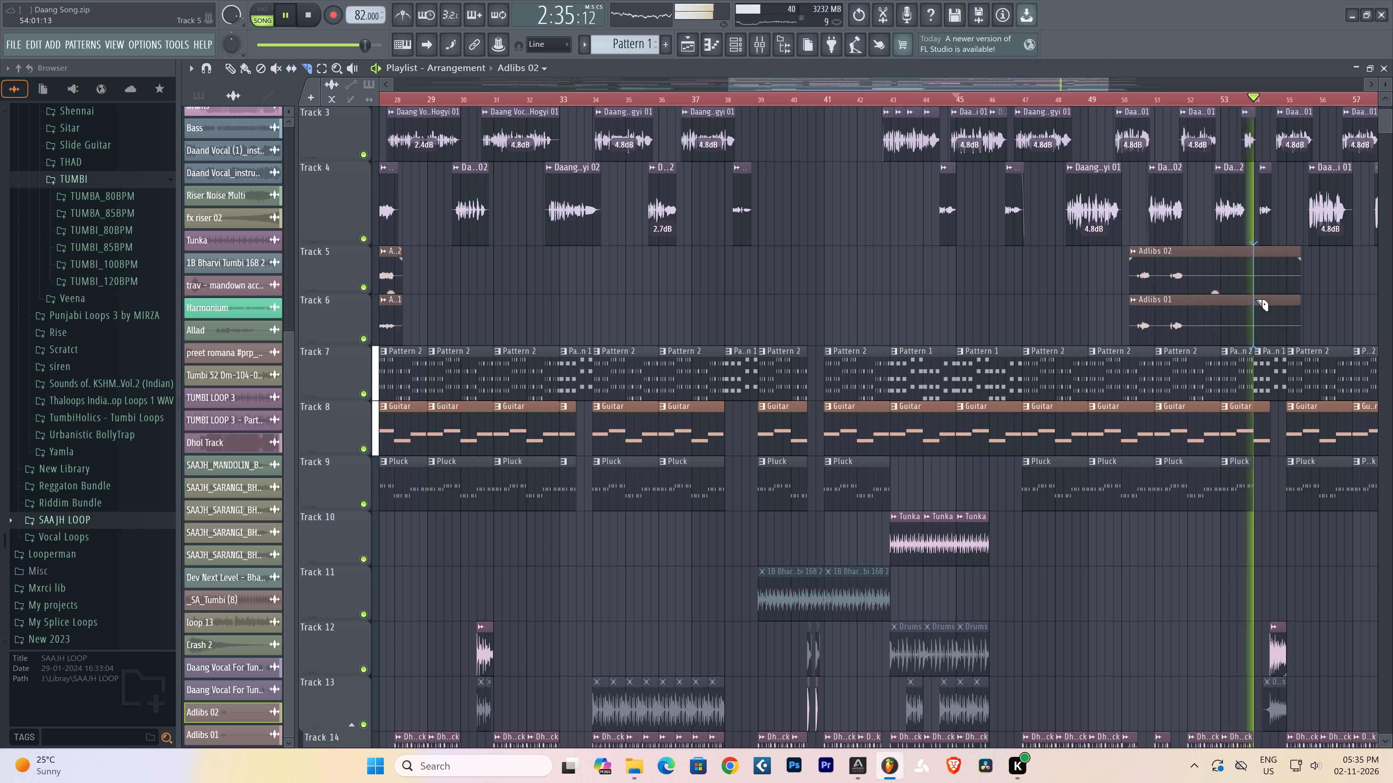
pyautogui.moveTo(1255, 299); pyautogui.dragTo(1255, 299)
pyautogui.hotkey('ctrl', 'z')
# Cut away the silent tail of both later Adlibs clips on Tracks 5 and 6 after about bar 52.
pyautogui.moveTo(1262, 274); pyautogui.dragTo(1258, 302, button='right')
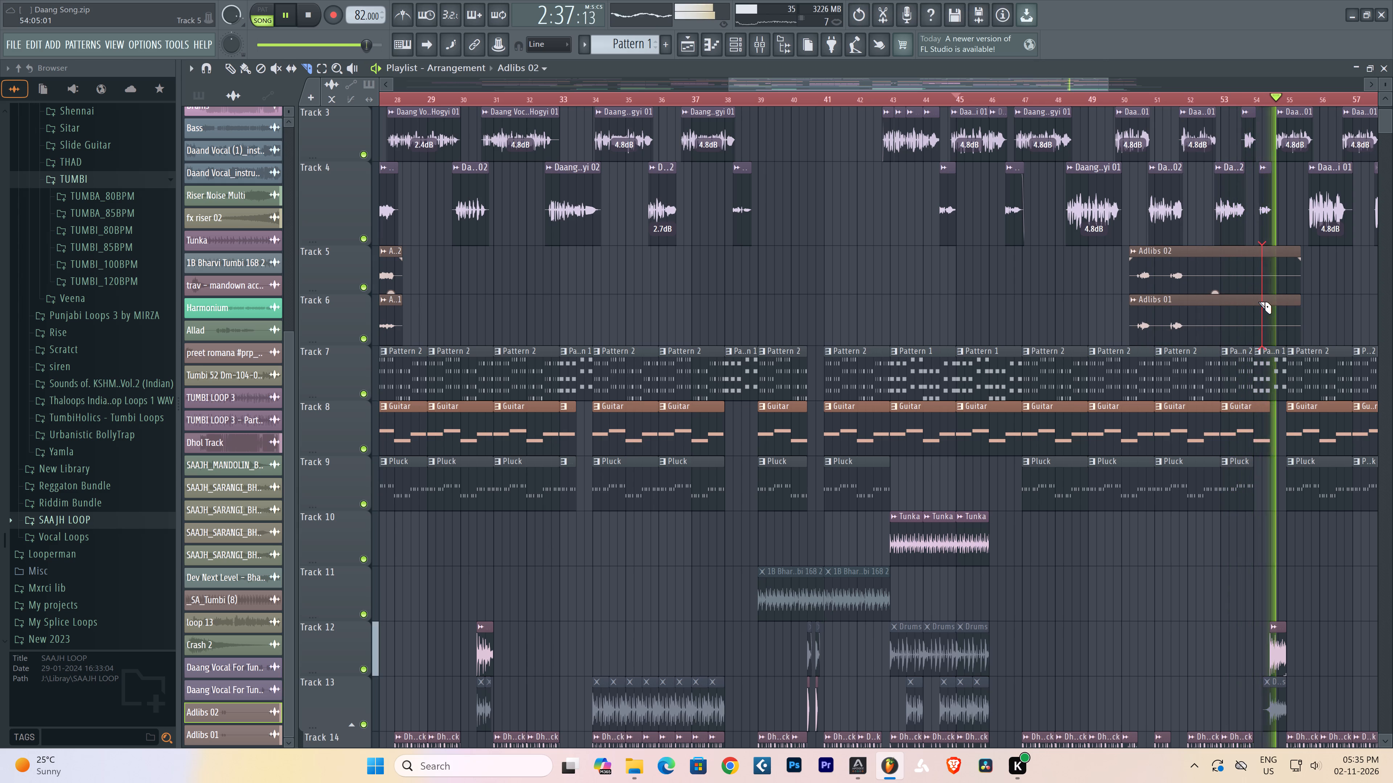
pyautogui.moveTo(1258, 302); pyautogui.dragTo(1260, 302, button='right')
pyautogui.moveTo(1235, 283); pyautogui.dragTo(1219, 310, button='right')
pyautogui.moveTo(1205, 290); pyautogui.dragTo(1196, 305, button='right')
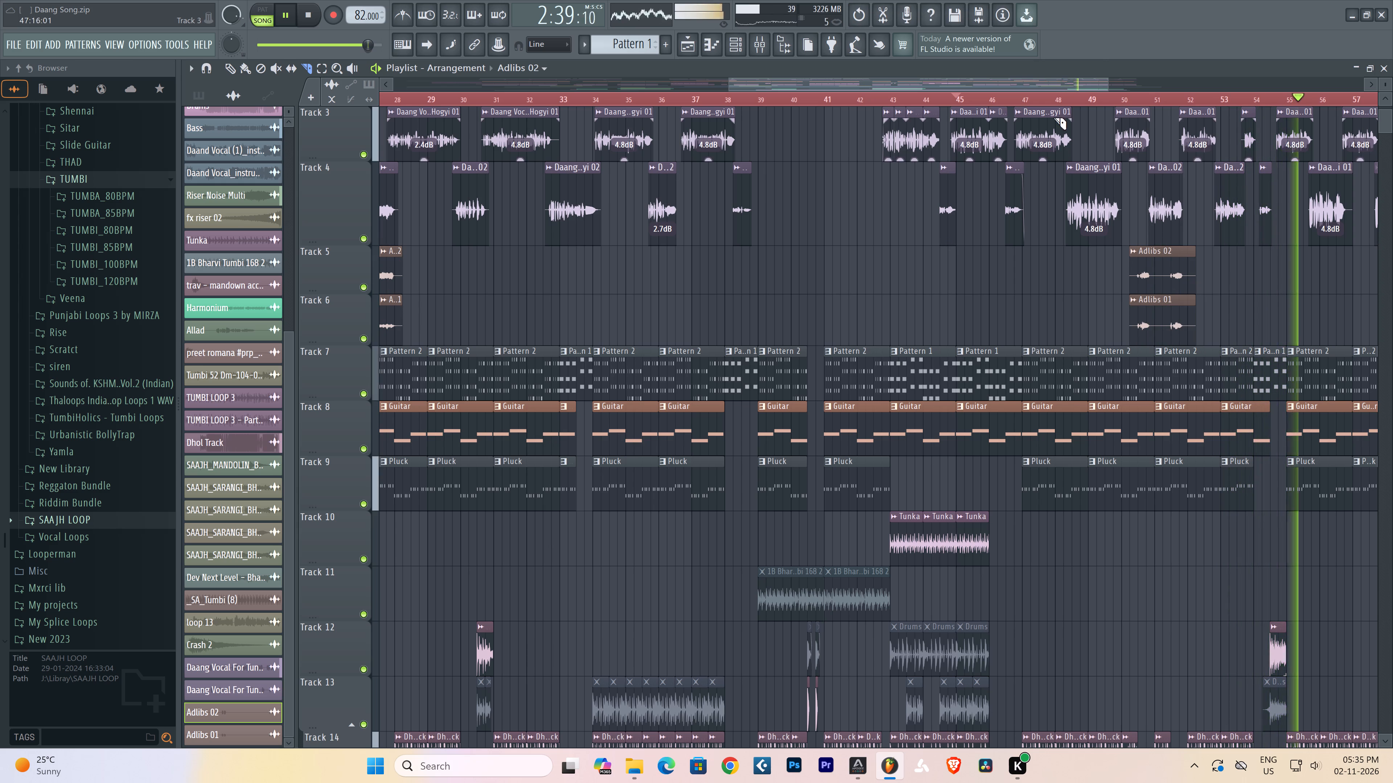
# Cut away the silent start of both earlier Adlibs clips on Tracks 5 and 6 before about bar 26.
pyautogui.scroll(-6, 1061, 104)
pyautogui.moveTo(735, 324); pyautogui.dragTo(734, 324, button='right')
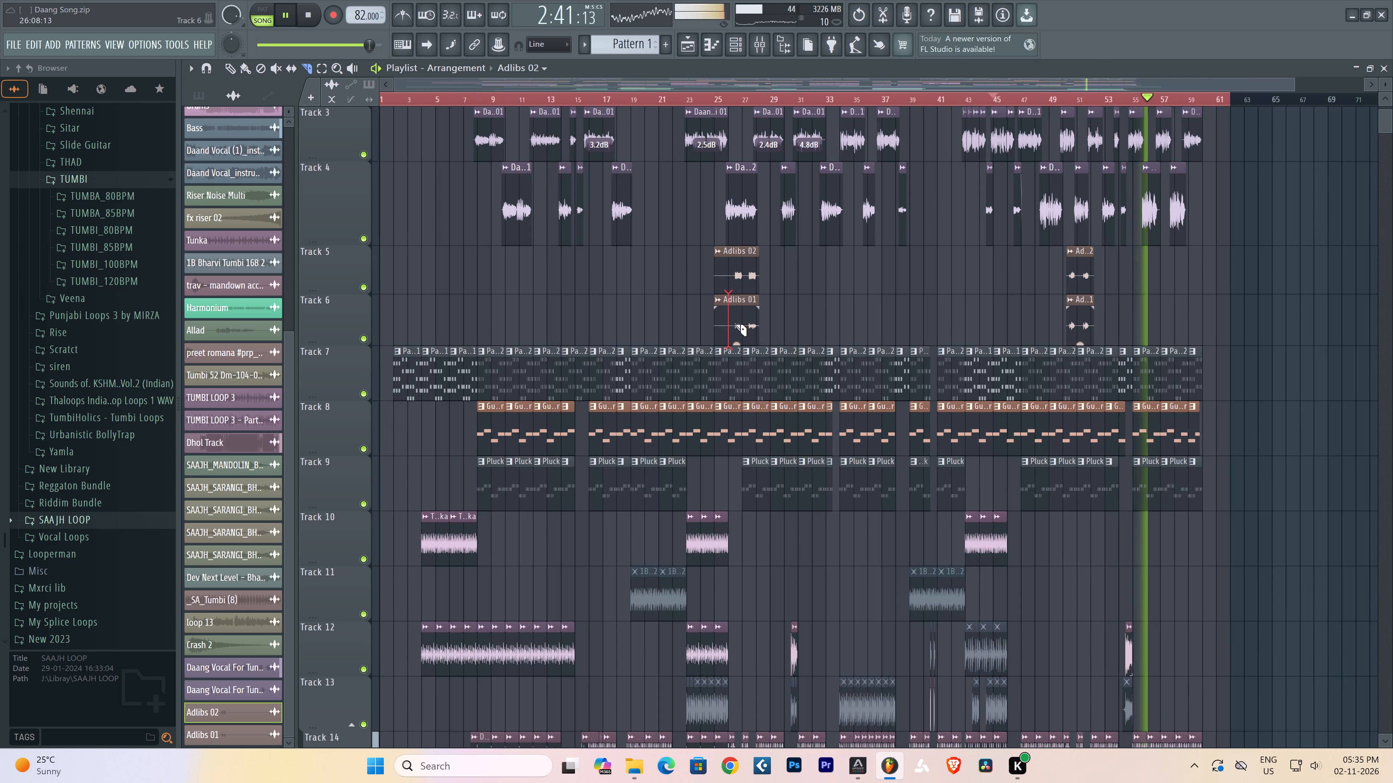
pyautogui.moveTo(734, 324); pyautogui.dragTo(730, 285, button='right')
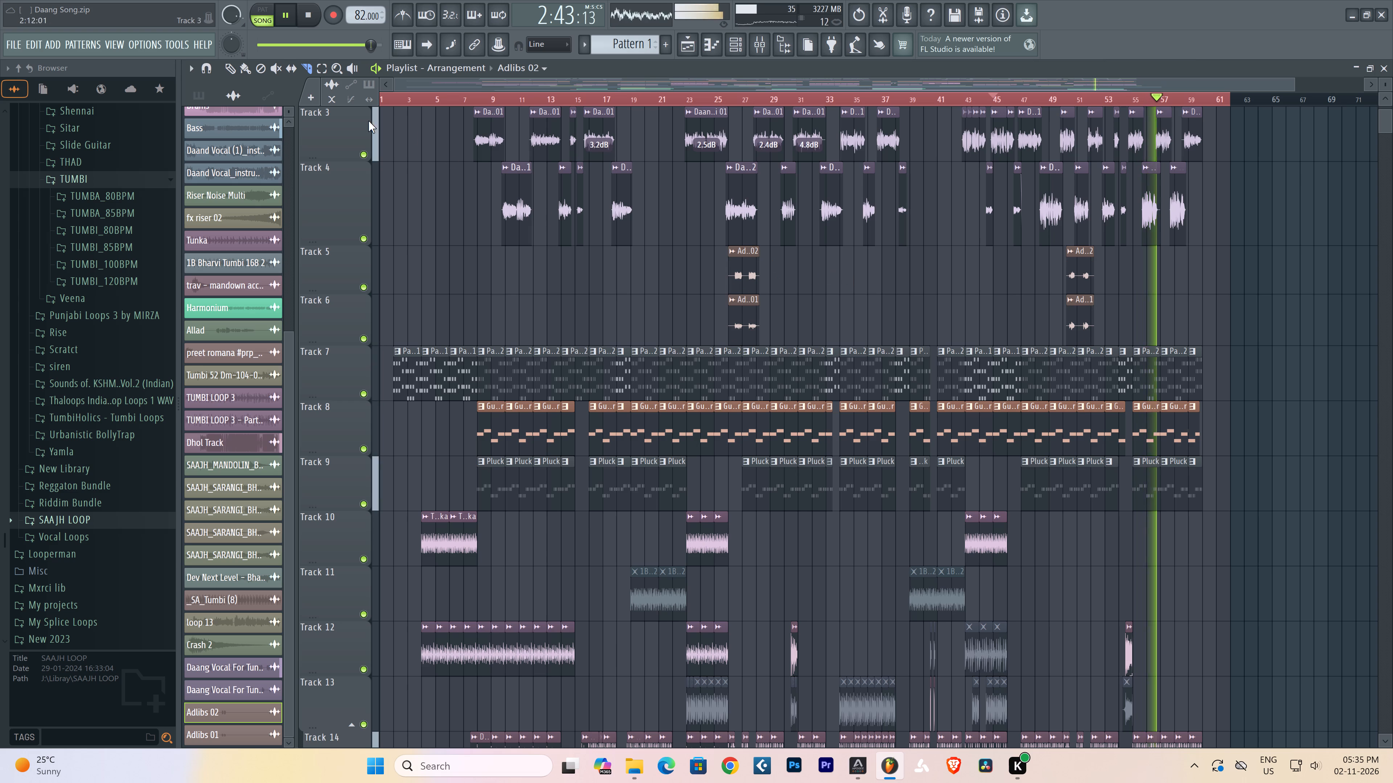
# Route the Adlibs 02 sample to mixer track 9 and the Adlibs 01 sample to free mixer track 18.
pyautogui.click(230, 69)
pyautogui.doubleClick(756, 278)
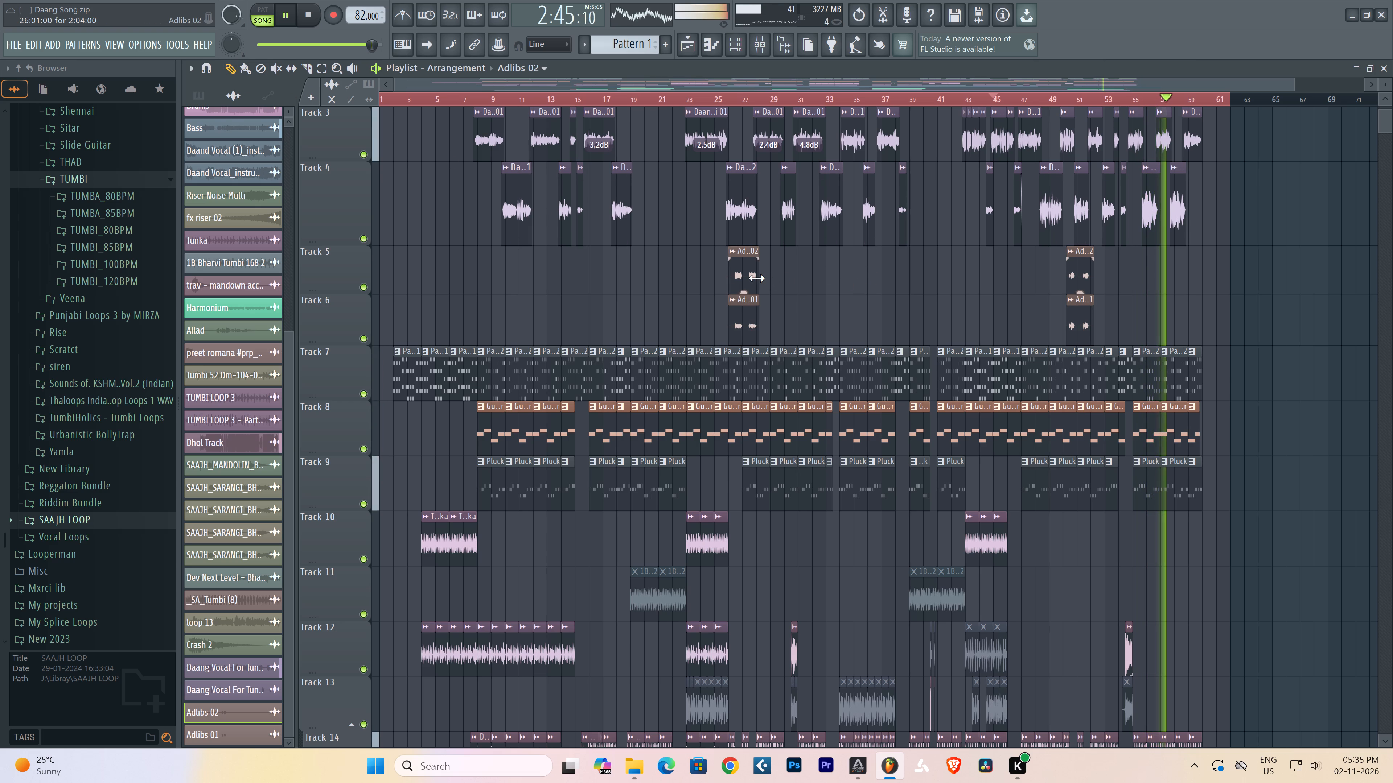
pyautogui.click(590, 159)
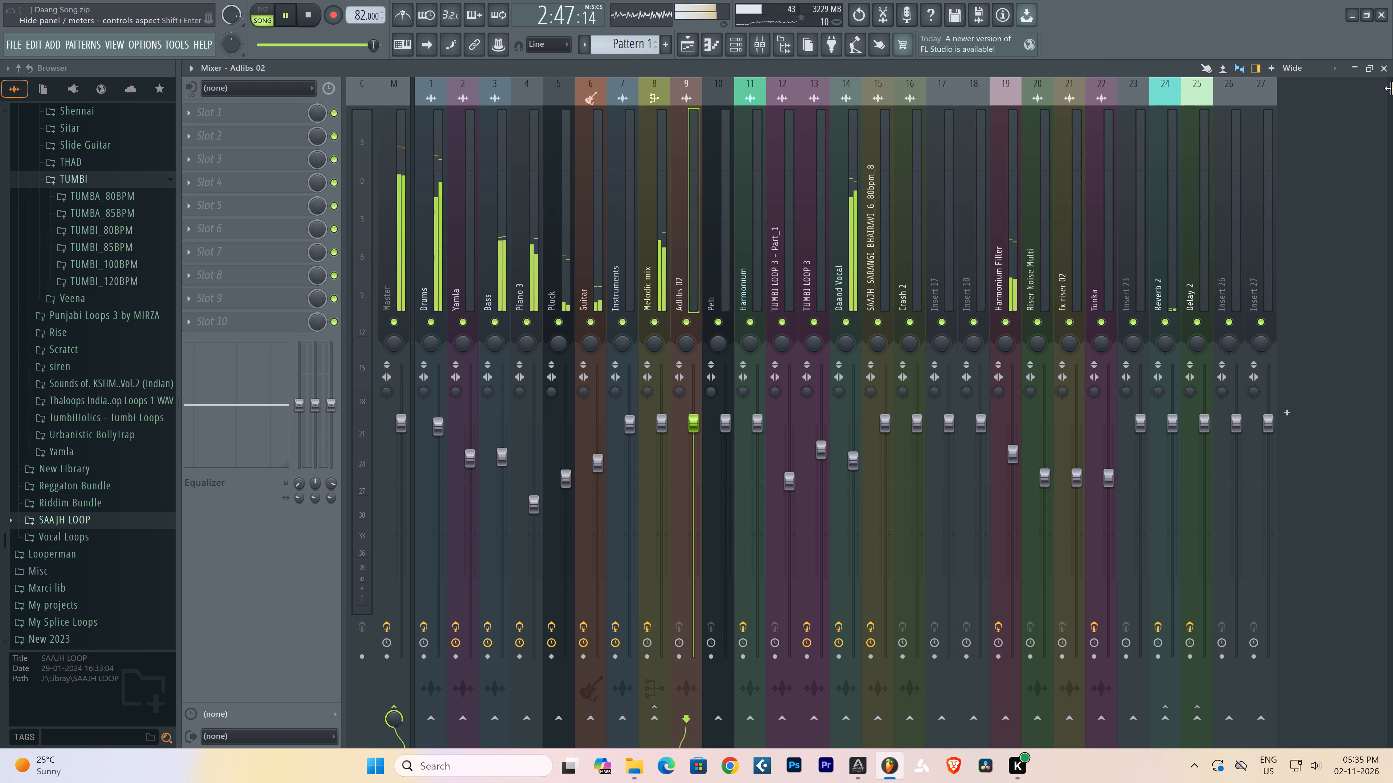
pyautogui.click(1386, 67)
pyautogui.doubleClick(737, 315)
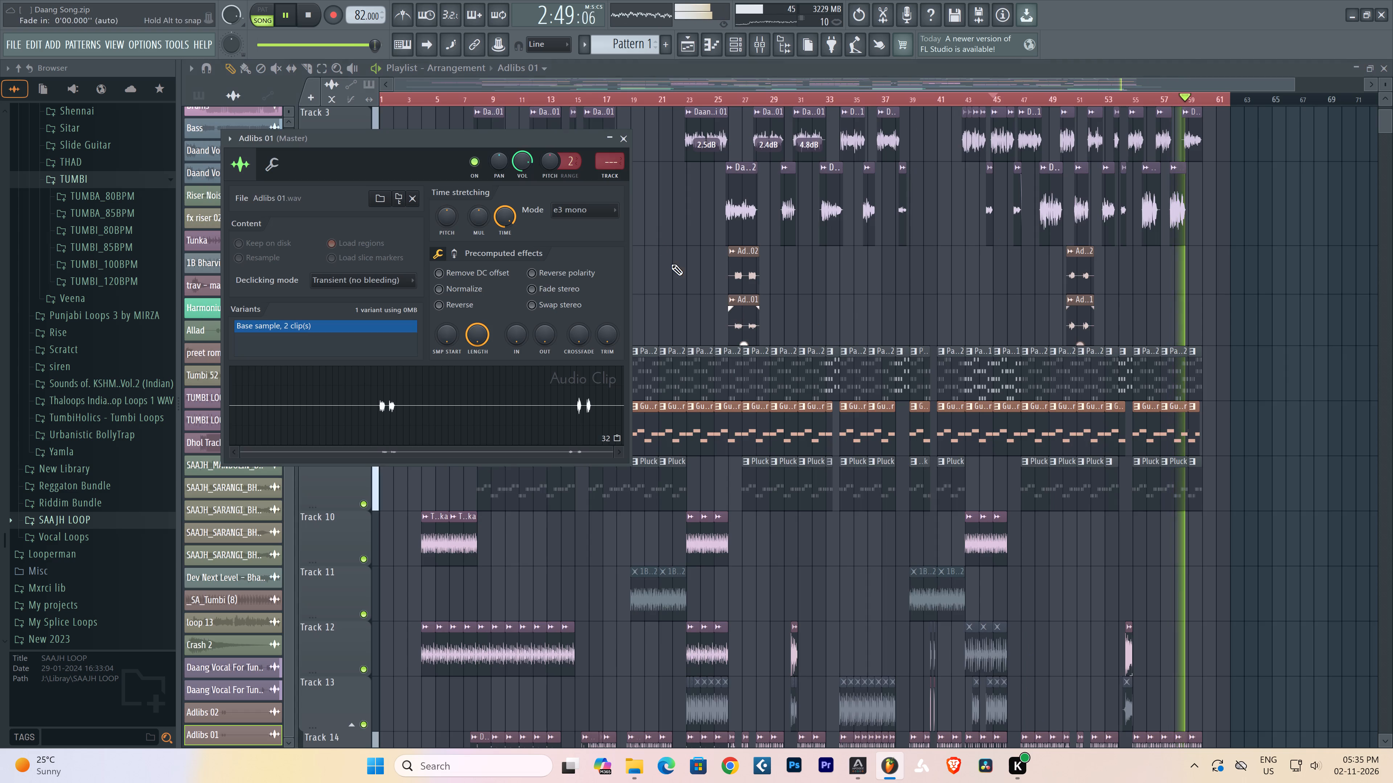
pyautogui.click(620, 178)
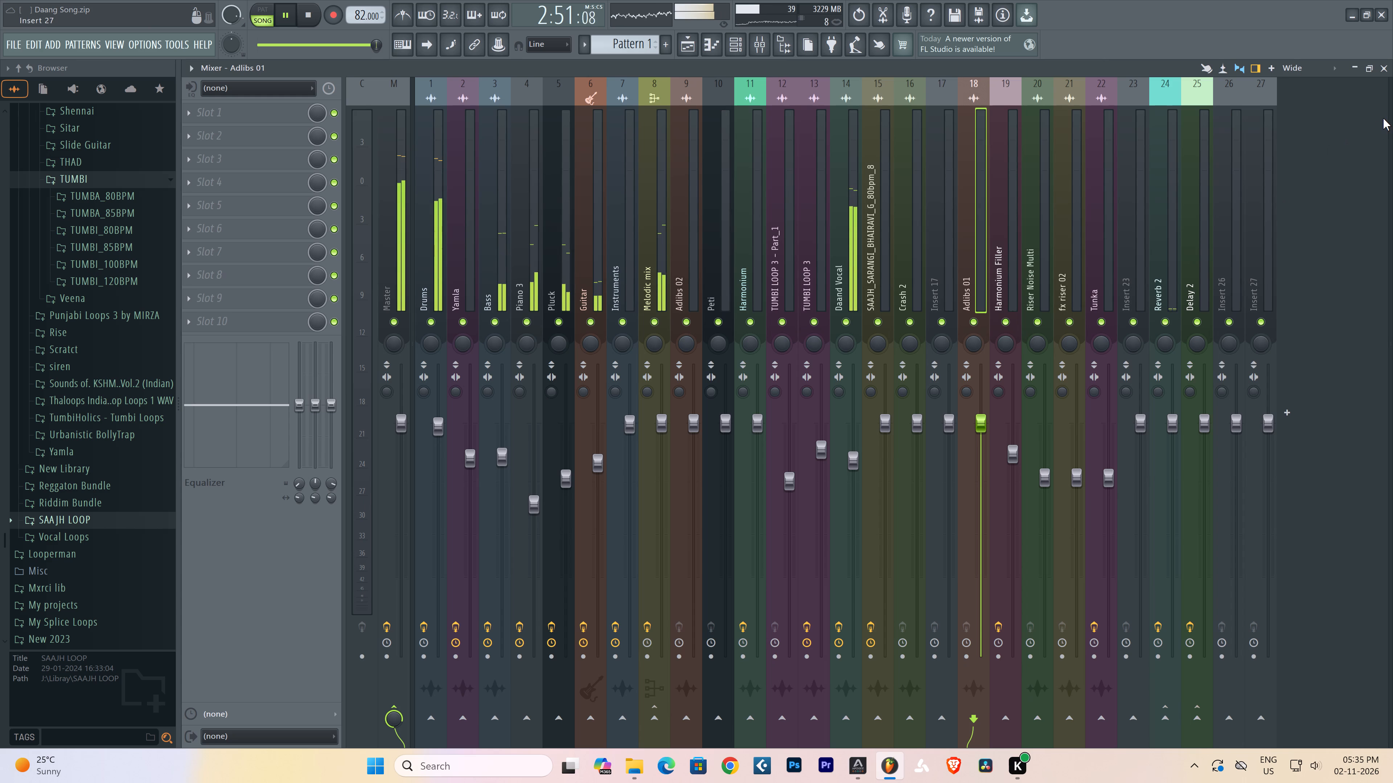
# Restart playback and move the Adlibs 02 mixer track to position 17, directly beside Adlibs 01.
pyautogui.press('space')
pyautogui.press('space')
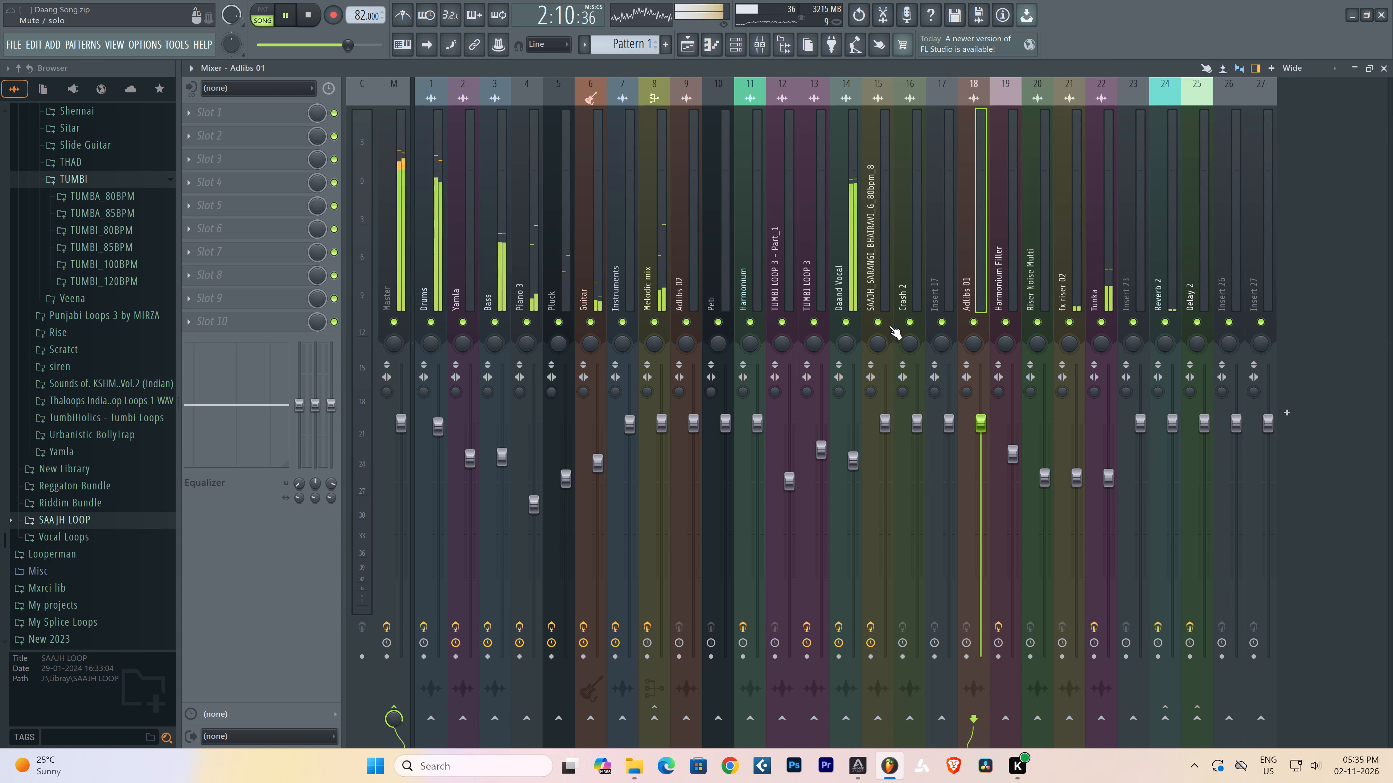
pyautogui.click(687, 285)
pyautogui.hotkey('alt', 'Right')
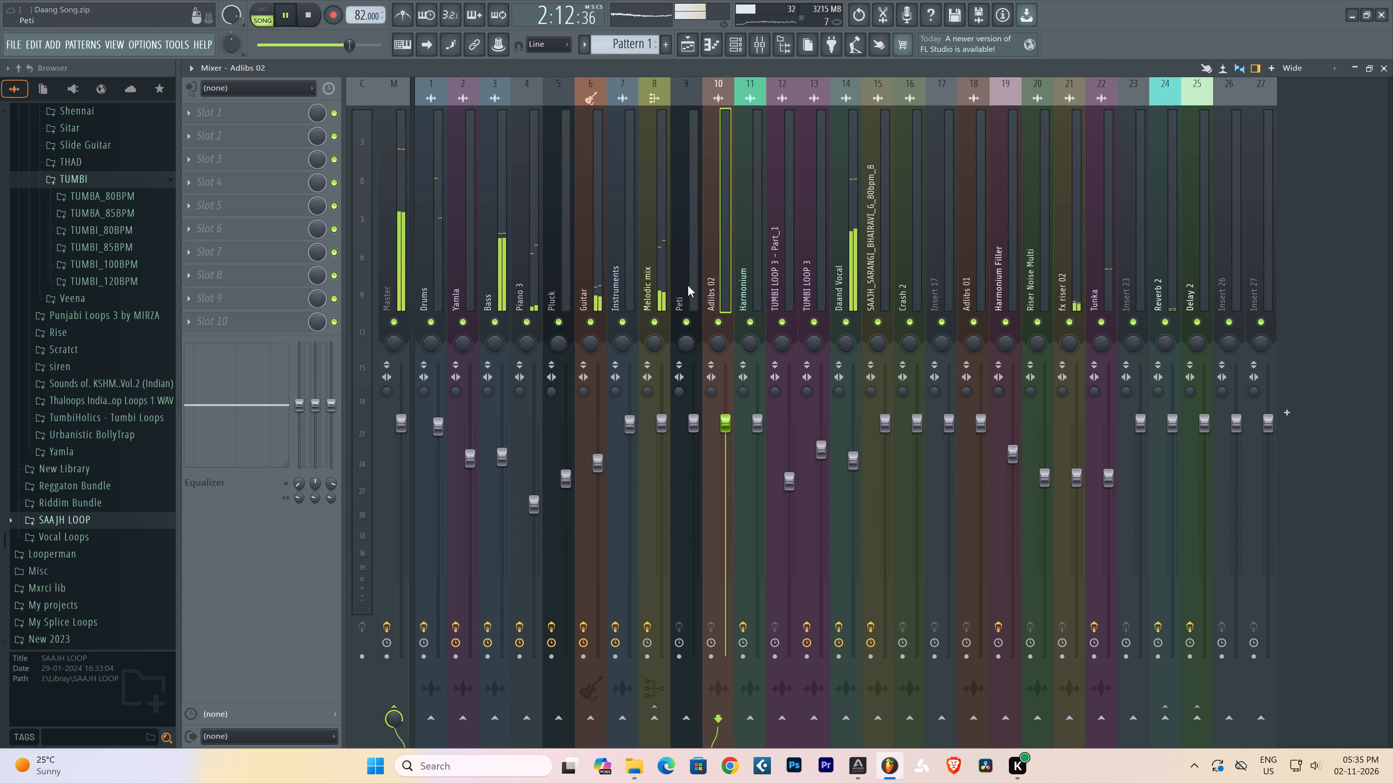
pyautogui.hotkey('alt', 'Right')
pyautogui.hotkey('alt', 'Right')
pyautogui.hotkey('alt', 'Right')
pyautogui.hotkey('alt', 'Right')
pyautogui.hotkey('alt', 'Right')
pyautogui.hotkey('alt', 'Right')
pyautogui.hotkey('alt', 'Right')
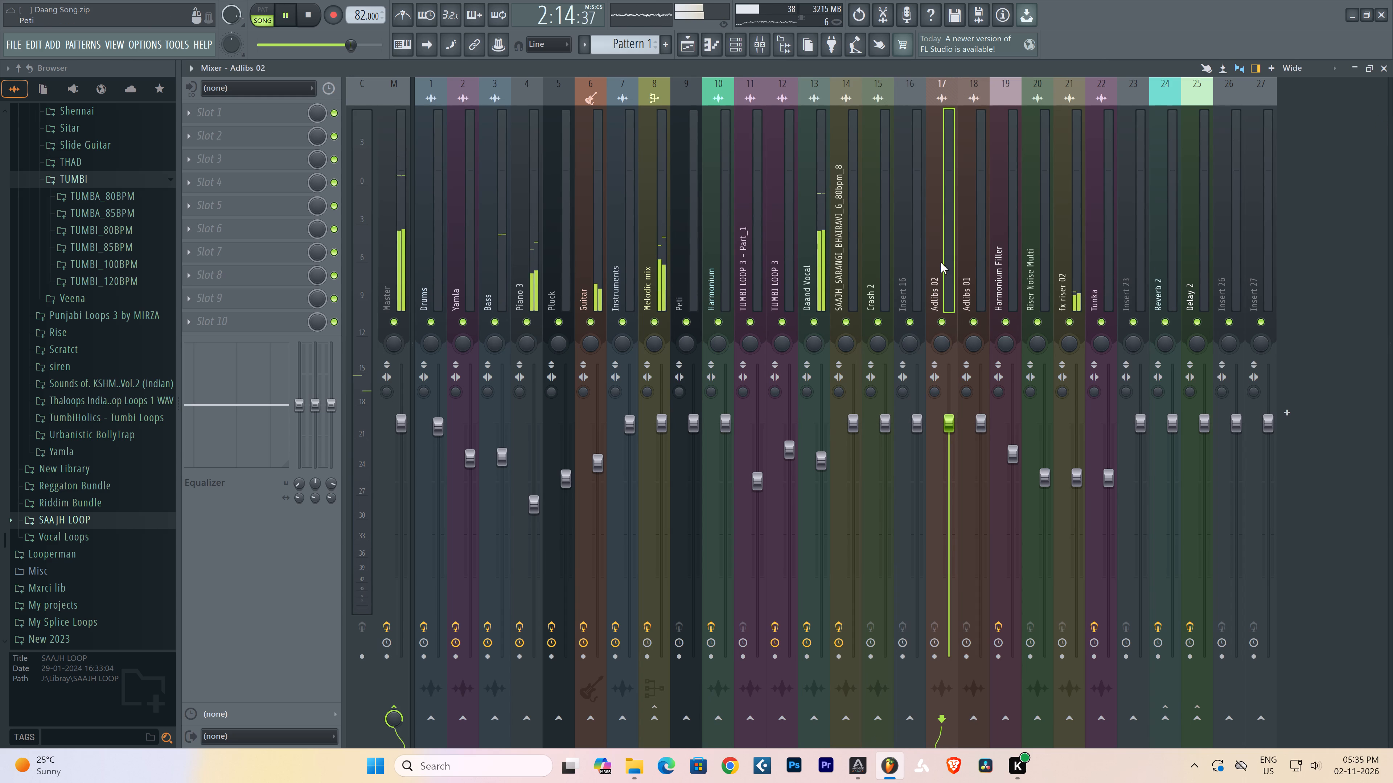
pyautogui.click(1384, 74)
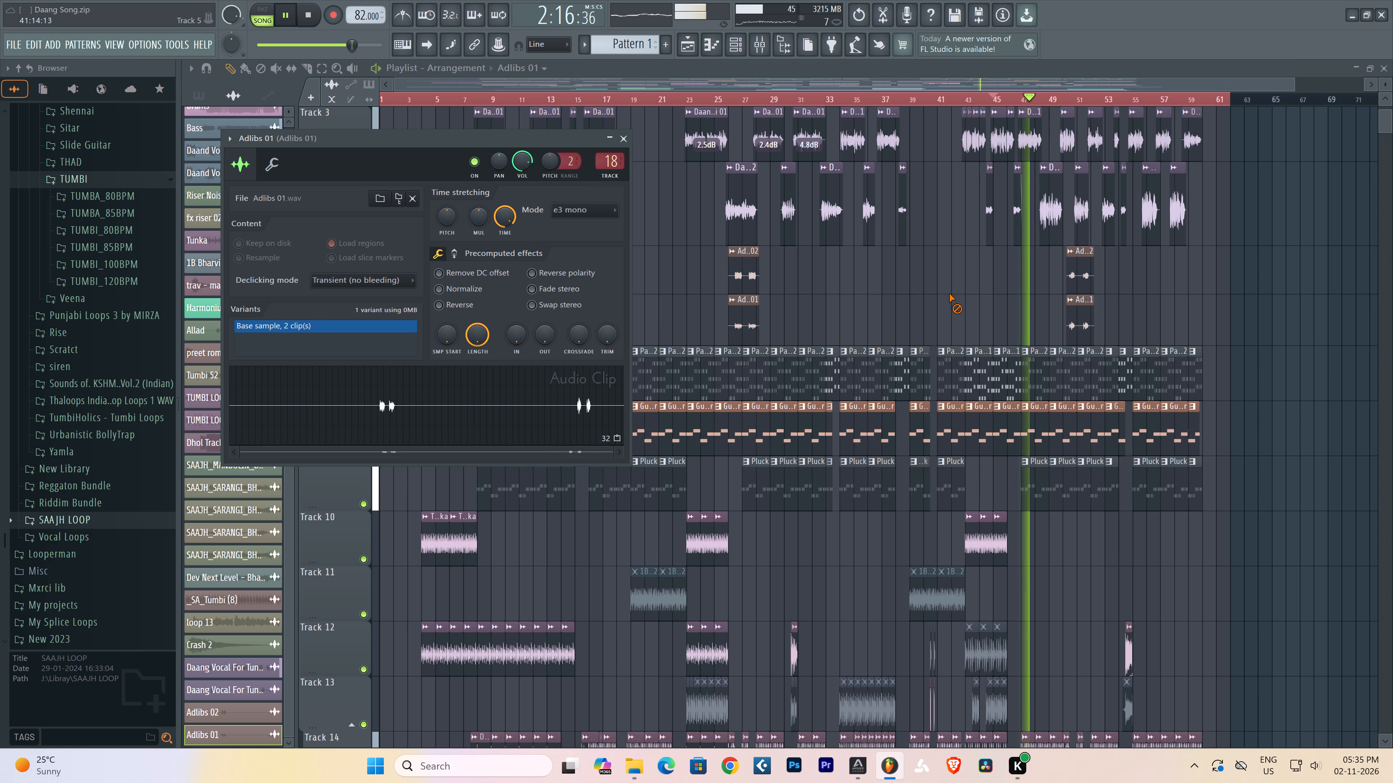
# Adjust the channel volume of the Adlibs 02 sample and of the Adlibs 01 sample.
pyautogui.rightClick(949, 293)
pyautogui.doubleClick(744, 278)
pyautogui.moveTo(497, 147); pyautogui.dragTo(497, 154)
pyautogui.doubleClick(744, 324)
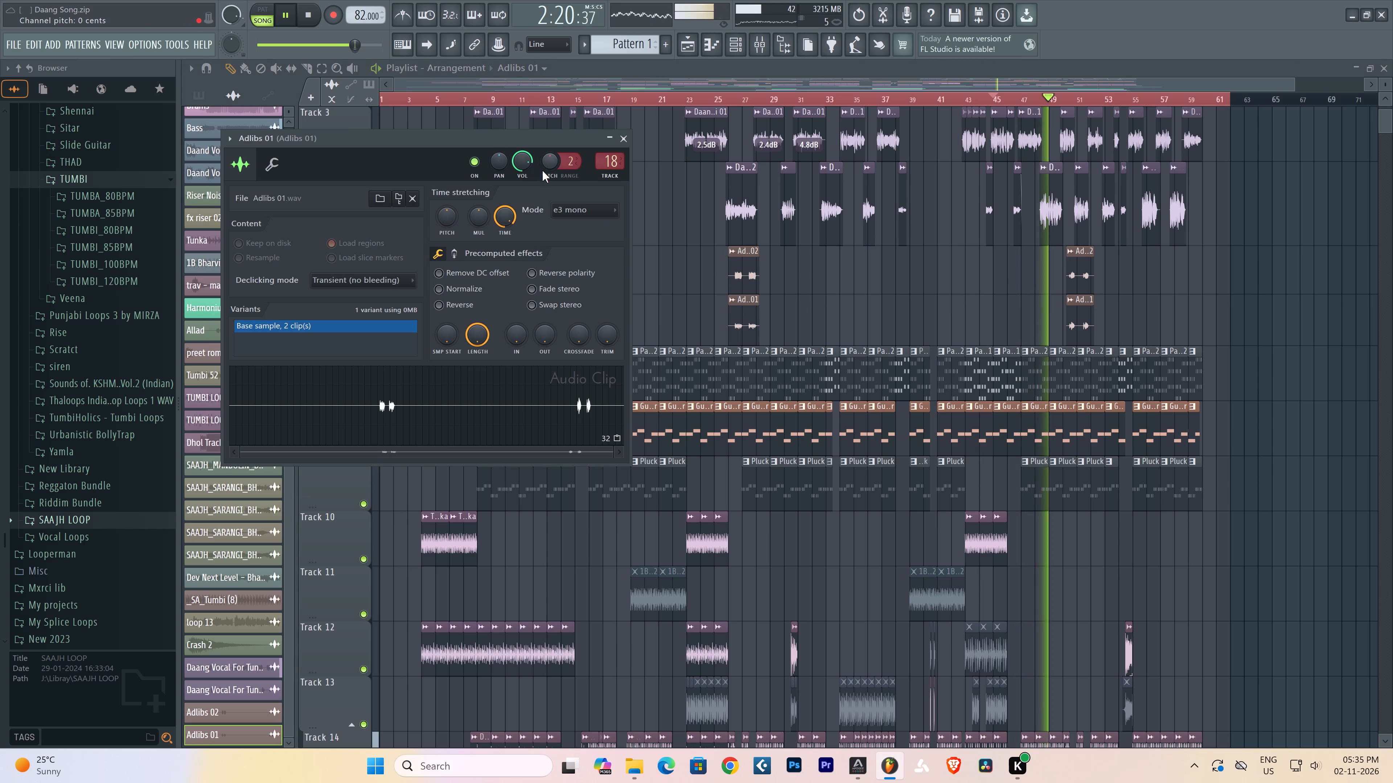
pyautogui.moveTo(521, 164); pyautogui.dragTo(523, 170)
pyautogui.moveTo(808, 290); pyautogui.dragTo(812, 289, button='right')
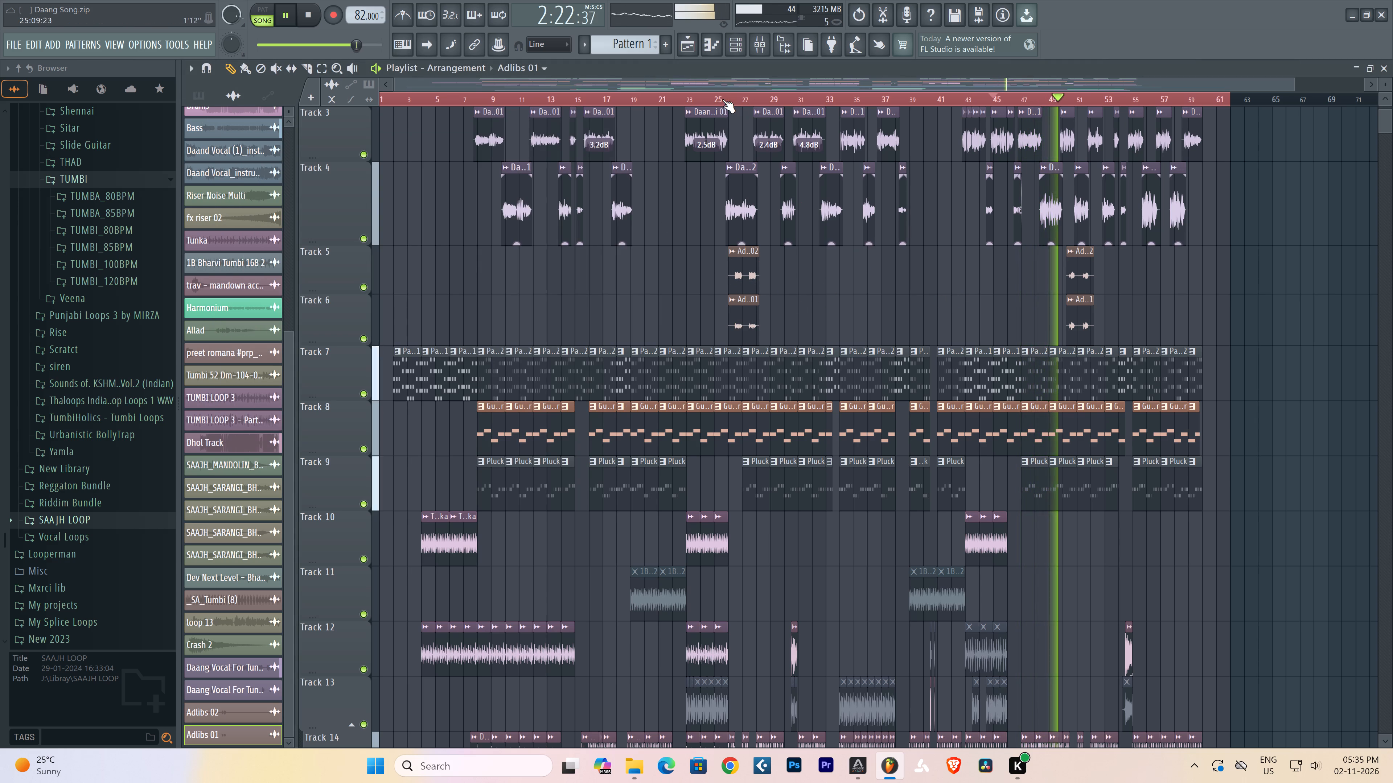
# Play the song from around bar 25 to check the earlier Adlibs clips against the vocals.
pyautogui.click(720, 96)
pyautogui.scroll(6, 720, 96)
pyautogui.scroll(-1, 720, 96)
pyautogui.scroll(3, 720, 96)
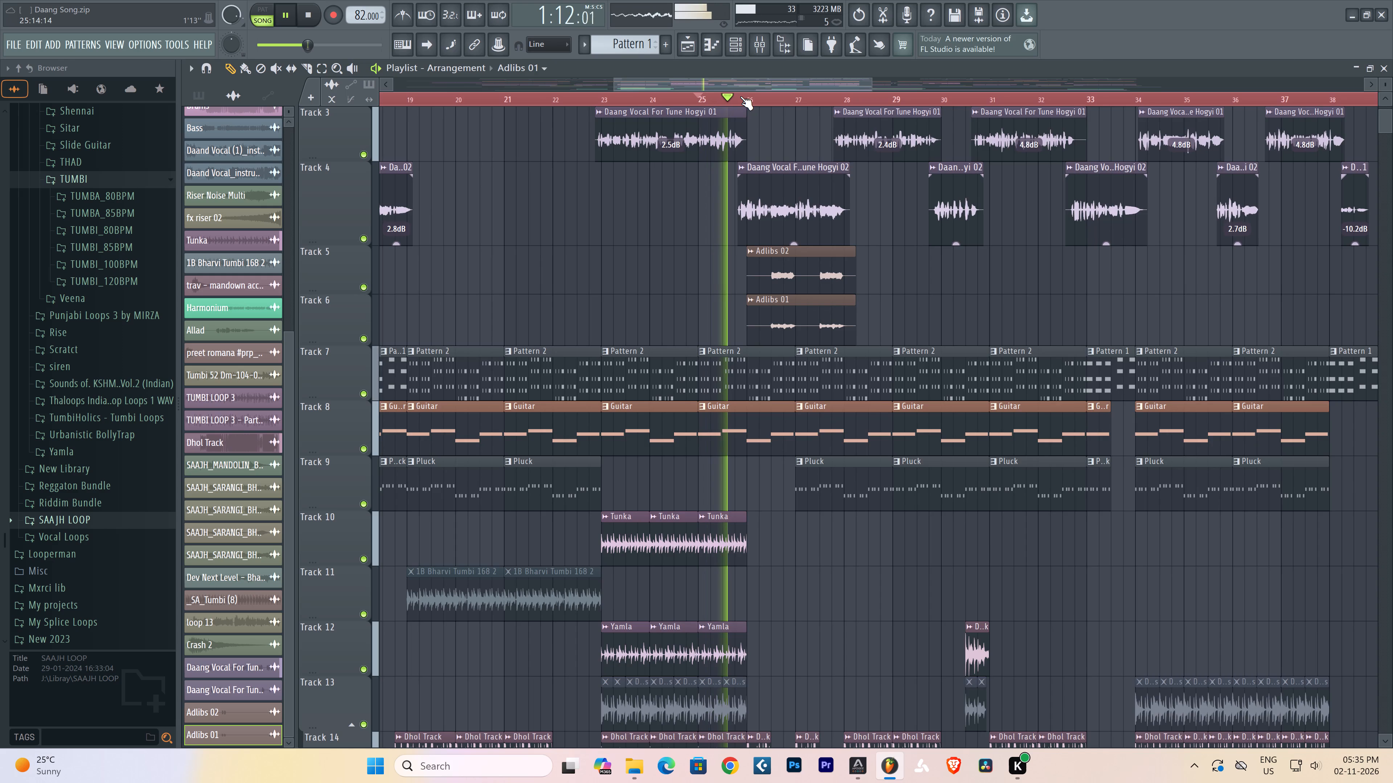
pyautogui.scroll(2, 748, 94)
pyautogui.scroll(-1, 749, 94)
pyautogui.scroll(3, 827, 98)
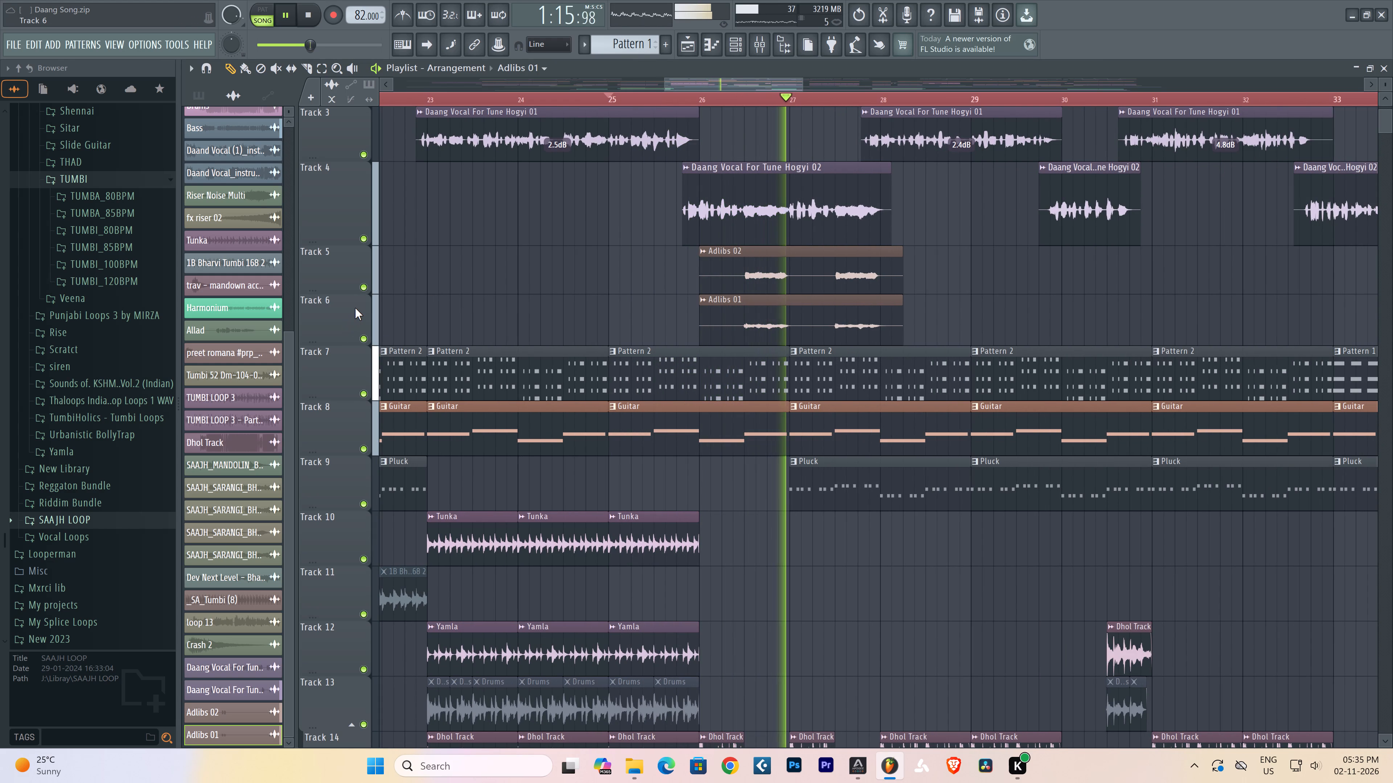
# Save the project.
pyautogui.hotkey('ctrl', 's')
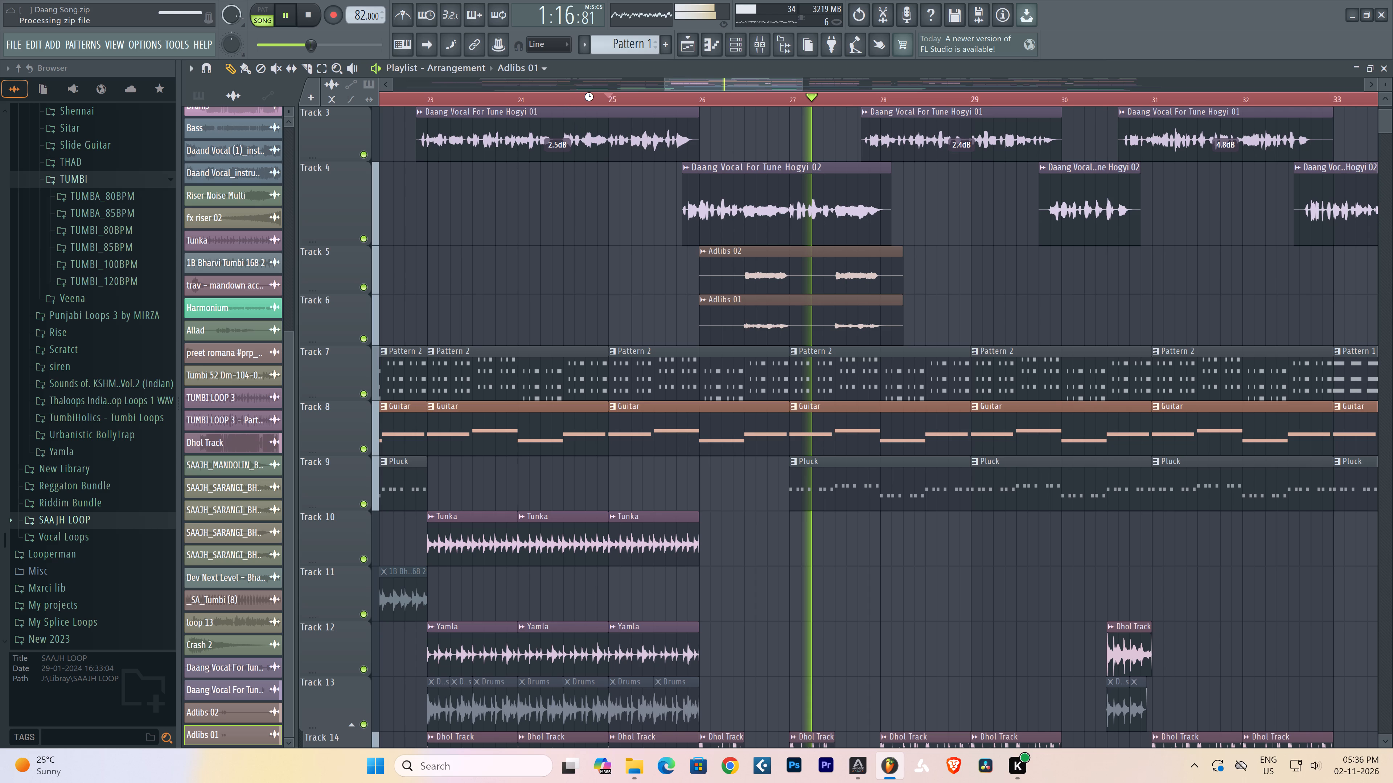
# Play the song from around bar 50 to check the later Adlibs clips against the vocals.
pyautogui.scroll(-8, 589, 96)
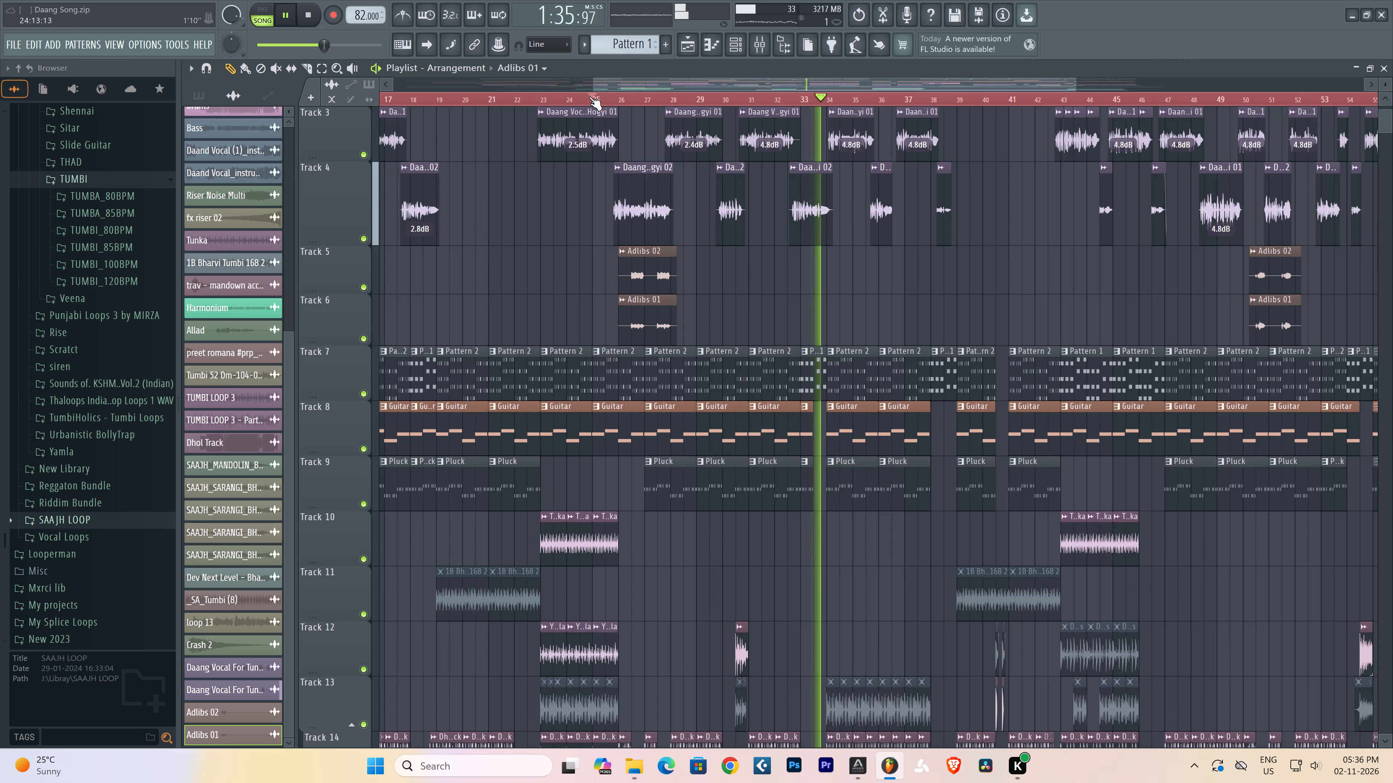
pyautogui.scroll(-4, 589, 96)
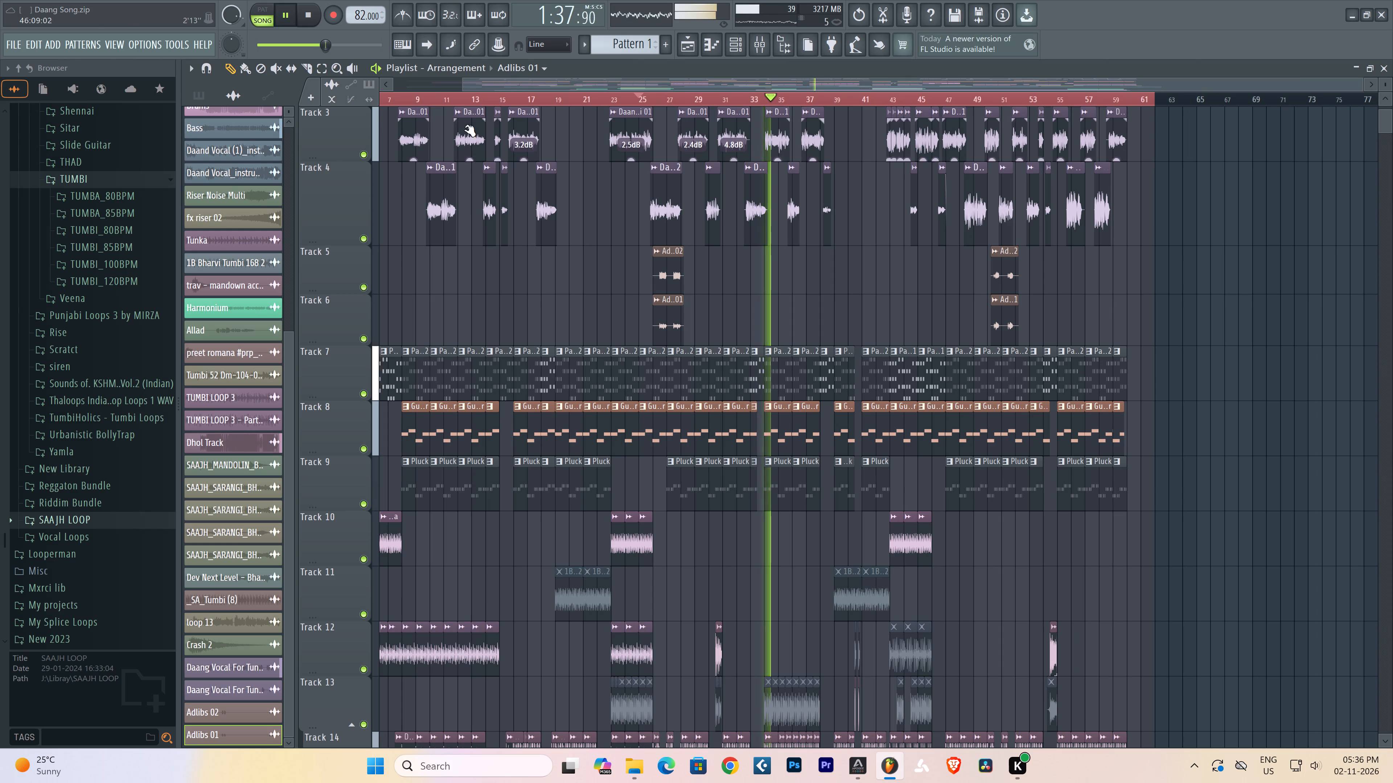
pyautogui.click(334, 100)
pyautogui.scroll(3, 984, 104)
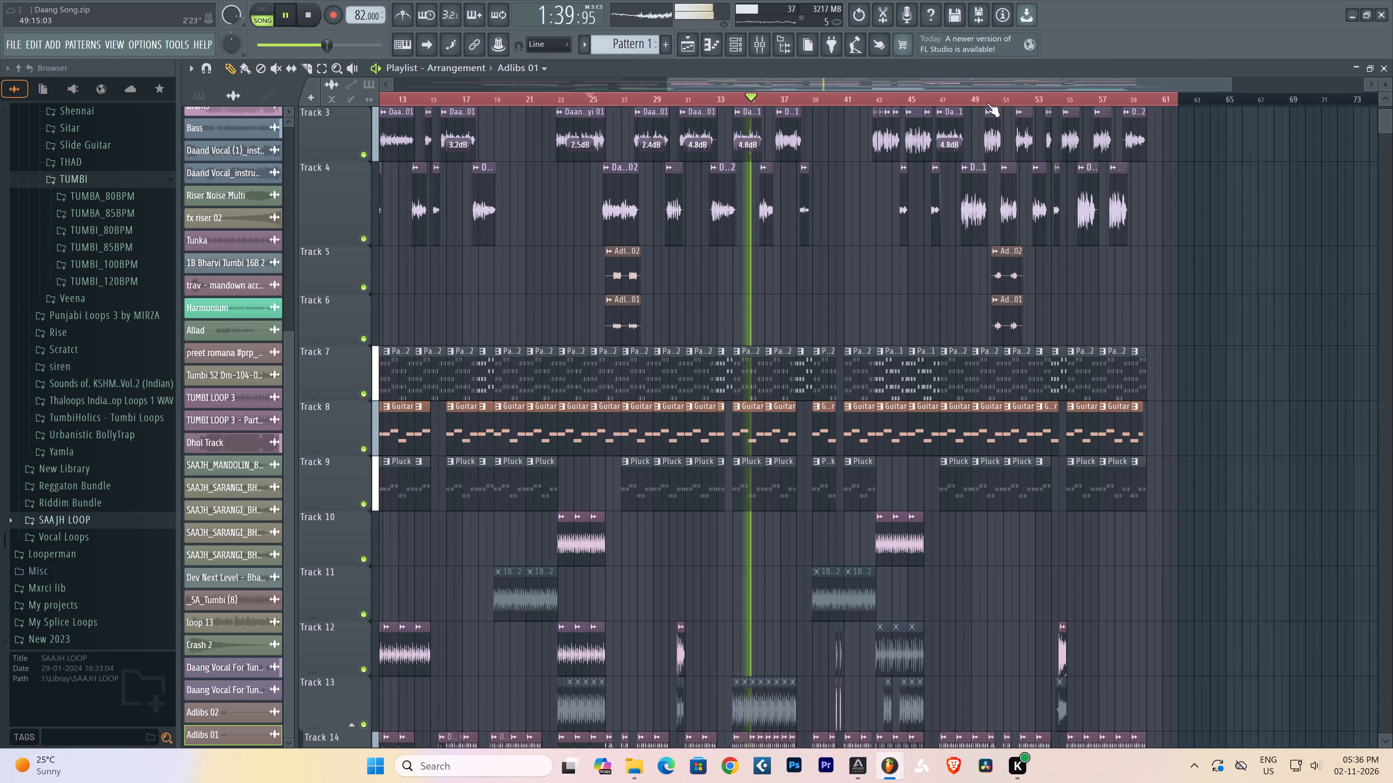
pyautogui.scroll(10, 987, 103)
pyautogui.scroll(-3, 987, 103)
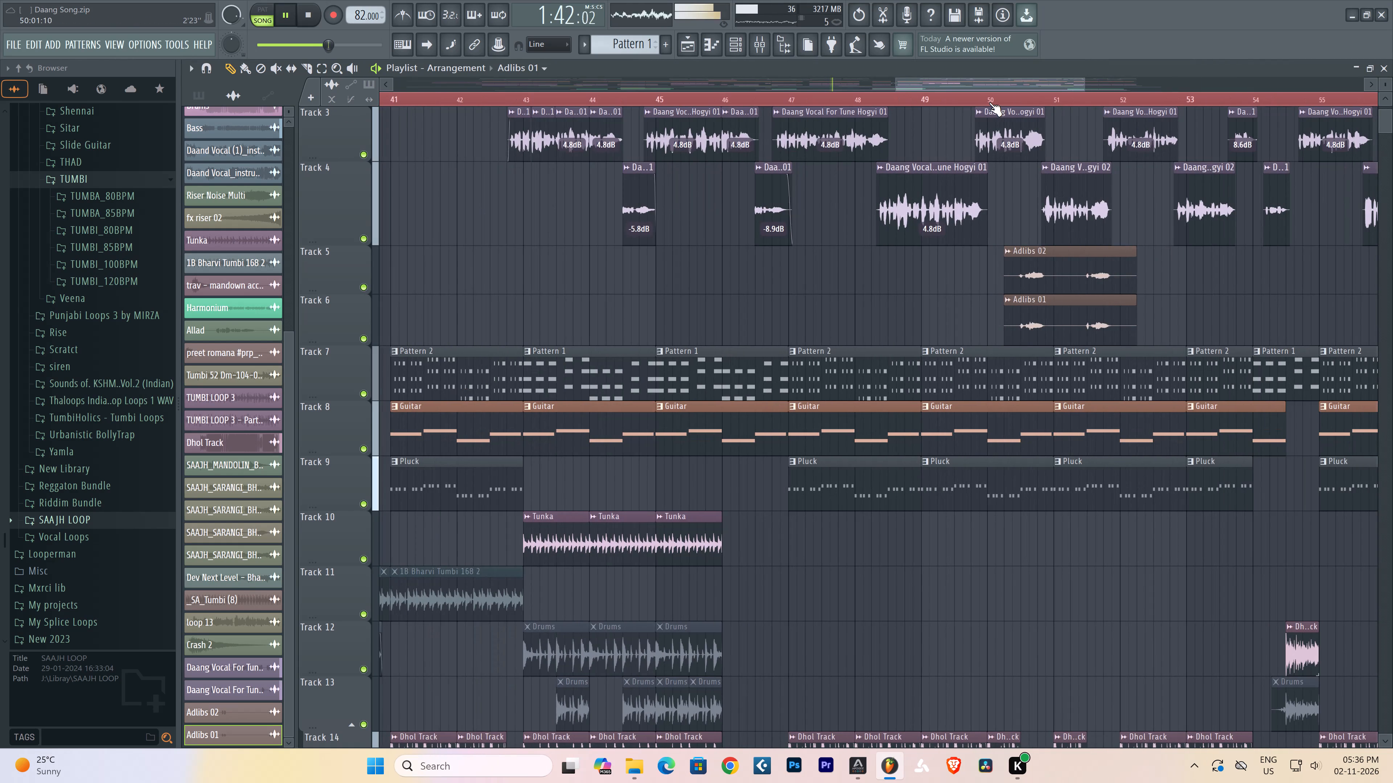
pyautogui.click(996, 102)
pyautogui.scroll(3, 998, 101)
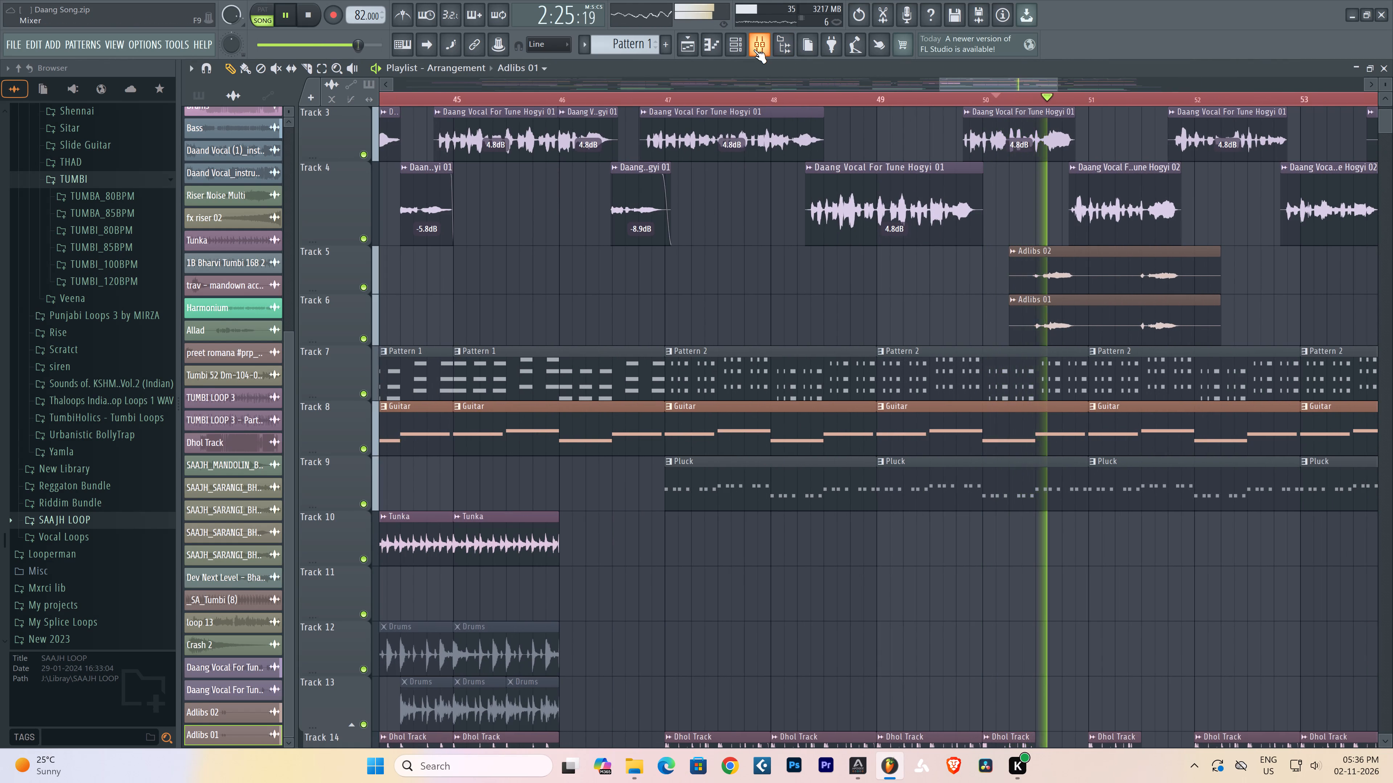
# Insert a new mixer track after Adlibs 01 and route Adlibs 02 and Adlibs 01 to that track only.
pyautogui.click(753, 49)
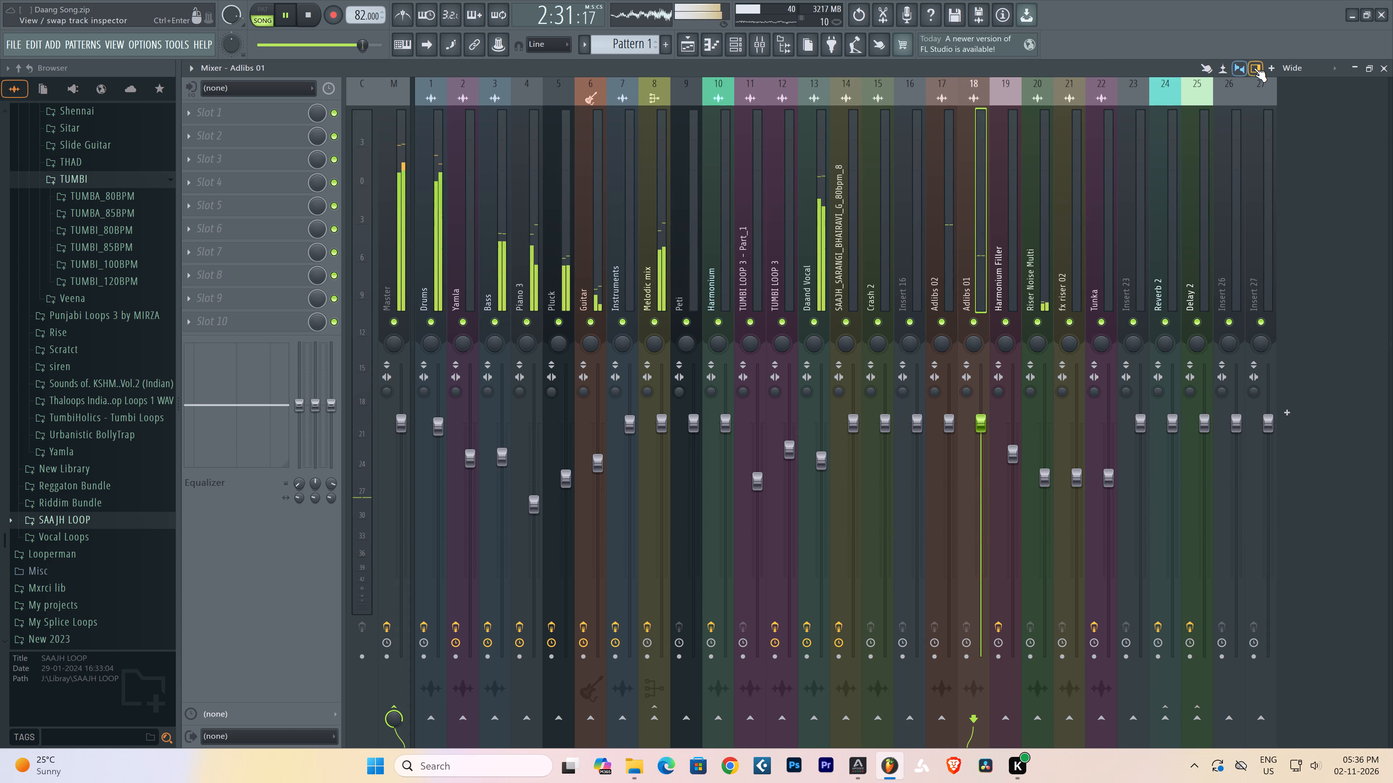
pyautogui.click(1267, 65)
pyautogui.keyDown('ctrl'); pyautogui.moveTo(966, 290); pyautogui.dragTo(937, 292); pyautogui.keyUp('ctrl')
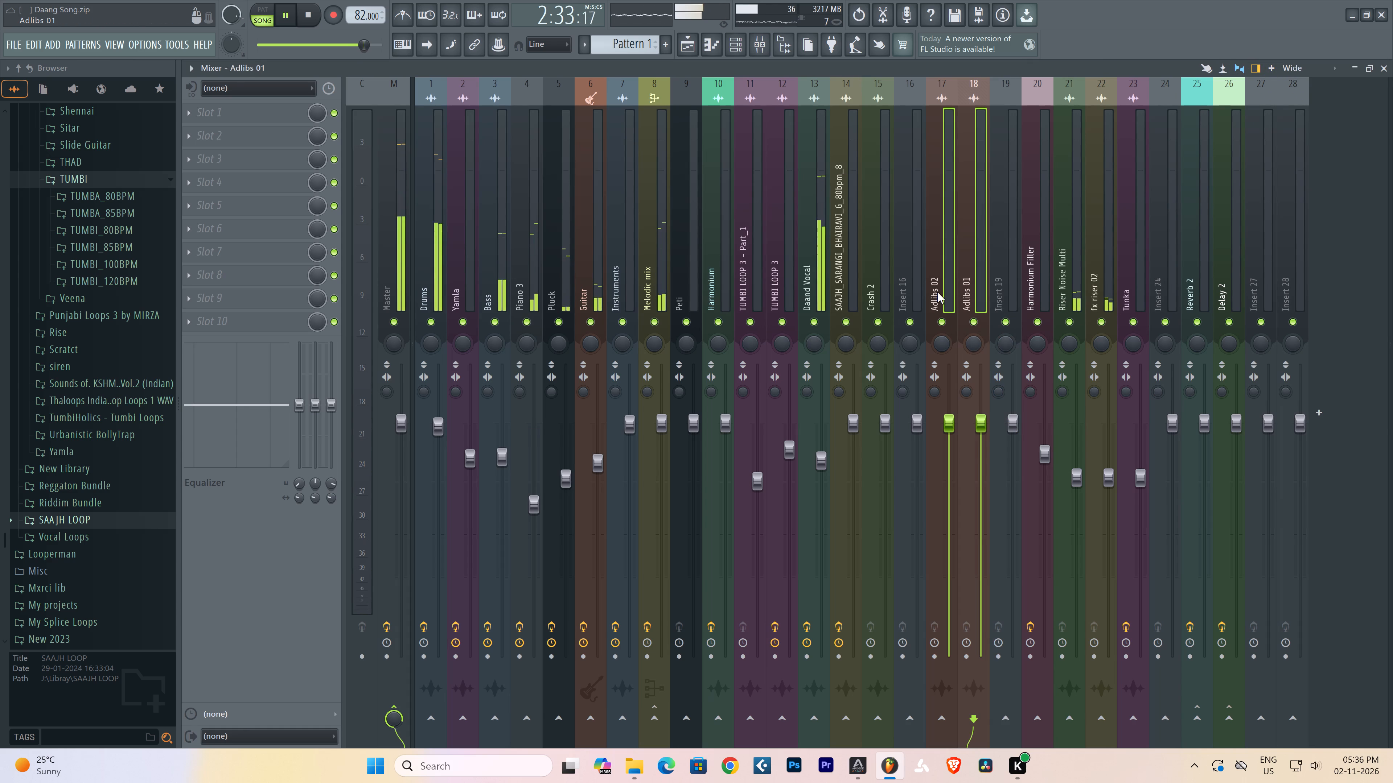
pyautogui.keyDown('ctrl'); pyautogui.moveTo(937, 292); pyautogui.dragTo(936, 292); pyautogui.keyUp('ctrl')
pyautogui.rightClick(1010, 714)
pyautogui.click(1063, 702)
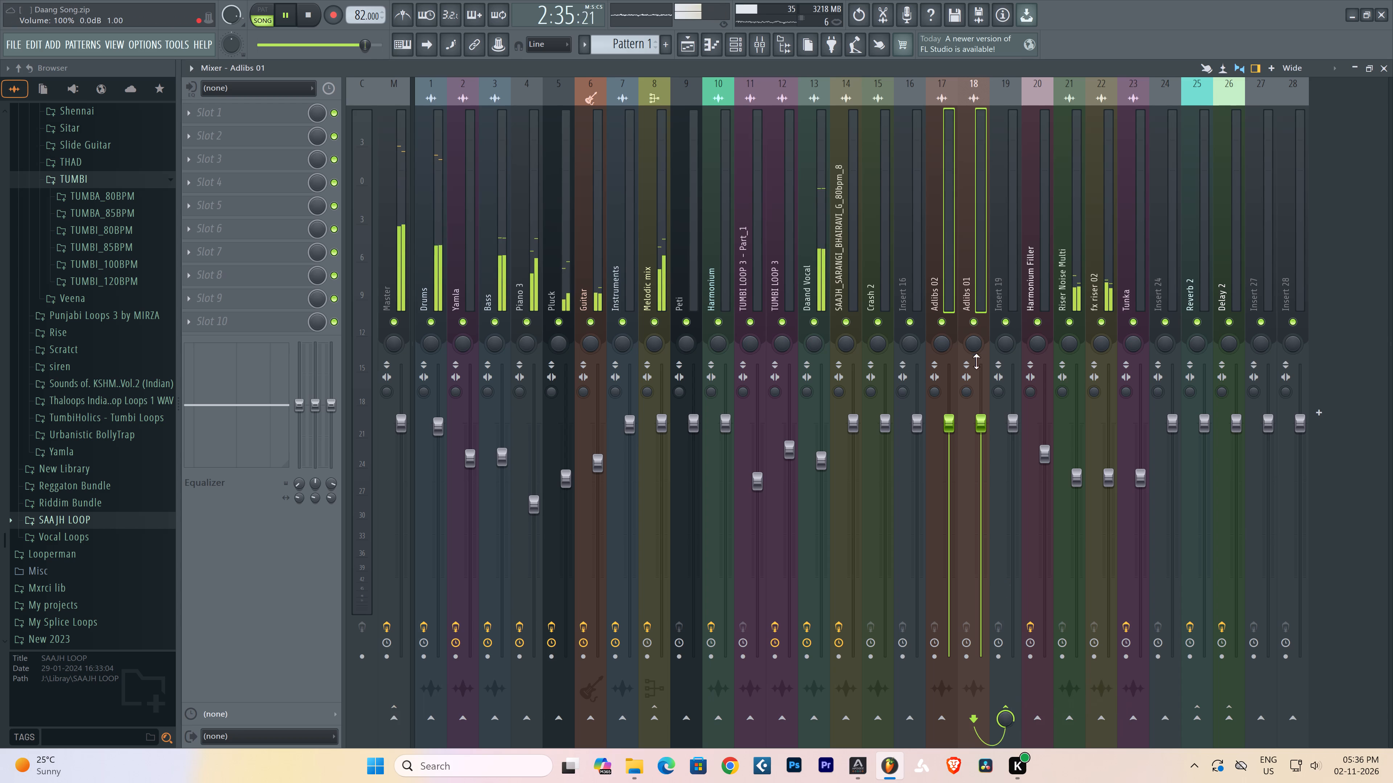
# Rename mixer track Insert 19 as Adlibs Bus.
pyautogui.click(1003, 289)
pyautogui.rightClick(1003, 289)
pyautogui.click(1071, 91)
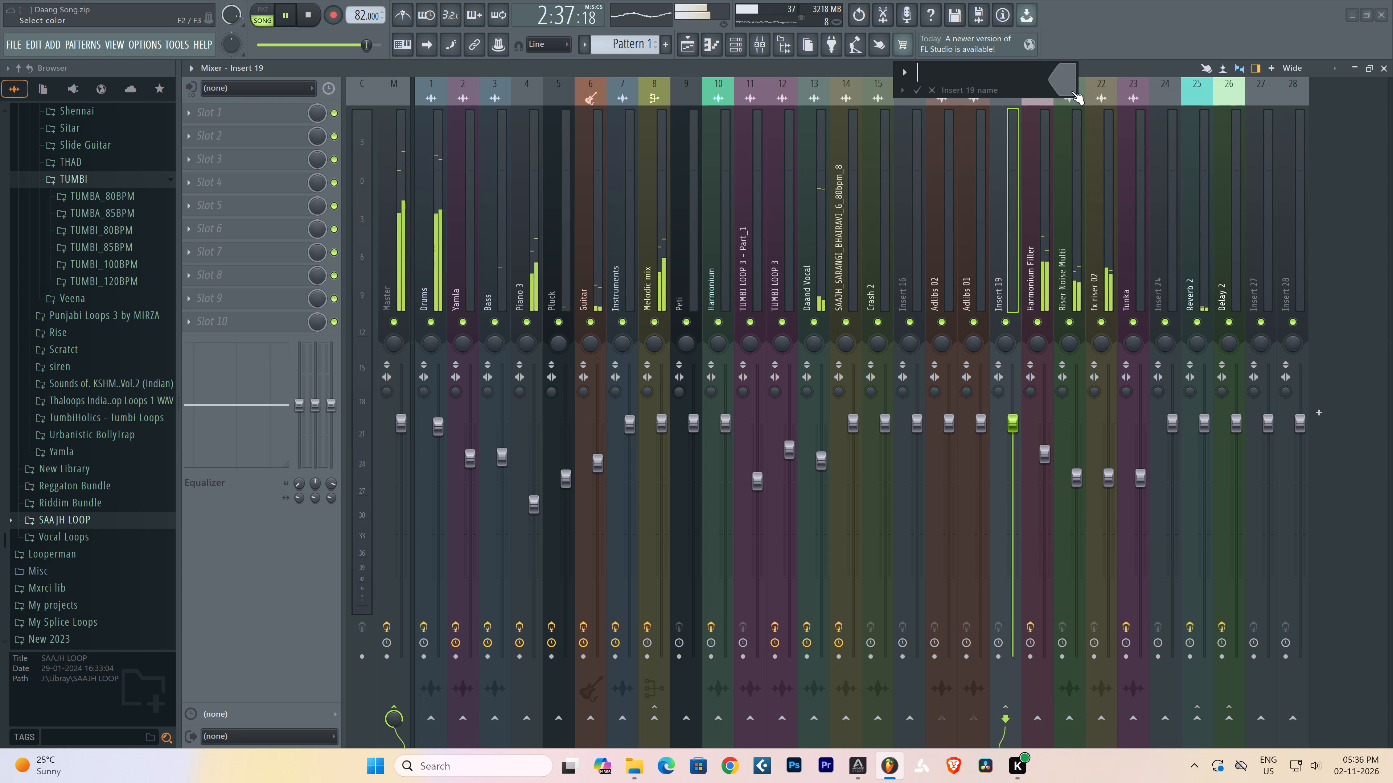
pyautogui.press('d')
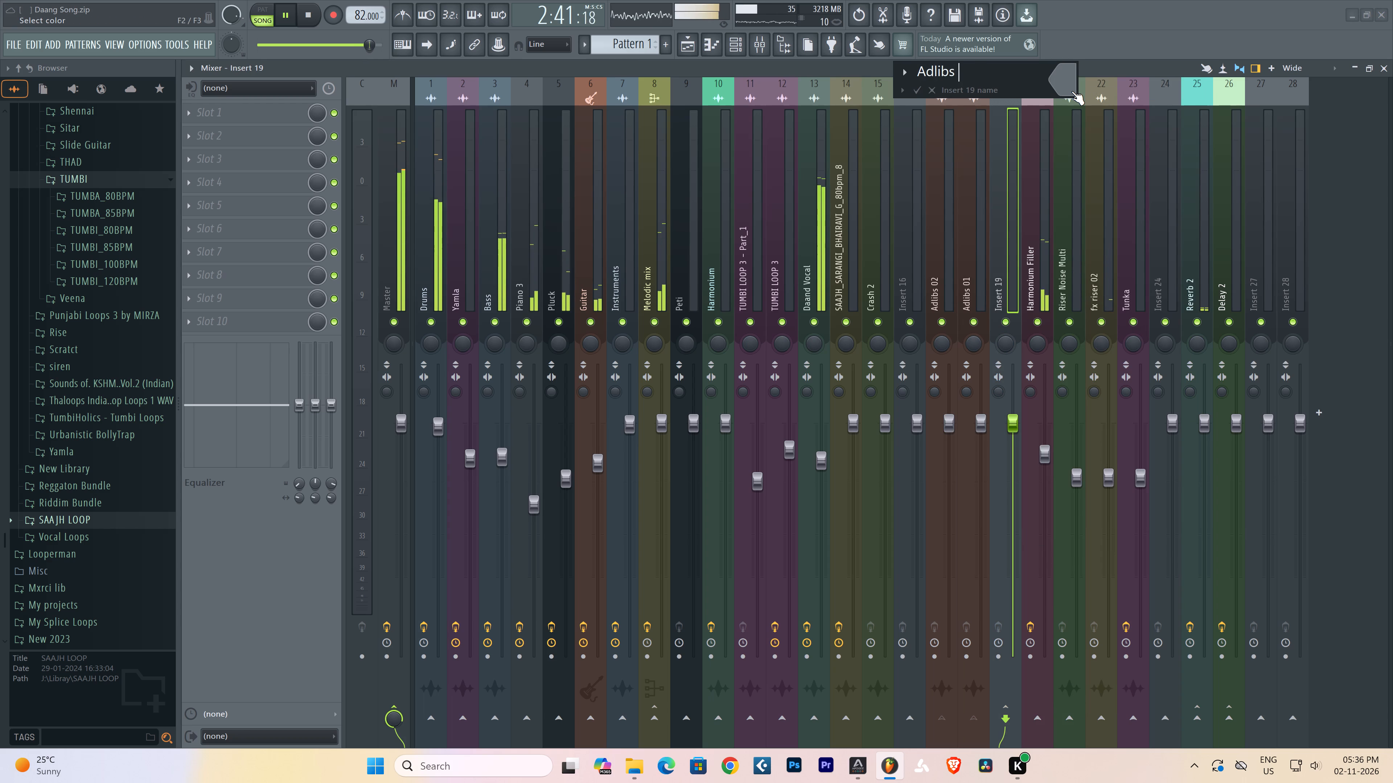
pyautogui.press('Return')
# Change the Adlibs Bus mixer track's colour, cycling random colours until it is pale pink.
pyautogui.press('F2')
pyautogui.press('F2')
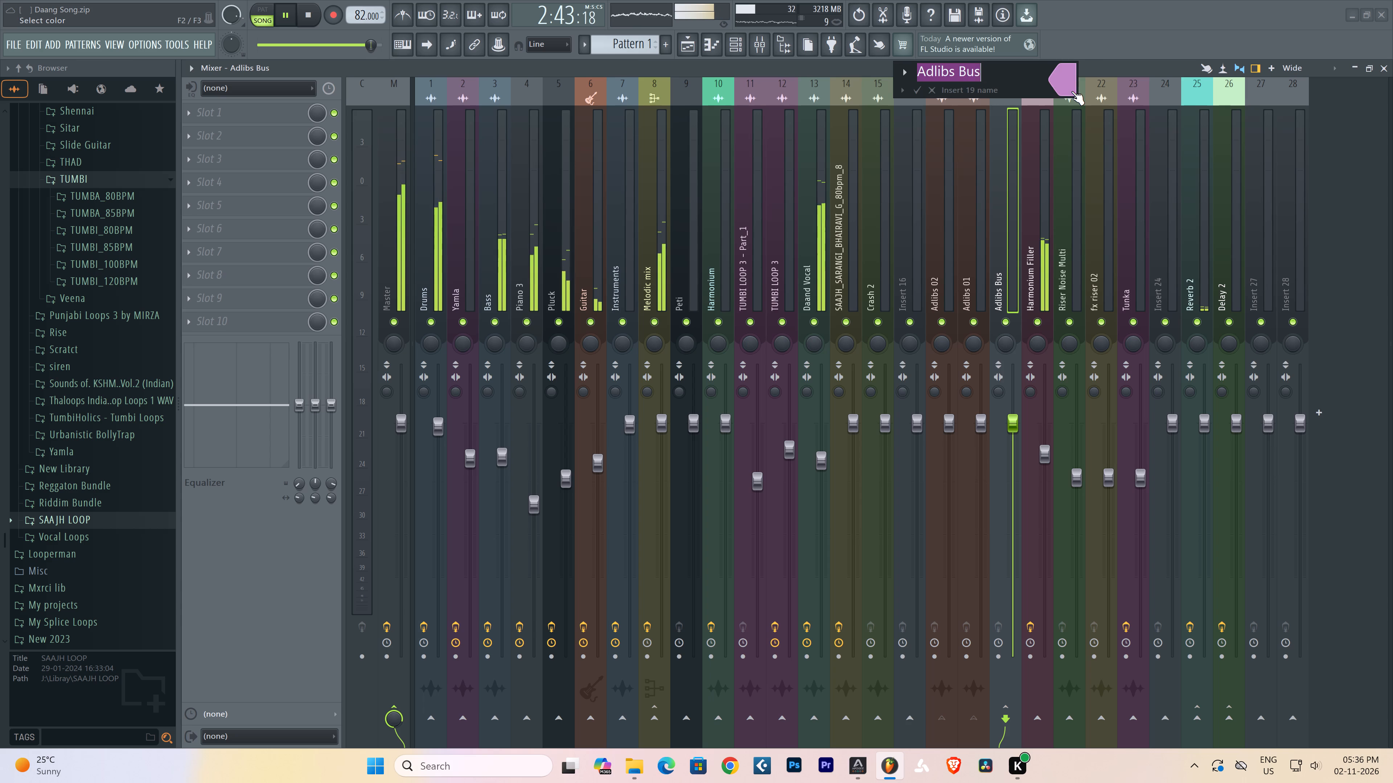
pyautogui.press('F2')
pyautogui.press('Return')
pyautogui.press('F2')
pyautogui.press('F2')
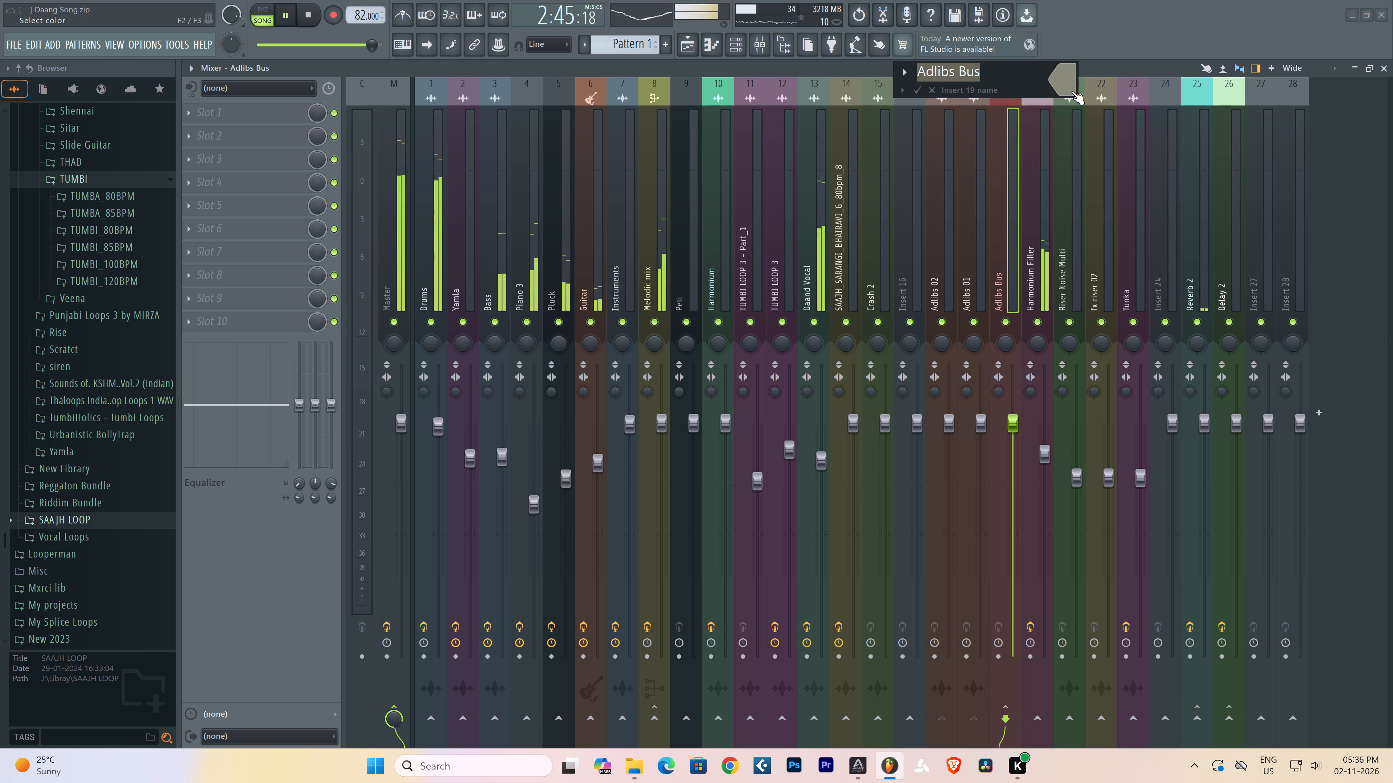
pyautogui.press('F2')
pyautogui.press('Return')
# Restart playback and solo the Adlibs Bus mixer track together with the Adlibs tracks routed into it.
pyautogui.press('space')
pyautogui.press('space')
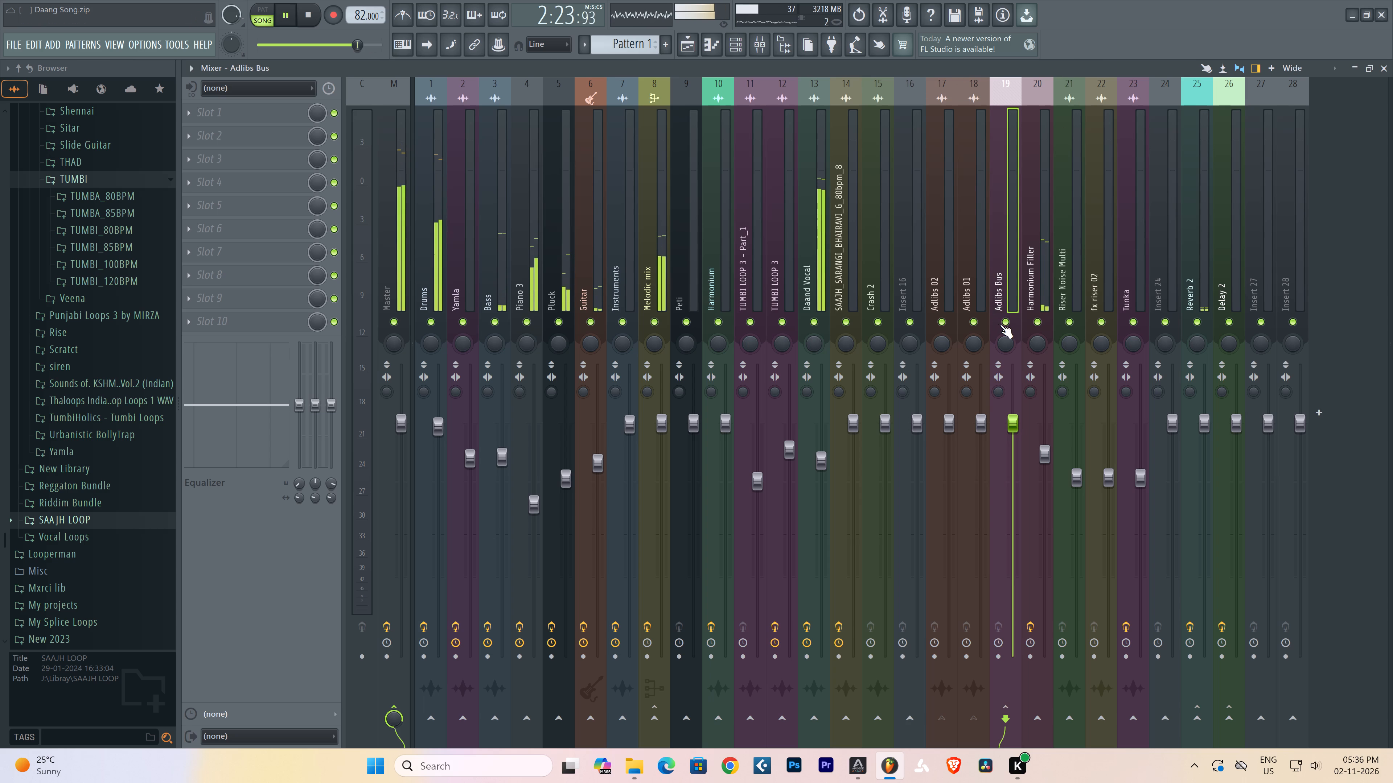
pyautogui.keyDown('alt'); pyautogui.rightClick(1002, 324); pyautogui.keyUp('alt')
pyautogui.click(1006, 297)
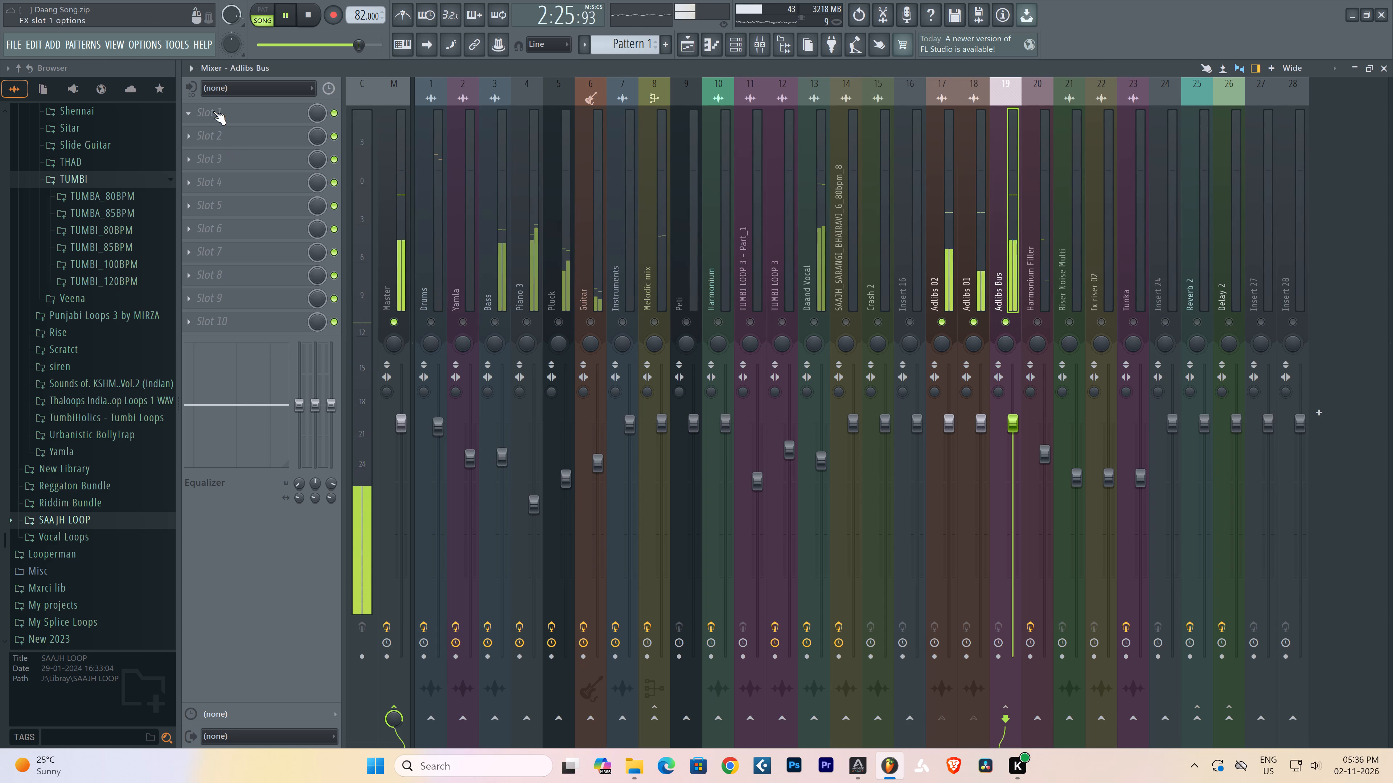
# Load Auto-Tune Pro into the first effect slot of the Adlibs Bus mixer track.
pyautogui.click(213, 111)
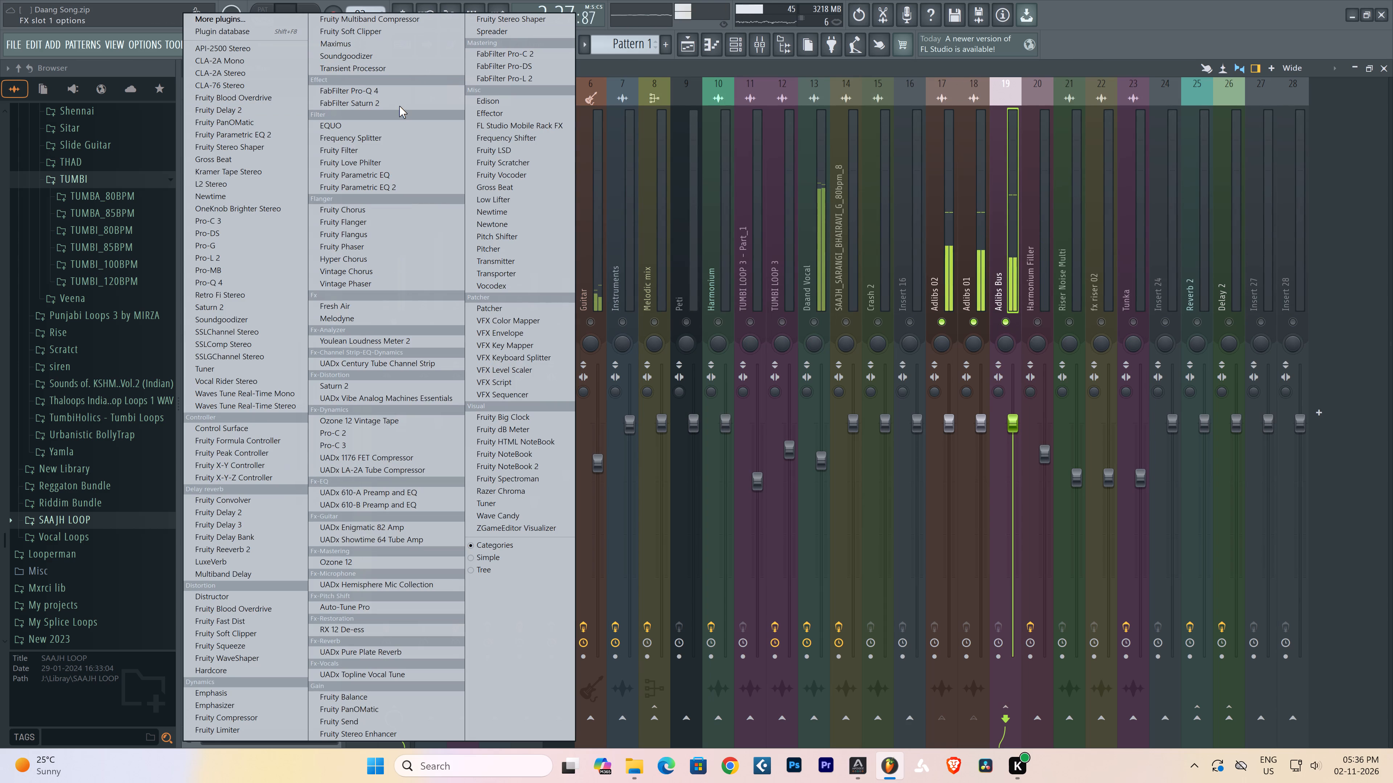
pyautogui.press('a')
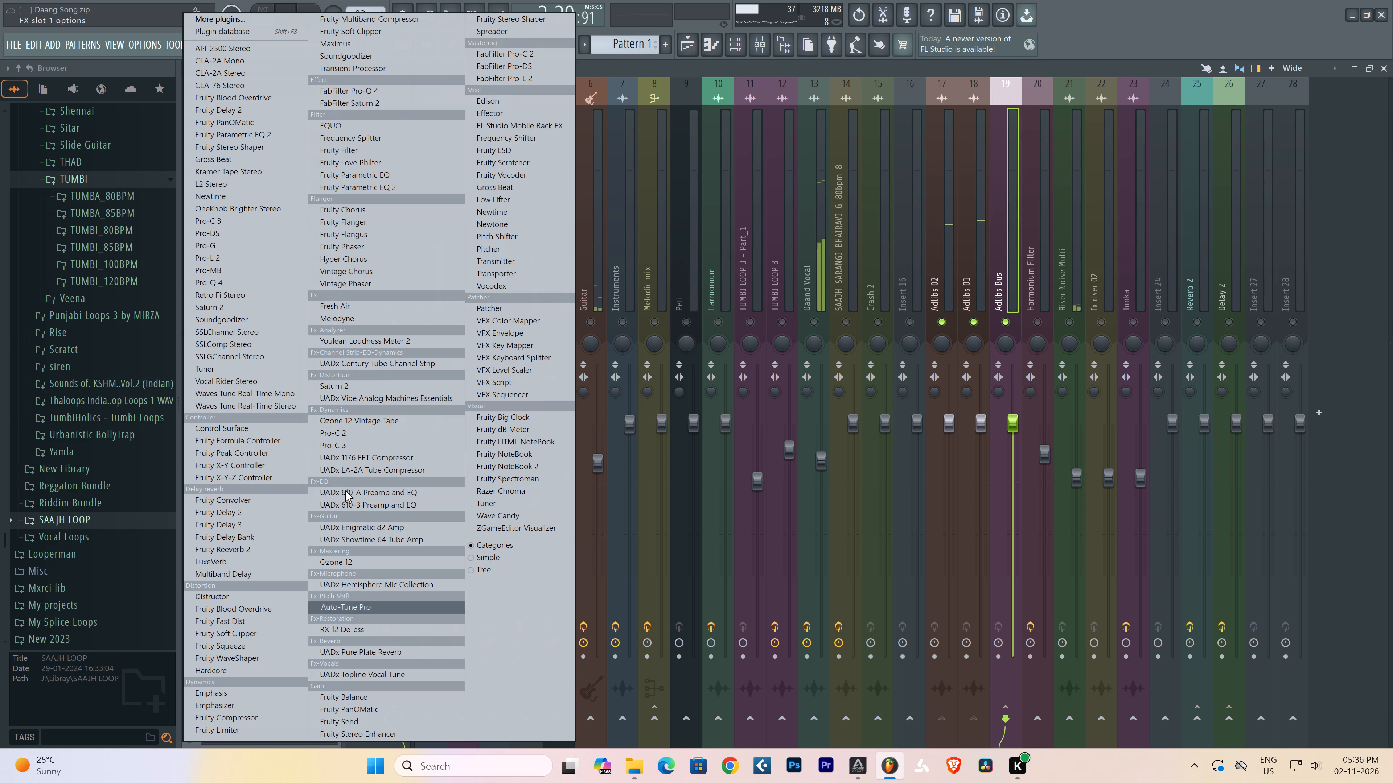
pyautogui.click(361, 608)
pyautogui.press('space')
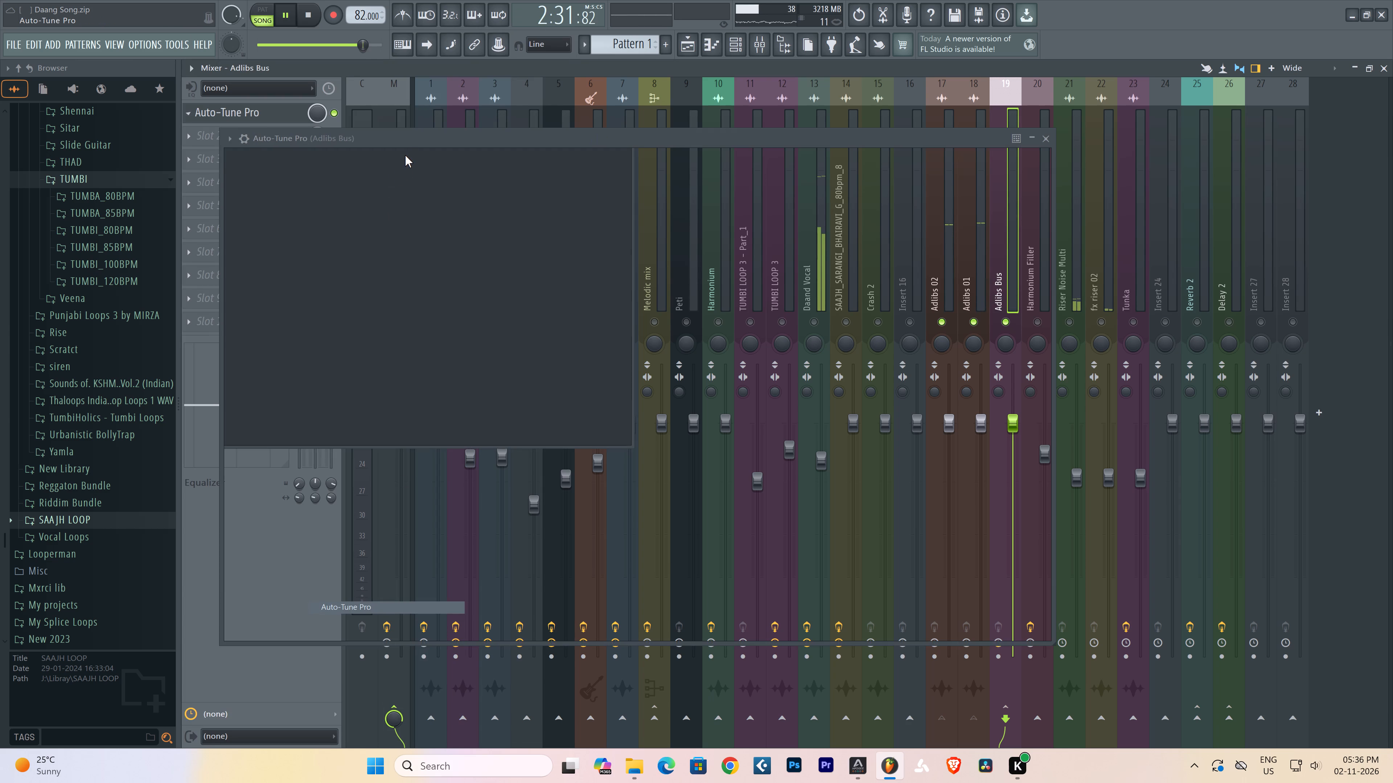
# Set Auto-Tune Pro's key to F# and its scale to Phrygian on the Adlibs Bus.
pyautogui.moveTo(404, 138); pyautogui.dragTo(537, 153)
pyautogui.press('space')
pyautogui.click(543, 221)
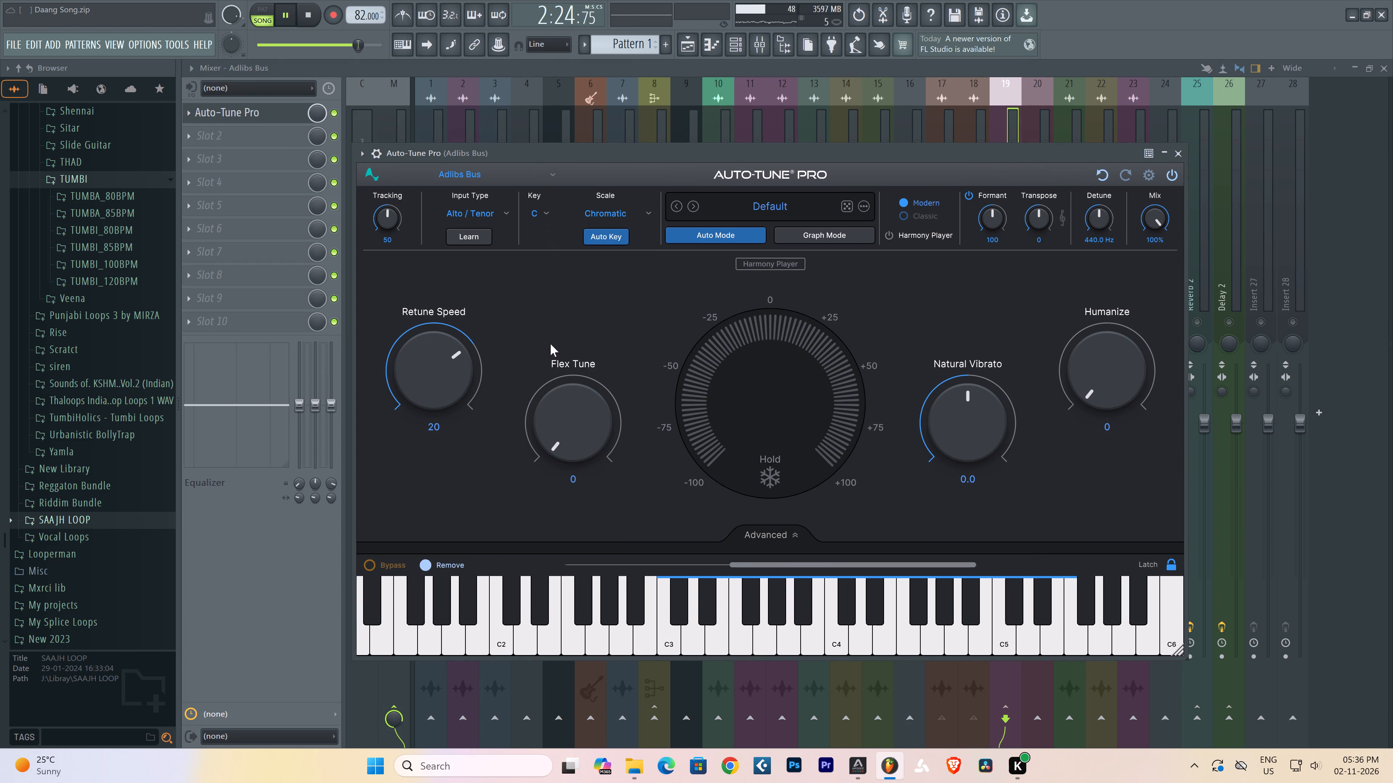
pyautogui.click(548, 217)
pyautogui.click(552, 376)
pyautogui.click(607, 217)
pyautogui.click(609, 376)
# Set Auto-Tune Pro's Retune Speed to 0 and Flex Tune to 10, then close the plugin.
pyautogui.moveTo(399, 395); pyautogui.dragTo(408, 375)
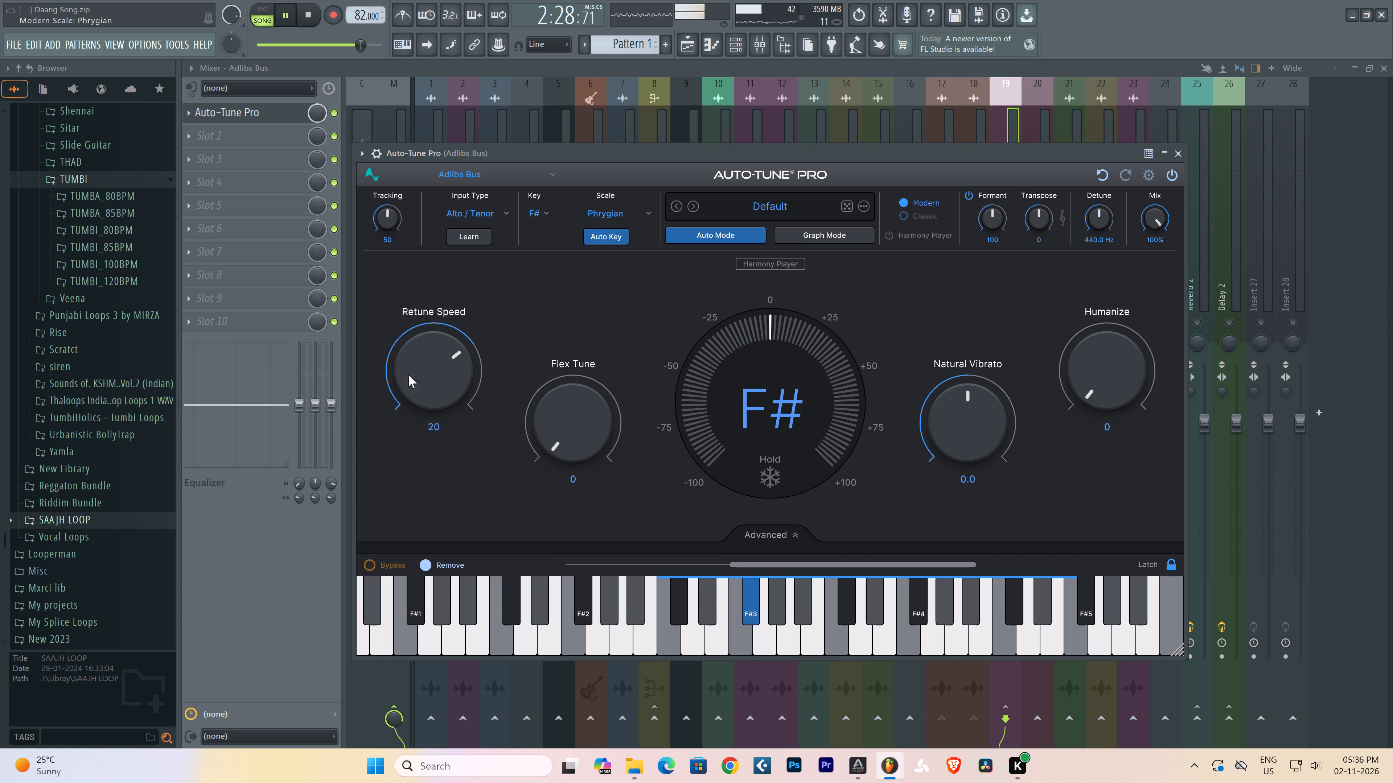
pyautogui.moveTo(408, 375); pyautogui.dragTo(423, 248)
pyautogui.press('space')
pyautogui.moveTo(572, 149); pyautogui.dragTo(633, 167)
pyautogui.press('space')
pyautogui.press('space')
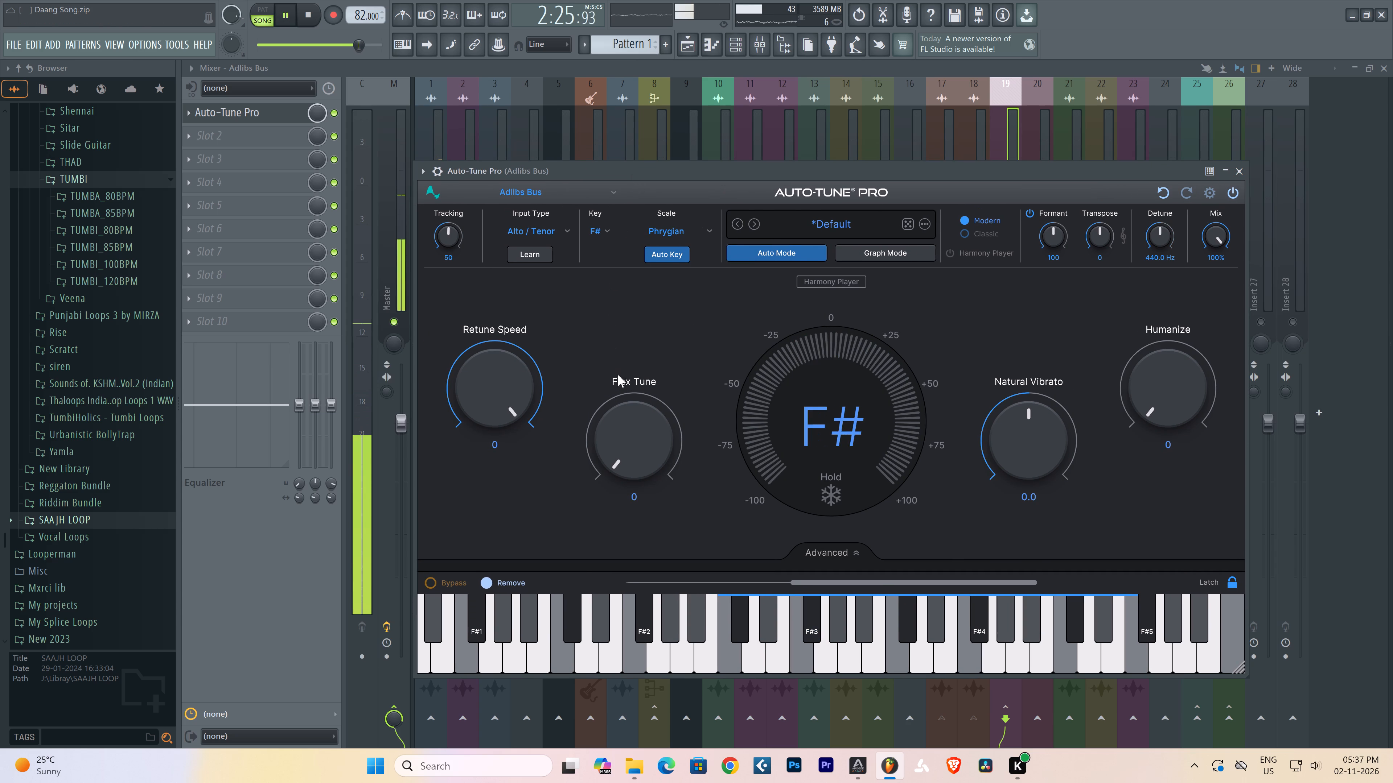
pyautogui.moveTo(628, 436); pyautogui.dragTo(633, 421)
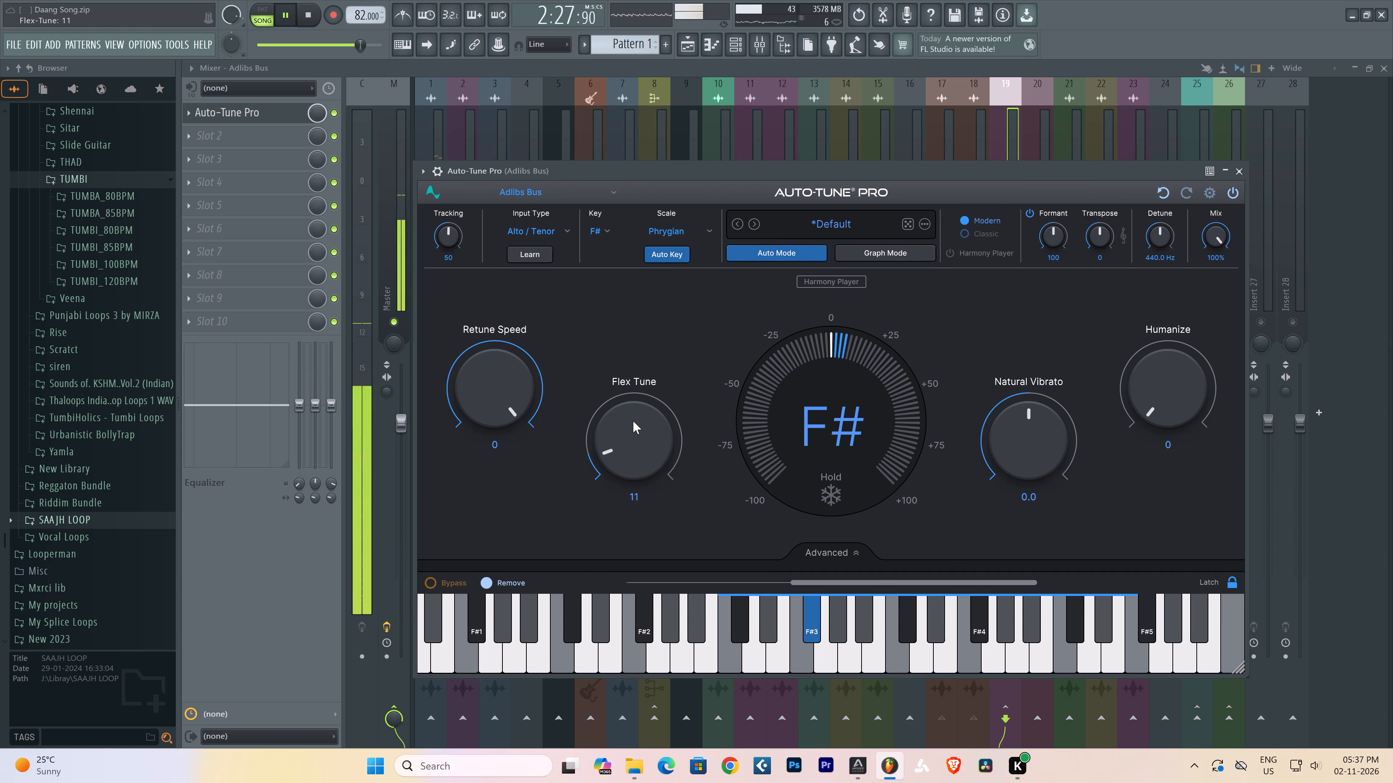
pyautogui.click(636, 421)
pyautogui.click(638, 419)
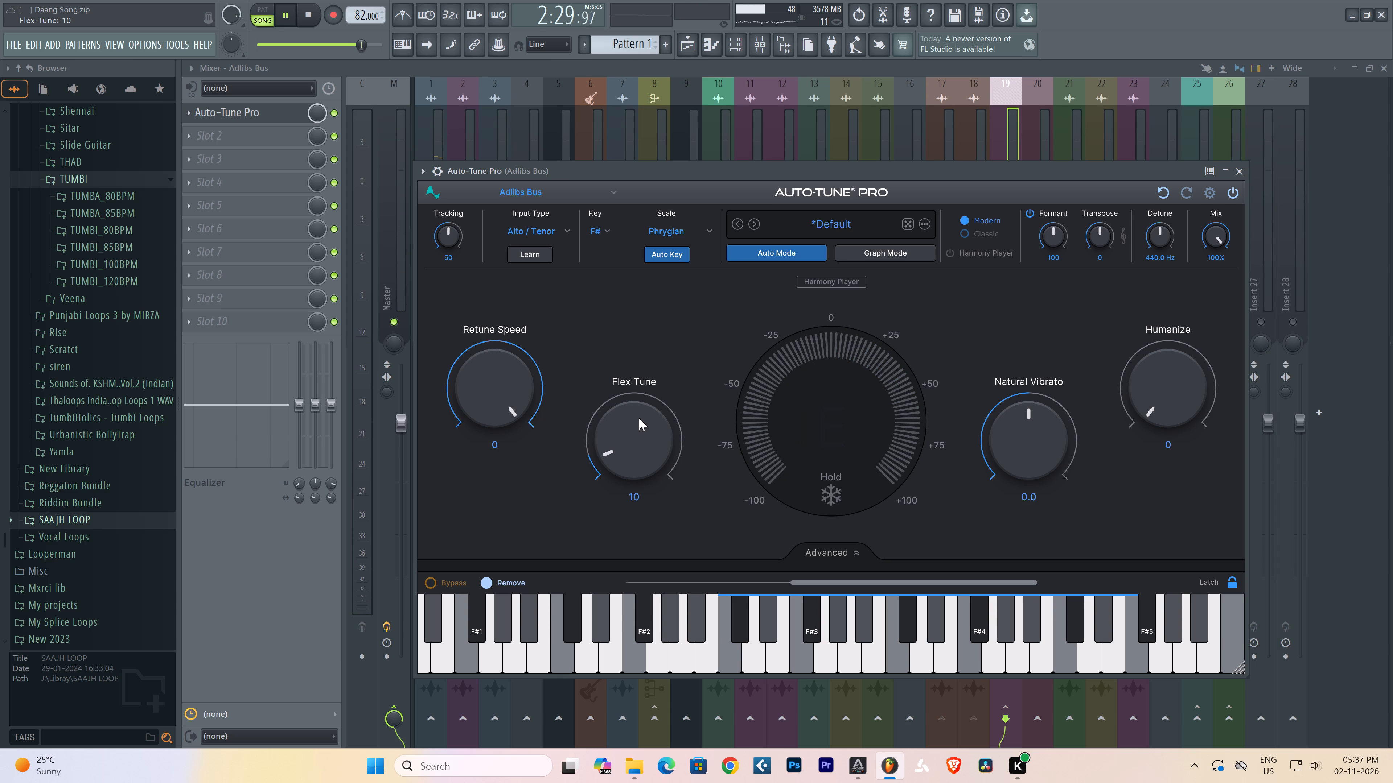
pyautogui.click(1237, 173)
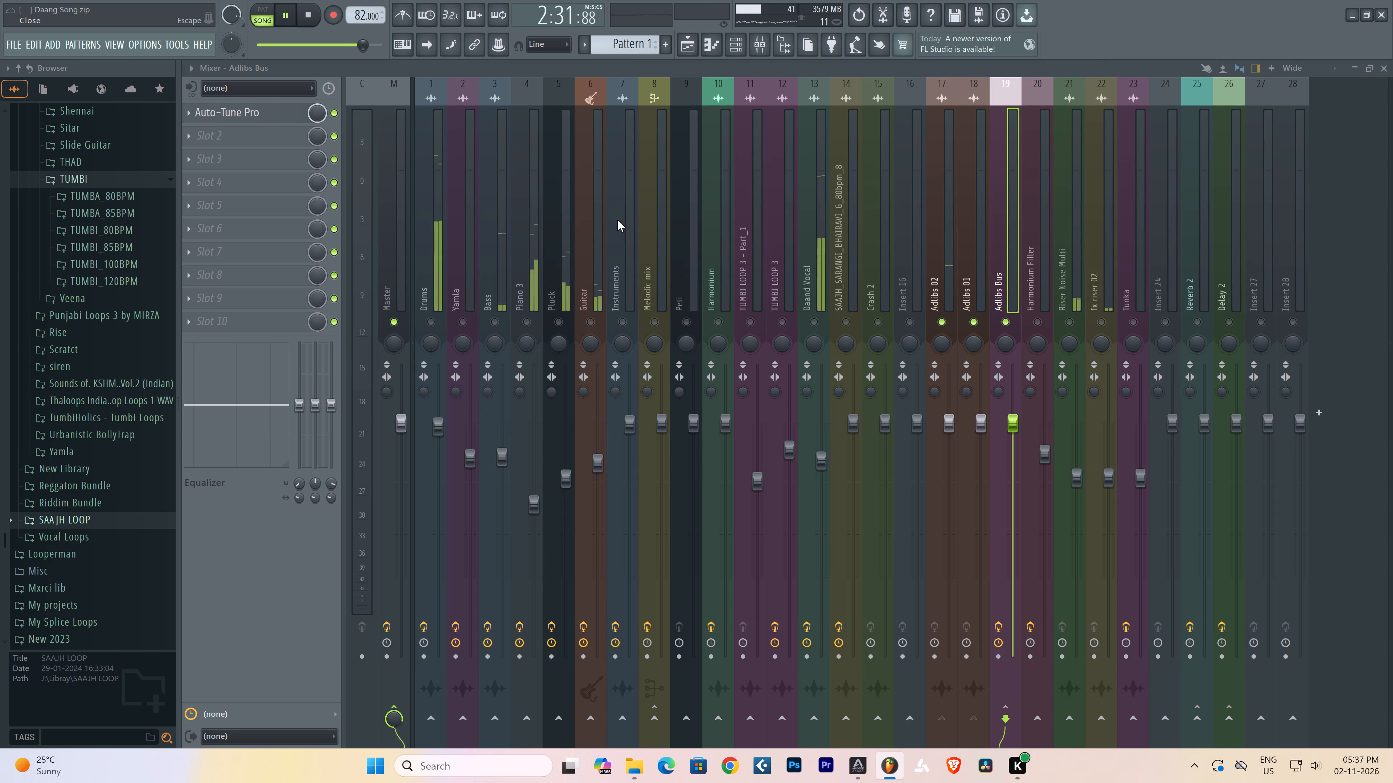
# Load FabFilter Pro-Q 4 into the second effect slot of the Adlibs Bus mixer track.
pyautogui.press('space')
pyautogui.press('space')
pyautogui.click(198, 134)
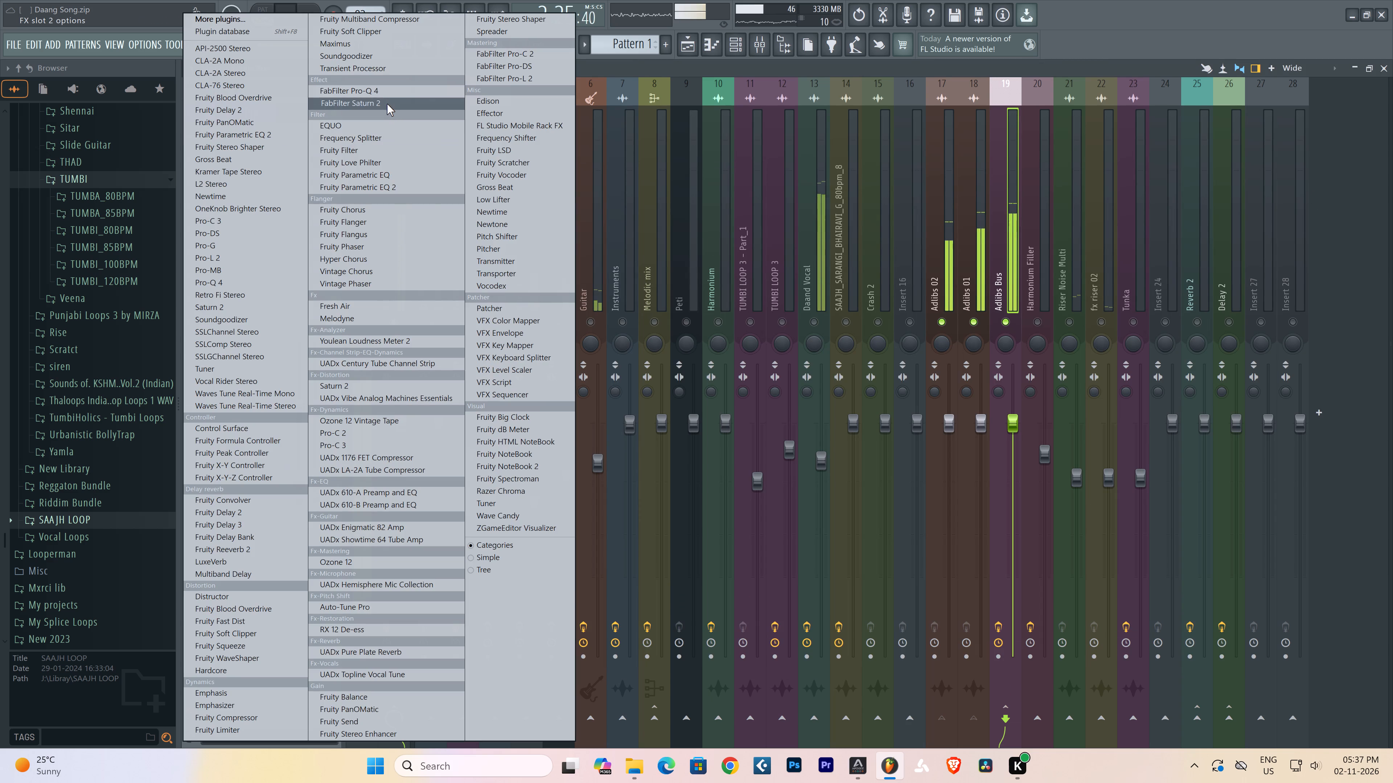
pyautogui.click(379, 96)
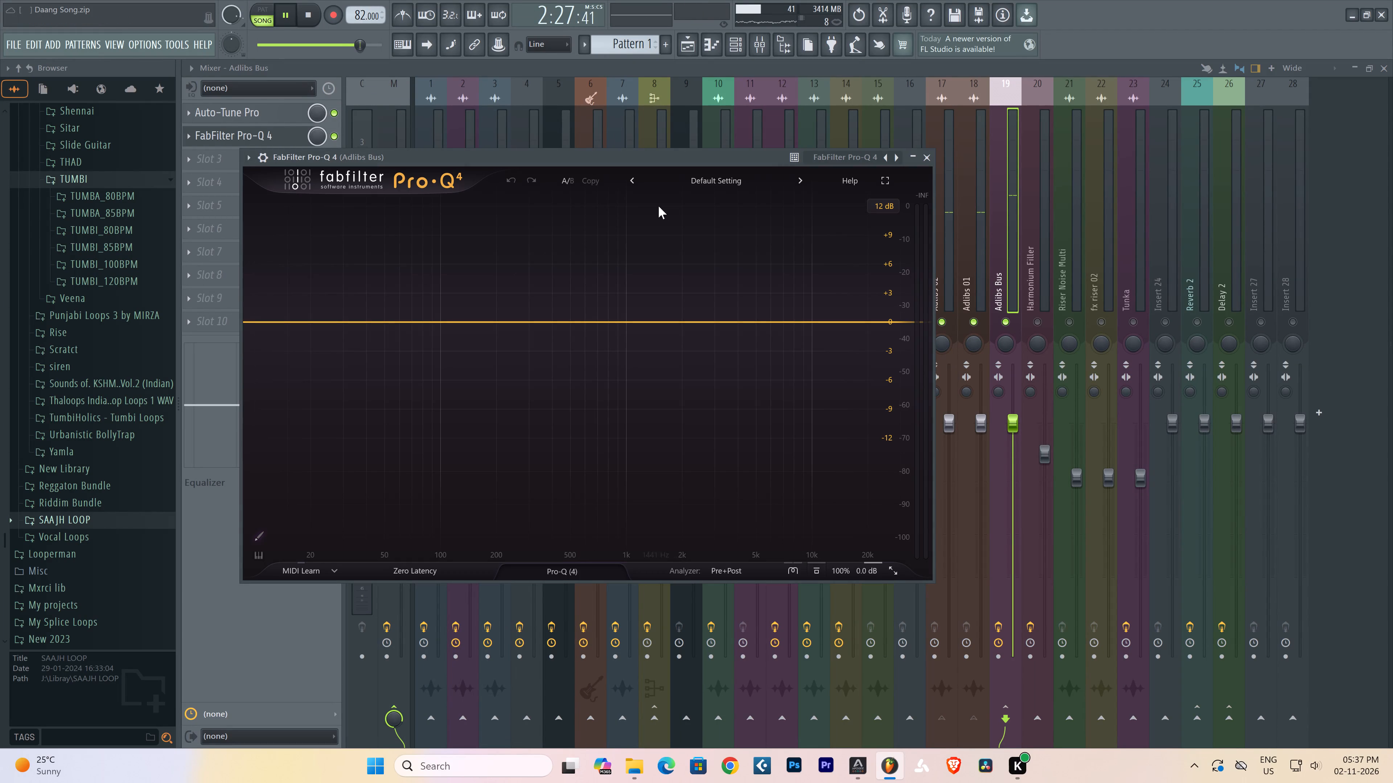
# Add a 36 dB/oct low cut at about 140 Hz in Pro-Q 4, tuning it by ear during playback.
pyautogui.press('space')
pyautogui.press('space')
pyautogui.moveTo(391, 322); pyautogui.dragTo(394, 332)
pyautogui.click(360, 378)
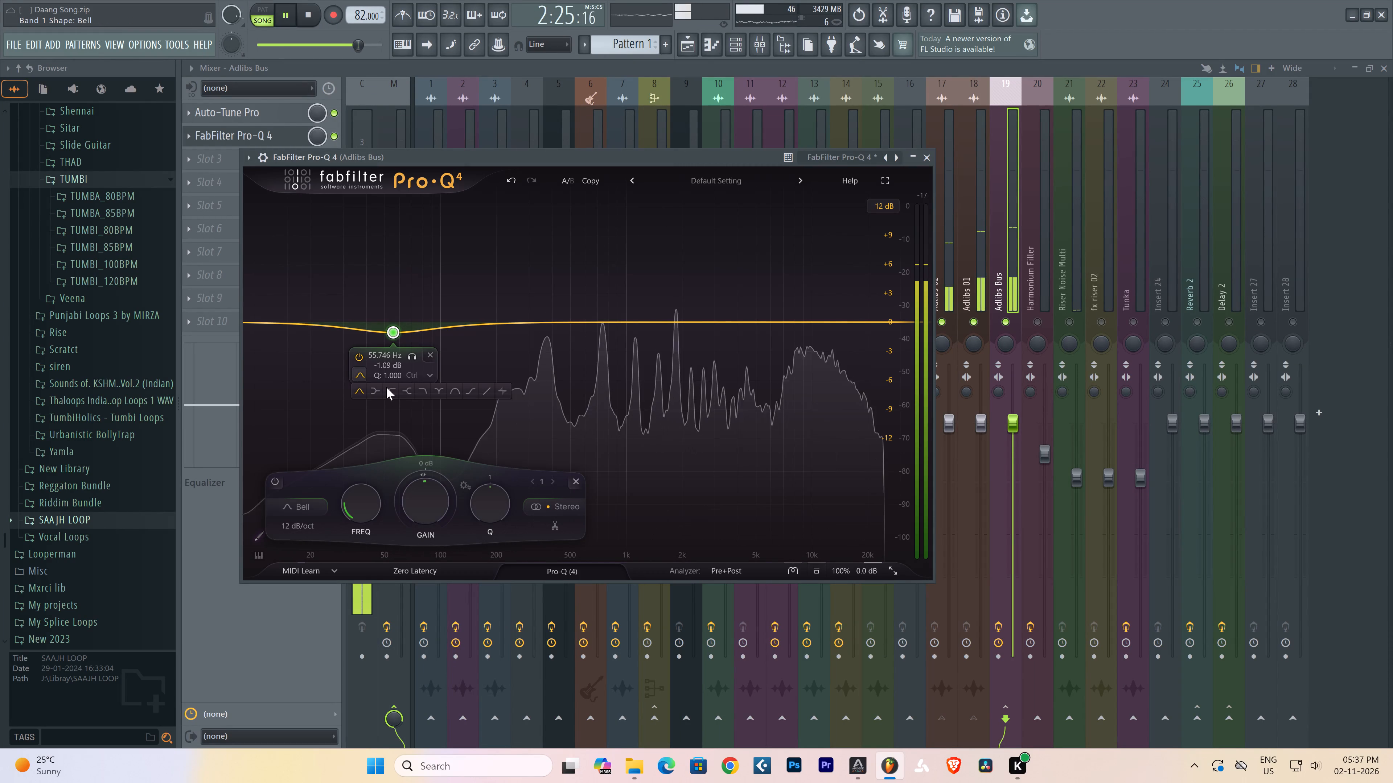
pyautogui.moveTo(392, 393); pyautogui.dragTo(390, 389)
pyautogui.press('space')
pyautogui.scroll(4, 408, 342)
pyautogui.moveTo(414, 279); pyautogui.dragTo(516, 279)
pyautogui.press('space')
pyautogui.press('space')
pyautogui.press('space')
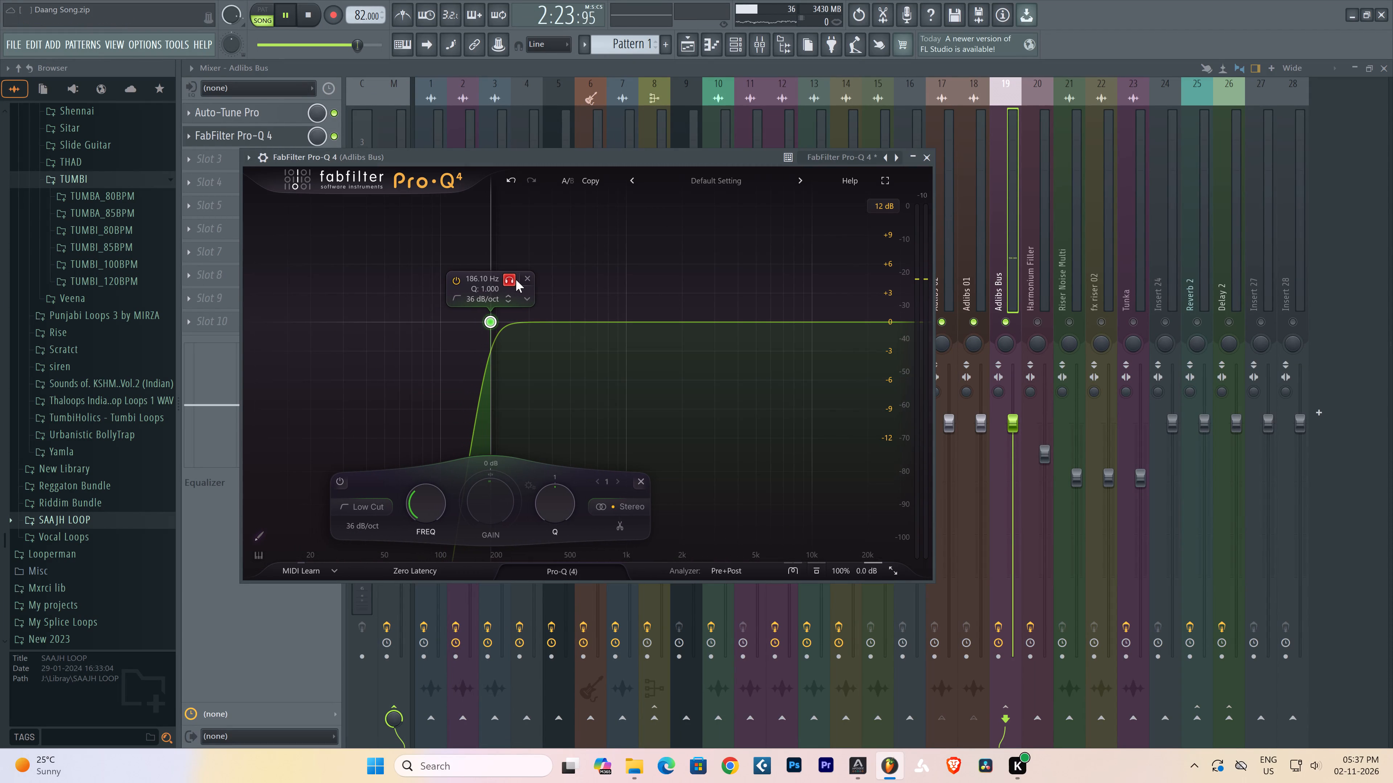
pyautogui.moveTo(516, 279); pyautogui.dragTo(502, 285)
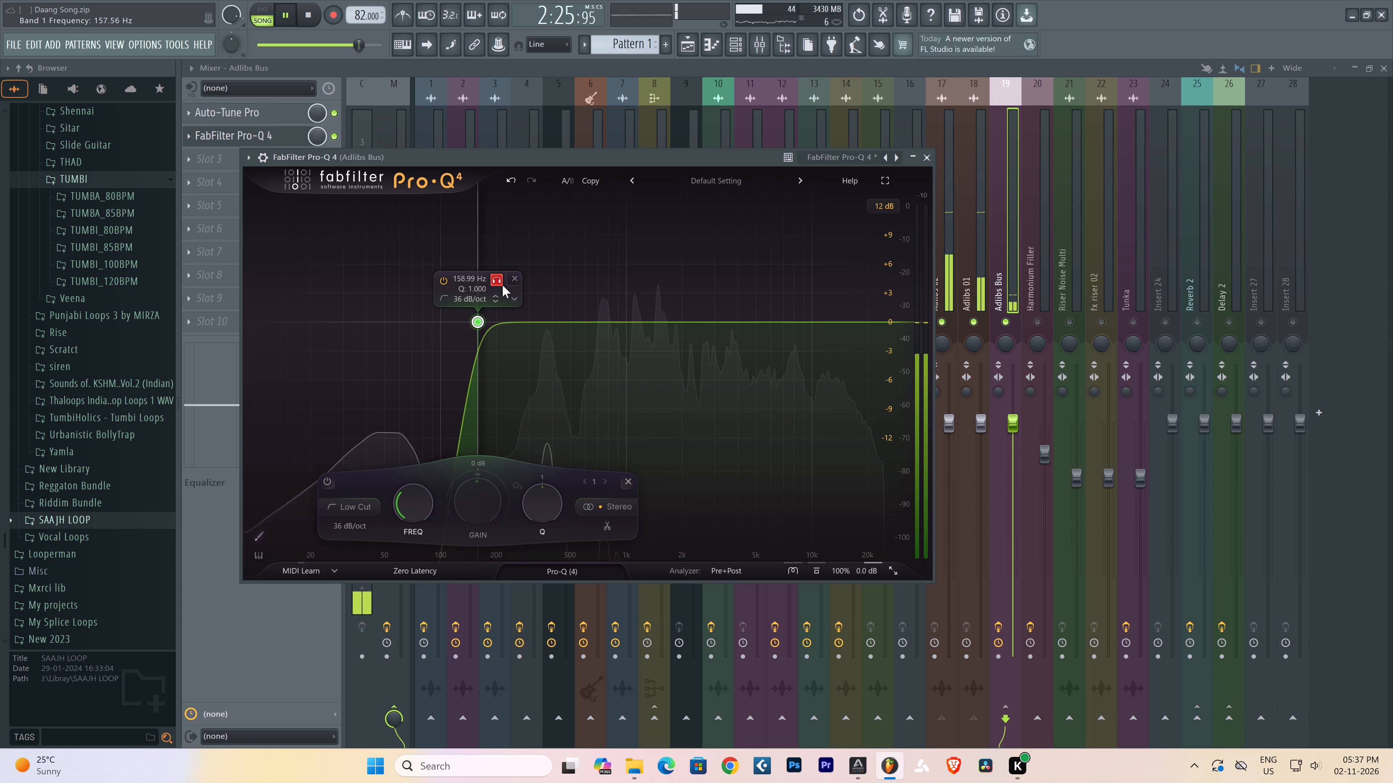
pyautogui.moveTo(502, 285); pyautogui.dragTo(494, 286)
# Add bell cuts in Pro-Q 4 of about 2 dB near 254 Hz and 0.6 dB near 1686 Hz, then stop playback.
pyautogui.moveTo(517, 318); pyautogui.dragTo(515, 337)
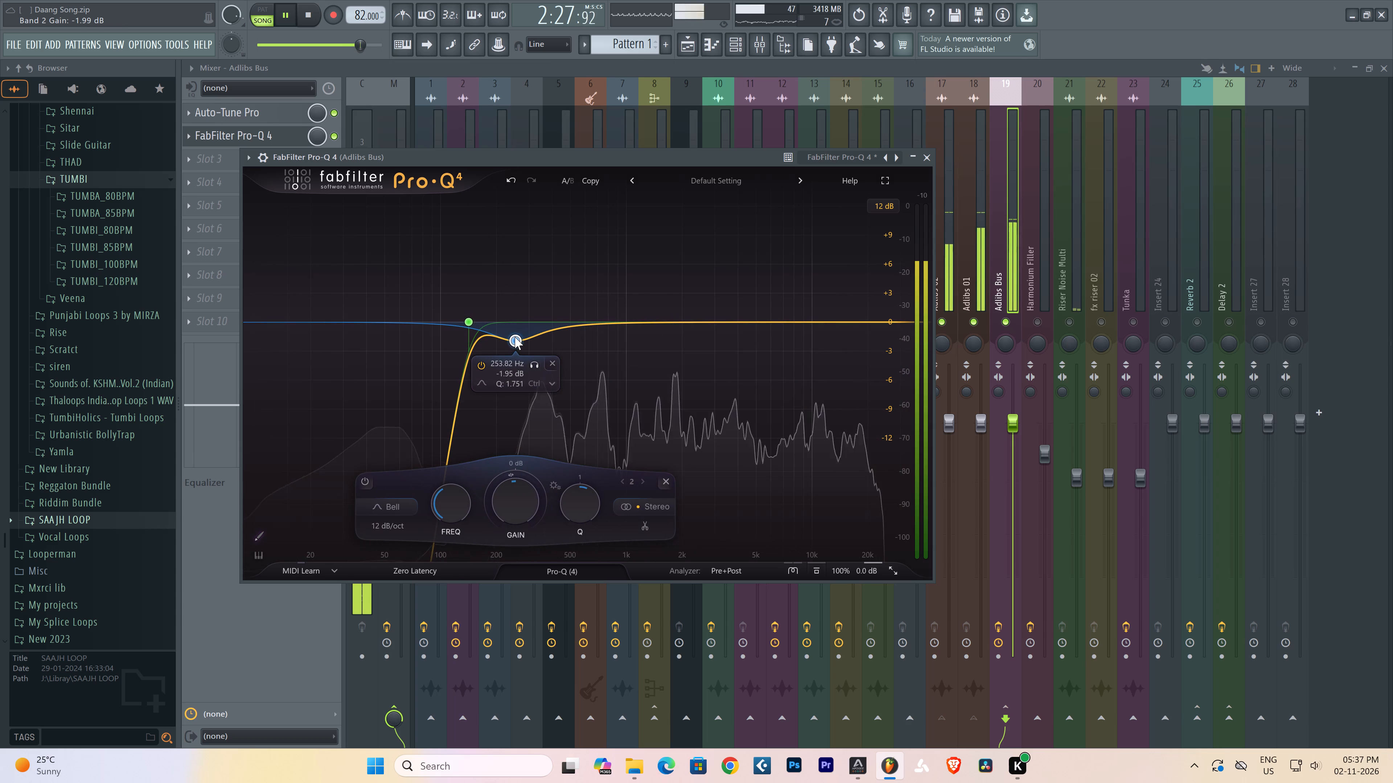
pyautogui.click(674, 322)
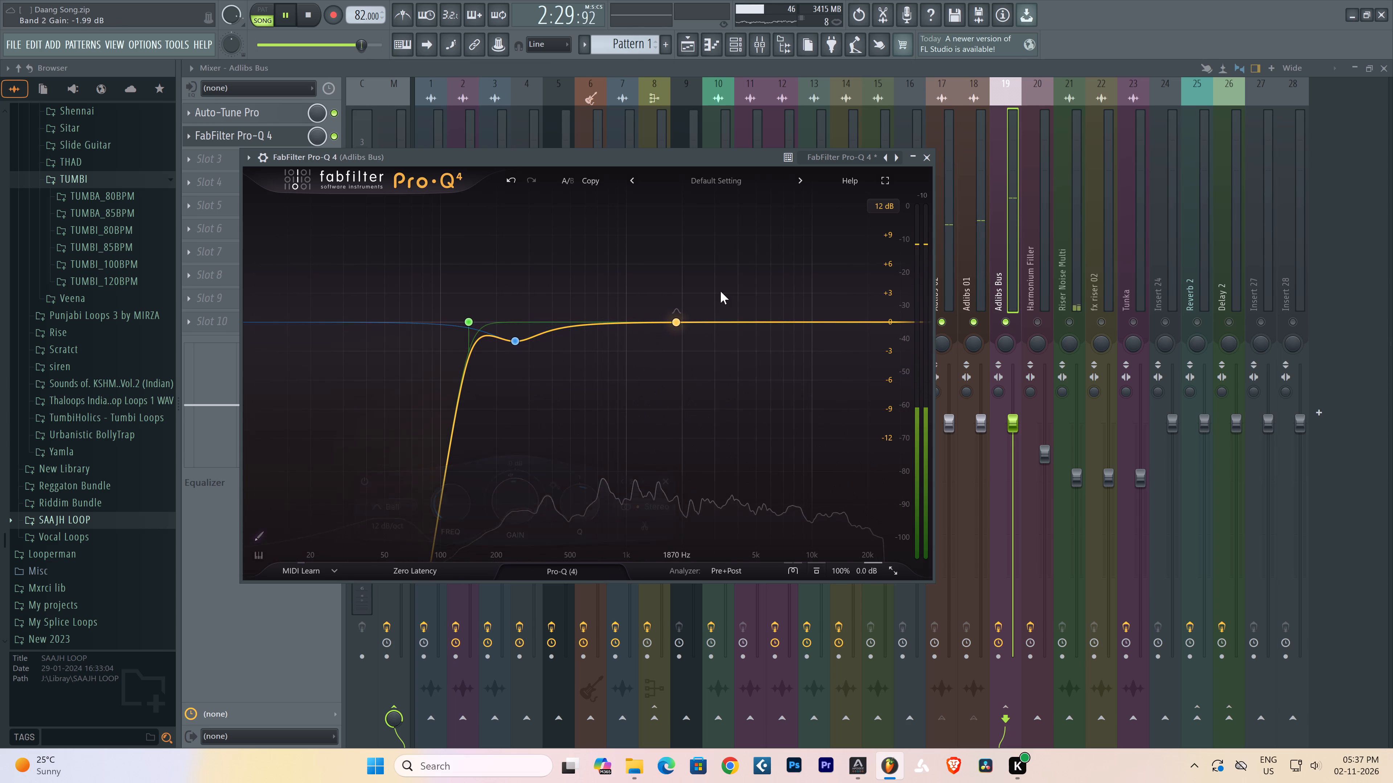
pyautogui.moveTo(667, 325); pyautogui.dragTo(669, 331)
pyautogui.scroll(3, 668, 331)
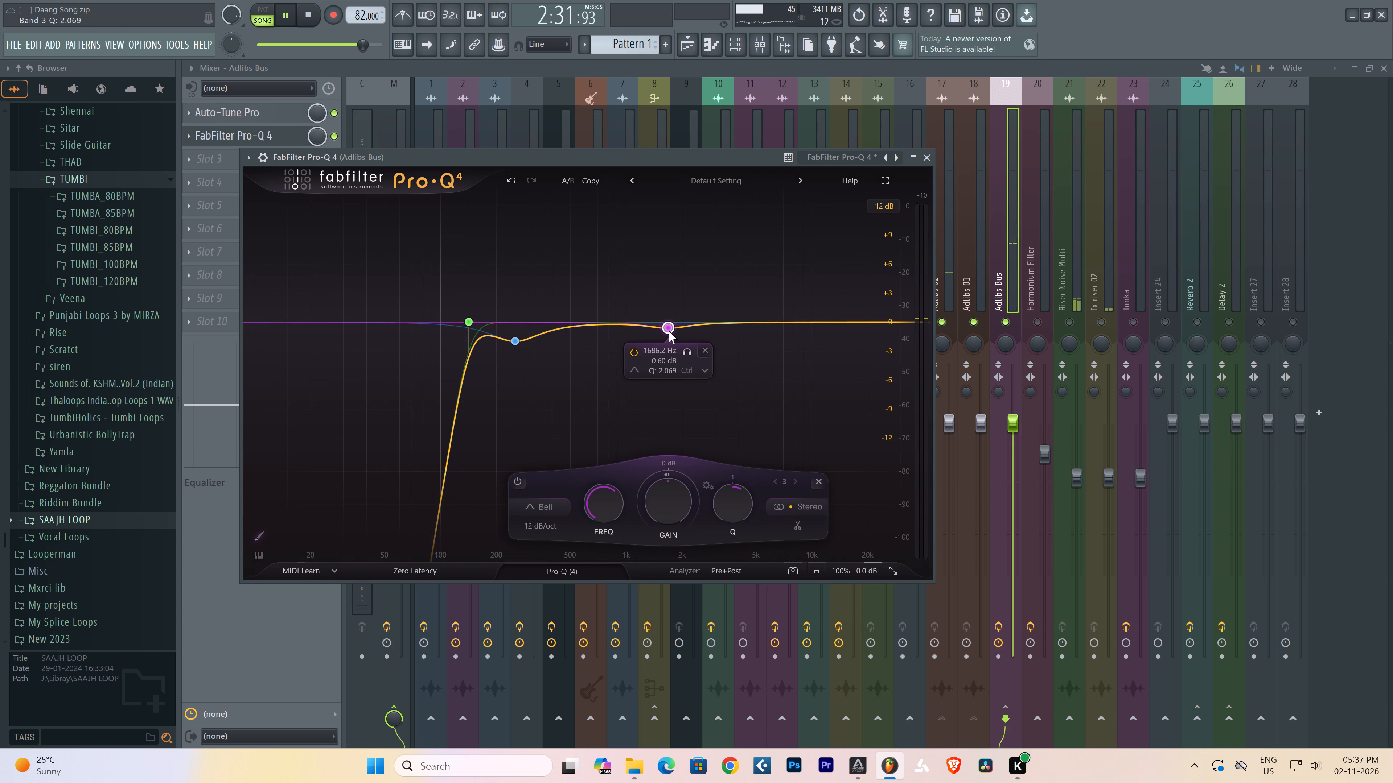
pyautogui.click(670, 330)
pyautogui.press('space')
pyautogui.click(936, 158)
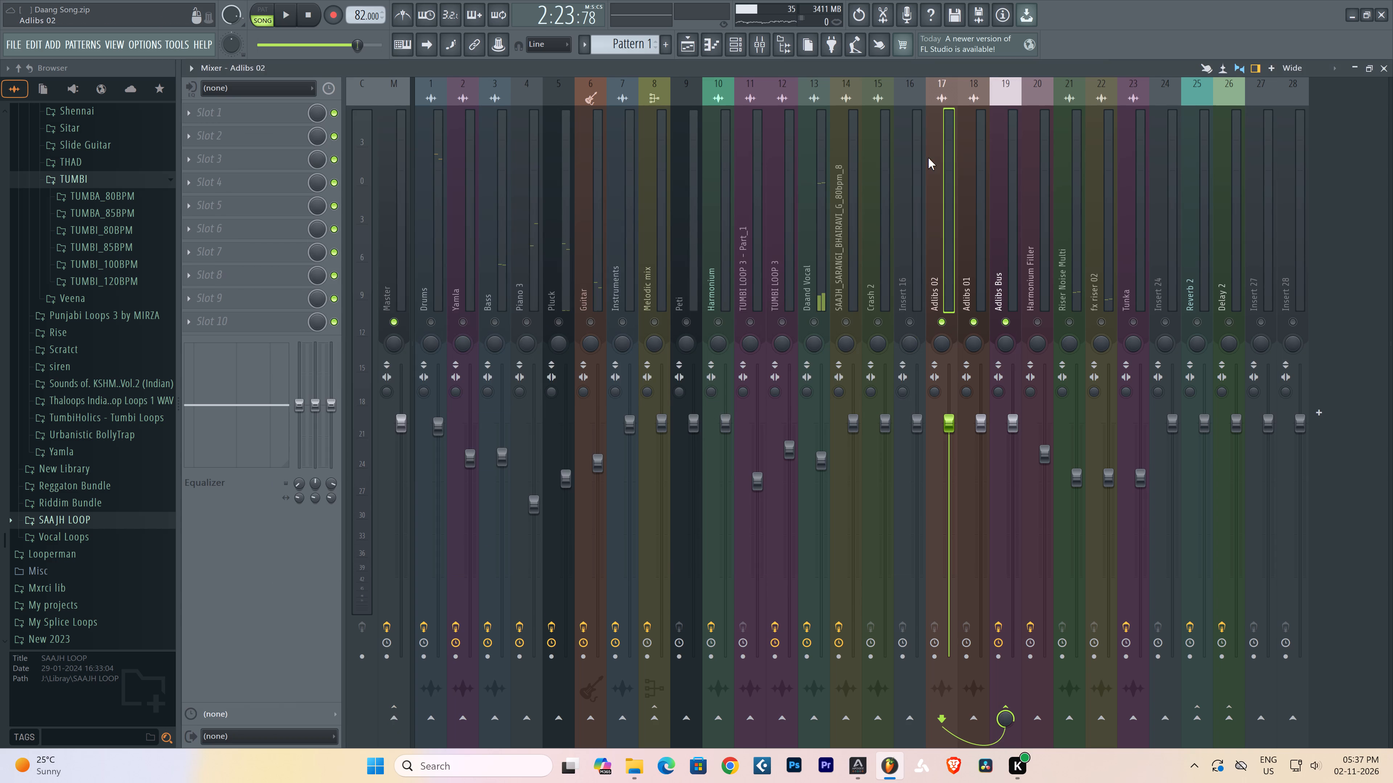
# Audition the adlibs during playback by toggling solo on the Adlibs 01 and Adlibs Bus mixer tracks against the full mix.
pyautogui.click(983, 277)
pyautogui.press('space')
pyautogui.rightClick(979, 317)
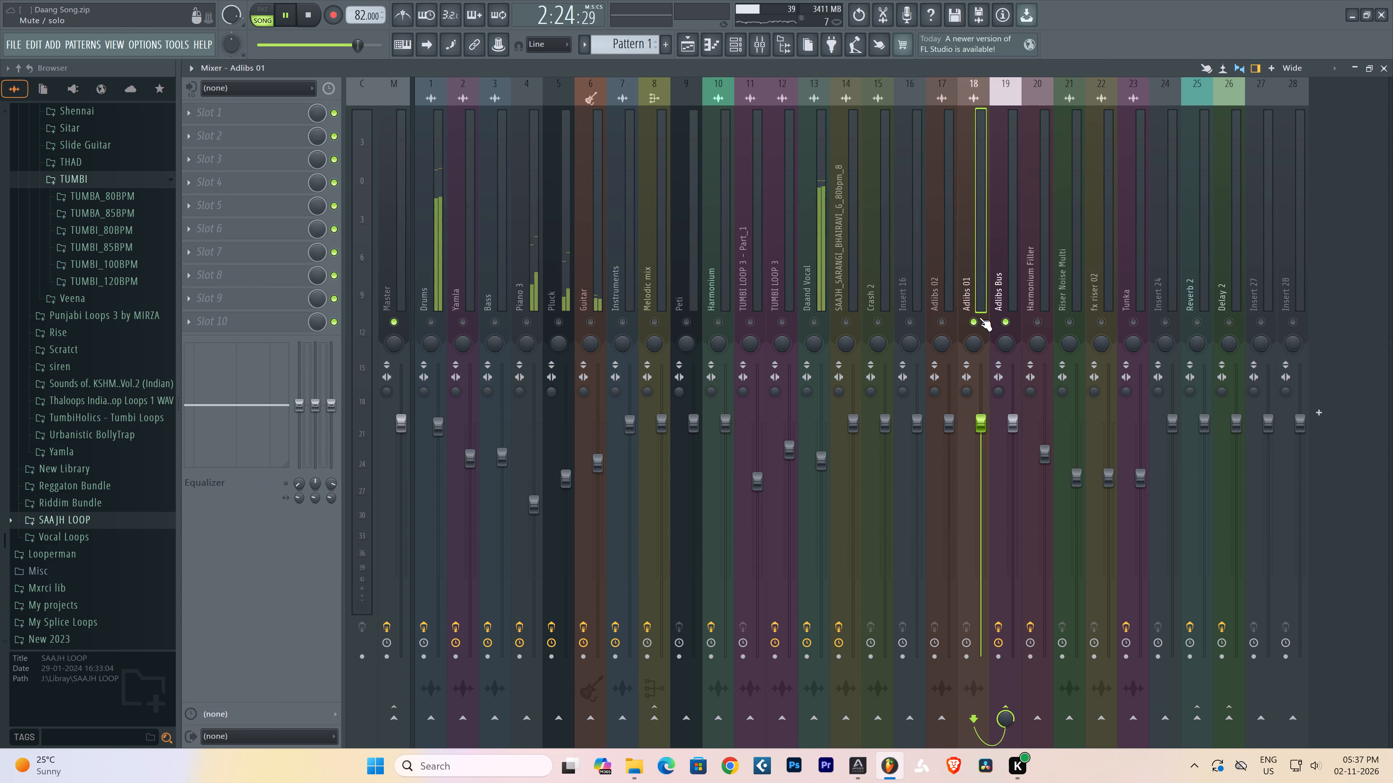
pyautogui.rightClick(979, 317)
pyautogui.press('space')
pyautogui.press('space')
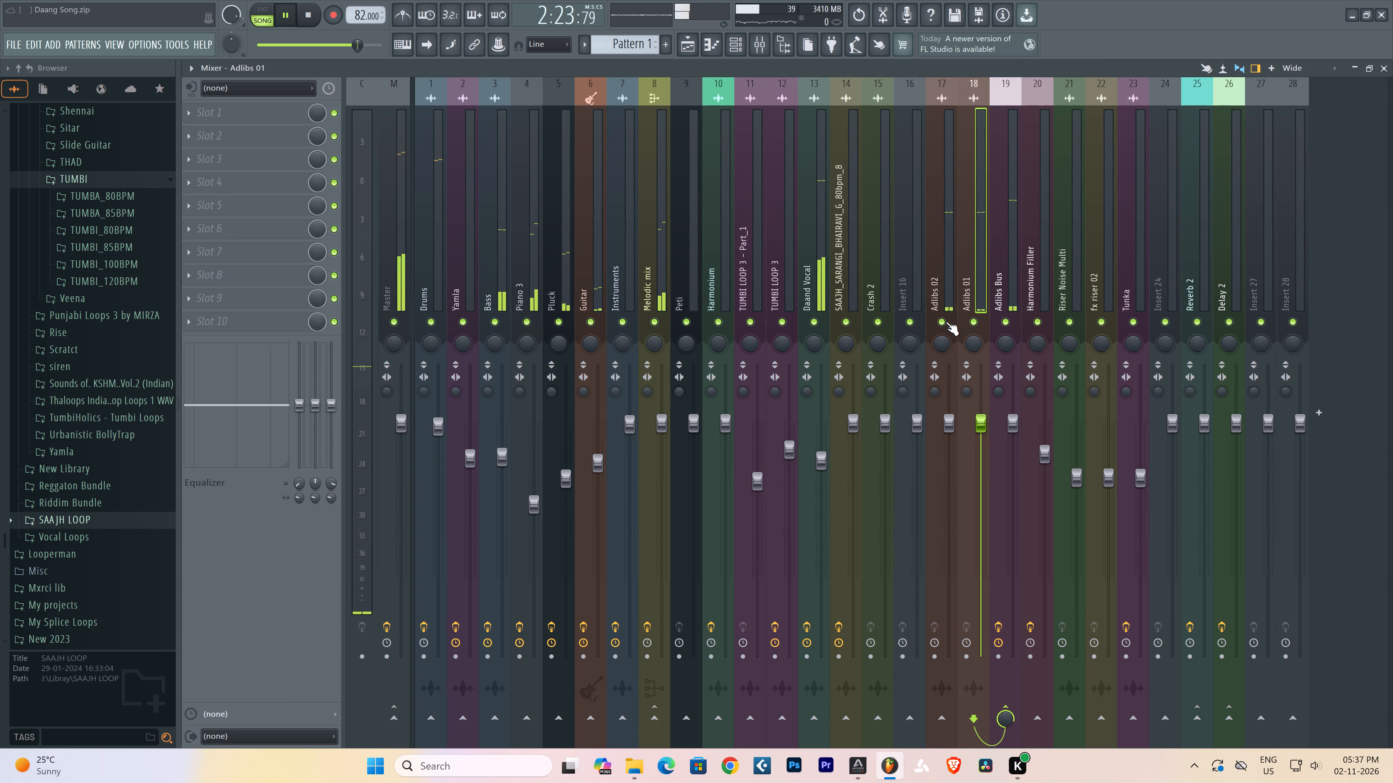
pyautogui.keyDown('alt'); pyautogui.rightClick(1024, 320); pyautogui.keyUp('alt')
pyautogui.keyDown('alt'); pyautogui.rightClick(1009, 320); pyautogui.keyUp('alt')
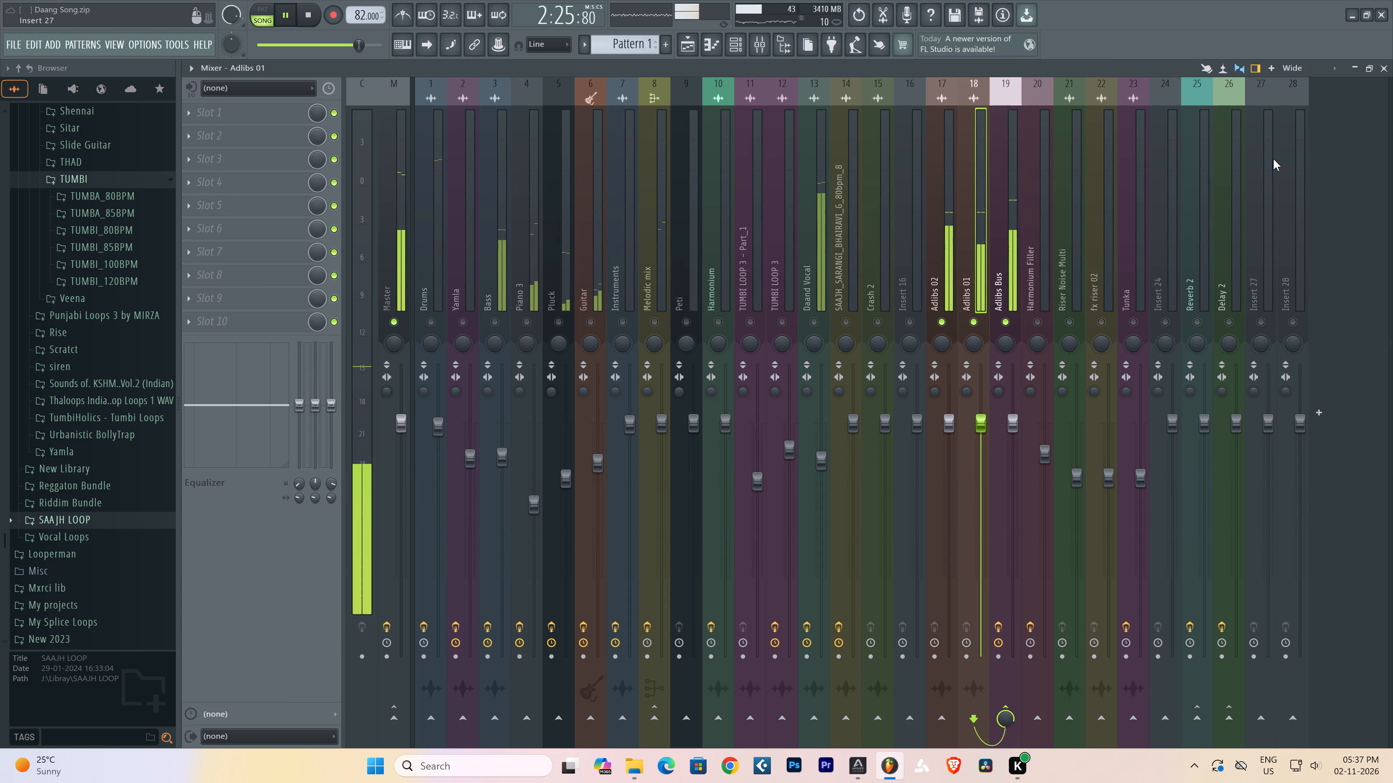
pyautogui.press('space')
pyautogui.press('space')
# Check the channel volume settings of the Adlibs 02 and Adlibs 01 audio clips from the playlist.
pyautogui.click(1388, 62)
pyautogui.press('space')
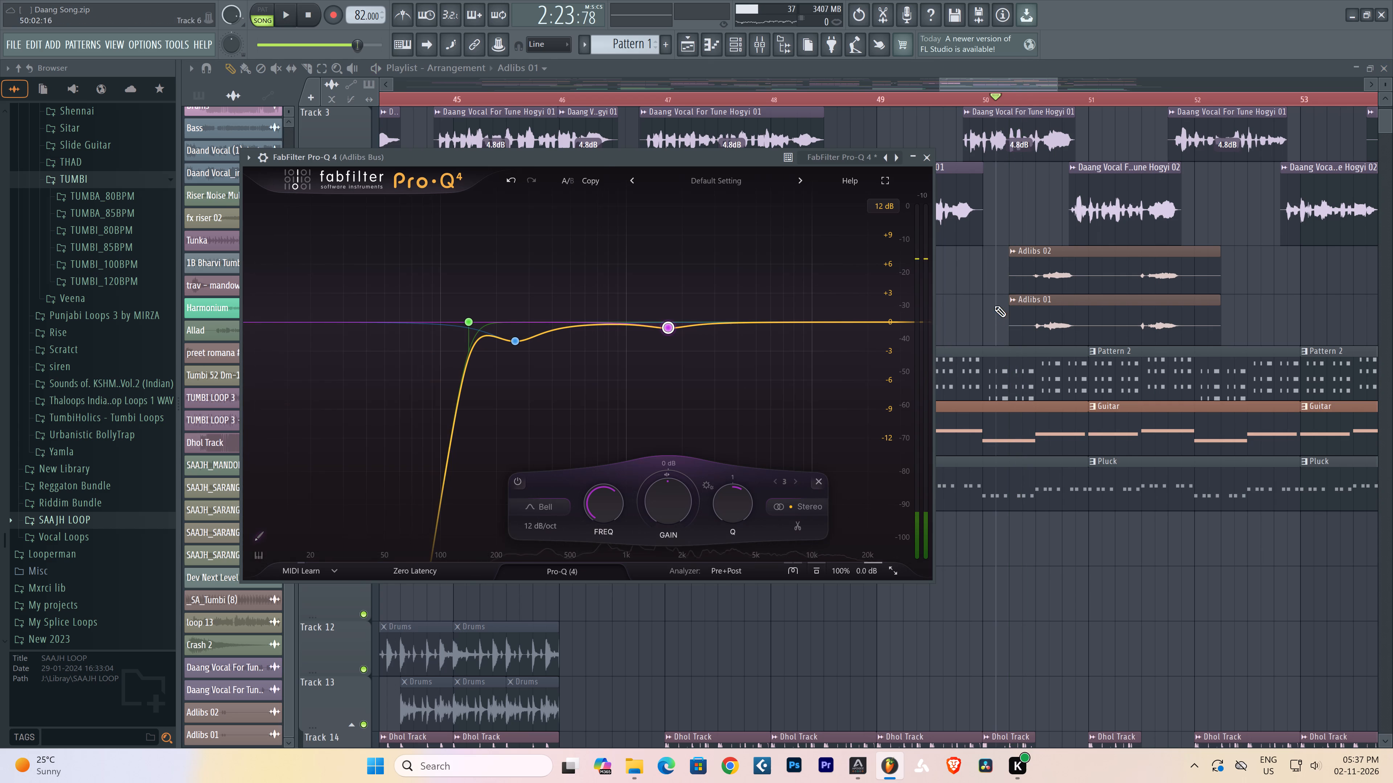
pyautogui.doubleClick(1068, 282)
pyautogui.keyDown('alt'); pyautogui.click(510, 148); pyautogui.keyUp('alt')
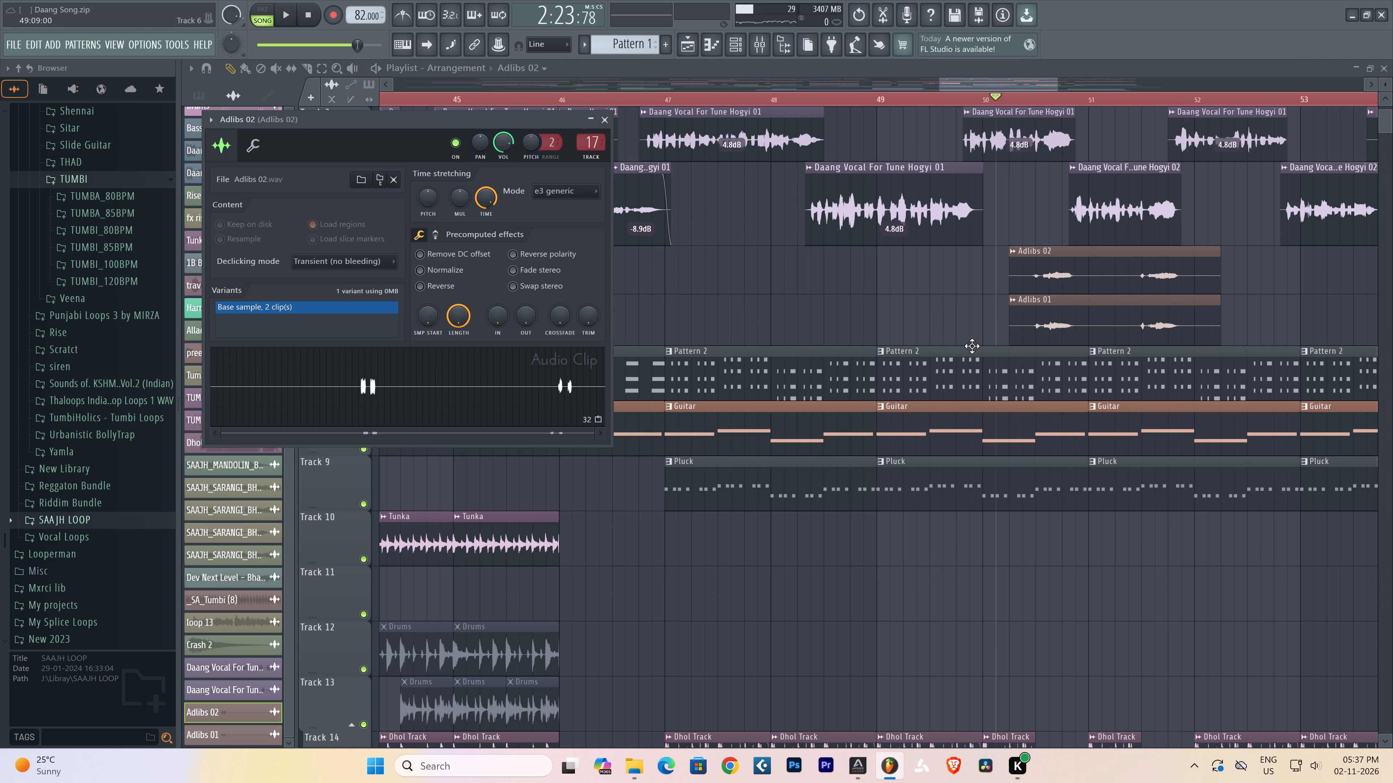
pyautogui.doubleClick(1026, 337)
pyautogui.click(525, 164)
pyautogui.keyDown('alt'); pyautogui.click(525, 164); pyautogui.keyUp('alt')
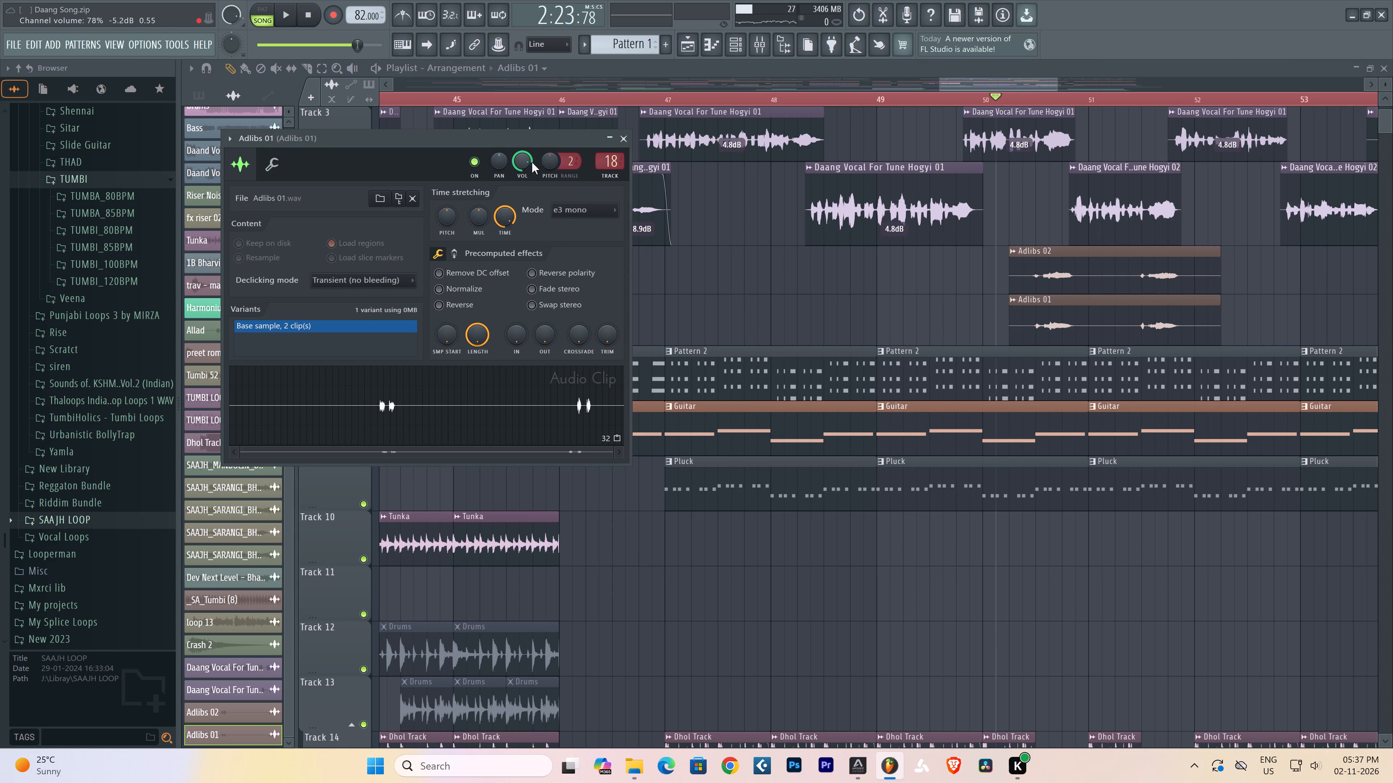
# Play back the arrangement section around the second pair of Adlibs clips, near bar 50.
pyautogui.press('space')
pyautogui.scroll(-6, 605, 100)
pyautogui.rightClick(670, 287)
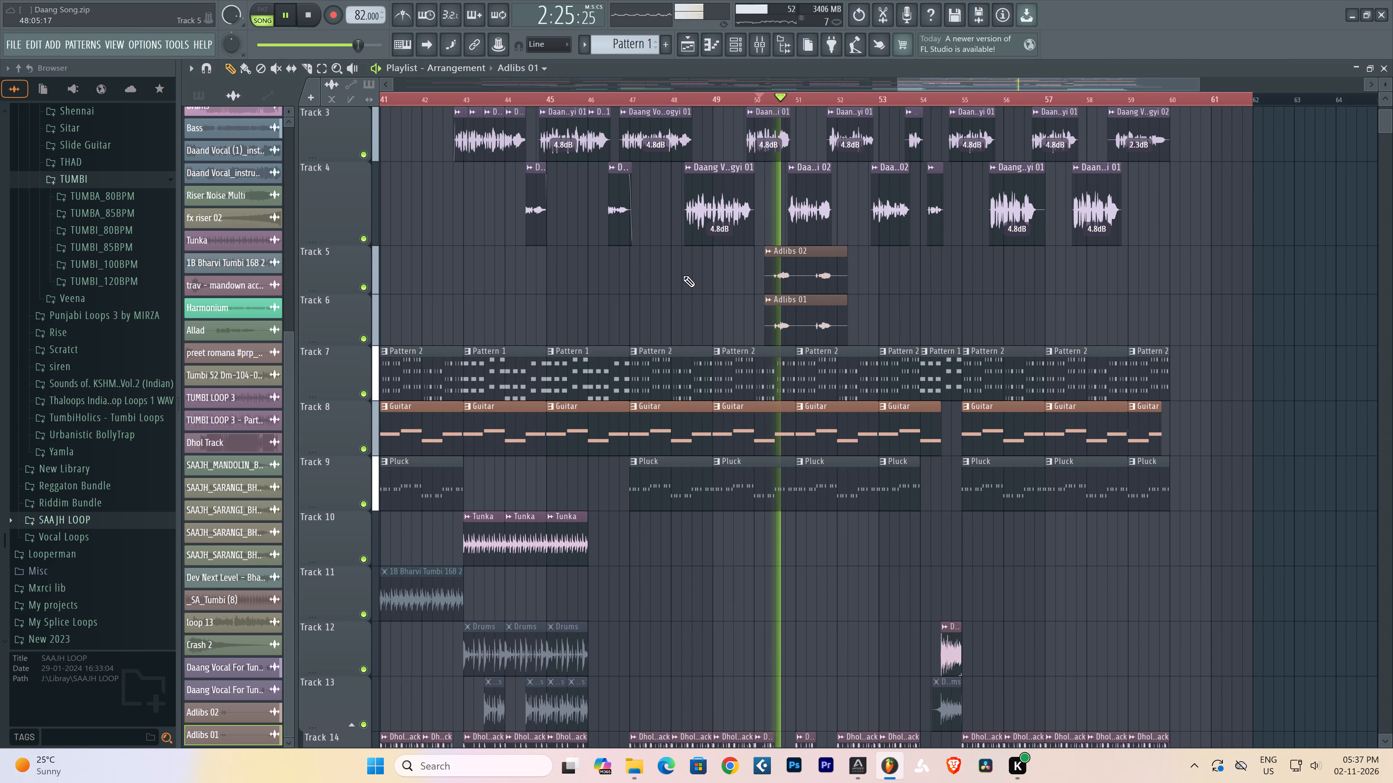
pyautogui.press('space')
pyautogui.click(333, 101)
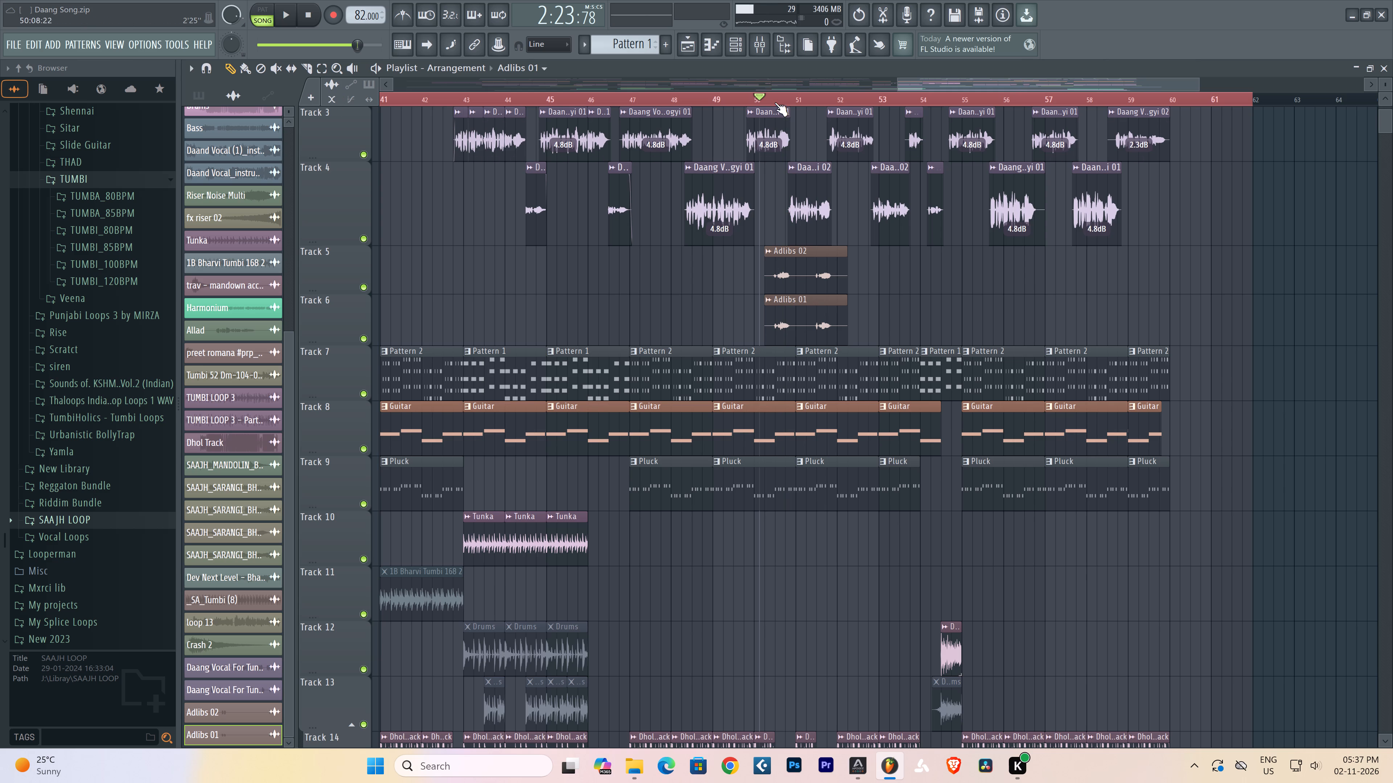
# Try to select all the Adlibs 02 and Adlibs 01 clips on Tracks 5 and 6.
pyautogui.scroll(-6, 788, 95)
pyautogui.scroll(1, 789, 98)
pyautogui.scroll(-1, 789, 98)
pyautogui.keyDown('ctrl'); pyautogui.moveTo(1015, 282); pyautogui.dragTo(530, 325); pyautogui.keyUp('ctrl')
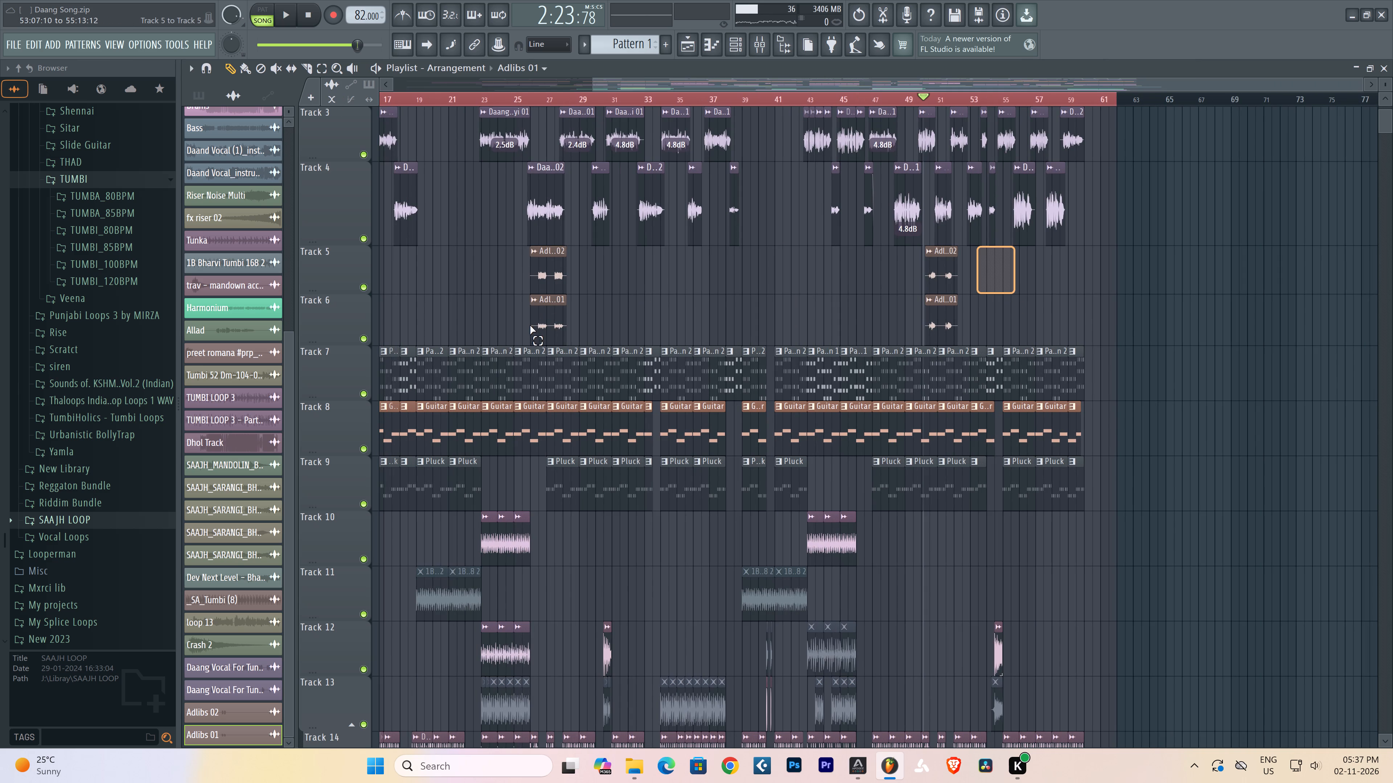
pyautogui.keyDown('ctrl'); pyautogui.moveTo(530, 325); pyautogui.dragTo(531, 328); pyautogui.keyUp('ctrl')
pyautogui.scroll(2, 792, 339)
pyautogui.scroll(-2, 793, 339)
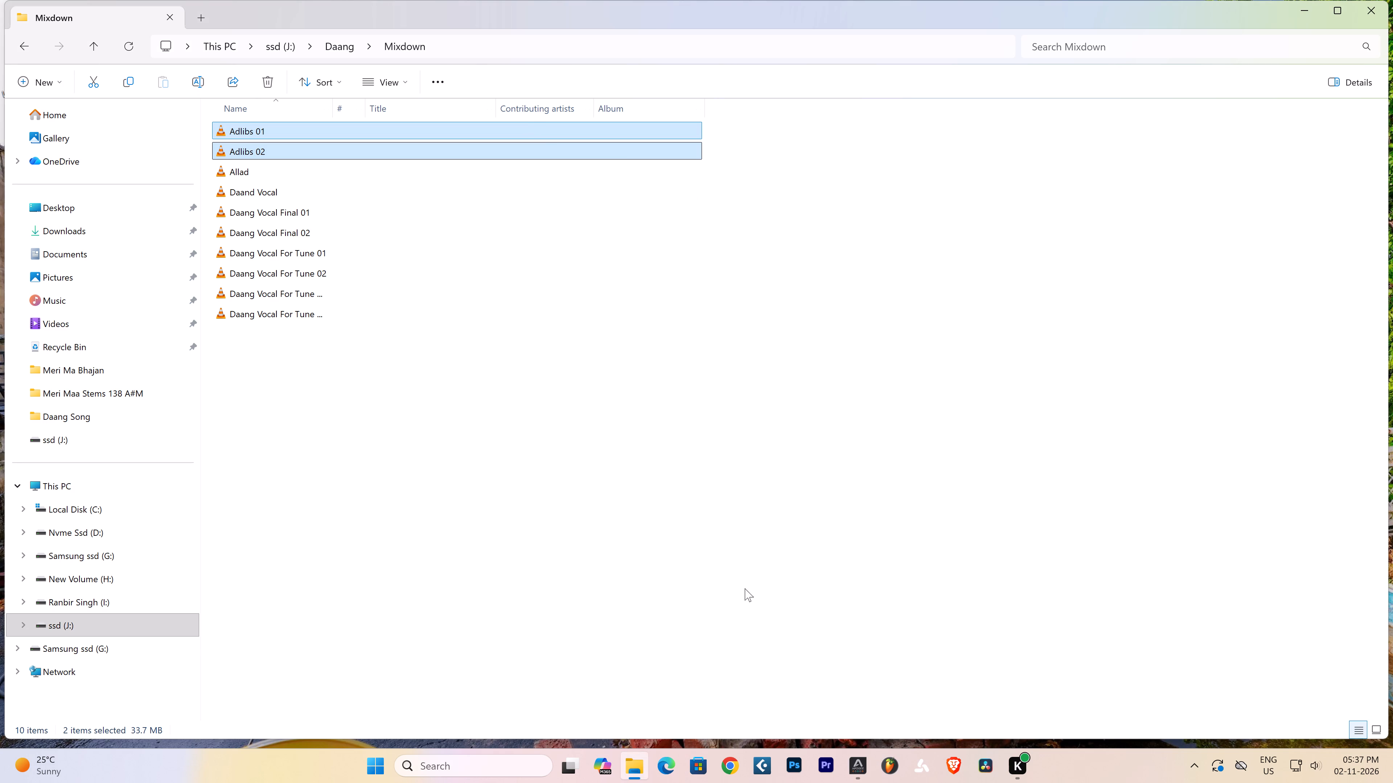
# Relaunch FL Studio and reopen the recent project Daang Song.zip.
pyautogui.click(889, 765)
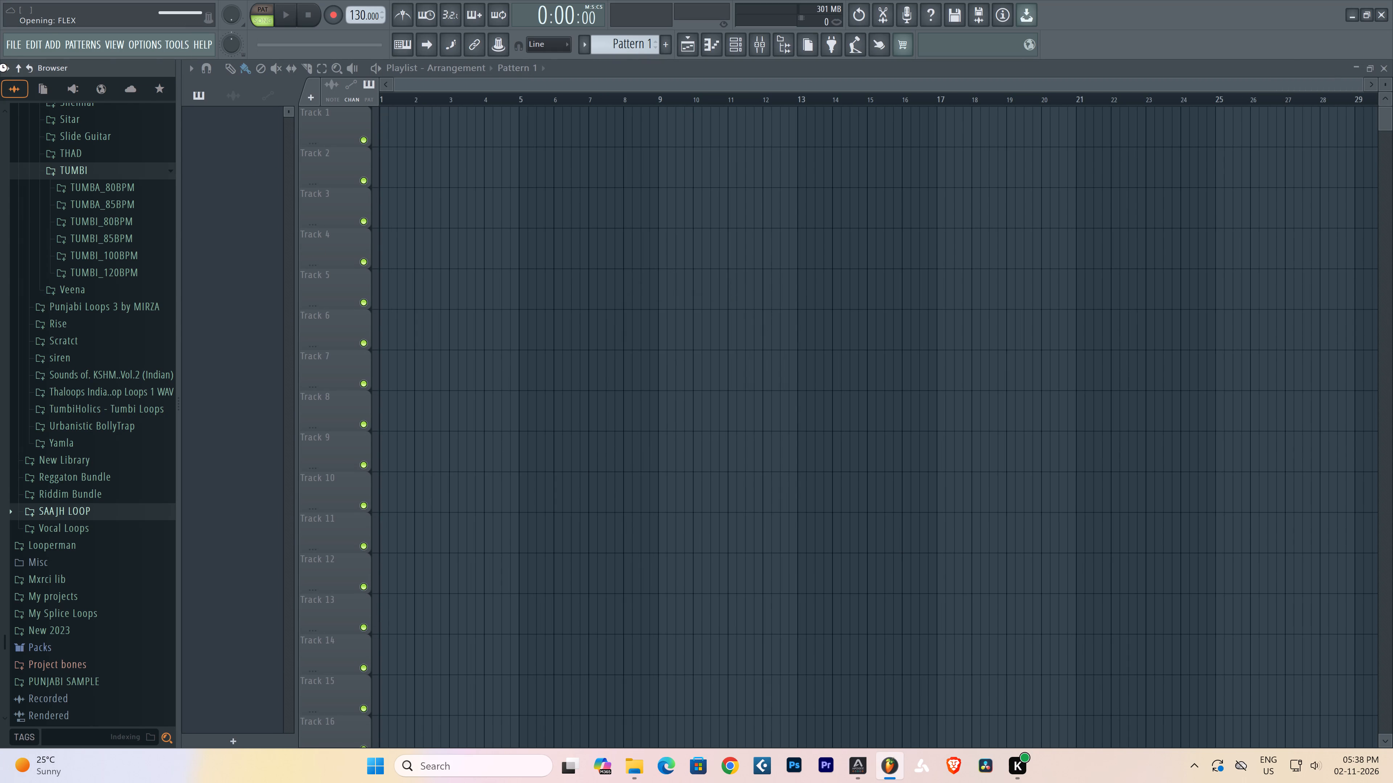
pyautogui.click(11, 47)
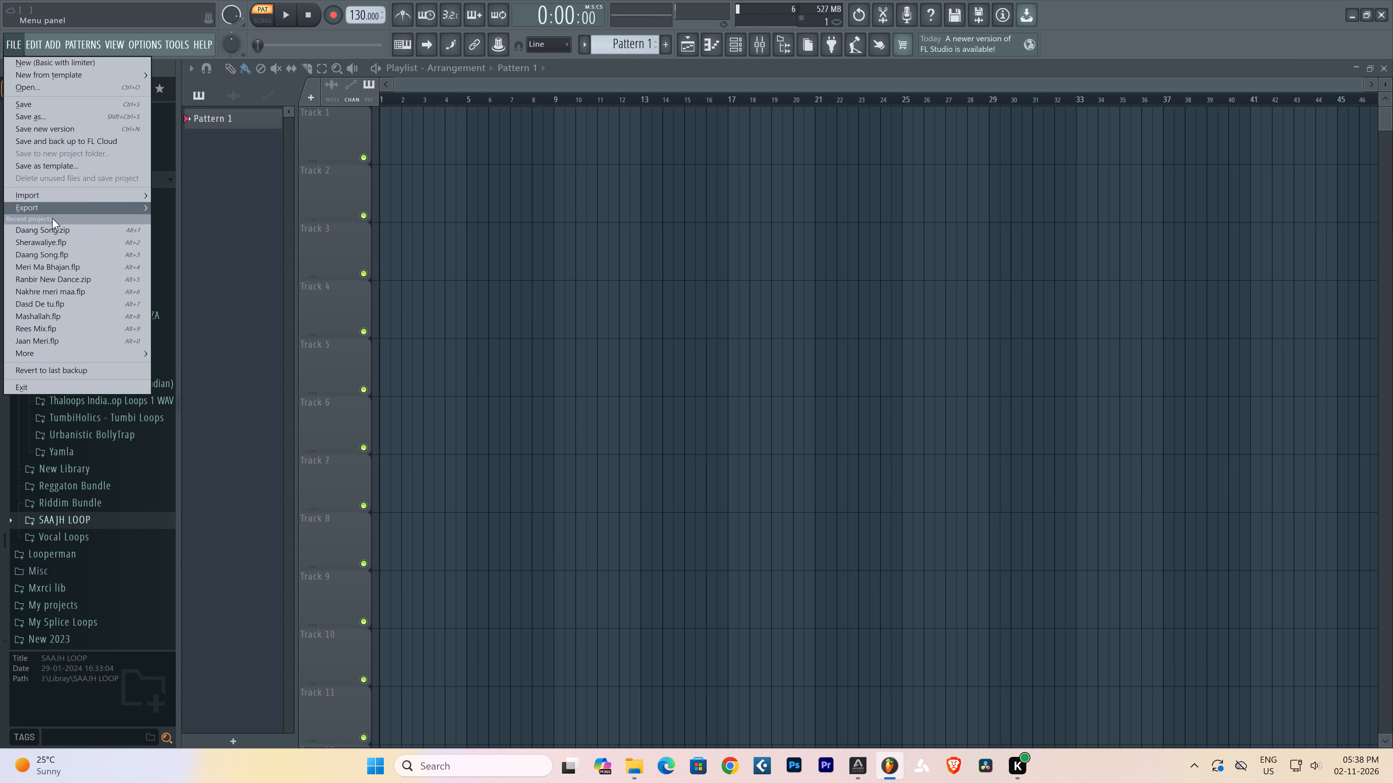
pyautogui.click(59, 229)
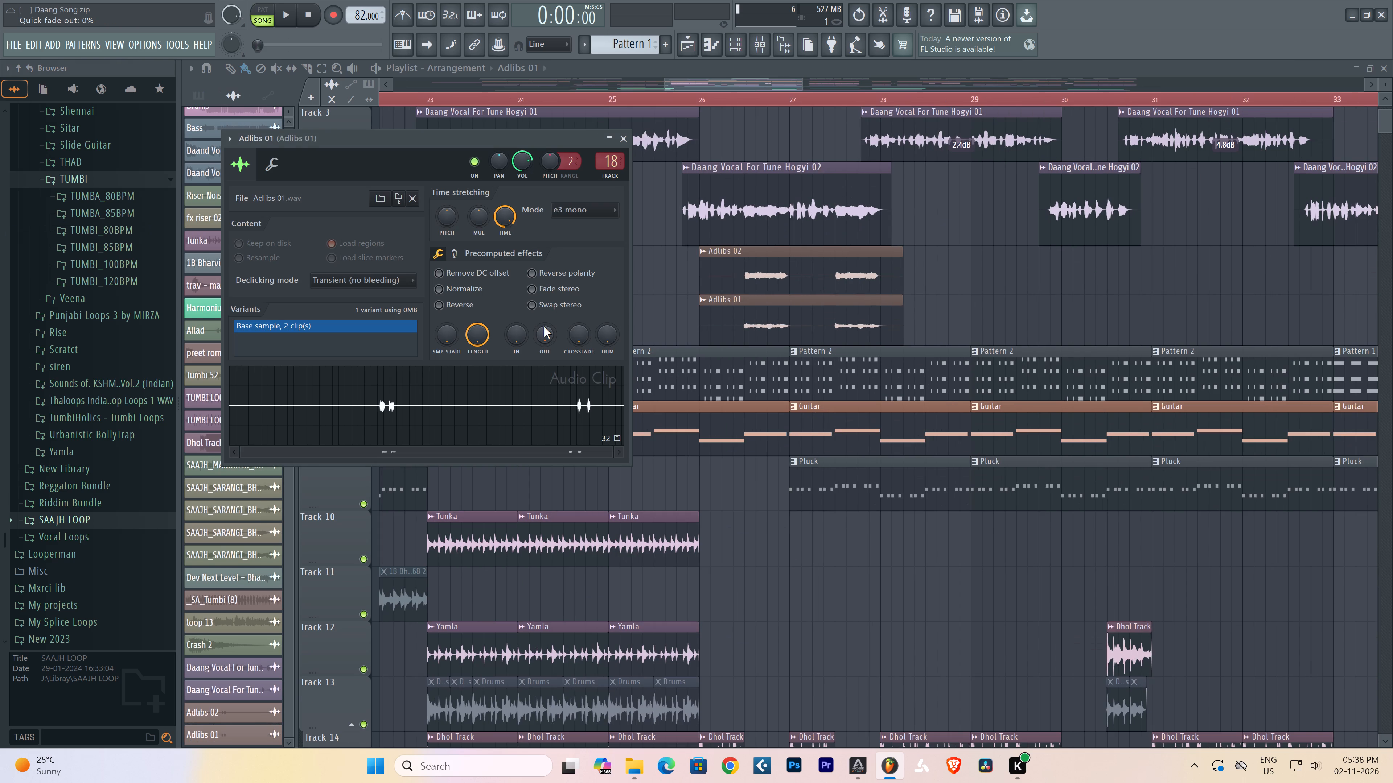
# Play the arrangement from bar 26, where the first Adlibs clips begin.
pyautogui.scroll(1, 543, 326)
pyautogui.moveTo(1031, 268); pyautogui.dragTo(1025, 271, button='right')
pyautogui.click(700, 93)
pyautogui.press('space')
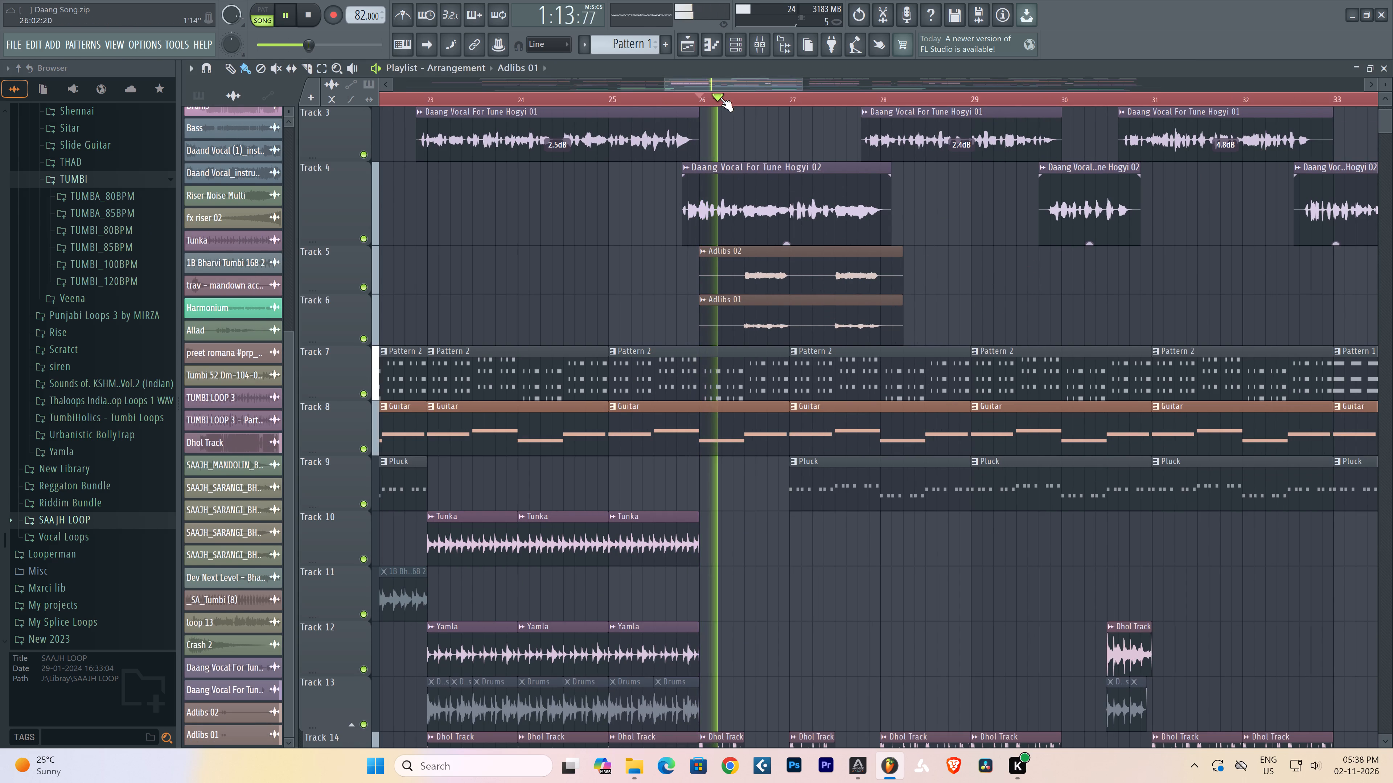
# Insert a new mixer track directly after the Adlibs 01 track.
pyautogui.click(755, 55)
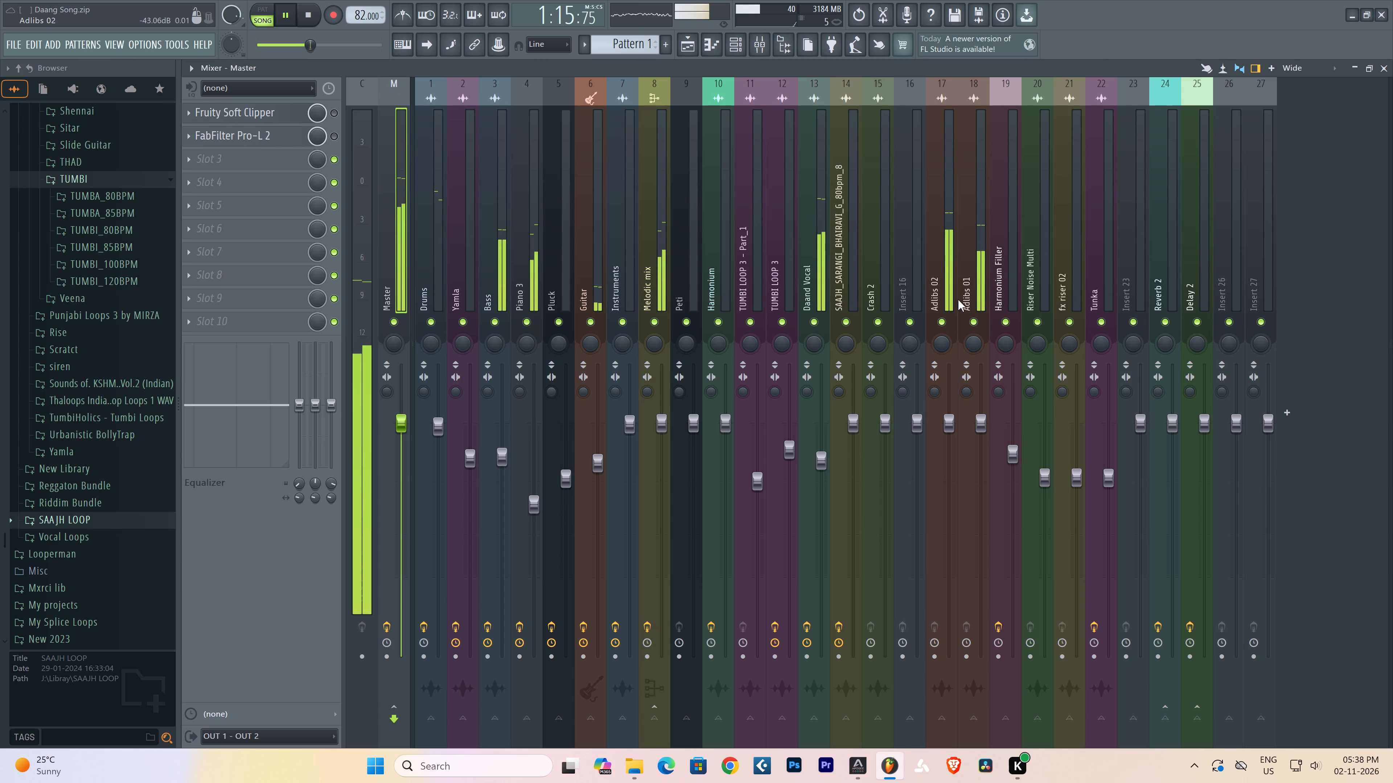
pyautogui.keyDown('ctrl'); pyautogui.moveTo(971, 291); pyautogui.dragTo(959, 296); pyautogui.keyUp('ctrl')
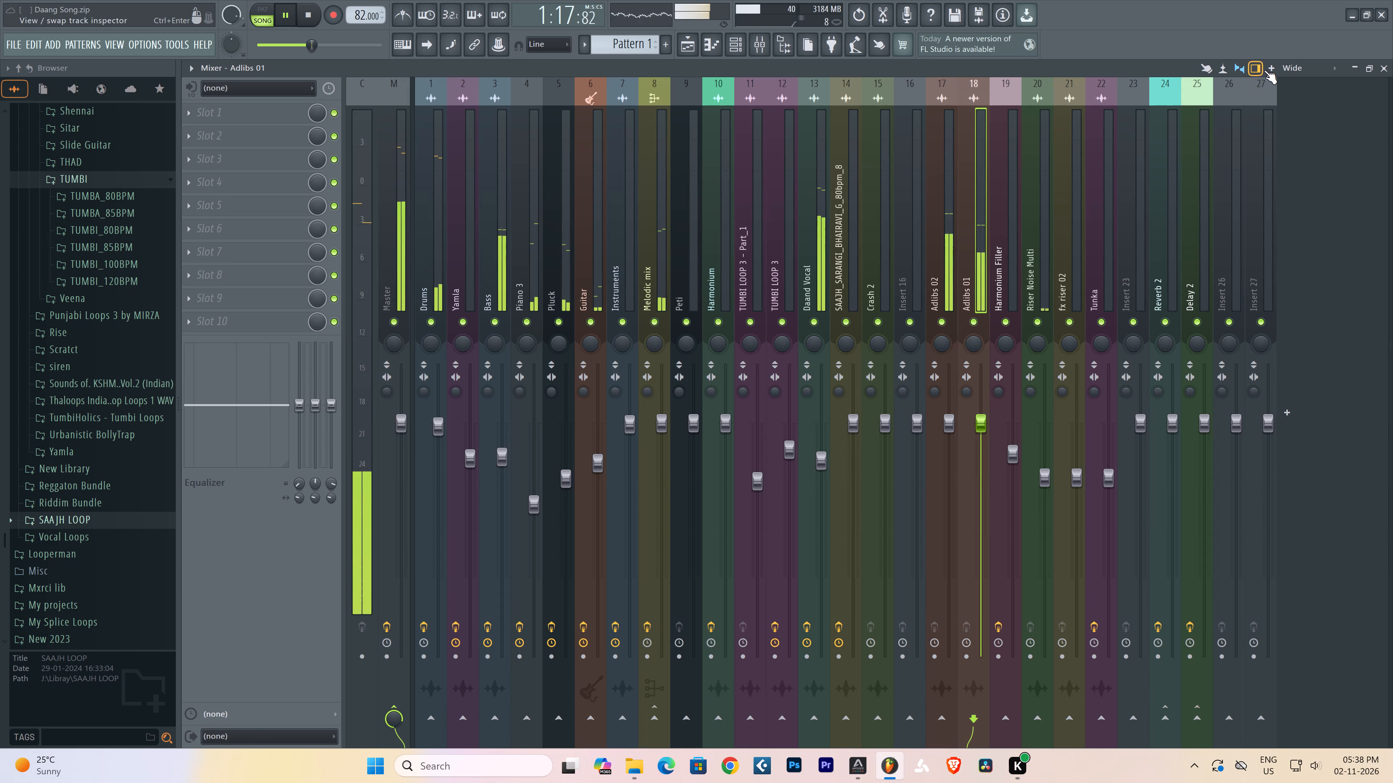
pyautogui.click(1270, 67)
# Route the Adlibs 02 and Adlibs 01 mixer tracks exclusively to the new Insert 19 track.
pyautogui.keyDown('ctrl'); pyautogui.moveTo(982, 286); pyautogui.dragTo(952, 288); pyautogui.keyUp('ctrl')
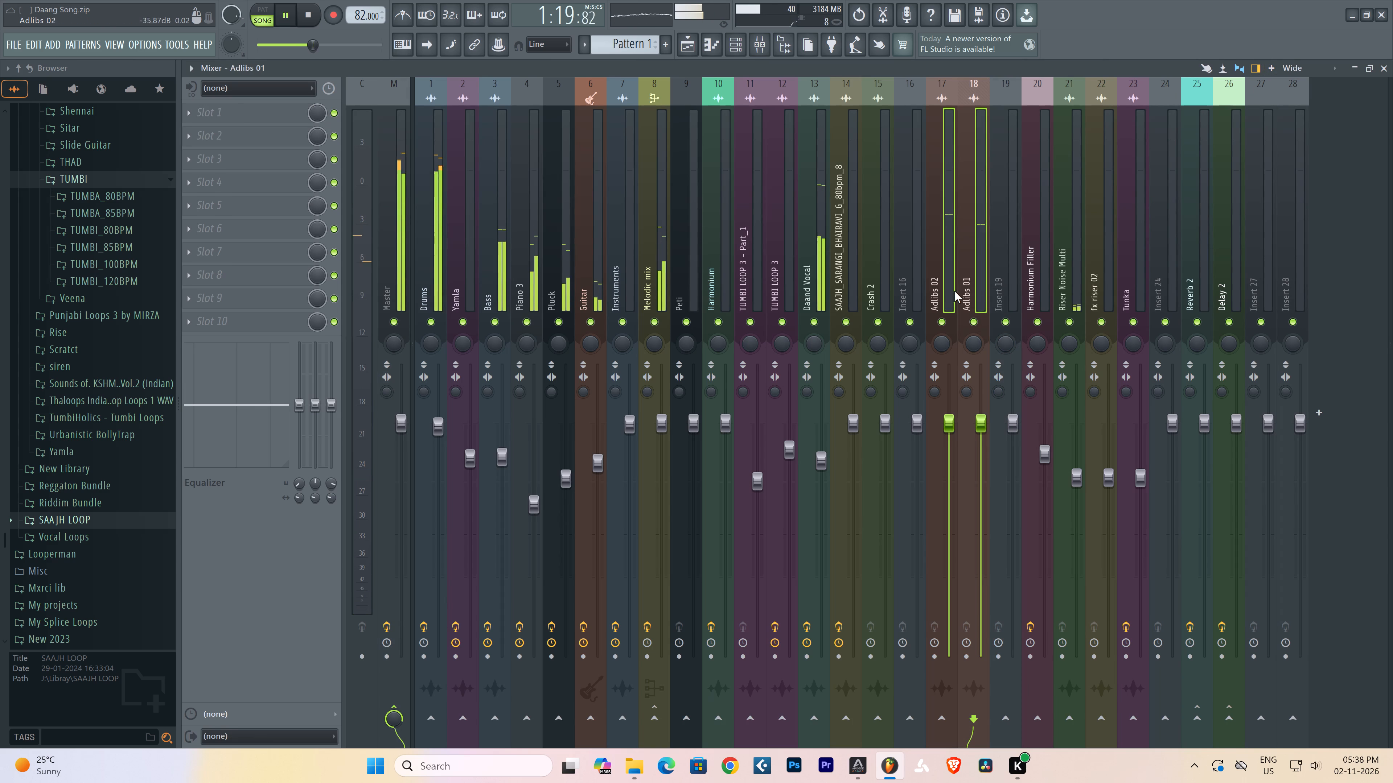
pyautogui.rightClick(1000, 719)
pyautogui.moveTo(1038, 697); pyautogui.dragTo(1038, 703)
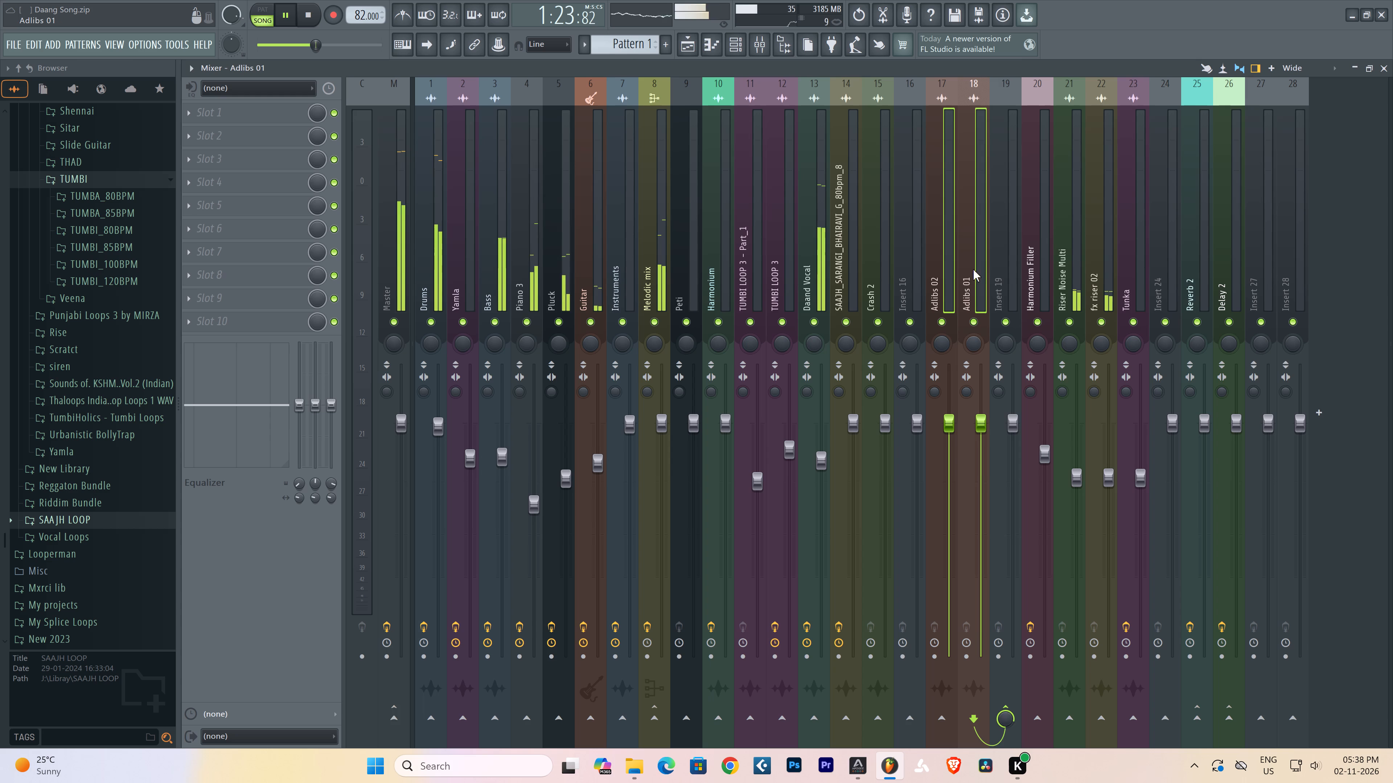
pyautogui.click(1015, 278)
# Restart playlist playback from bar 26 at the start of the Adlibs clips, and return to the mixer.
pyautogui.click(1385, 69)
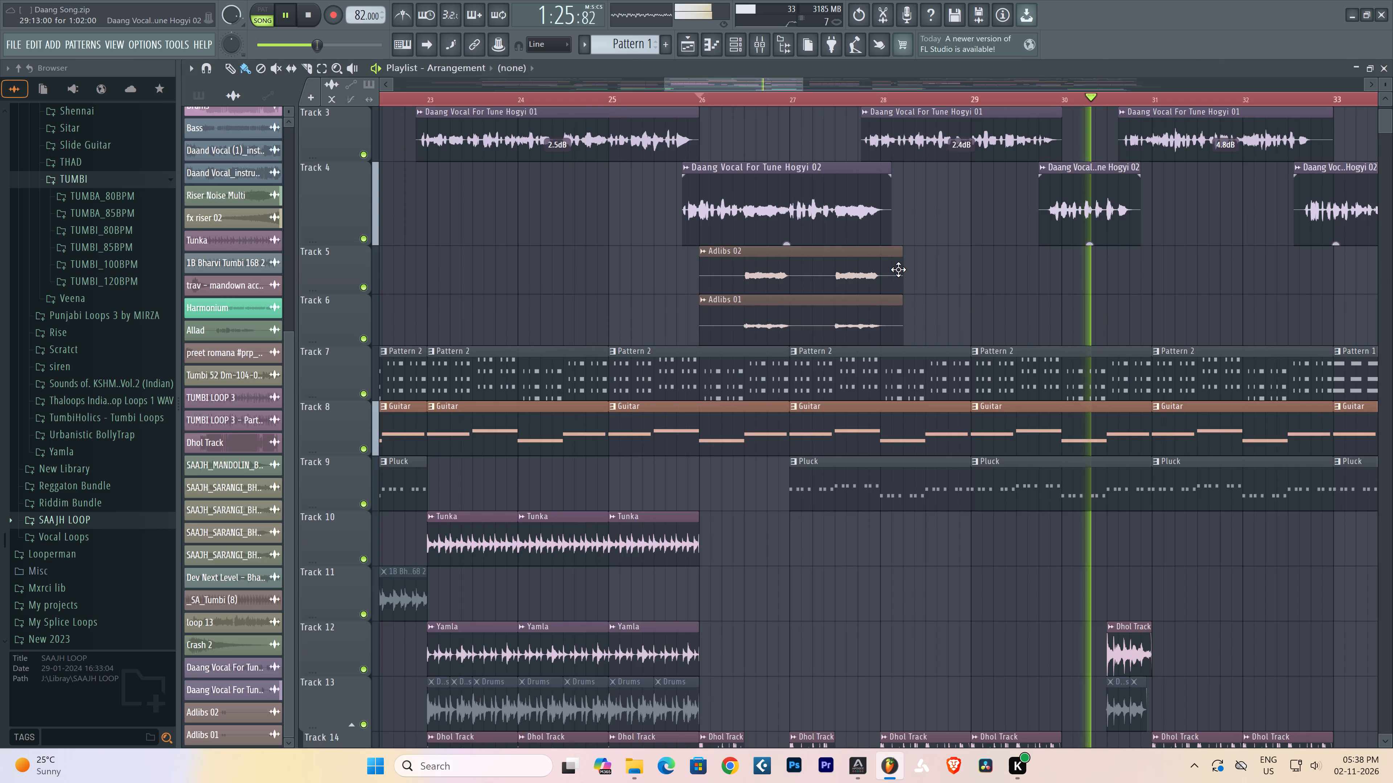
pyautogui.doubleClick(780, 297)
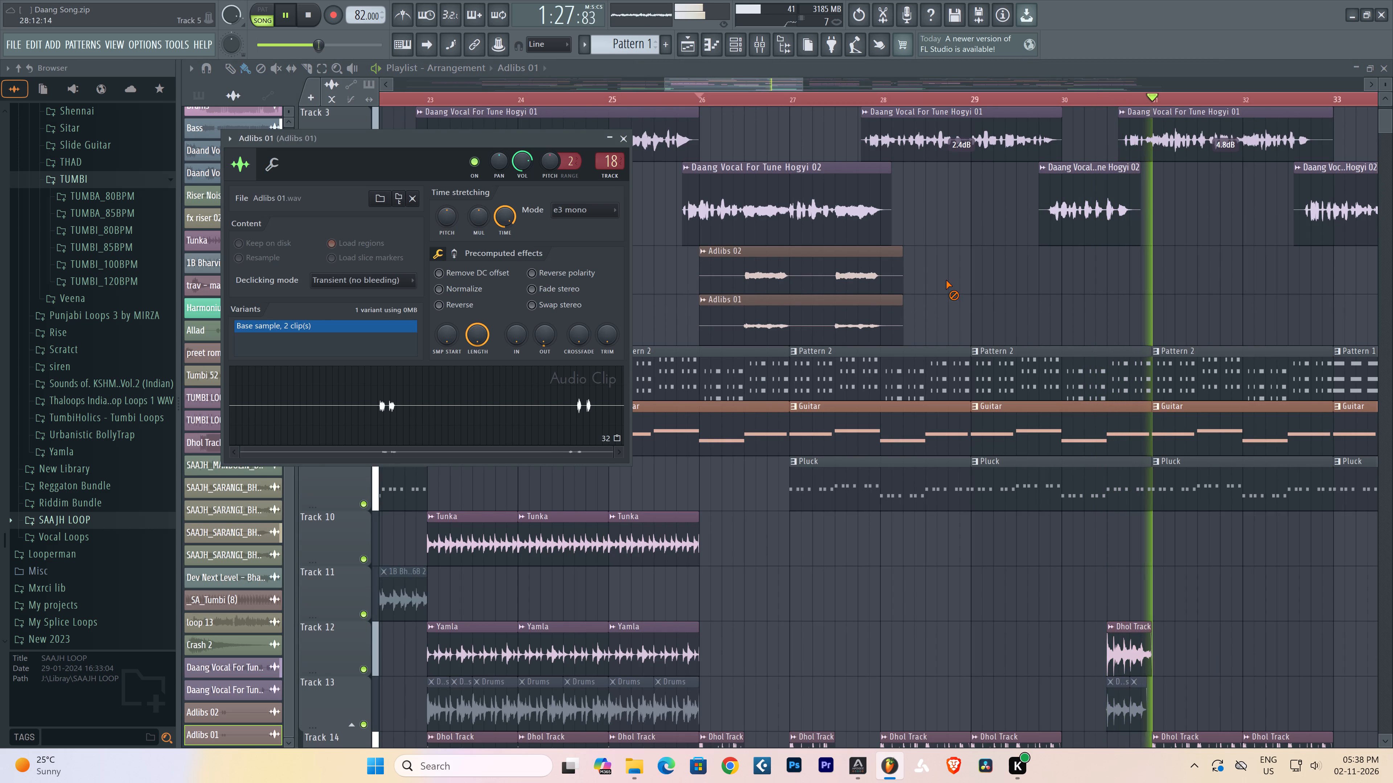
pyautogui.rightClick(946, 280)
pyautogui.click(696, 94)
pyautogui.click(760, 34)
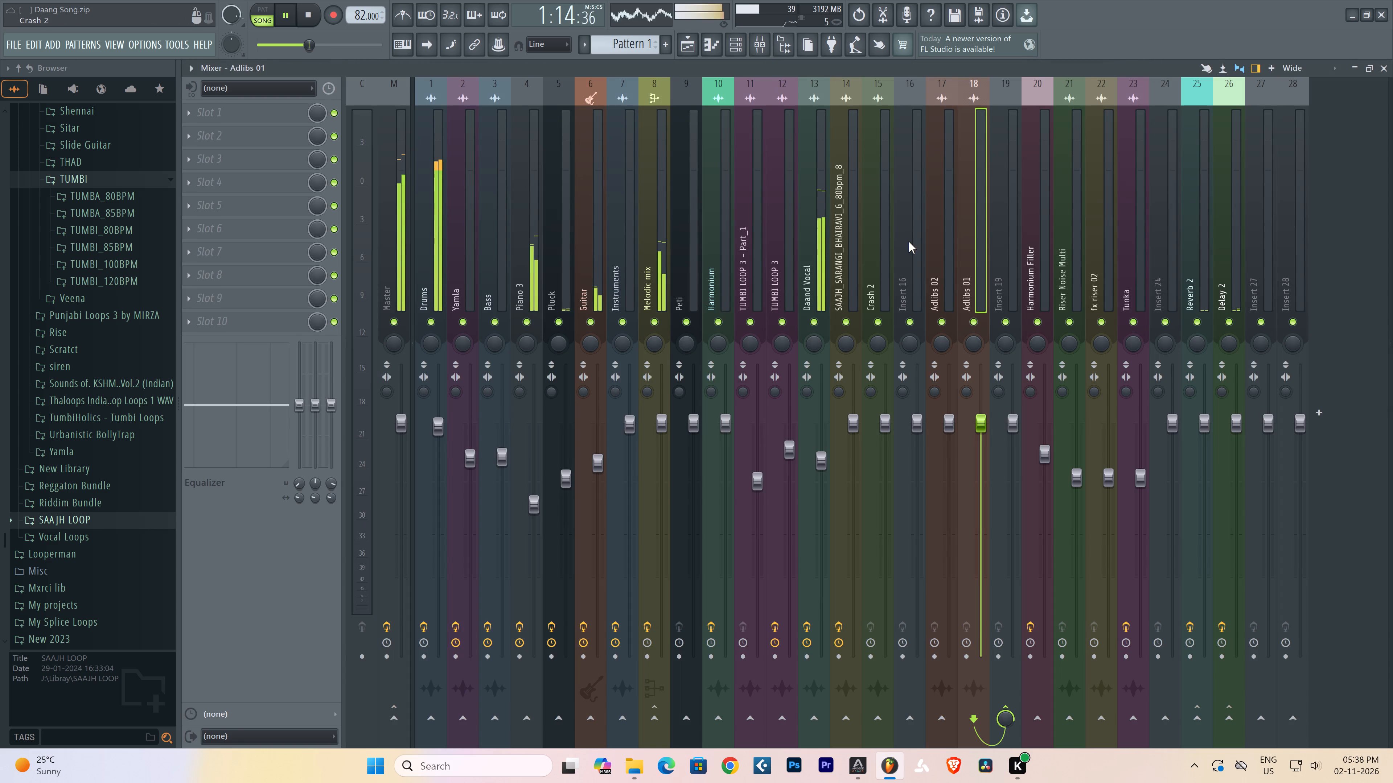
# Rename mixer track Insert 19 to Adlibs Bus and give it a random olive colour.
pyautogui.click(1001, 295)
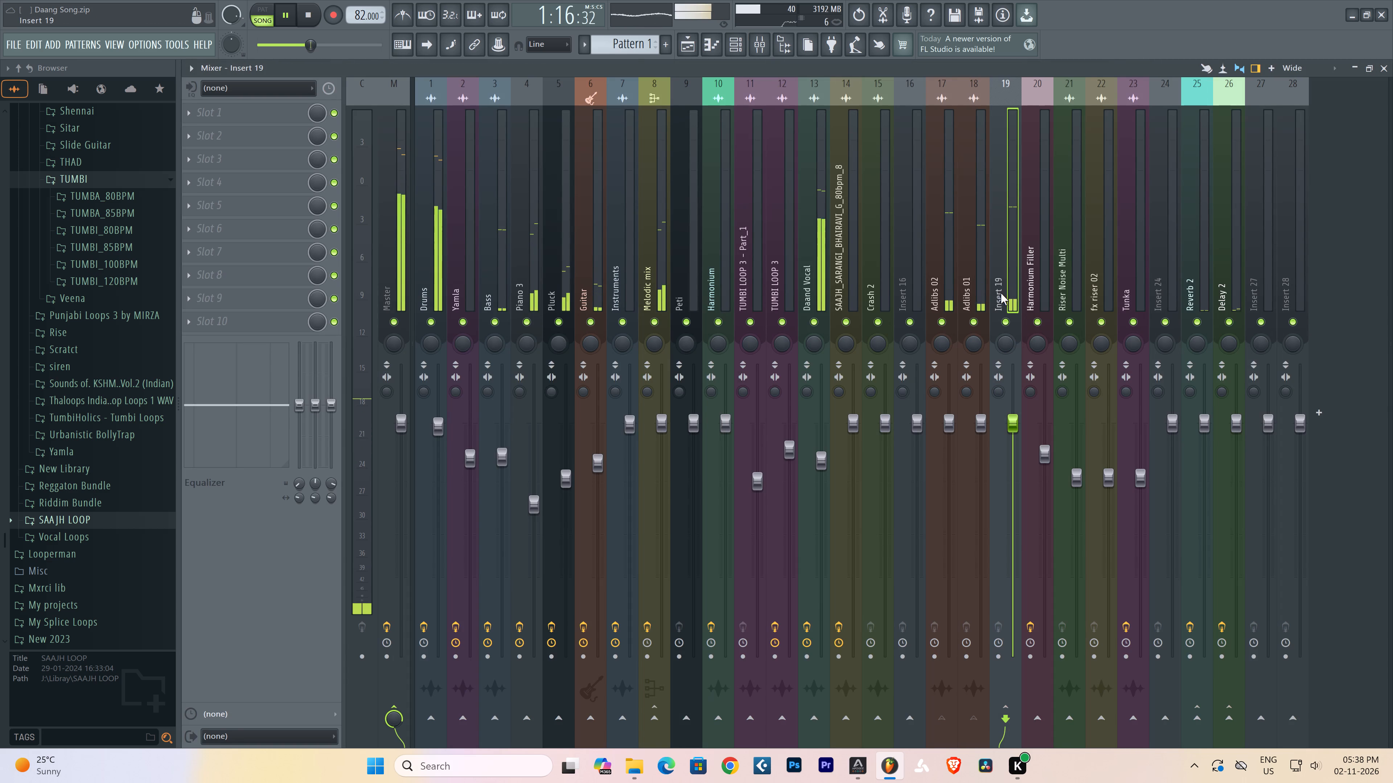
pyautogui.rightClick(1000, 293)
pyautogui.click(1065, 91)
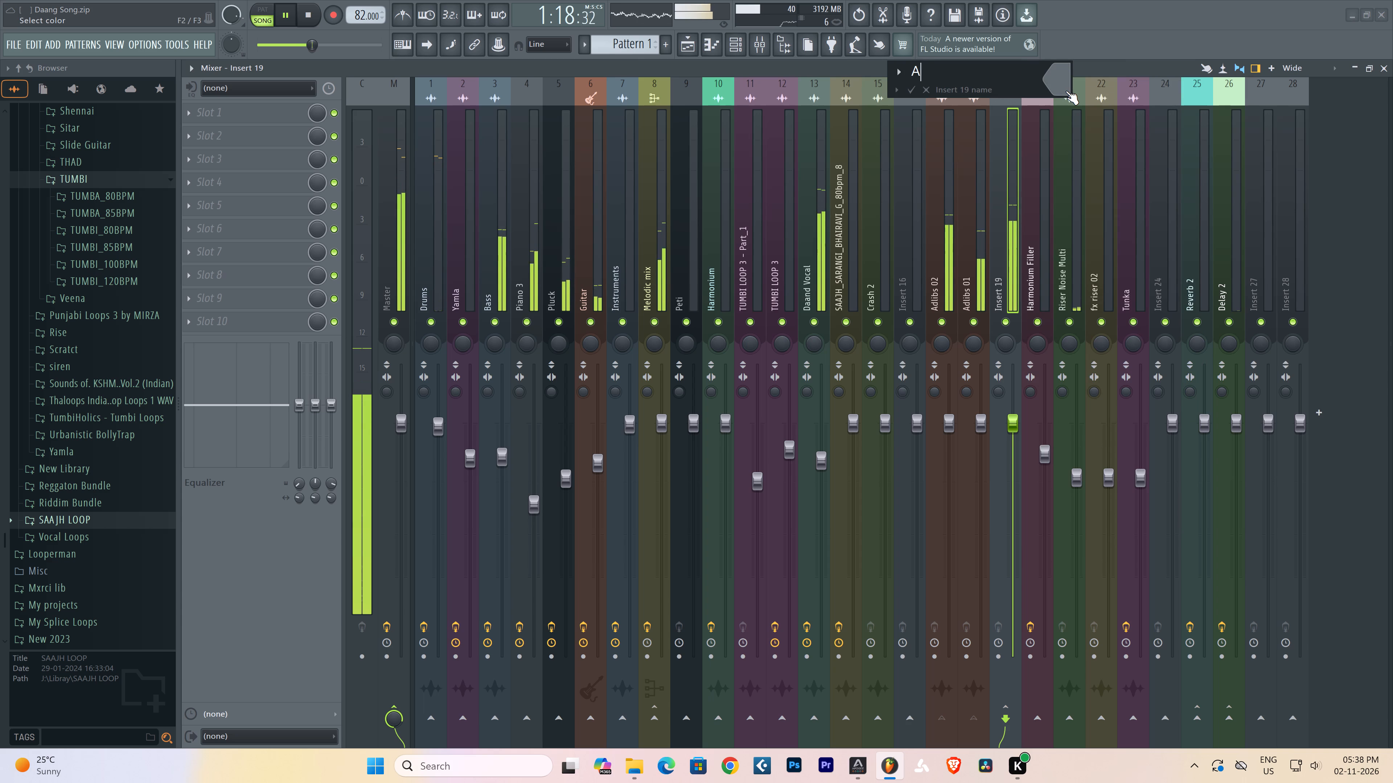
pyautogui.write('dlibs')
pyautogui.press('space')
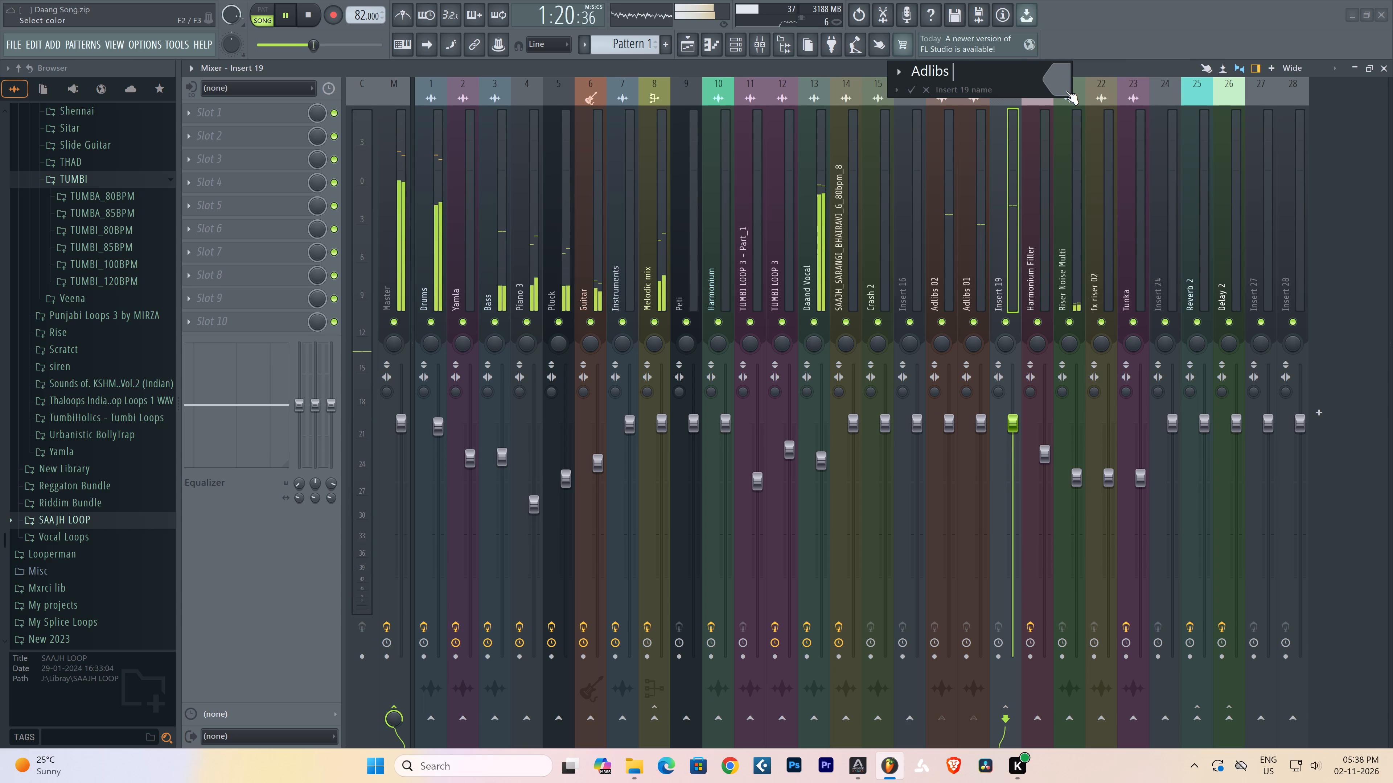
pyautogui.press('F2')
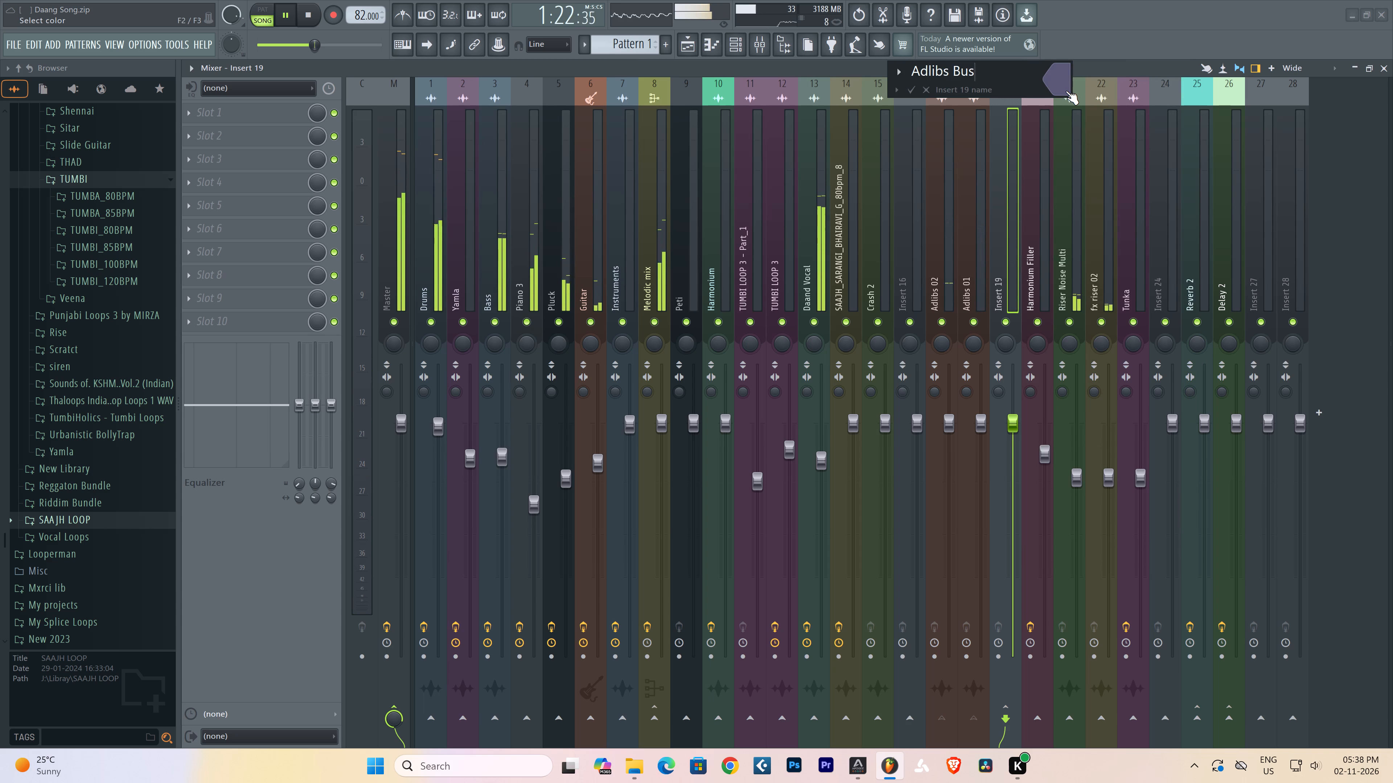
pyautogui.press('F2')
pyautogui.press('Return')
pyautogui.press('space')
pyautogui.press('space')
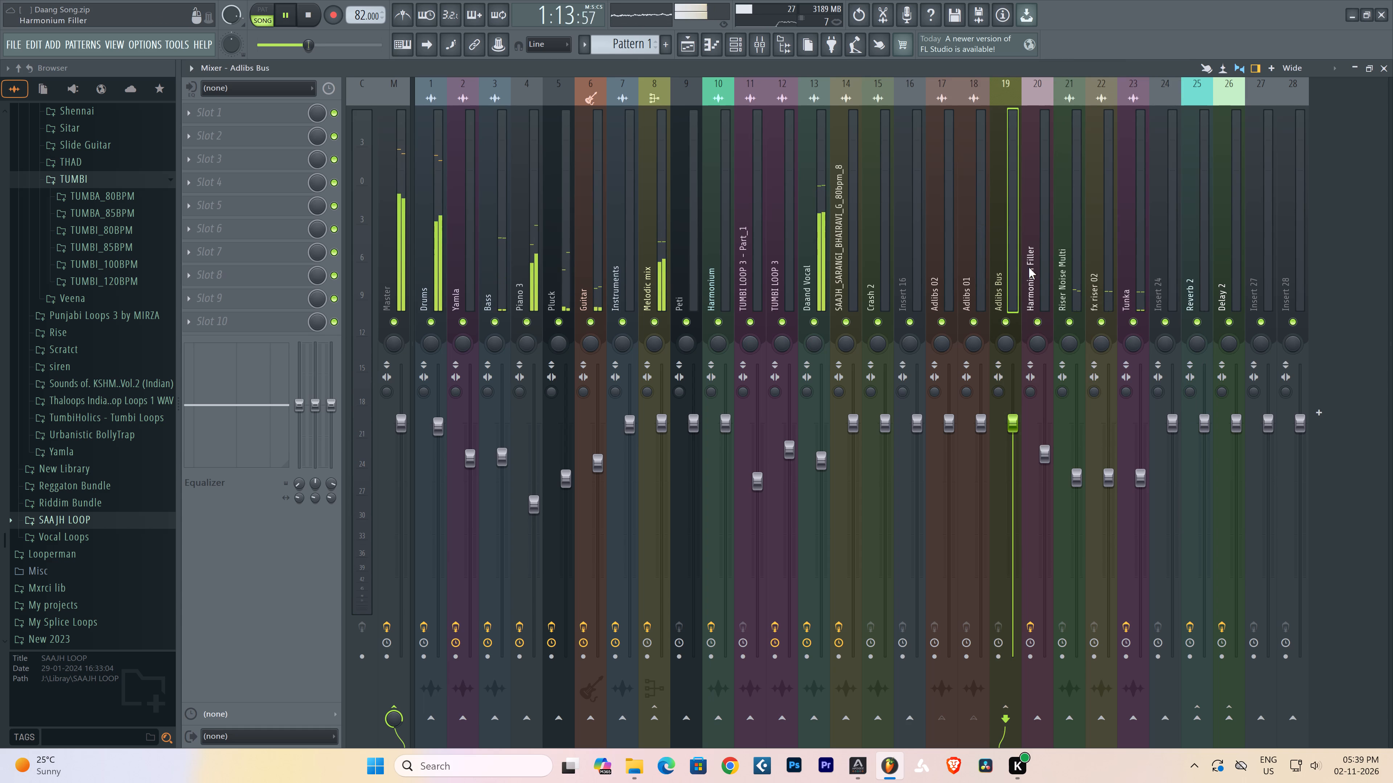
# Solo the Adlibs Bus together with its Adlibs 02 and Adlibs 01 source tracks, and replay the section.
pyautogui.keyDown('alt'); pyautogui.rightClick(1014, 316); pyautogui.keyUp('alt')
pyautogui.click(1013, 311)
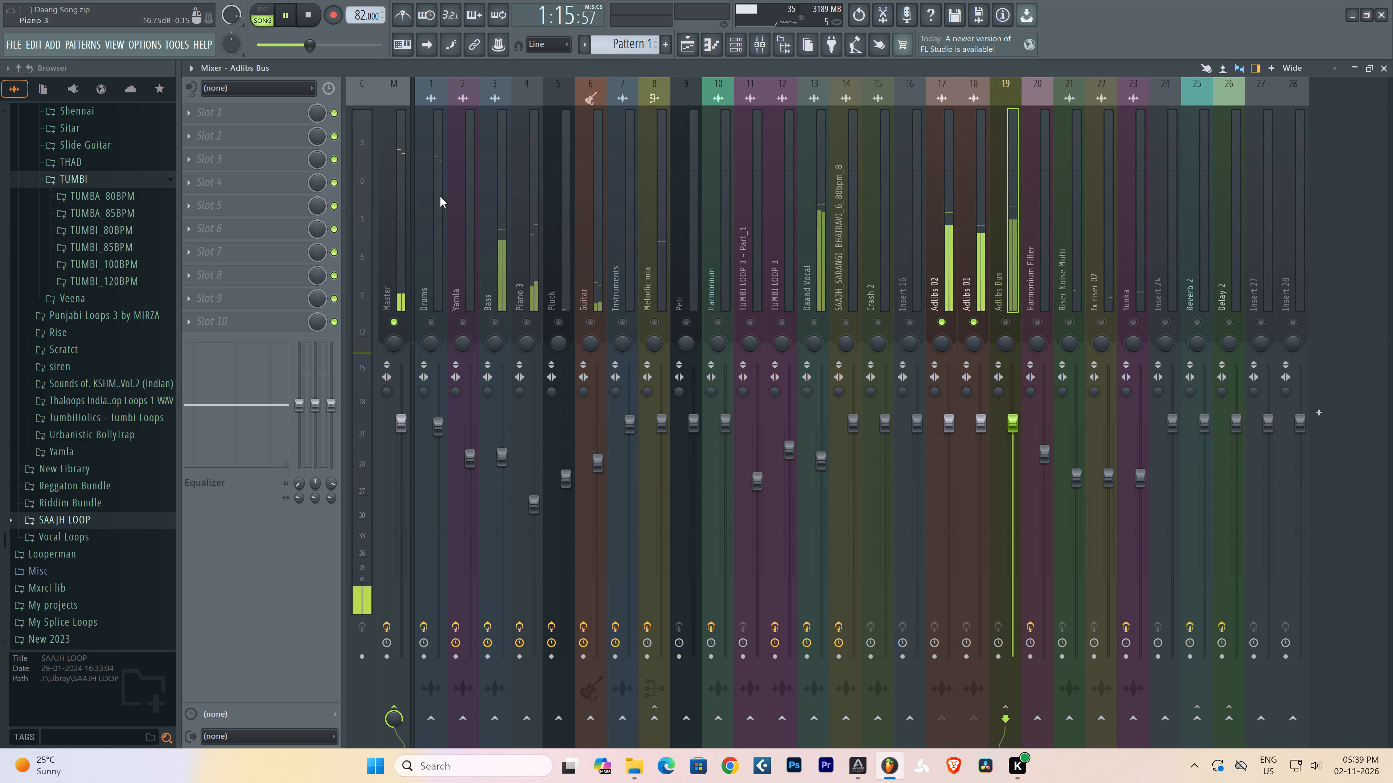
pyautogui.rightClick(1020, 323)
pyautogui.keyDown('alt'); pyautogui.rightClick(1015, 324); pyautogui.keyUp('alt')
pyautogui.click(1013, 293)
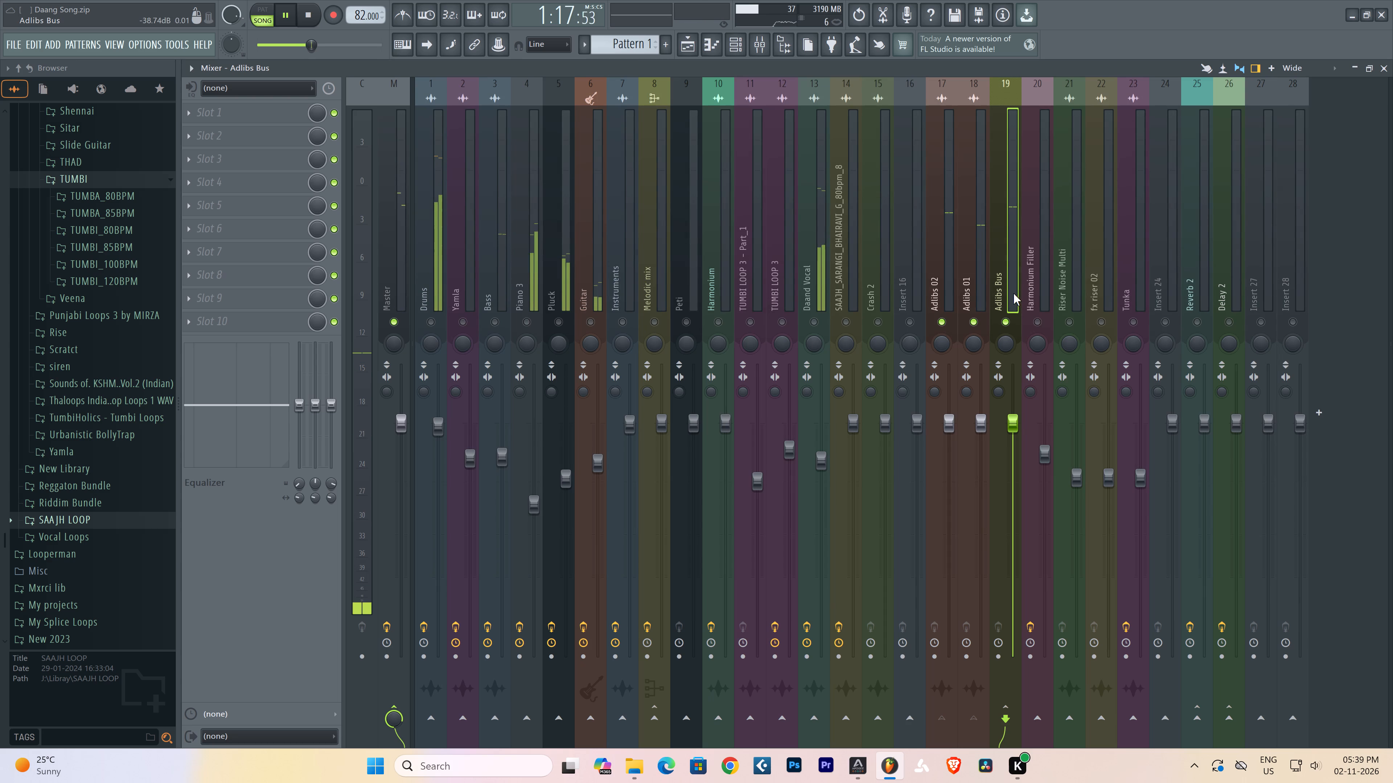
pyautogui.press('space')
pyautogui.press('space')
# Load Auto-Tune Pro in slot 1 of the Adlibs Bus and set its key to F# and scale to Phrygian.
pyautogui.click(215, 112)
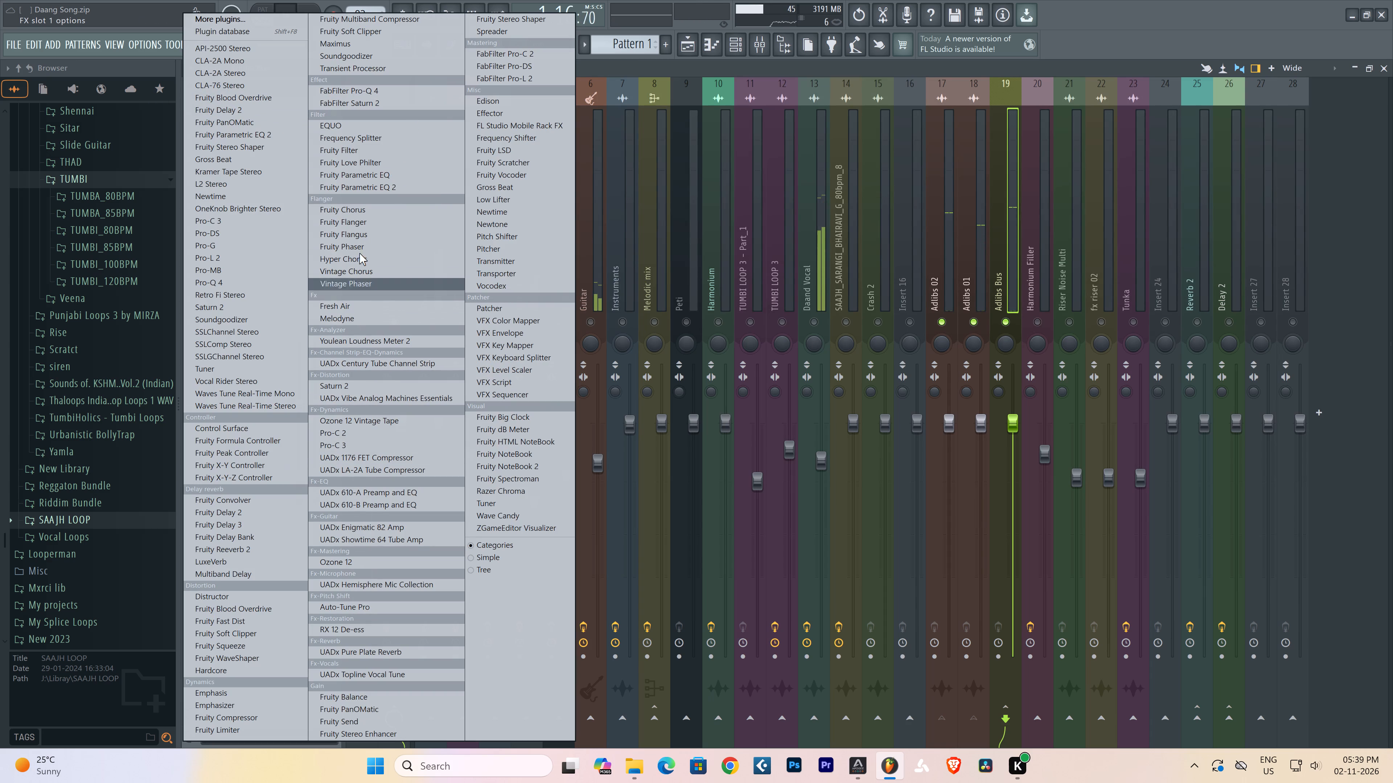
pyautogui.press('a')
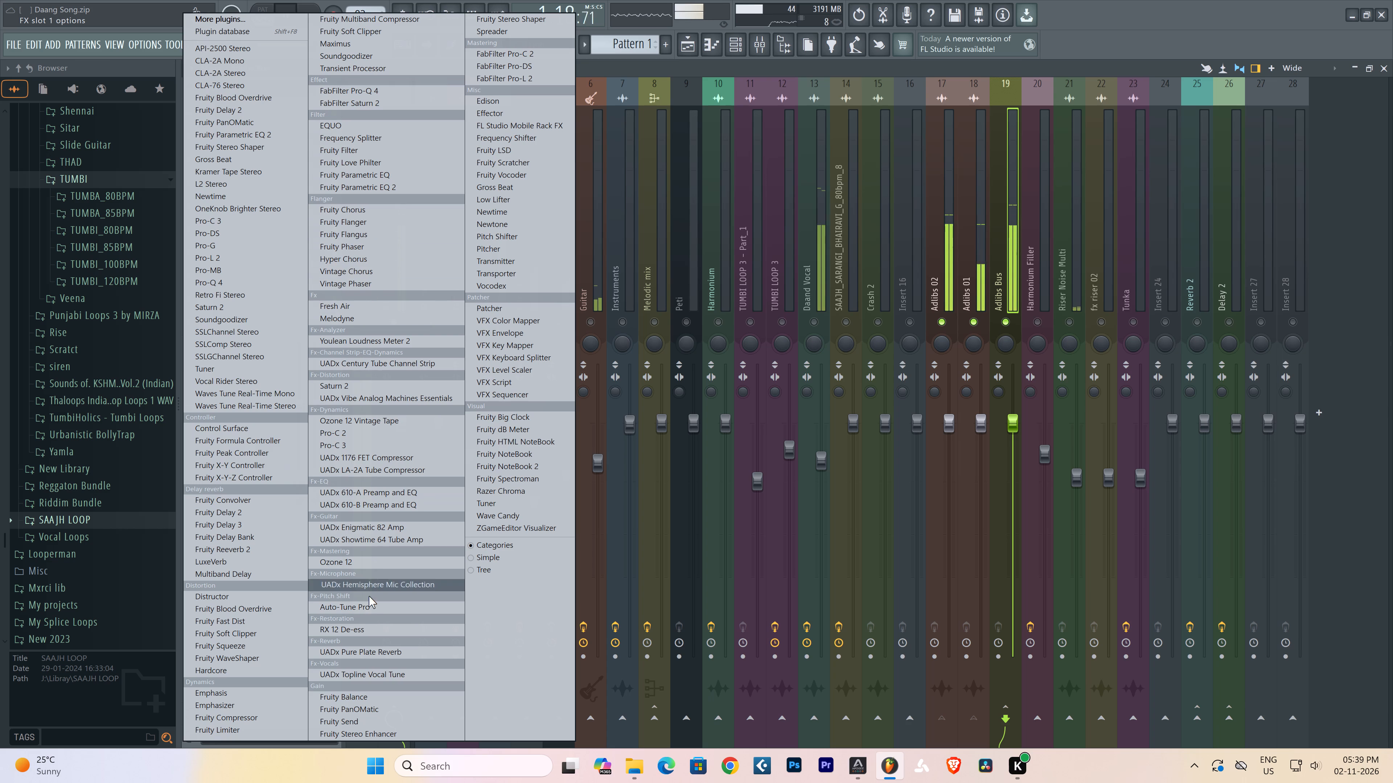
pyautogui.click(369, 604)
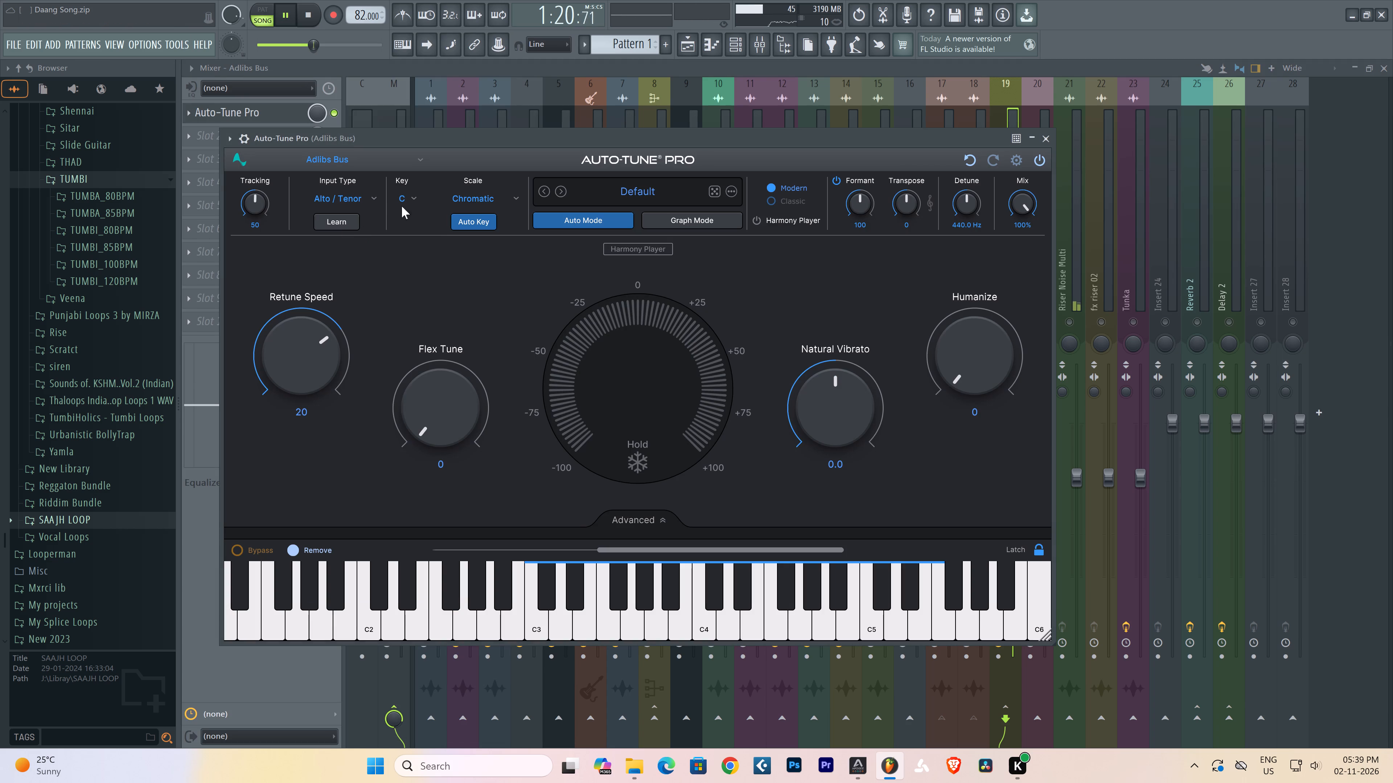
pyautogui.click(414, 200)
pyautogui.click(430, 364)
pyautogui.click(468, 198)
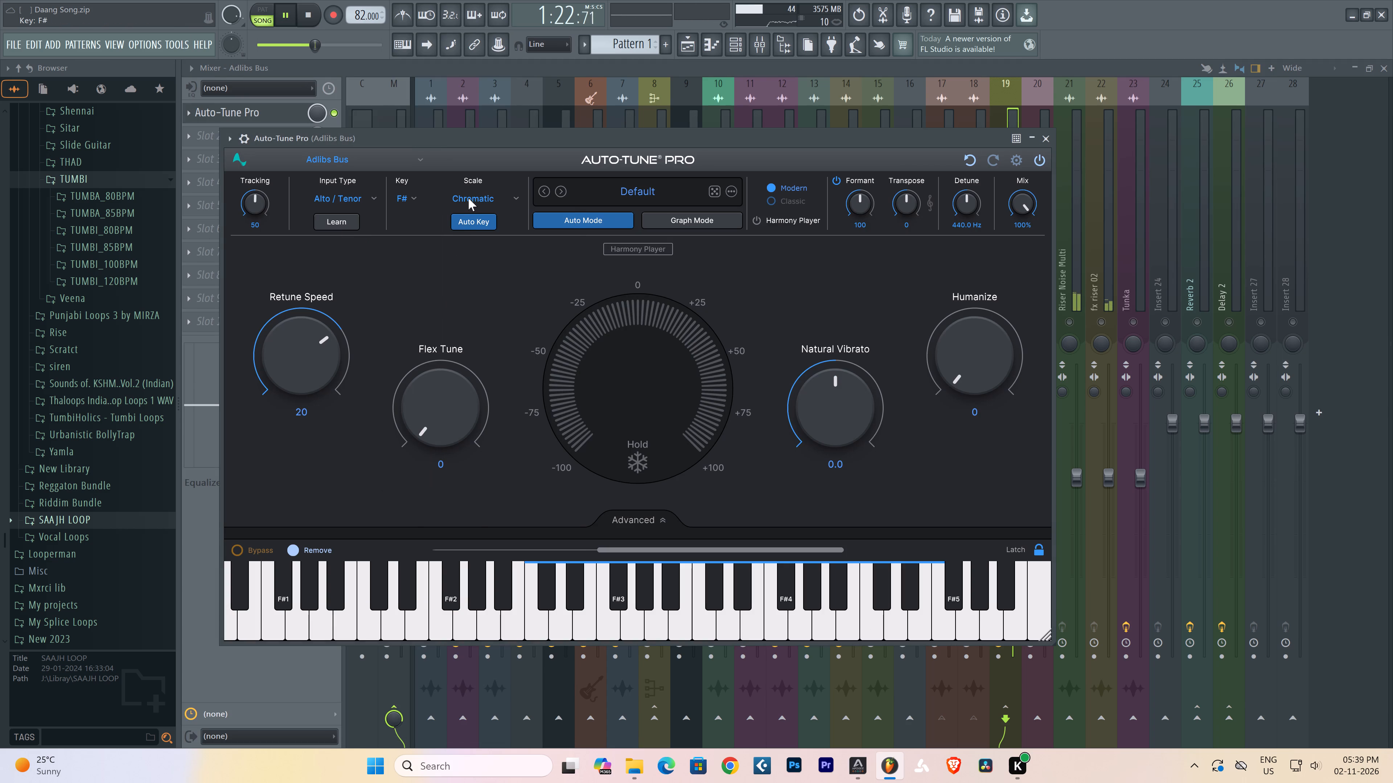
pyautogui.click(490, 364)
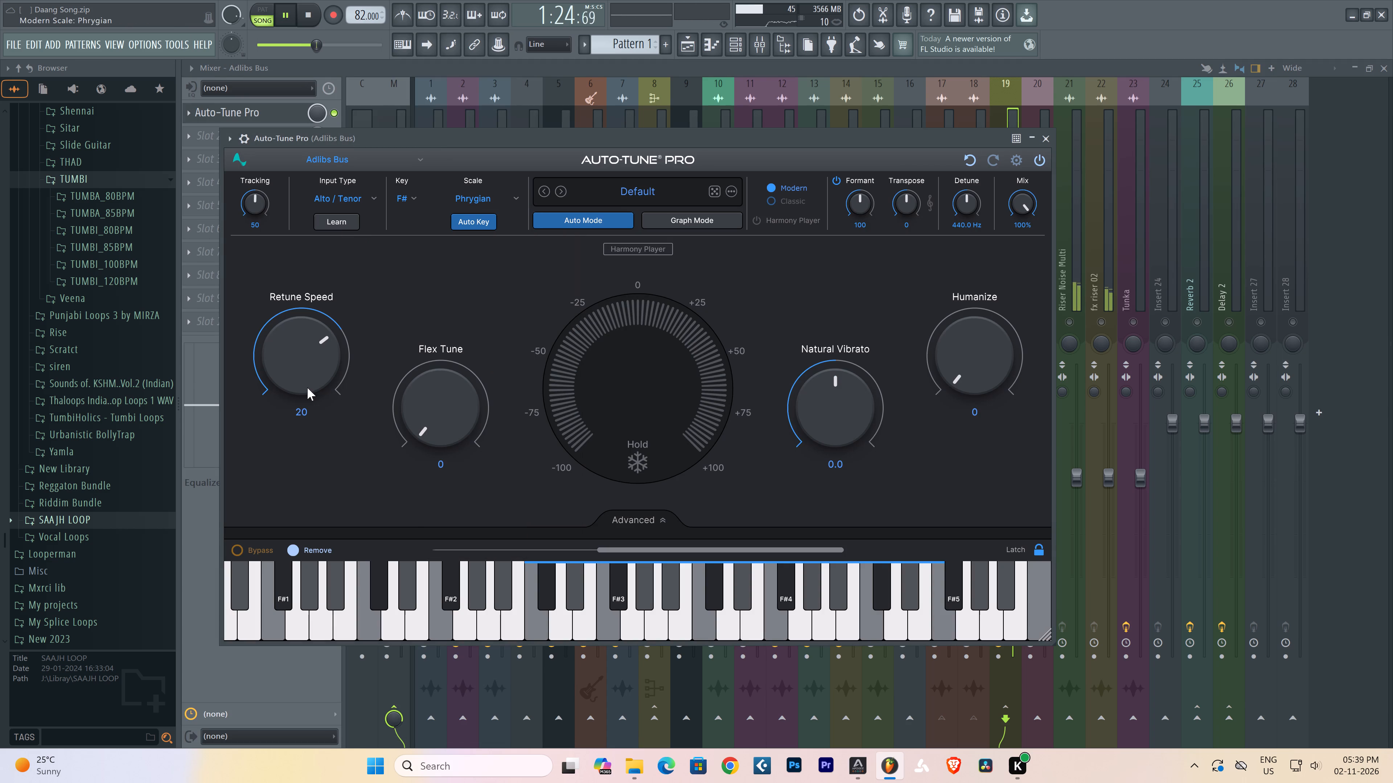
# Set Auto-Tune Pro's Retune Speed to 0 and Flex Tune to 10, close it, and replay the adlibs.
pyautogui.moveTo(292, 390); pyautogui.dragTo(291, 347)
pyautogui.click(291, 347)
pyautogui.moveTo(290, 349); pyautogui.dragTo(296, 331)
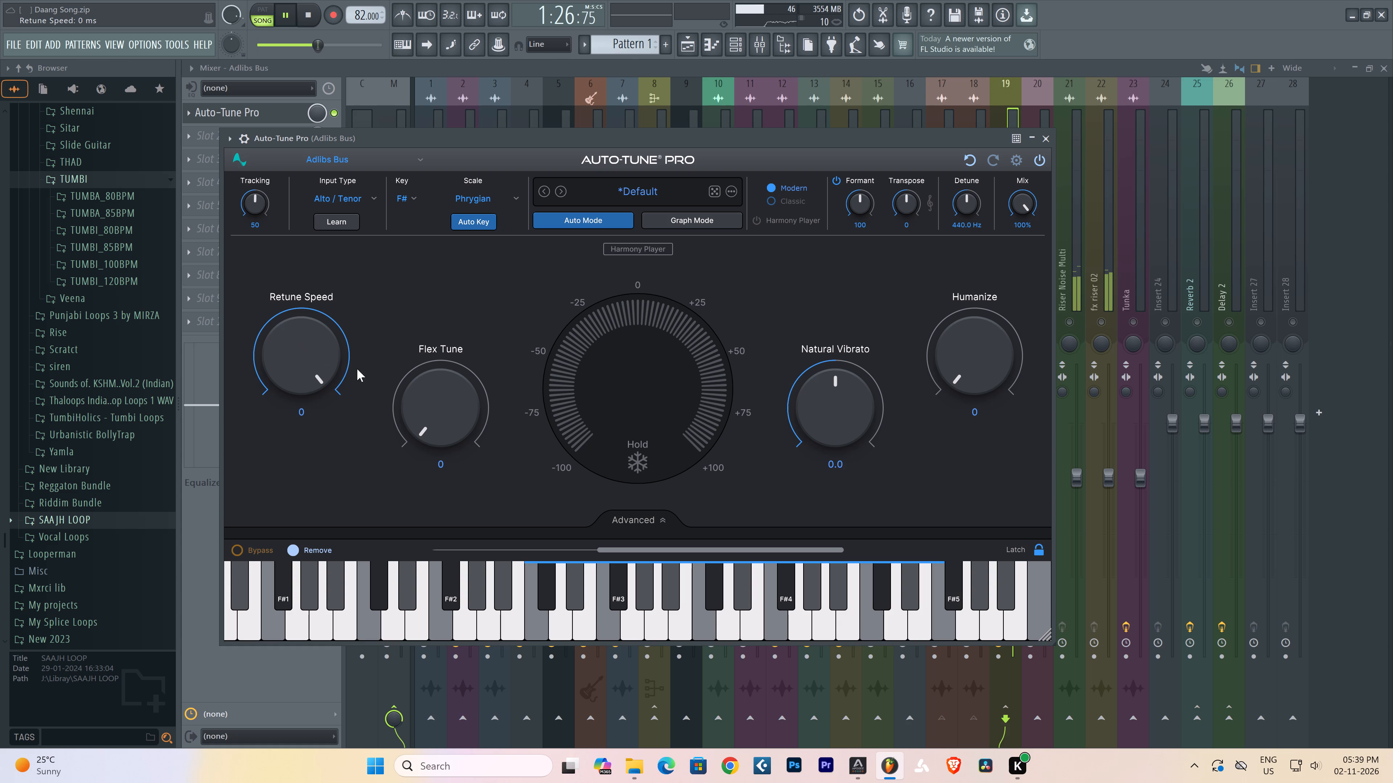
pyautogui.moveTo(454, 417); pyautogui.dragTo(454, 398)
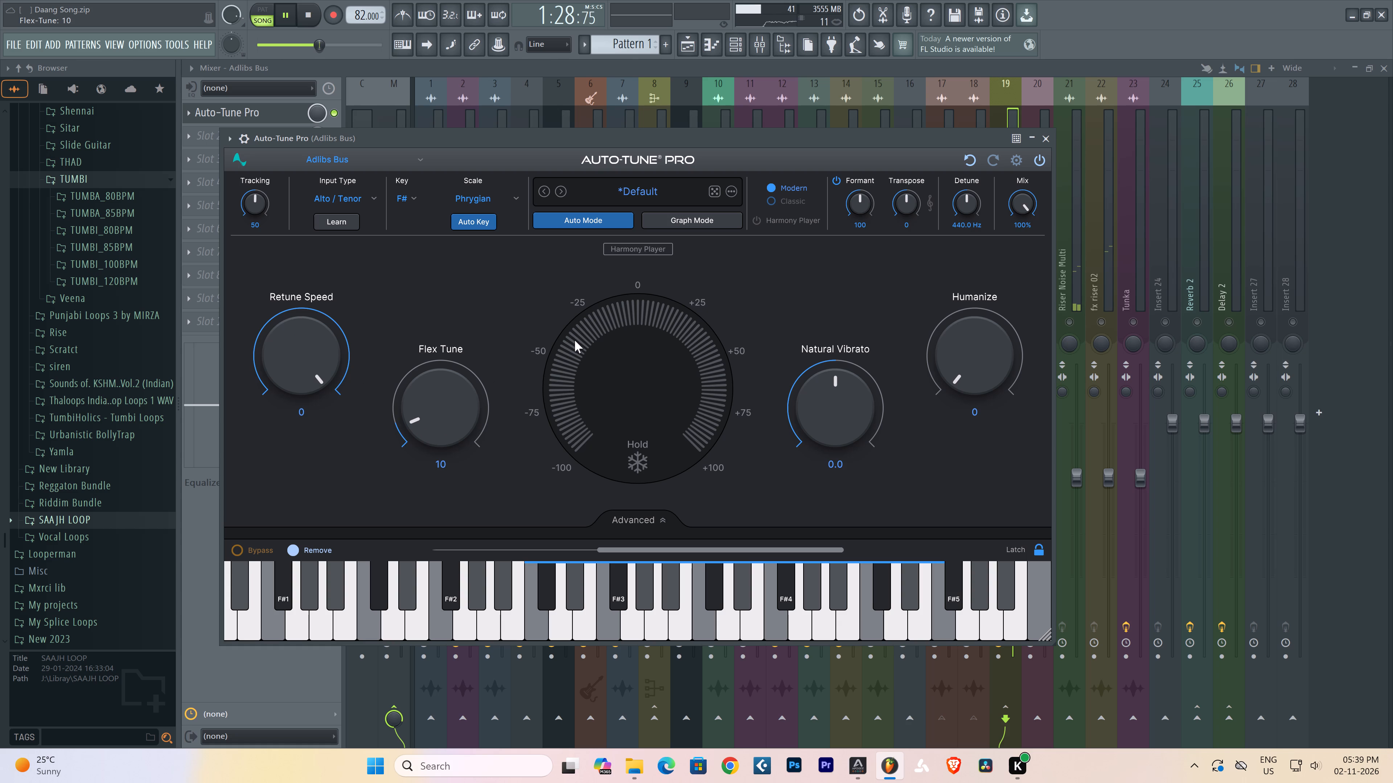
pyautogui.click(1044, 141)
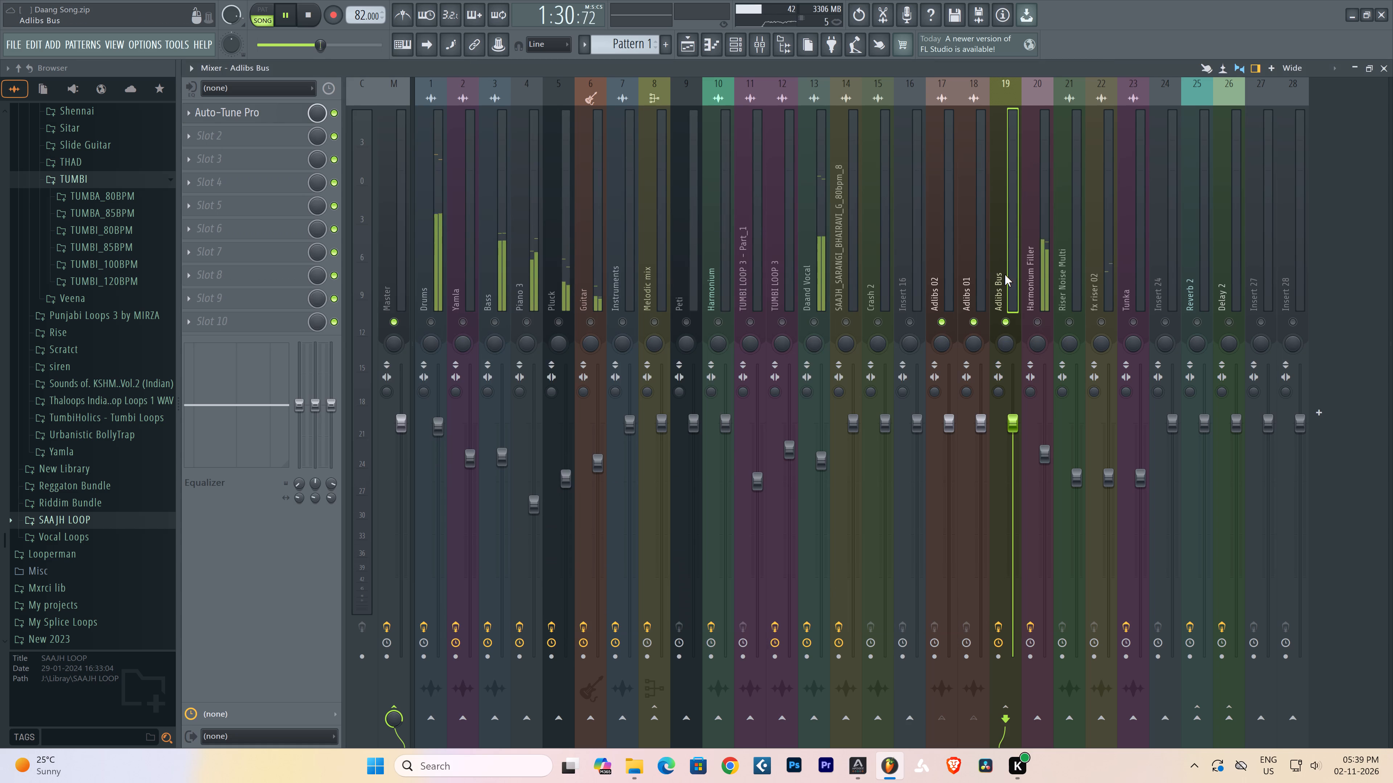
pyautogui.press('space')
pyautogui.press('space')
# Load FabFilter Pro-Q 4 in slot 2 of the Adlibs Bus and create a 36 dB/oct low cut at about 55 Hz.
pyautogui.click(222, 138)
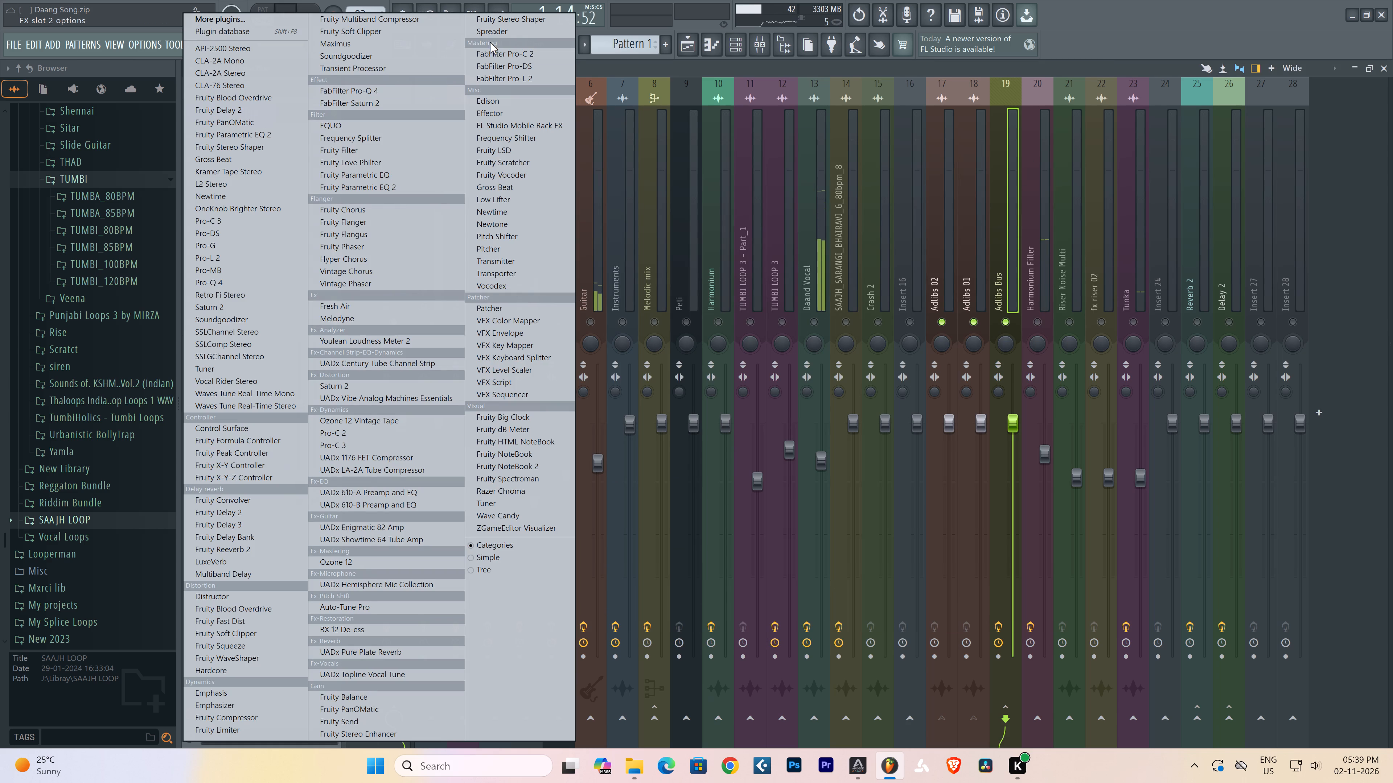
pyautogui.click(370, 91)
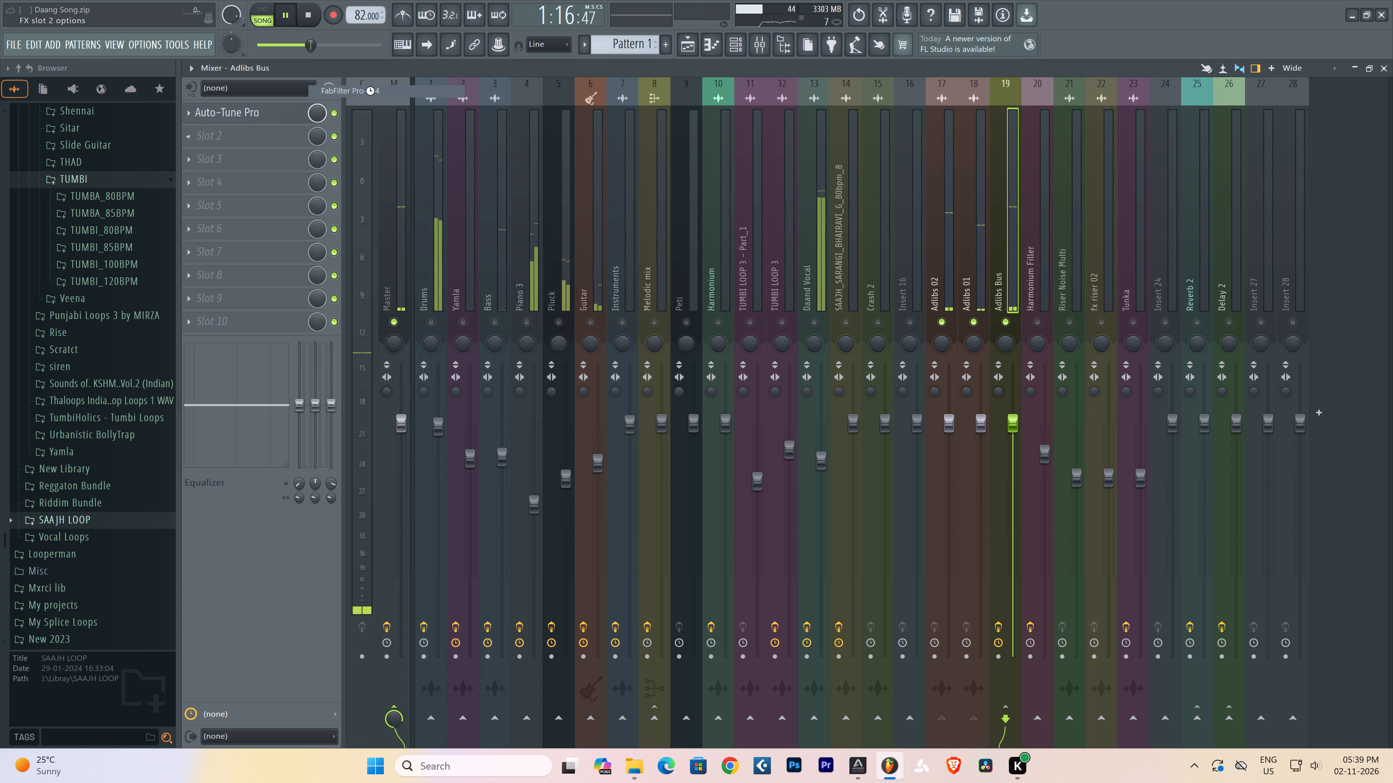
pyautogui.moveTo(393, 320); pyautogui.dragTo(392, 345)
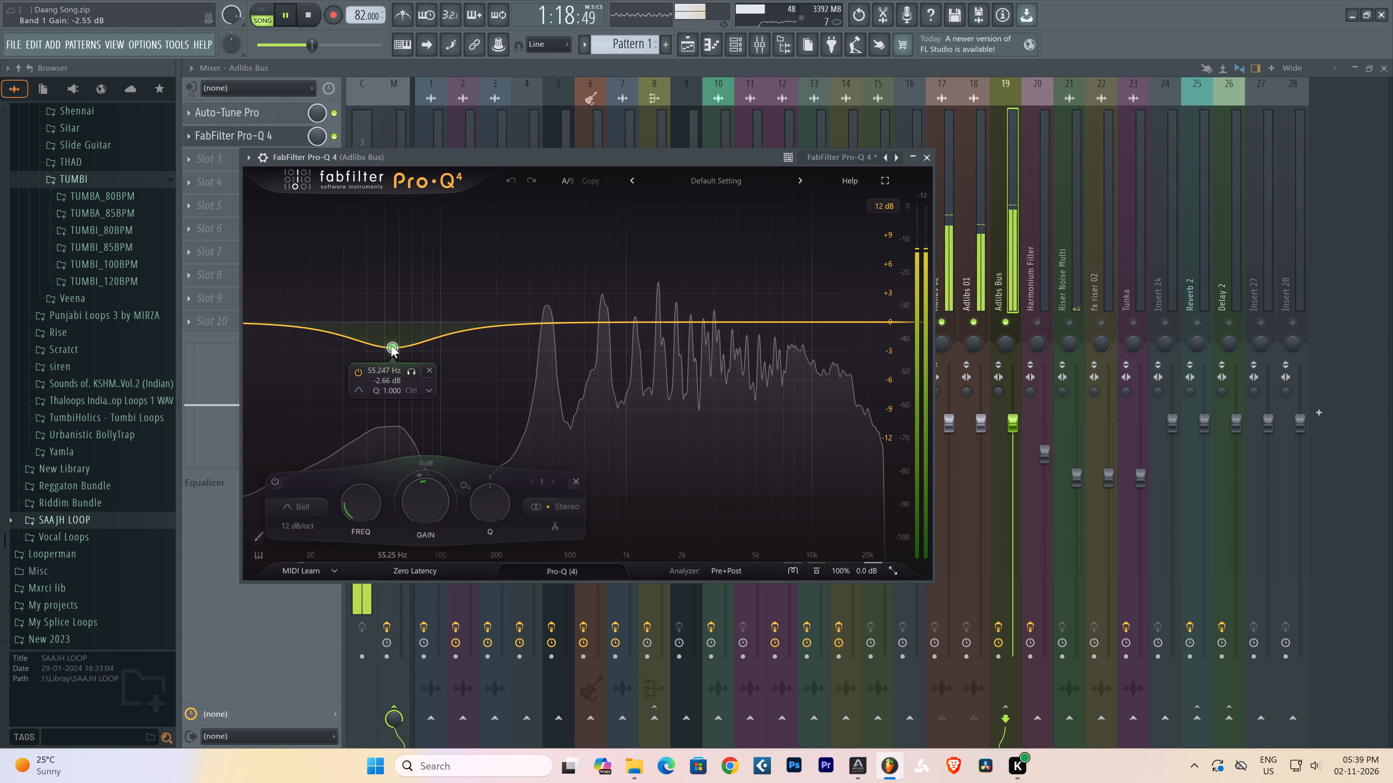
pyautogui.moveTo(361, 390); pyautogui.dragTo(365, 390)
pyautogui.click(393, 404)
pyautogui.scroll(4, 396, 338)
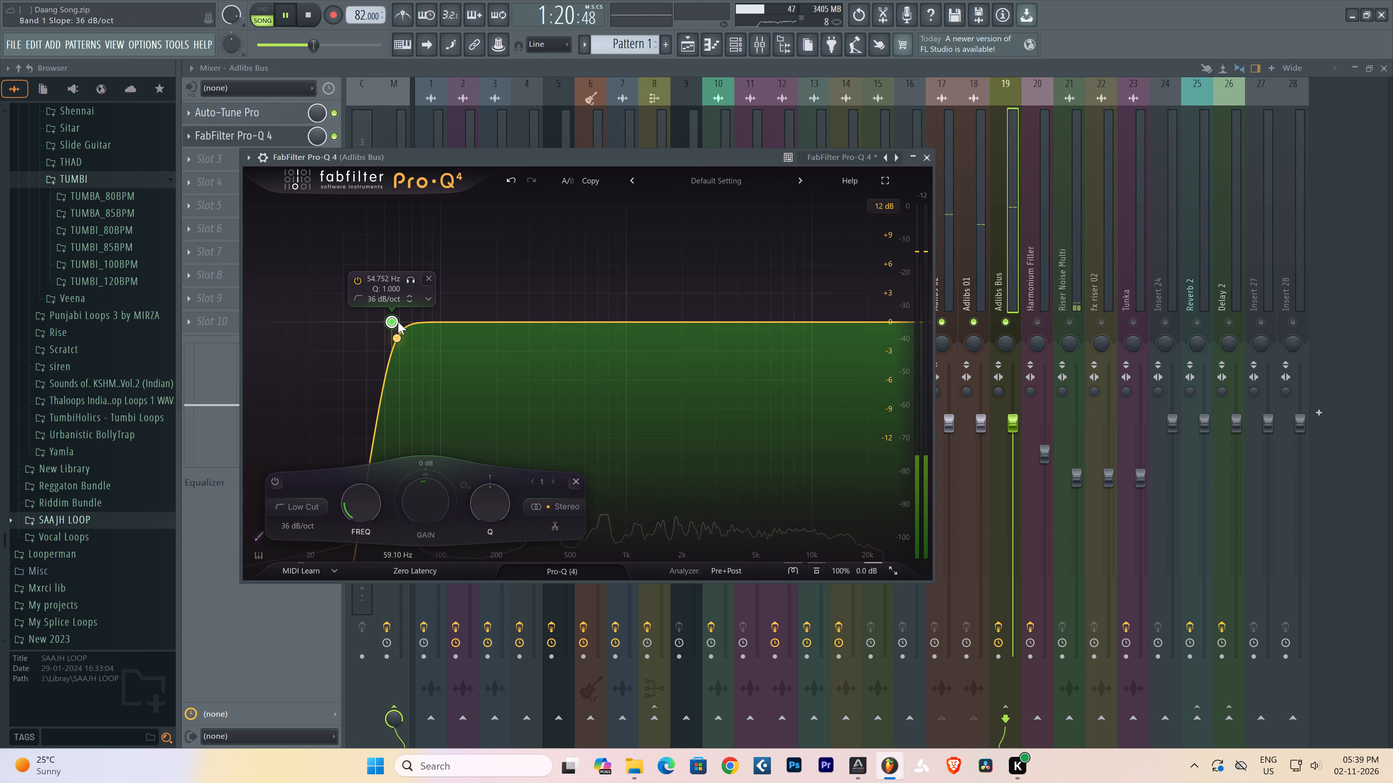
# Raise the Pro-Q 4 low cut to about 160 Hz while auditioning the band during playback.
pyautogui.press('space')
pyautogui.press('space')
pyautogui.moveTo(408, 279); pyautogui.dragTo(461, 278)
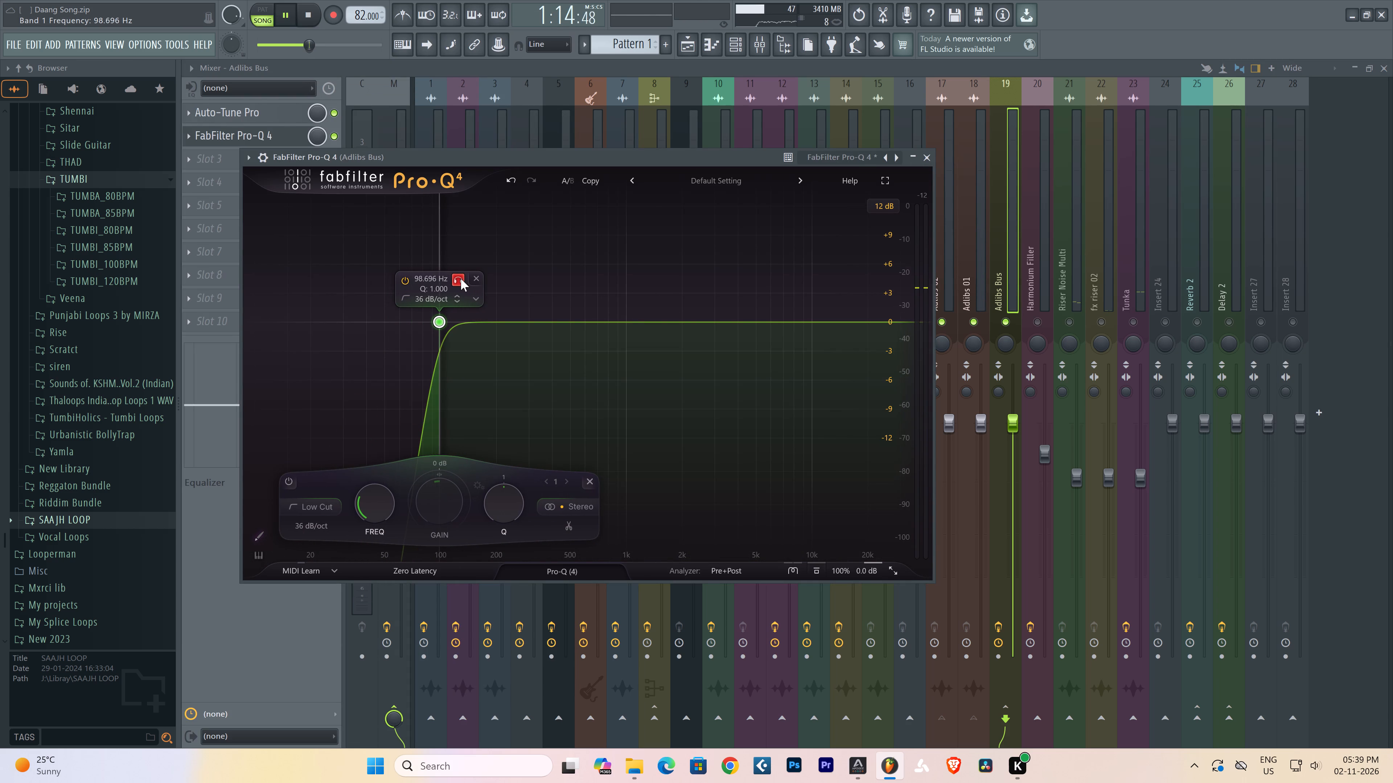
pyautogui.moveTo(461, 278); pyautogui.dragTo(499, 280)
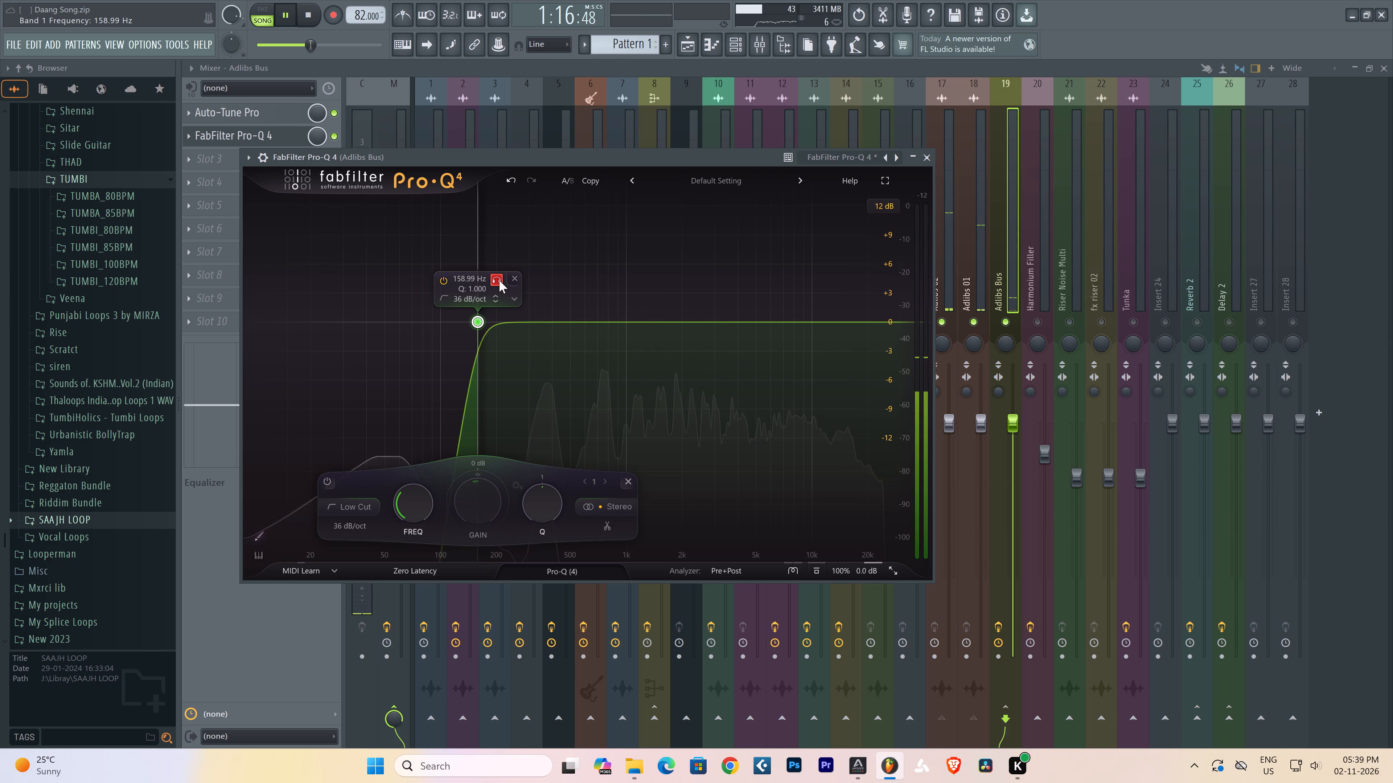
pyautogui.moveTo(499, 280); pyautogui.dragTo(502, 281)
pyautogui.press('space')
pyautogui.press('space')
# Add a narrowed bell cut in the low mids, starting from about 318 Hz, and fine-tune its depth and frequency.
pyautogui.moveTo(537, 324); pyautogui.dragTo(534, 337)
pyautogui.scroll(3, 535, 337)
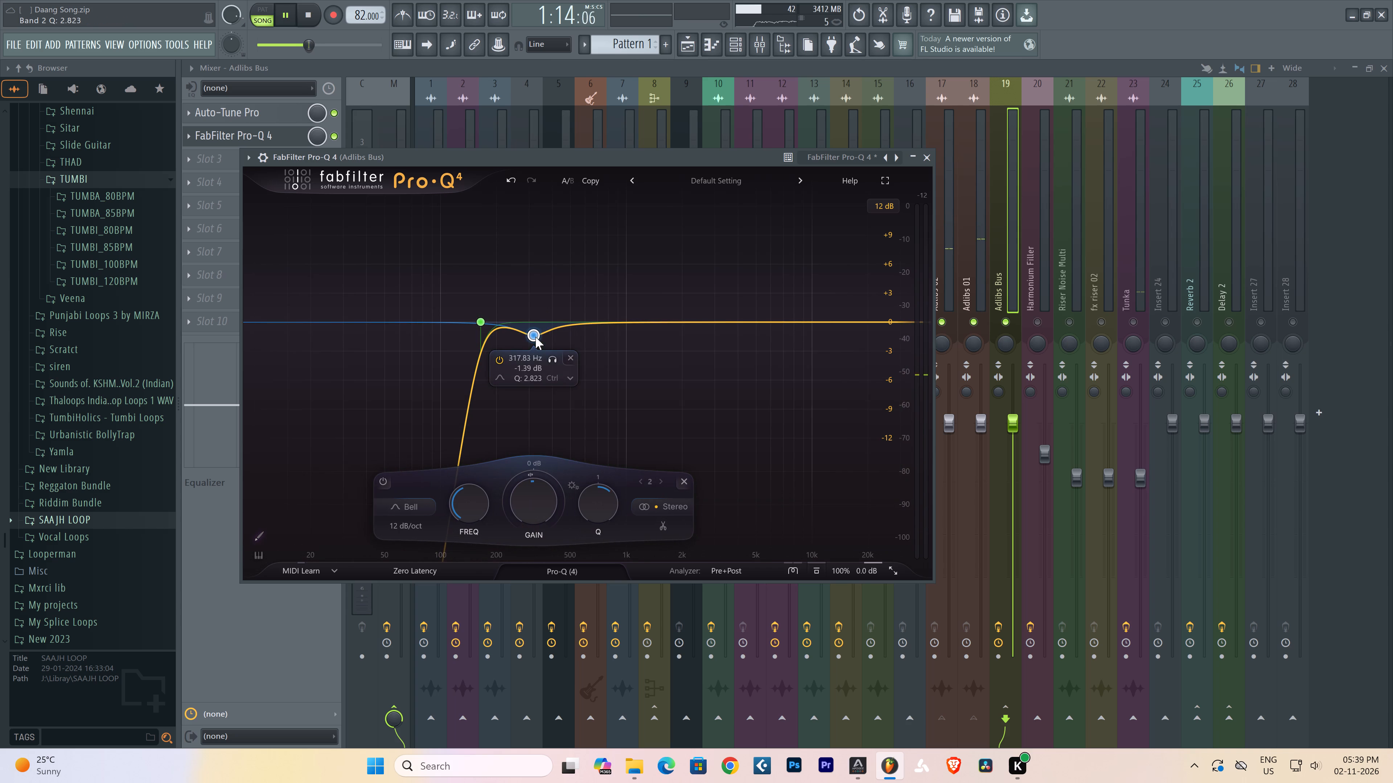
pyautogui.moveTo(535, 337); pyautogui.dragTo(536, 347)
pyautogui.moveTo(554, 369); pyautogui.dragTo(562, 370)
# Raise the Pro-Q 4 low cut to about 181 Hz and close the equalizer.
pyautogui.moveTo(482, 319); pyautogui.dragTo(490, 318)
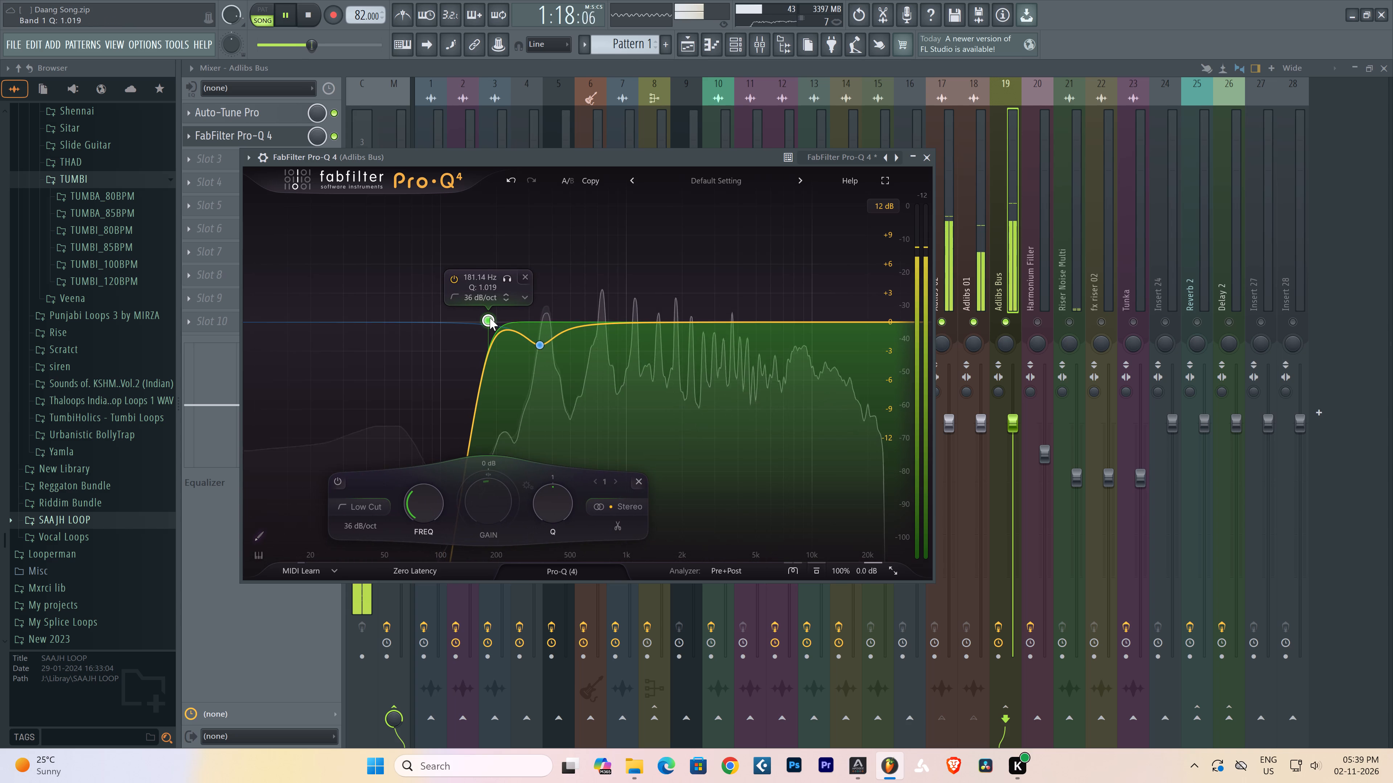
pyautogui.moveTo(490, 318); pyautogui.dragTo(490, 318)
pyautogui.press('space')
pyautogui.click(923, 153)
pyautogui.press('space')
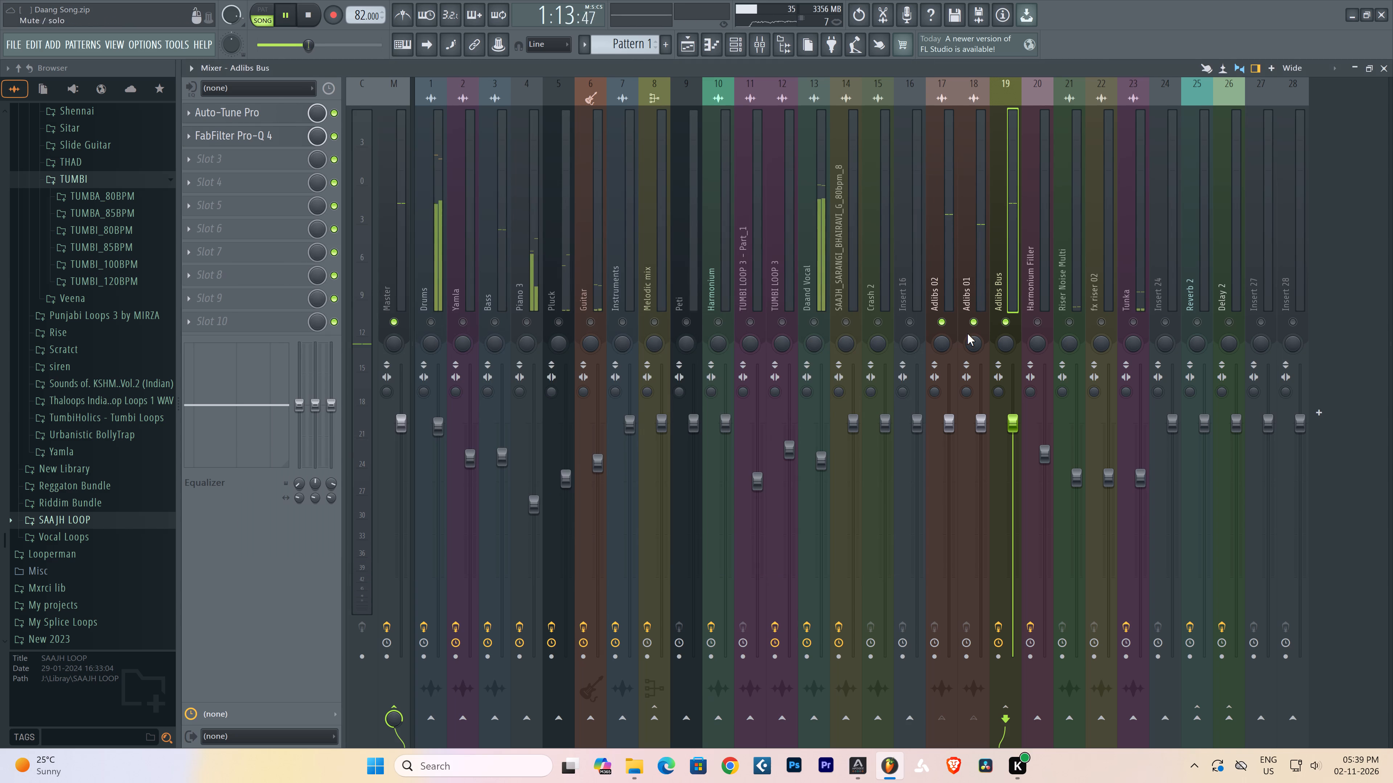
# Solo the Adlibs 02 track through the Adlibs Bus, select it, and play the section.
pyautogui.press('space')
pyautogui.rightClick(939, 319)
pyautogui.click(943, 298)
pyautogui.press('space')
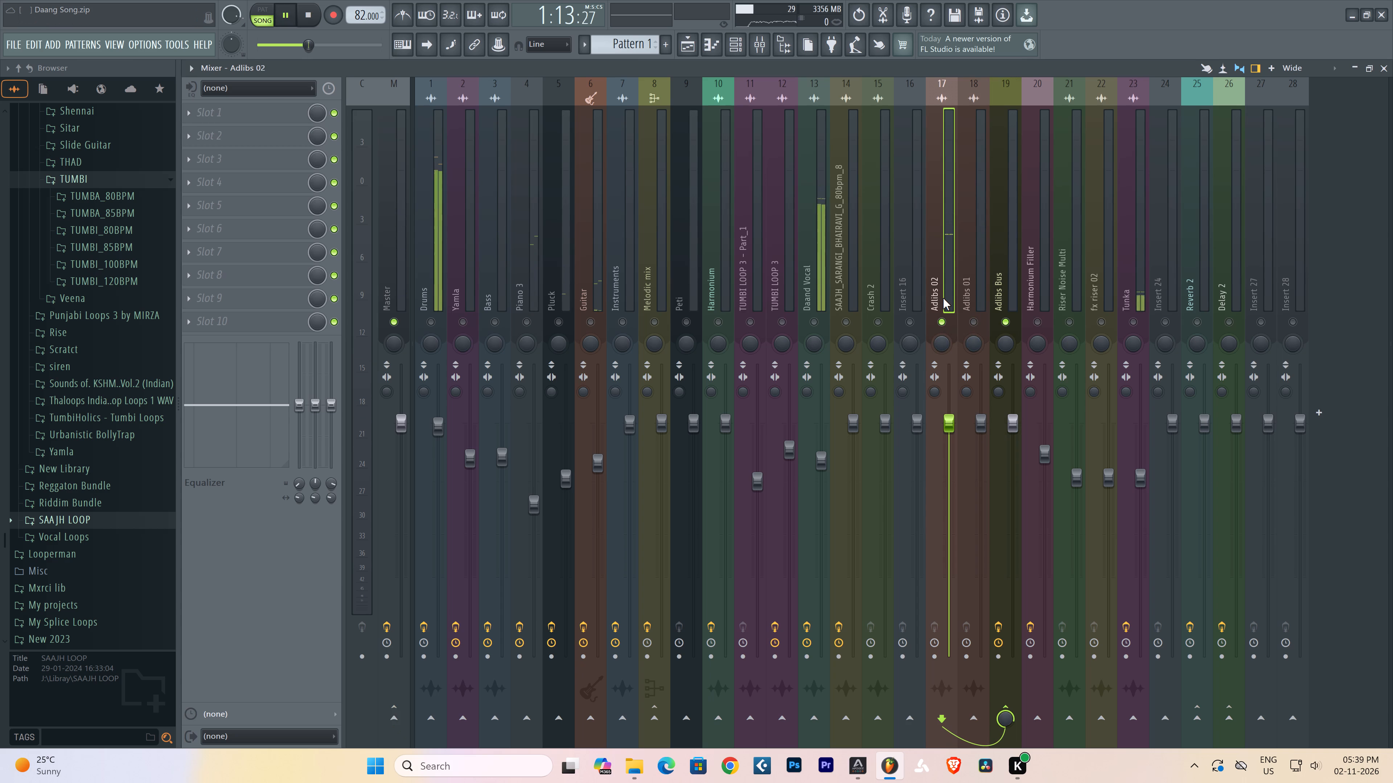
# Set a playlist loop range over the adlib phrases from within bar 26 to just past bar 28, and replay it from the mixer.
pyautogui.click(1380, 67)
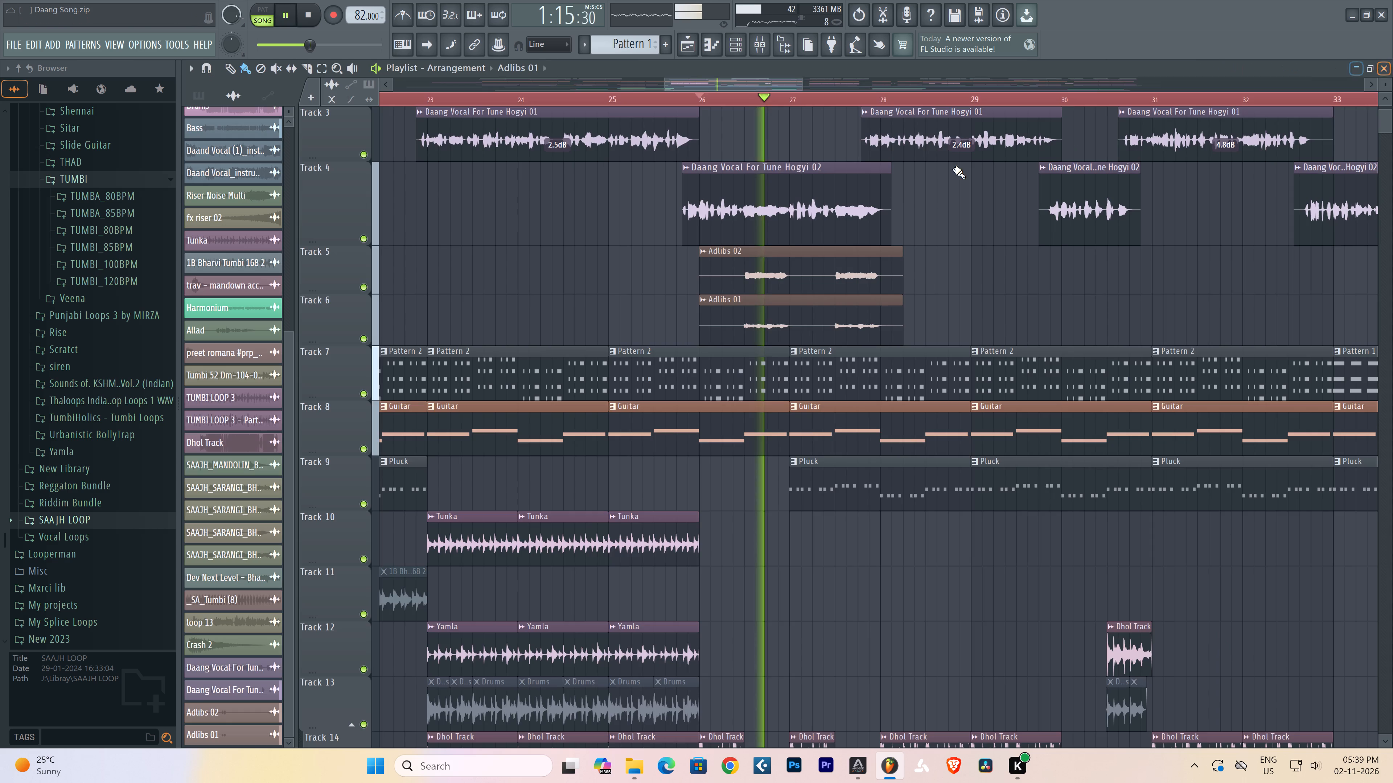
pyautogui.press('space')
pyautogui.keyDown('ctrl'); pyautogui.moveTo(727, 96); pyautogui.dragTo(872, 101); pyautogui.keyUp('ctrl')
pyautogui.press('space')
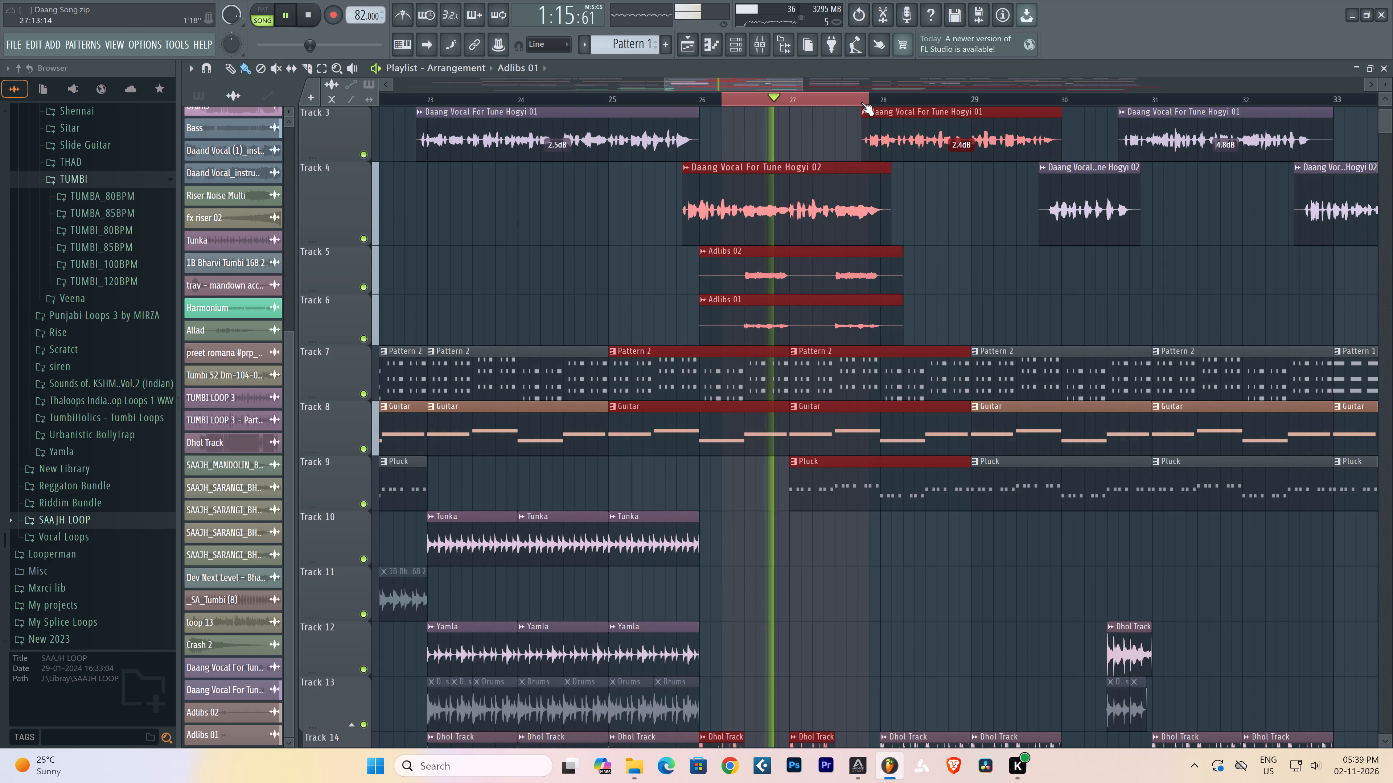
pyautogui.keyDown('ctrl'); pyautogui.moveTo(894, 97); pyautogui.dragTo(734, 112); pyautogui.keyUp('ctrl')
pyautogui.press('space')
pyautogui.press('space')
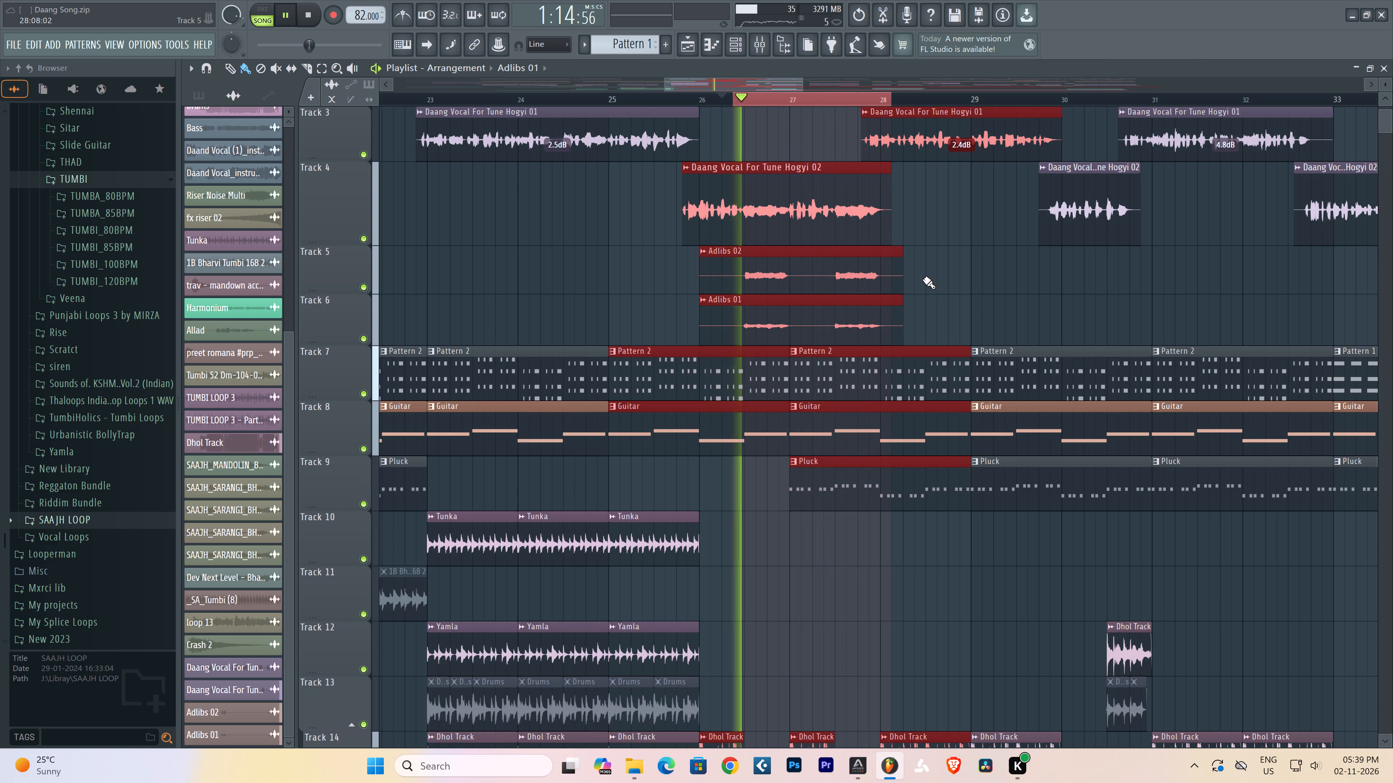
pyautogui.rightClick(929, 280)
pyautogui.click(751, 41)
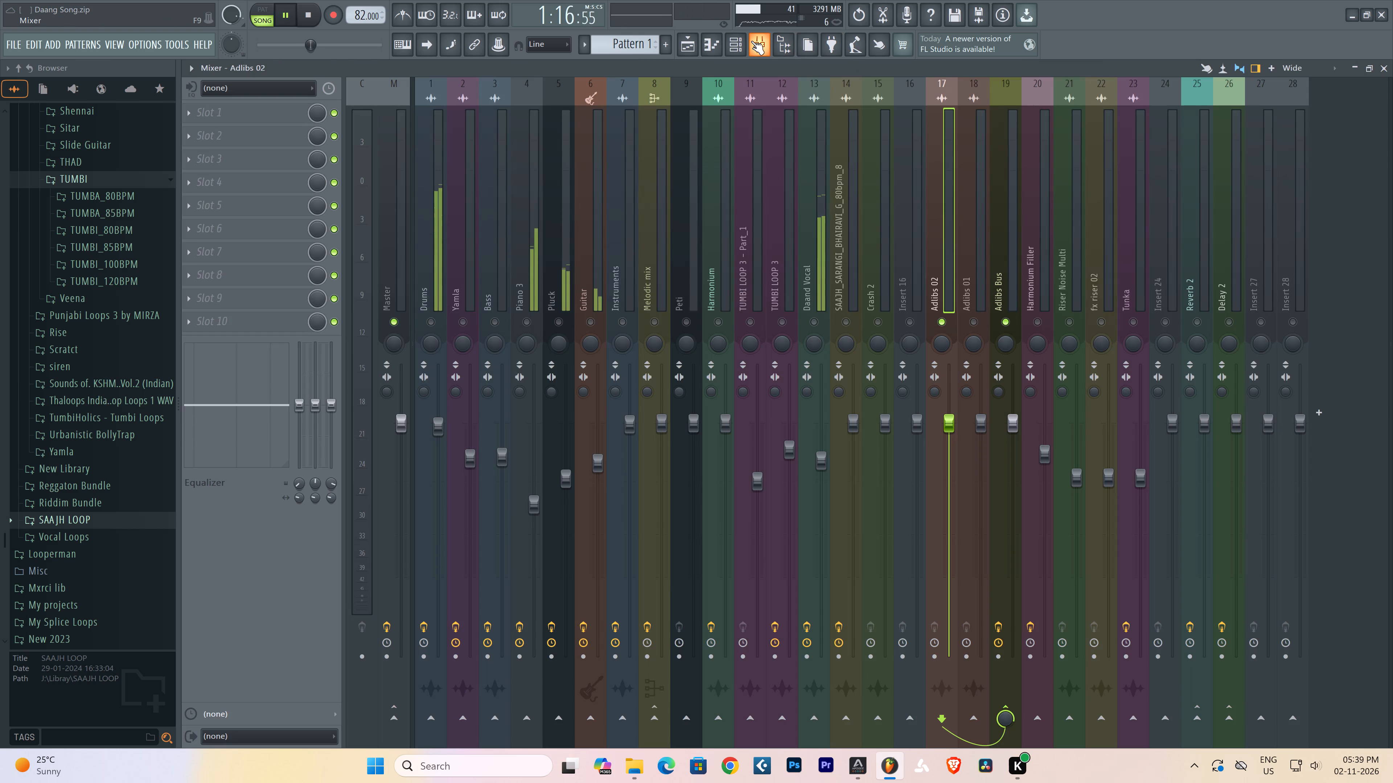
pyautogui.press('space')
pyautogui.press('space')
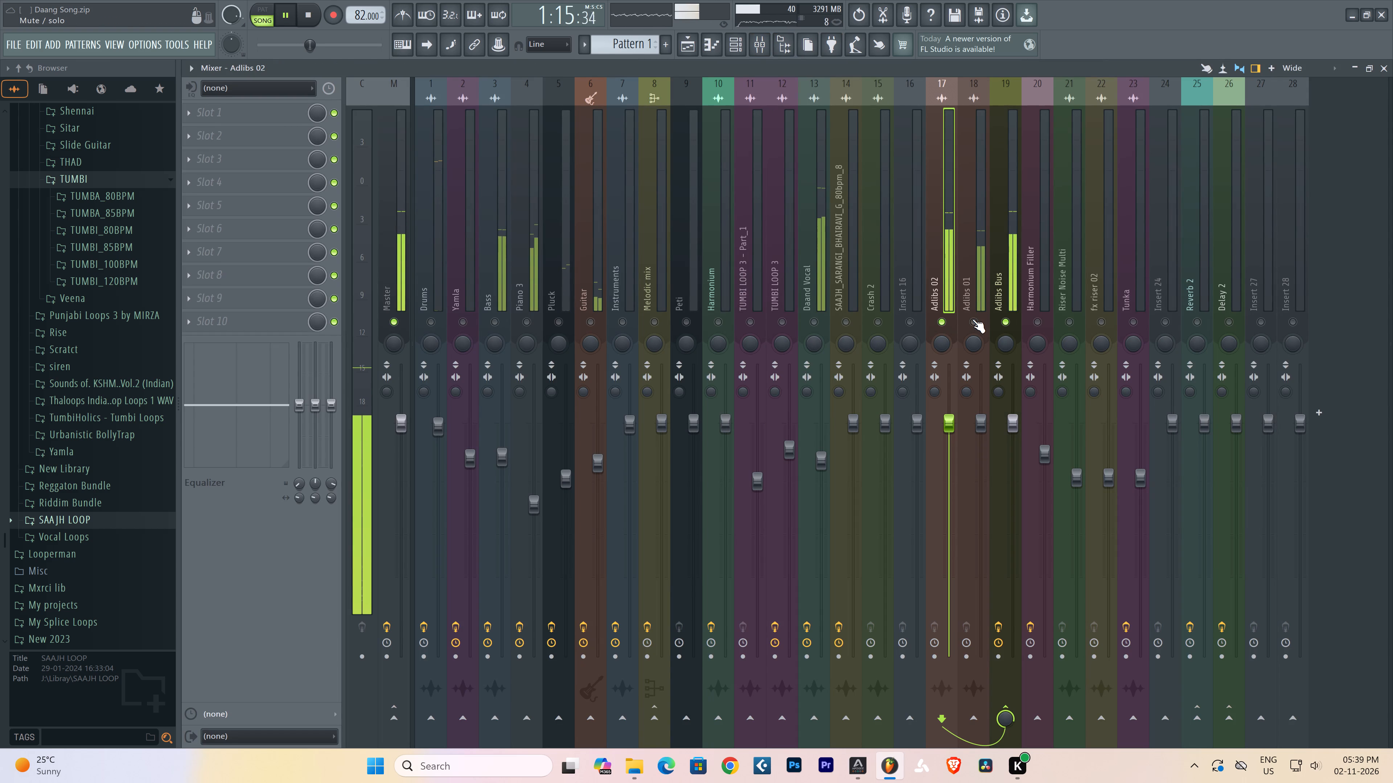
# Solo the Adlibs 01 track through the Adlibs Bus, select it, and play the section.
pyautogui.rightClick(972, 319)
pyautogui.click(977, 289)
pyautogui.press('space')
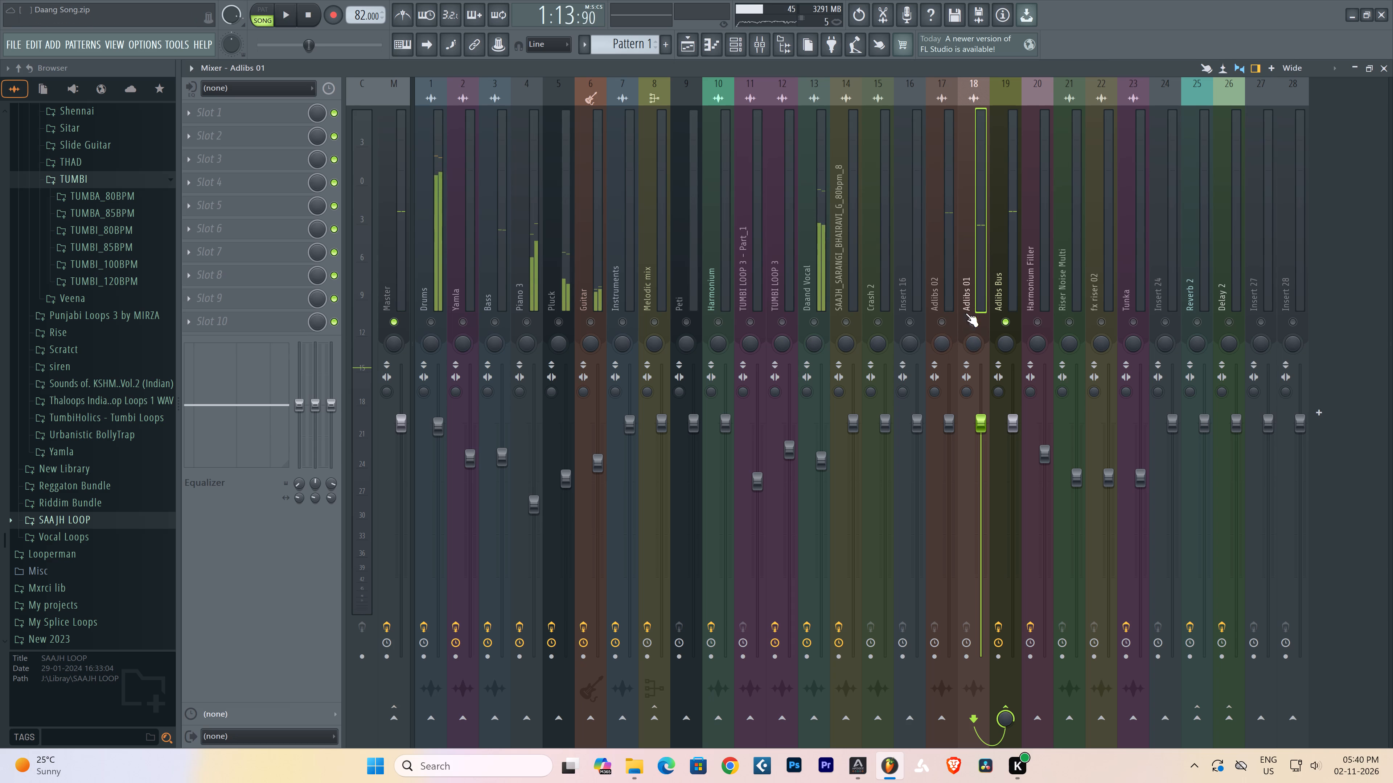
pyautogui.press('space')
pyautogui.click(969, 289)
# Raise the Adlibs Bus Pro-Q 4 low cut to about 214 Hz while auditioning the band, and close the equalizer.
pyautogui.click(999, 286)
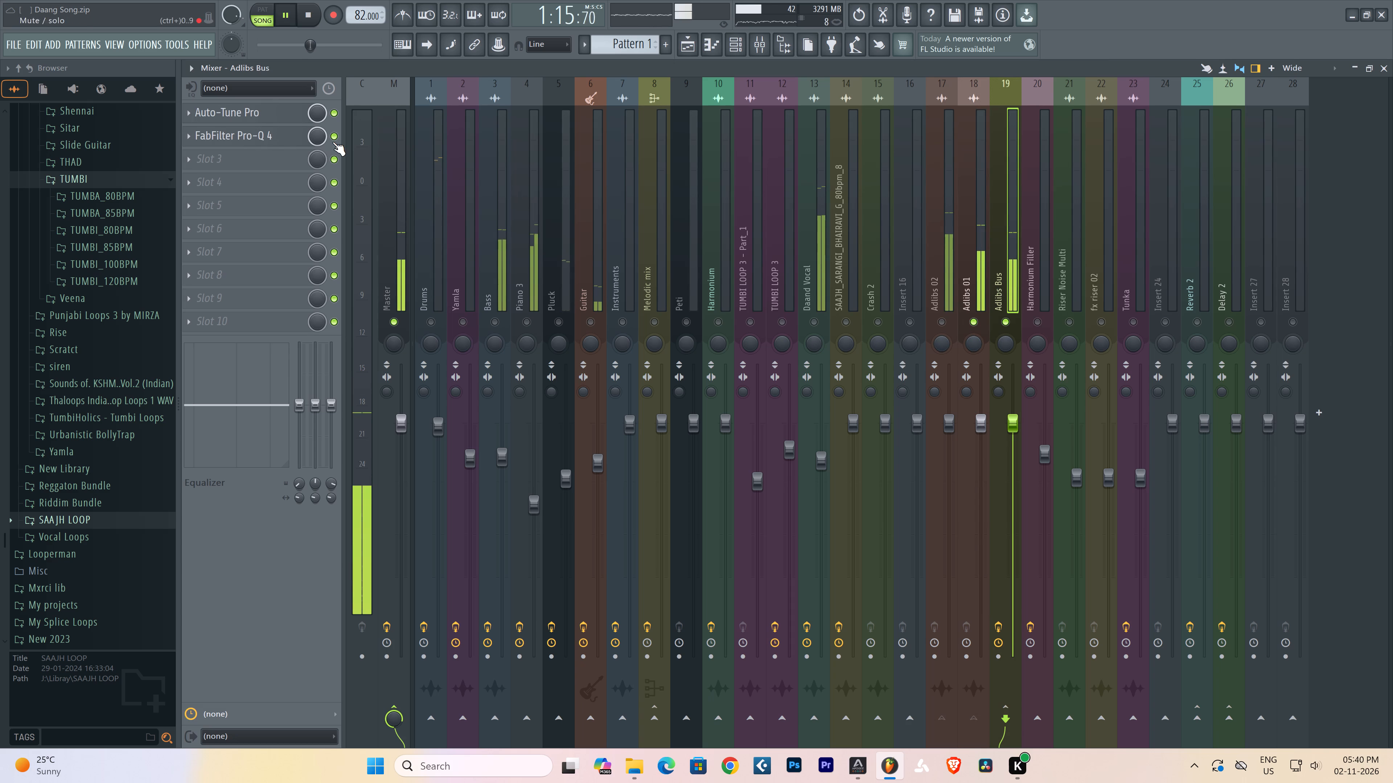
pyautogui.click(269, 134)
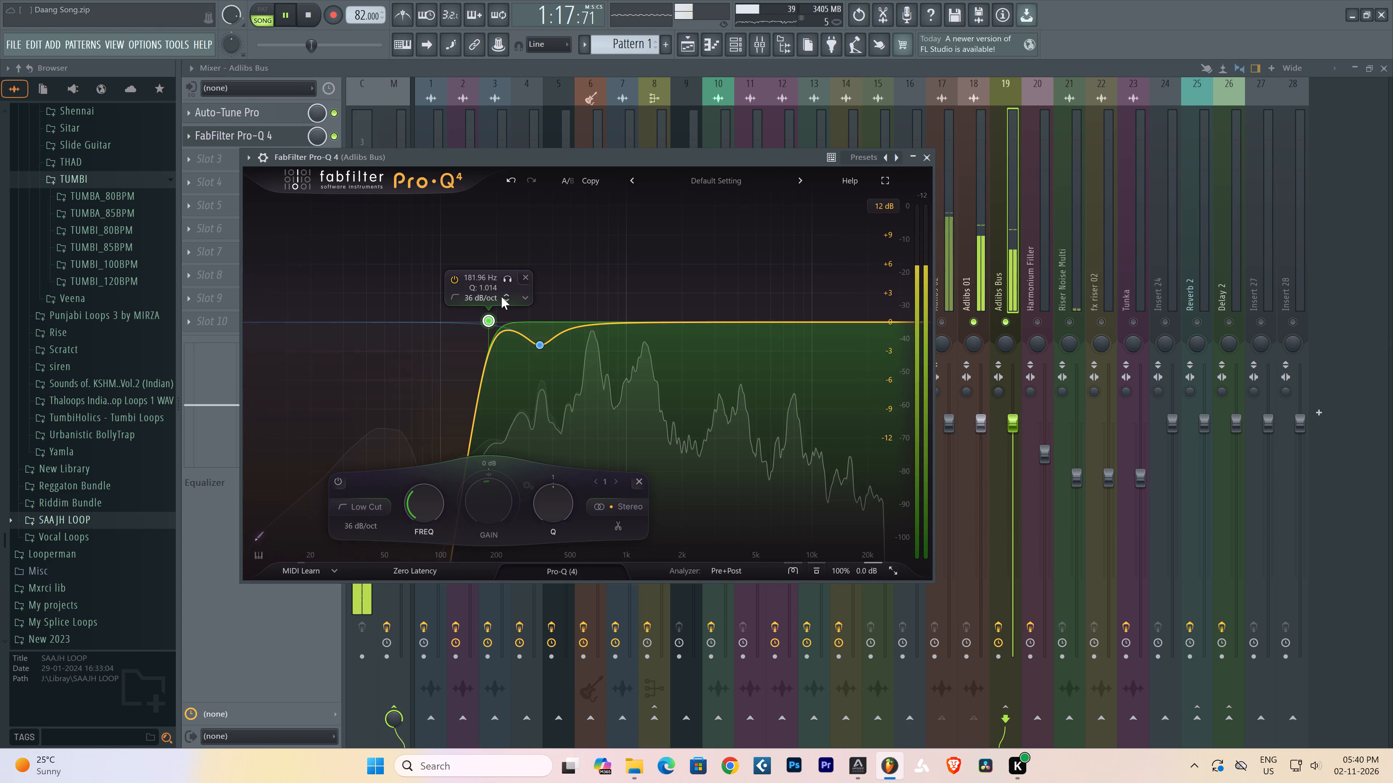
pyautogui.moveTo(508, 270); pyautogui.dragTo(514, 270)
pyautogui.moveTo(509, 275); pyautogui.dragTo(525, 274)
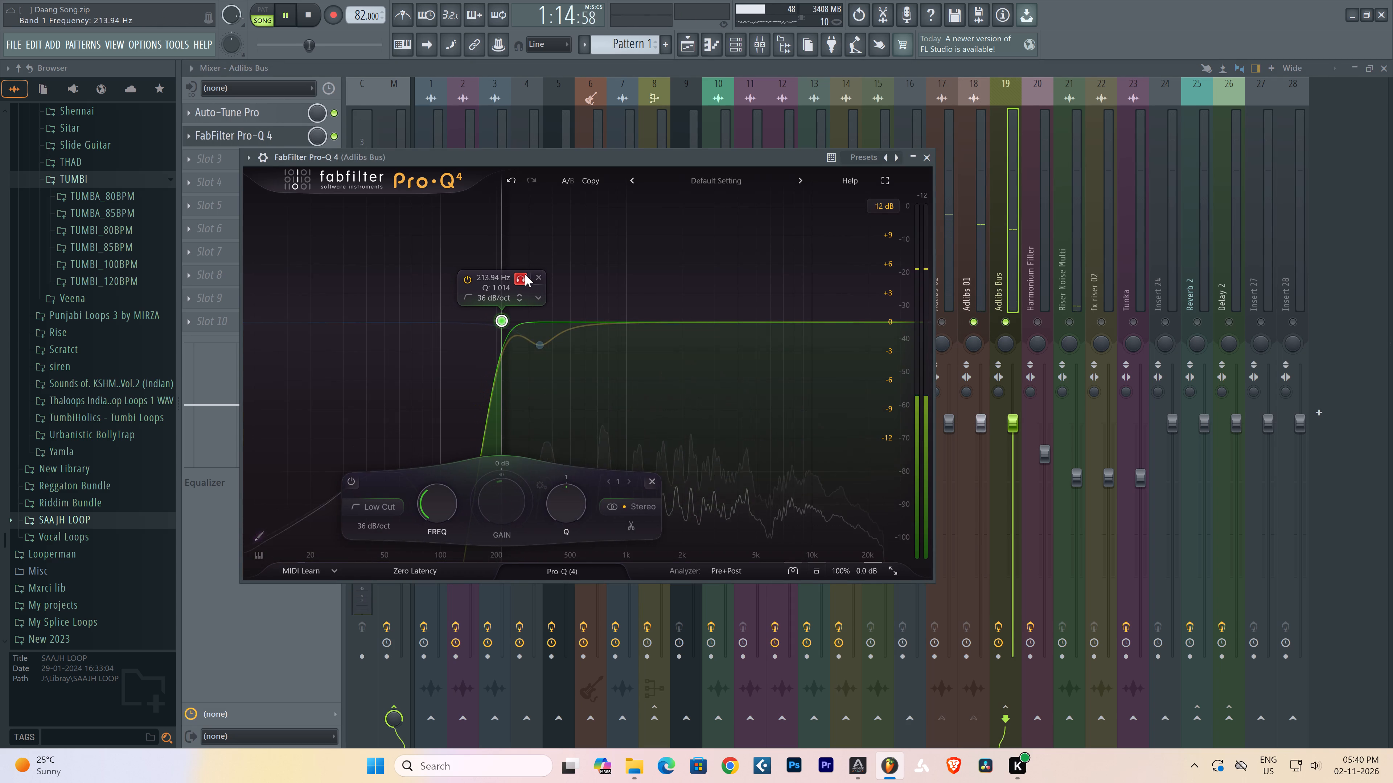
pyautogui.moveTo(525, 274); pyautogui.dragTo(525, 274)
pyautogui.press('space')
pyautogui.write('b')
pyautogui.press('space')
pyautogui.click(926, 157)
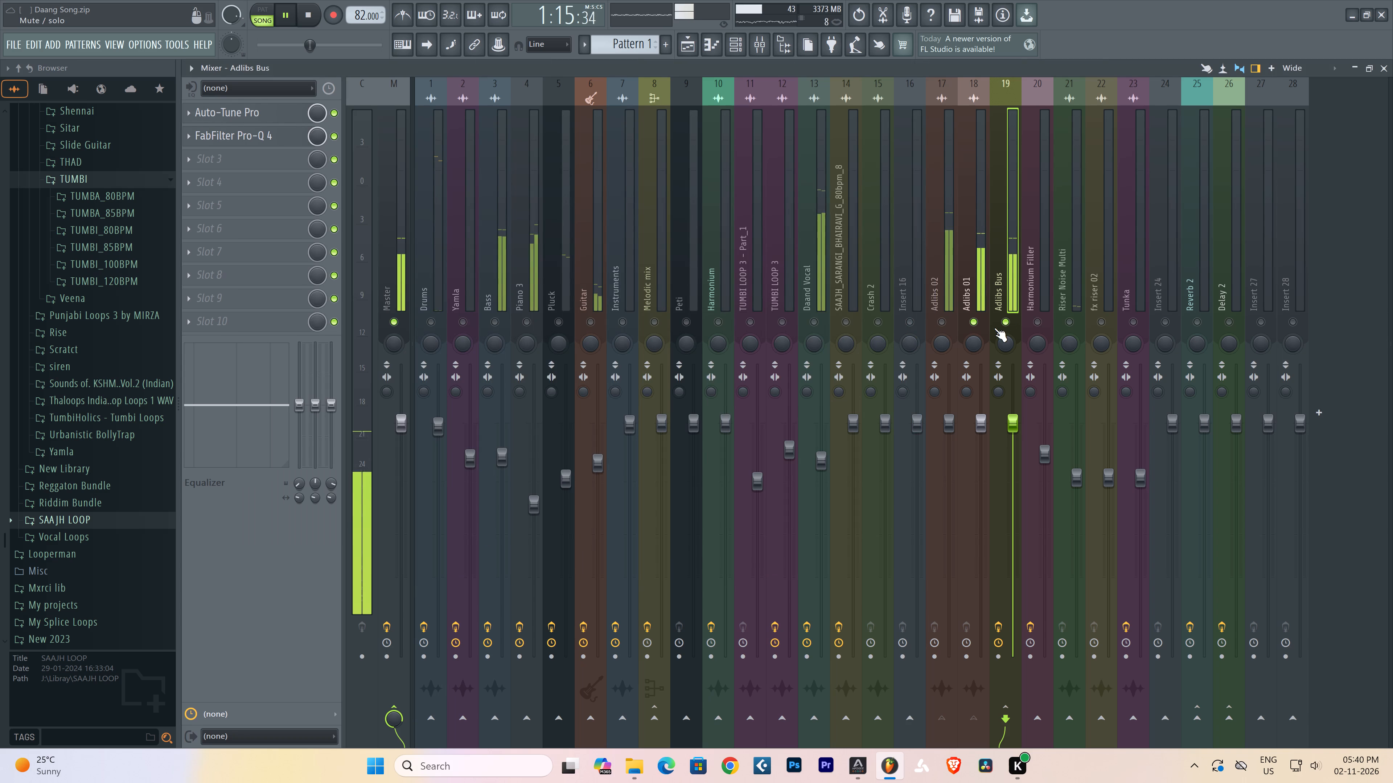
# Add Fruity Stereo Shaper to slot 3 of the Adlibs Bus and set its left/right delay to about 9.8 ms right during playback.
pyautogui.press('space')
pyautogui.press('space')
pyautogui.click(218, 162)
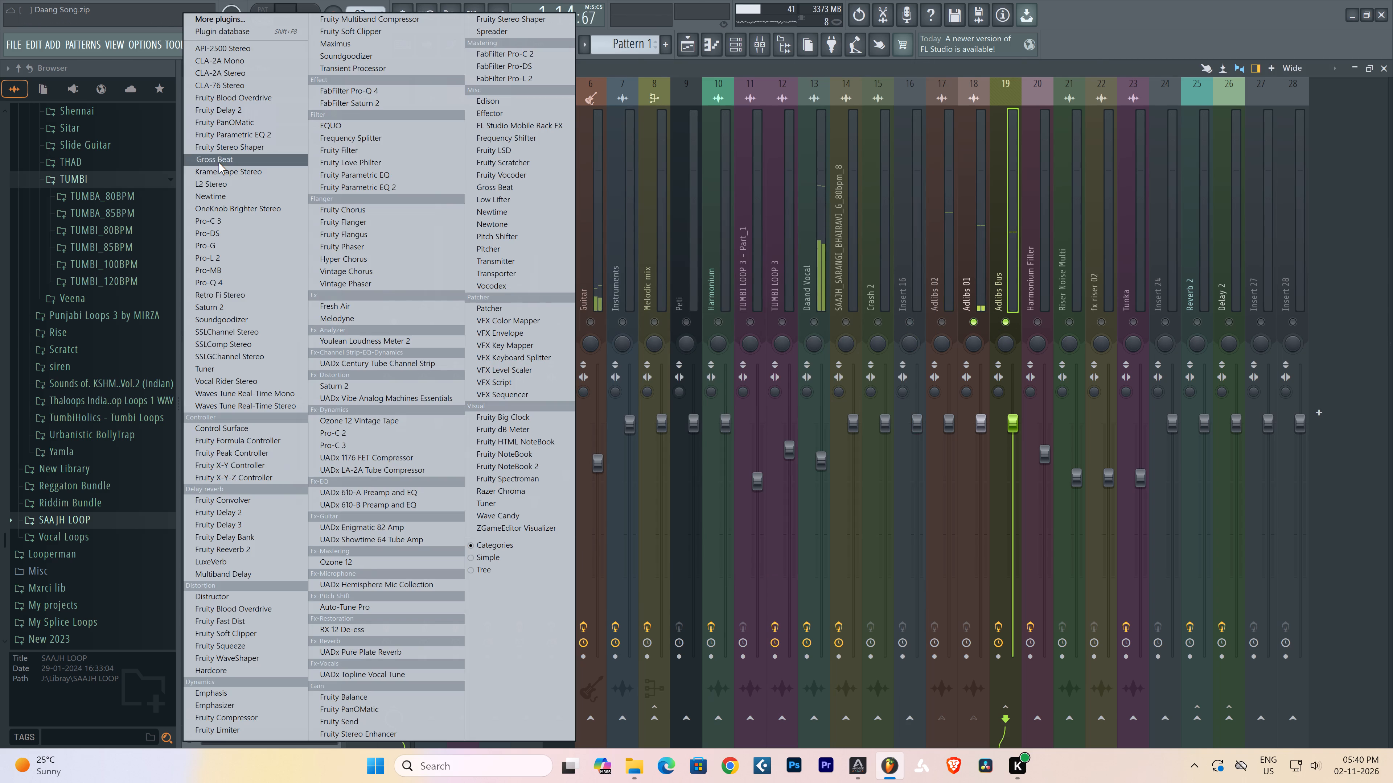
pyautogui.click(518, 22)
pyautogui.press('space')
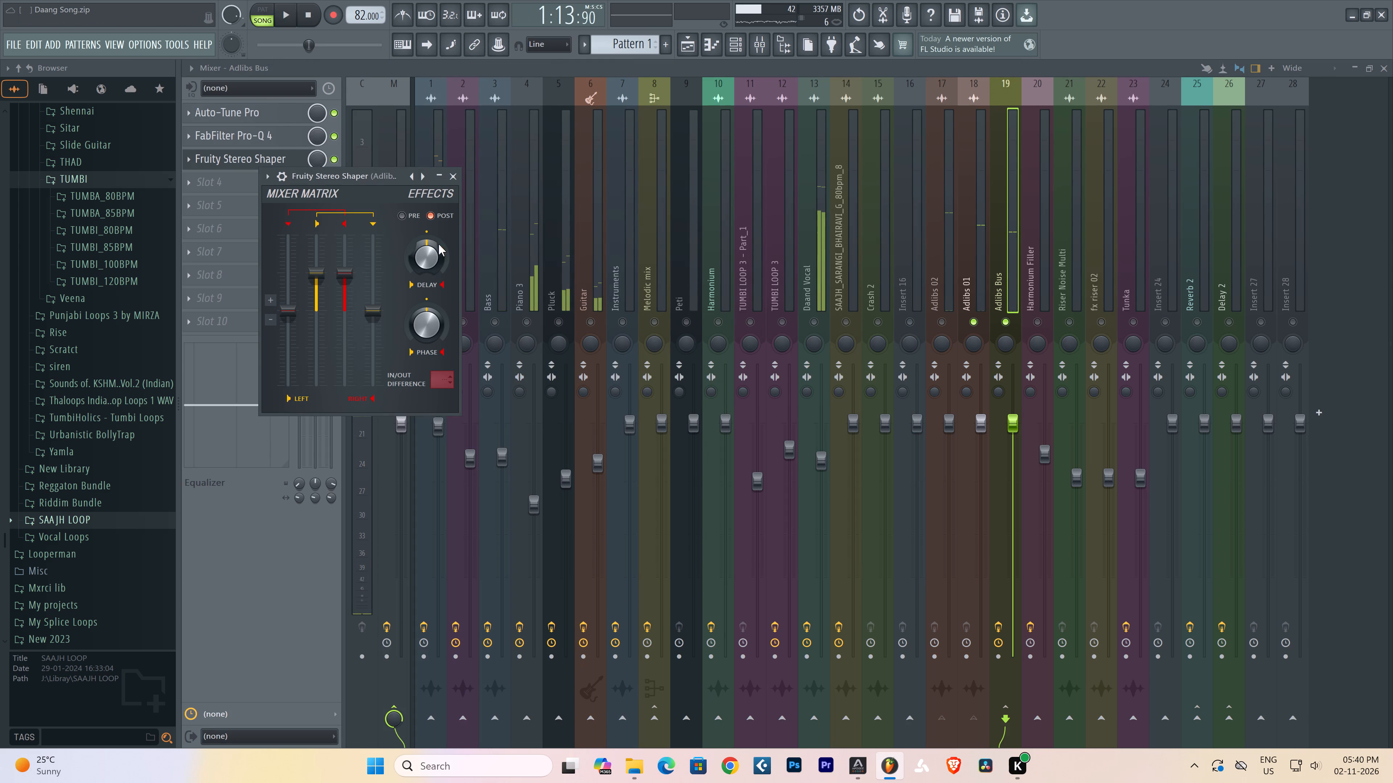
pyautogui.press('space')
pyautogui.doubleClick(427, 174)
pyautogui.moveTo(417, 262); pyautogui.dragTo(424, 272)
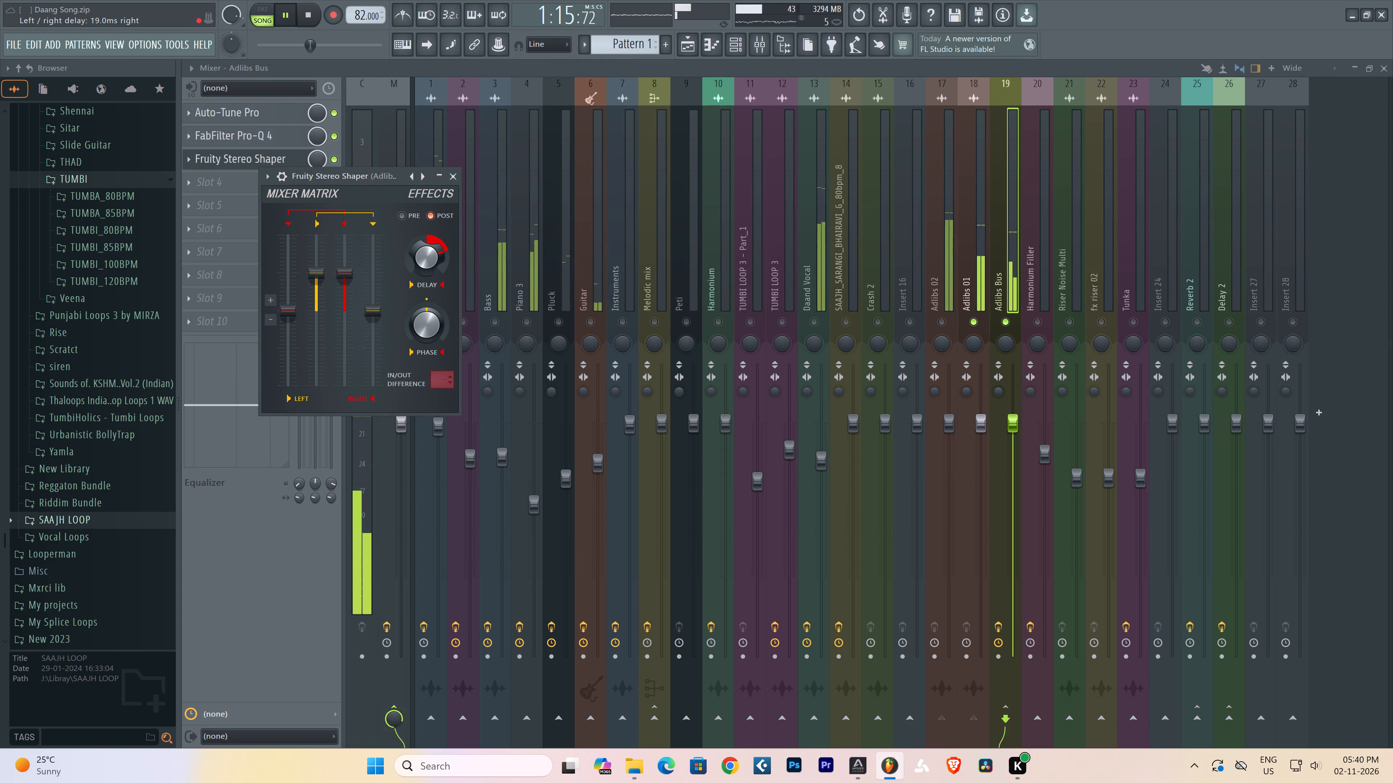
pyautogui.moveTo(424, 272); pyautogui.dragTo(425, 281)
pyautogui.press('space')
pyautogui.press('space')
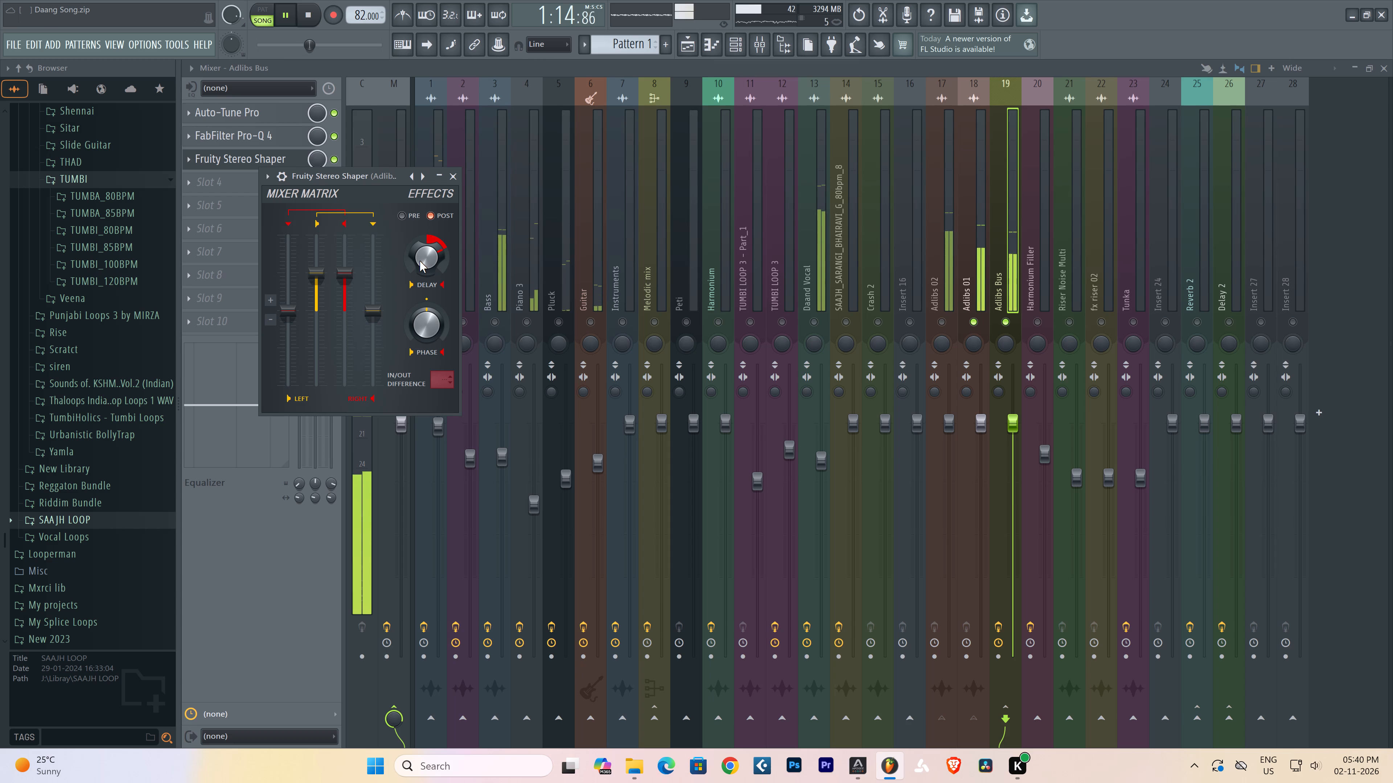
pyautogui.moveTo(420, 259); pyautogui.dragTo(421, 265)
pyautogui.press('space')
pyautogui.press('space')
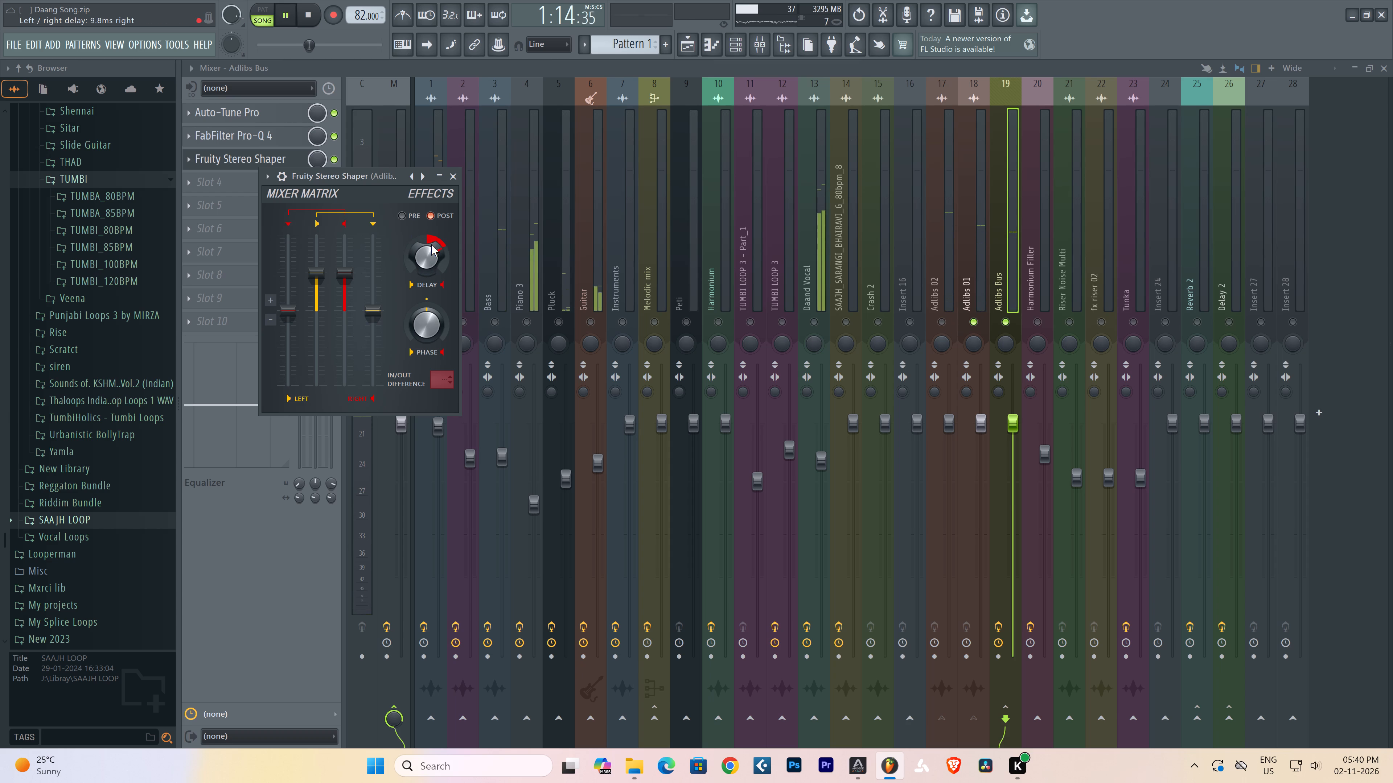
# Compare Adlibs 02 soloed through the Adlibs Bus against the full mix, replaying the loop each time.
pyautogui.click(954, 314)
pyautogui.rightClick(954, 314)
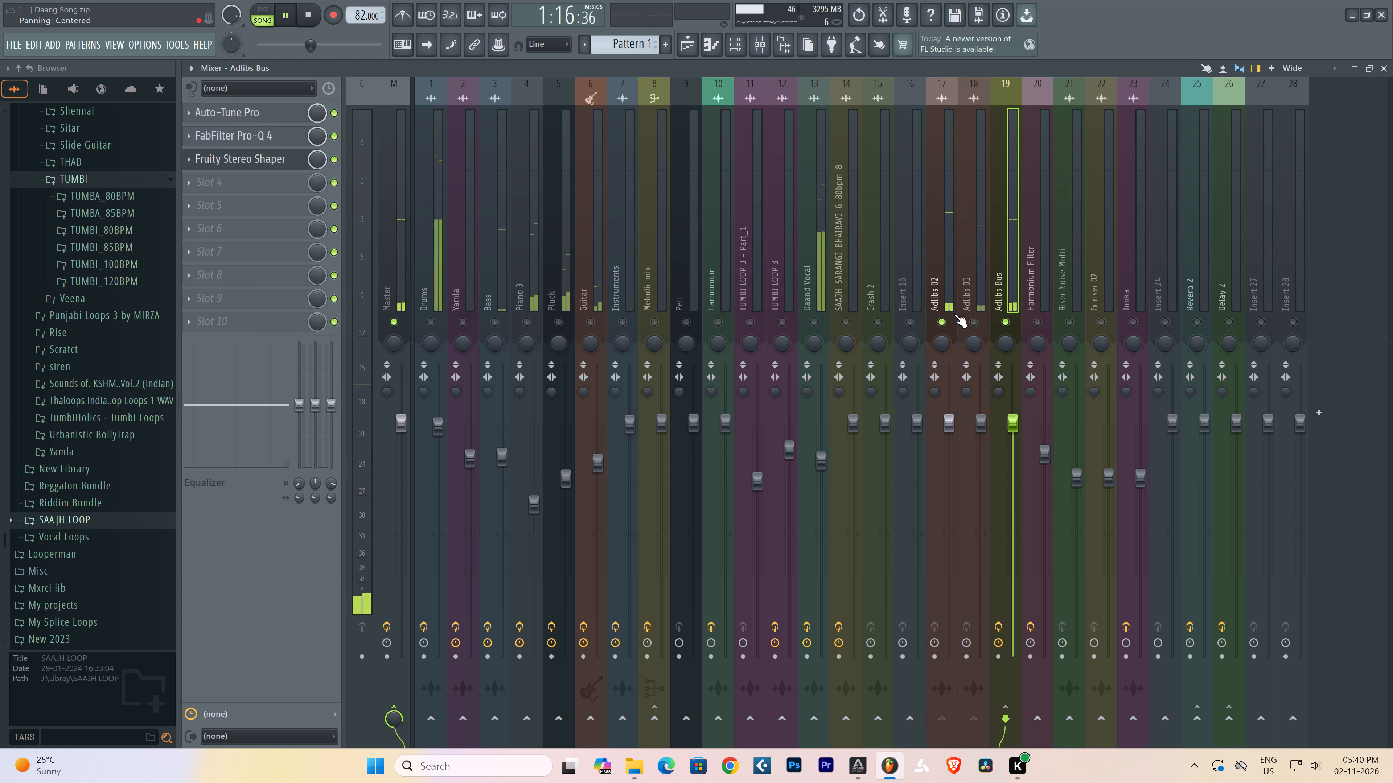
pyautogui.rightClick(954, 314)
pyautogui.press('space')
pyautogui.press('space')
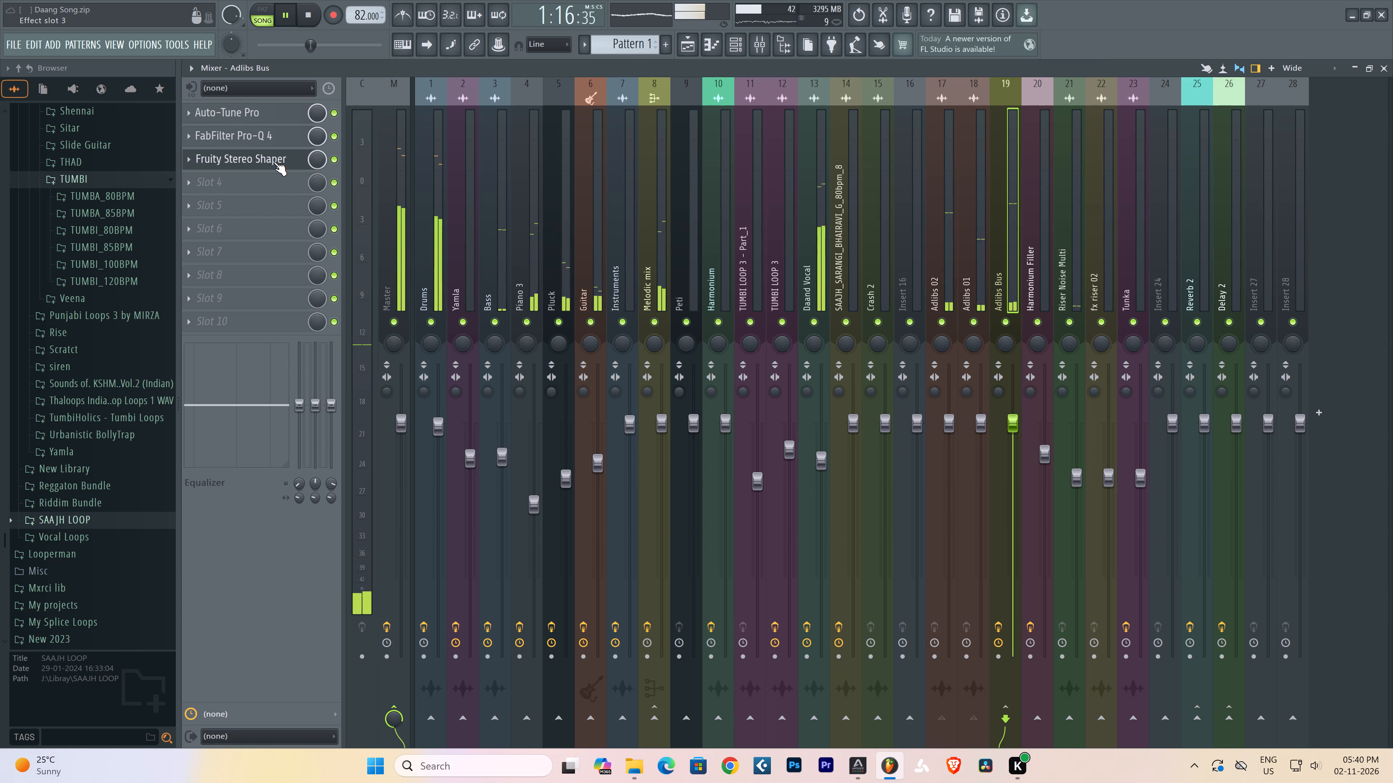
pyautogui.rightClick(944, 327)
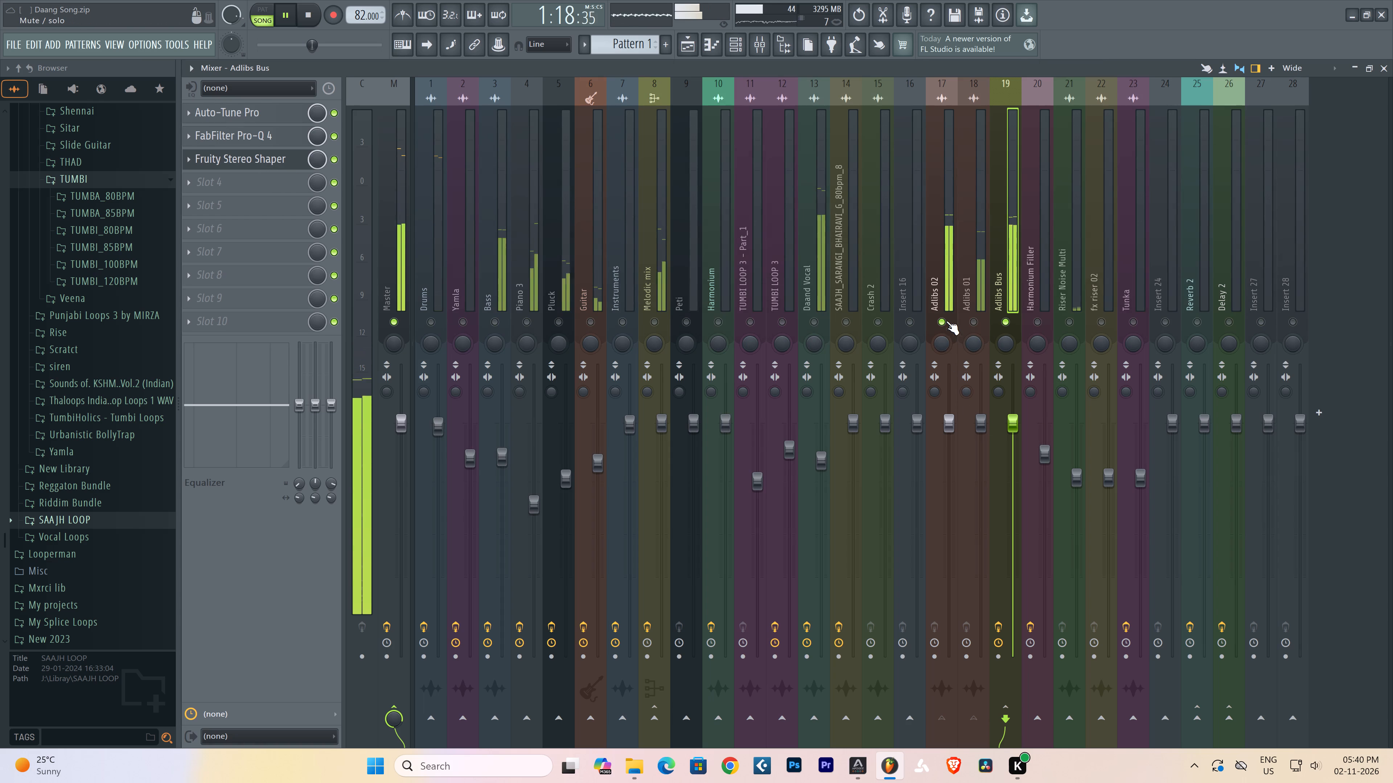
pyautogui.click(946, 301)
pyautogui.press('space')
pyautogui.press('space')
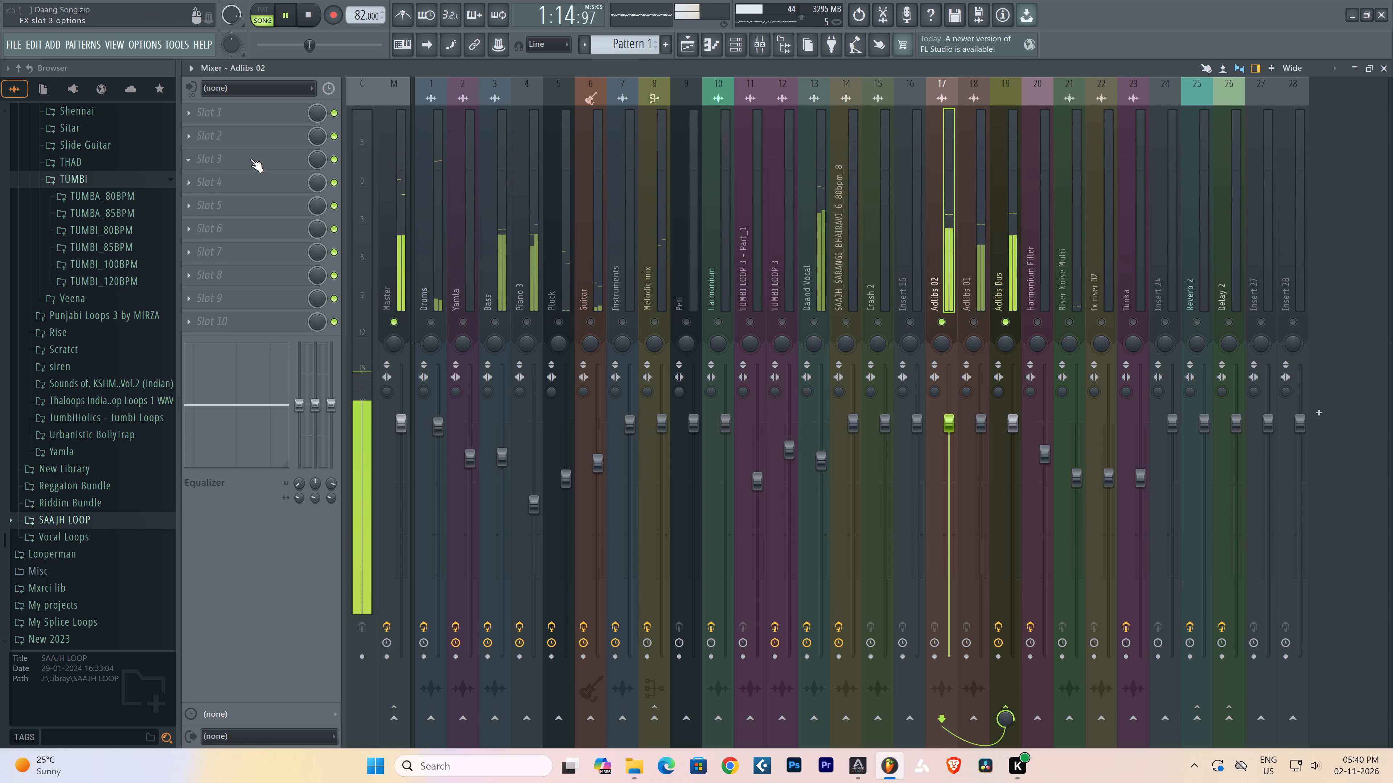
pyautogui.click(990, 274)
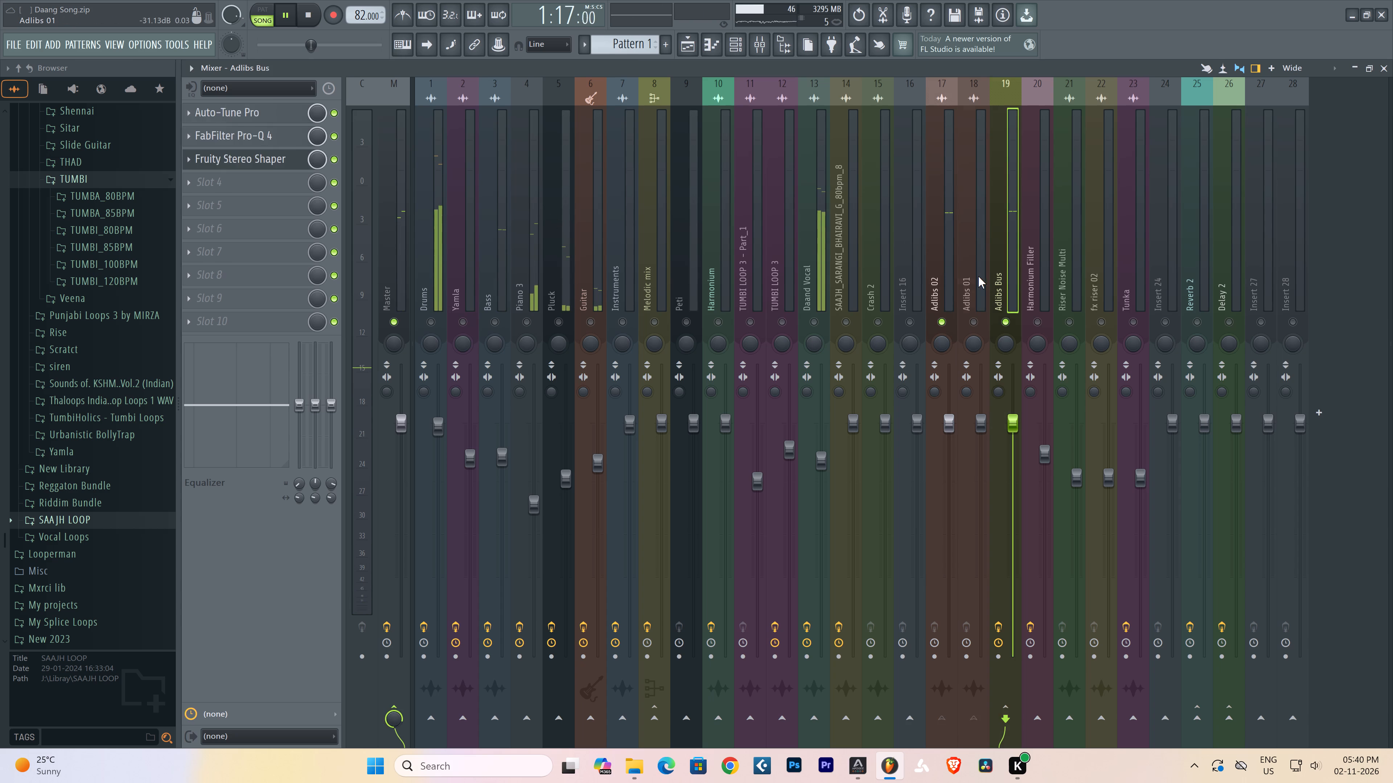
pyautogui.click(978, 276)
pyautogui.click(997, 276)
pyautogui.press('space')
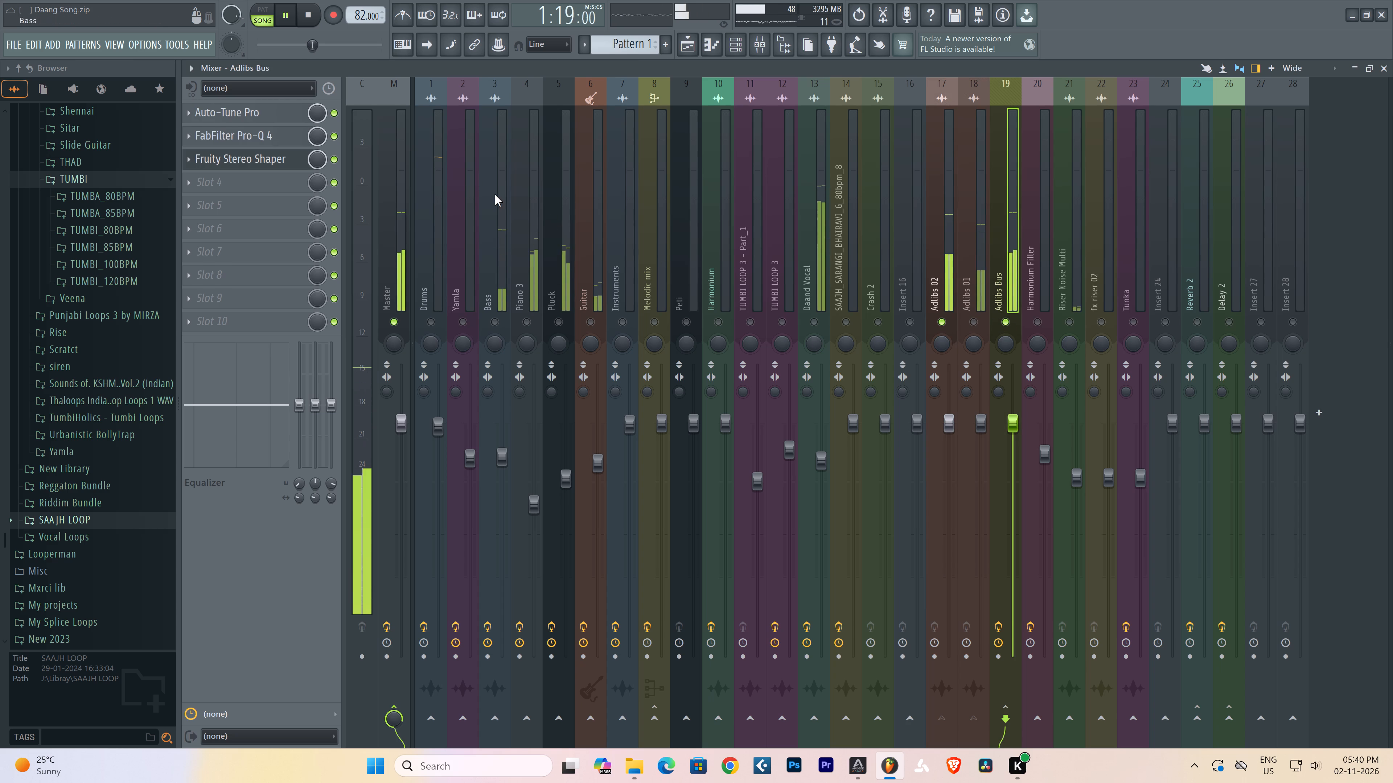
# Bypass the Fruity Stereo Shaper on the Adlibs Bus and replay.
pyautogui.moveTo(336, 164); pyautogui.dragTo(339, 163)
pyautogui.press('space')
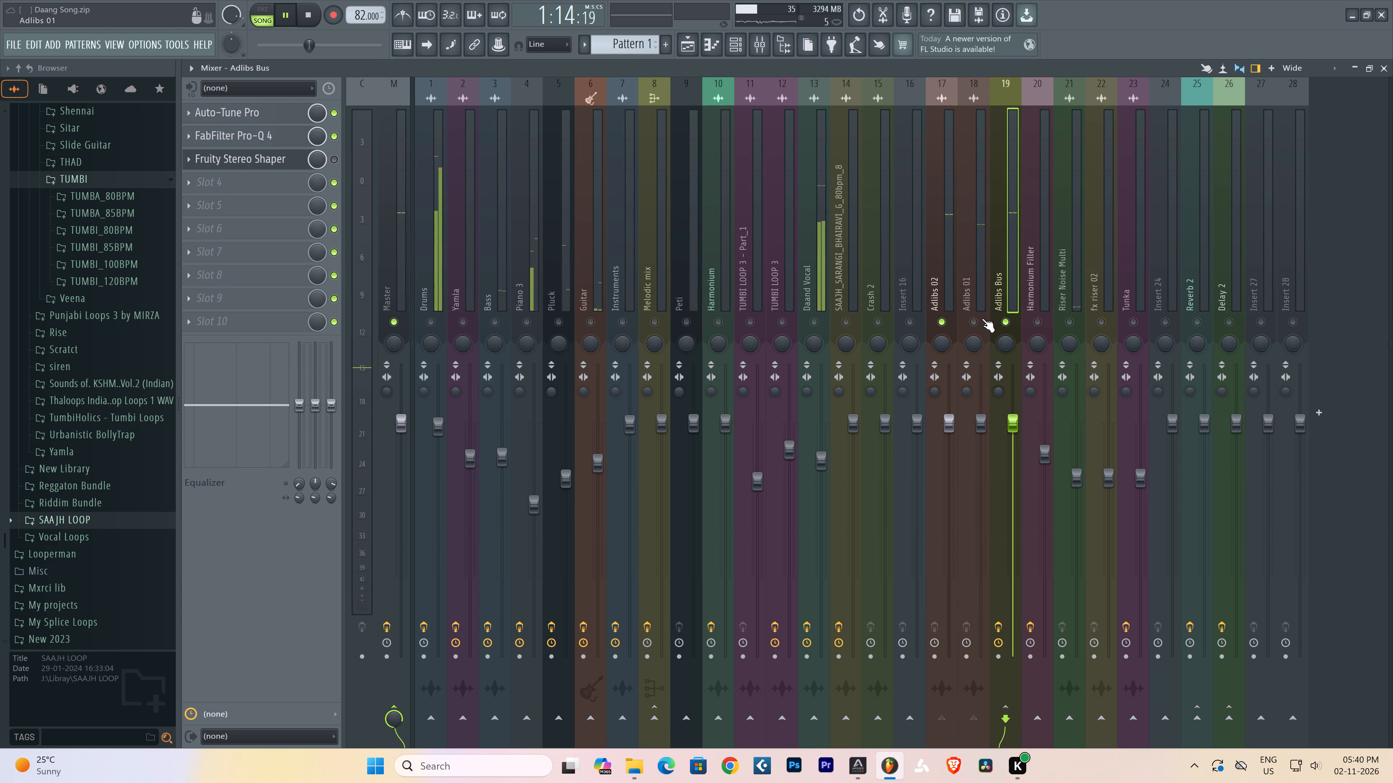
# Solo Adlibs 01, add Fruity Stereo Shaper to its slot 1, and set the left/right delay to about 17.5 ms right.
pyautogui.rightClick(982, 318)
pyautogui.click(979, 295)
pyautogui.press('space')
pyautogui.press('space')
pyautogui.click(229, 116)
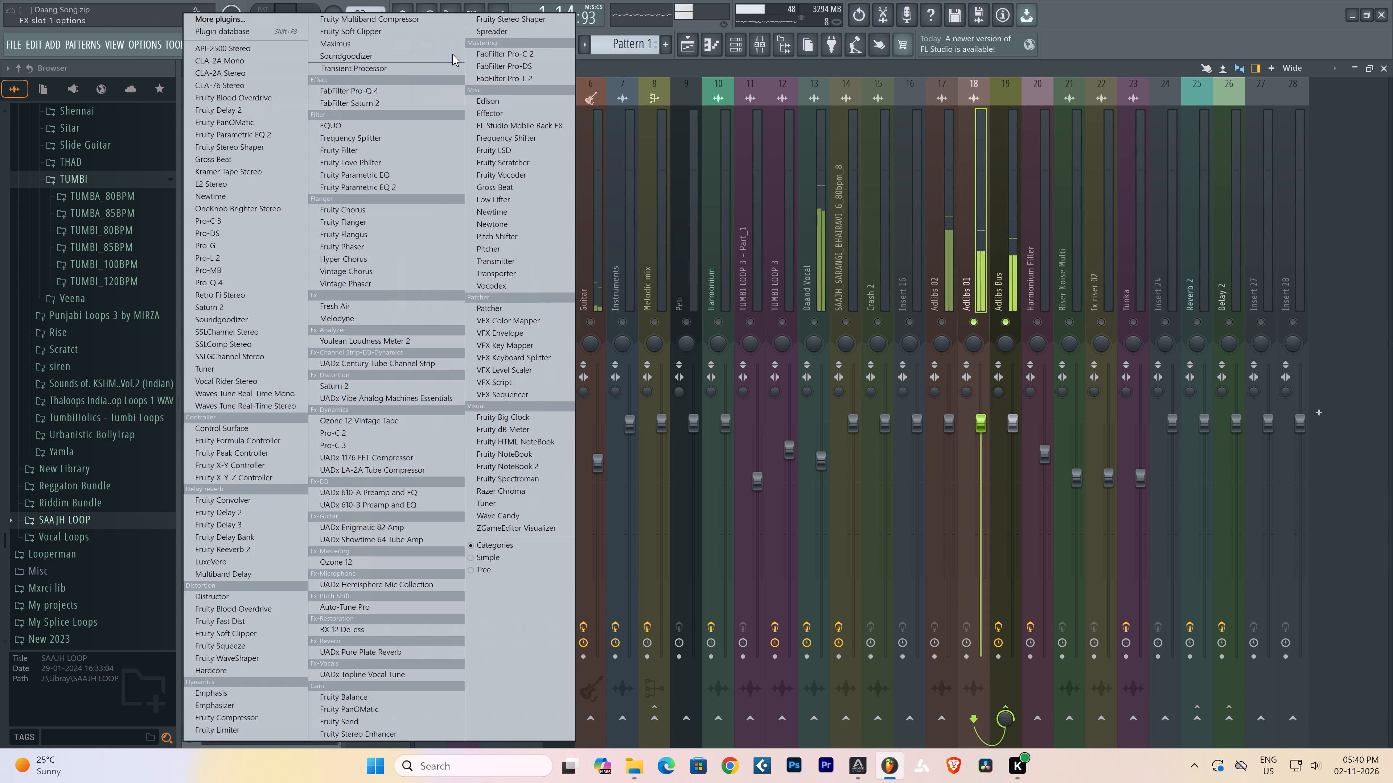
pyautogui.click(518, 20)
pyautogui.press('space')
pyautogui.doubleClick(457, 215)
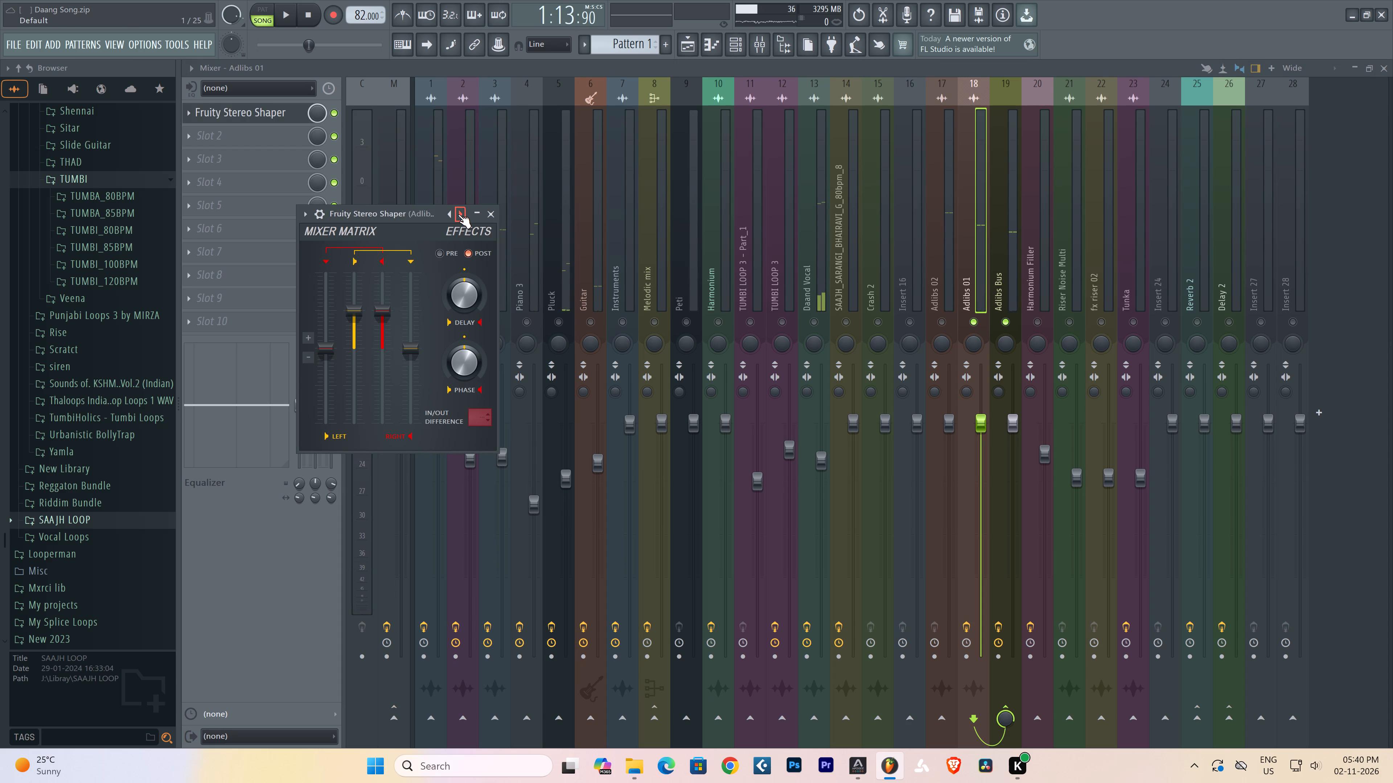
pyautogui.press('space')
pyautogui.moveTo(474, 279); pyautogui.dragTo(476, 290)
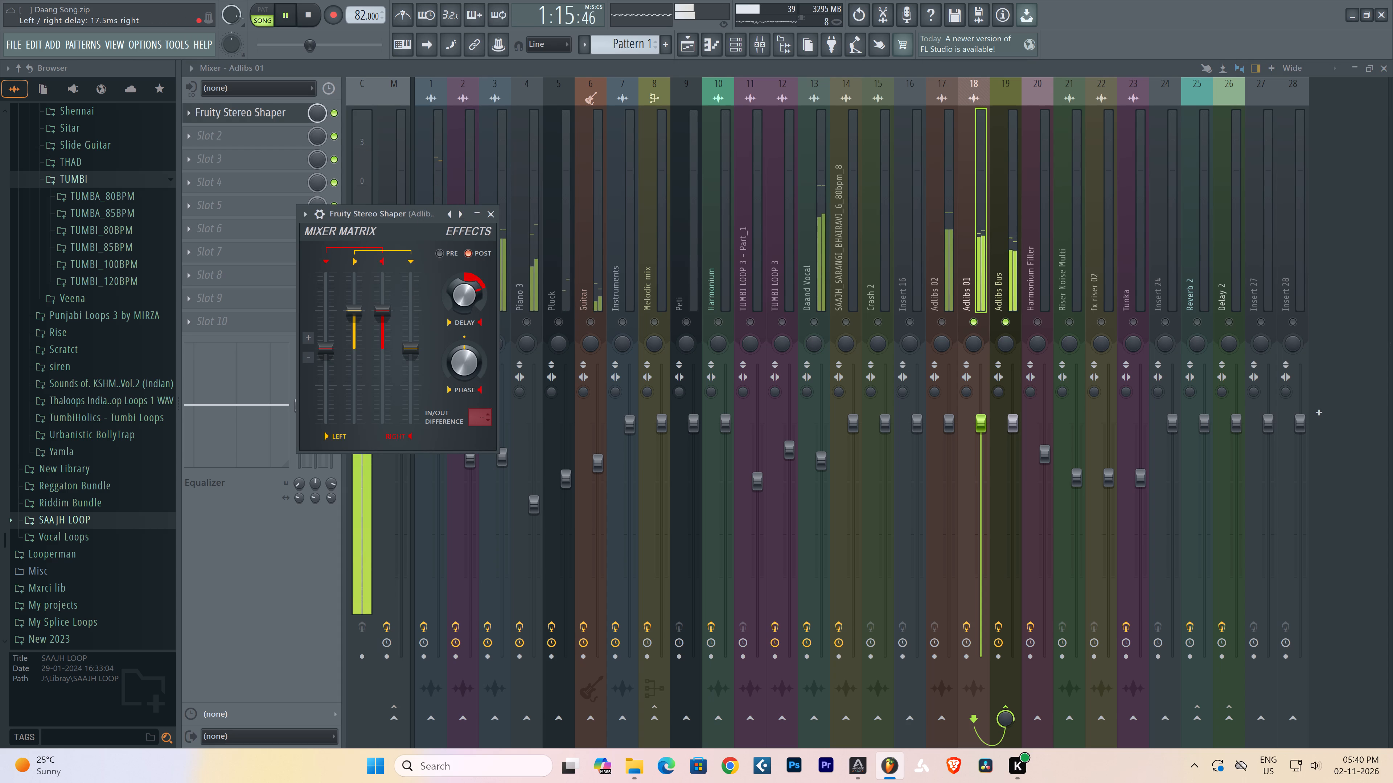
pyautogui.click(474, 277)
pyautogui.press('space')
# Restore all mixer tracks from solo and replay the loop to hear Adlibs 01 in the full mix.
pyautogui.click(945, 323)
pyautogui.rightClick(947, 323)
pyautogui.rightClick(947, 323)
pyautogui.press('space')
pyautogui.press('space')
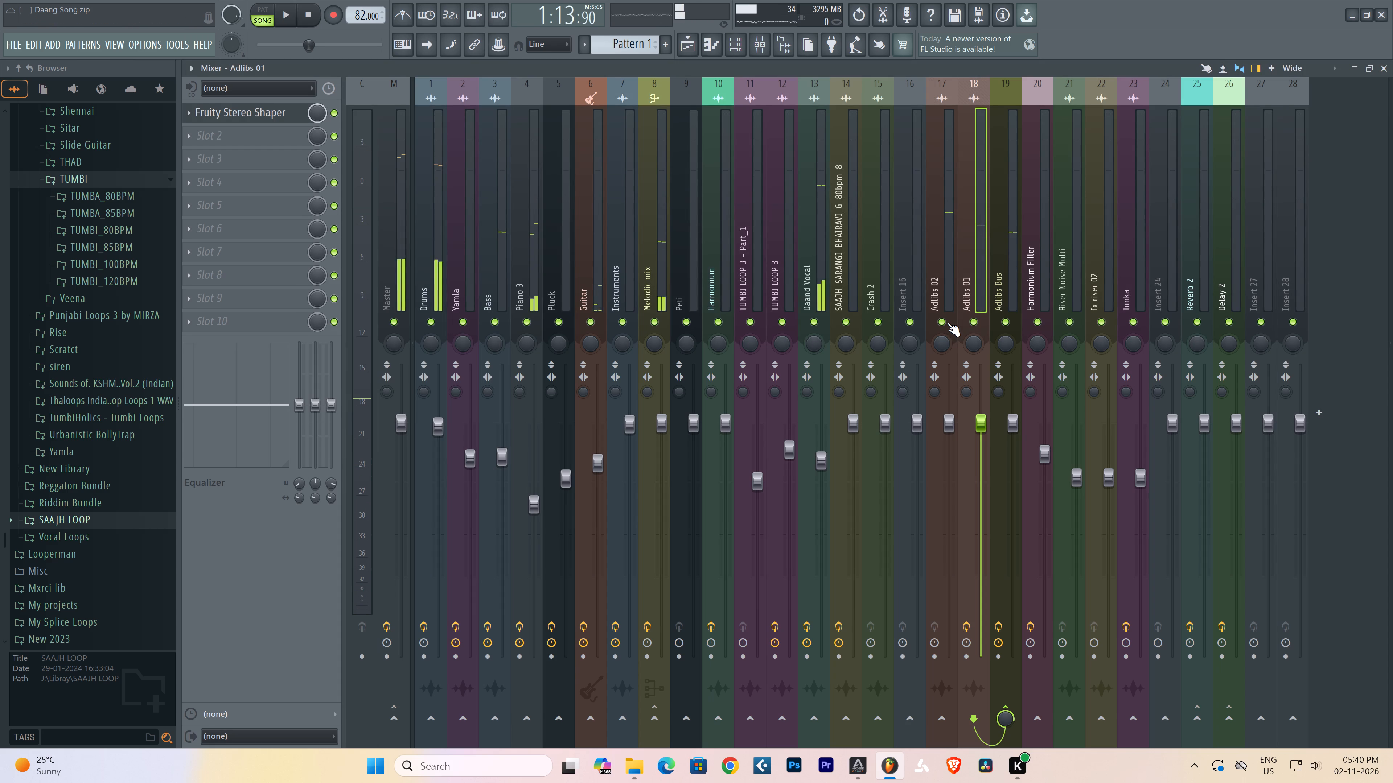
pyautogui.press('space')
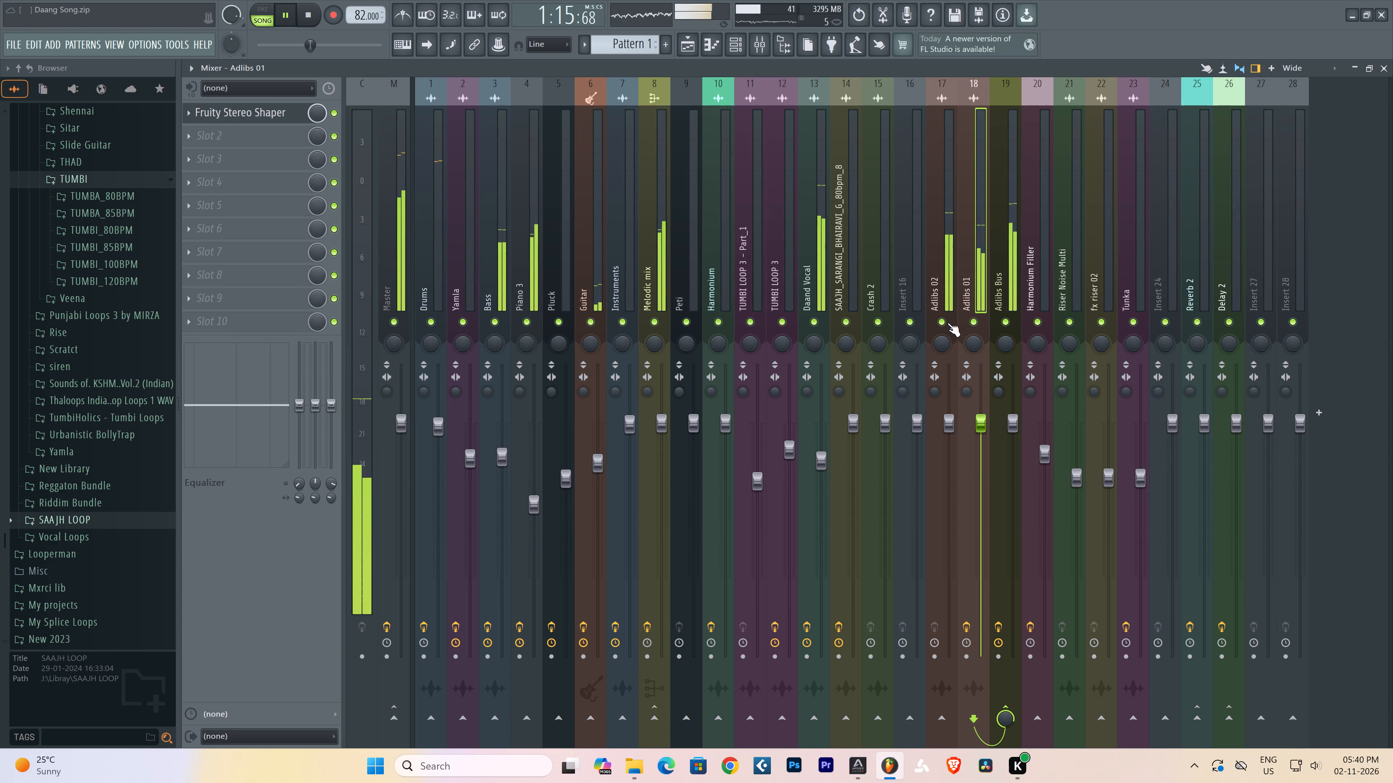
# Solo Adlibs 02, add Fruity Stereo Shaper to its slot 2, and set a small left/right delay toward the right channel.
pyautogui.click(948, 290)
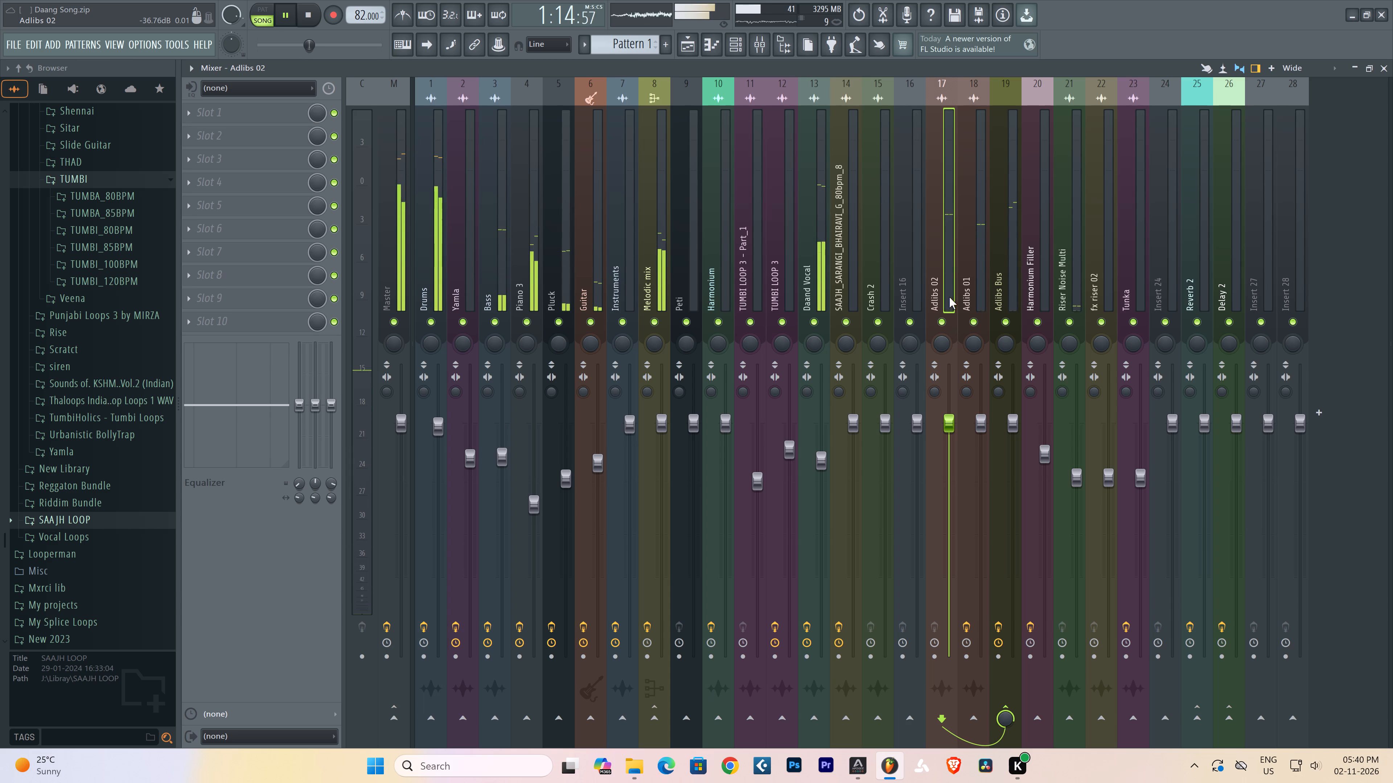
pyautogui.rightClick(948, 322)
pyautogui.click(947, 303)
pyautogui.press('space')
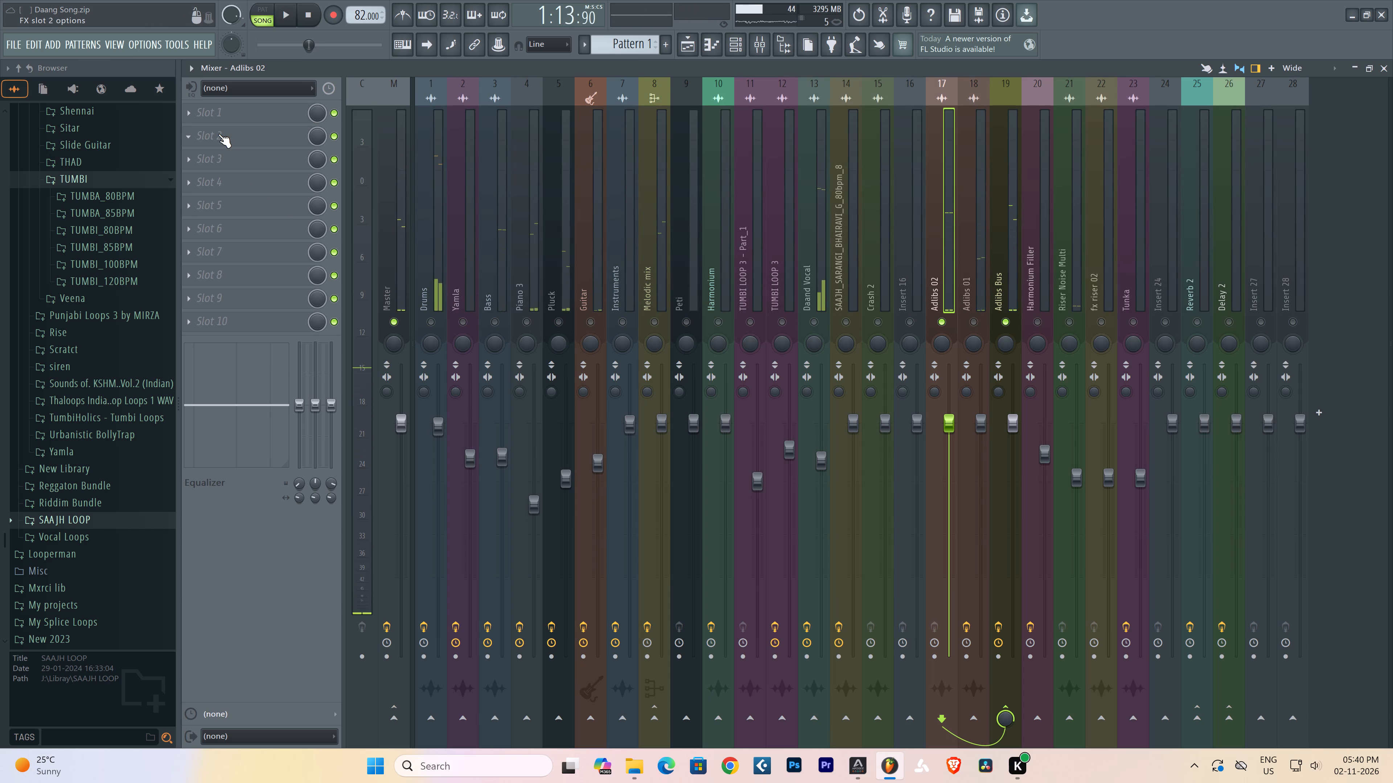
pyautogui.click(218, 134)
pyautogui.click(529, 20)
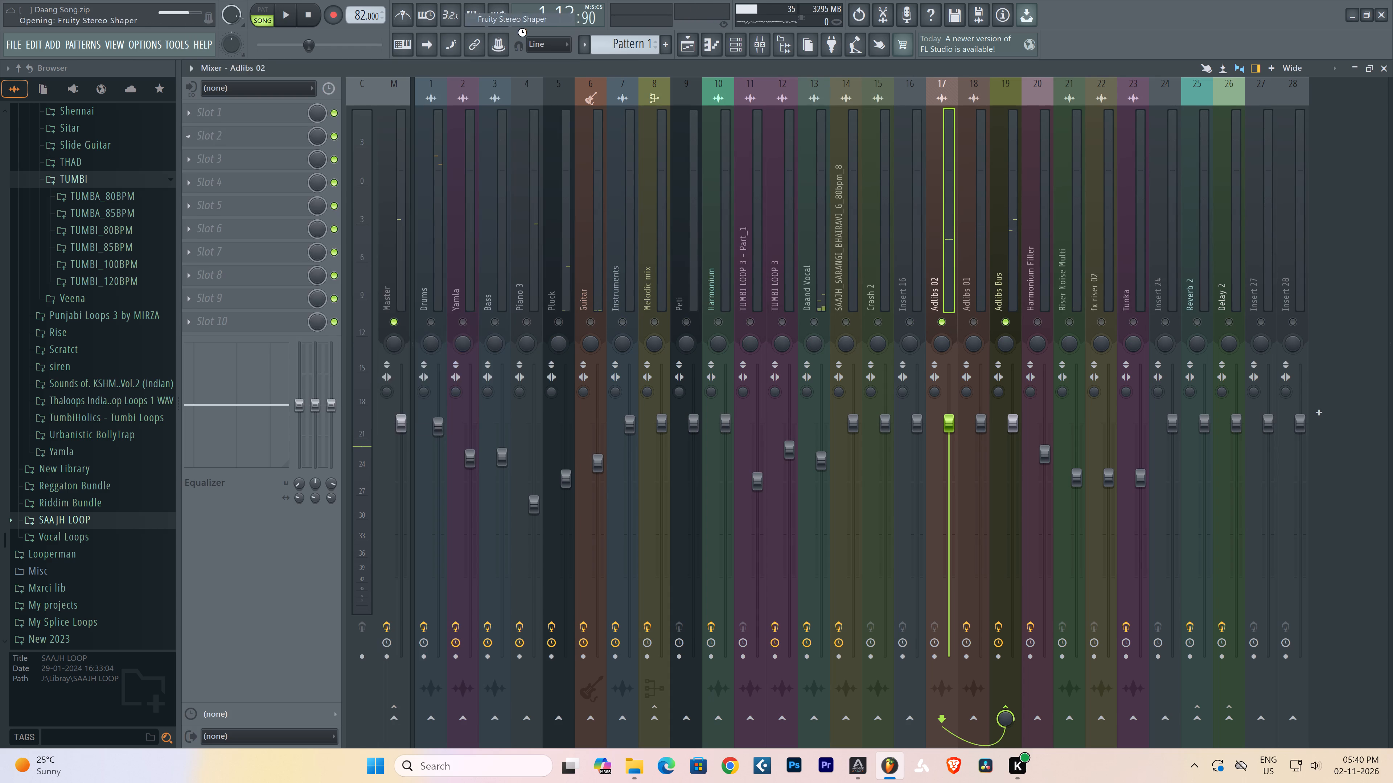
pyautogui.doubleClick(441, 196)
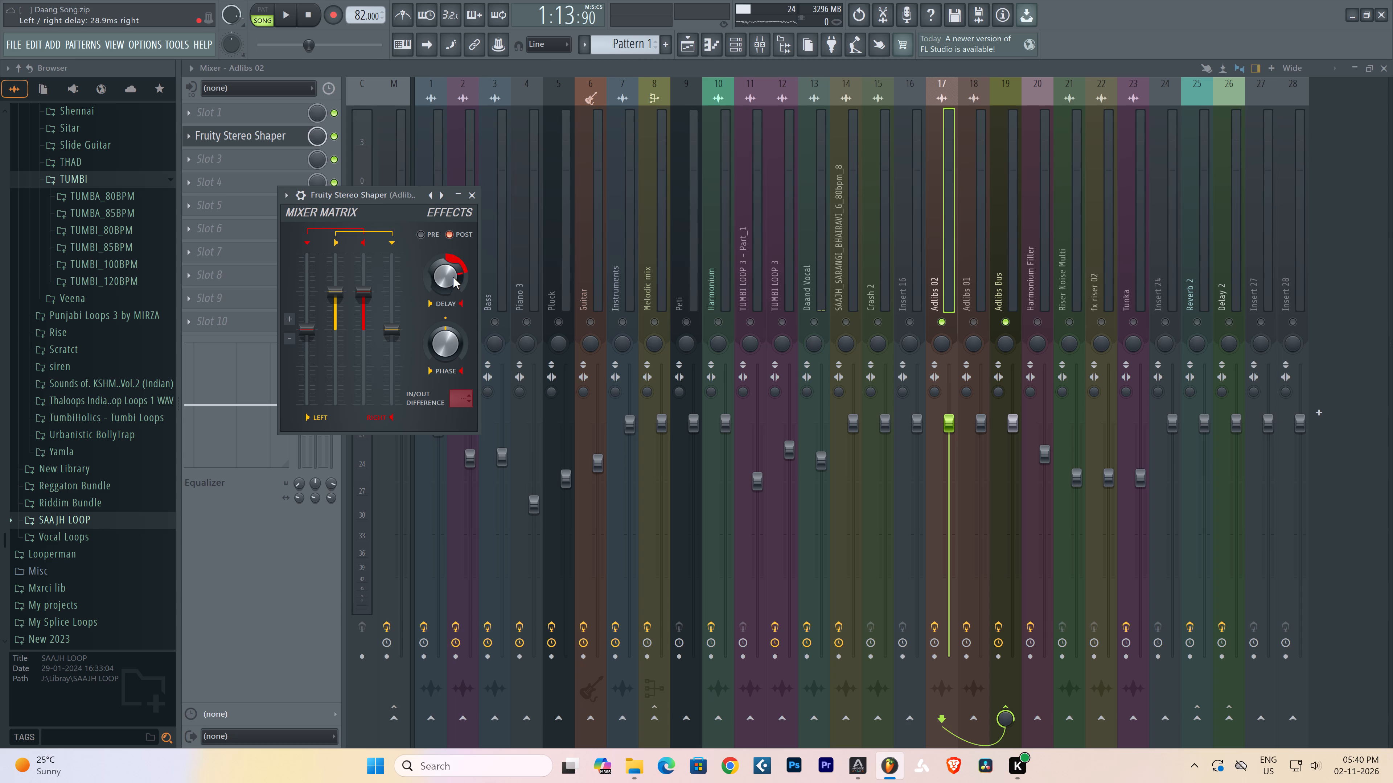
pyautogui.moveTo(444, 264); pyautogui.dragTo(456, 318)
pyautogui.press('space')
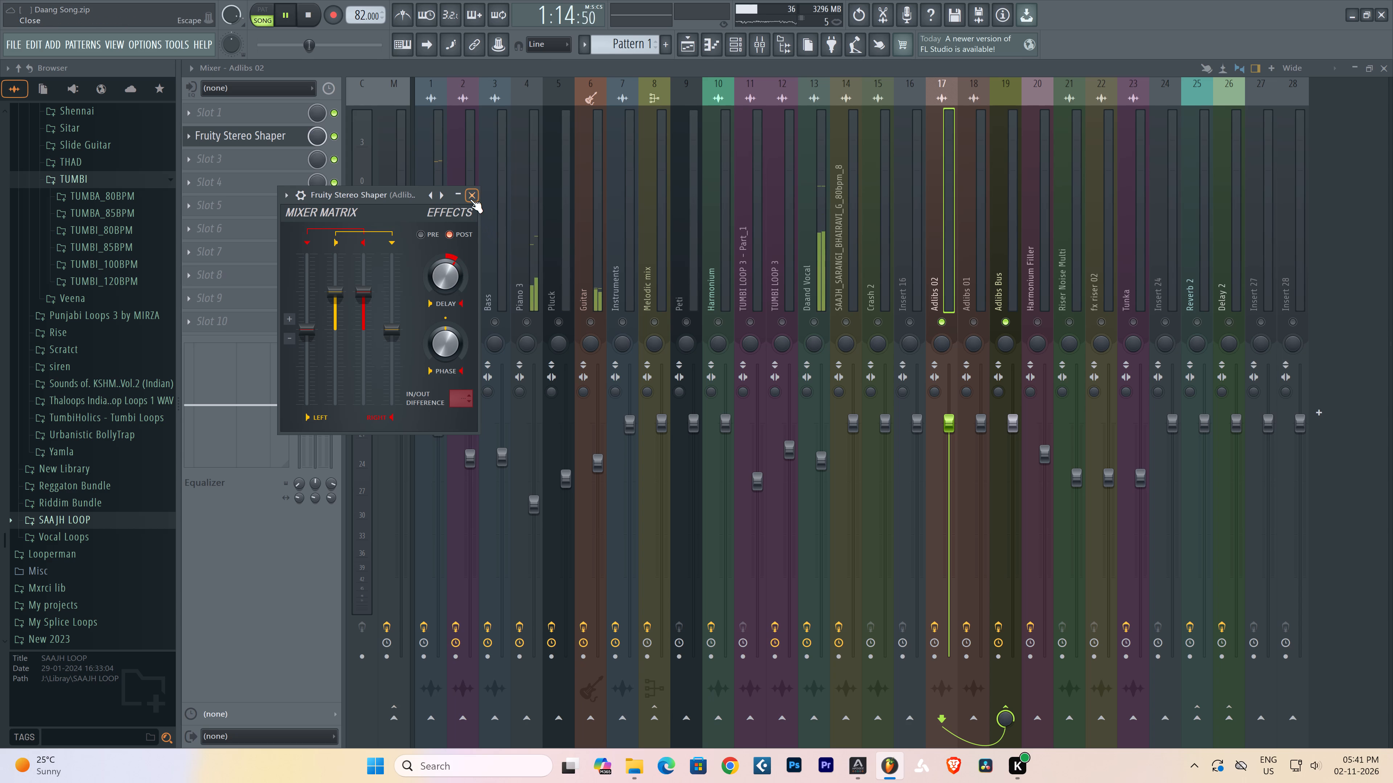
pyautogui.click(472, 194)
# Lower the Adlibs 02 fader beneath Adlibs 01, balancing both together in solo and then in the full mix.
pyautogui.click(983, 323)
pyautogui.press('space')
pyautogui.press('space')
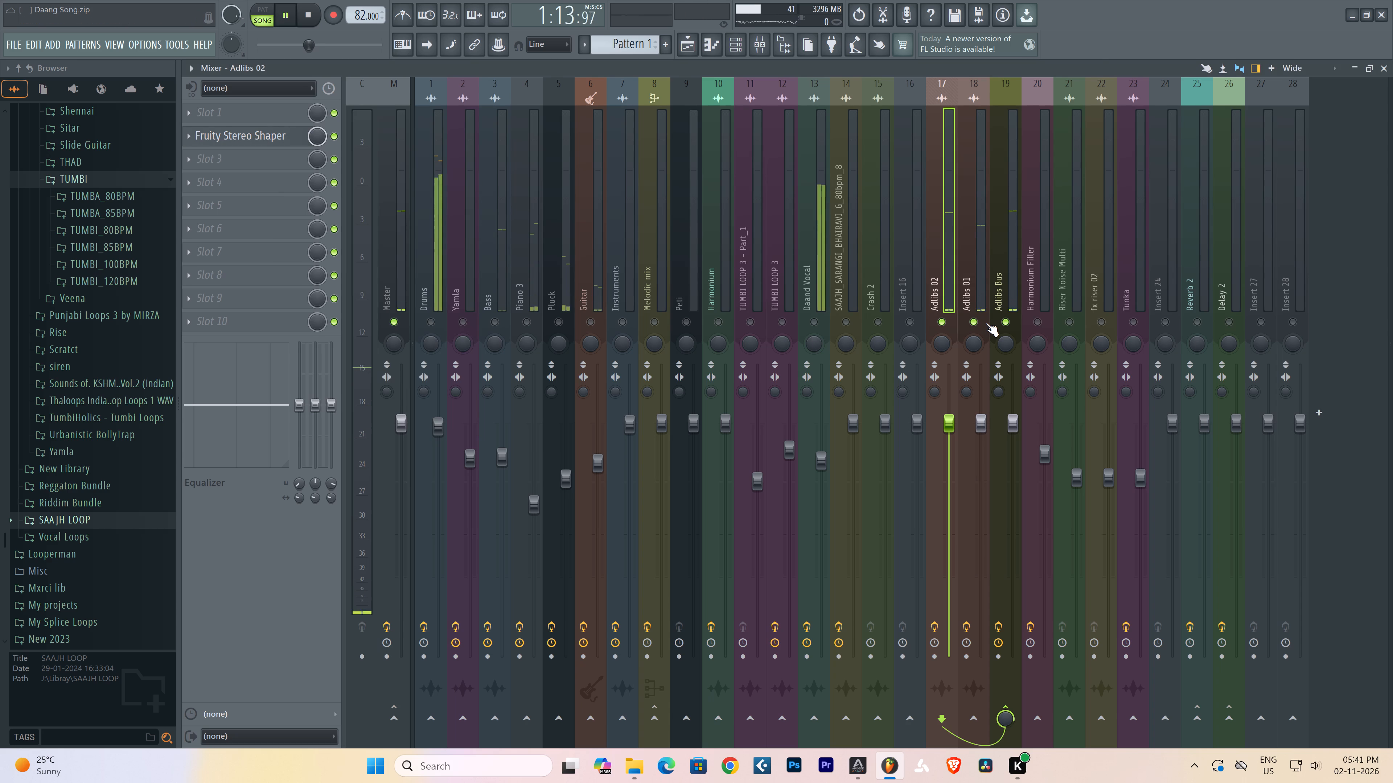
pyautogui.moveTo(950, 419); pyautogui.dragTo(953, 485)
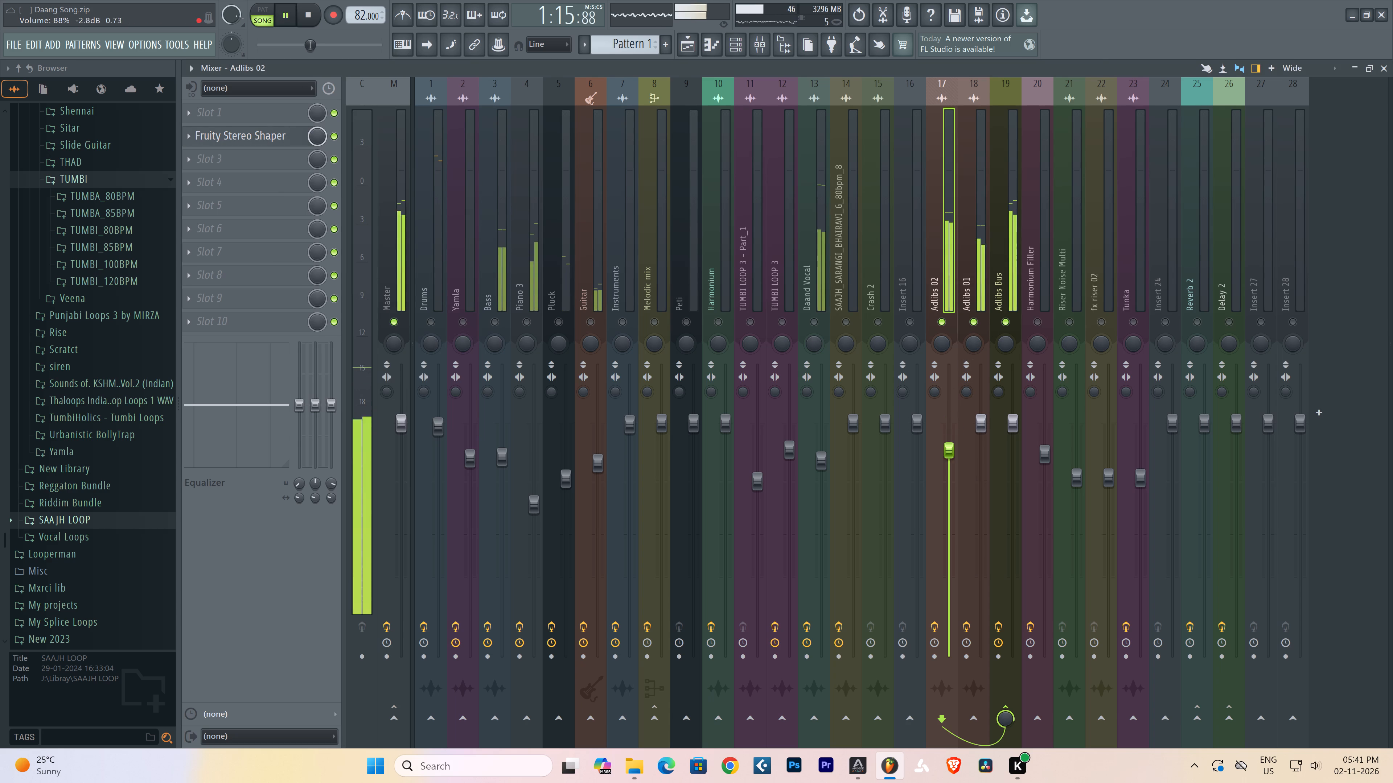
pyautogui.moveTo(953, 485); pyautogui.dragTo(956, 492)
pyautogui.press('space')
pyautogui.press('space')
pyautogui.rightClick(934, 314)
pyautogui.rightClick(934, 314)
pyautogui.rightClick(941, 315)
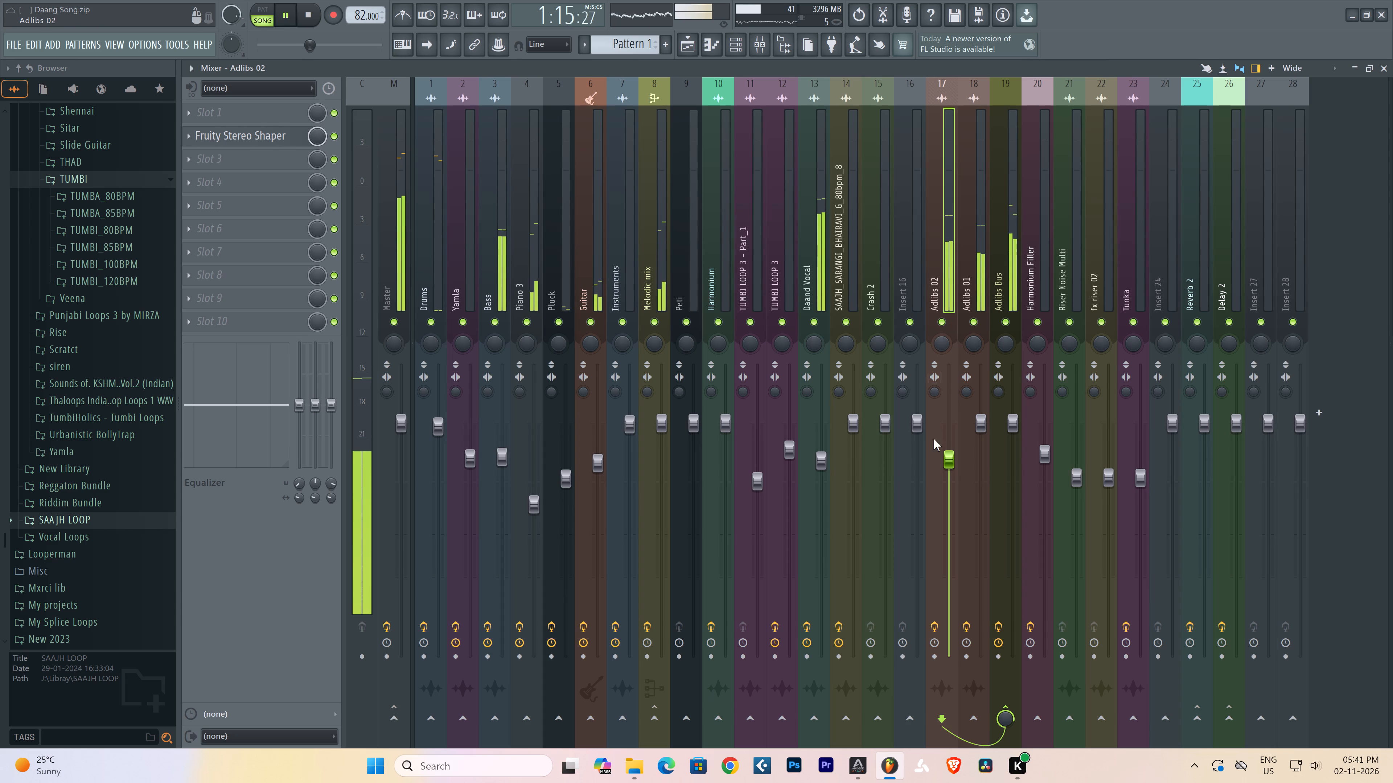
pyautogui.moveTo(944, 461); pyautogui.dragTo(949, 489)
# Route the Adlibs Bus to the Reverb 2 track and reduce the send level.
pyautogui.click(1006, 281)
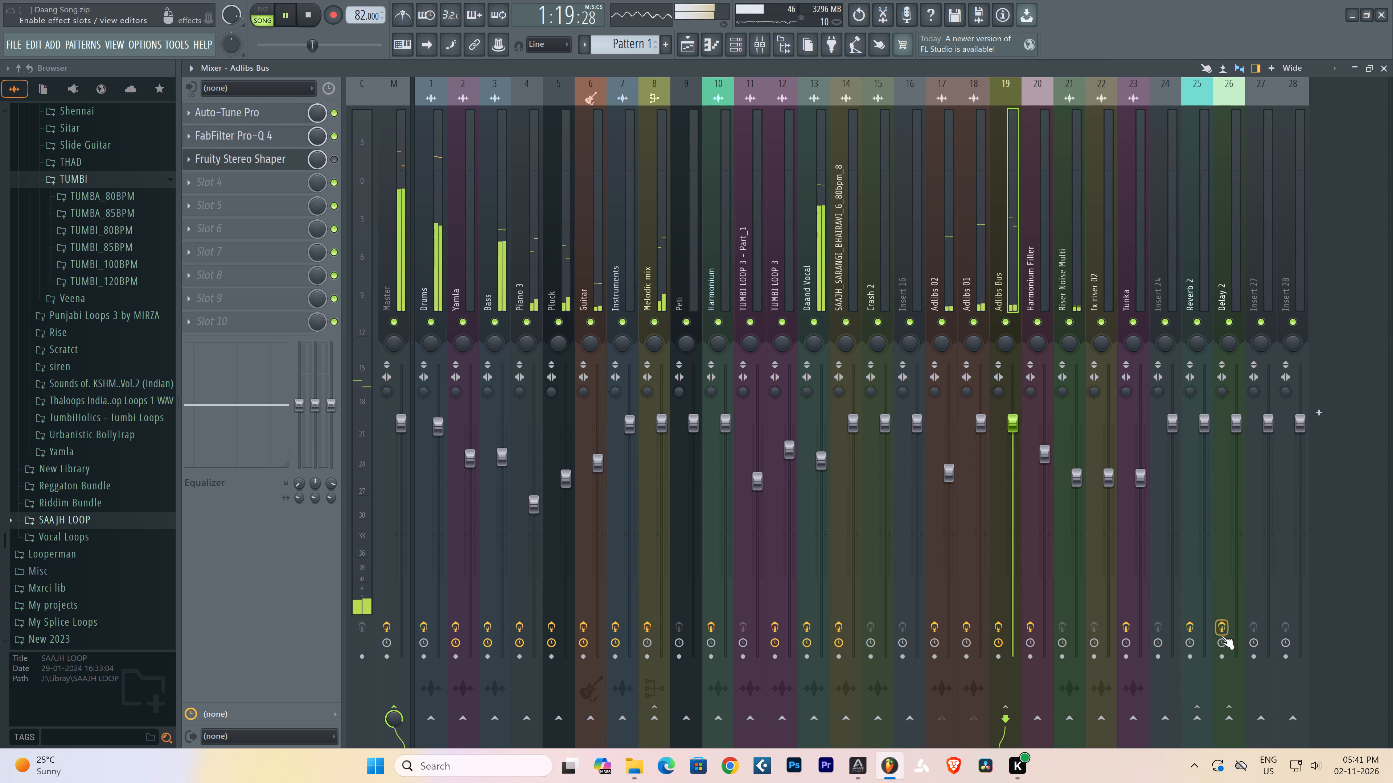
pyautogui.press('space')
pyautogui.press('space')
pyautogui.click(1202, 725)
pyautogui.moveTo(1202, 726); pyautogui.dragTo(1205, 764)
pyautogui.press('space')
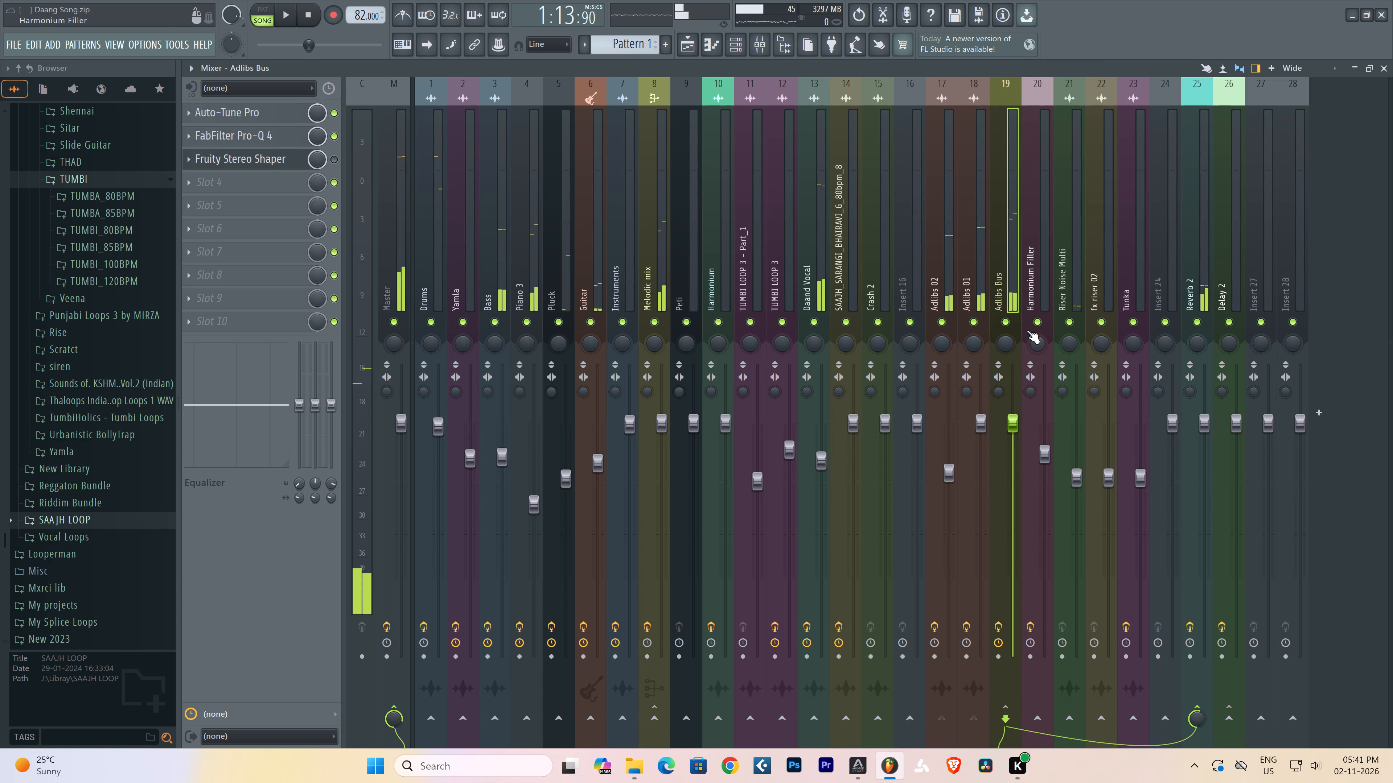
pyautogui.press('space')
# Solo the Adlibs Bus to raise its Reverb 2 send level slightly, then restore and replay the full mix.
pyautogui.rightClick(1006, 315)
pyautogui.keyDown('alt'); pyautogui.rightClick(1010, 326); pyautogui.keyUp('alt')
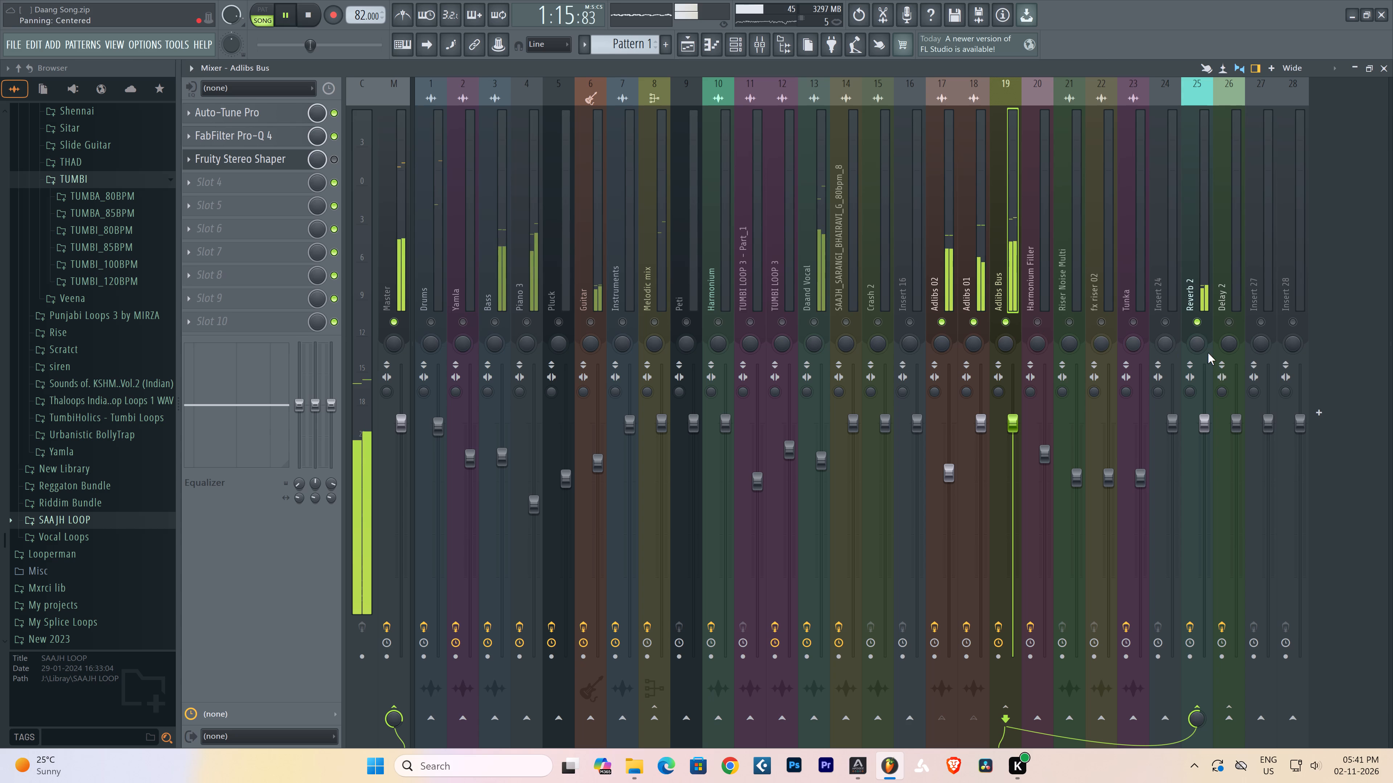
pyautogui.press('space')
pyautogui.press('space')
pyautogui.moveTo(1201, 725); pyautogui.dragTo(1205, 712)
pyautogui.click(1201, 725)
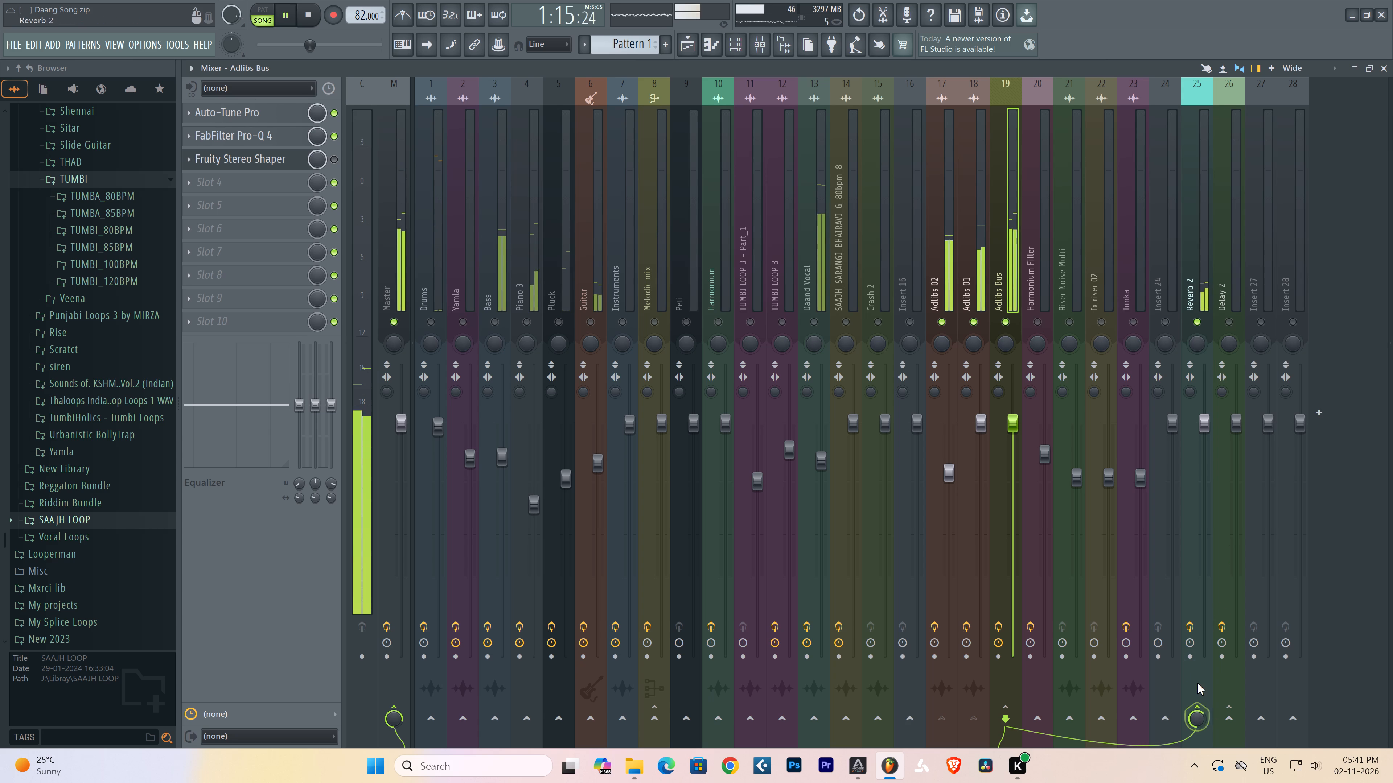
pyautogui.rightClick(1010, 318)
pyautogui.rightClick(1010, 318)
pyautogui.press('space')
pyautogui.press('space')
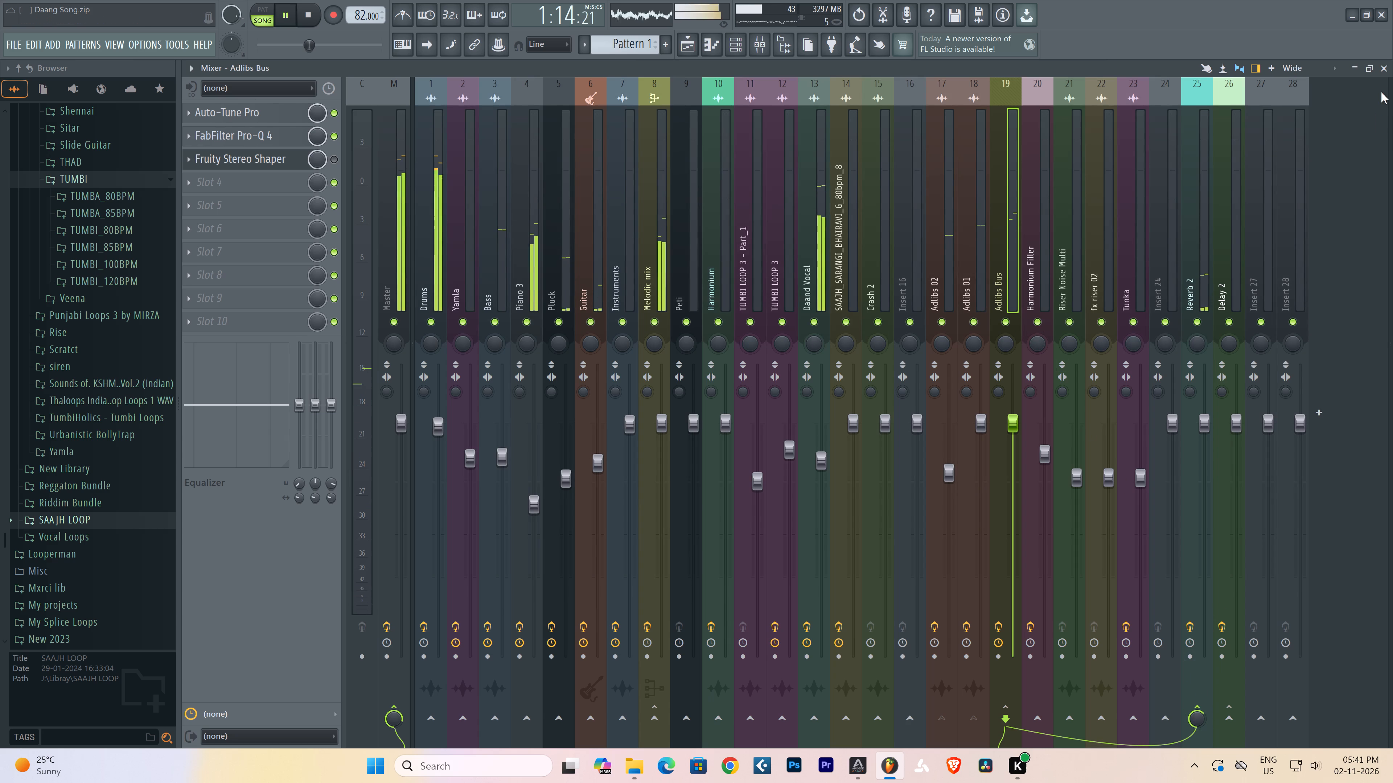
# Clear the playlist time selection and audition the second Adlibs section around bar 50 in the full mix.
pyautogui.click(1387, 70)
pyautogui.rightClick(1000, 266)
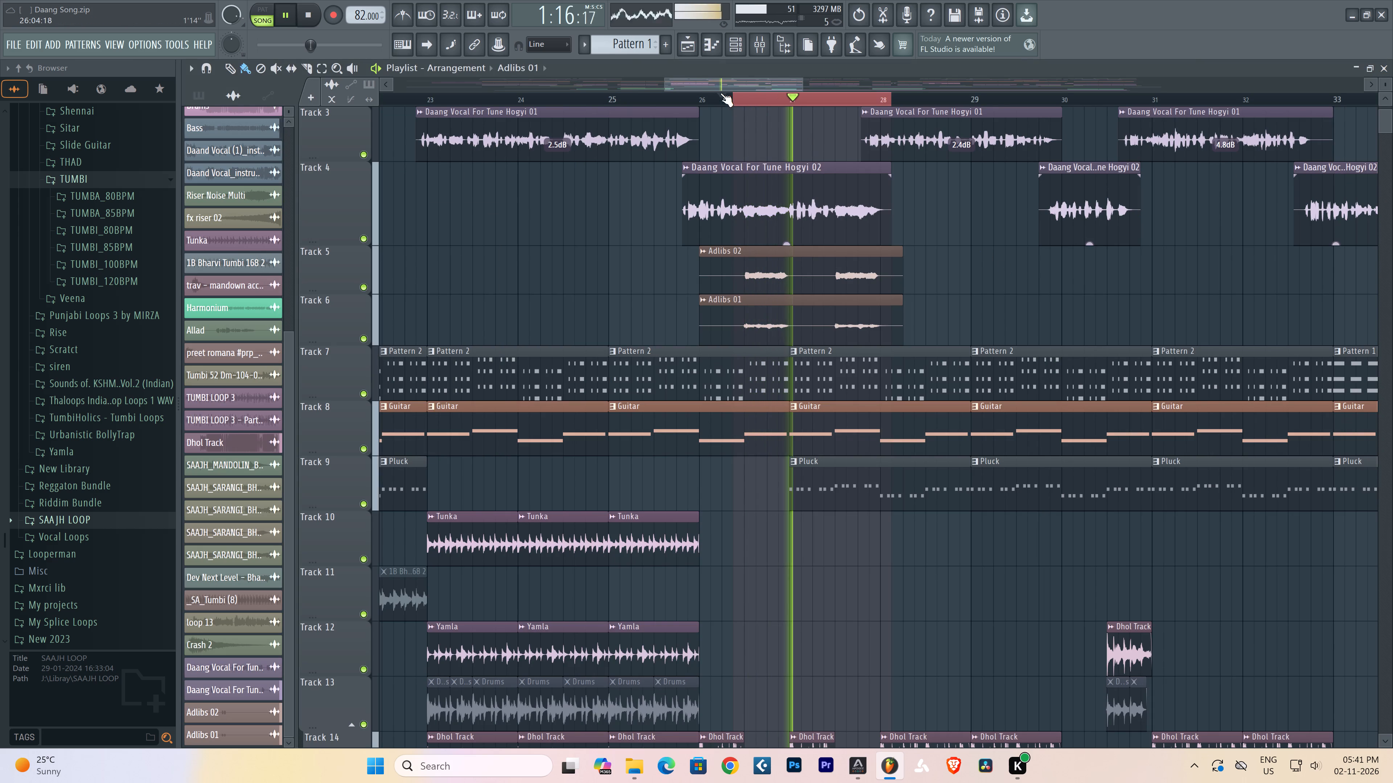
pyautogui.scroll(-6, 740, 96)
pyautogui.scroll(1, 741, 96)
pyautogui.scroll(-5, 741, 96)
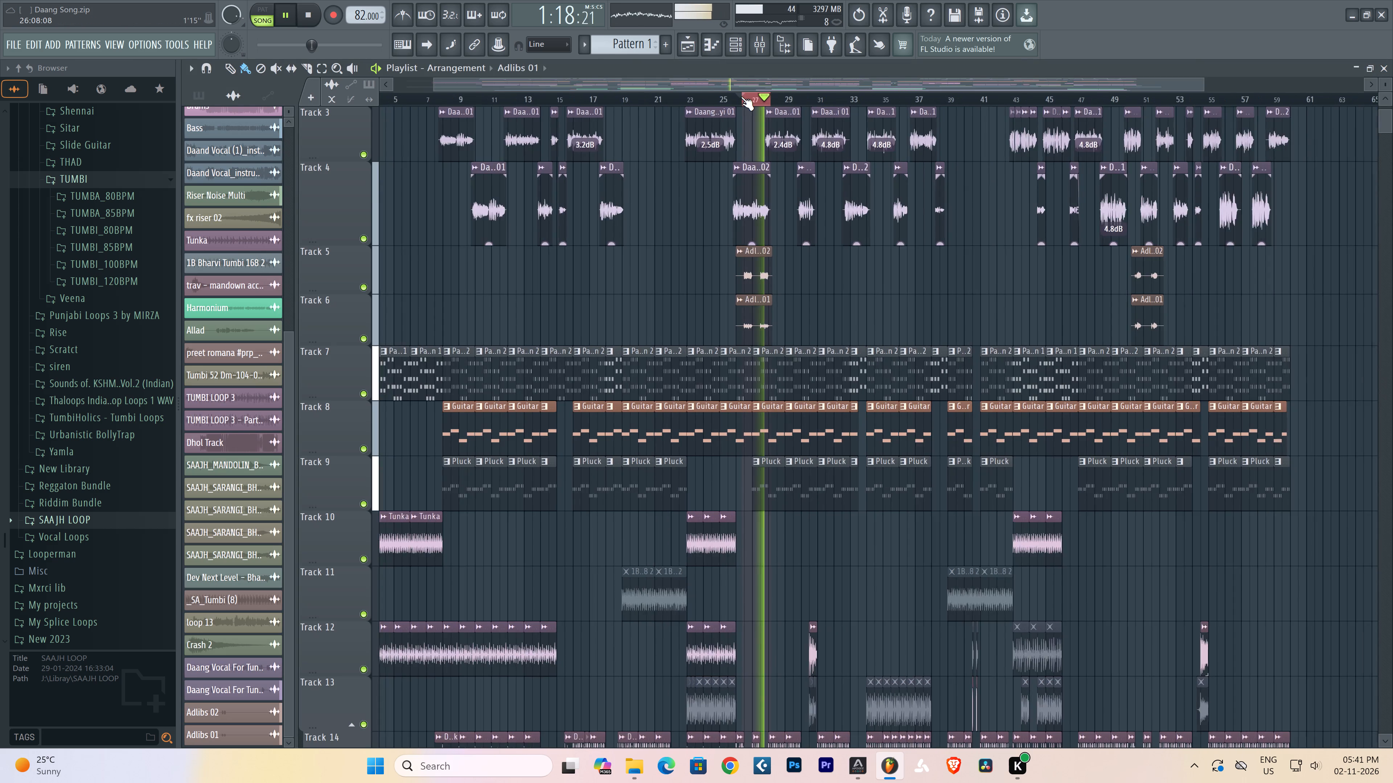
pyautogui.scroll(-2, 741, 96)
pyautogui.scroll(1, 741, 96)
pyautogui.scroll(-5, 741, 96)
pyautogui.doubleClick(1010, 100)
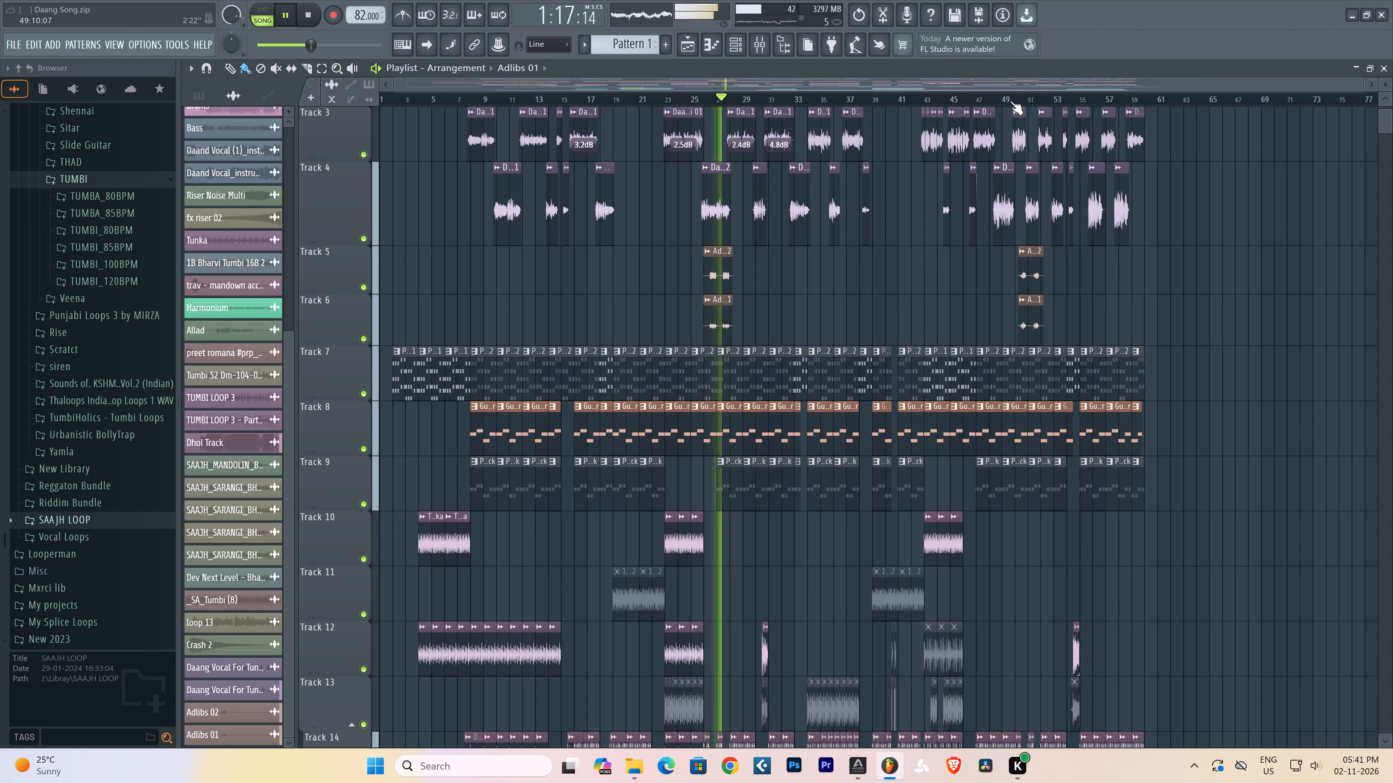
pyautogui.click(1014, 99)
pyautogui.scroll(10, 1014, 99)
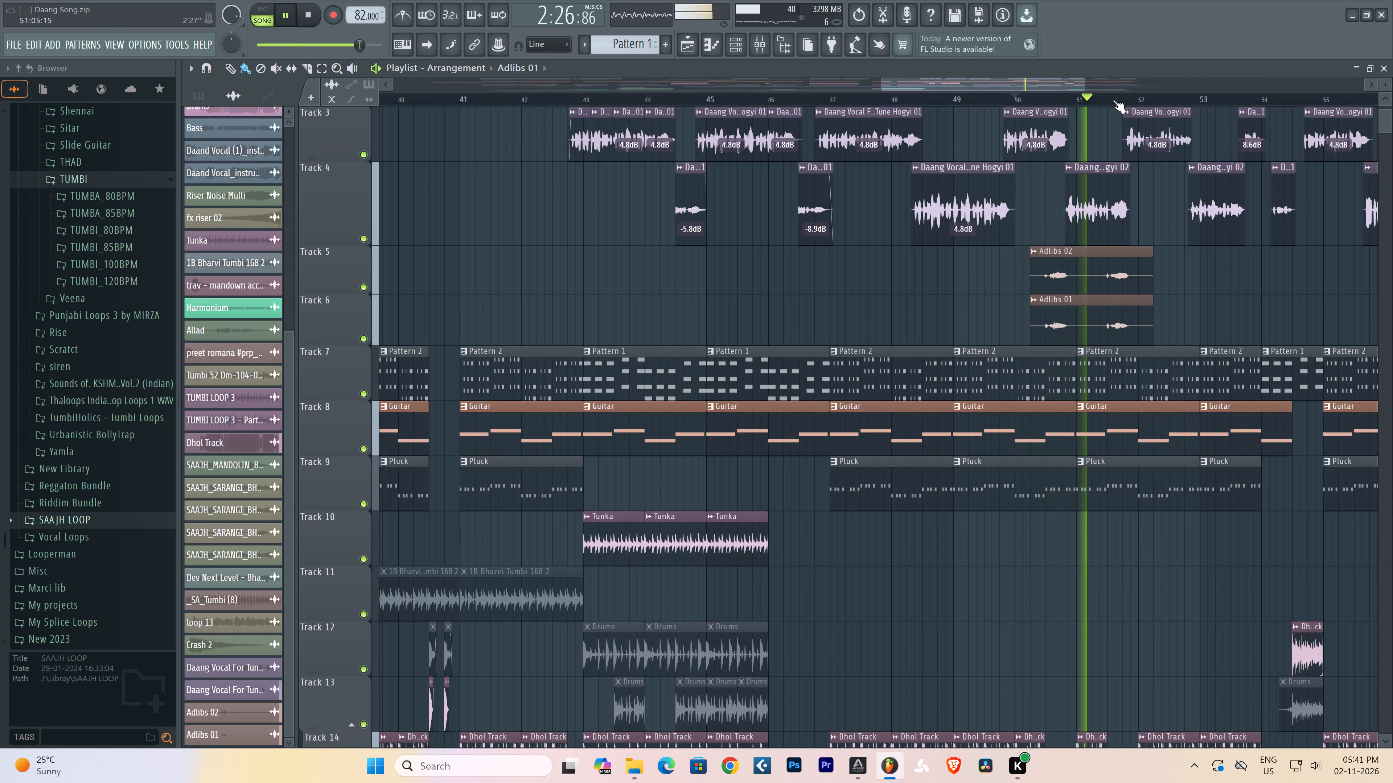
pyautogui.scroll(-1, 1152, 103)
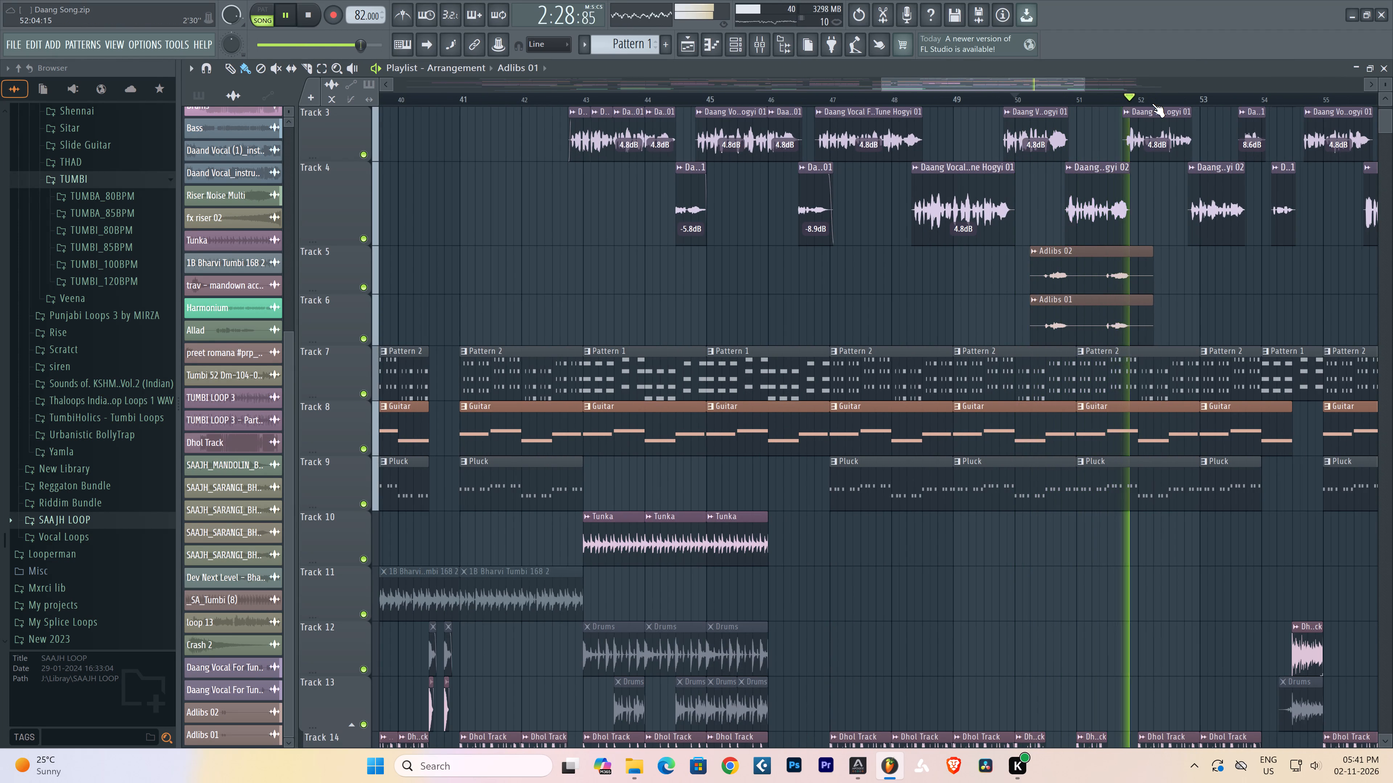
pyautogui.scroll(-5, 1152, 103)
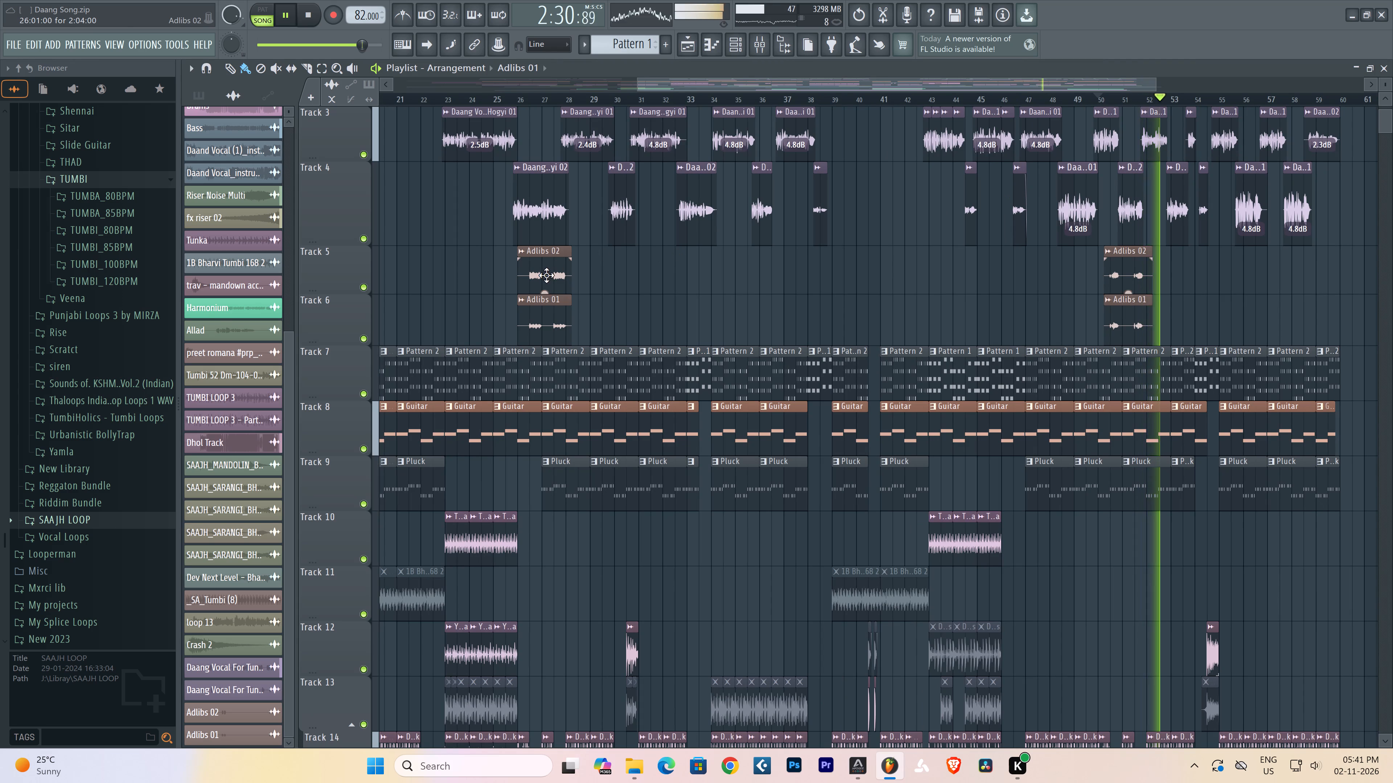
pyautogui.click(1104, 96)
pyautogui.scroll(3, 1104, 96)
# Mute and unmute the Adlibs Bus during playback to compare the mix with and without the adlibs.
pyautogui.click(756, 40)
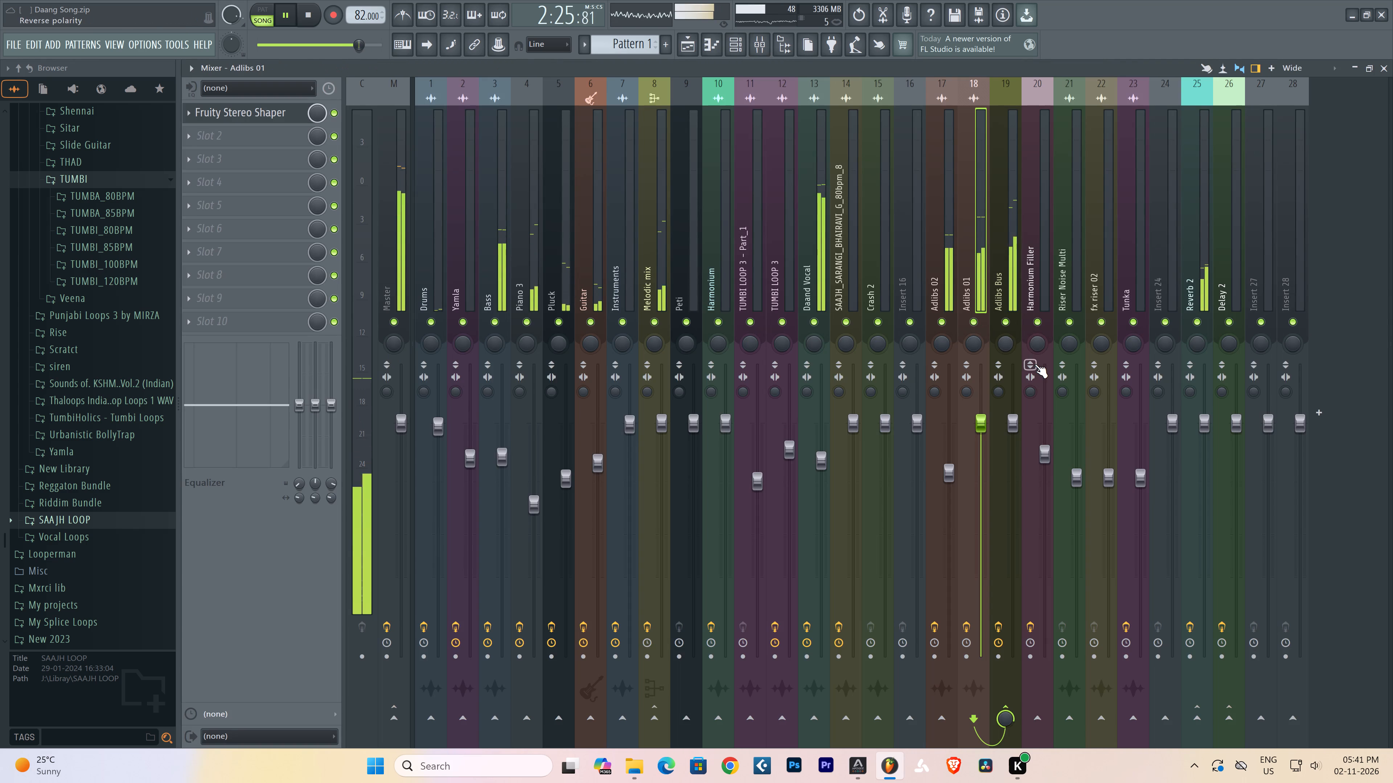
pyautogui.click(1014, 332)
pyautogui.press('space')
pyautogui.press('space')
pyautogui.click(1014, 326)
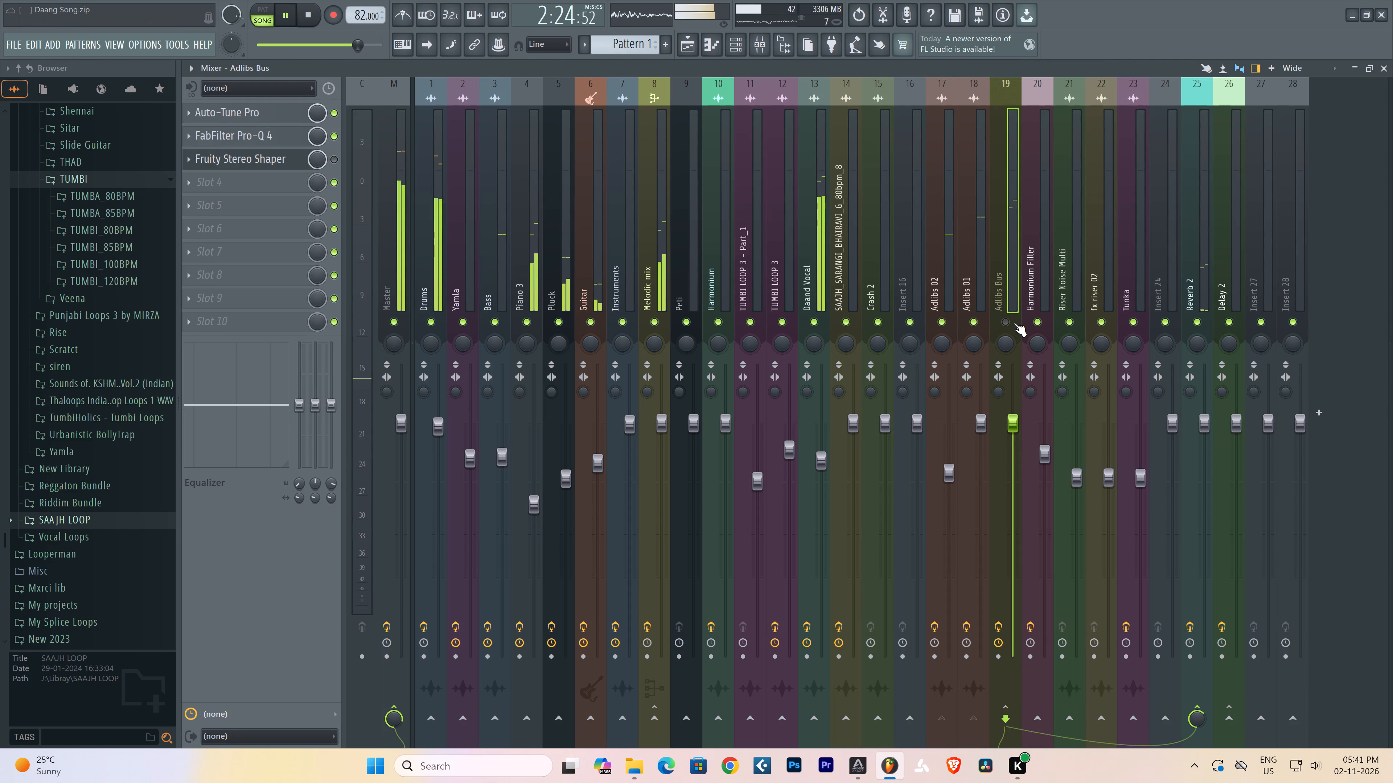
pyautogui.click(1014, 322)
pyautogui.press('space')
pyautogui.press('space')
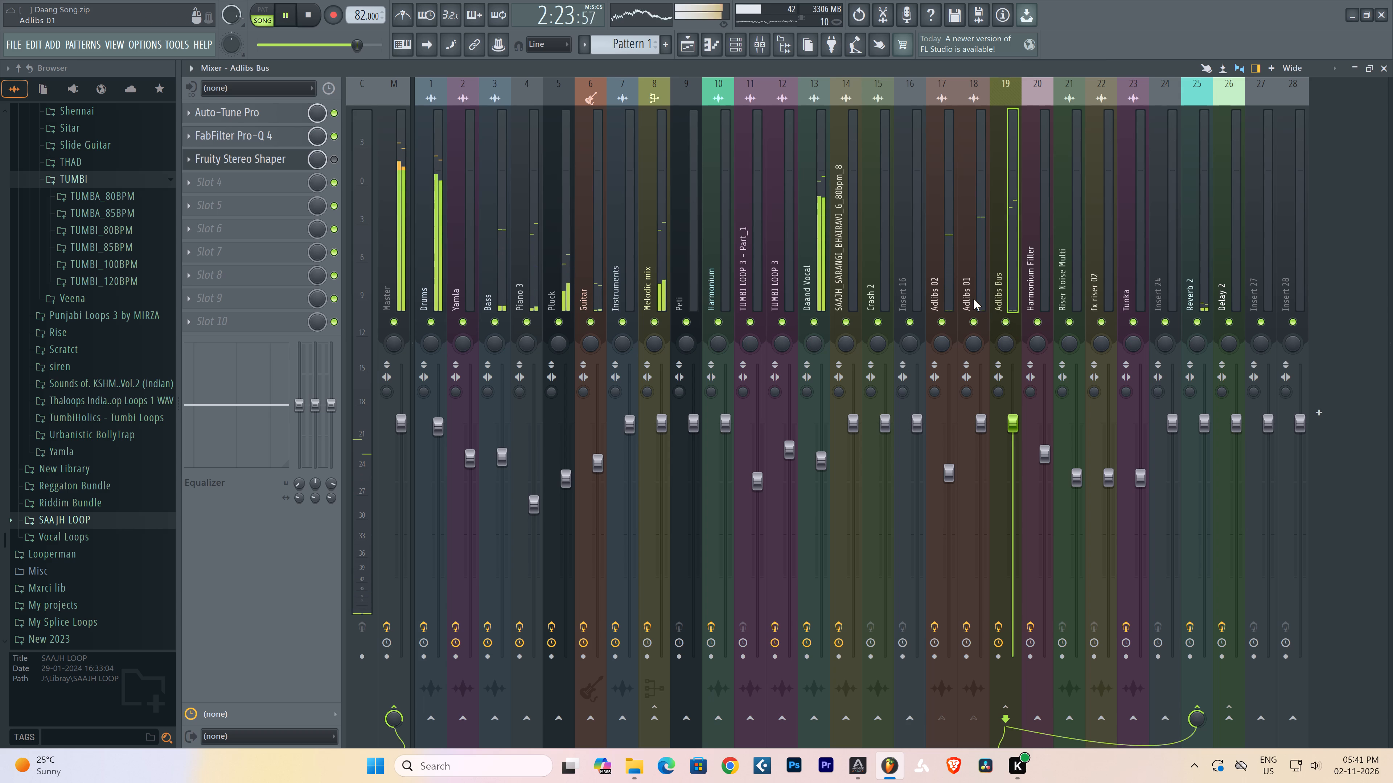
# Step the Fruity Stereo Shaper on Adlibs 01 to the next preset and back while auditioning the mix.
pyautogui.click(973, 299)
pyautogui.click(268, 115)
pyautogui.click(268, 115)
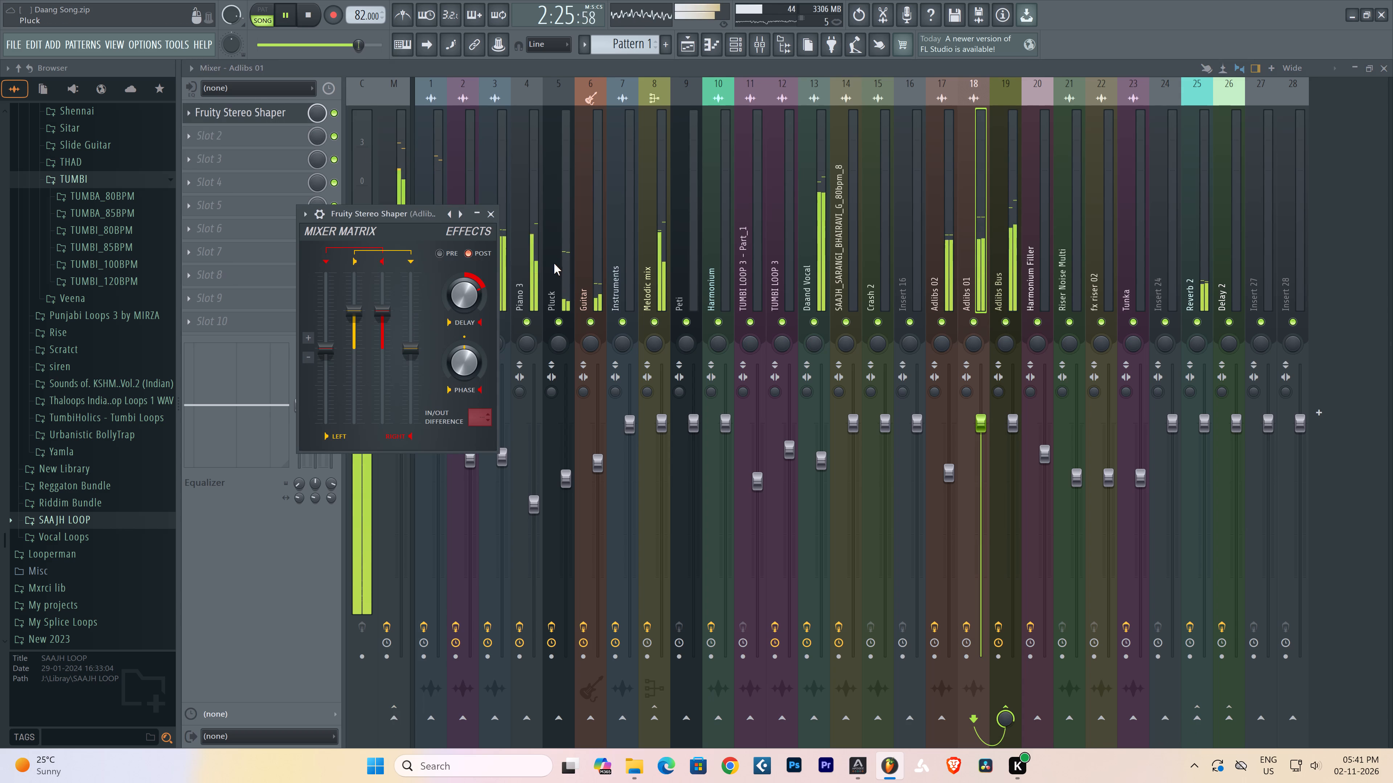
pyautogui.click(463, 218)
pyautogui.click(448, 214)
pyautogui.press('space')
pyautogui.press('space')
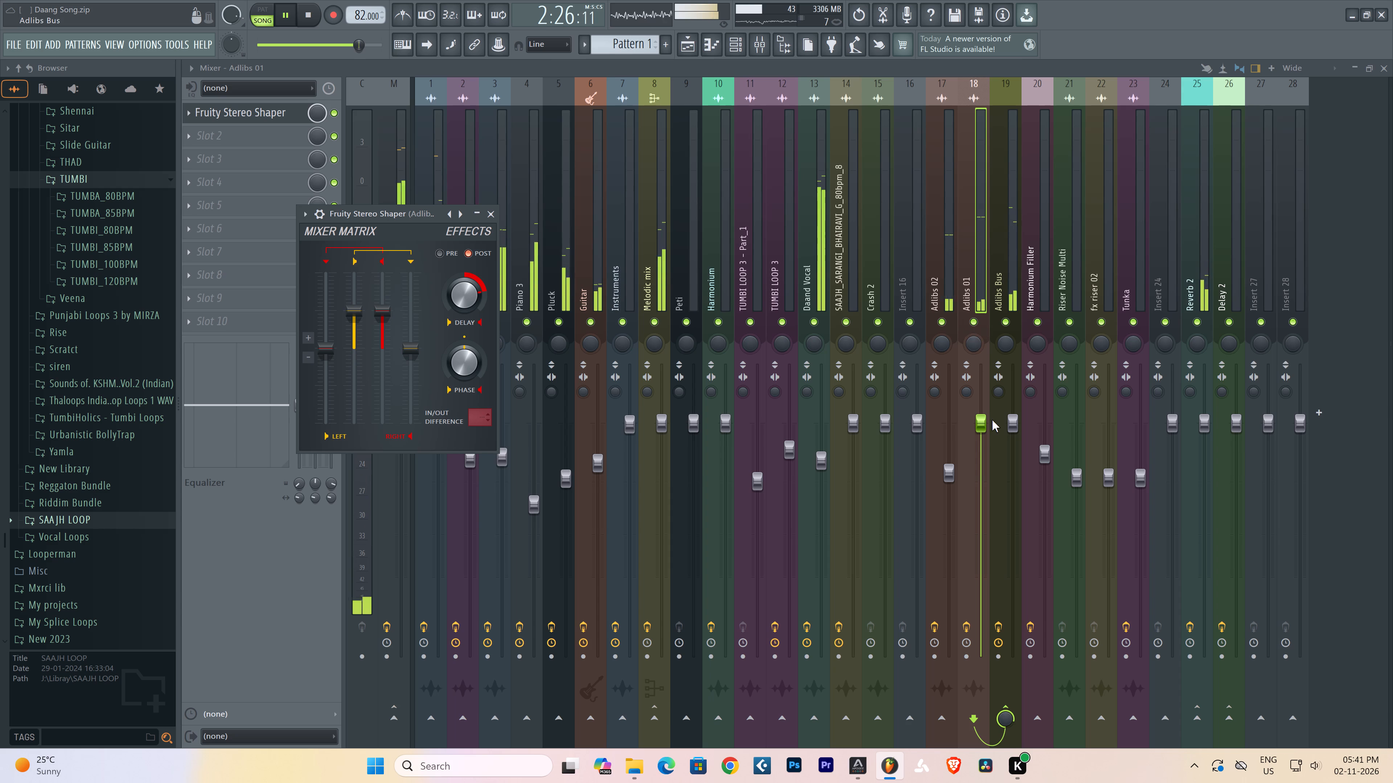
pyautogui.press('space')
pyautogui.press('space')
# Briefly solo Adlibs 01 and the Adlibs Bus, and listen again in the full mix.
pyautogui.rightClick(980, 317)
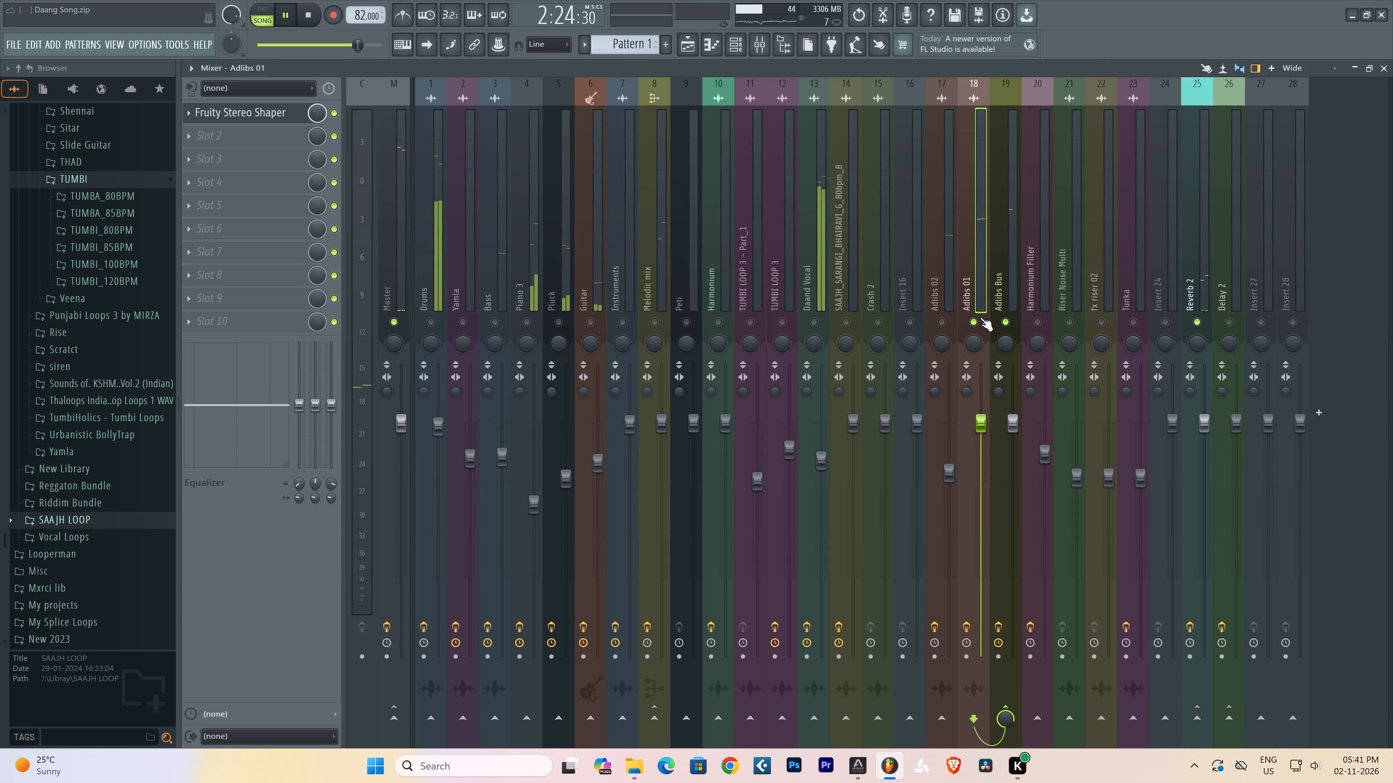
pyautogui.click(1011, 299)
pyautogui.click(1011, 299)
pyautogui.rightClick(1004, 314)
pyautogui.rightClick(1004, 314)
pyautogui.press('space')
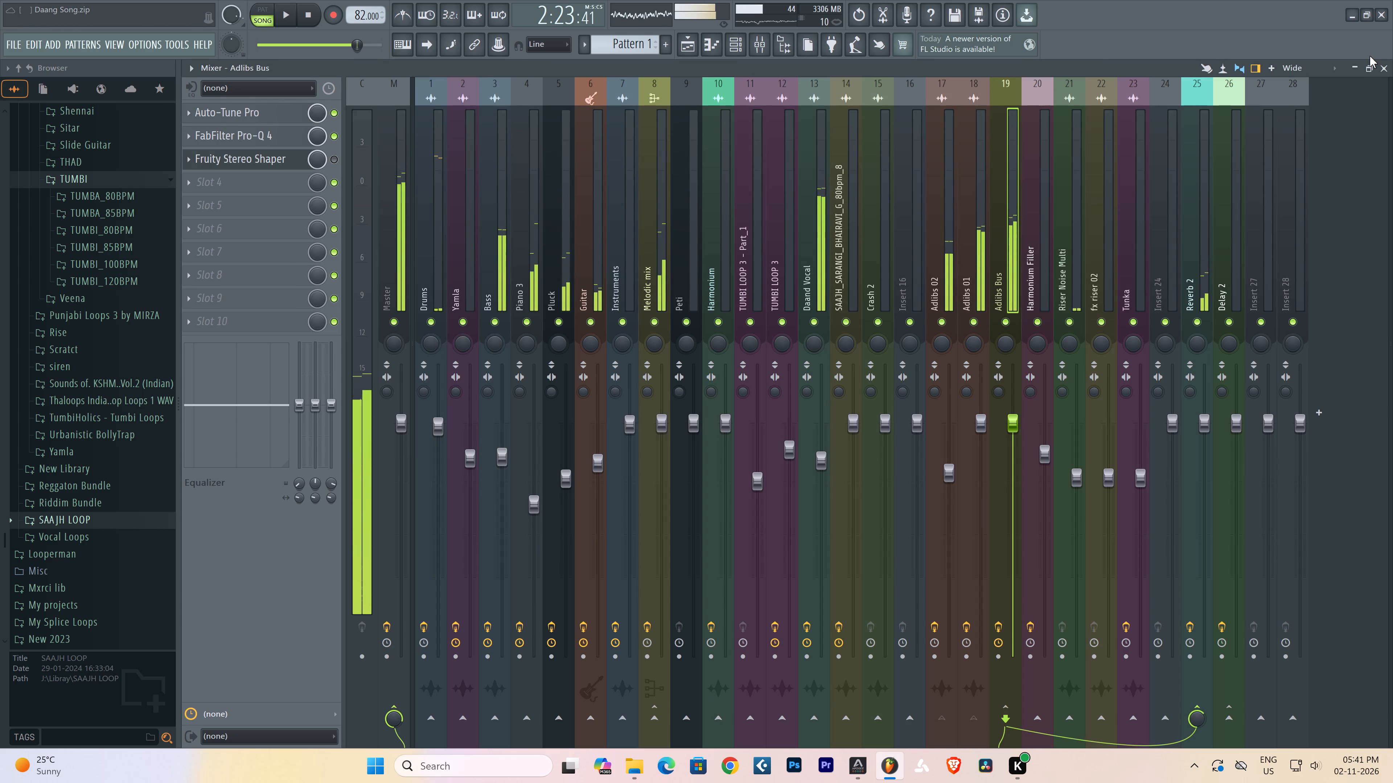
pyautogui.press('space')
# Solo playlist Track 5 and listen to the Adlibs 02 clips near bars 50 and 26.
pyautogui.click(1383, 75)
pyautogui.rightClick(621, 305)
pyautogui.scroll(-9, 765, 98)
pyautogui.press('space')
pyautogui.press('space')
pyautogui.rightClick(359, 287)
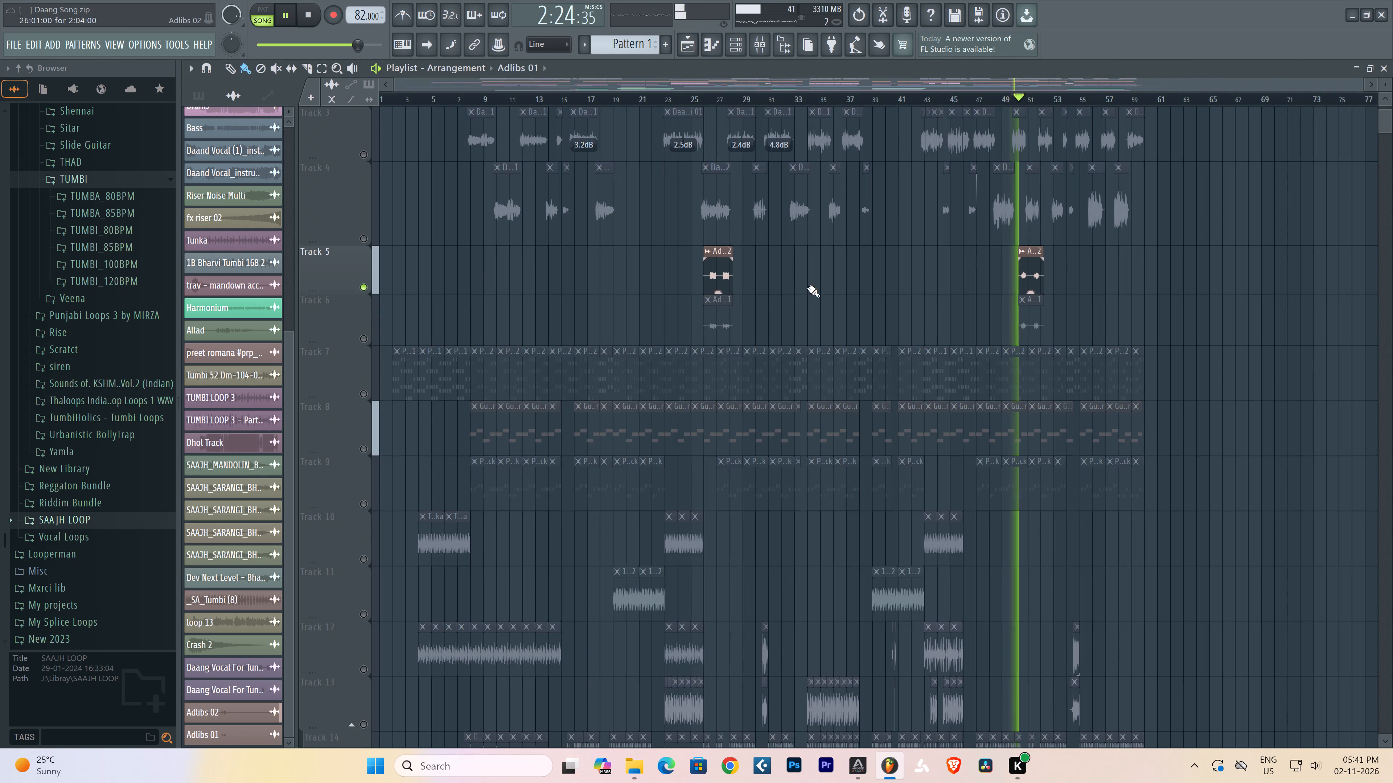
pyautogui.keyDown('ctrl'); pyautogui.moveTo(1066, 267); pyautogui.dragTo(810, 281); pyautogui.keyUp('ctrl')
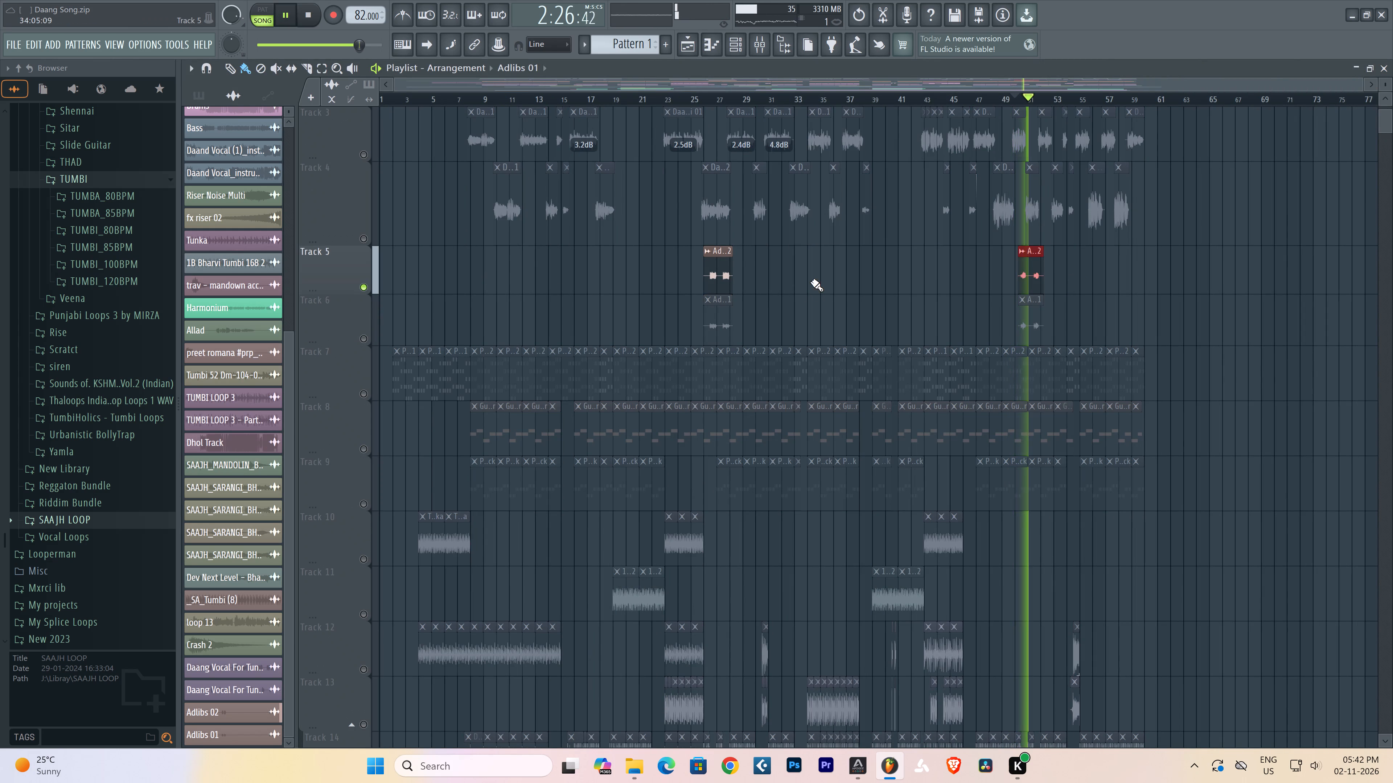
pyautogui.rightClick(813, 292)
pyautogui.click(709, 103)
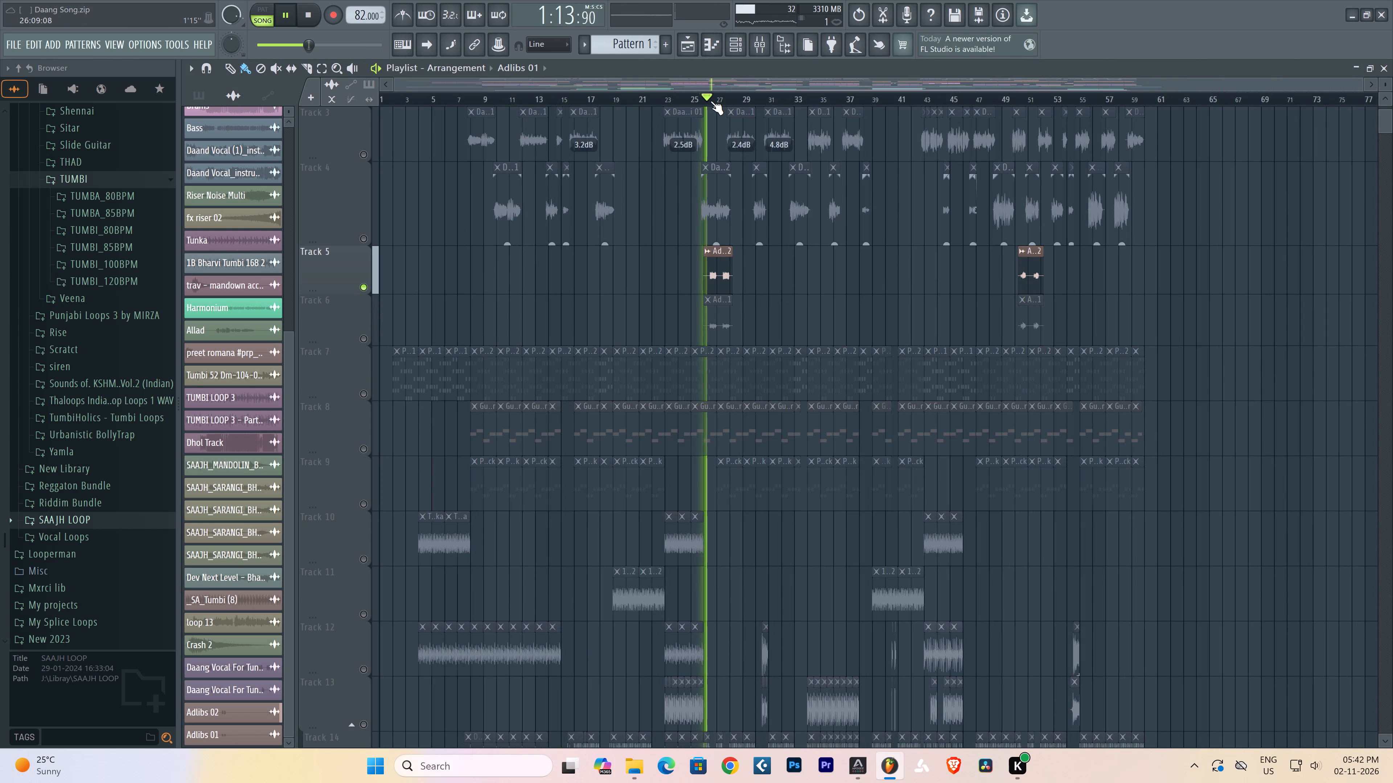
pyautogui.keyDown('ctrl'); pyautogui.scroll(2, 710, 101); pyautogui.keyUp('ctrl')
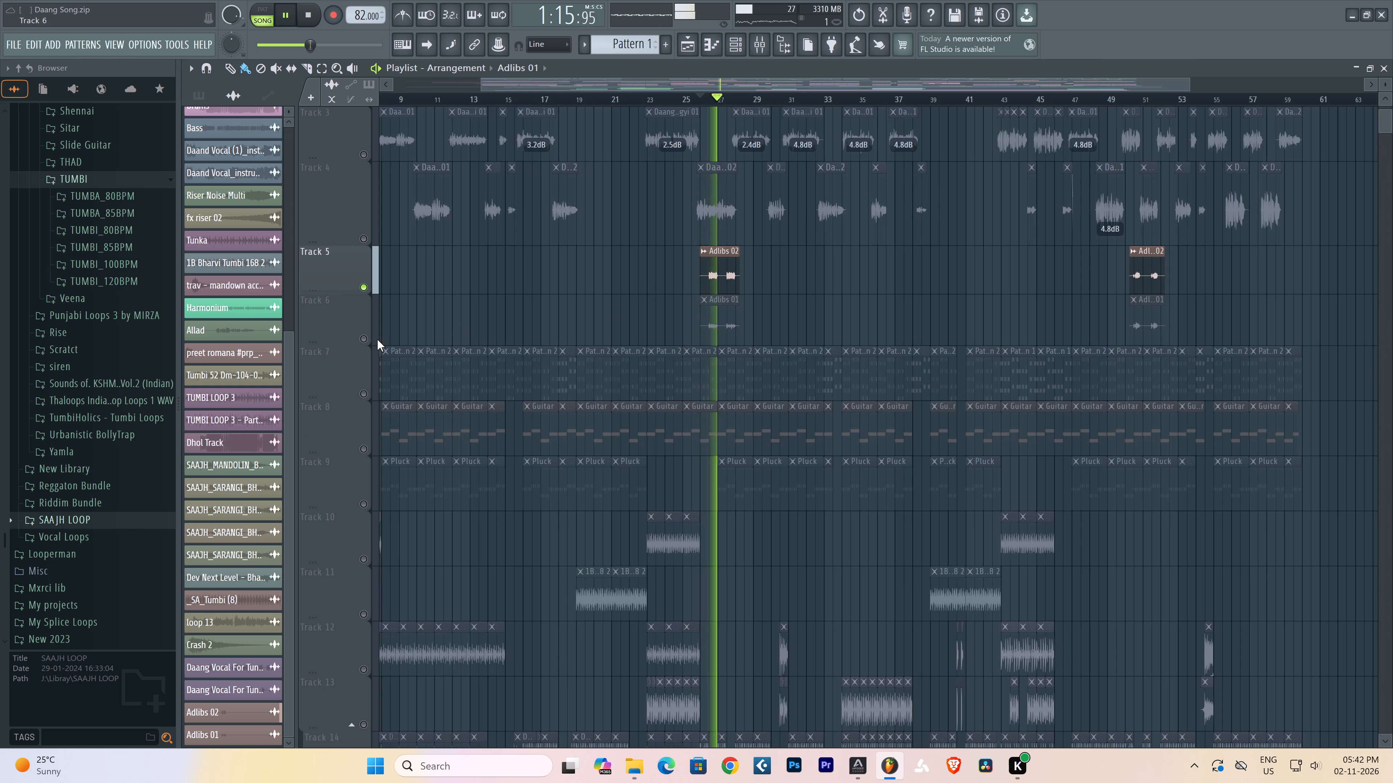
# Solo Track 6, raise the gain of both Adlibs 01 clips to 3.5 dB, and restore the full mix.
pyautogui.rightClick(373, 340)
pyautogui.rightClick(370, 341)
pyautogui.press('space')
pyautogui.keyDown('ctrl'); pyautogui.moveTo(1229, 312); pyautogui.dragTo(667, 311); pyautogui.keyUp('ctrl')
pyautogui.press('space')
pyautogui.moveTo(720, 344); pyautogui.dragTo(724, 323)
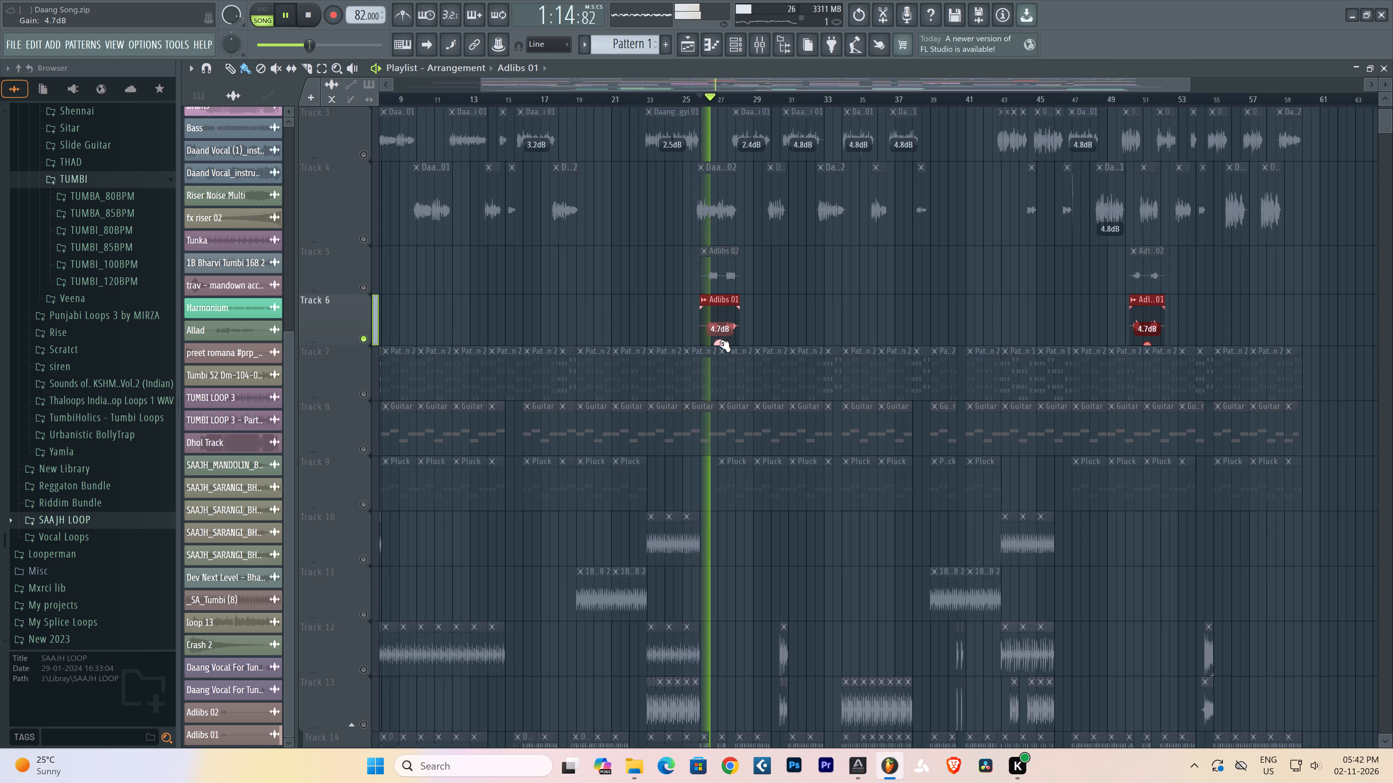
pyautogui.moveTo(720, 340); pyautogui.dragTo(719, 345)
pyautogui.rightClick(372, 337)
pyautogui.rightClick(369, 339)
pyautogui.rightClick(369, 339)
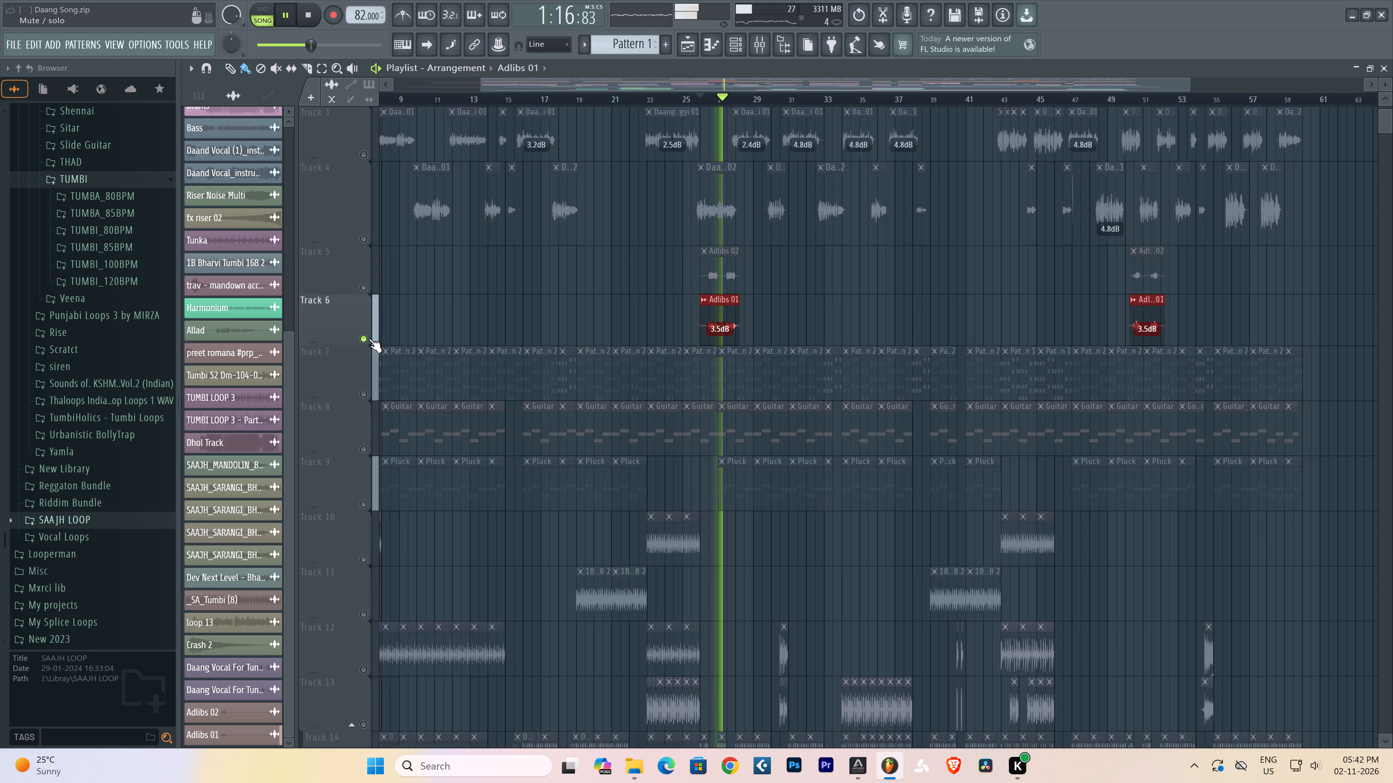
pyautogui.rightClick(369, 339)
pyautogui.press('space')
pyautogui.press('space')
# Replay the second Adlibs section in the full mix to check the adlib clip levels.
pyautogui.click(1126, 104)
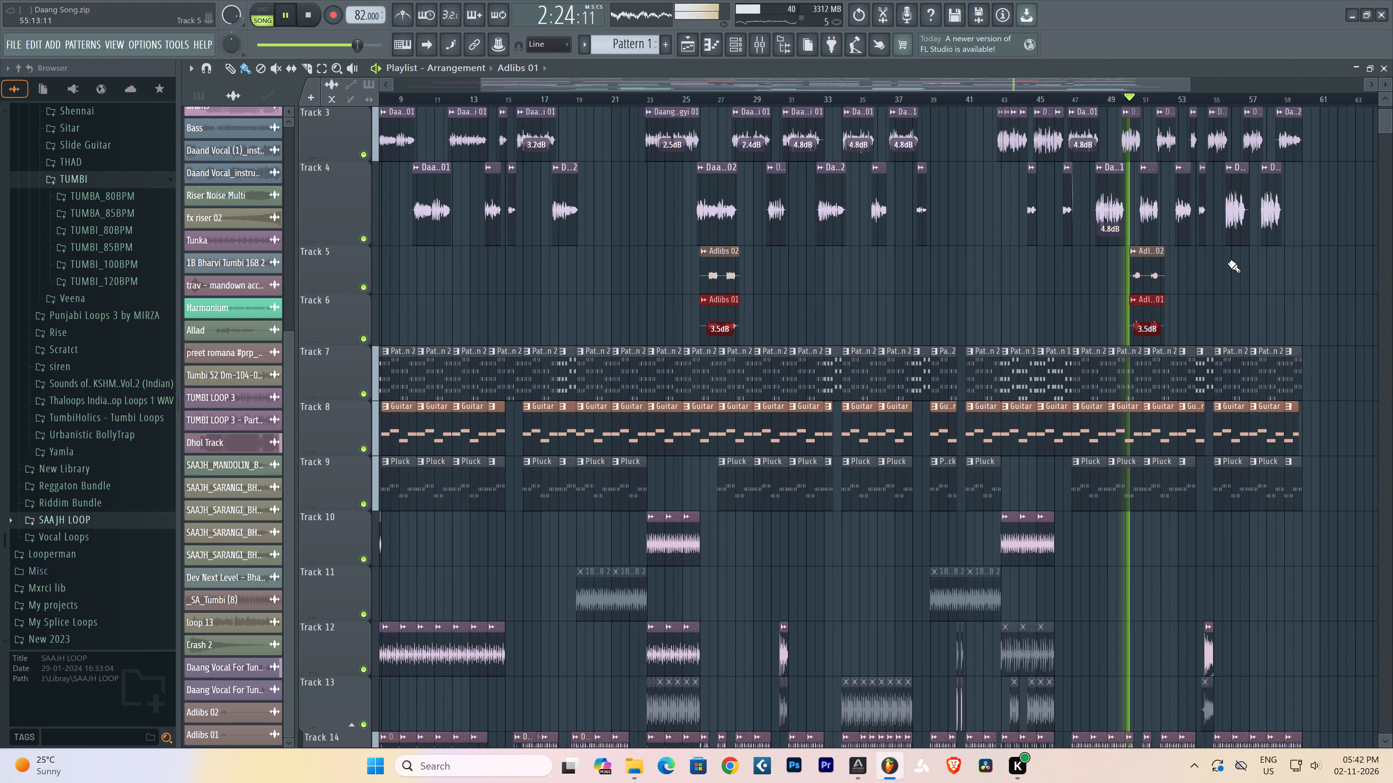
pyautogui.rightClick(1228, 263)
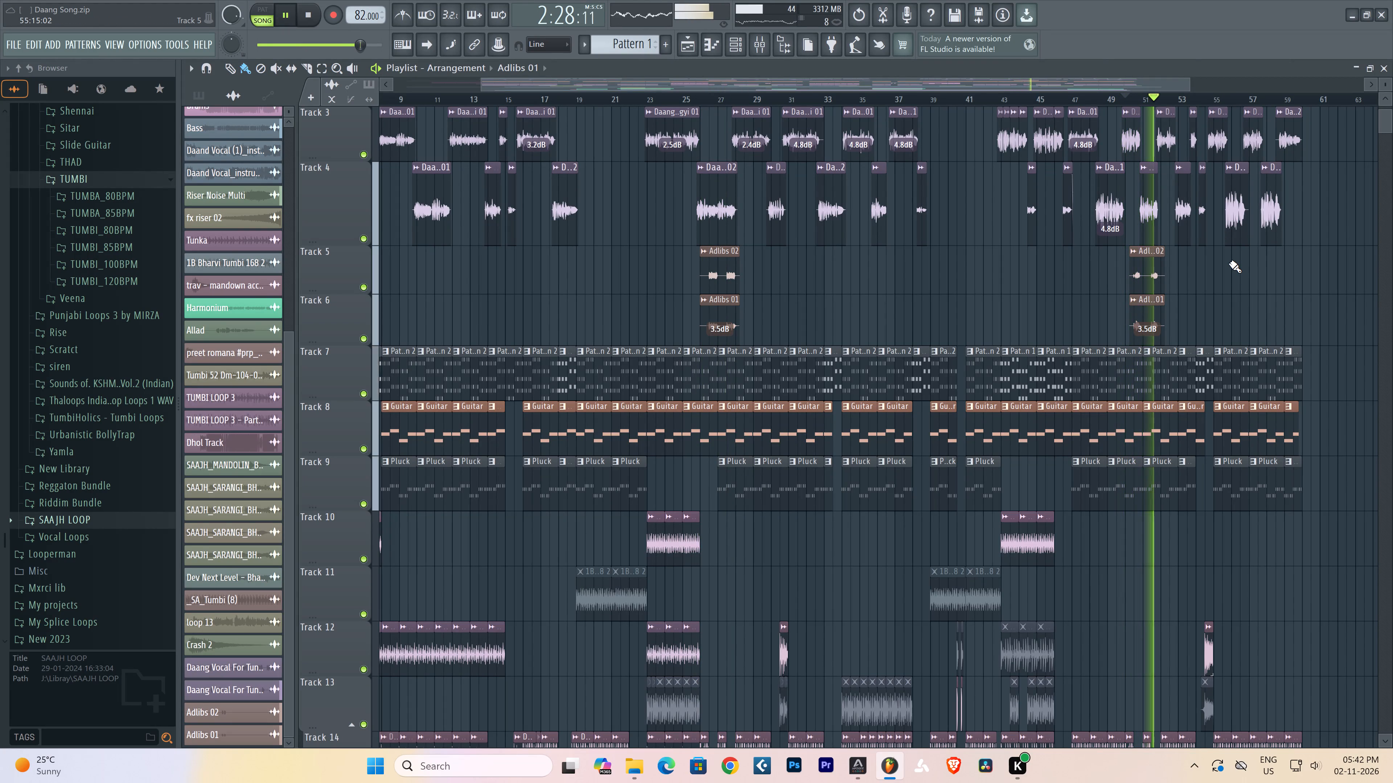
pyautogui.click(1121, 104)
pyautogui.scroll(5, 1131, 102)
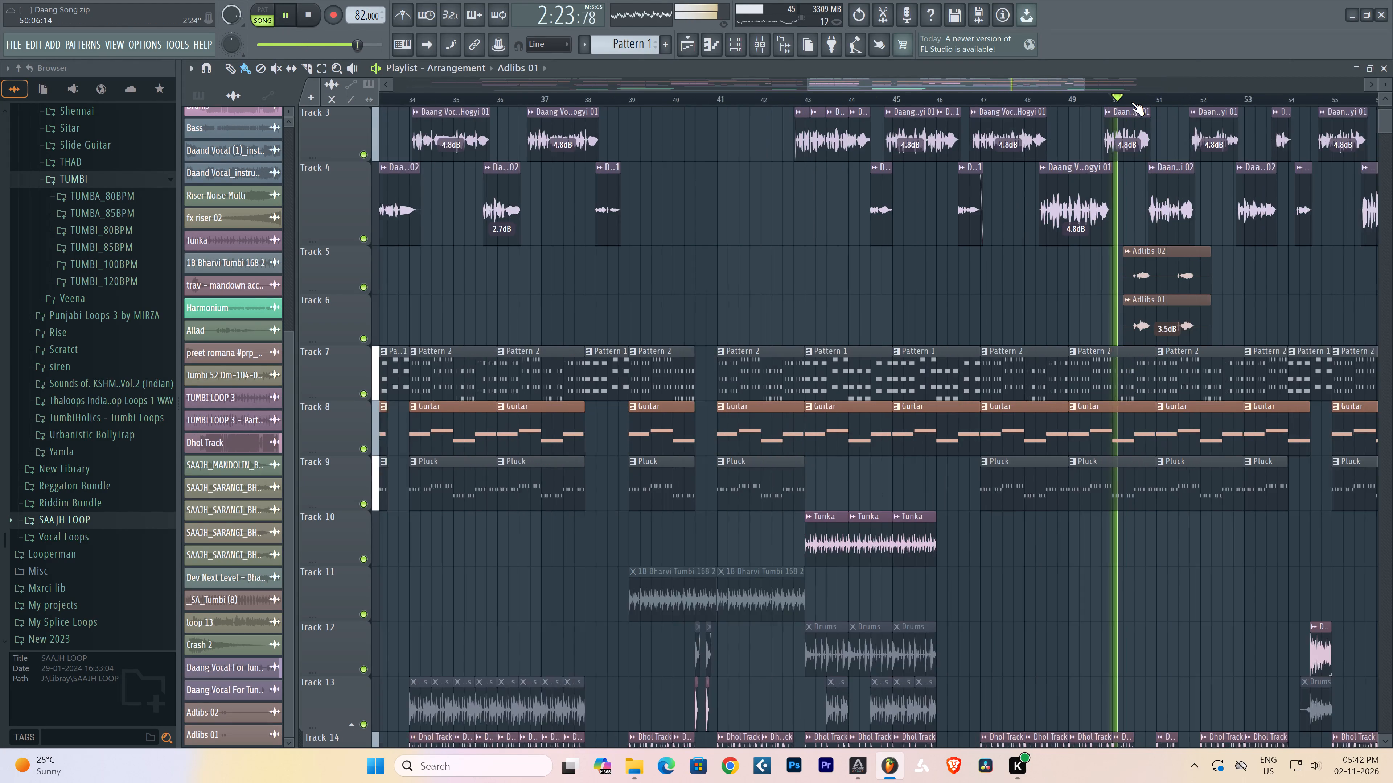
pyautogui.scroll(4, 1131, 102)
pyautogui.scroll(-12, 1158, 98)
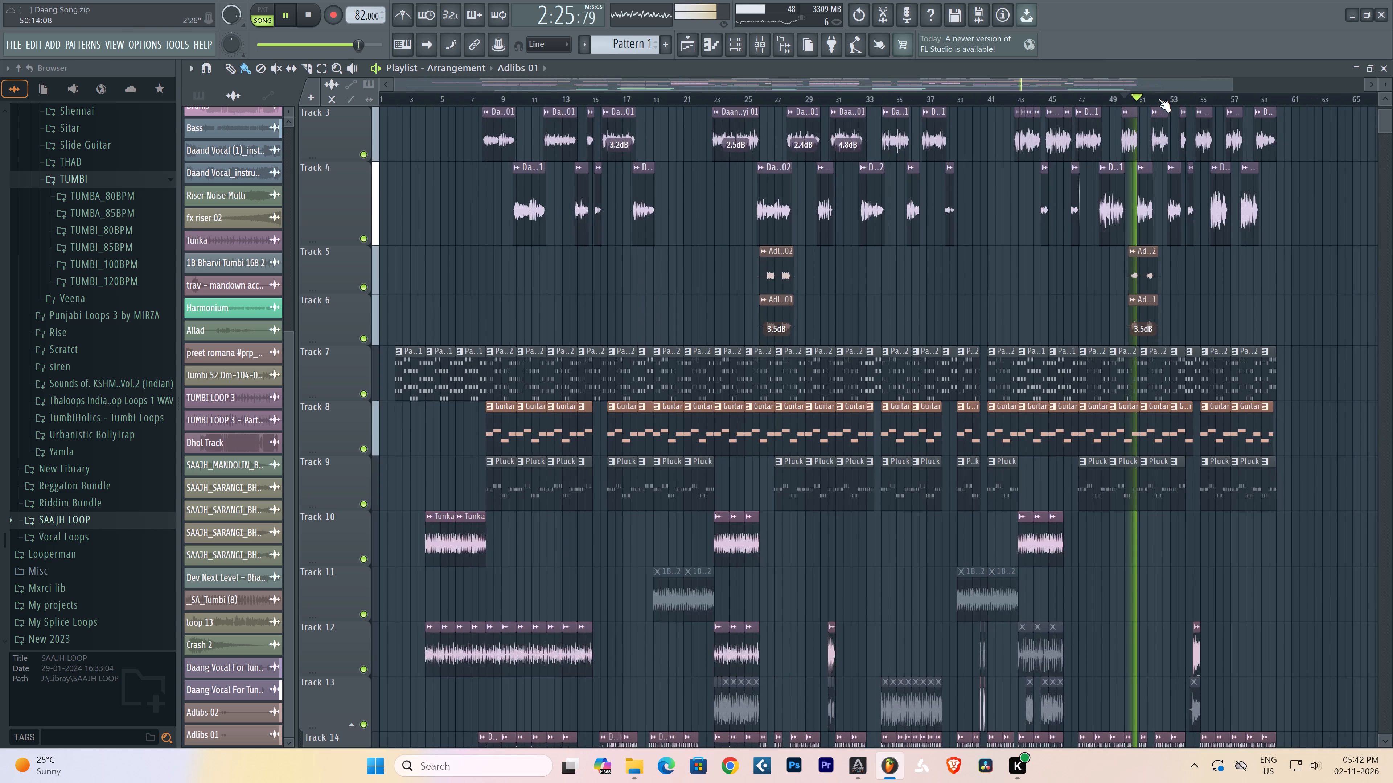
# Select all Adlibs 01 and Adlibs 02 clips and raise their gain together, bringing Adlibs 02 to 1.0 dB.
pyautogui.scroll(-1, 1158, 98)
pyautogui.keyDown('ctrl'); pyautogui.moveTo(1145, 281); pyautogui.dragTo(714, 307); pyautogui.keyUp('ctrl')
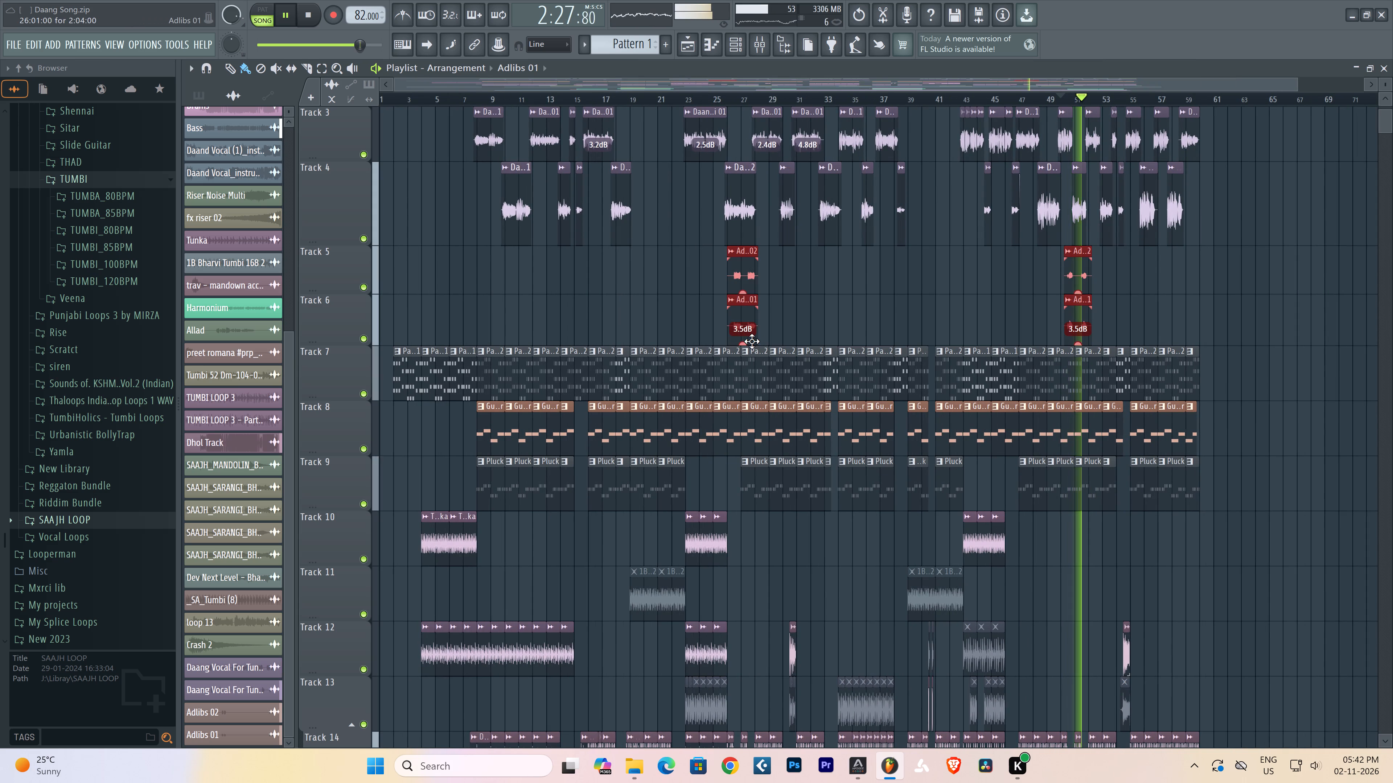
pyautogui.click(742, 344)
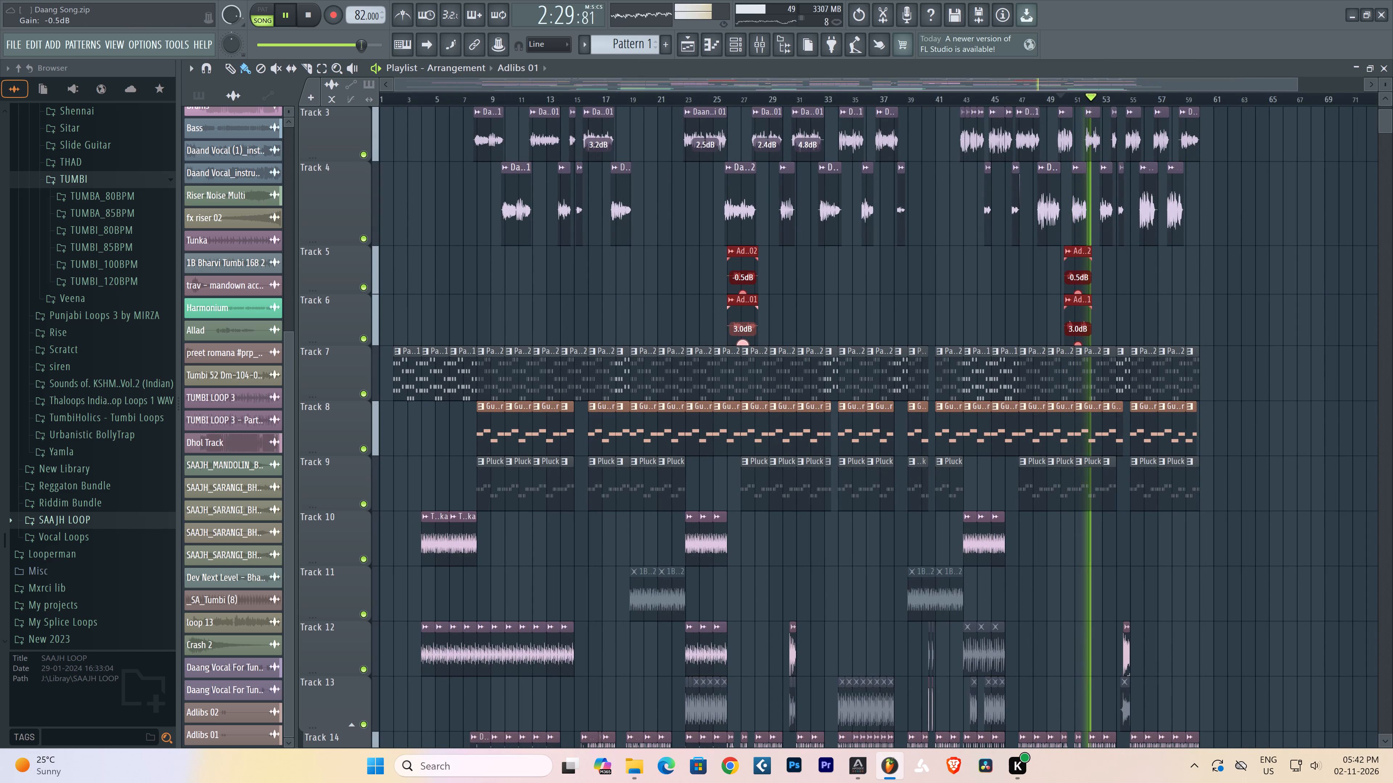
pyautogui.moveTo(743, 343); pyautogui.dragTo(744, 342)
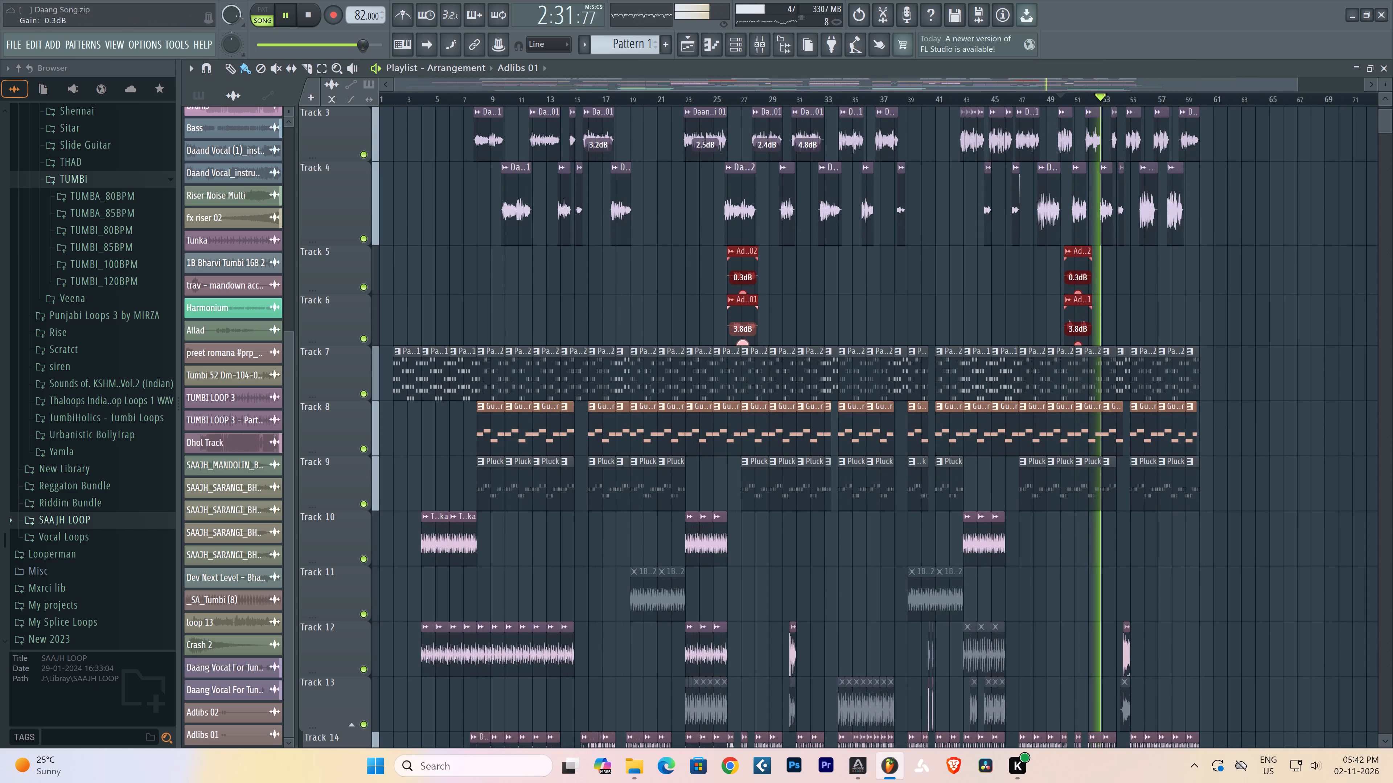
pyautogui.moveTo(744, 342); pyautogui.dragTo(745, 340)
pyautogui.rightClick(823, 314)
# Set the gain of both Adlibs 01 clips to 2.3 dB and audition them in the full mix.
pyautogui.keyDown('ctrl'); pyautogui.moveTo(1113, 311); pyautogui.dragTo(643, 314); pyautogui.keyUp('ctrl')
pyautogui.press('space')
pyautogui.press('space')
pyautogui.moveTo(744, 341); pyautogui.dragTo(734, 350)
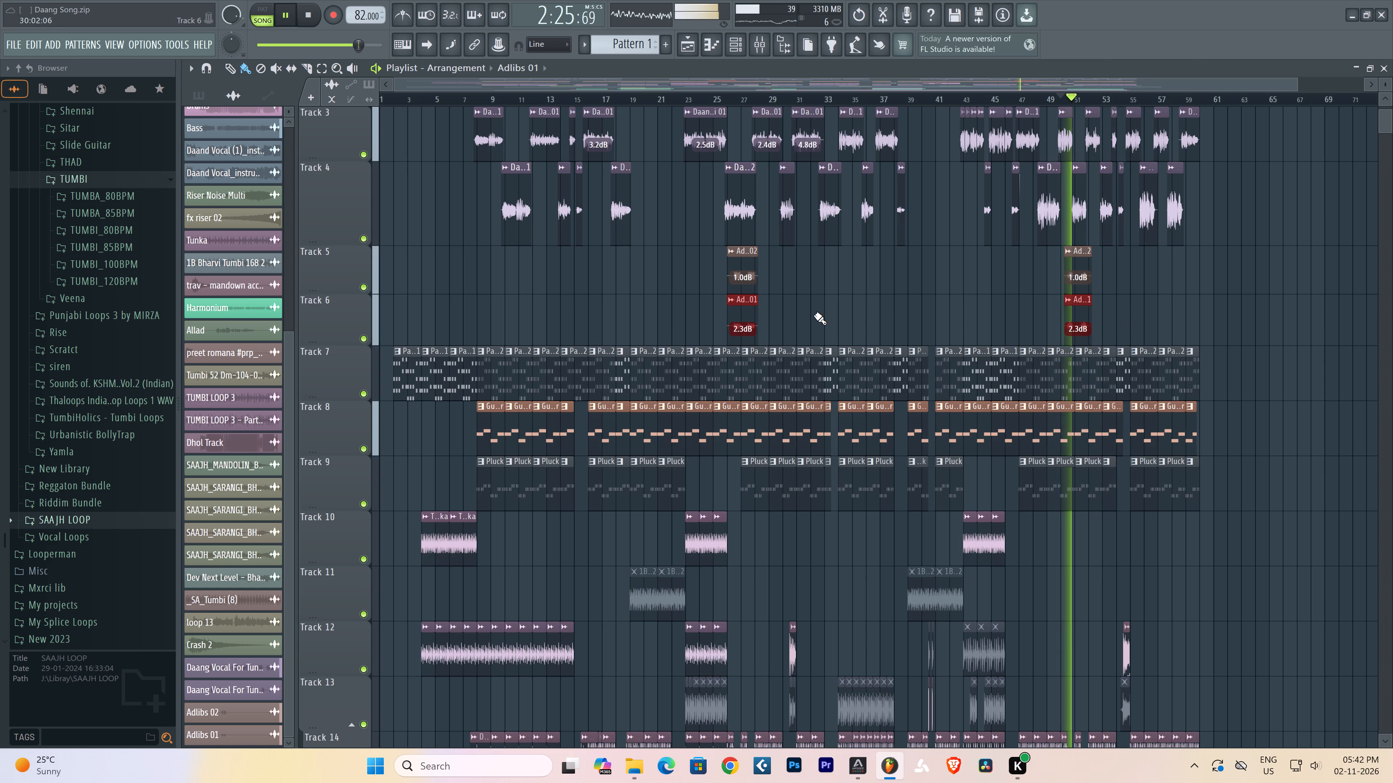
pyautogui.rightClick(892, 295)
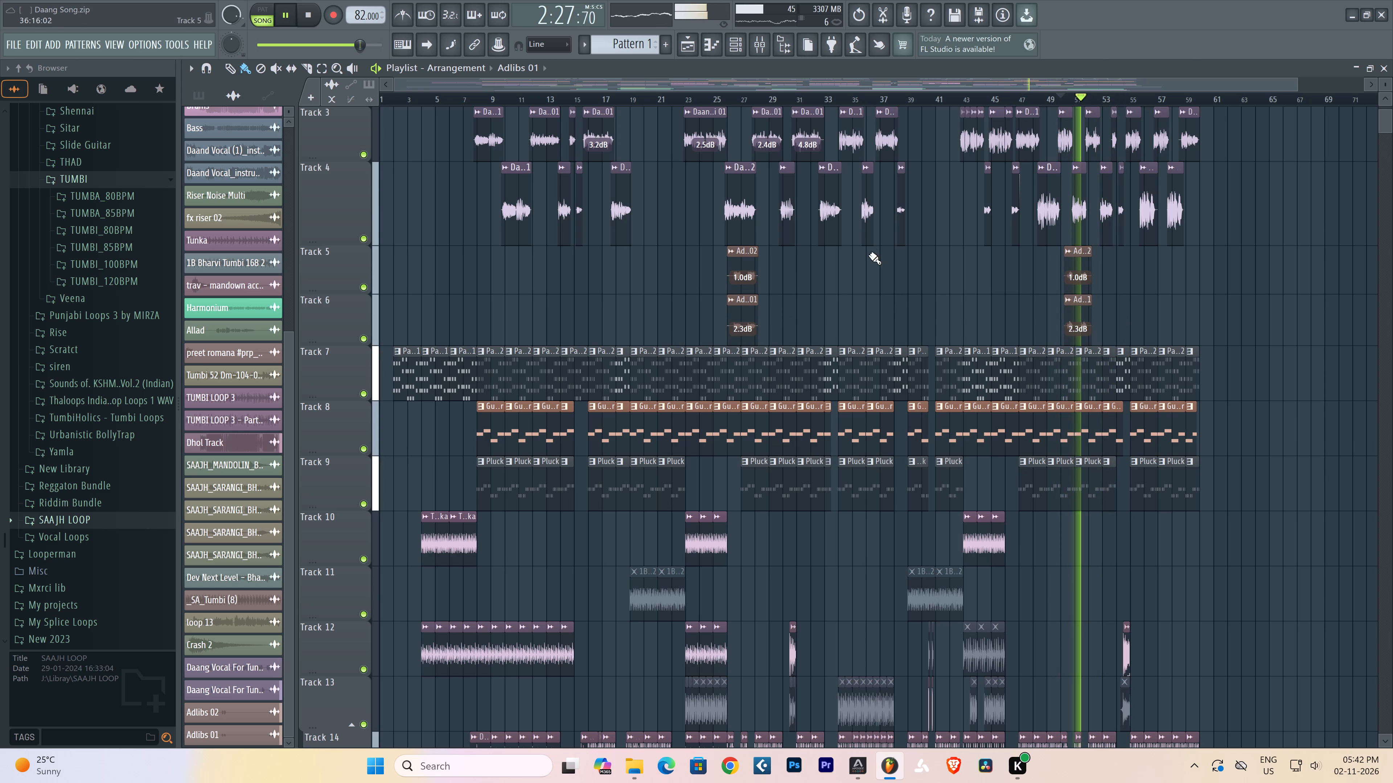
pyautogui.scroll(-1, 755, 102)
pyautogui.scroll(1, 755, 102)
pyautogui.scroll(-1, 755, 102)
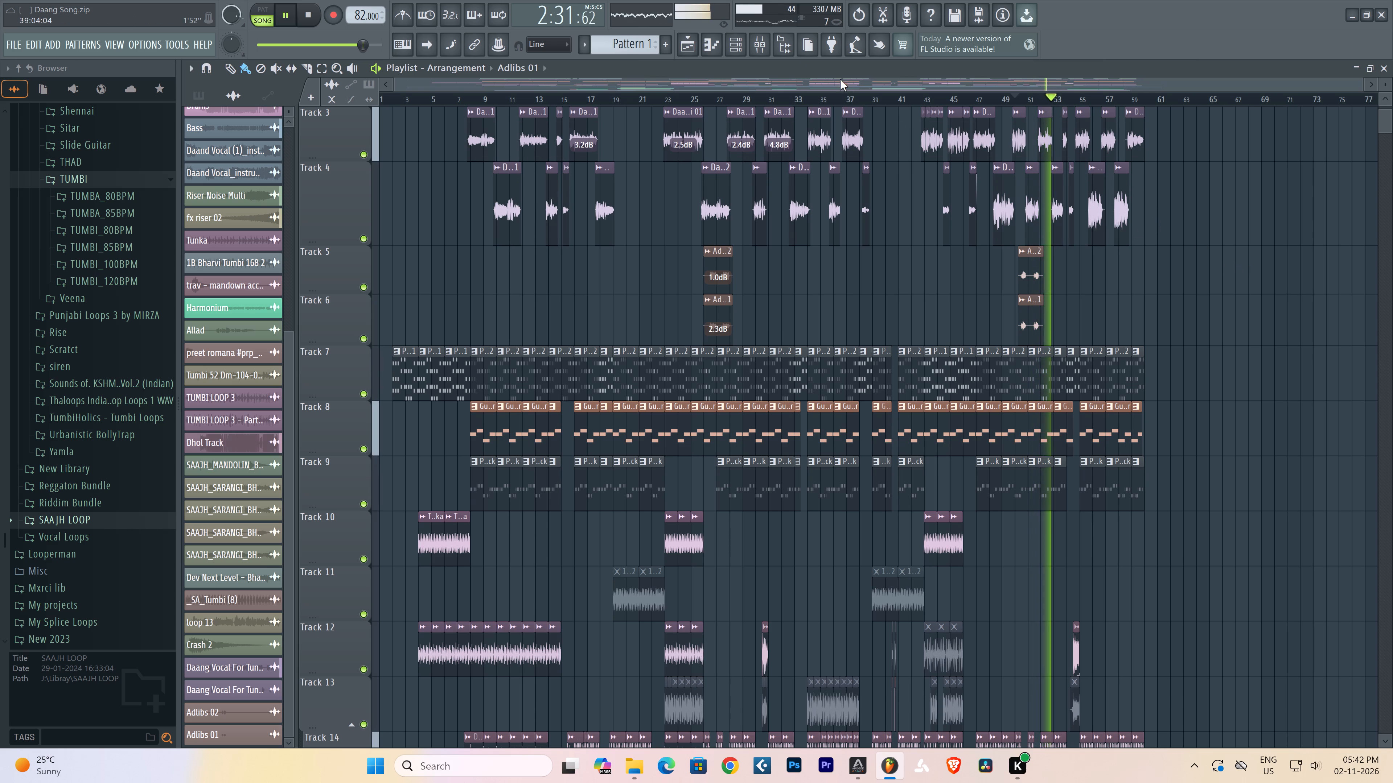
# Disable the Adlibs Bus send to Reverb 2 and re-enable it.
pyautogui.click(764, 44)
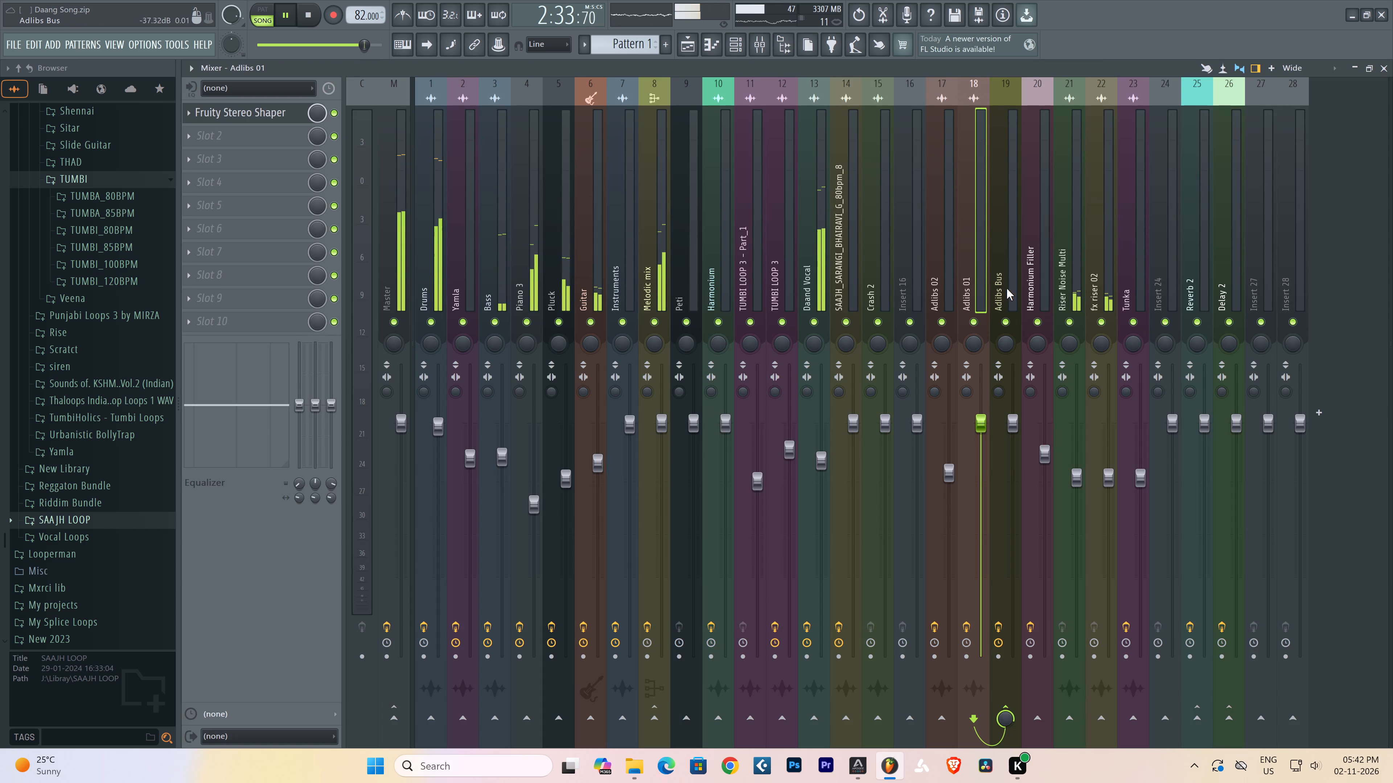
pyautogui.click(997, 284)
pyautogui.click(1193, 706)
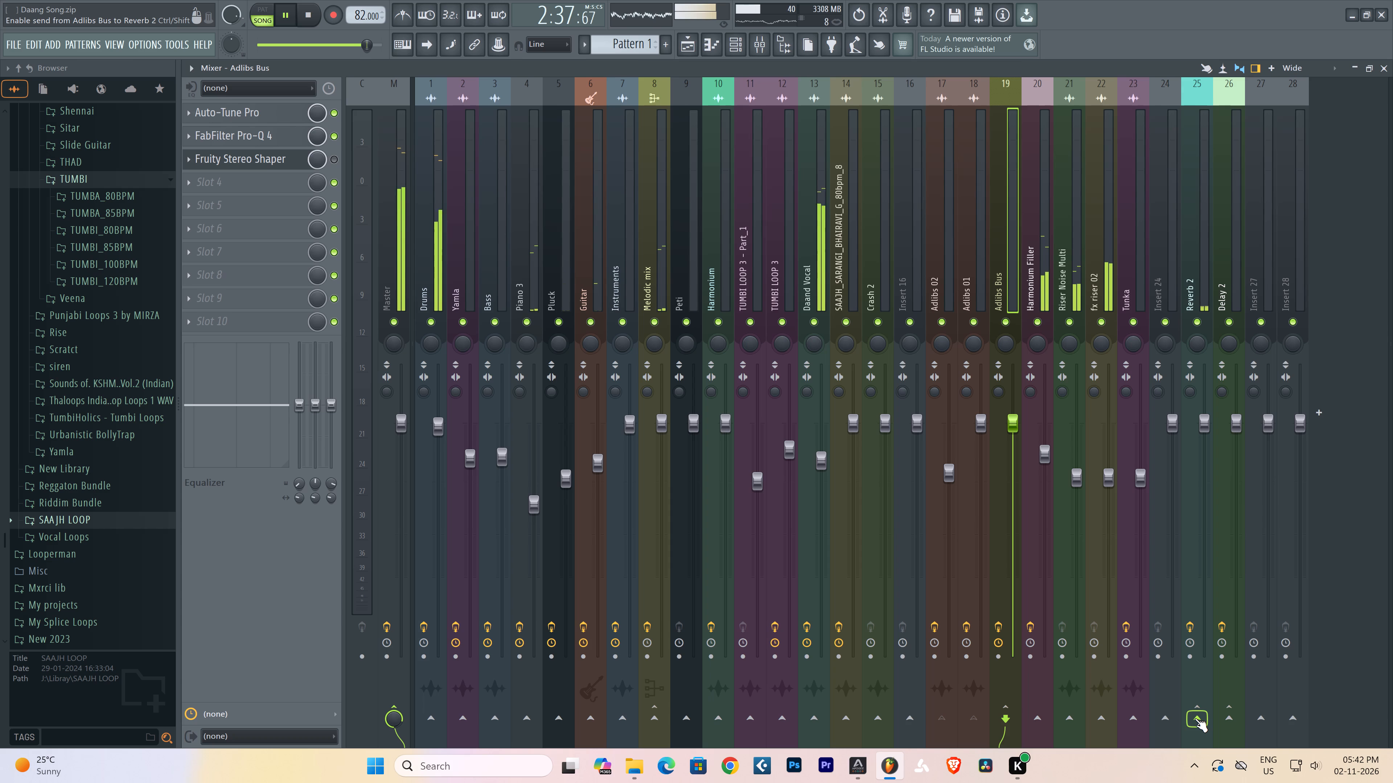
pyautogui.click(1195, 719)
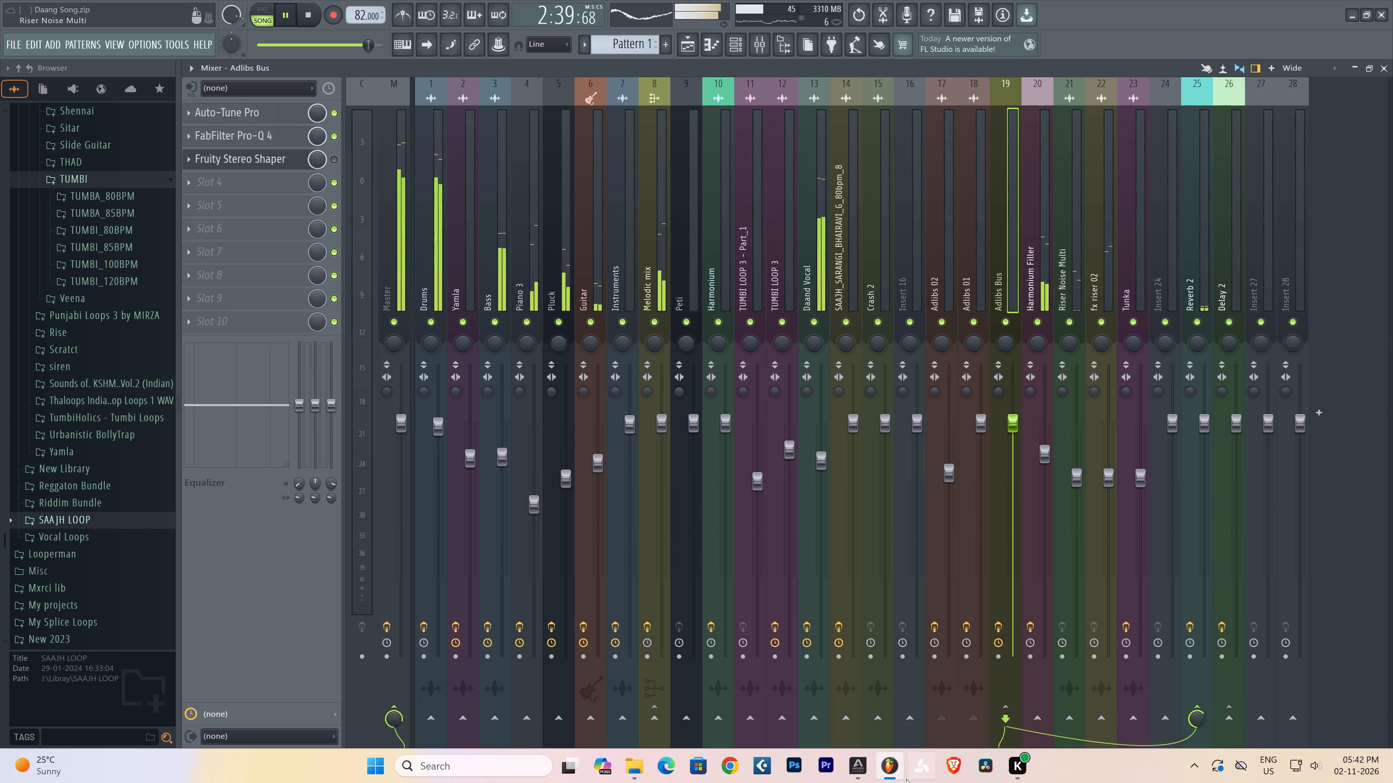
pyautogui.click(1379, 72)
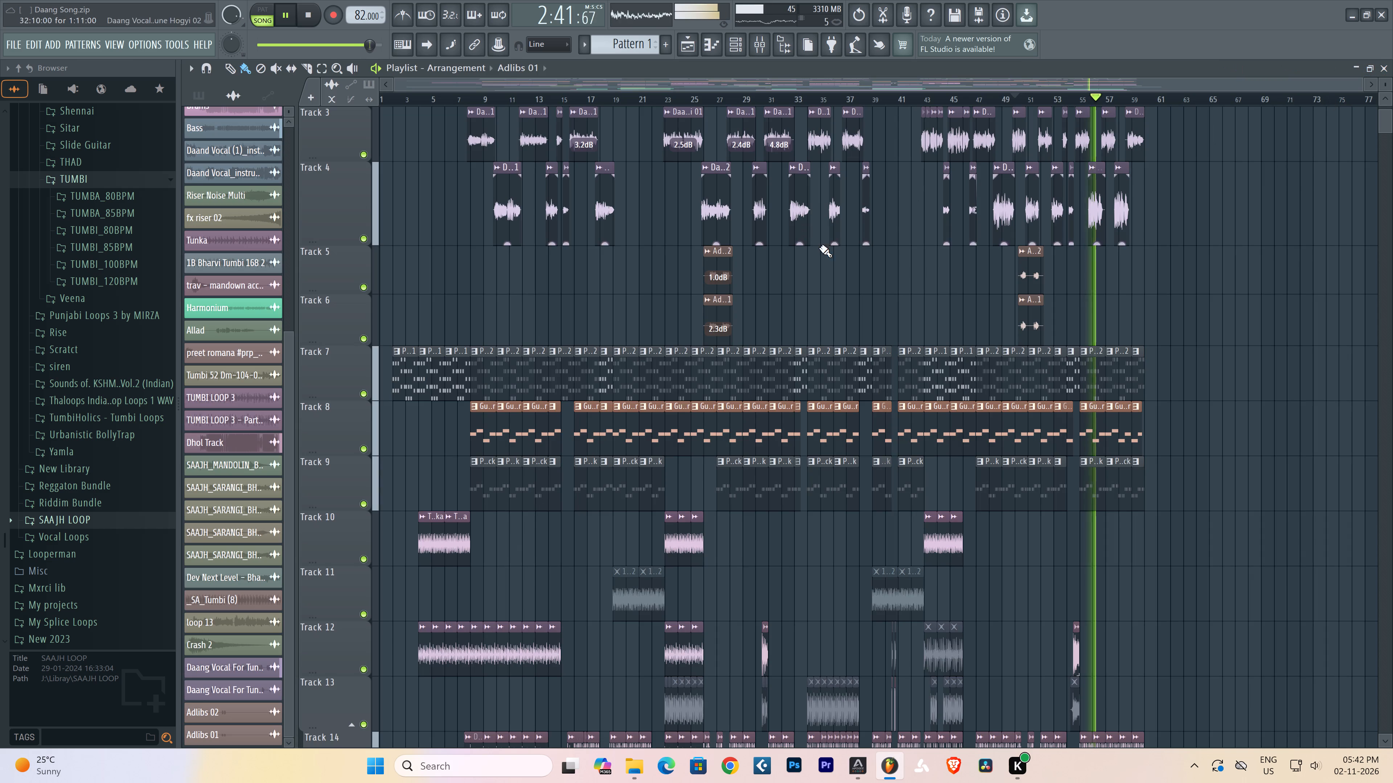
# Save the Daang Song project.
pyautogui.rightClick(875, 276)
pyautogui.hotkey('ctrl', 's')
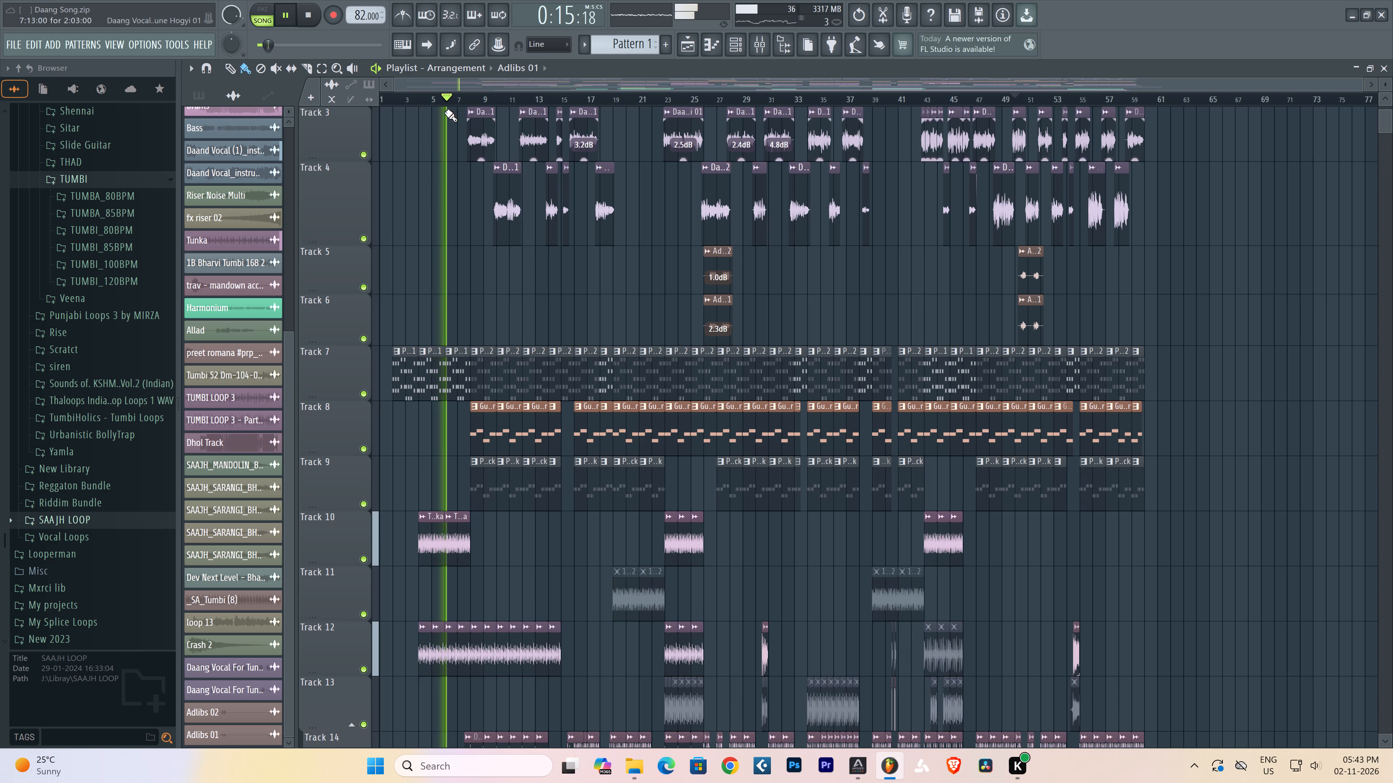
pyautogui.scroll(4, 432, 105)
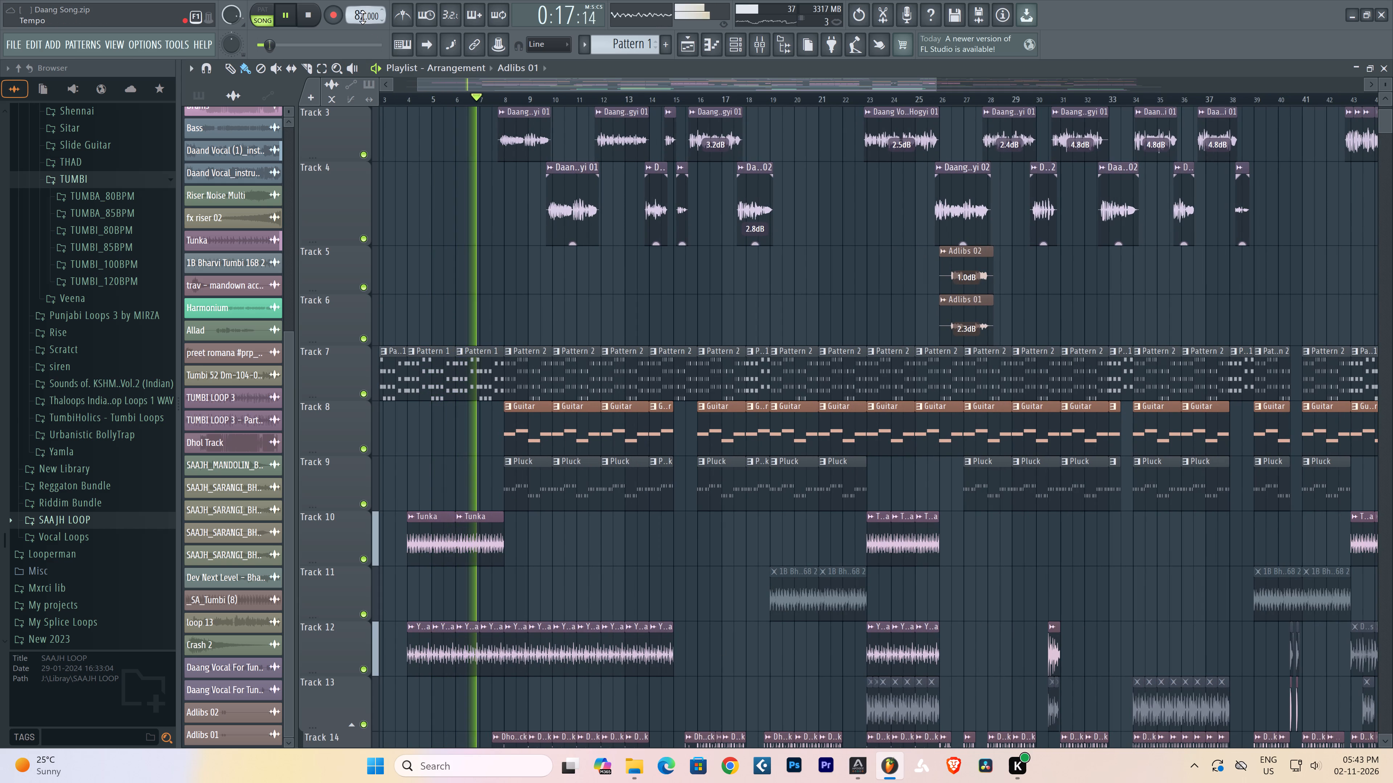
# Raise the project tempo to 84 BPM and restretch all channels to match it.
pyautogui.moveTo(357, 15); pyautogui.dragTo(362, 769)
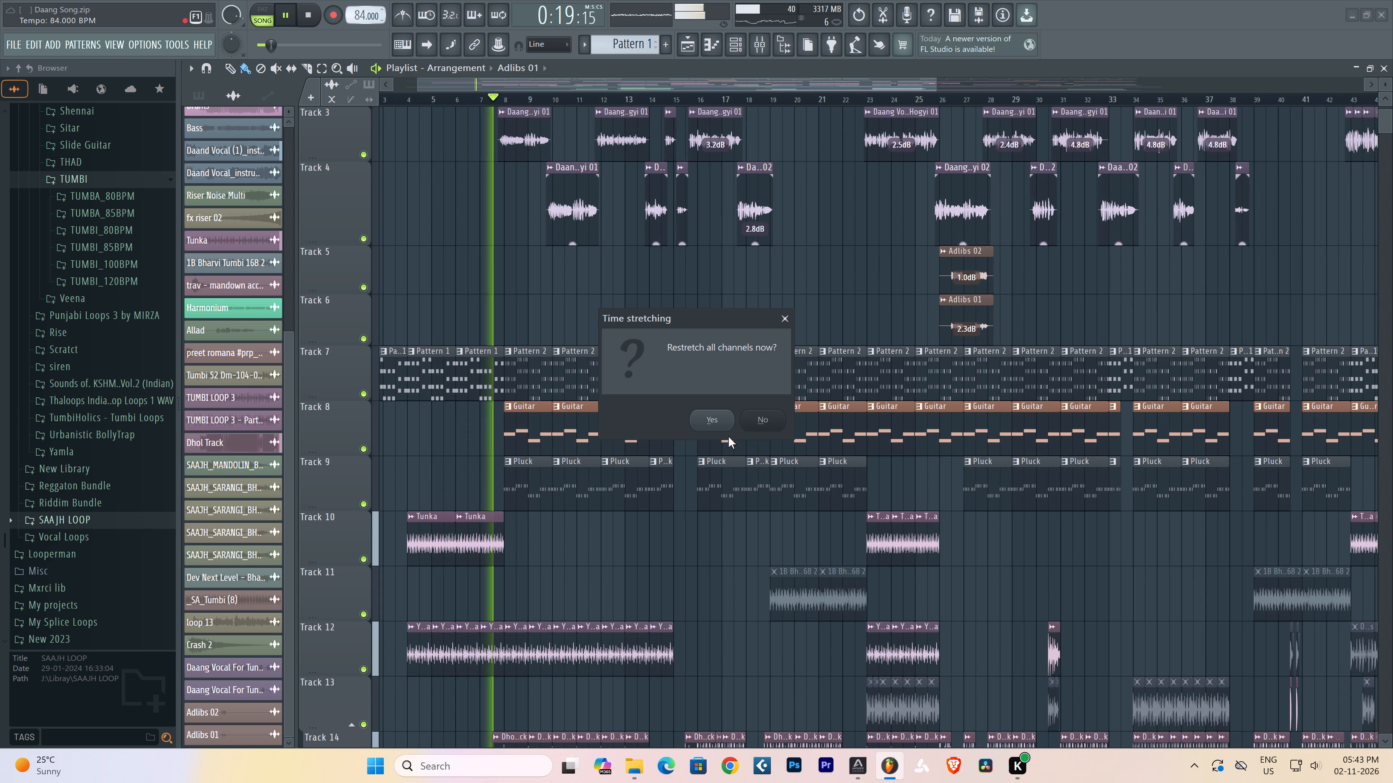
pyautogui.click(727, 432)
pyautogui.click(724, 424)
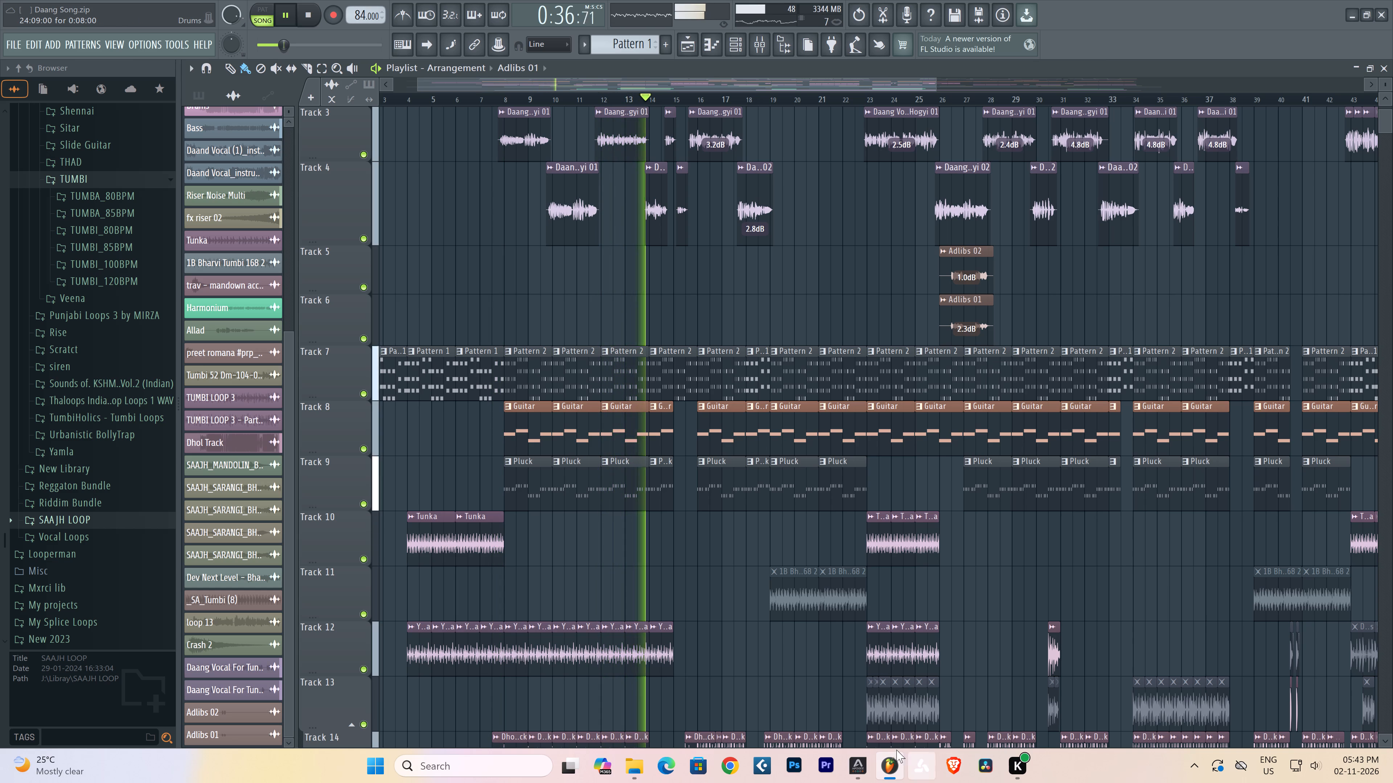
# Switch to Apogee Control 2 to check the output levels, and return to the Daang Song playlist.
pyautogui.click(860, 761)
pyautogui.rightClick(990, 605)
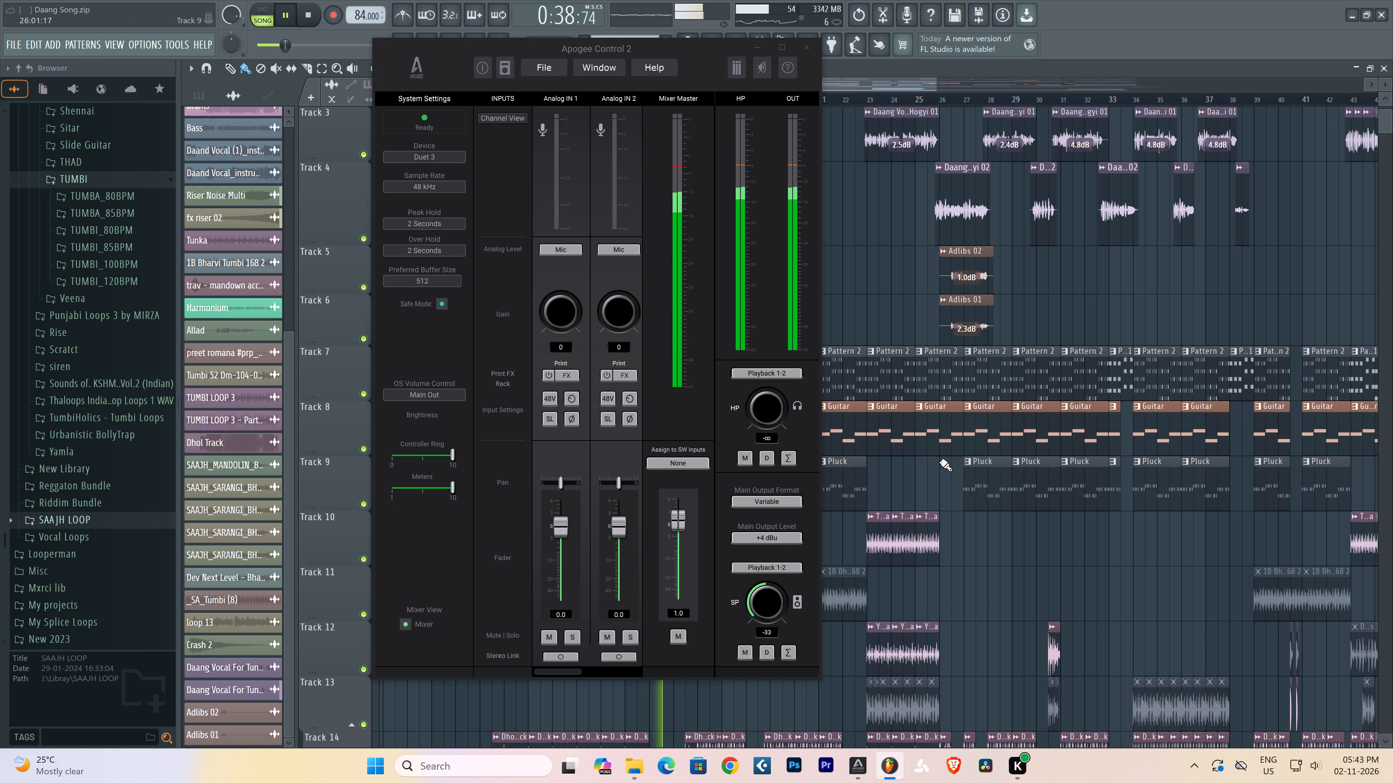
pyautogui.rightClick(888, 282)
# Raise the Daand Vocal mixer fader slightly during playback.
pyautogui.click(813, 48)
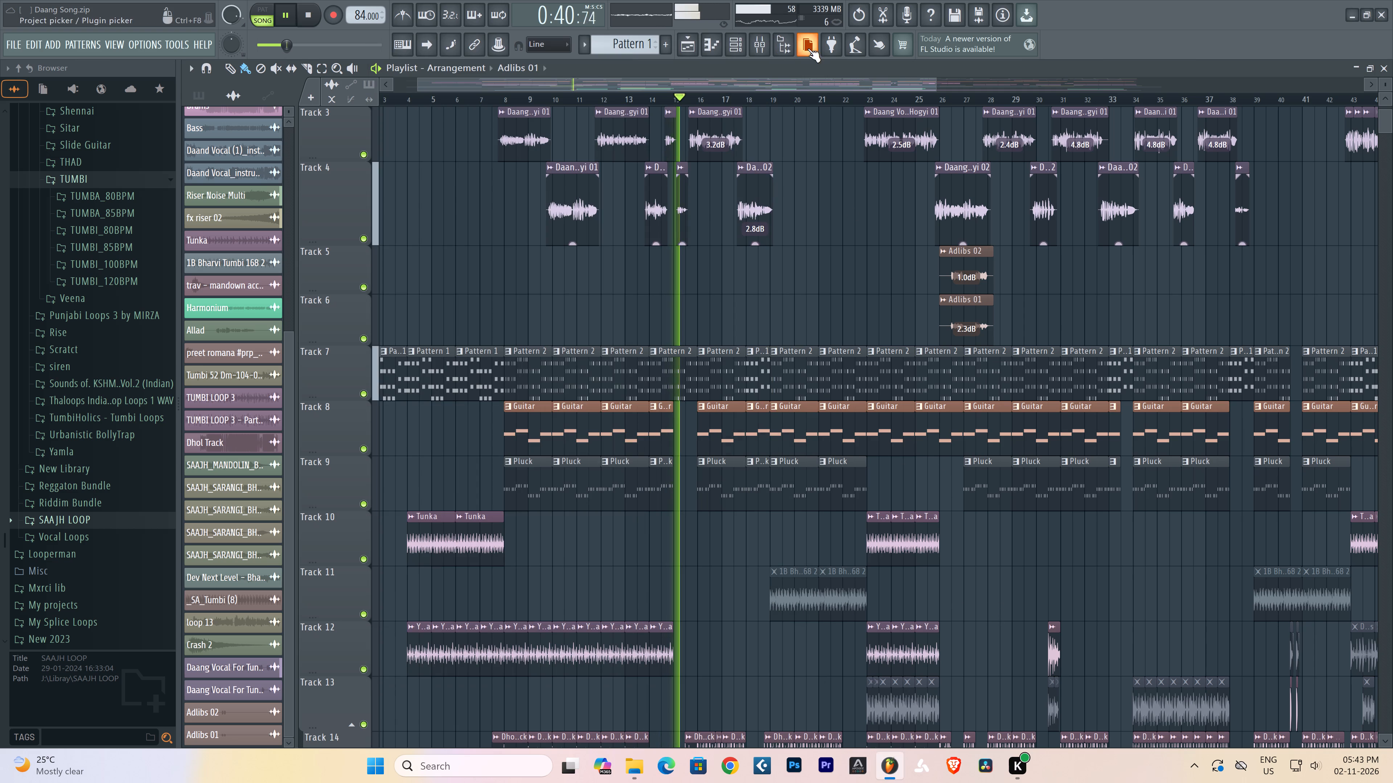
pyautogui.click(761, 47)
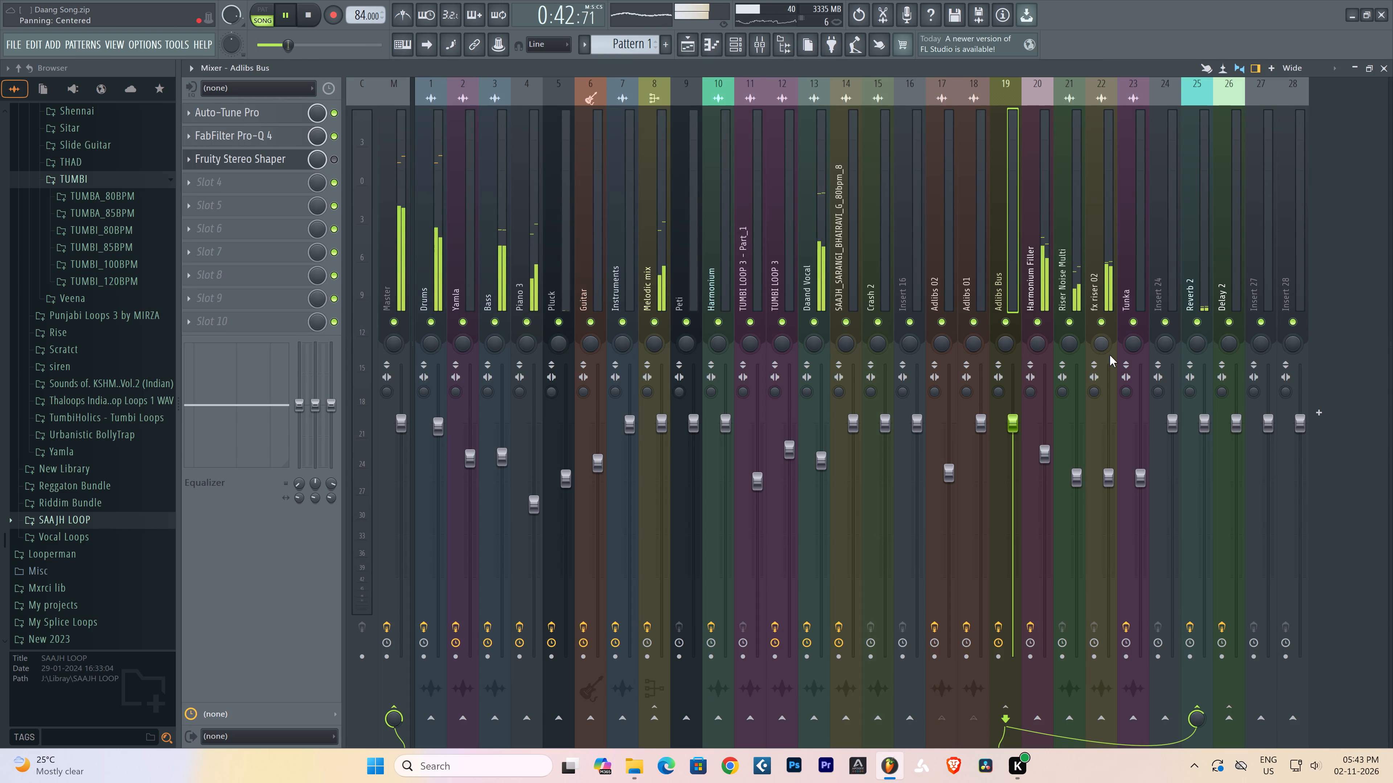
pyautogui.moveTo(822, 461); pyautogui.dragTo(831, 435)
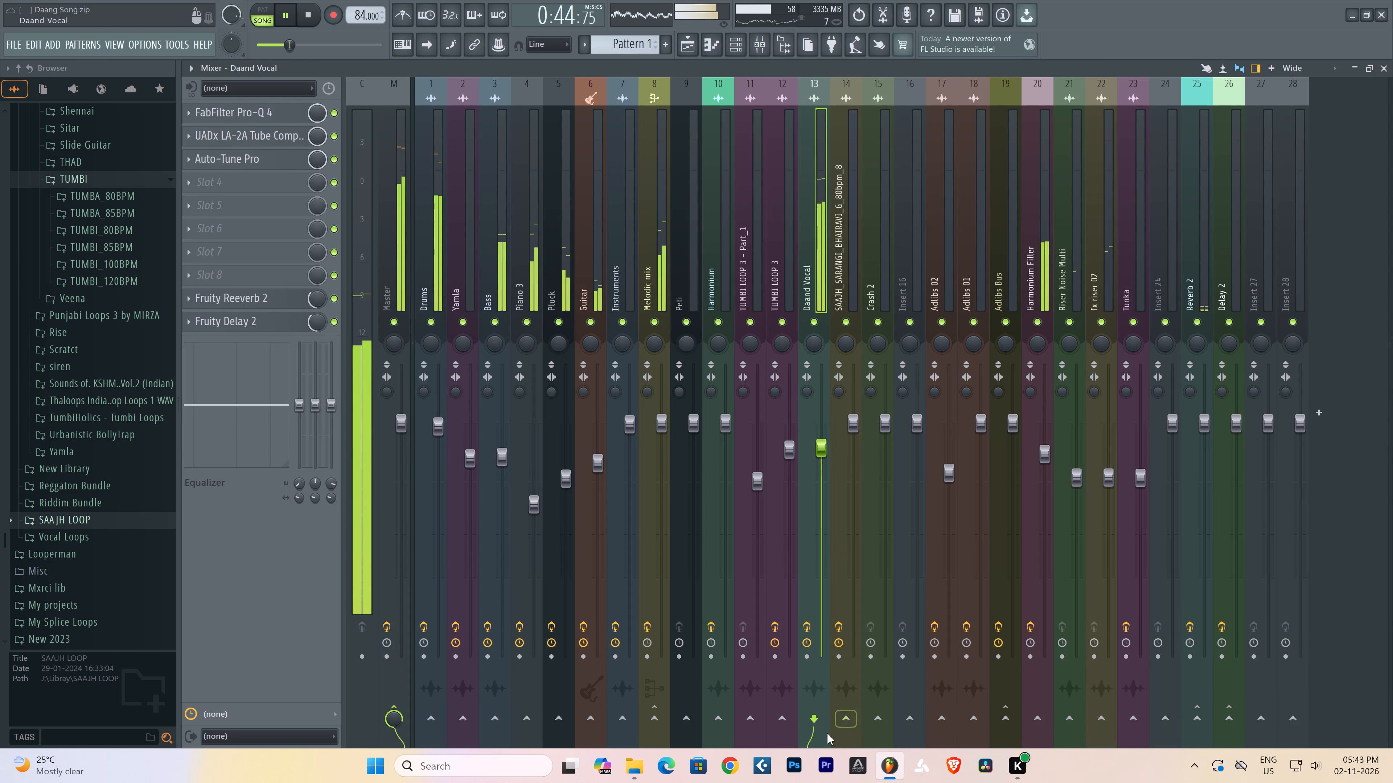
# Enable Fruity Soft Clipper and FabFilter Pro-L 2 on the Master mixer channel, and return to the playlist.
pyautogui.click(429, 280)
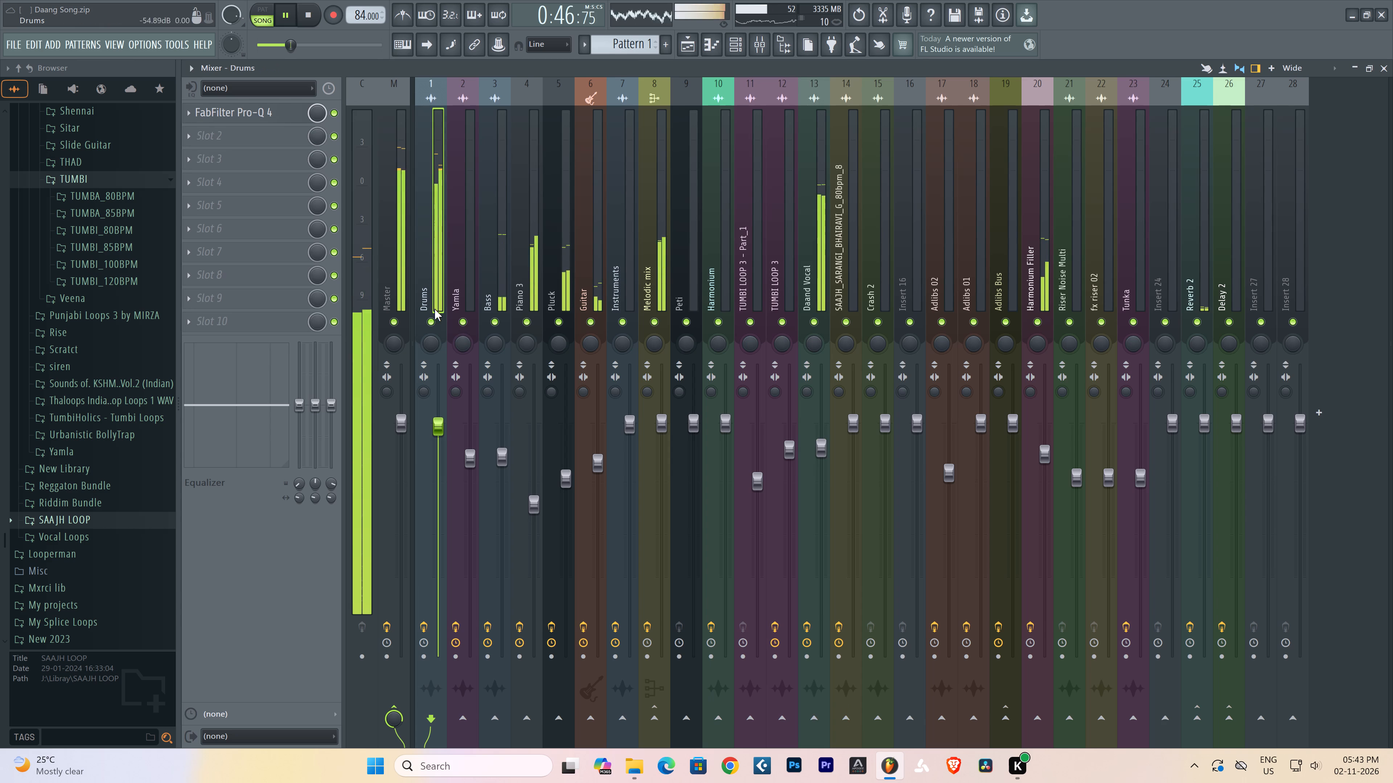
pyautogui.rightClick(435, 312)
pyautogui.rightClick(436, 312)
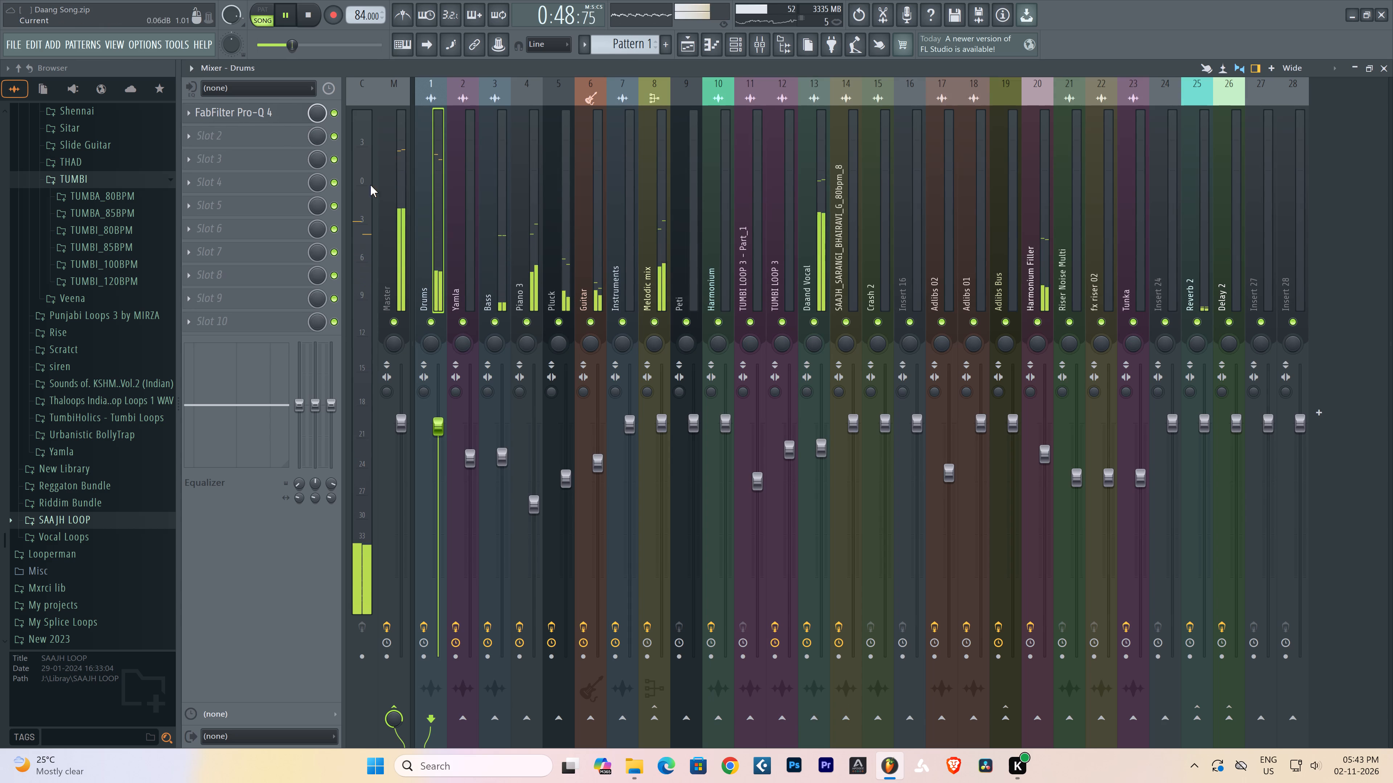
pyautogui.click(391, 241)
pyautogui.click(334, 107)
pyautogui.click(334, 136)
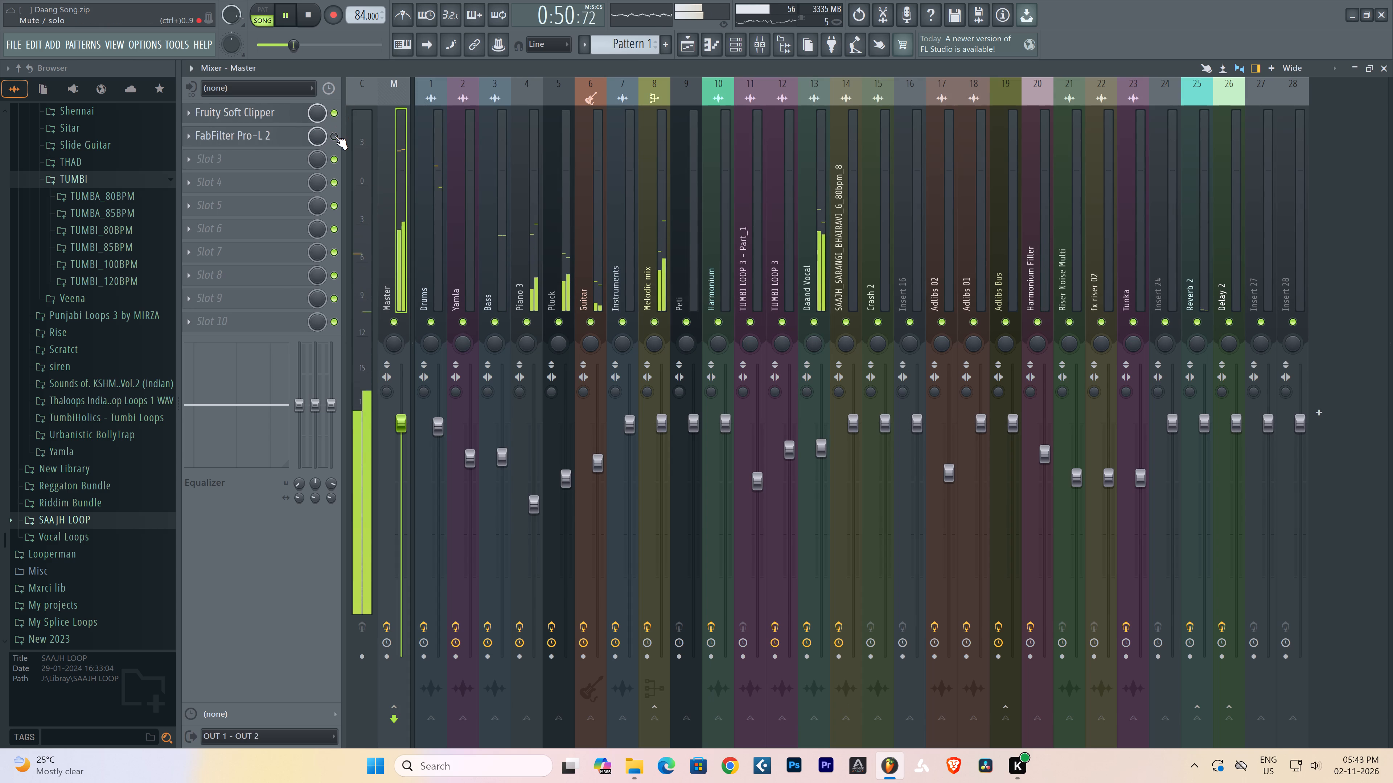
pyautogui.click(1391, 64)
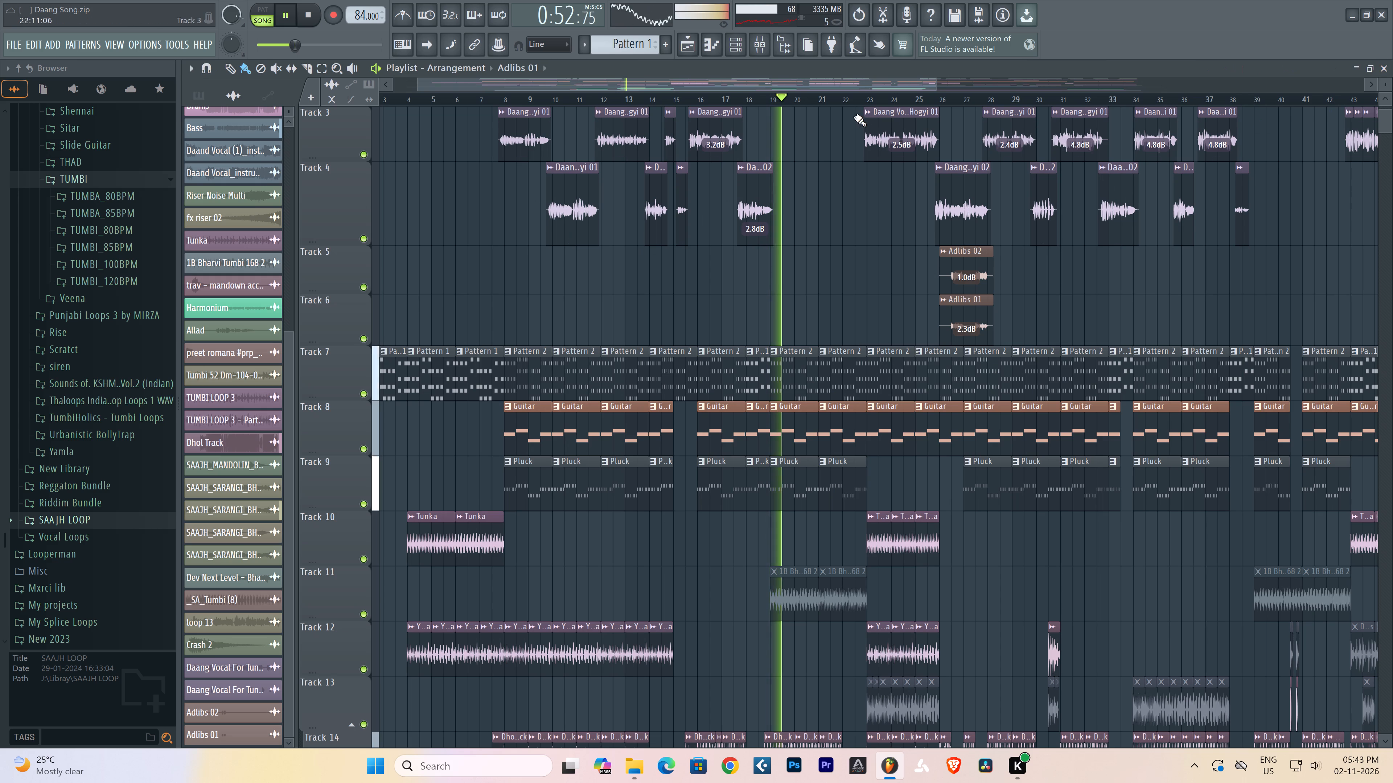
# Mark the whole arrangement as the timeline selection by selecting all playlist clips, and deselect the clips.
pyautogui.scroll(-4, 811, 102)
pyautogui.scroll(2, 811, 101)
pyautogui.scroll(-1, 811, 101)
pyautogui.hotkey('ctrl', 'a')
pyautogui.scroll(-2, 812, 99)
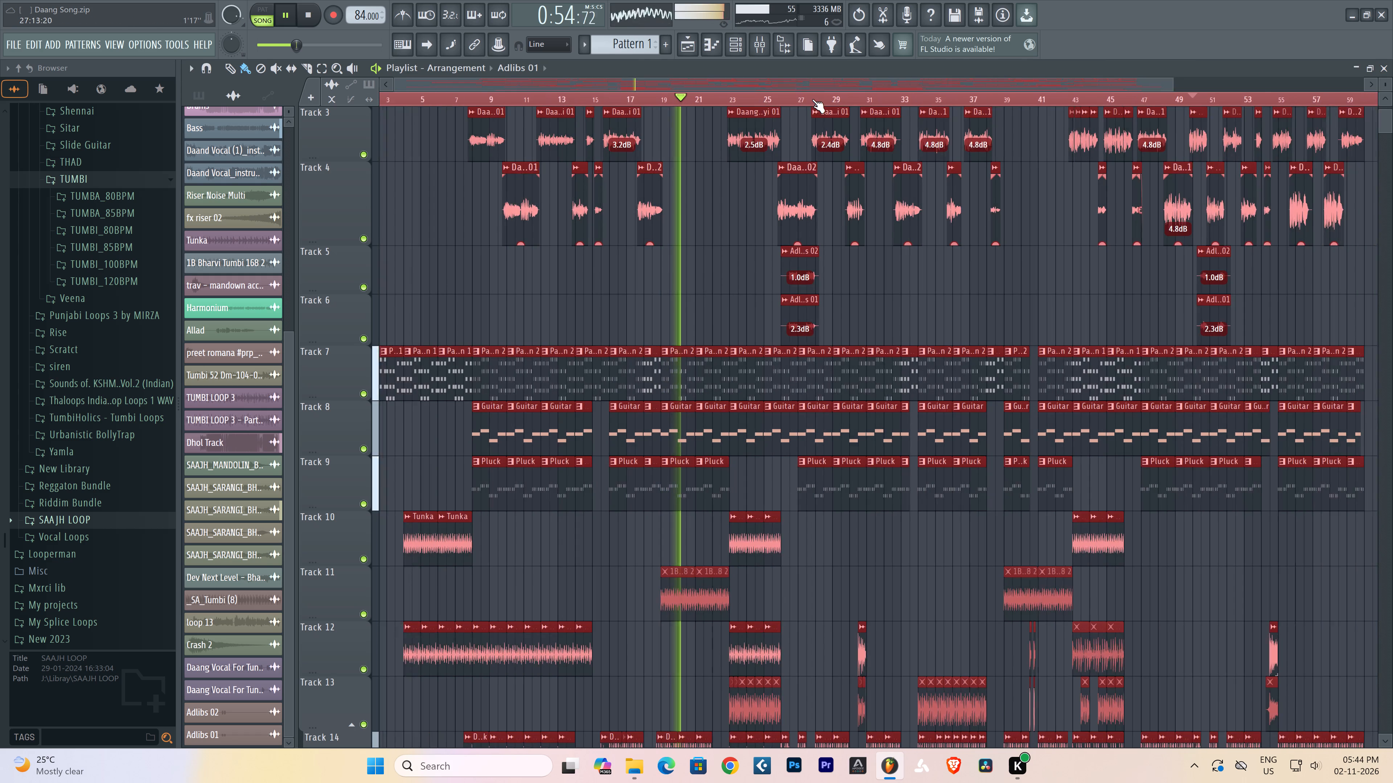
pyautogui.scroll(-3, 812, 99)
pyautogui.rightClick(1191, 265)
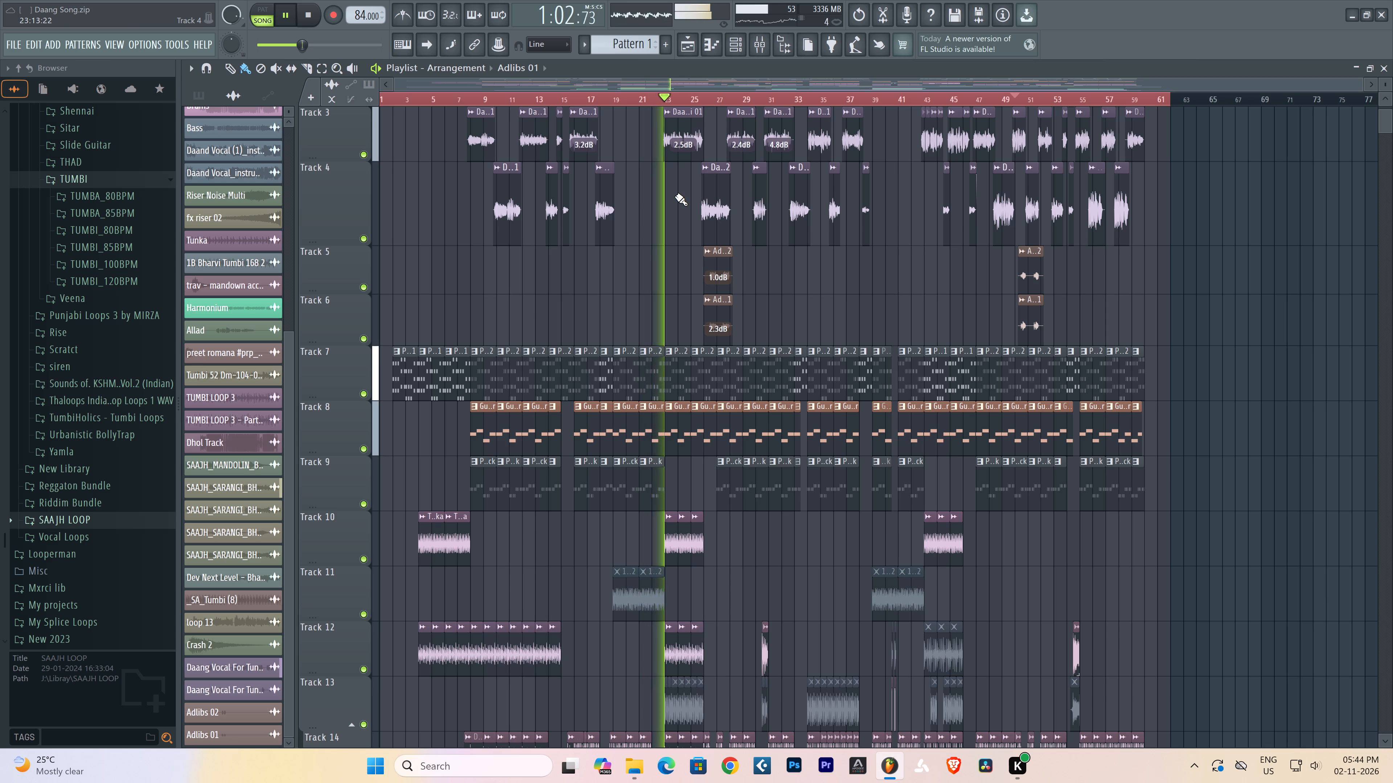
# Lower the Daand Vocal mixer fader to about -4.0 dB during playback and nudge it back up slightly.
pyautogui.scroll(11, 656, 99)
pyautogui.scroll(-1, 658, 98)
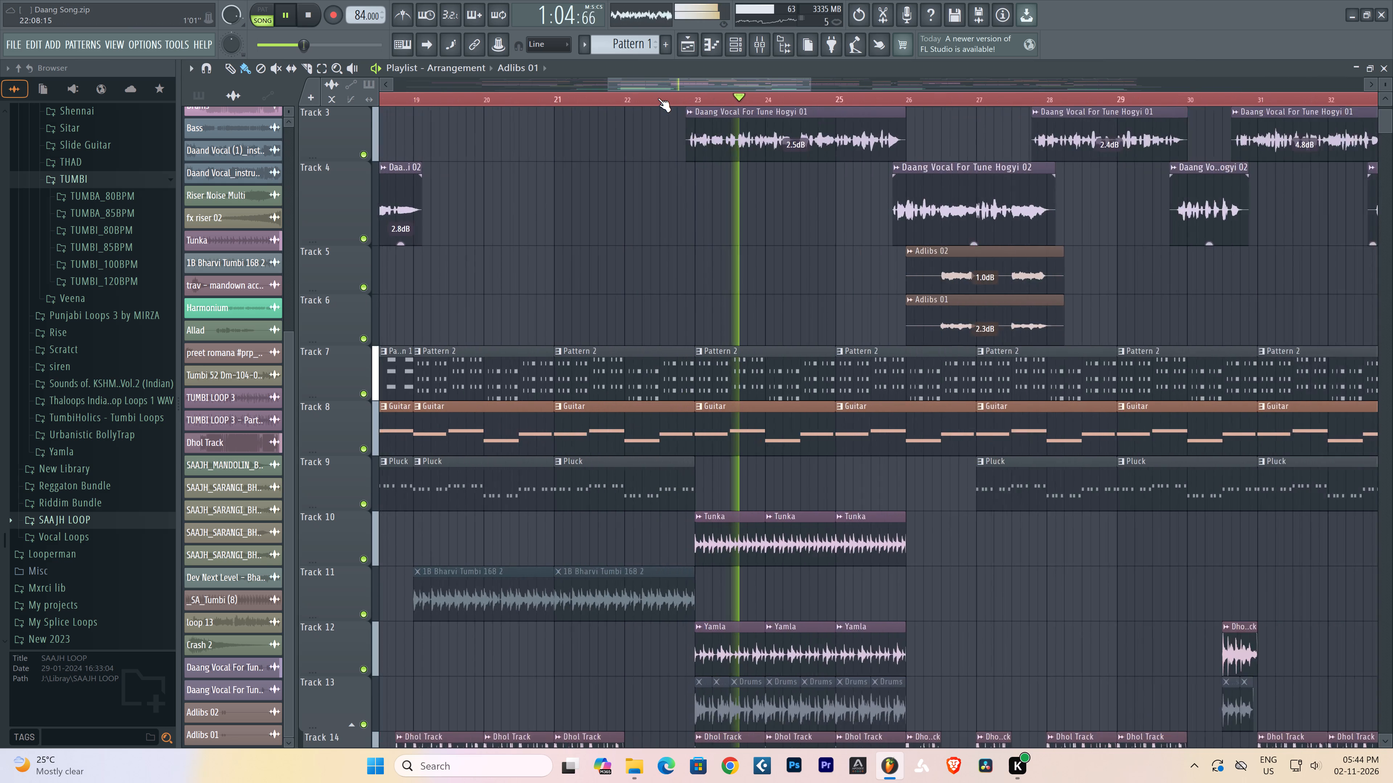
pyautogui.scroll(3, 658, 98)
pyautogui.scroll(-3, 658, 98)
pyautogui.scroll(1, 658, 98)
pyautogui.click(767, 49)
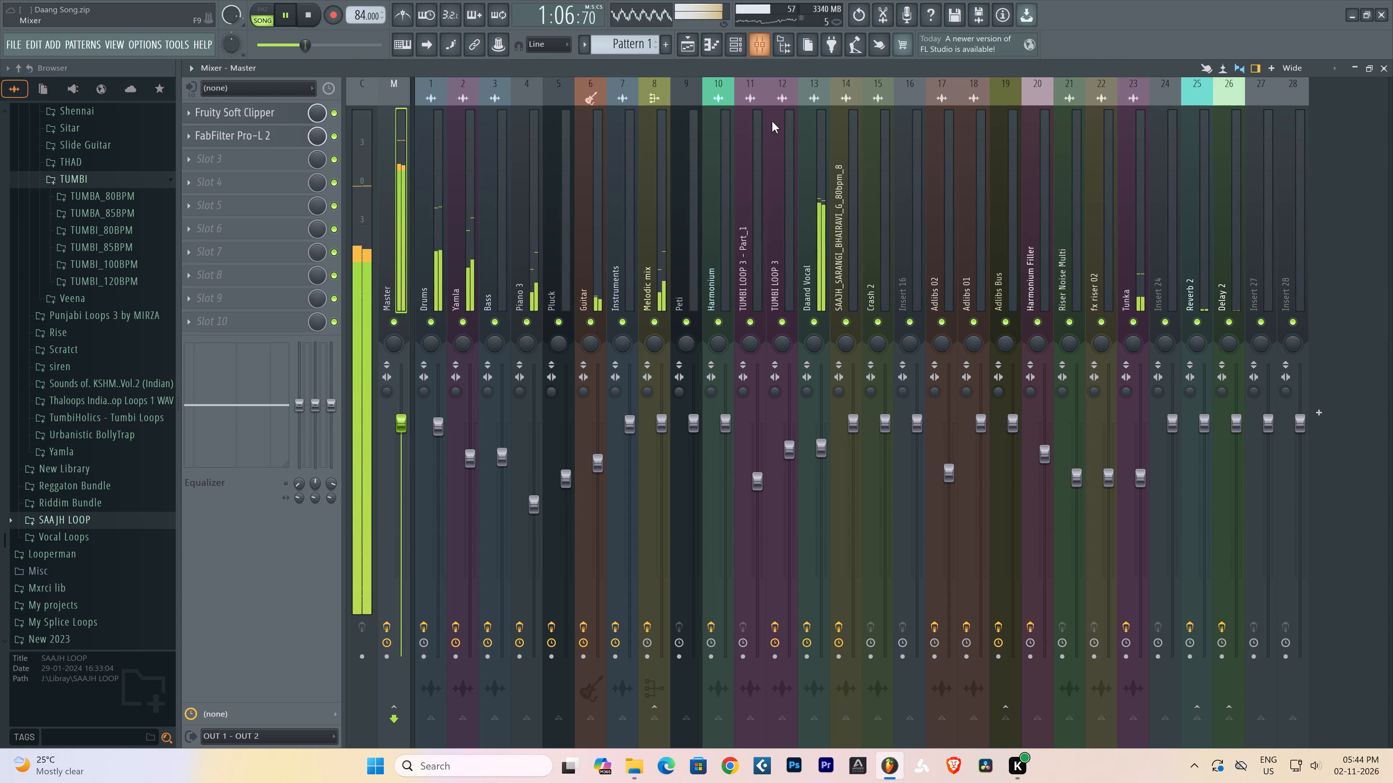
pyautogui.click(805, 282)
pyautogui.moveTo(819, 456); pyautogui.dragTo(823, 478)
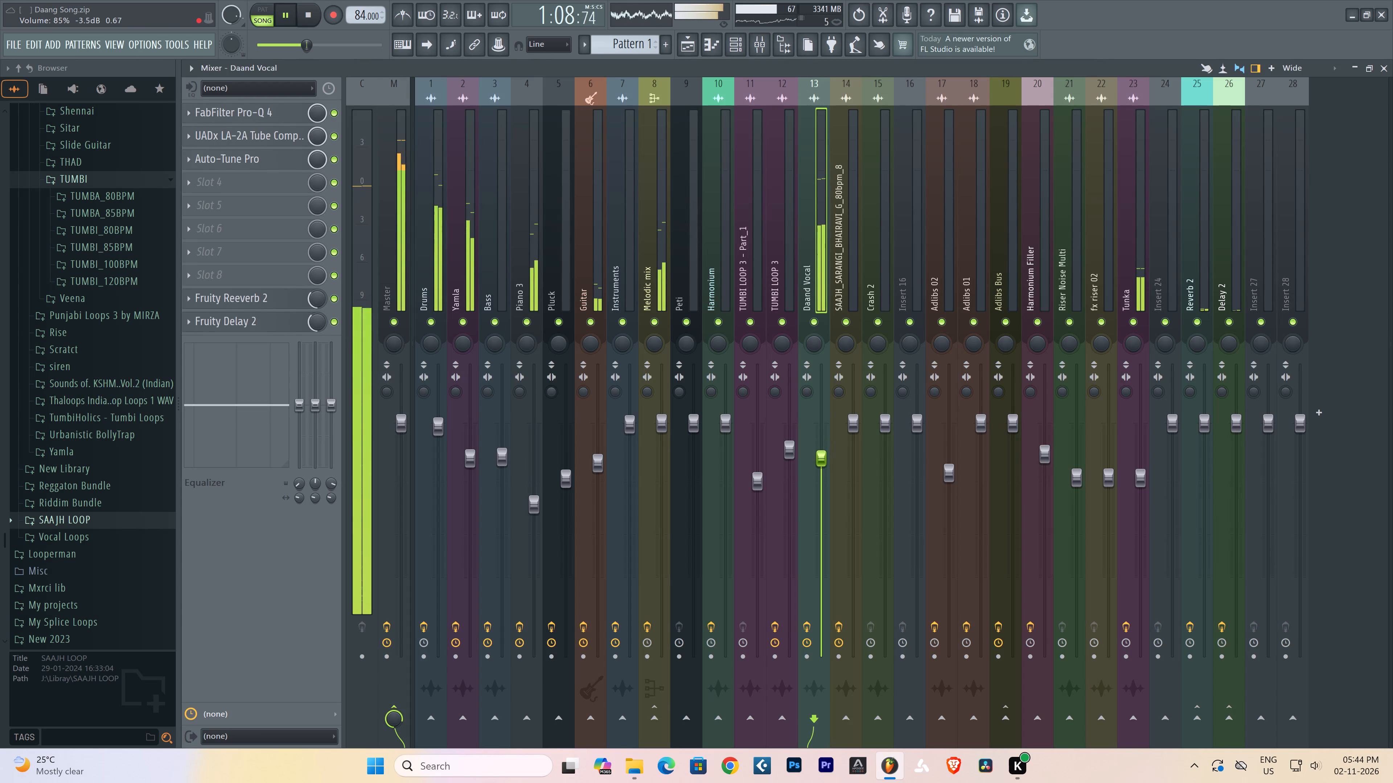
pyautogui.moveTo(823, 478); pyautogui.dragTo(823, 486)
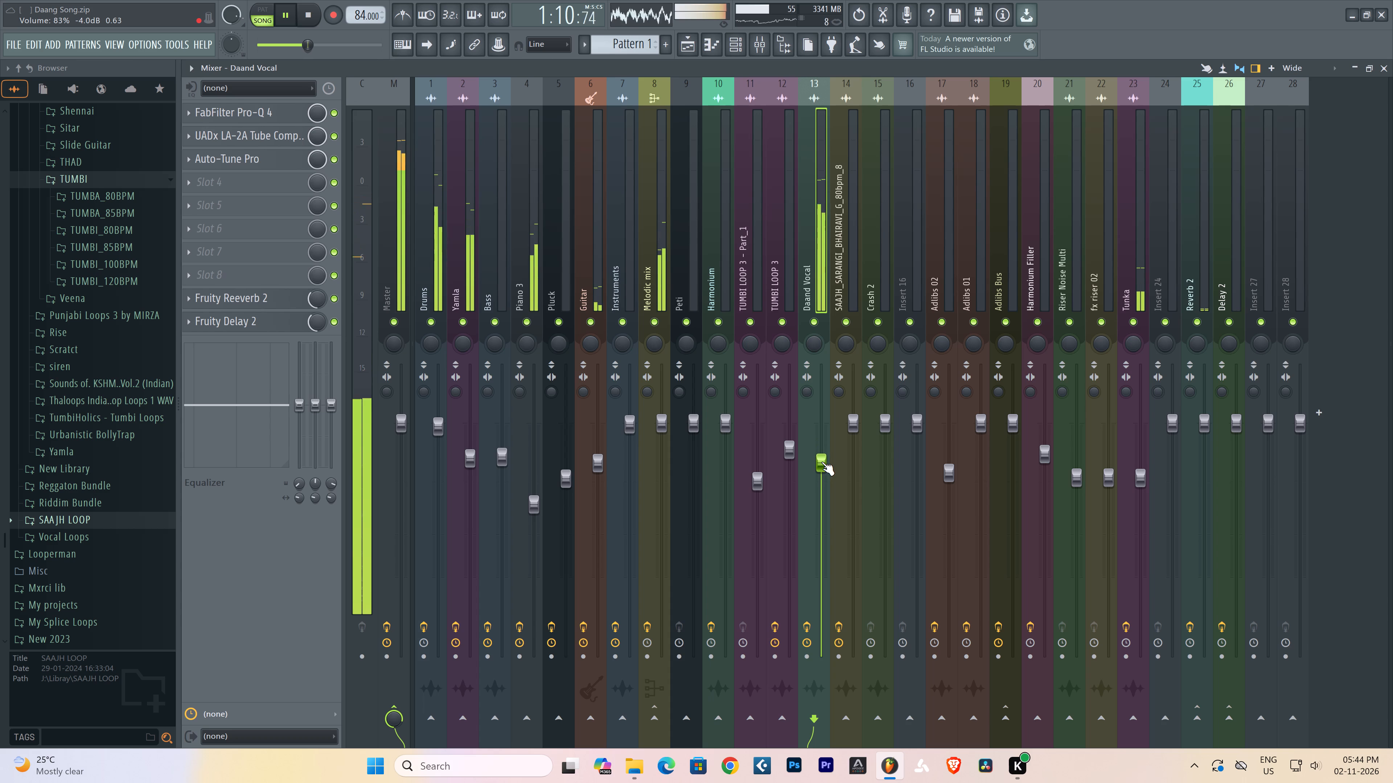
pyautogui.moveTo(822, 460); pyautogui.dragTo(828, 453)
pyautogui.click(1382, 76)
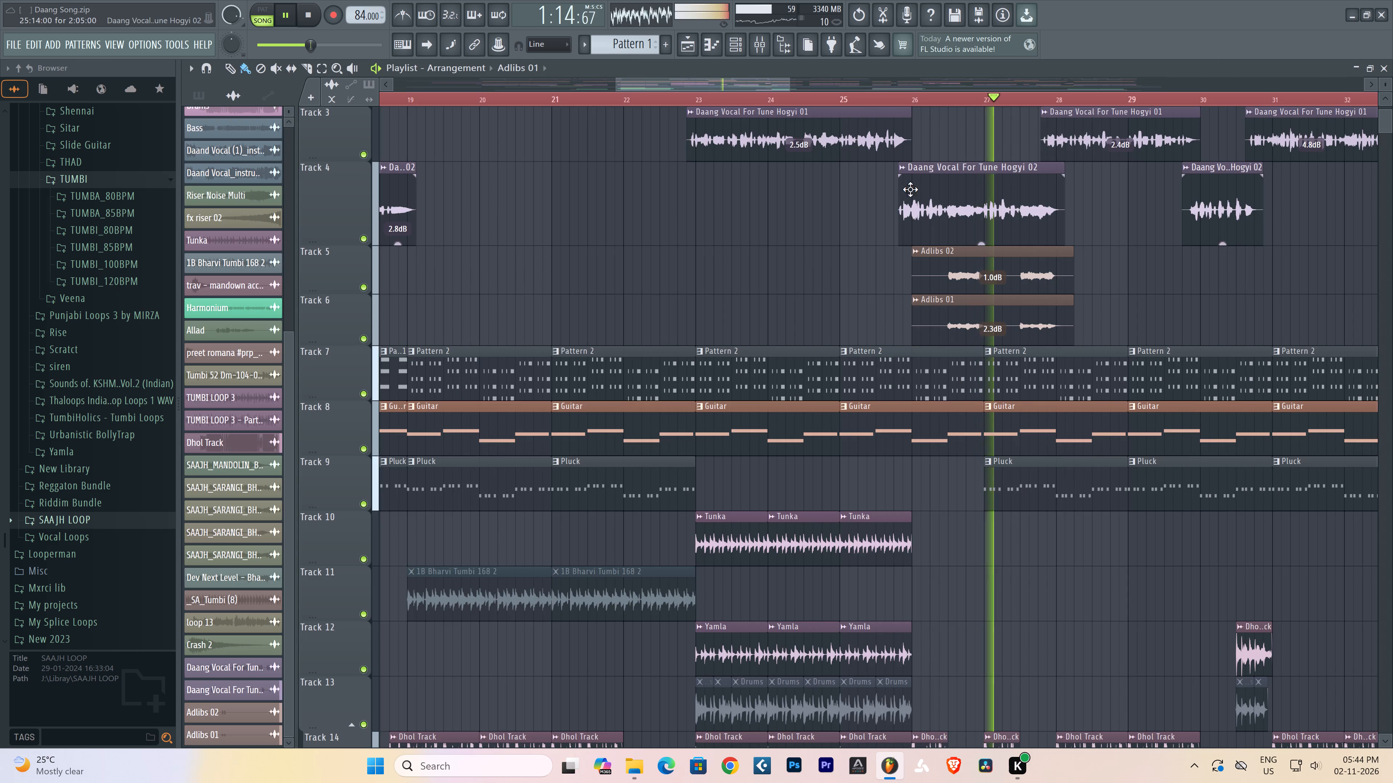
# Trim the Track 4 Daang Vocal For Tune Hogyi 02 clip to end just past bar 28, with a fade-out of about 0.7 s.
pyautogui.rightClick(804, 246)
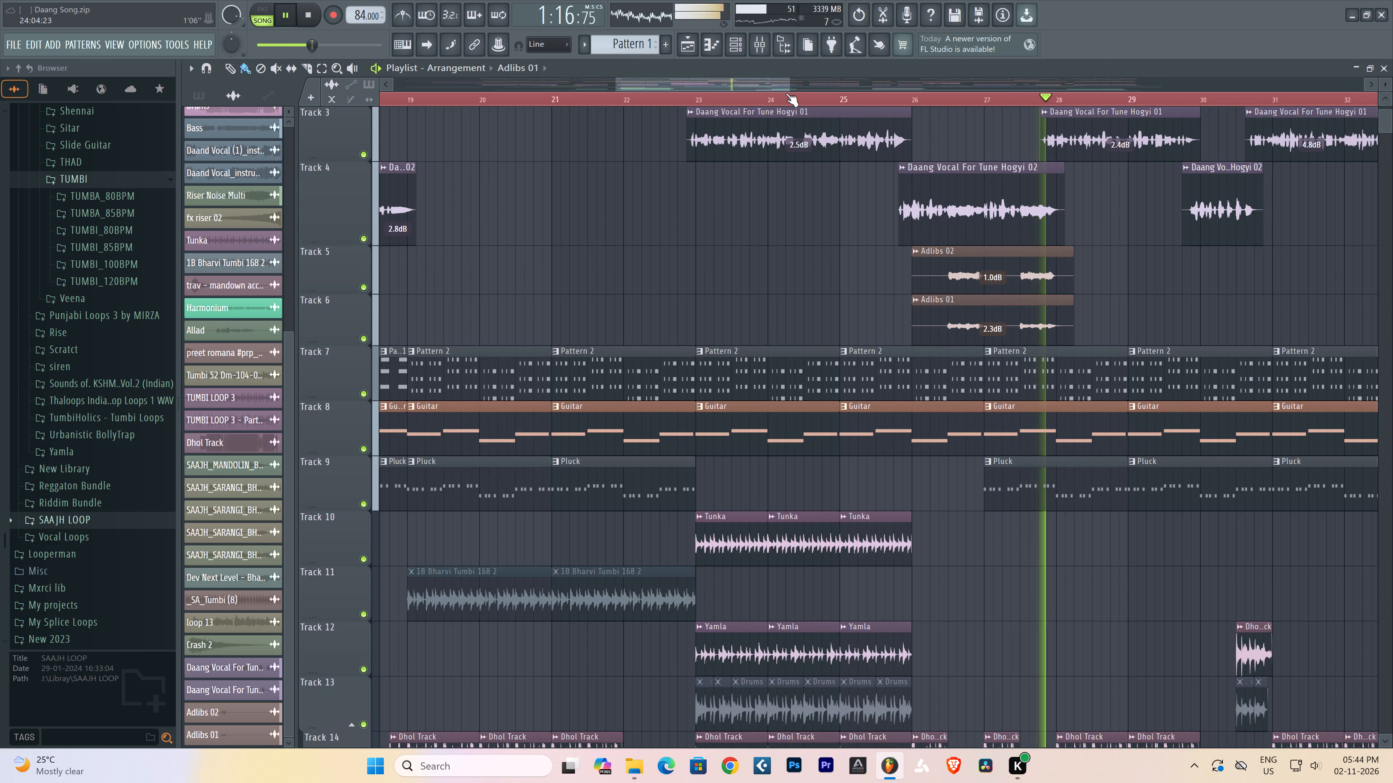
pyautogui.scroll(-5, 786, 93)
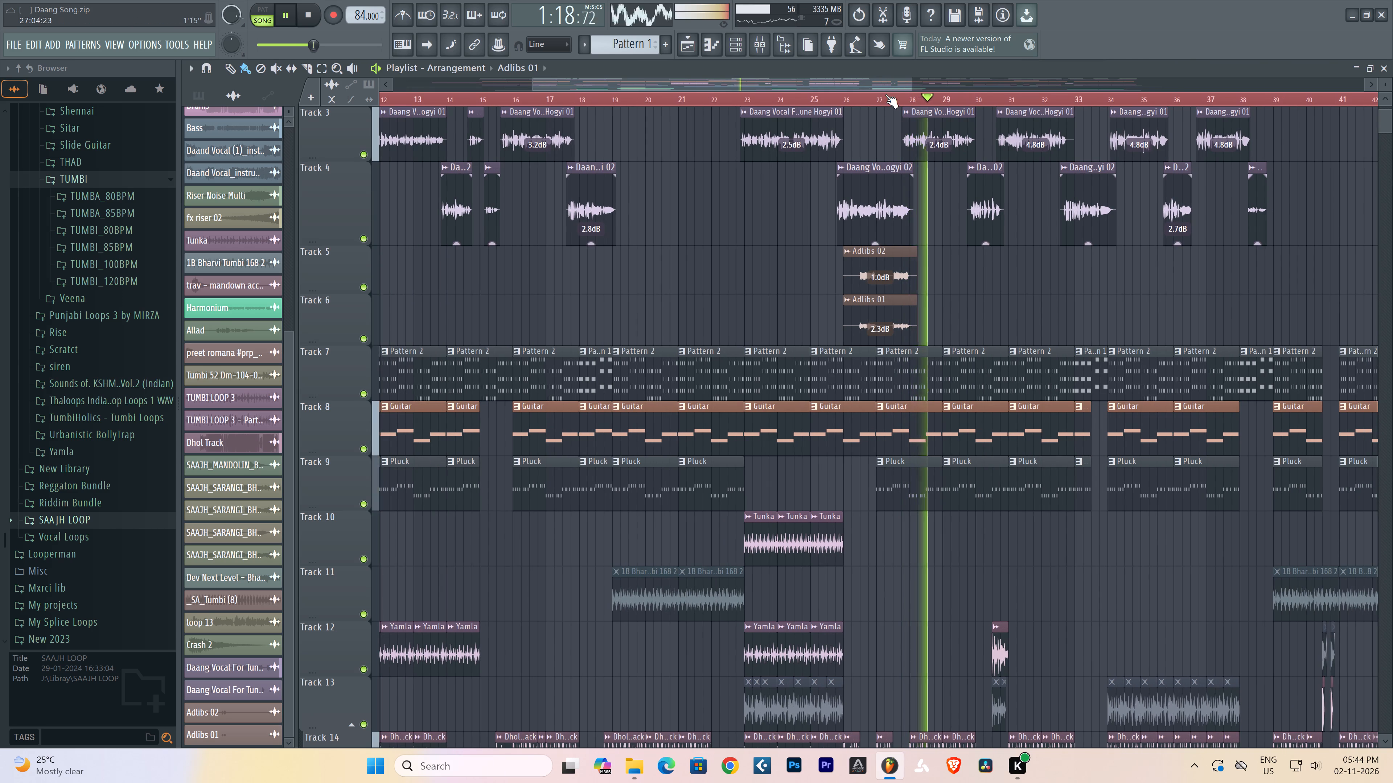
pyautogui.click(885, 94)
pyautogui.scroll(9, 913, 95)
pyautogui.scroll(-1, 914, 92)
pyautogui.scroll(8, 914, 92)
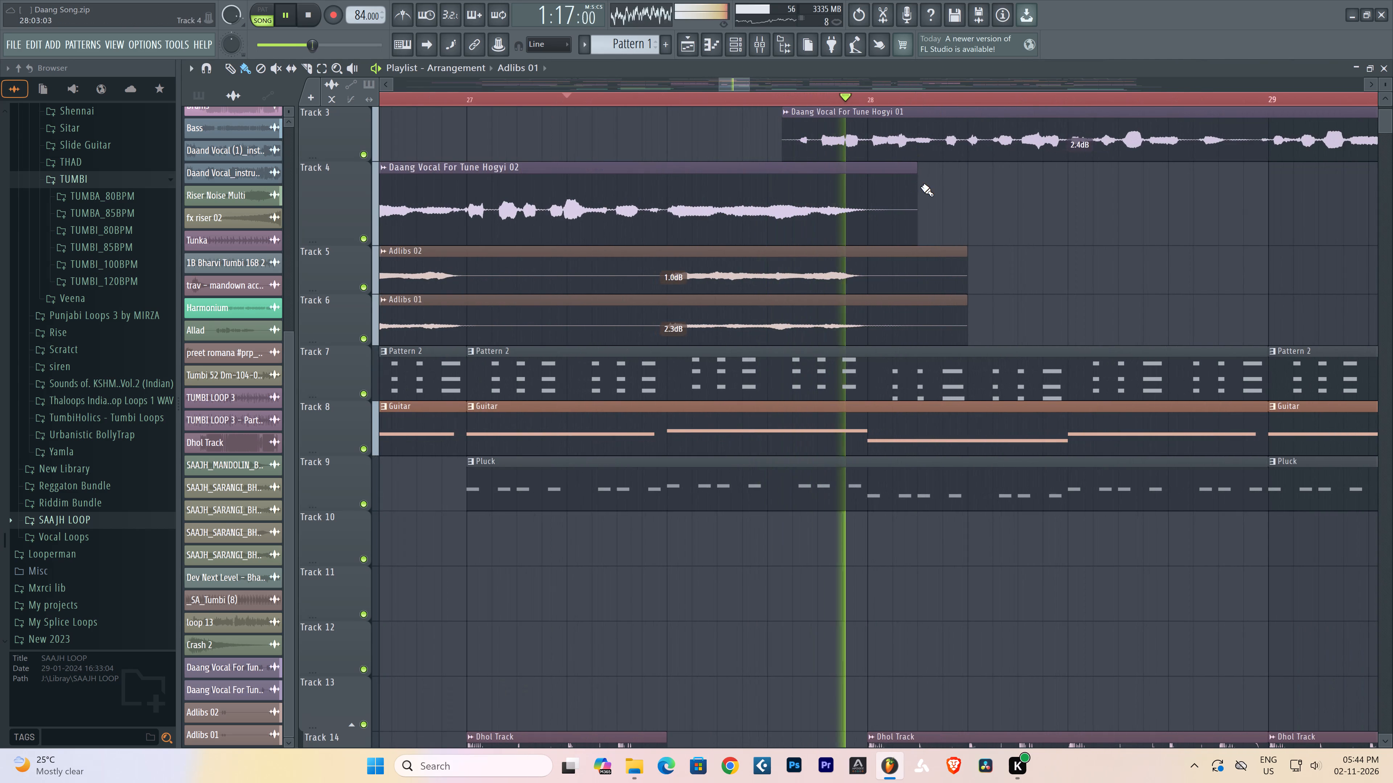
pyautogui.moveTo(916, 171); pyautogui.dragTo(841, 166)
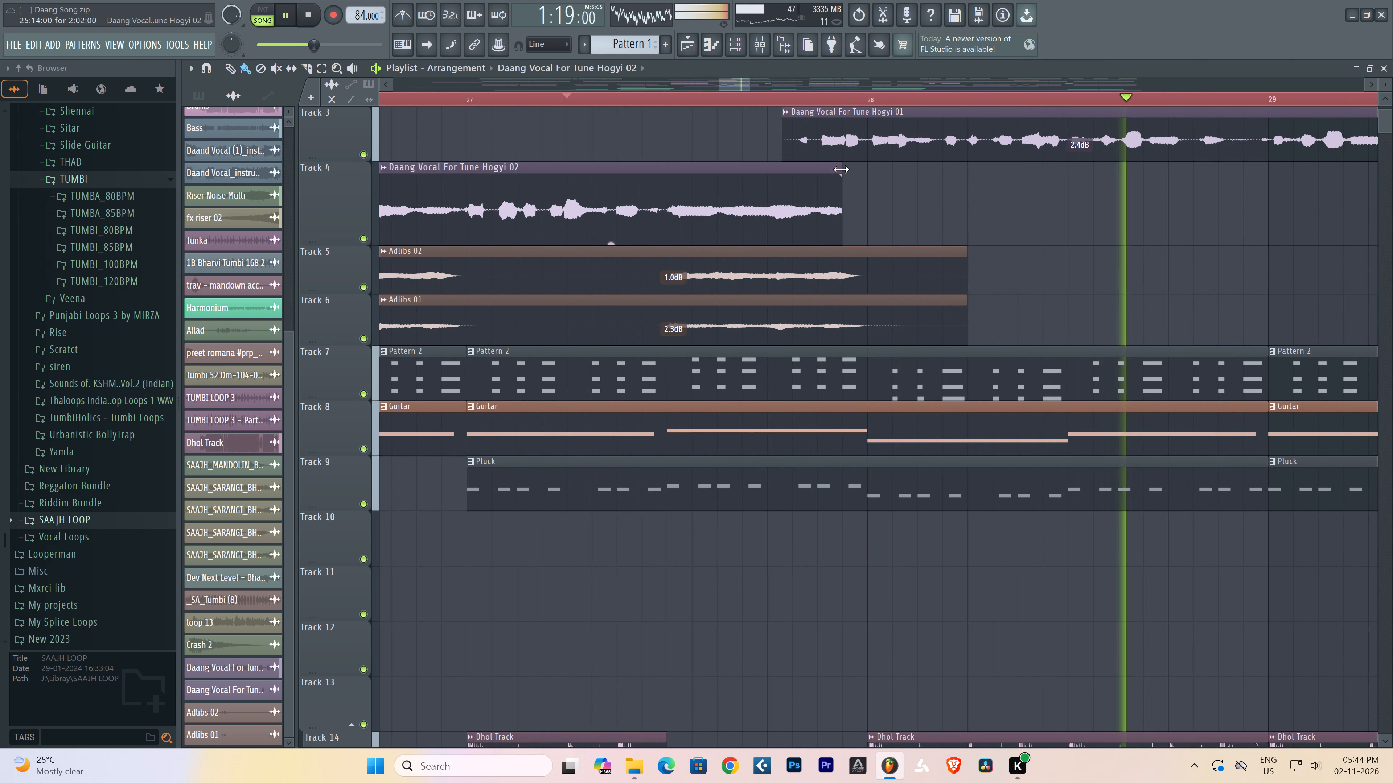
pyautogui.moveTo(841, 169); pyautogui.dragTo(881, 175)
pyautogui.moveTo(888, 177); pyautogui.dragTo(789, 167)
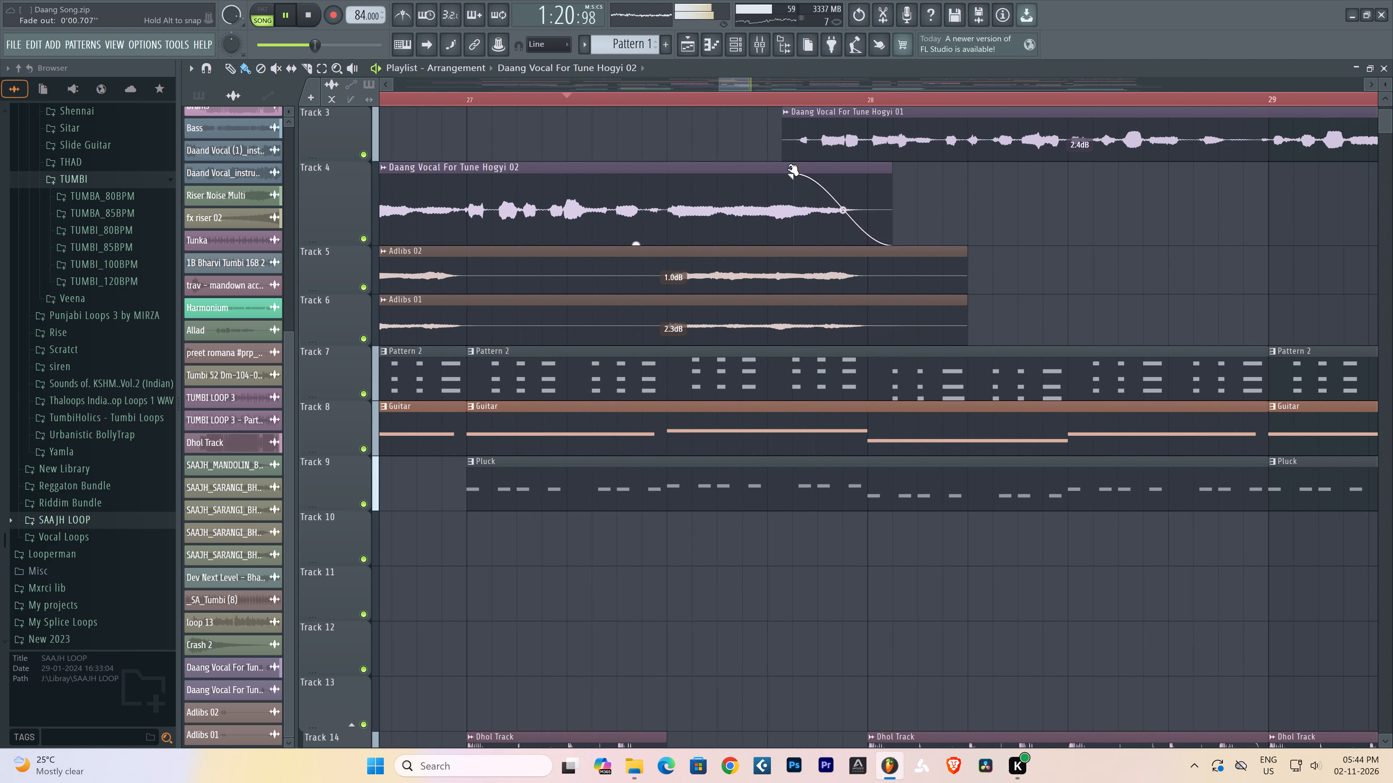
pyautogui.moveTo(789, 167); pyautogui.dragTo(789, 169)
# Trim the Adlibs 01 and 02 clips together to end with the Track 4 vocal near bar 28, with fade-outs of about 0.6 s.
pyautogui.keyDown('ctrl'); pyautogui.moveTo(974, 284); pyautogui.dragTo(957, 323); pyautogui.keyUp('ctrl')
pyautogui.press('space')
pyautogui.press('space')
pyautogui.moveTo(968, 324); pyautogui.dragTo(888, 321)
pyautogui.press('space')
pyautogui.moveTo(890, 258); pyautogui.dragTo(802, 240)
pyautogui.press('space')
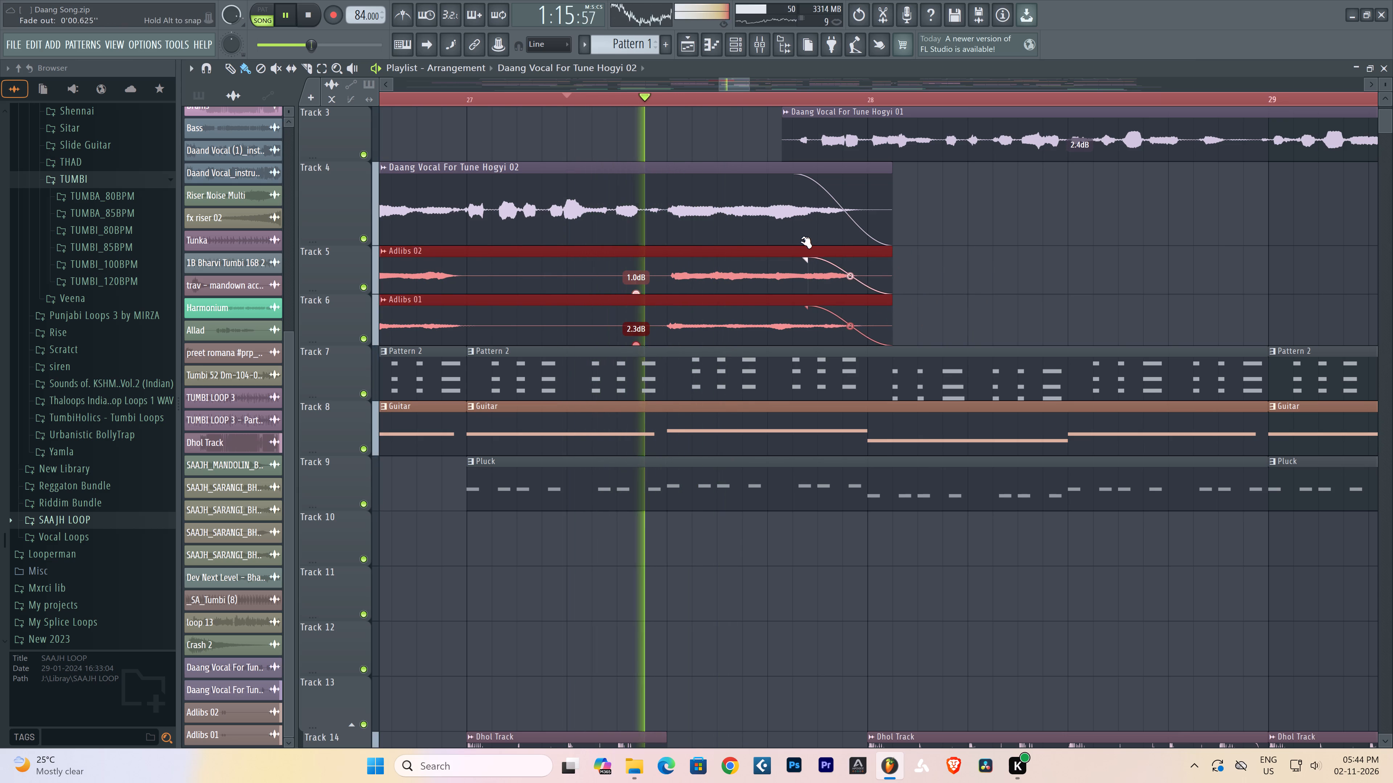
pyautogui.moveTo(802, 240); pyautogui.dragTo(800, 240)
pyautogui.rightClick(1012, 249)
# Listen past the newly faded vocal and Adlibs clips while reviewing the surrounding arrangement.
pyautogui.scroll(-1, 779, 96)
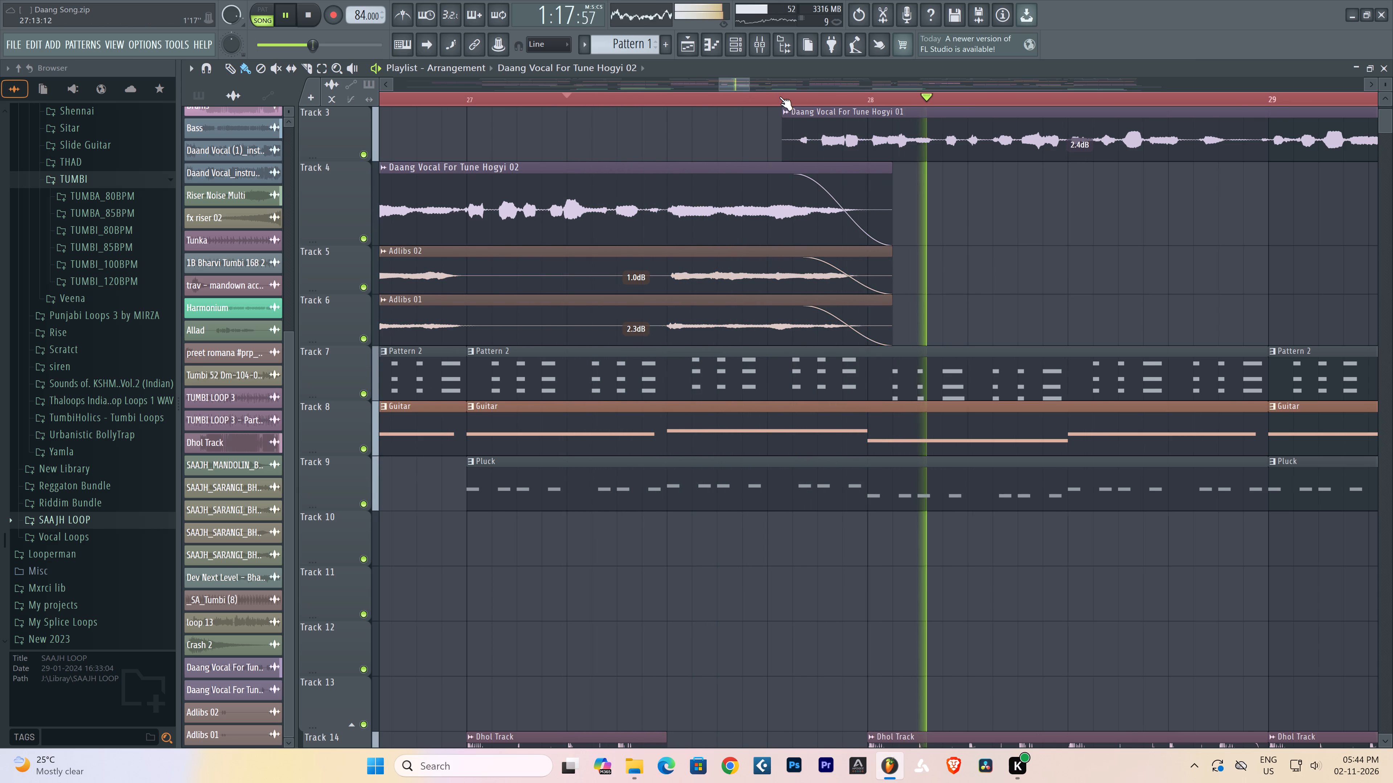
pyautogui.scroll(-5, 779, 96)
pyautogui.scroll(1, 779, 96)
pyautogui.scroll(-3, 779, 96)
pyautogui.rightClick(851, 206)
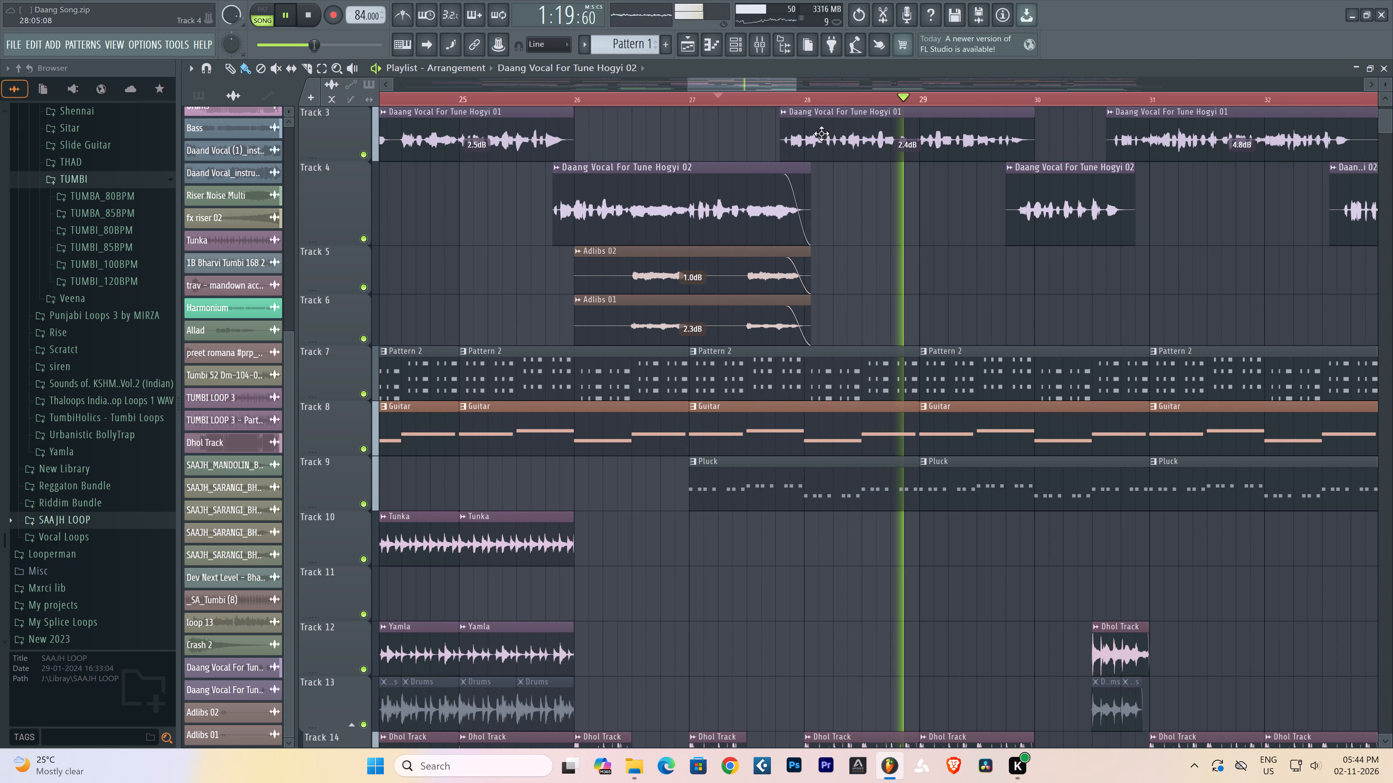
pyautogui.scroll(-3, 807, 97)
pyautogui.scroll(1, 807, 97)
pyautogui.scroll(-3, 807, 98)
pyautogui.scroll(1, 807, 98)
pyautogui.scroll(-4, 807, 98)
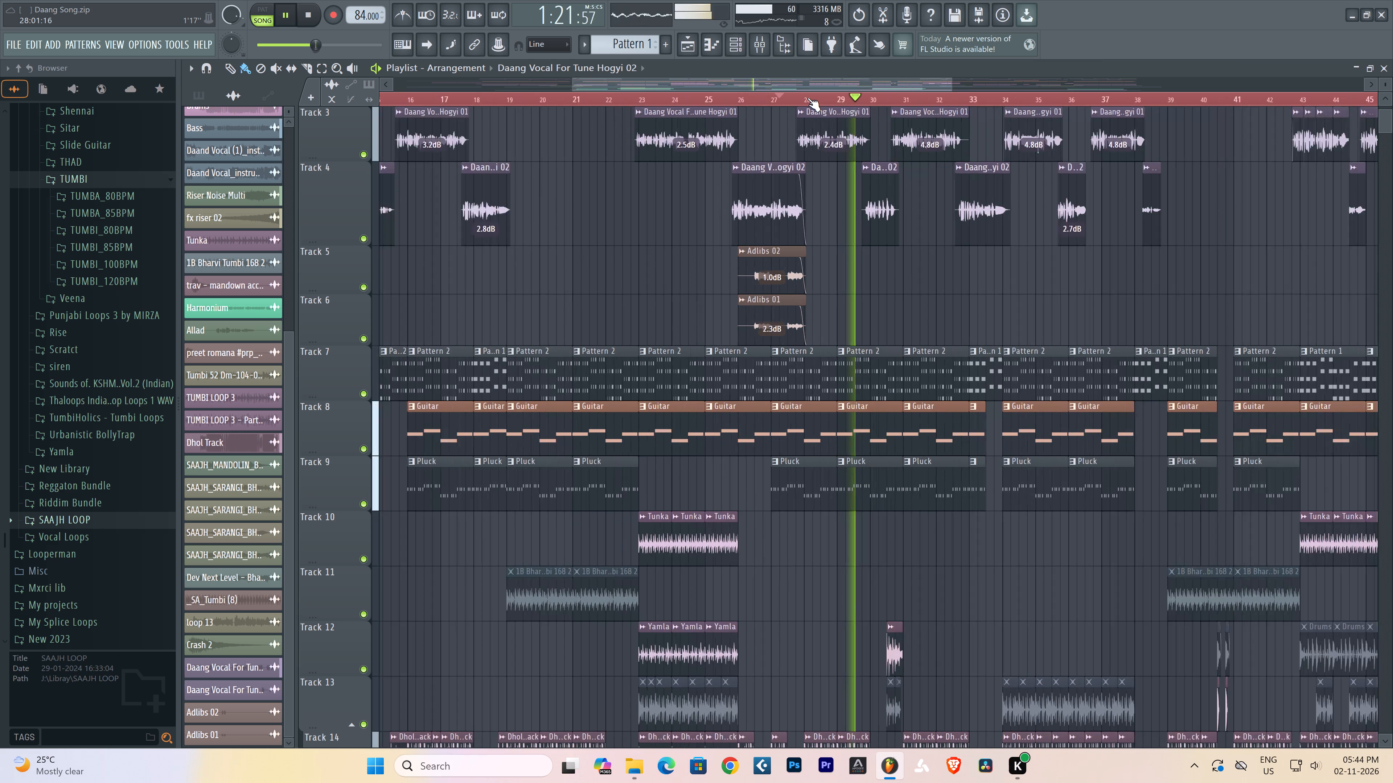
pyautogui.scroll(-9, 806, 99)
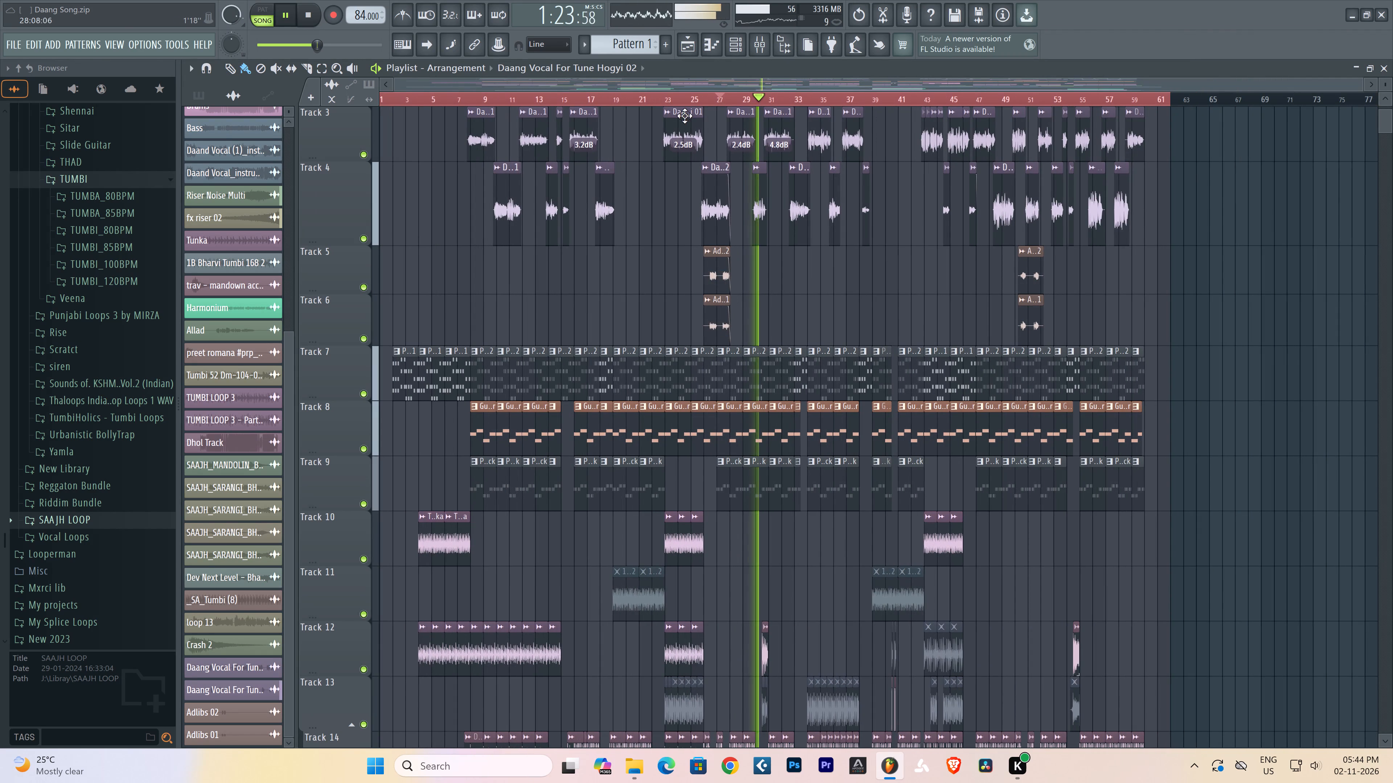
# Return the playhead to the start of bar 1 and restart playback of the song.
pyautogui.click(387, 101)
pyautogui.press('space')
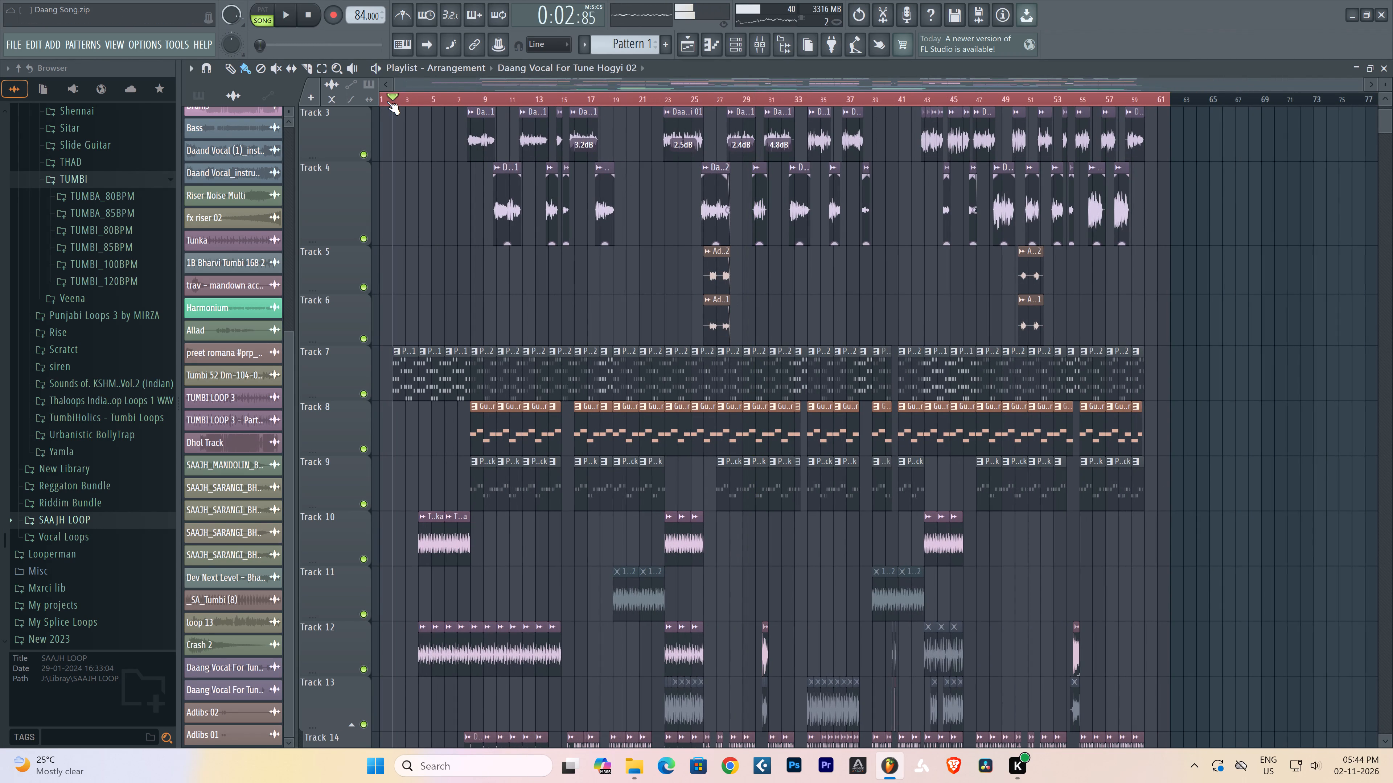
pyautogui.press('space')
pyautogui.press('space')
pyautogui.moveTo(385, 100); pyautogui.dragTo(371, 105)
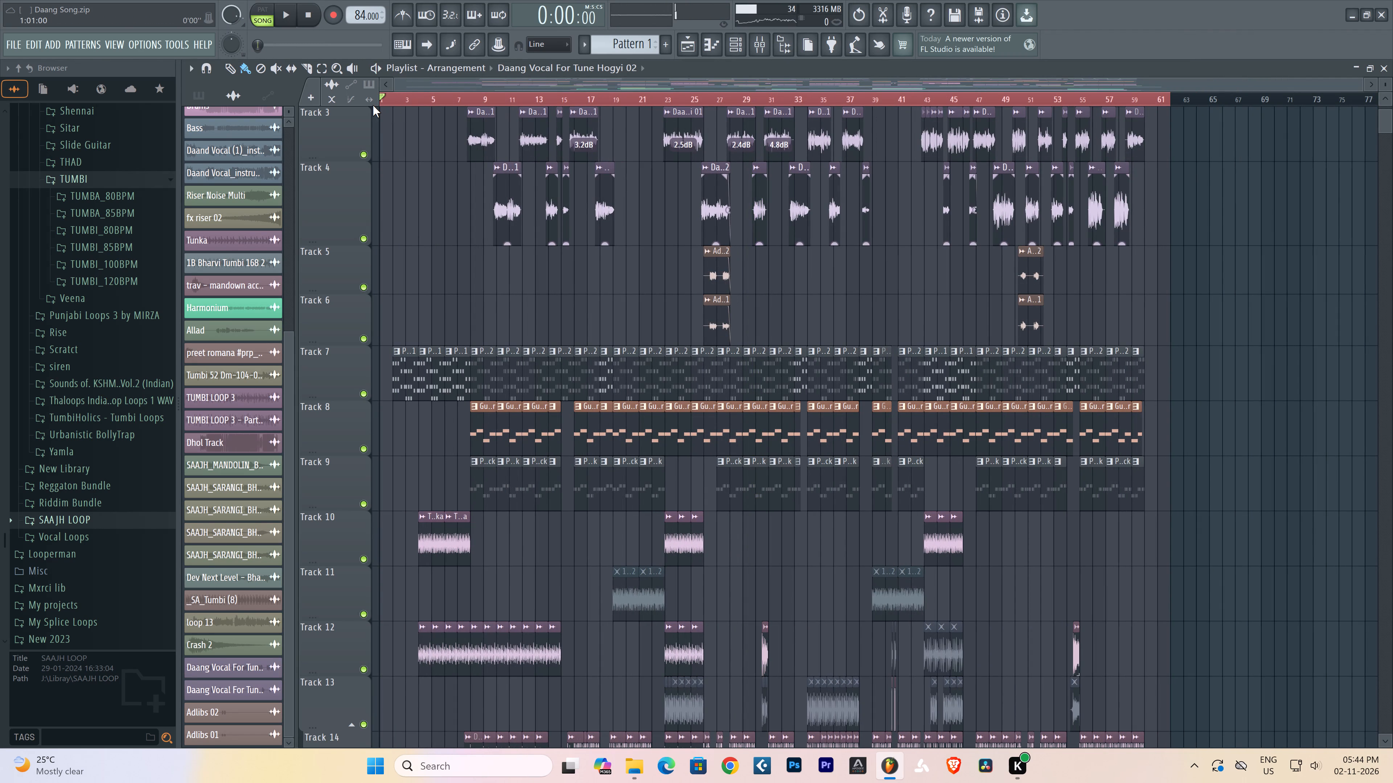
pyautogui.press('space')
# Save the Daang Song project.
pyautogui.hotkey('ctrl', 's')
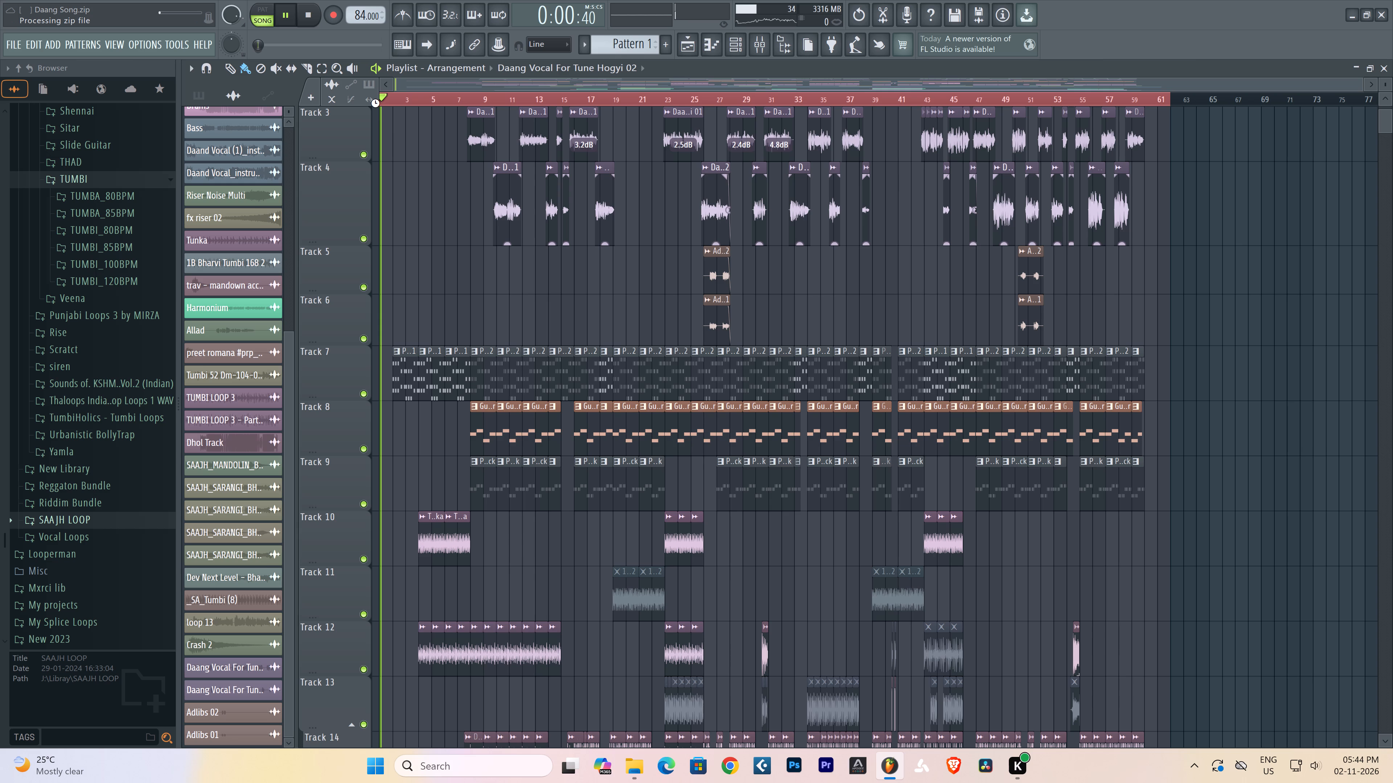
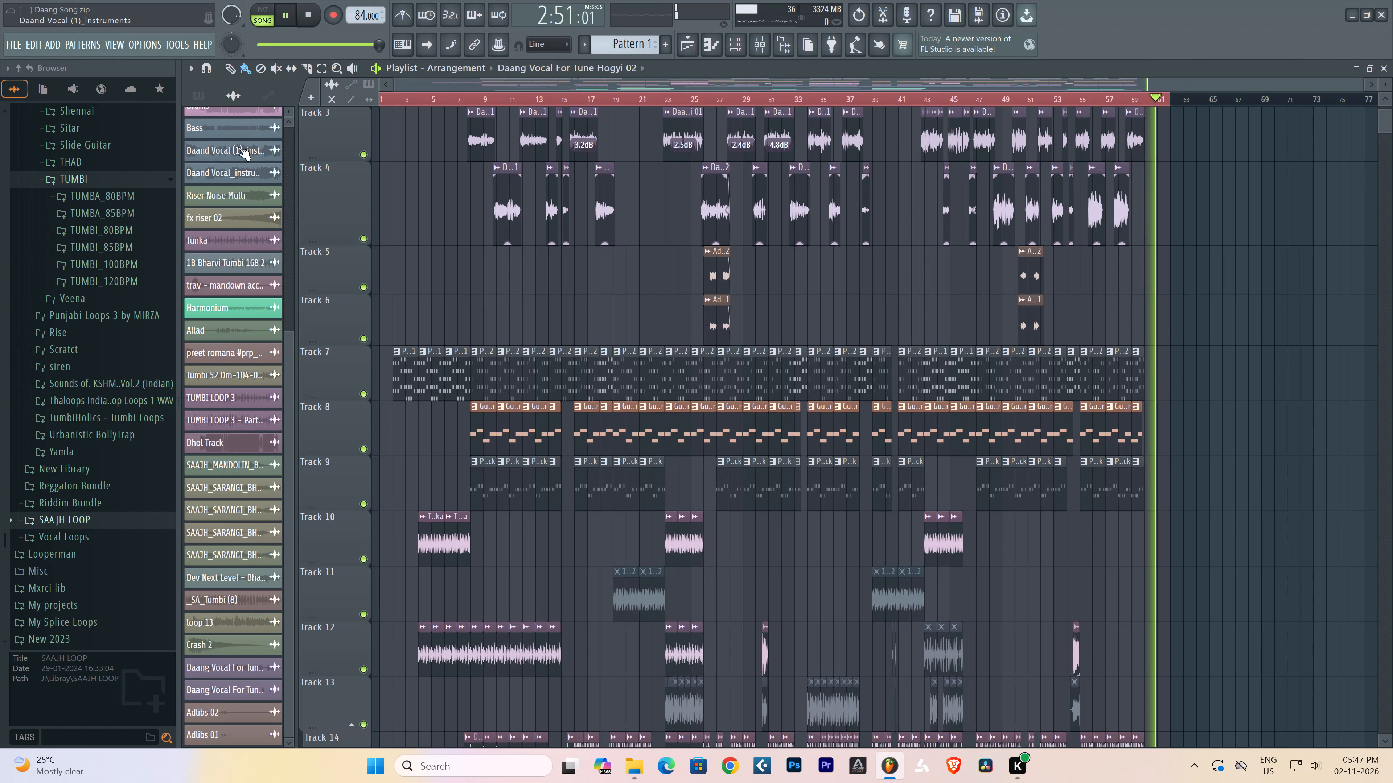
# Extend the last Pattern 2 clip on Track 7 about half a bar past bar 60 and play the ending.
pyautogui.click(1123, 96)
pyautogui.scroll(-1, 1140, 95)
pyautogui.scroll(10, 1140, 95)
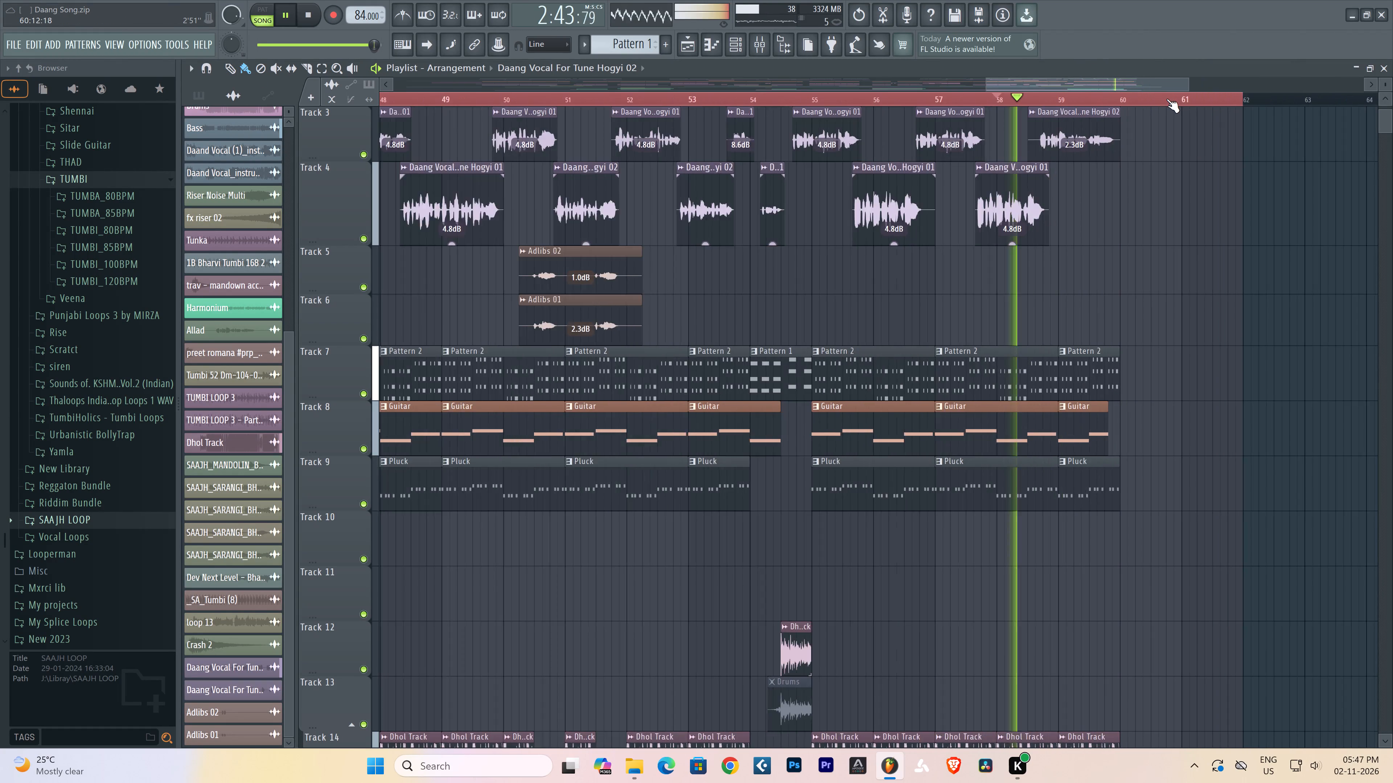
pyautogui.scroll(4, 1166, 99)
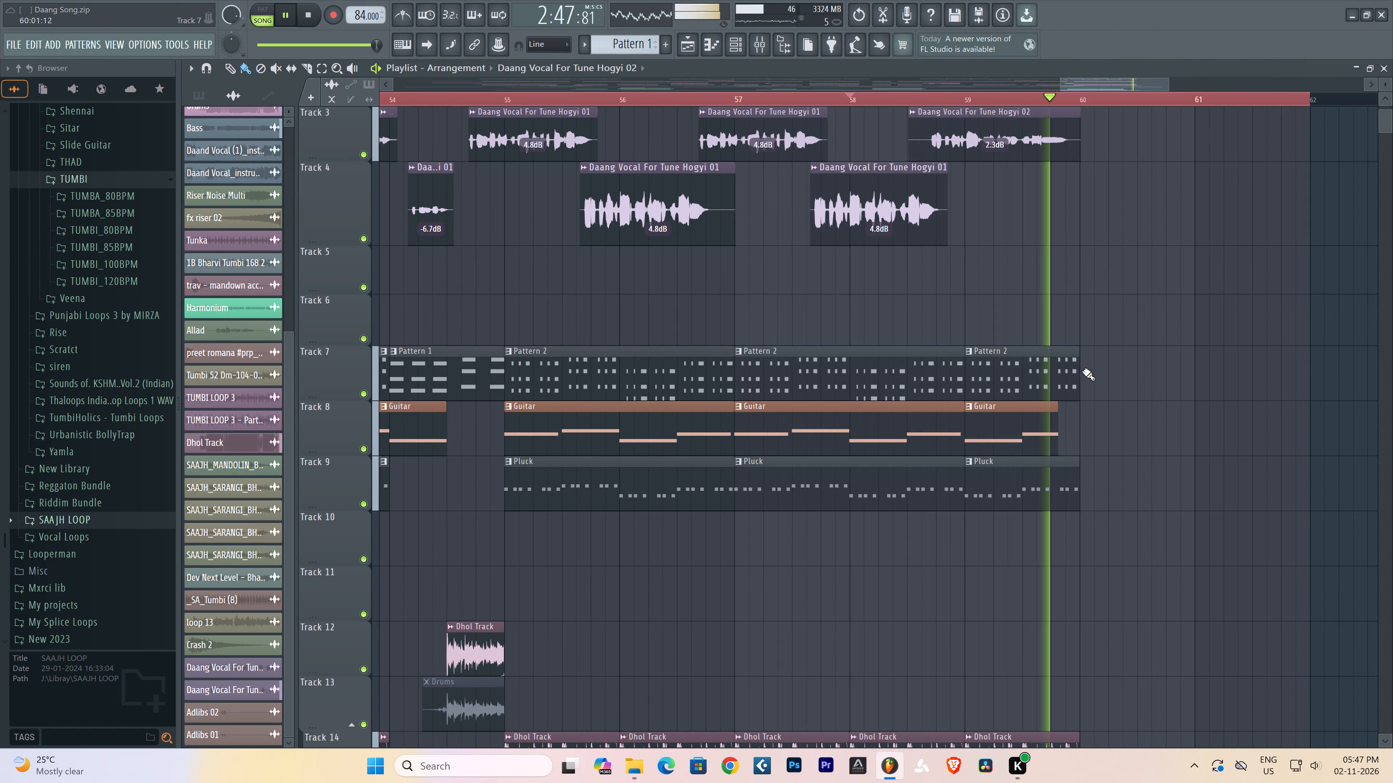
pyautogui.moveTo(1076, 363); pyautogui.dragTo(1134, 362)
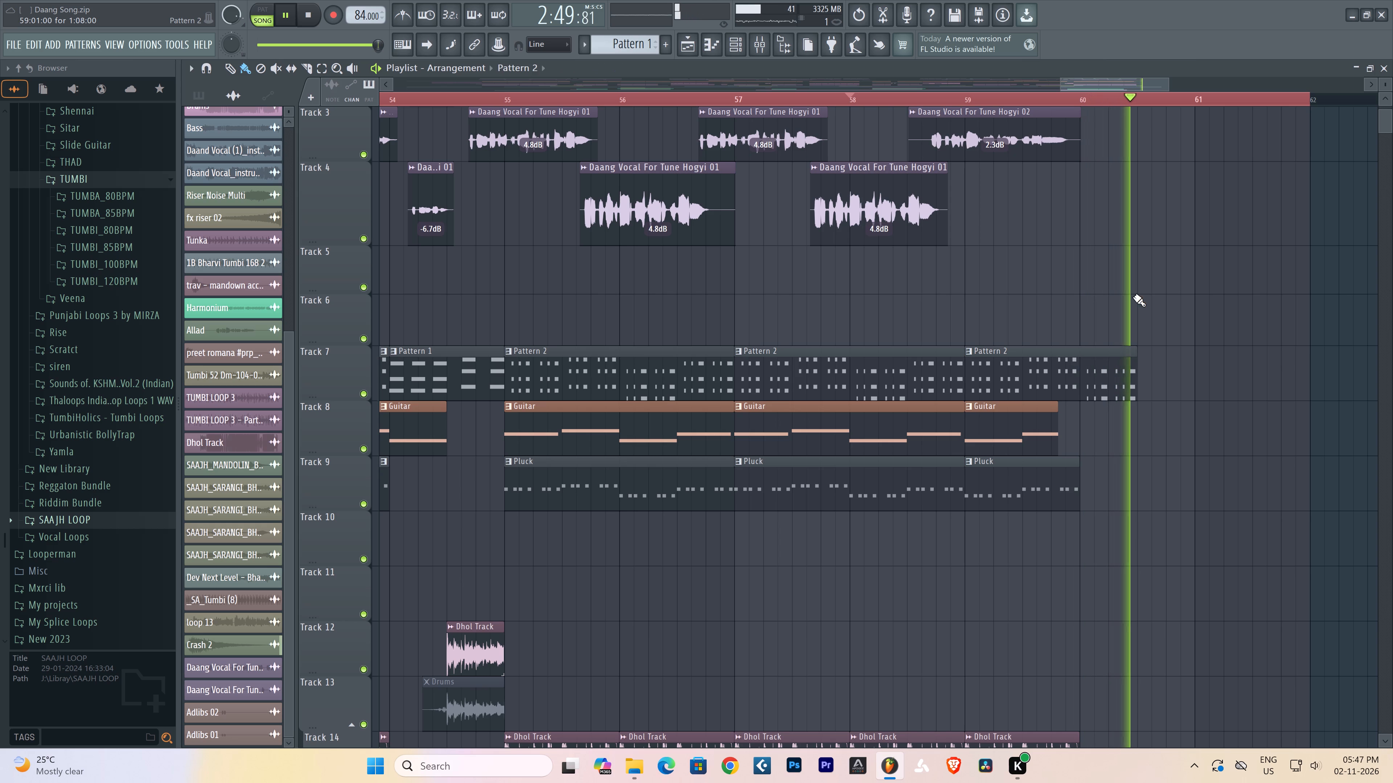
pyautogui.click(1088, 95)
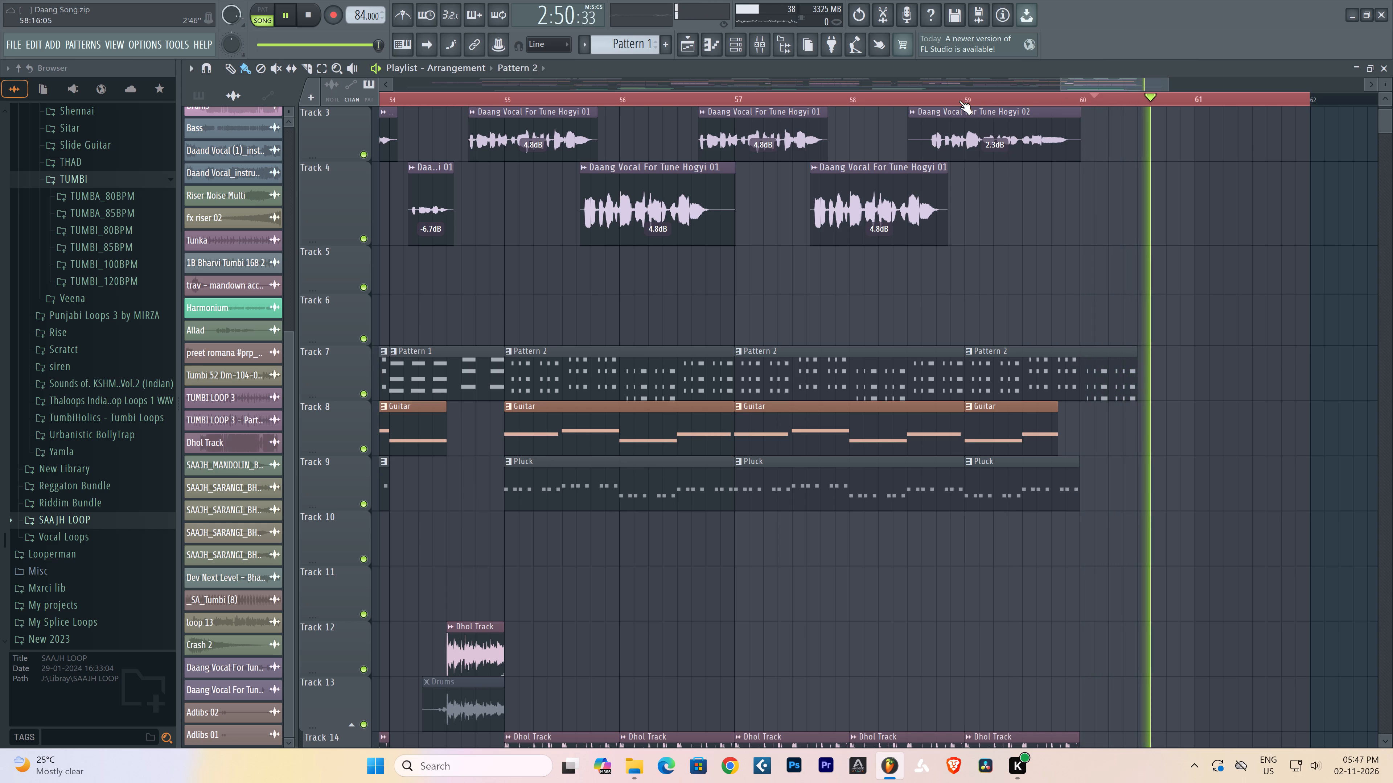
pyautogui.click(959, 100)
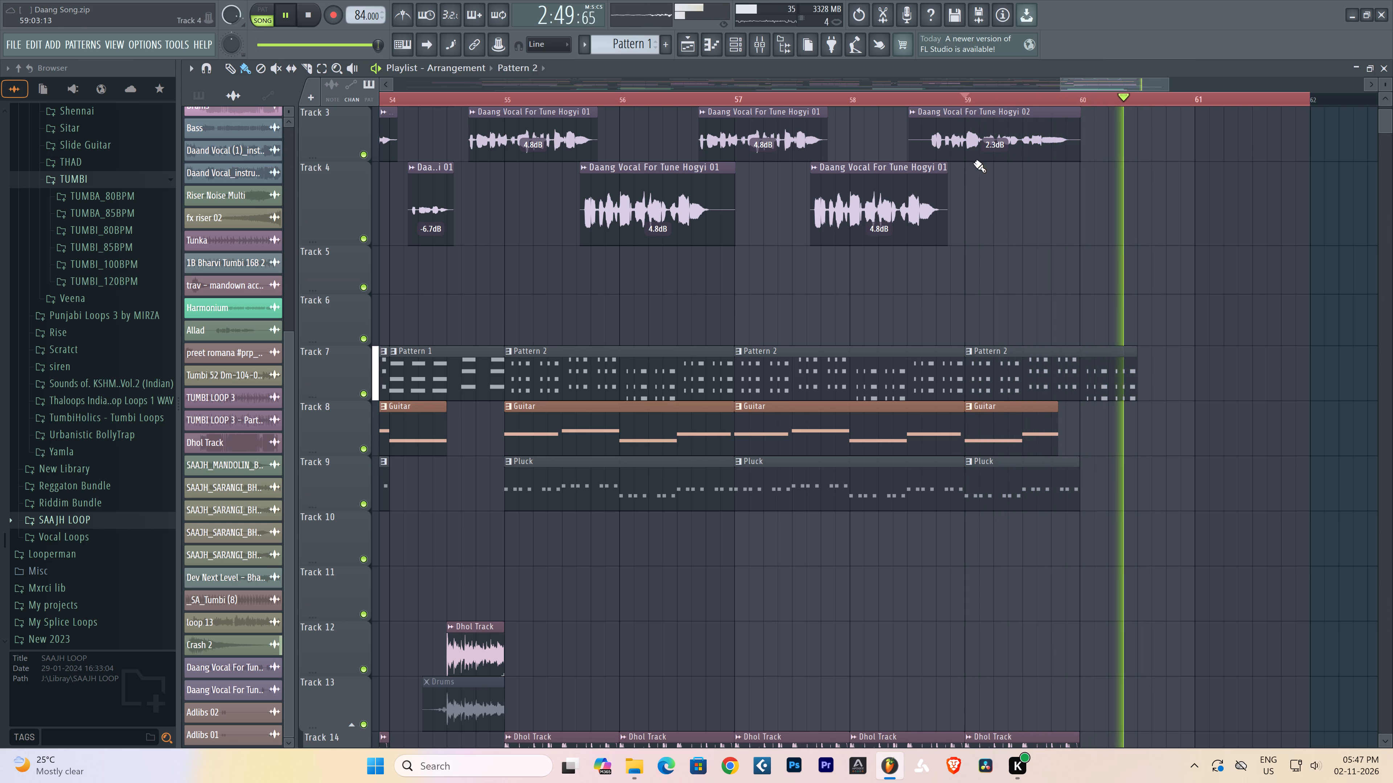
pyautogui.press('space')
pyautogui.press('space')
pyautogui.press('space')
# Solo Track 7, shorten its last Pattern 2 clip to half a bar at bar 59, and place a copy directly after it.
pyautogui.rightClick(374, 393)
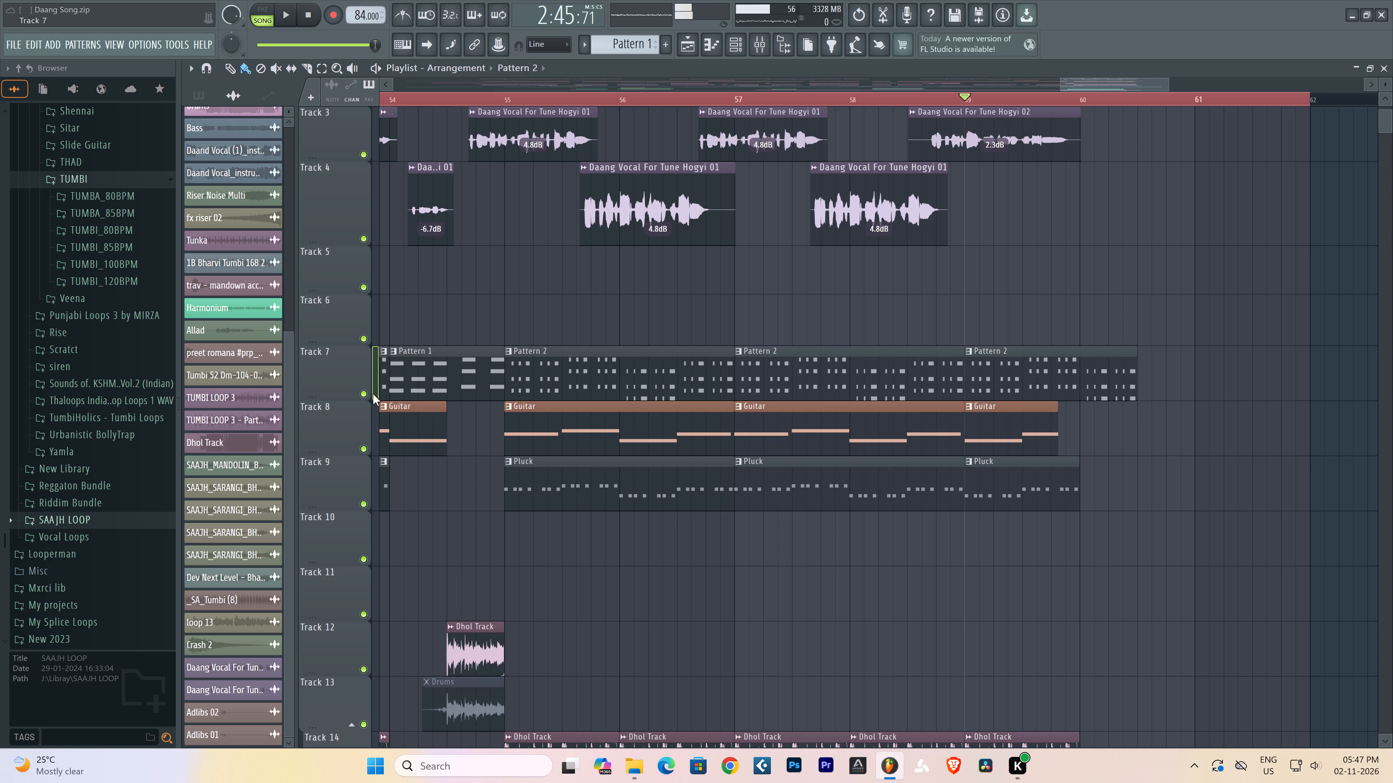
pyautogui.rightClick(368, 393)
pyautogui.press('space')
pyautogui.press('space')
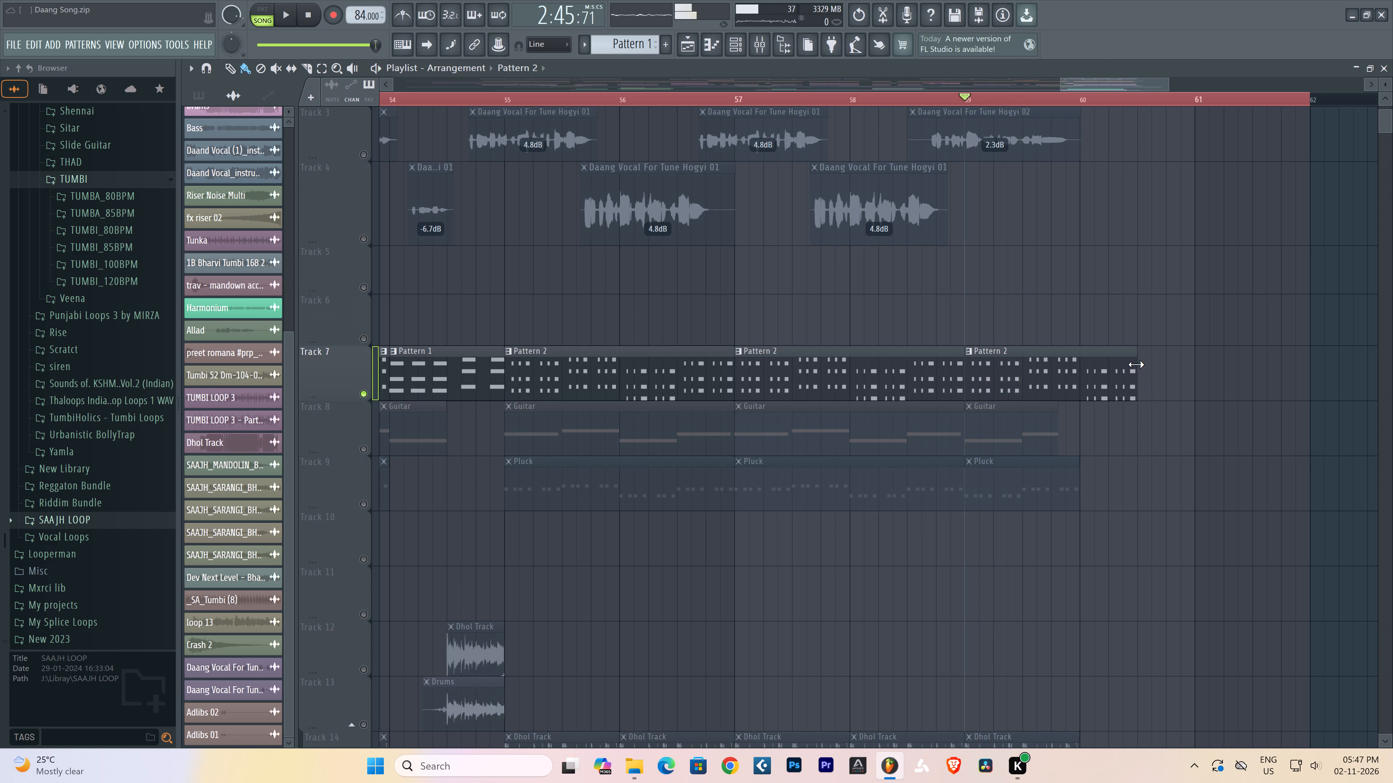
pyautogui.moveTo(1136, 364); pyautogui.dragTo(1027, 384)
pyautogui.press('space')
pyautogui.click(1027, 384)
pyautogui.keyDown('shift'); pyautogui.moveTo(1003, 381); pyautogui.dragTo(1030, 379); pyautogui.keyUp('shift')
pyautogui.rightClick(1010, 374)
pyautogui.press('space')
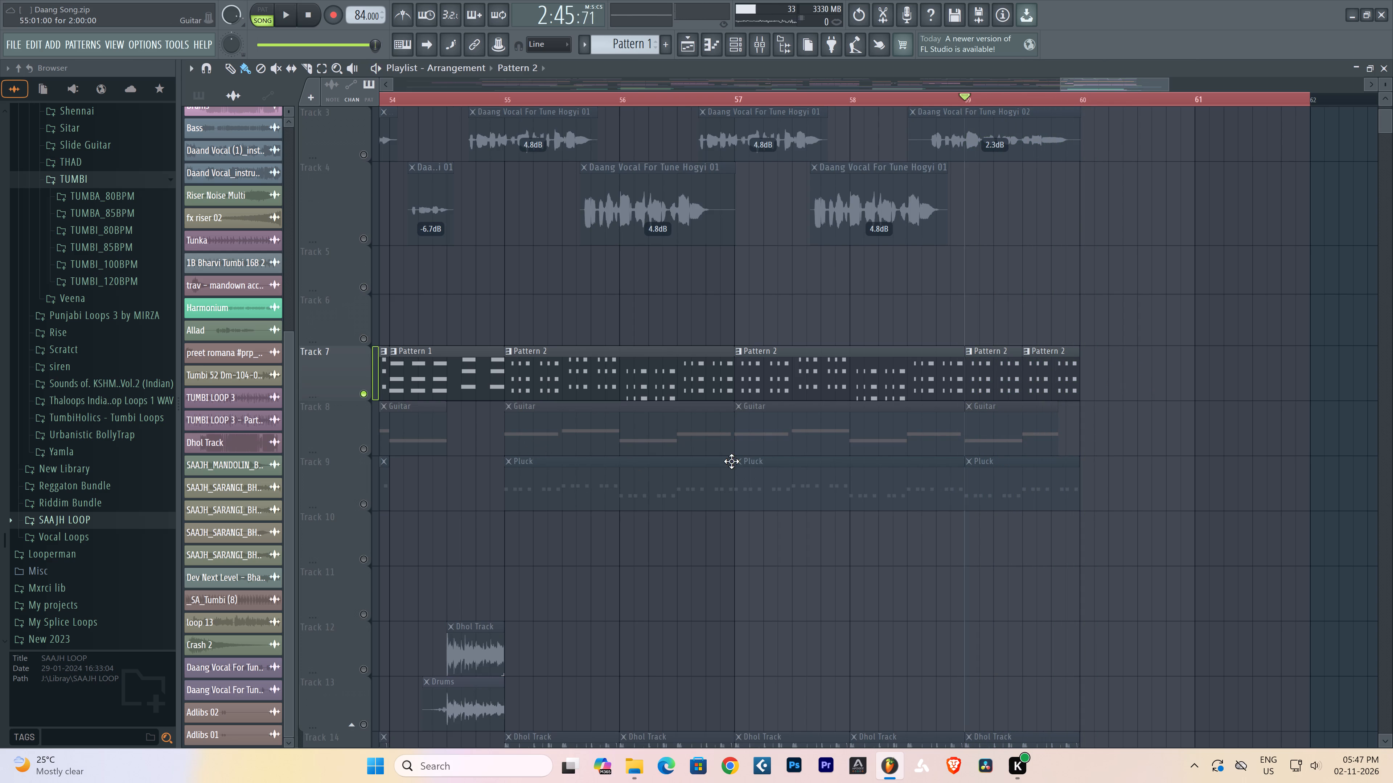
# Shorten the last Guitar clip on Track 8 to about half a bar from bar 59.
pyautogui.press('space')
pyautogui.press('space')
pyautogui.moveTo(1056, 448); pyautogui.dragTo(1022, 460)
pyautogui.moveTo(1022, 460); pyautogui.dragTo(1019, 460)
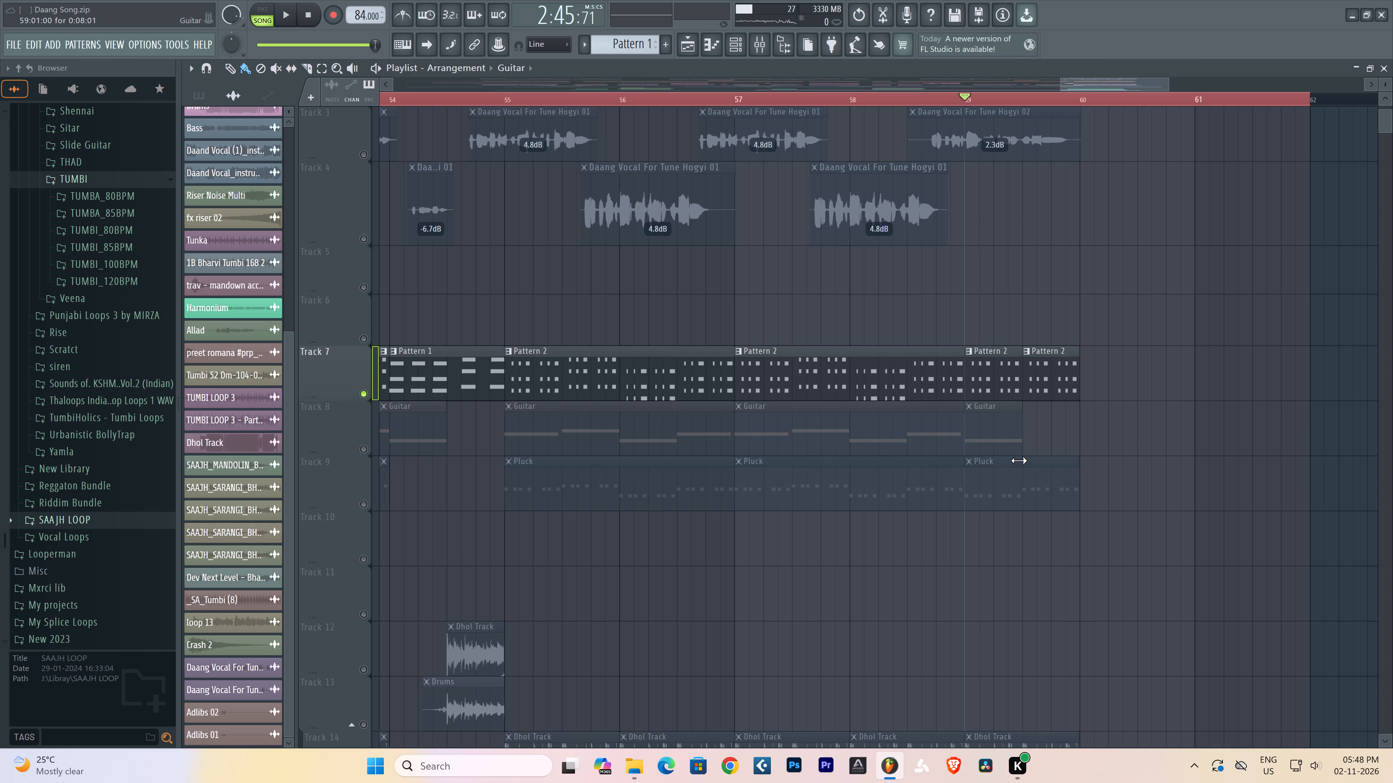
pyautogui.moveTo(1019, 460); pyautogui.dragTo(1021, 460)
pyautogui.moveTo(1021, 460); pyautogui.dragTo(1019, 460)
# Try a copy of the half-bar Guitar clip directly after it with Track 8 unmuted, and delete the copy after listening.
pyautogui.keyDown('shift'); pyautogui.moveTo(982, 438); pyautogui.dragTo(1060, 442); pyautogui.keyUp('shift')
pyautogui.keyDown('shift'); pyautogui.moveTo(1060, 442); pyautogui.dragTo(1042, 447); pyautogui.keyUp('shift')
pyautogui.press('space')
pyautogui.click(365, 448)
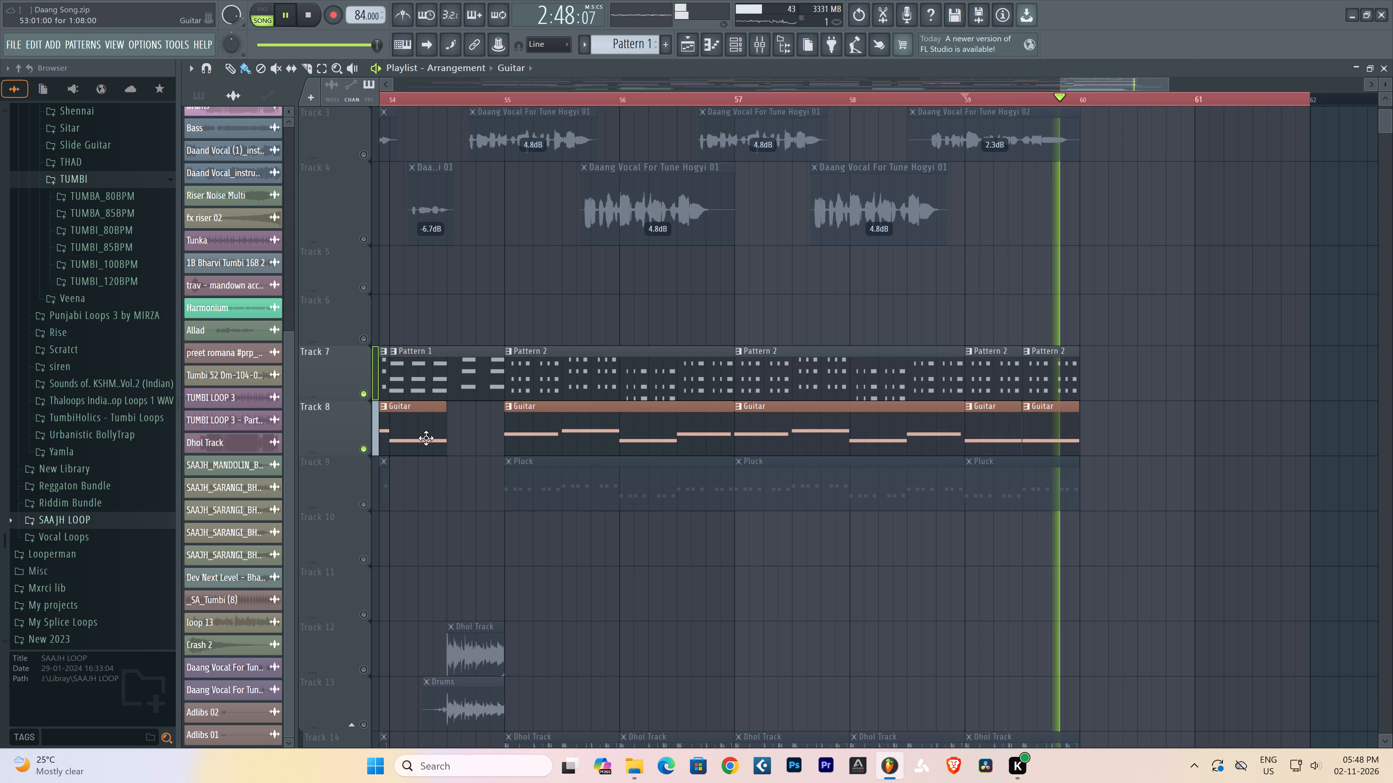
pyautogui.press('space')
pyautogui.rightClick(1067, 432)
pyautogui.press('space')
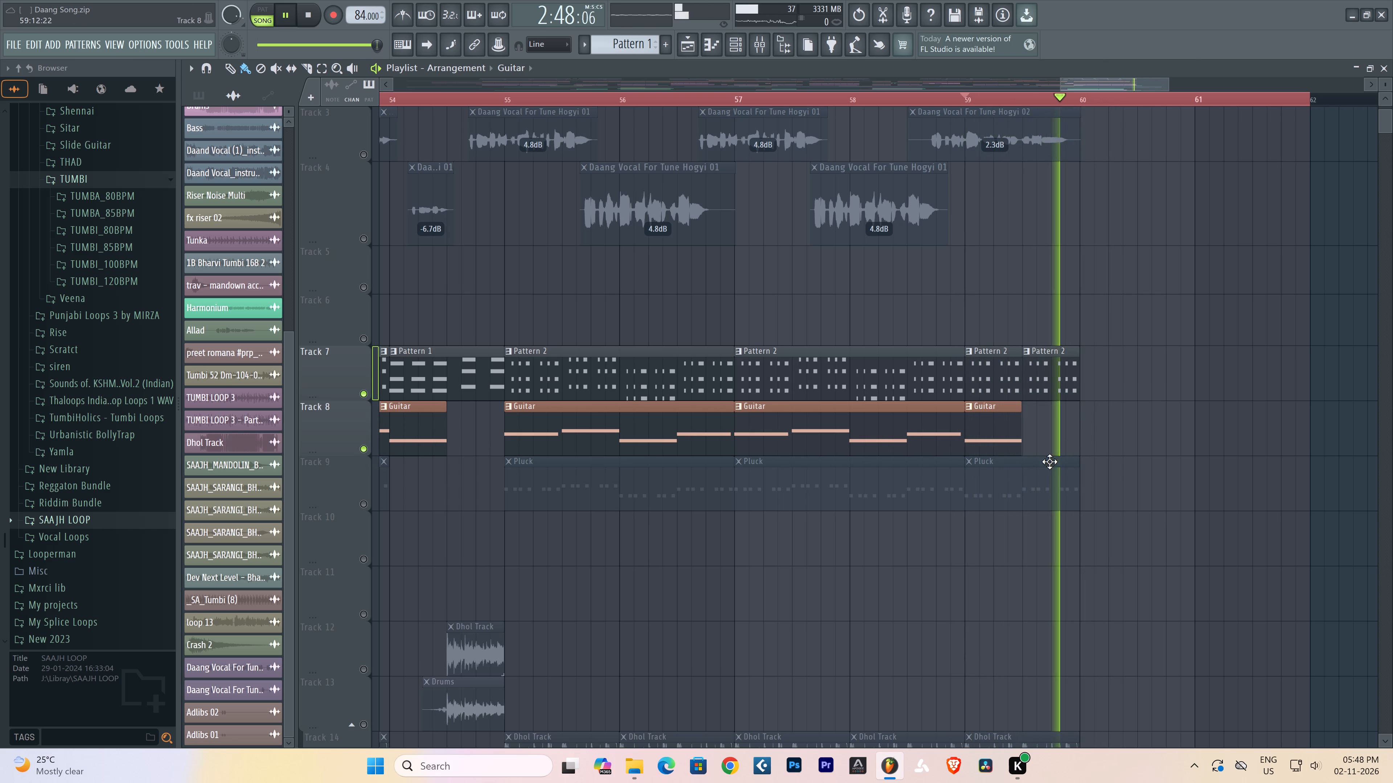
# Bring all tracks out of solo, shorten the last Pluck clip on Track 9 to half a bar, and place a copy directly after it.
pyautogui.press('space')
pyautogui.press('space')
pyautogui.rightClick(373, 506)
pyautogui.rightClick(371, 506)
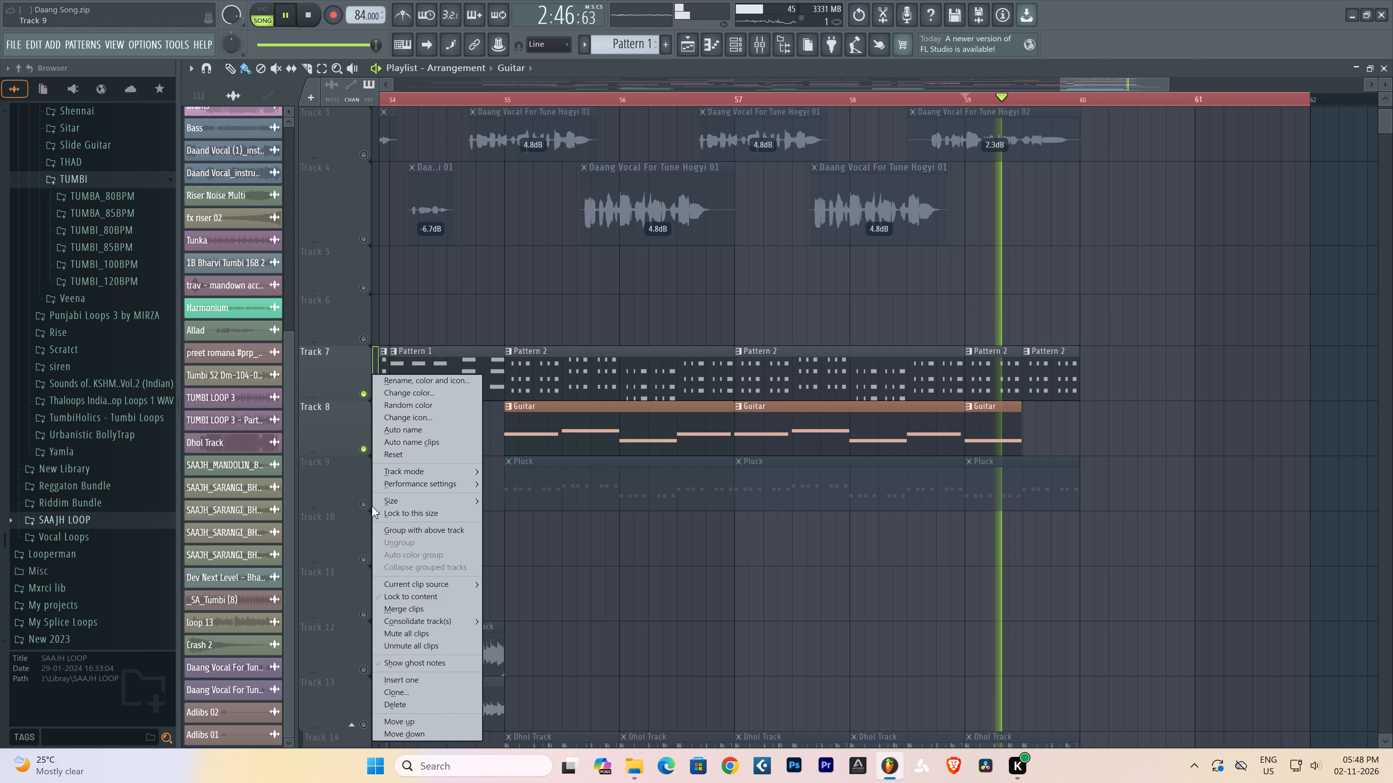
pyautogui.rightClick(371, 506)
pyautogui.rightClick(364, 503)
pyautogui.rightClick(364, 503)
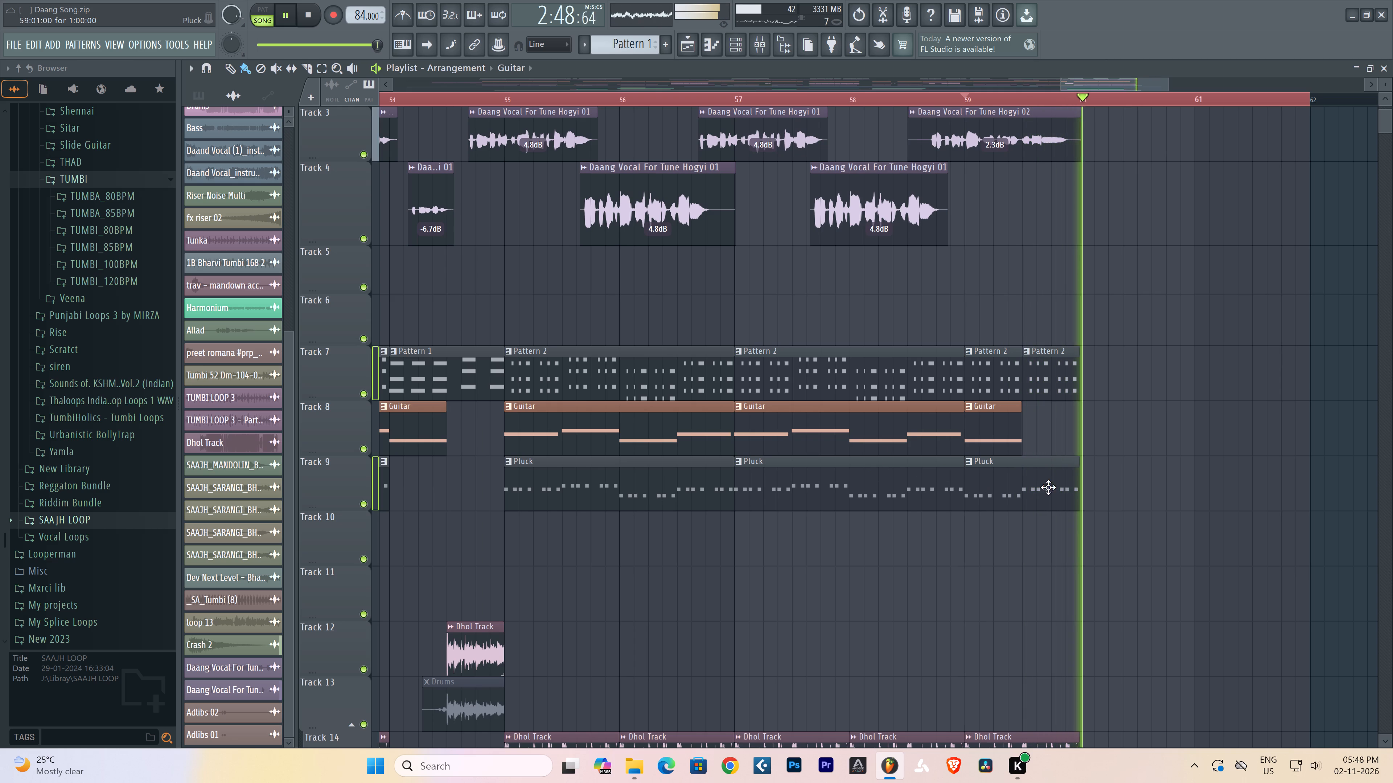
pyautogui.press('space')
pyautogui.press('space')
pyautogui.press('space')
pyautogui.moveTo(1079, 469); pyautogui.dragTo(1023, 482)
pyautogui.press('space')
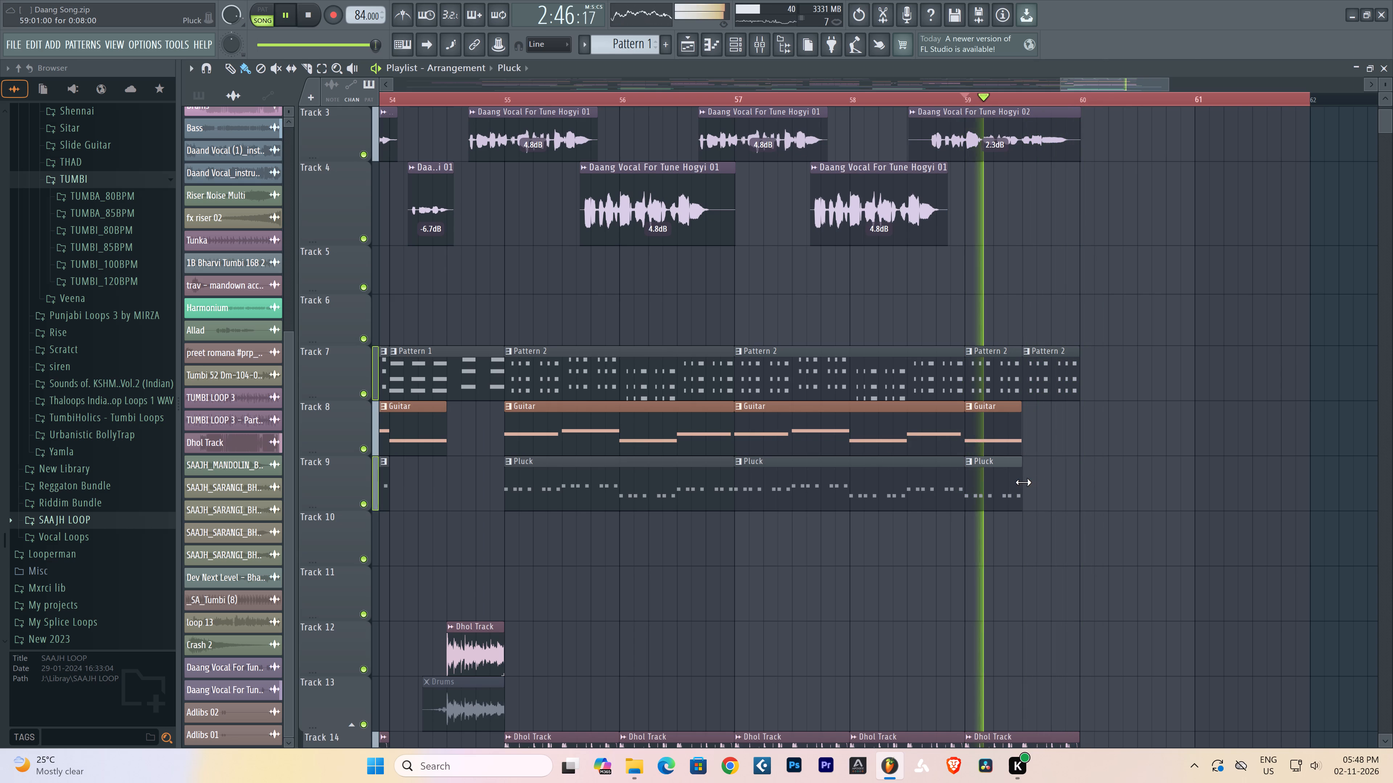
pyautogui.moveTo(1023, 482); pyautogui.dragTo(1022, 482)
pyautogui.keyDown('shift'); pyautogui.moveTo(1000, 489); pyautogui.dragTo(1059, 491); pyautogui.keyUp('shift')
pyautogui.rightClick(1143, 484)
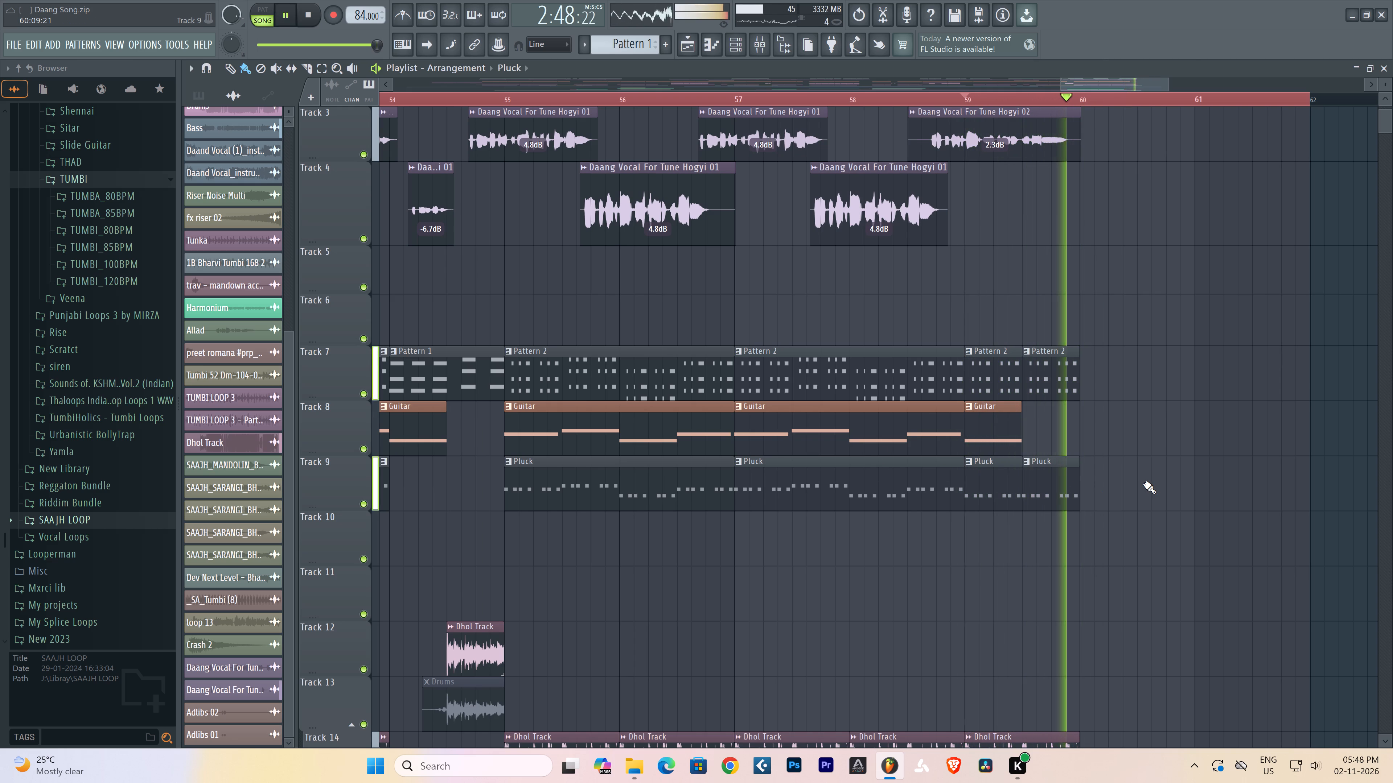
# Replay the ending from just after bar 59 with only Tracks 7 and 9 soloed.
pyautogui.click(980, 98)
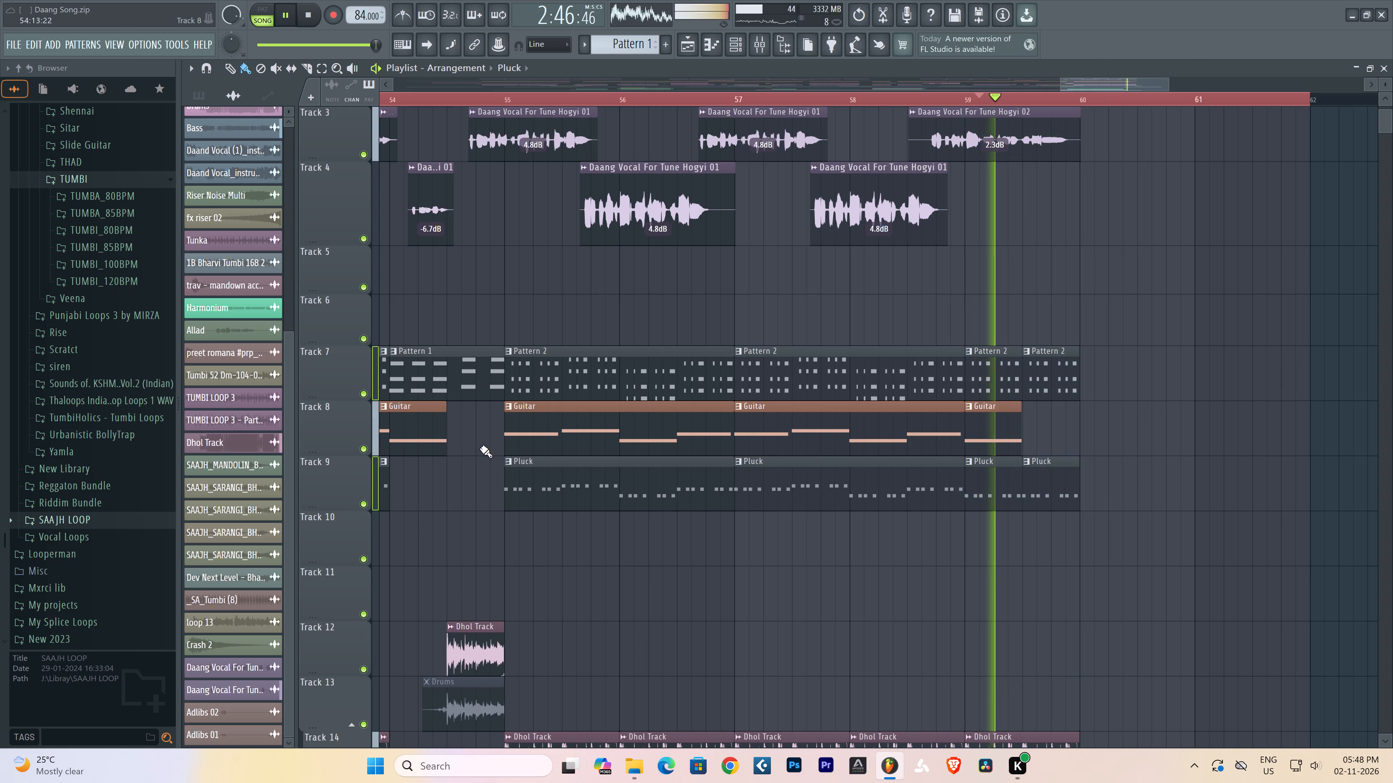
pyautogui.rightClick(364, 391)
pyautogui.press('space')
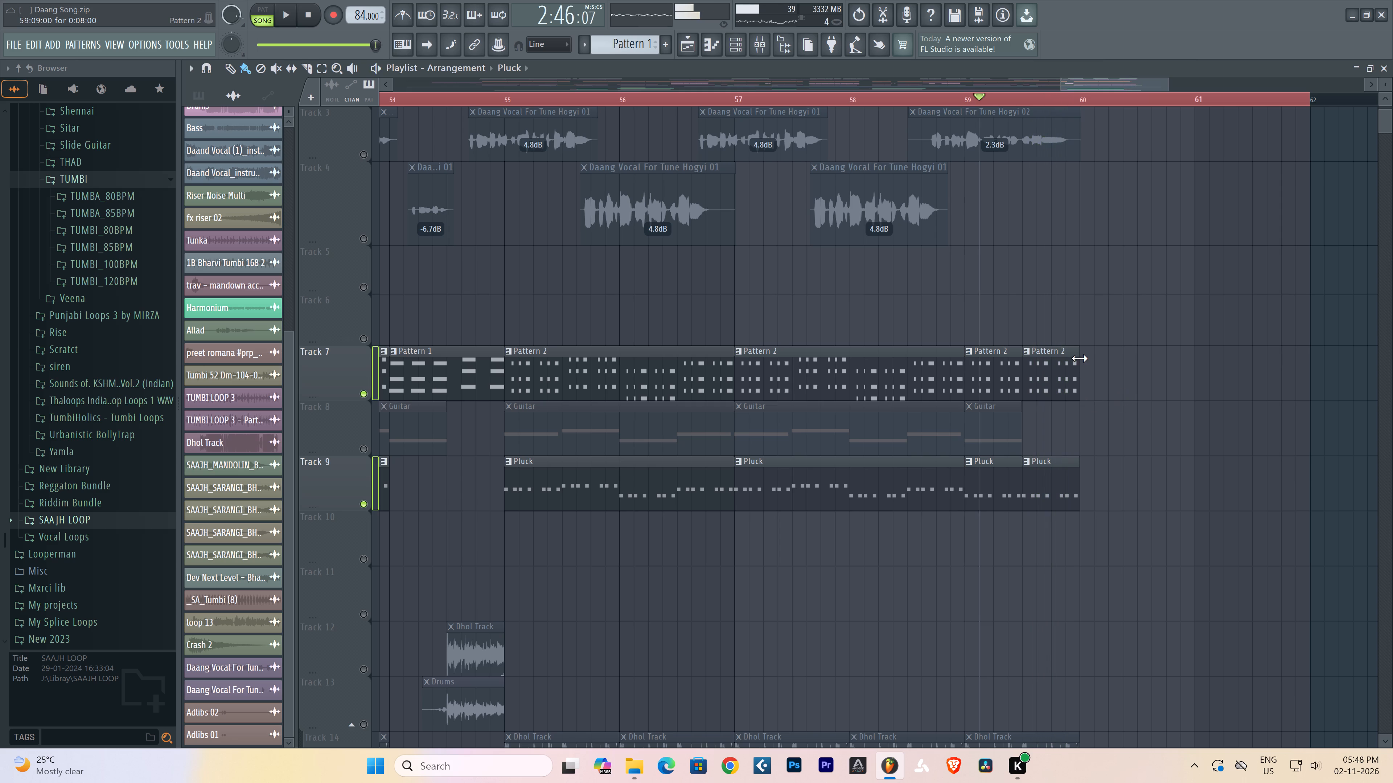
pyautogui.press('space')
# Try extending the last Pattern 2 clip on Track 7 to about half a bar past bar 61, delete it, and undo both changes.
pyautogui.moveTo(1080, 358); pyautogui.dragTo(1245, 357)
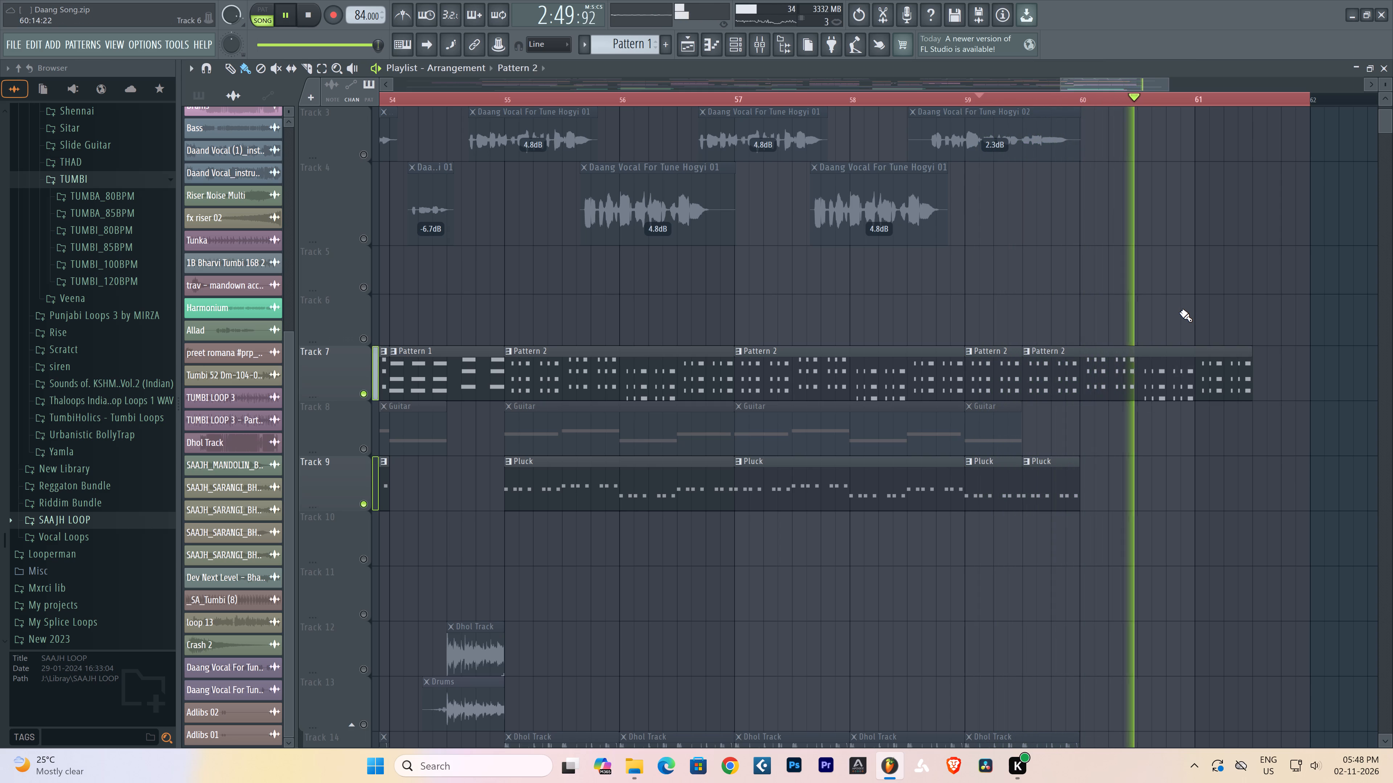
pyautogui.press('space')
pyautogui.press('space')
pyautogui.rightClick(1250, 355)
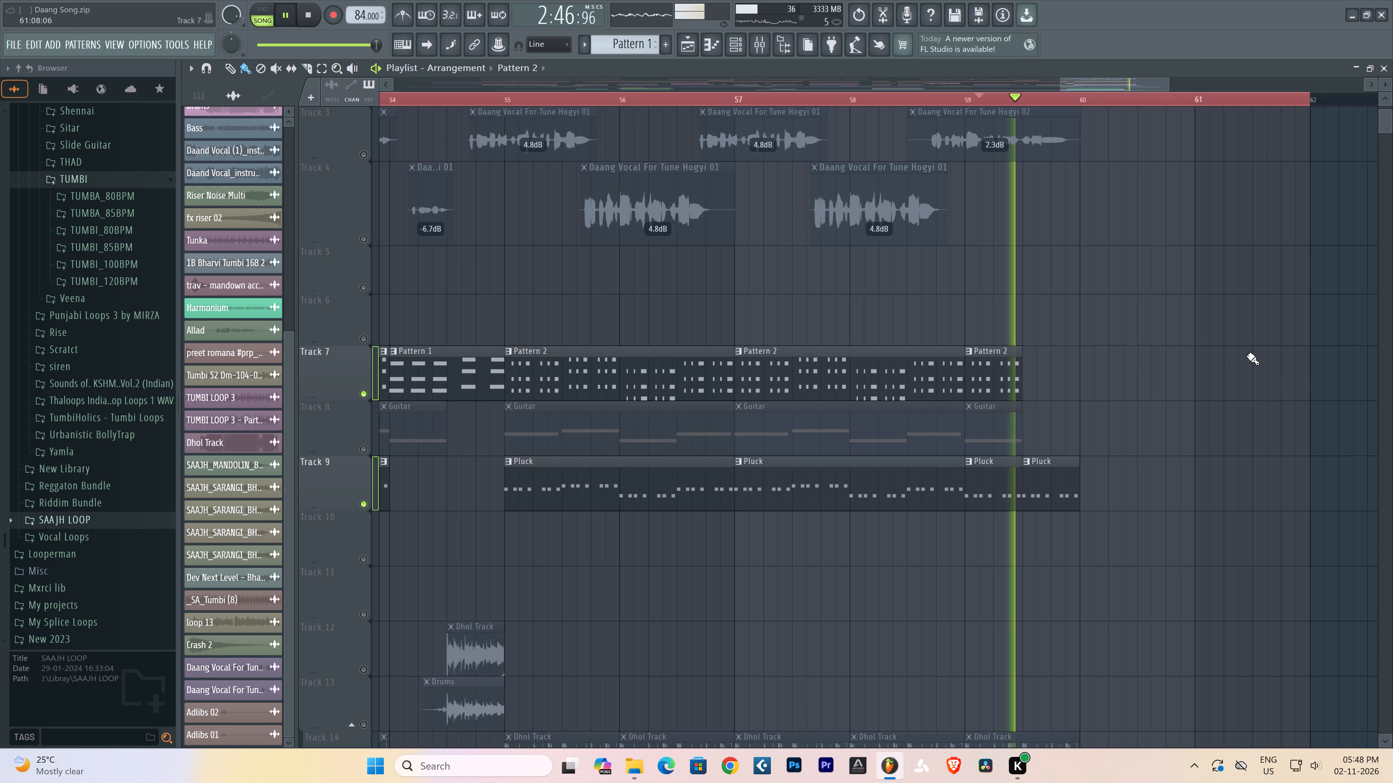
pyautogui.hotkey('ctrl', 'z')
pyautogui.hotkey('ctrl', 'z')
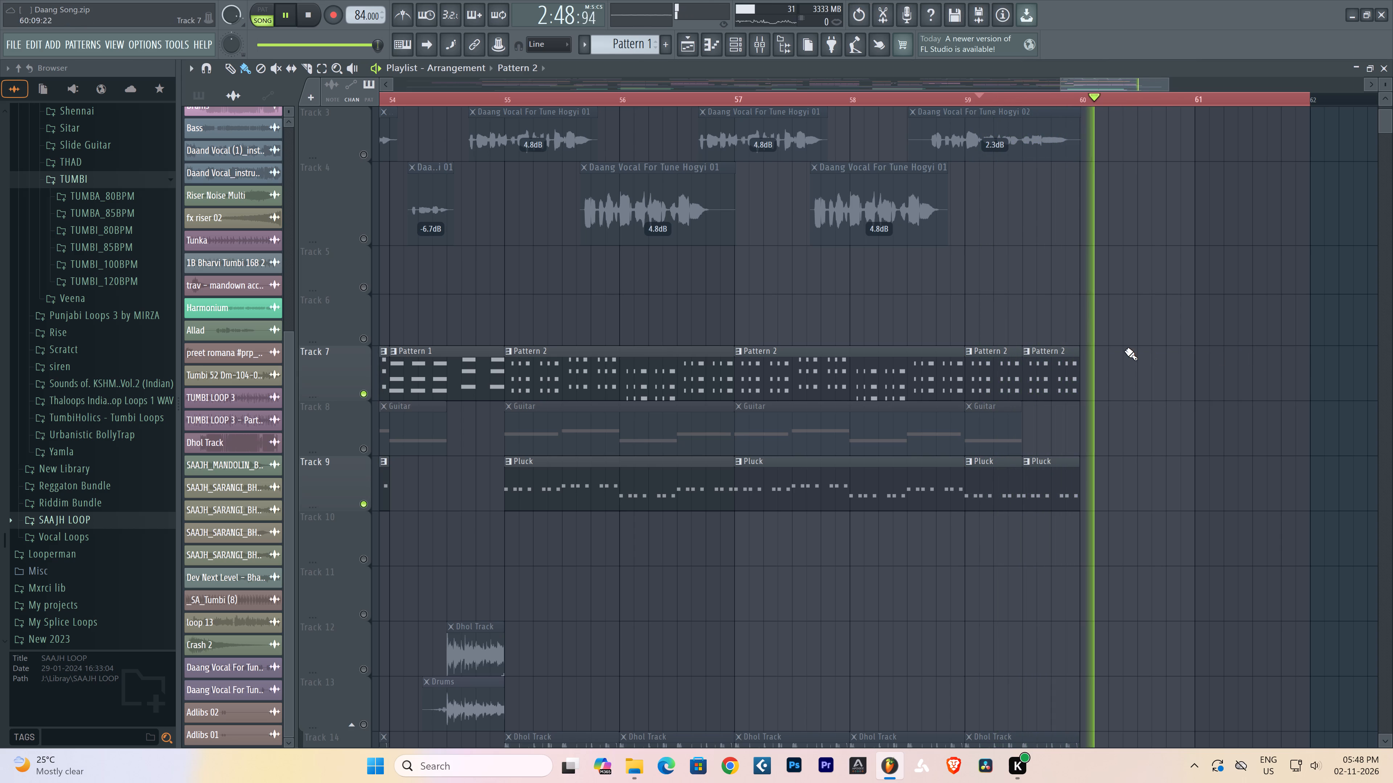
# Listen again to the Pattern 2 and Pluck ending from just after bar 59.
pyautogui.press('space')
pyautogui.press('space')
pyautogui.scroll(3, 950, 107)
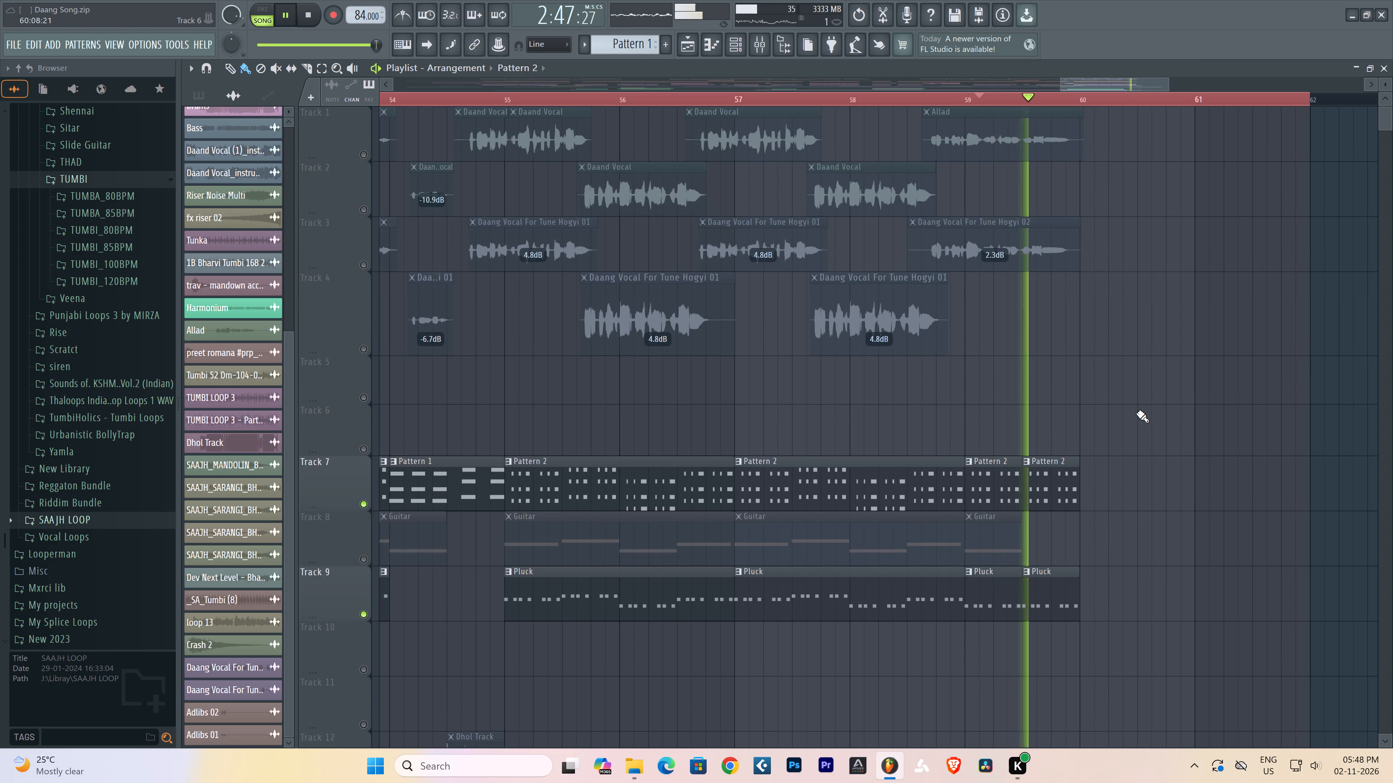
pyautogui.press('space')
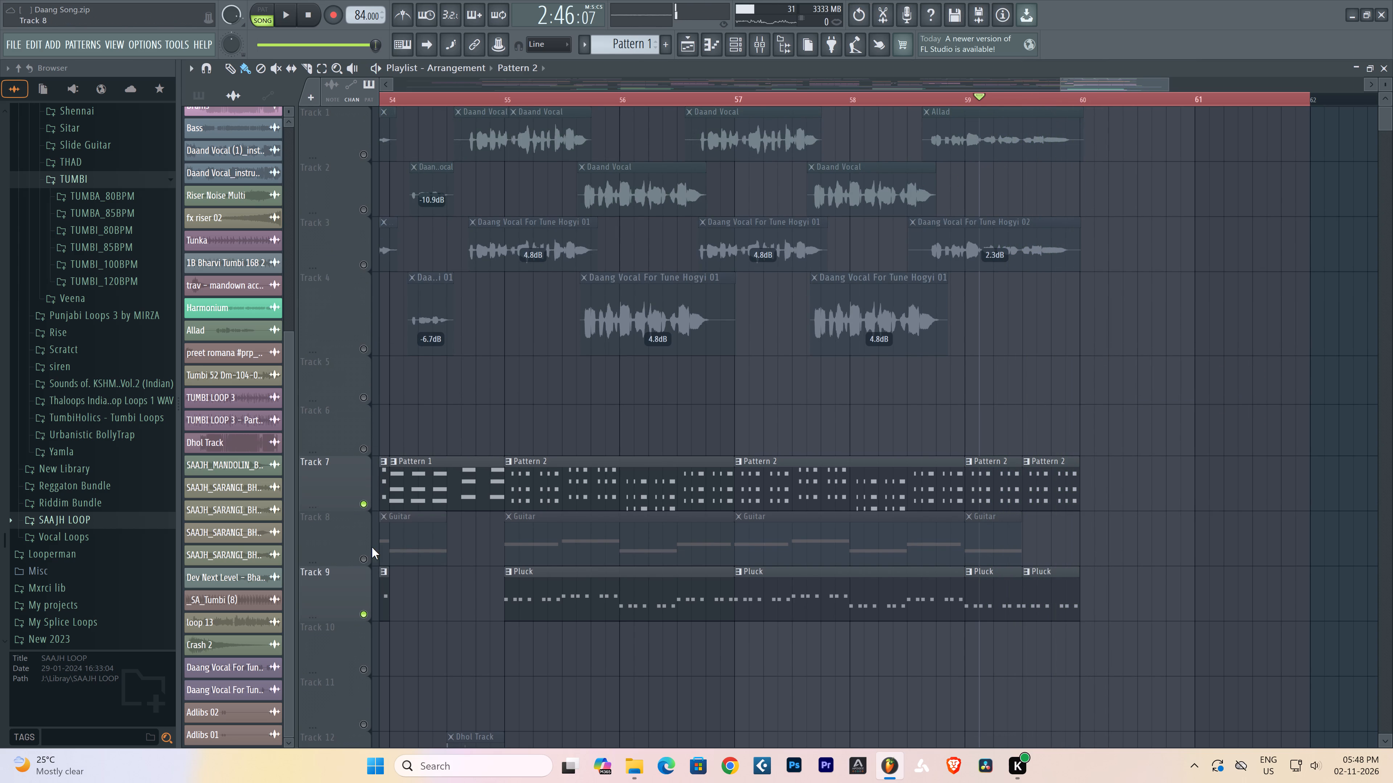
pyautogui.press('space')
pyautogui.press('space')
# Open Pattern 2's Addictive Keys notes, audition the piano keys between F5 and A5, and return to the playlist.
pyautogui.doubleClick(993, 497)
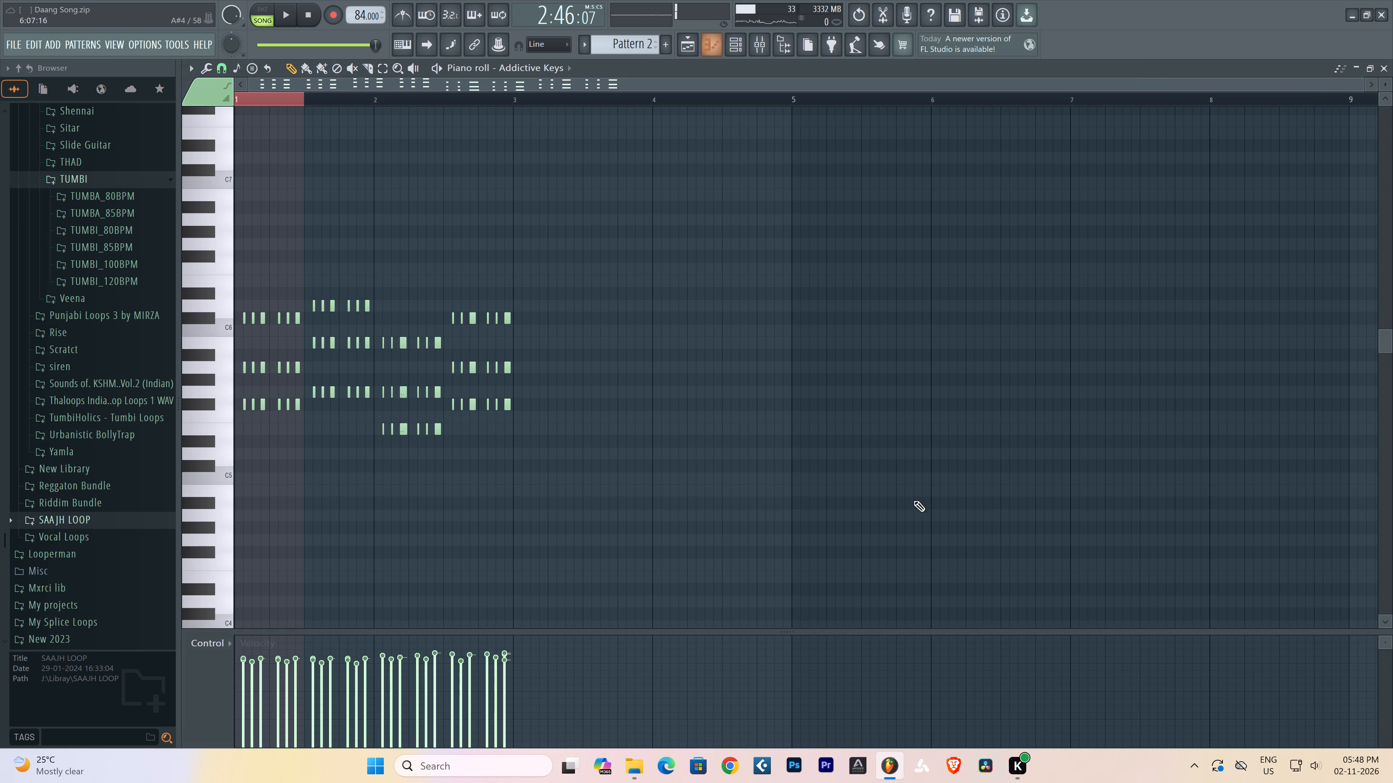
pyautogui.click(217, 372)
pyautogui.click(212, 380)
pyautogui.click(216, 401)
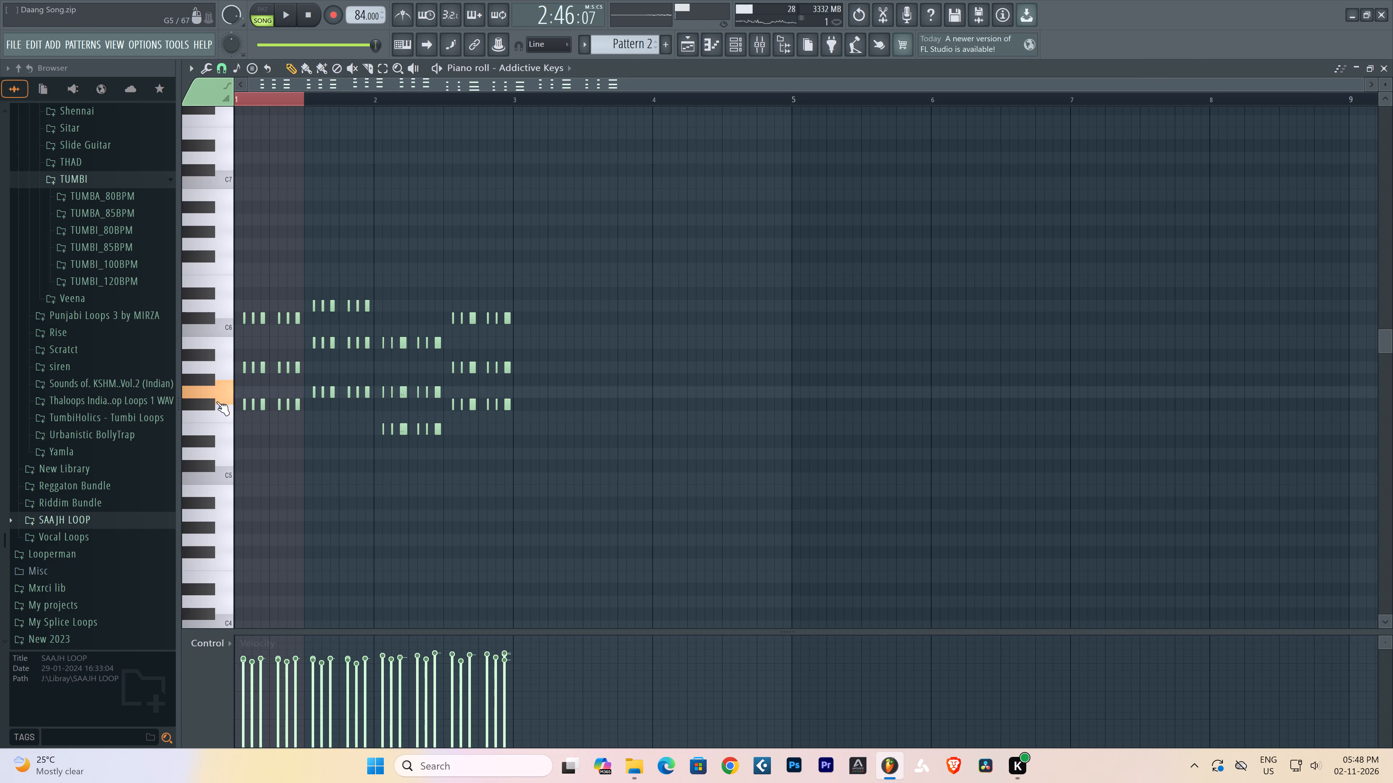
pyautogui.click(216, 403)
pyautogui.click(208, 413)
pyautogui.click(216, 406)
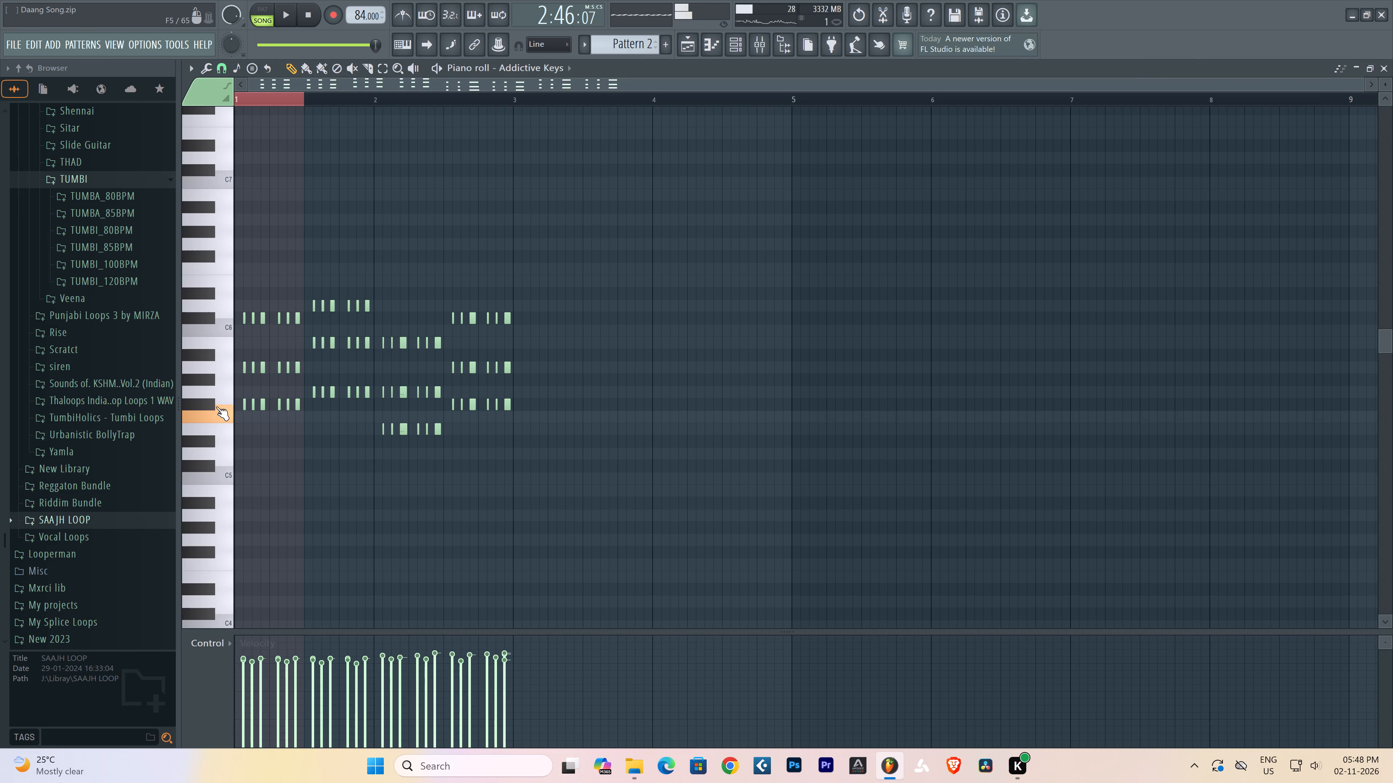
pyautogui.click(221, 405)
pyautogui.click(230, 403)
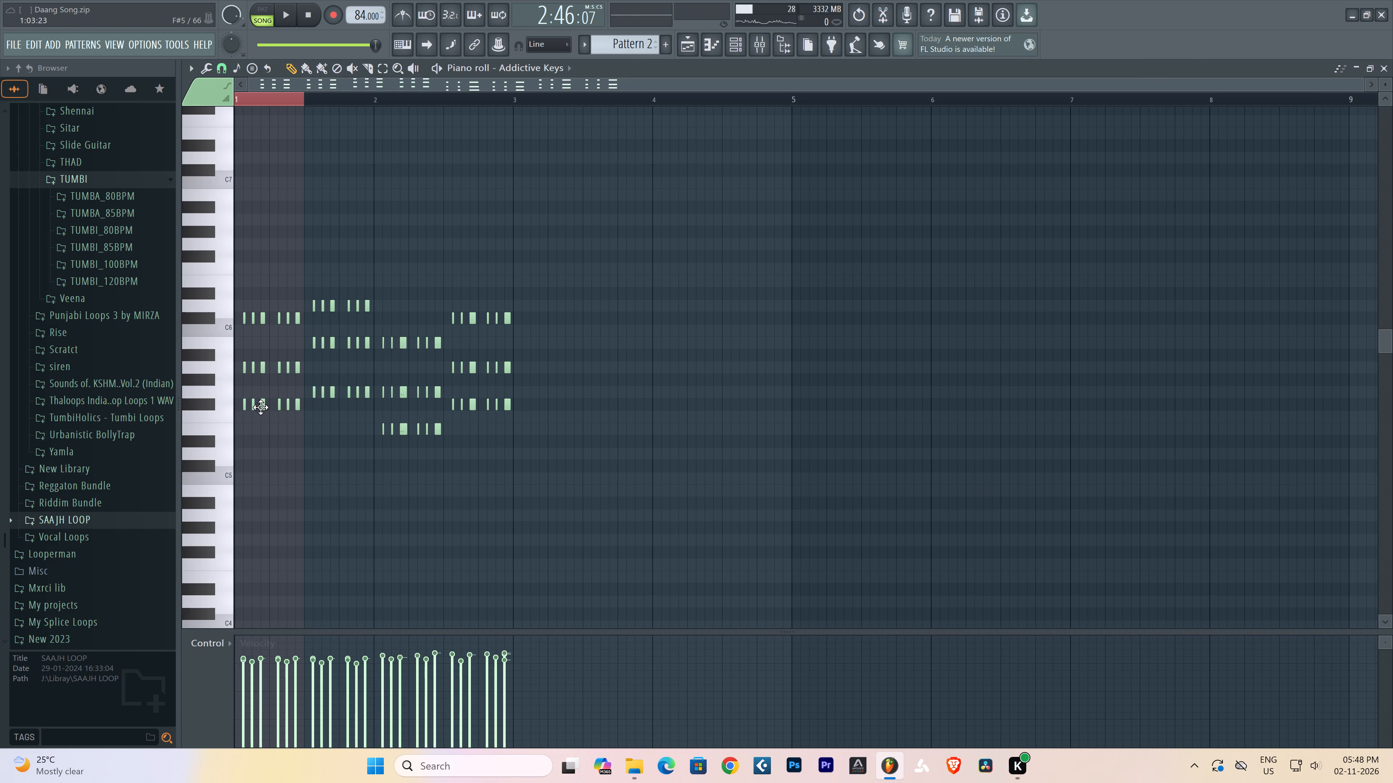
pyautogui.click(261, 407)
pyautogui.press('space')
pyautogui.press('space')
pyautogui.press('space')
pyautogui.press('space')
pyautogui.click(1384, 70)
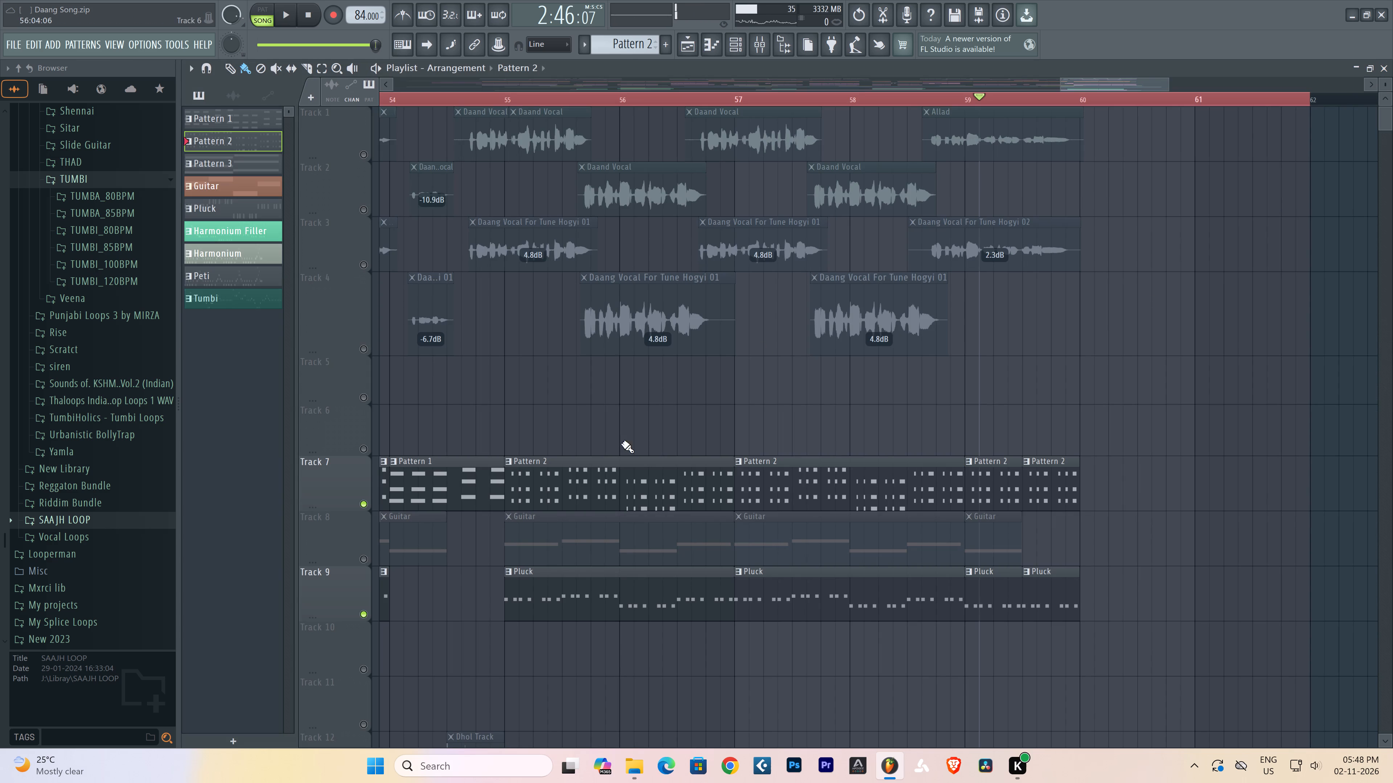
# Copy the Pattern 1 clip from Track 7 onto Track 6 at bar 59, unmute Track 6, and play it from bar 59.
pyautogui.keyDown('shift'); pyautogui.moveTo(464, 489); pyautogui.dragTo(1041, 427); pyautogui.keyUp('shift')
pyautogui.click(361, 451)
pyautogui.press('space')
pyautogui.press('space')
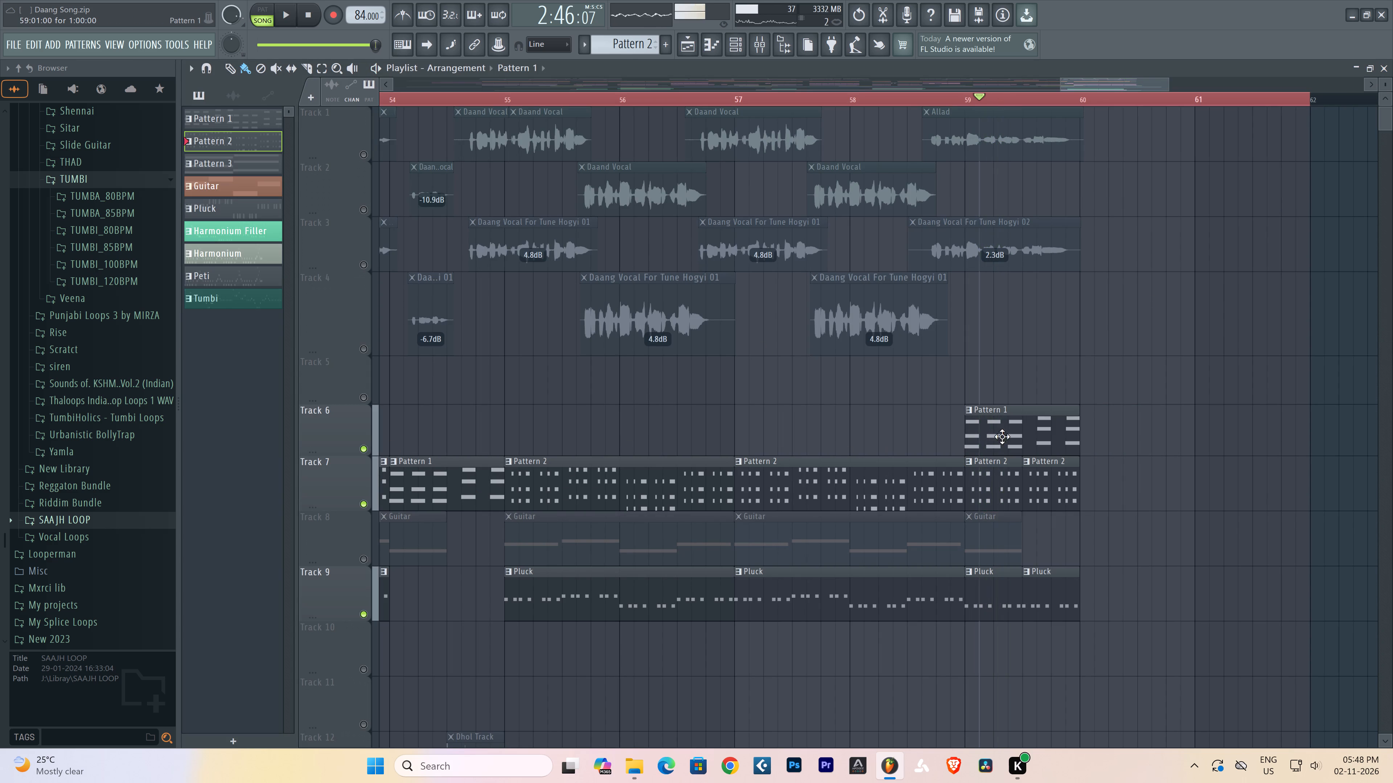
pyautogui.click(961, 100)
pyautogui.press('space')
pyautogui.press('space')
# Move the Pattern 1 clip on Track 6 to start half a bar into bar 59 and play it with Track 6 soloed.
pyautogui.moveTo(1012, 442); pyautogui.dragTo(1110, 442)
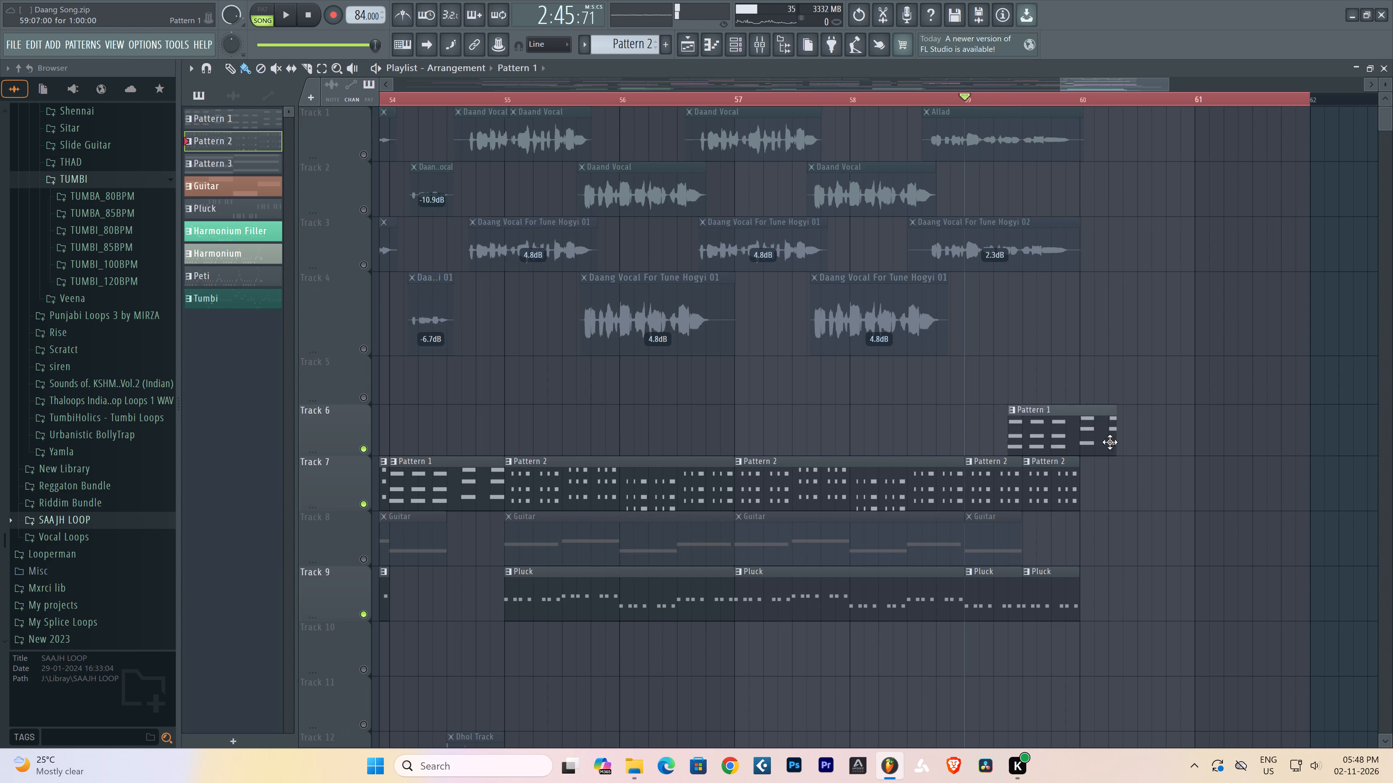
pyautogui.moveTo(1110, 442); pyautogui.dragTo(1069, 433)
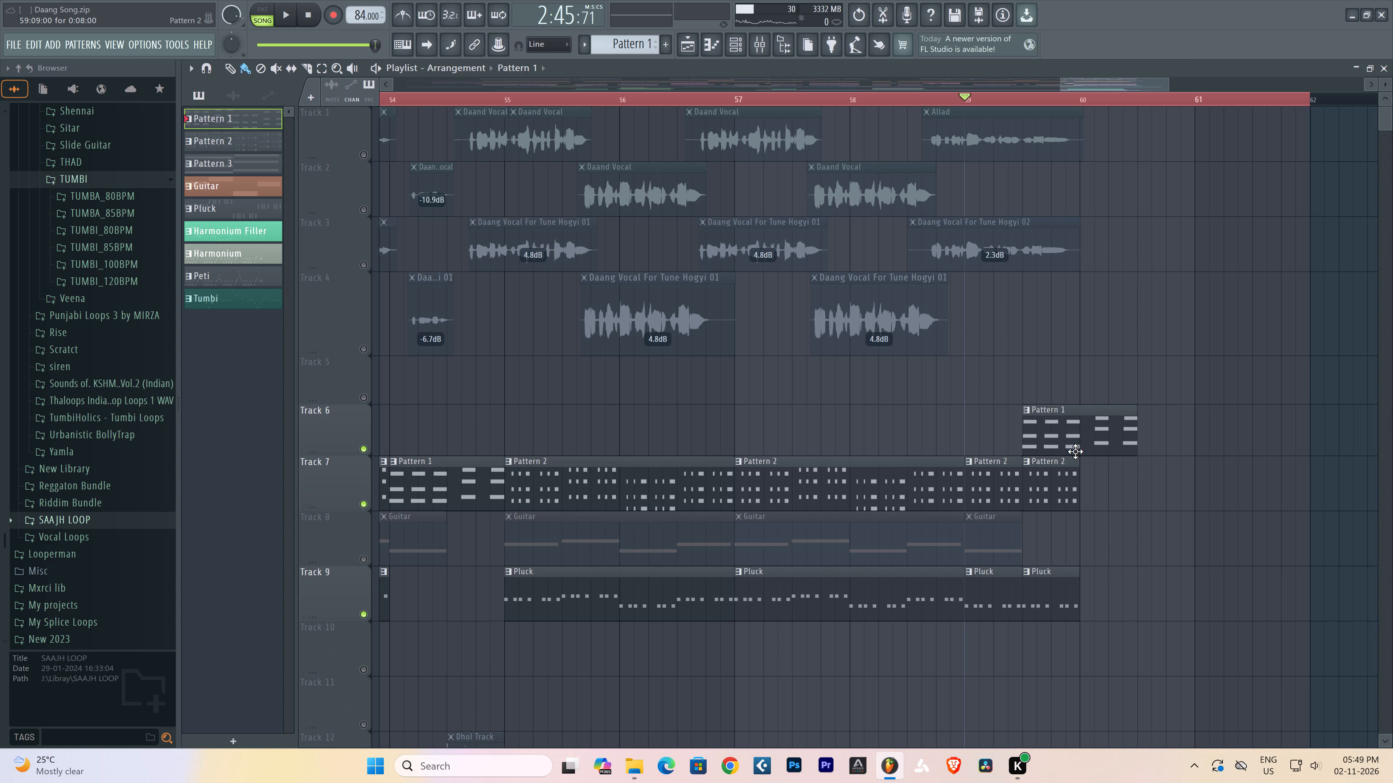
pyautogui.press('space')
pyautogui.rightClick(366, 450)
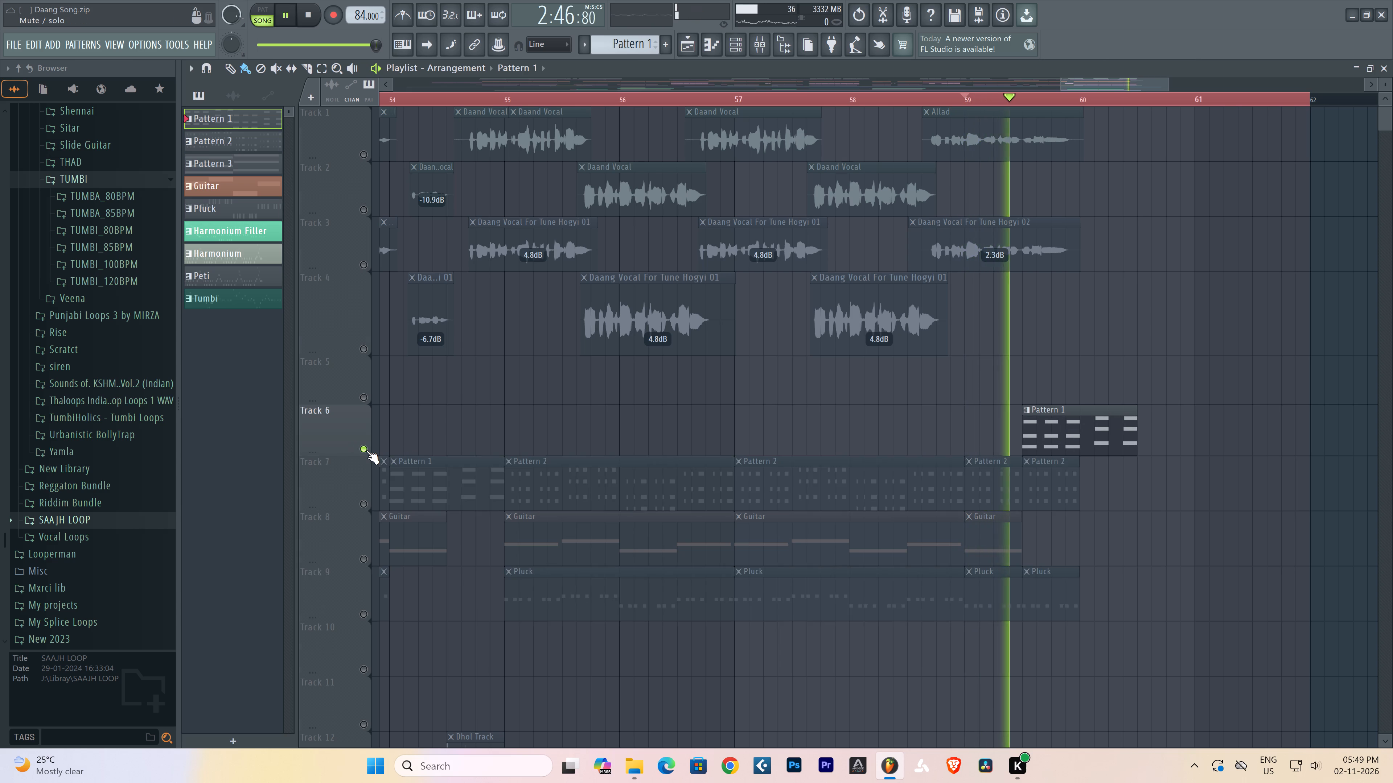
# Unsolo Track 6 to hear the full arrangement past bar 60, and stop playback.
pyautogui.rightClick(366, 450)
pyautogui.scroll(3, 1125, 96)
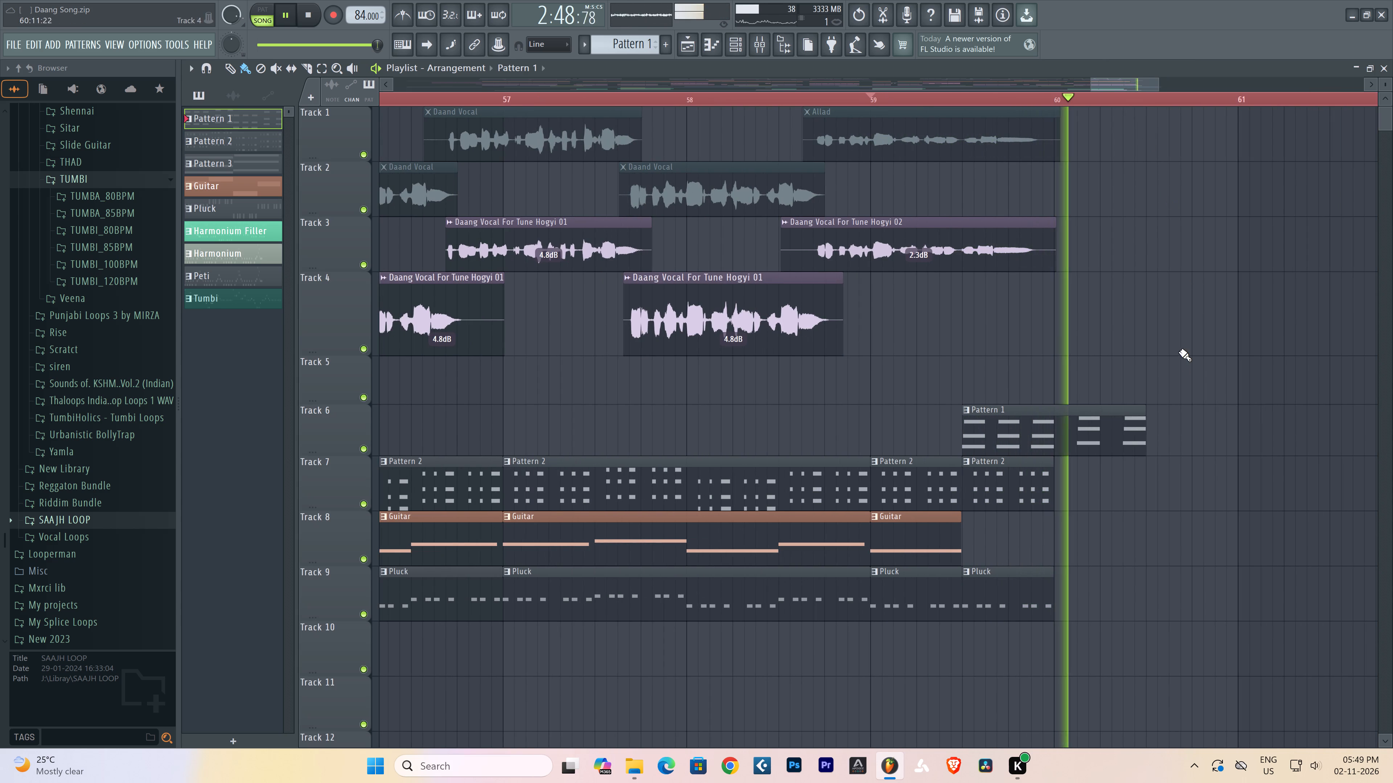
pyautogui.press('space')
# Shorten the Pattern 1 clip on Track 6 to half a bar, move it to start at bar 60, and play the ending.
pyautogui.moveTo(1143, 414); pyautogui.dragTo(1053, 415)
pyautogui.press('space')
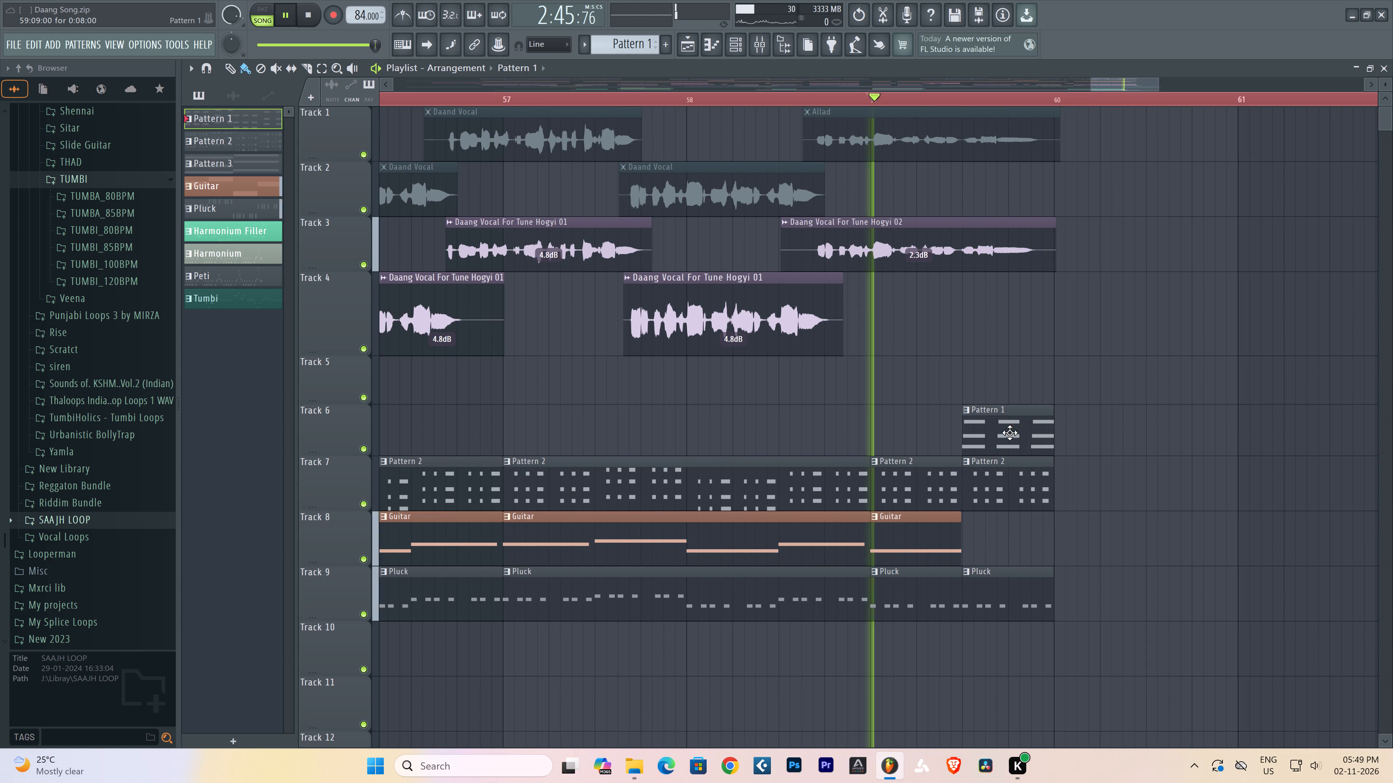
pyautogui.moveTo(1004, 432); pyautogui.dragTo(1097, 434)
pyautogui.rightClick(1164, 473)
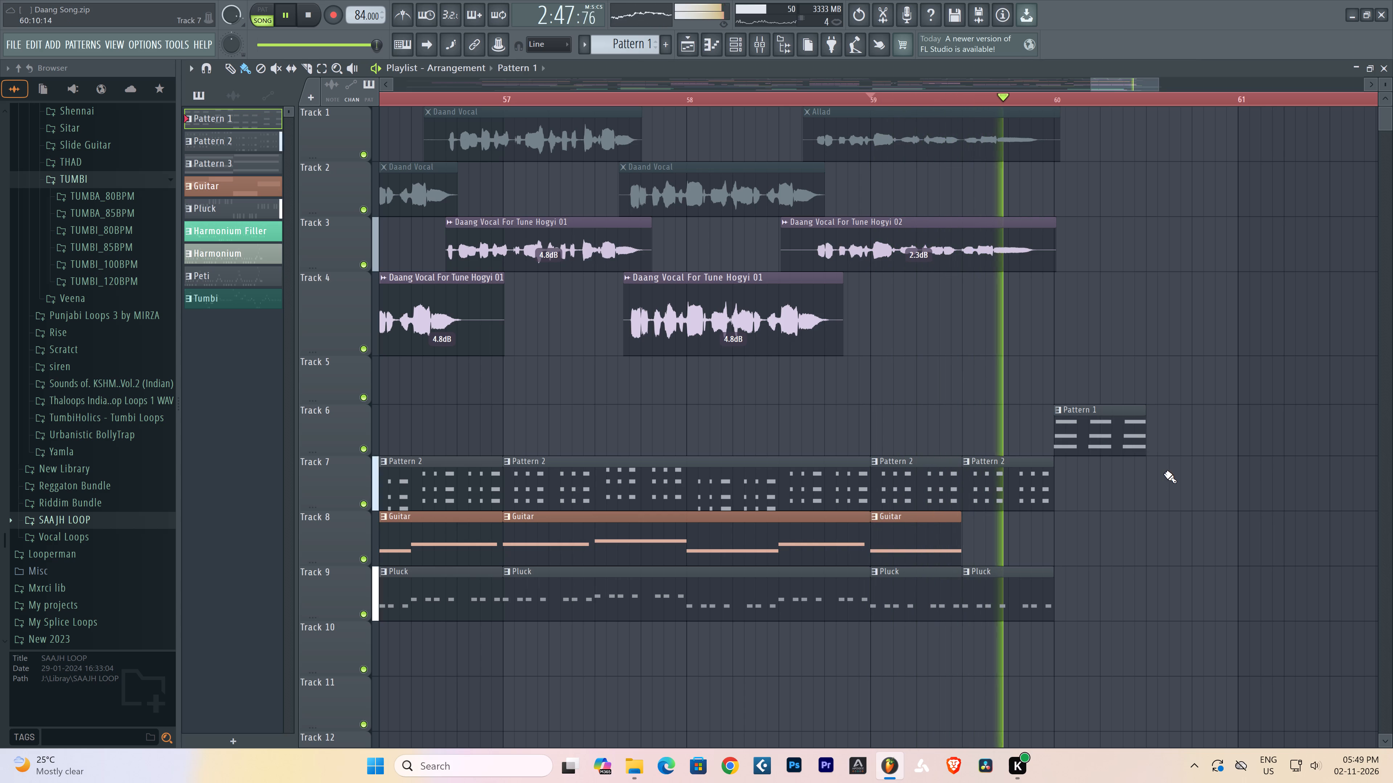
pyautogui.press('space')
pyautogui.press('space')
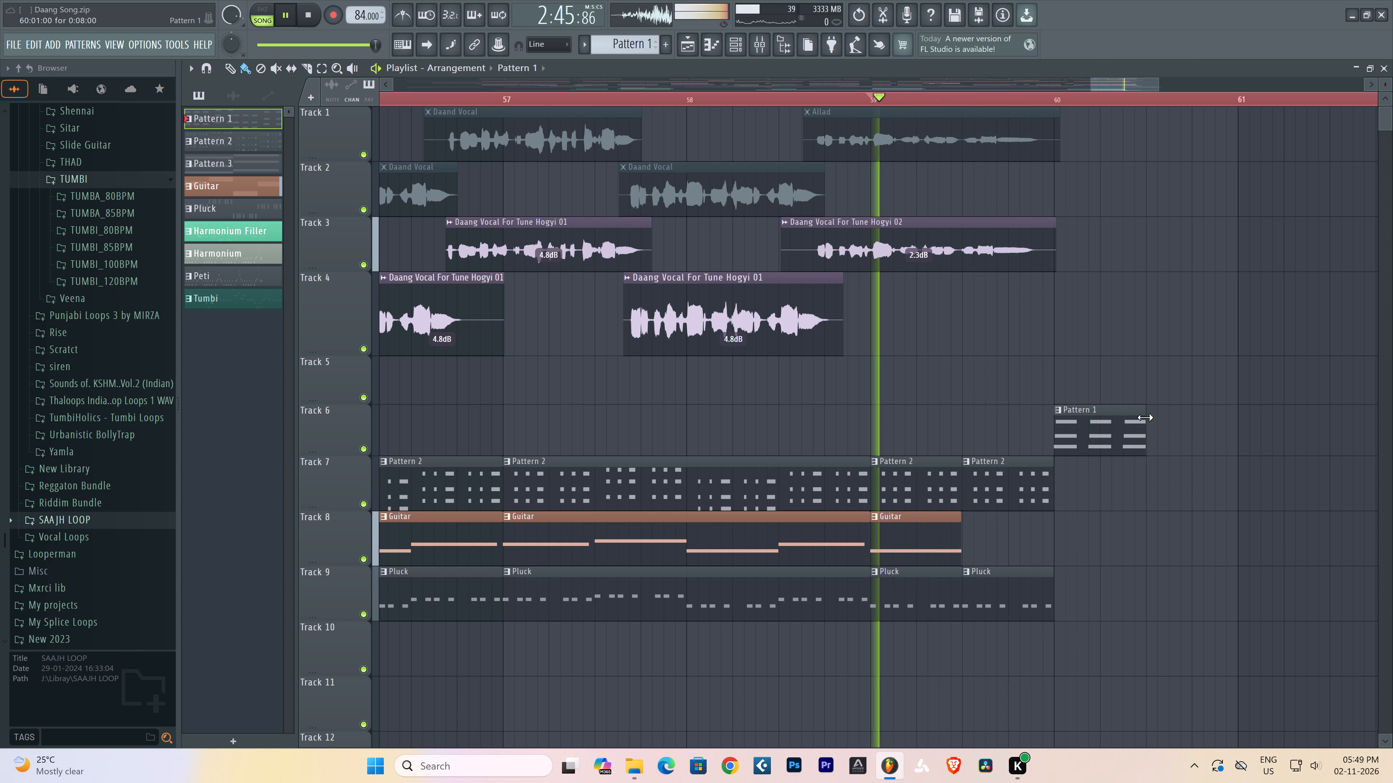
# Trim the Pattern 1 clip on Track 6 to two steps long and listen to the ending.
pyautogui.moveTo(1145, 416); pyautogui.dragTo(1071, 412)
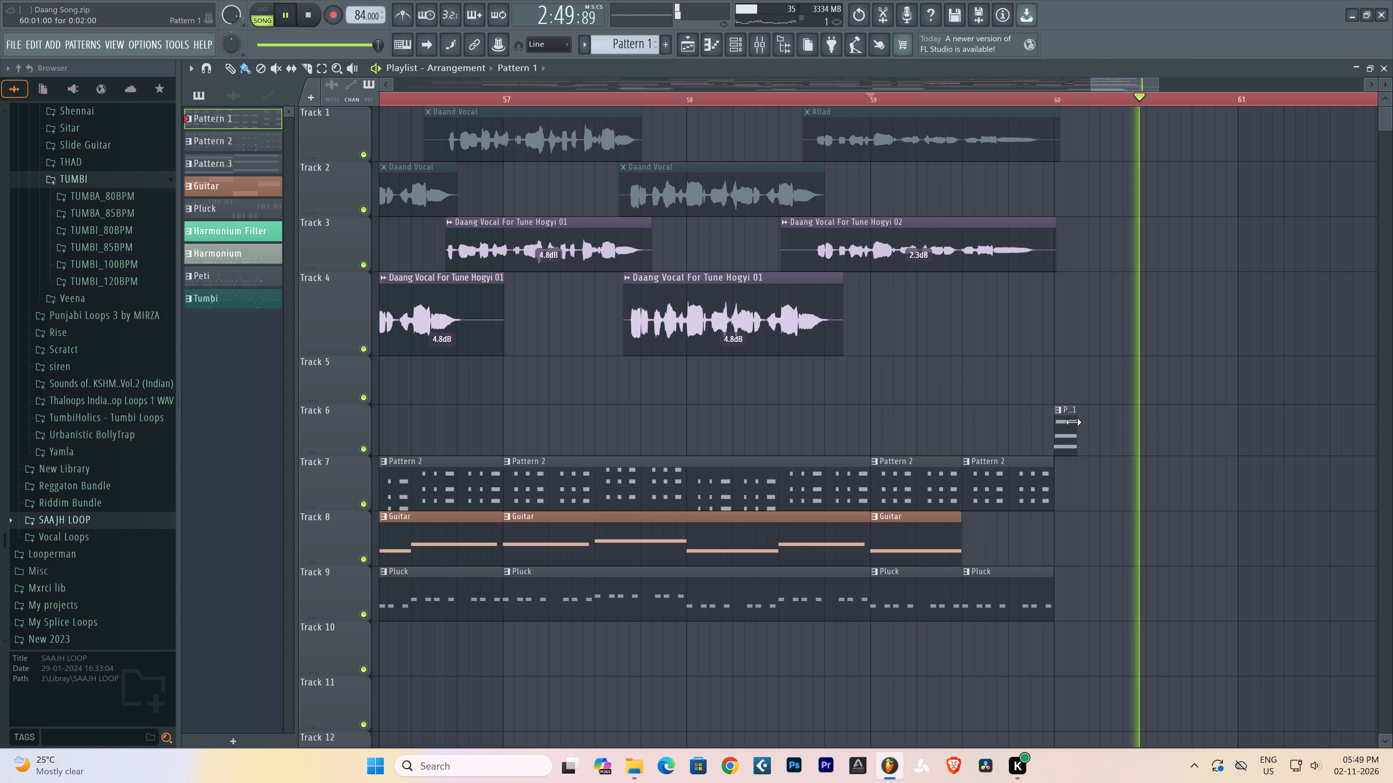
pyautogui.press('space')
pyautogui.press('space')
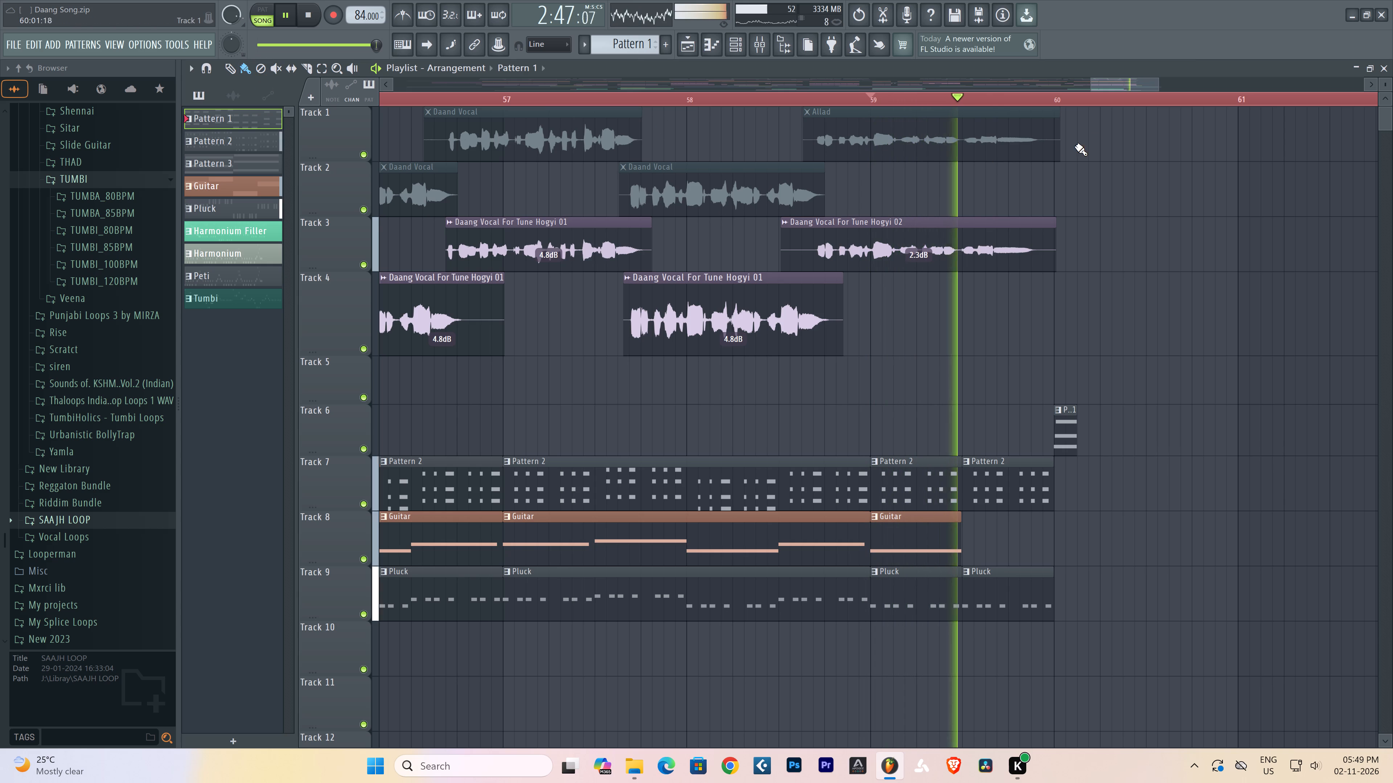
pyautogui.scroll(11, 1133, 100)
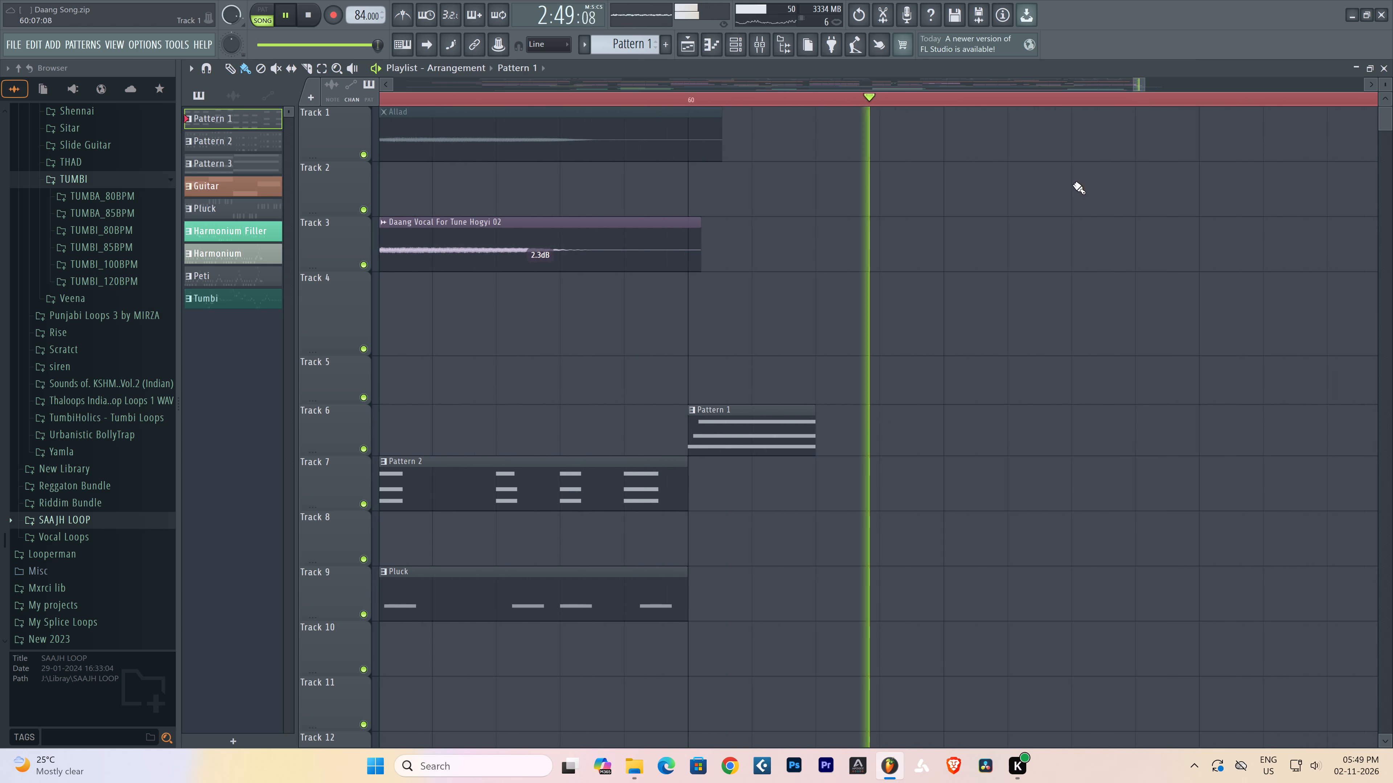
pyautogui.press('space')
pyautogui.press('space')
# Lengthen the Pattern 1 clip on Track 6 to six steps and play the ending.
pyautogui.moveTo(813, 412); pyautogui.dragTo(961, 410)
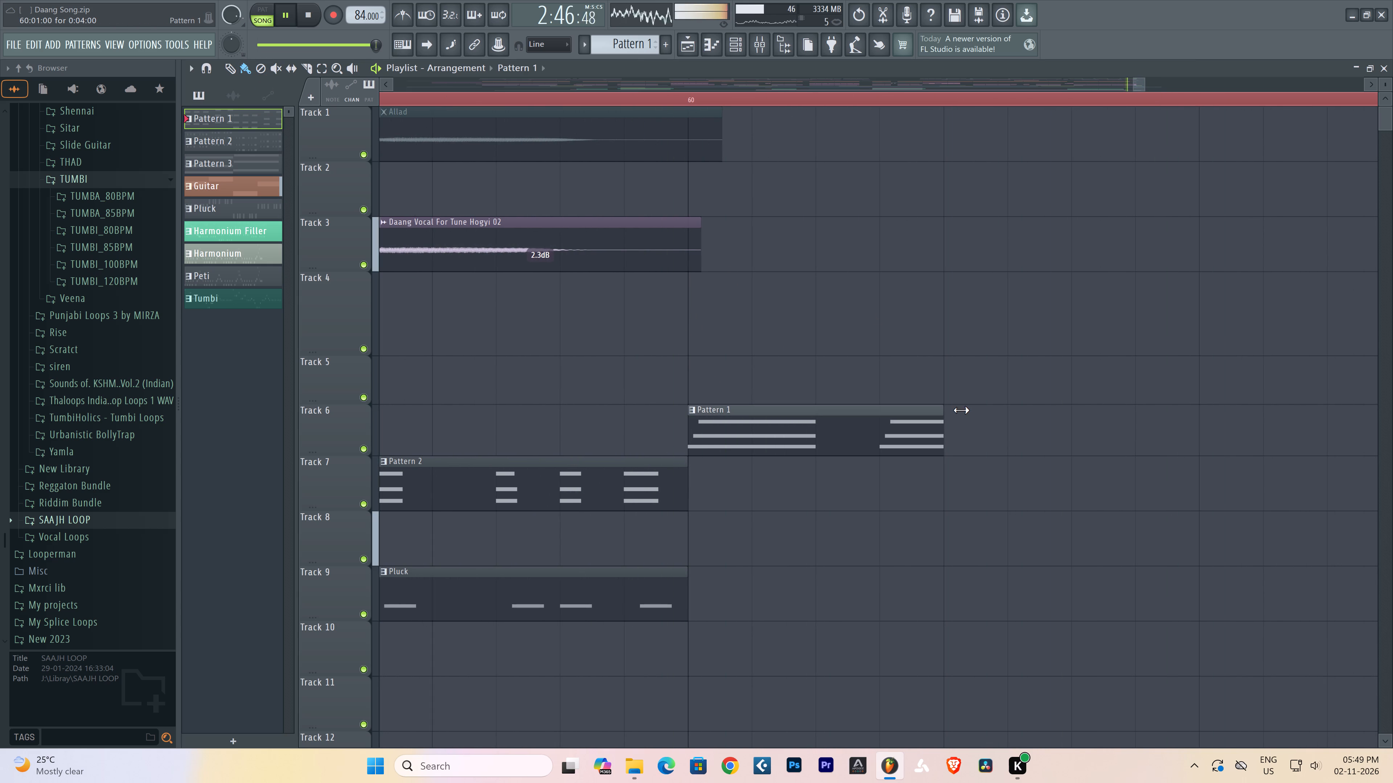
pyautogui.moveTo(961, 410); pyautogui.dragTo(1043, 415)
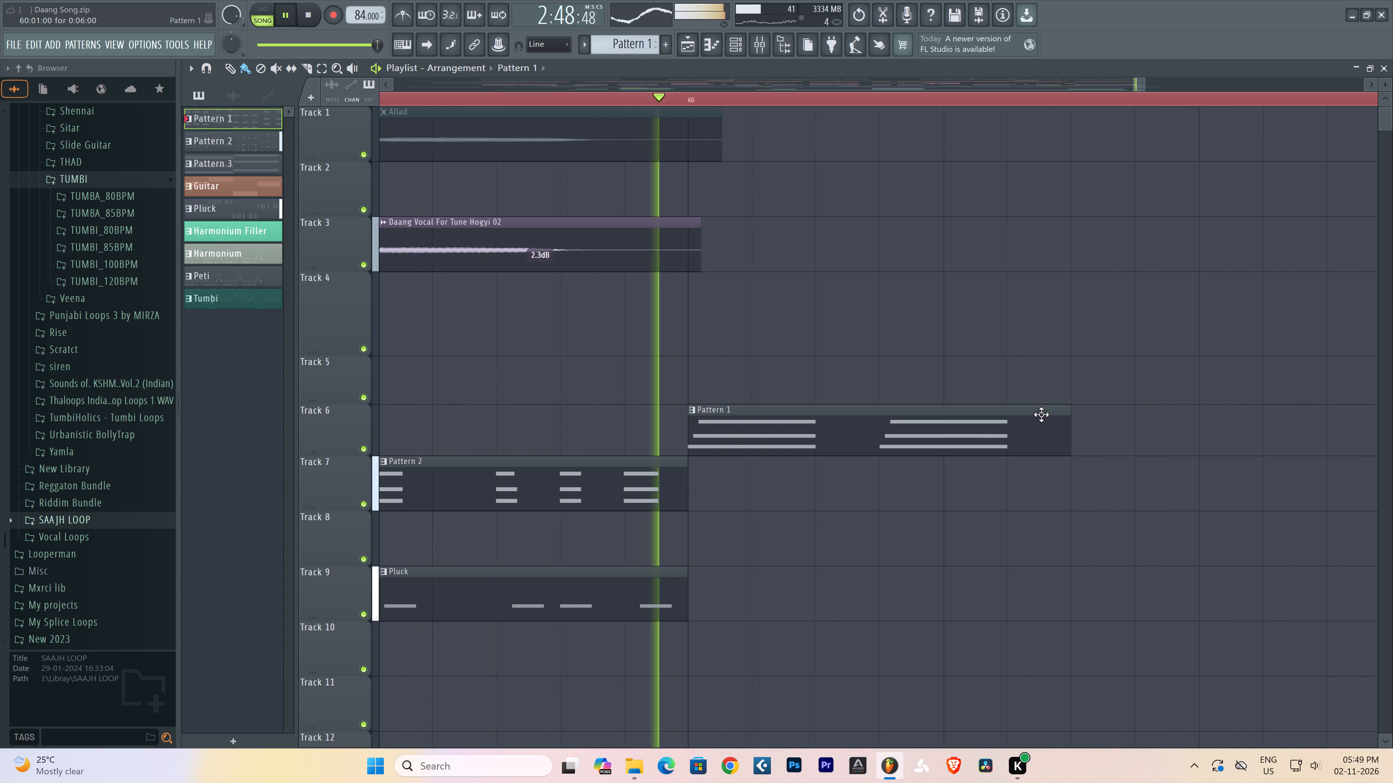
pyautogui.press('space')
pyautogui.press('space')
# Move the Pattern 1 clip on Track 6 to start at 59:13, trying 59:09 first, and listen to the ending.
pyautogui.scroll(-6, 1018, 94)
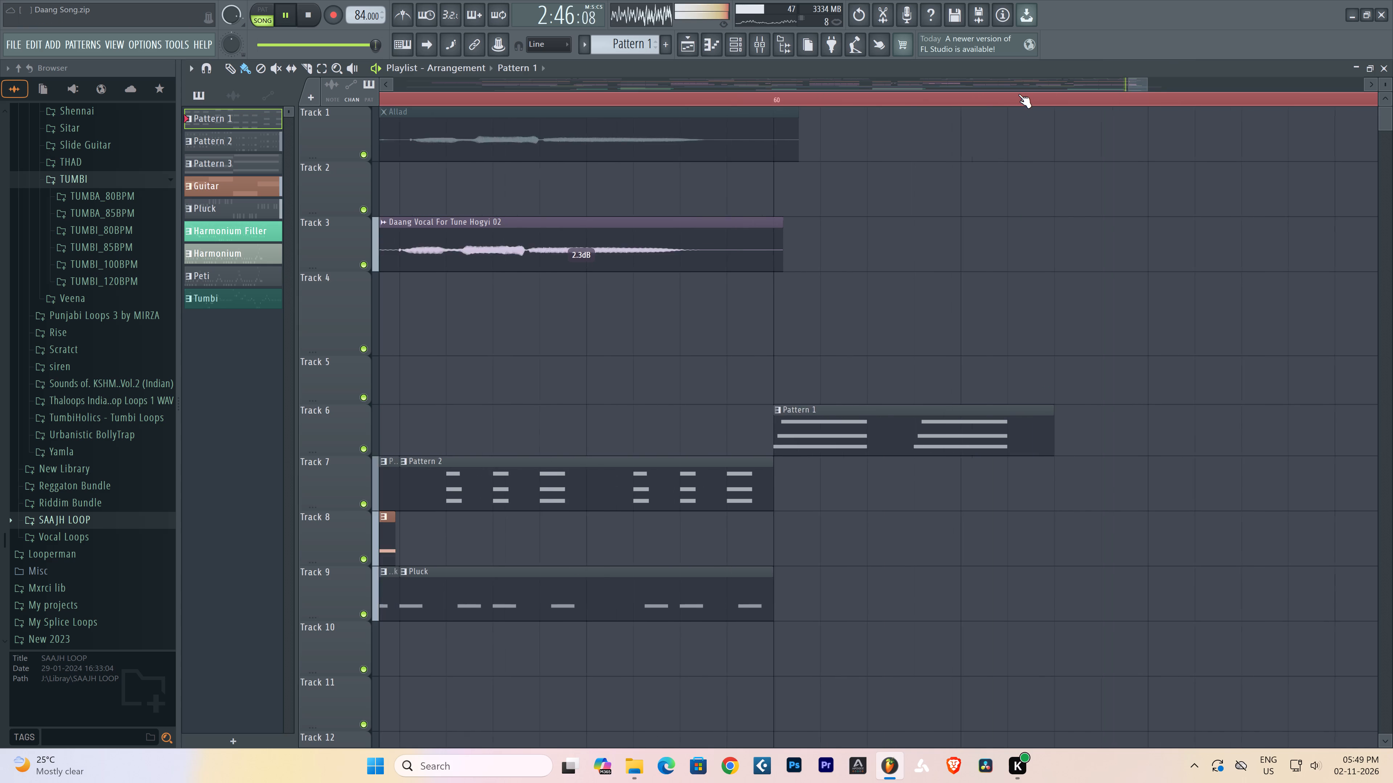
pyautogui.scroll(-1, 1018, 94)
pyautogui.press('space')
pyautogui.moveTo(973, 427); pyautogui.dragTo(796, 426)
pyautogui.press('space')
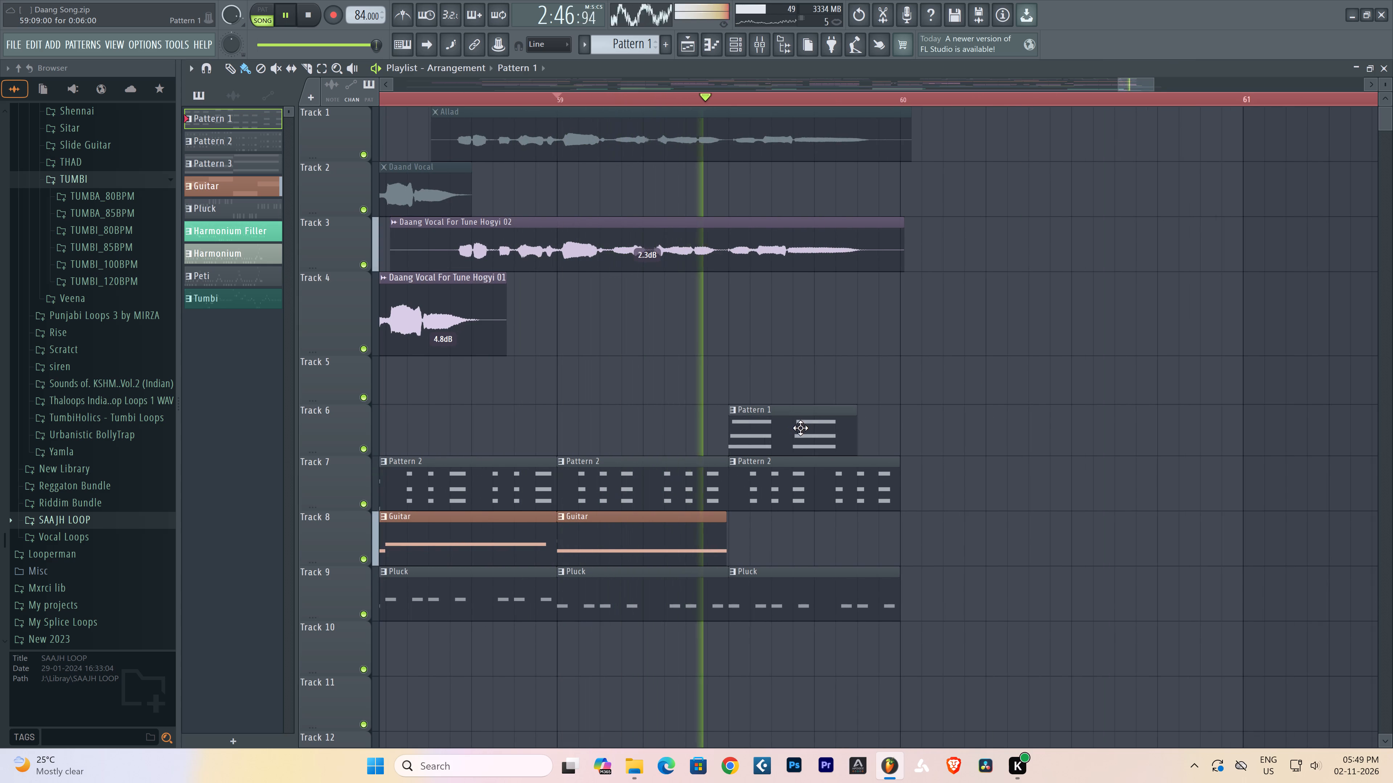
pyautogui.moveTo(800, 428); pyautogui.dragTo(888, 428)
pyautogui.press('space')
pyautogui.press('space')
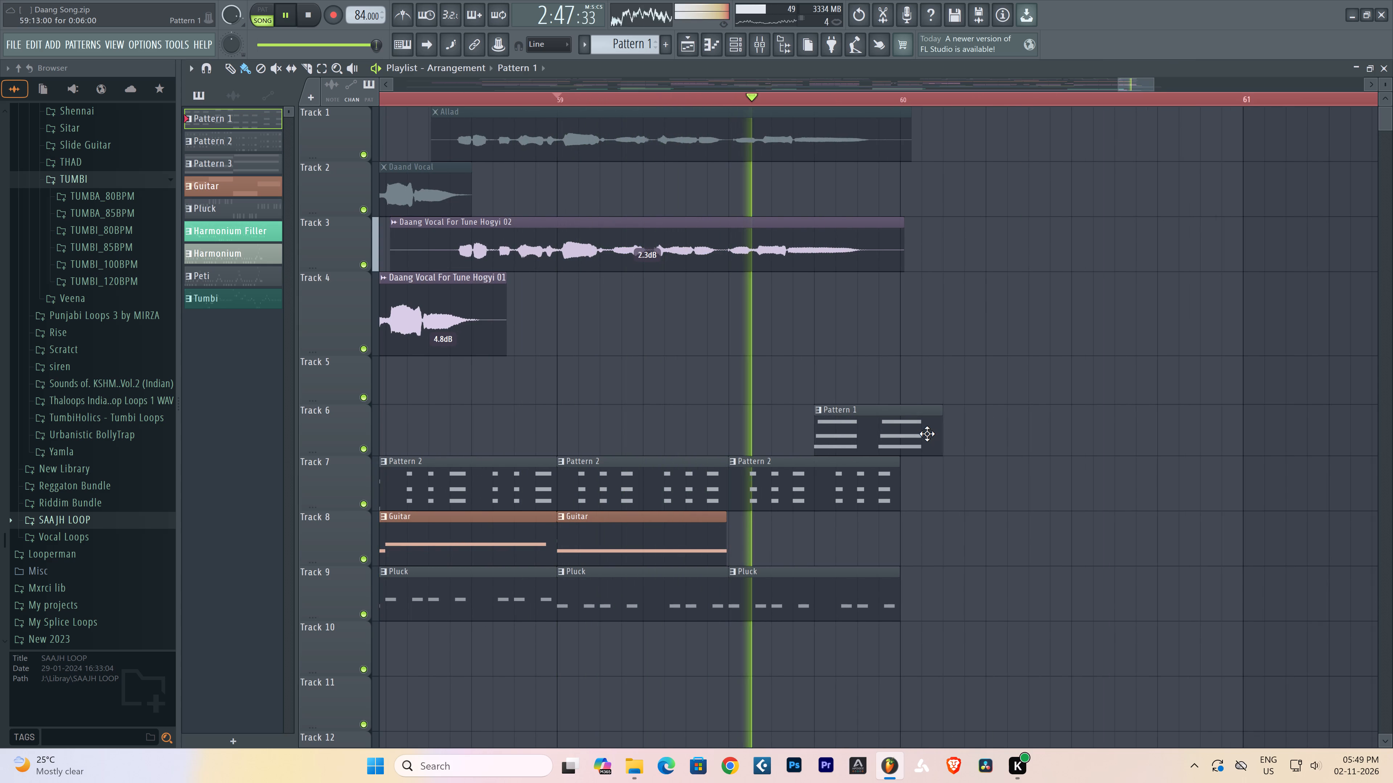
pyautogui.press('space')
pyautogui.press('space')
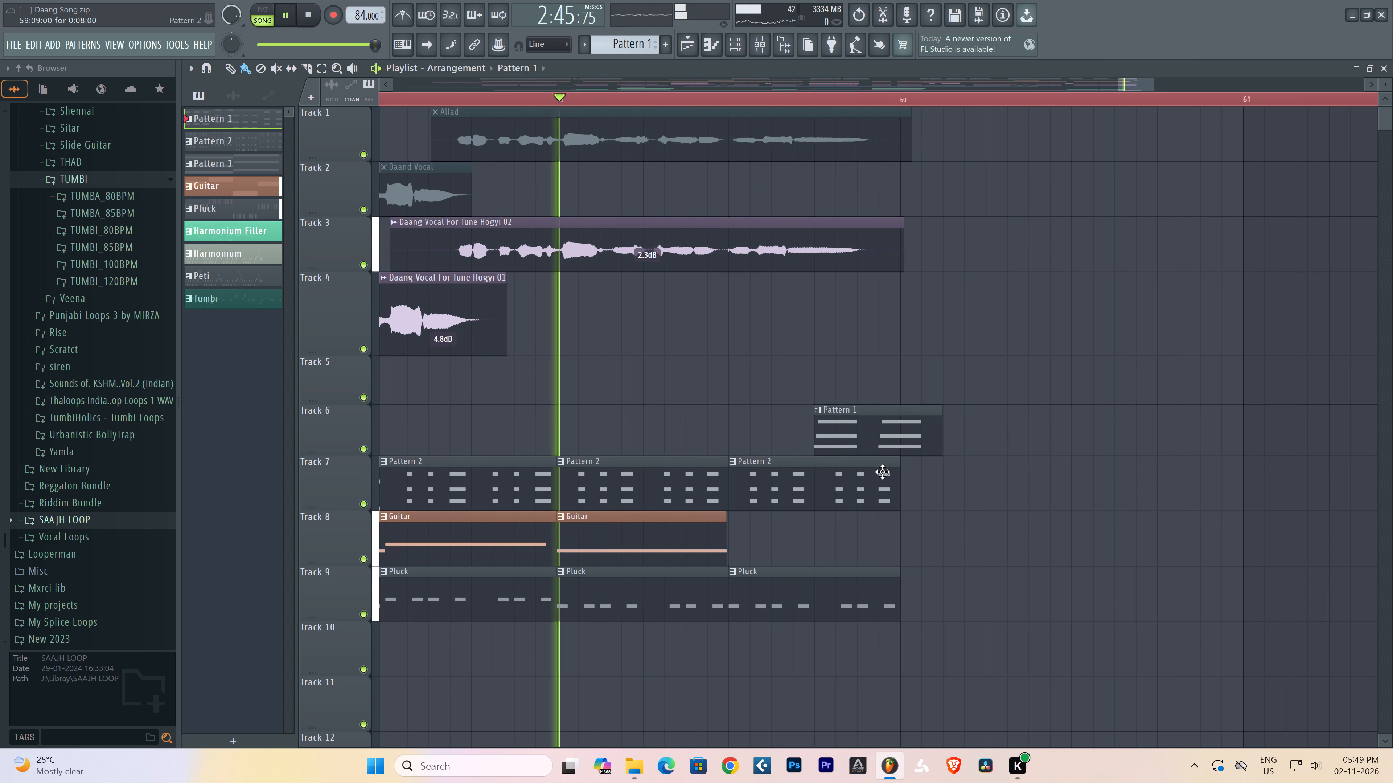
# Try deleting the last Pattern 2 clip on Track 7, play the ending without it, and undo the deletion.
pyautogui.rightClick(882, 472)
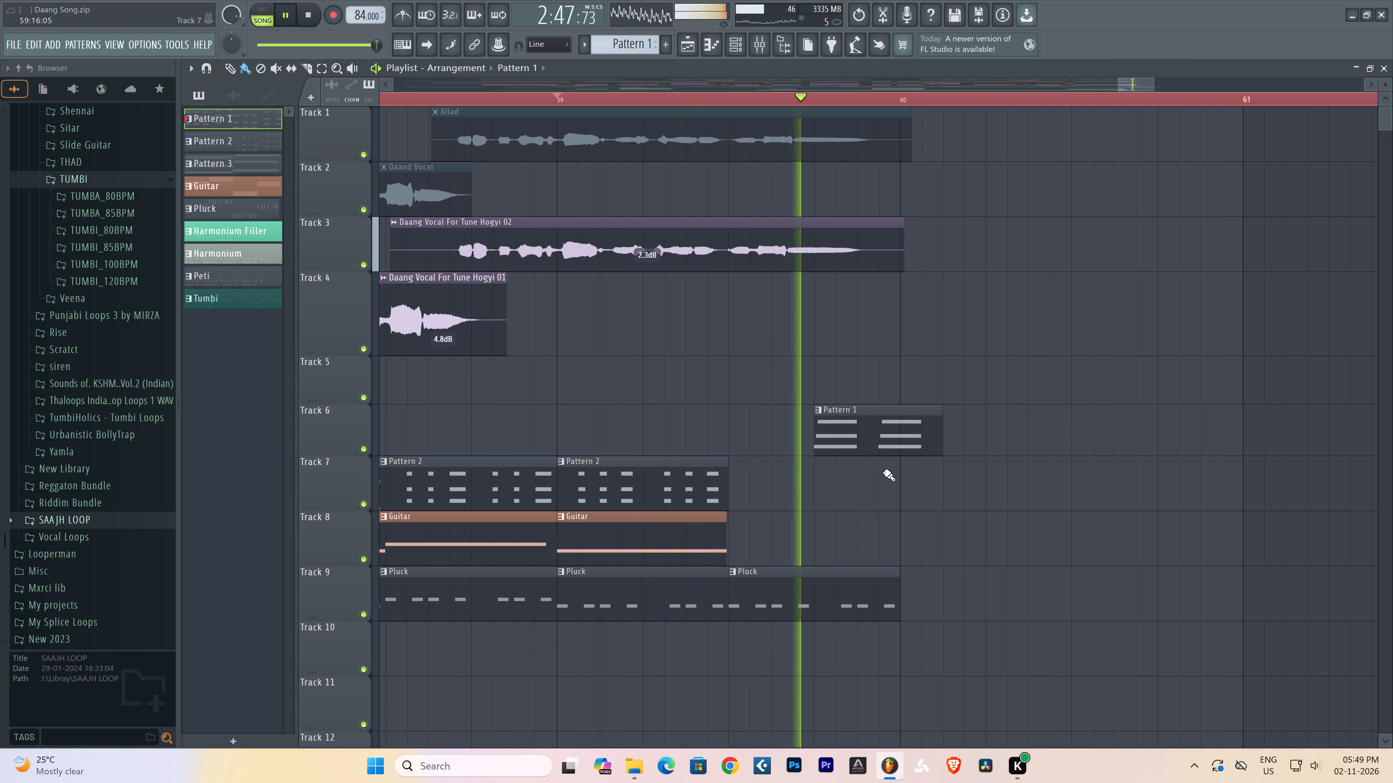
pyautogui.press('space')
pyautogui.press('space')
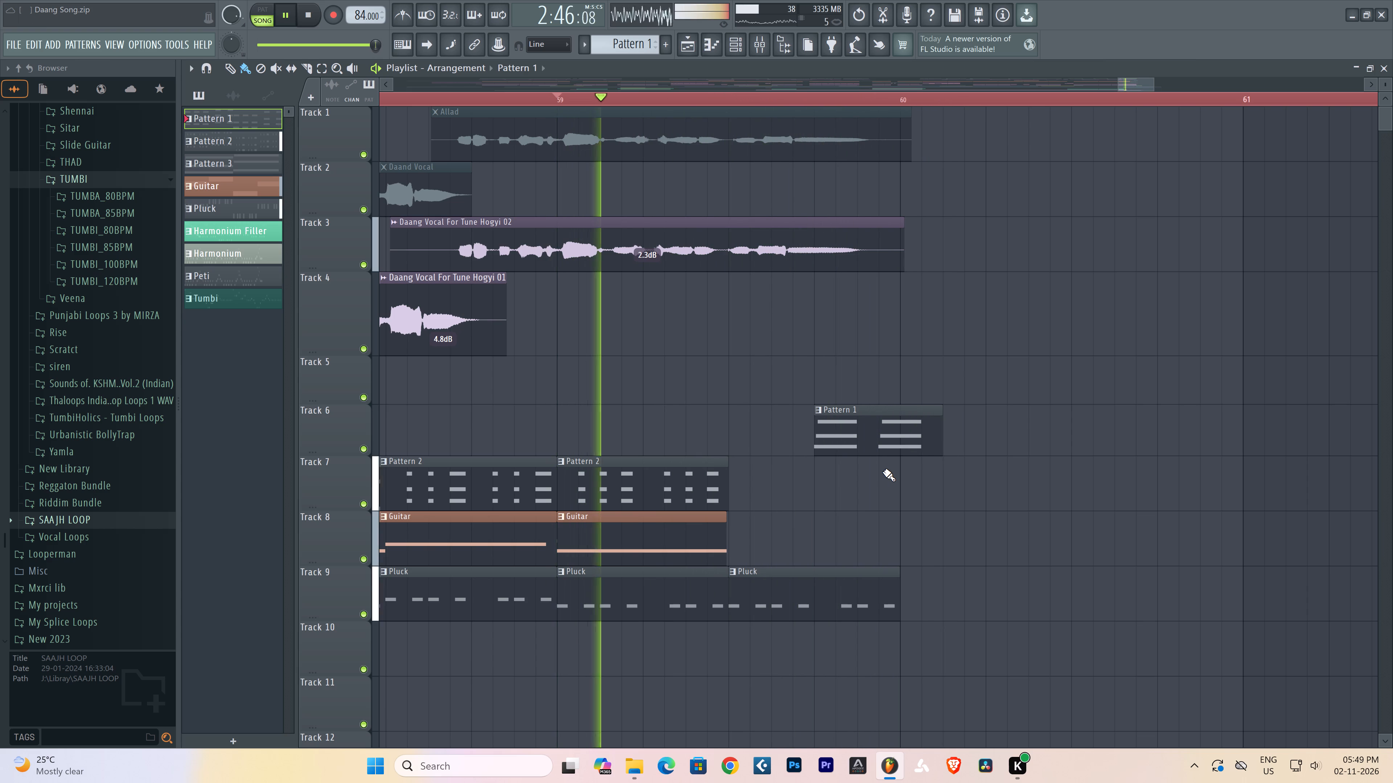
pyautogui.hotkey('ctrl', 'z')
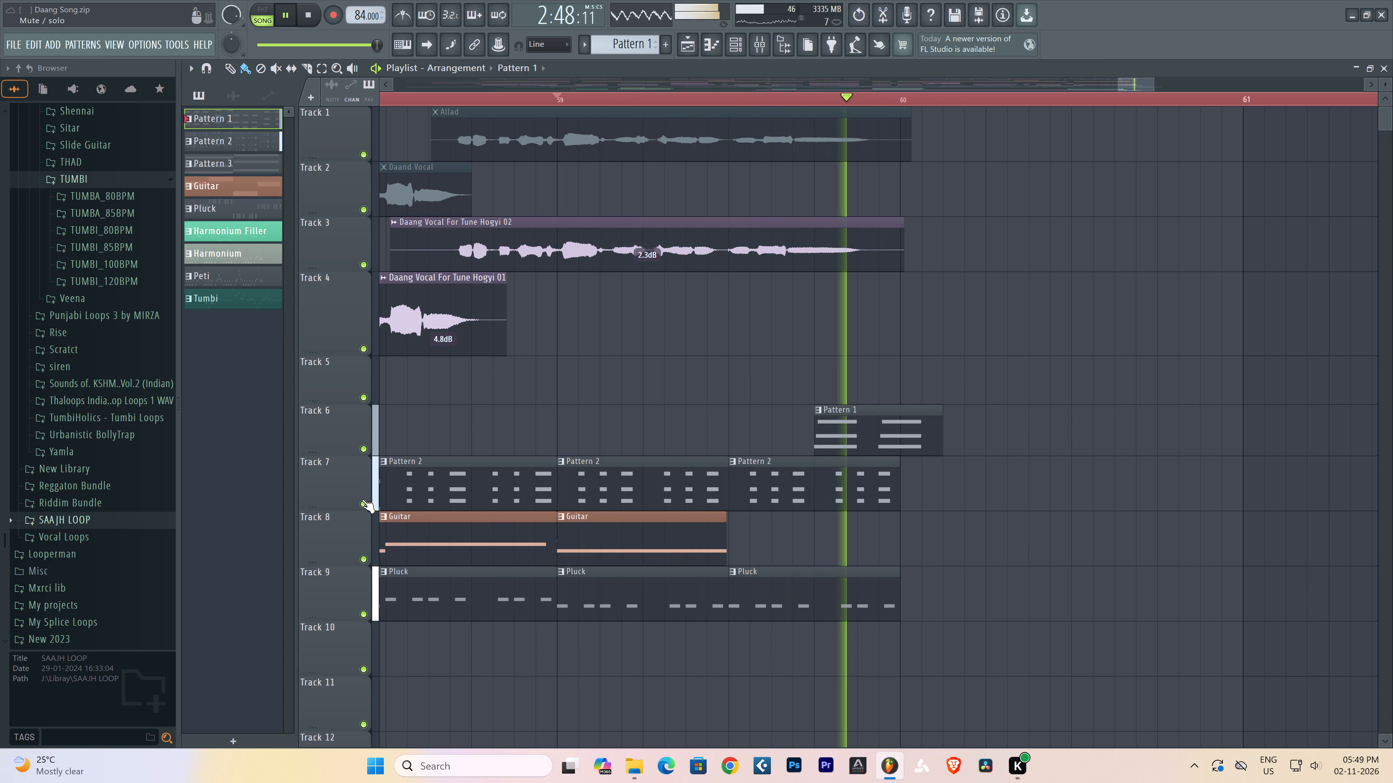
# Solo Tracks 6 and 7 together and play the Pattern 1 and Pattern 2 overlap from the middle of bar 59.
pyautogui.moveTo(362, 499); pyautogui.dragTo(361, 495, button='right')
pyautogui.press('space')
pyautogui.click(363, 446)
pyautogui.press('space')
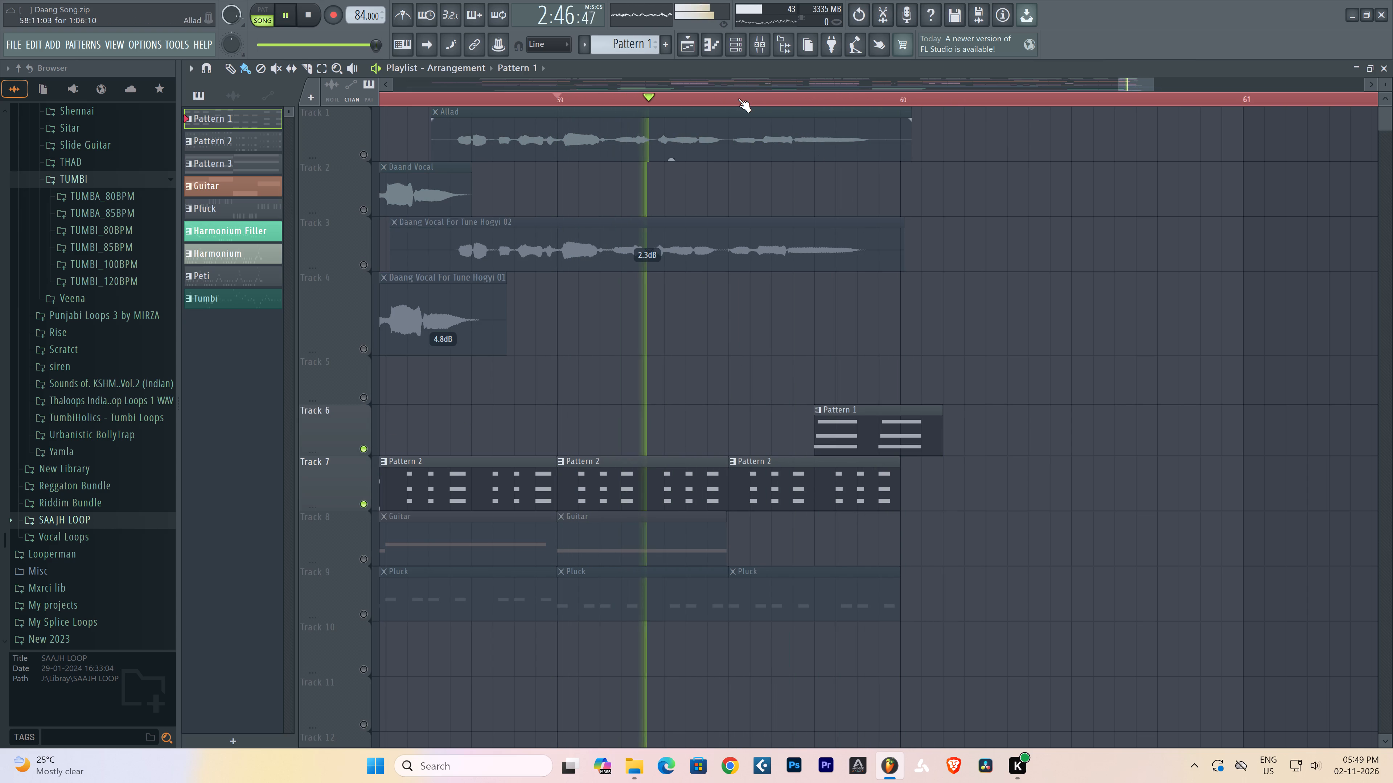
pyautogui.click(725, 99)
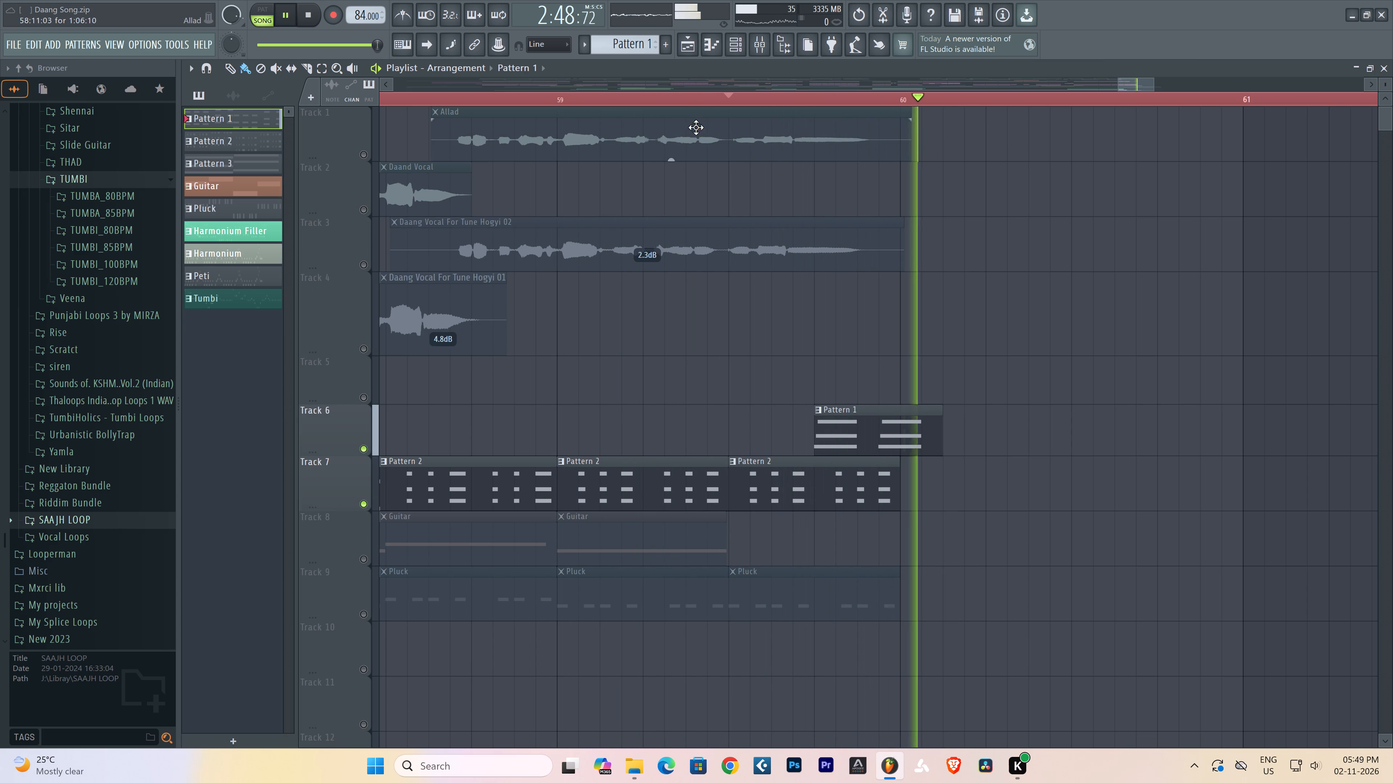
pyautogui.press('space')
pyautogui.press('space')
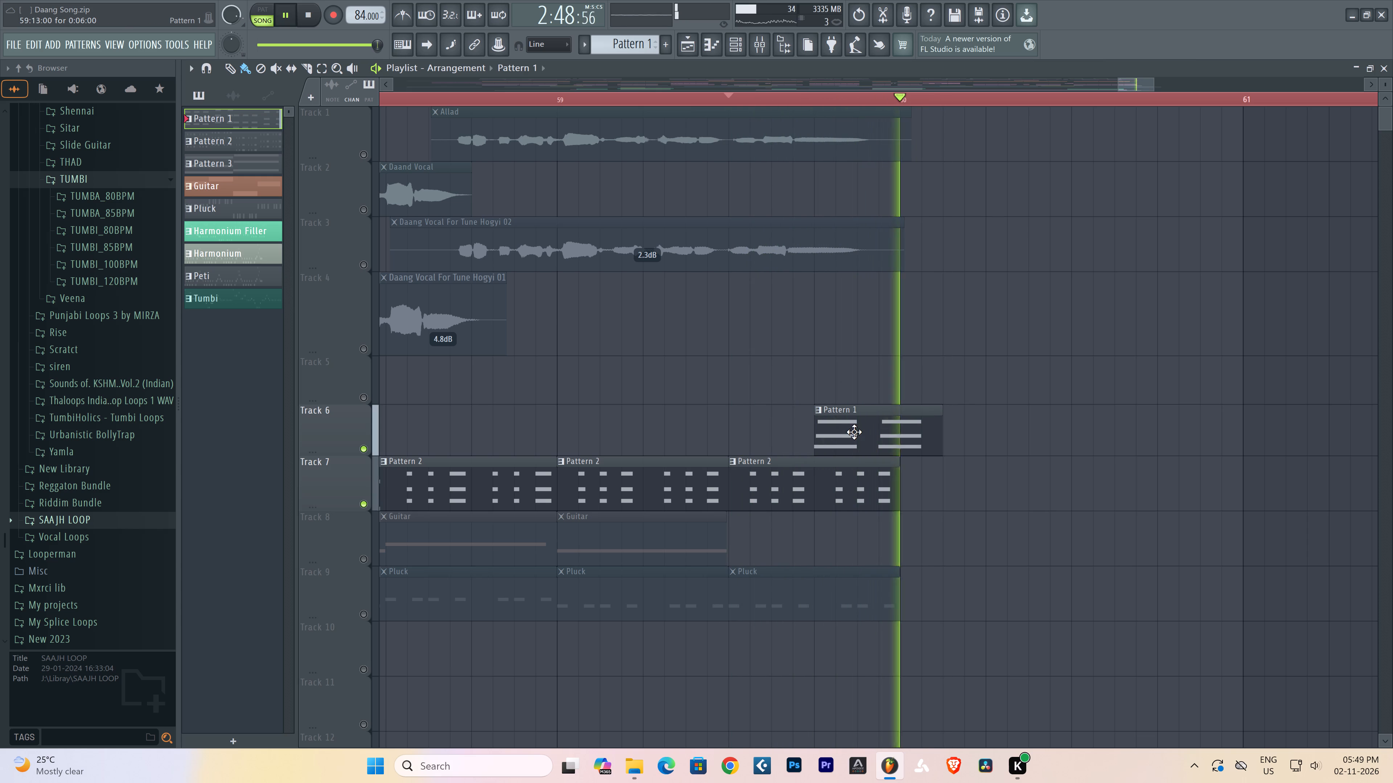
pyautogui.press('space')
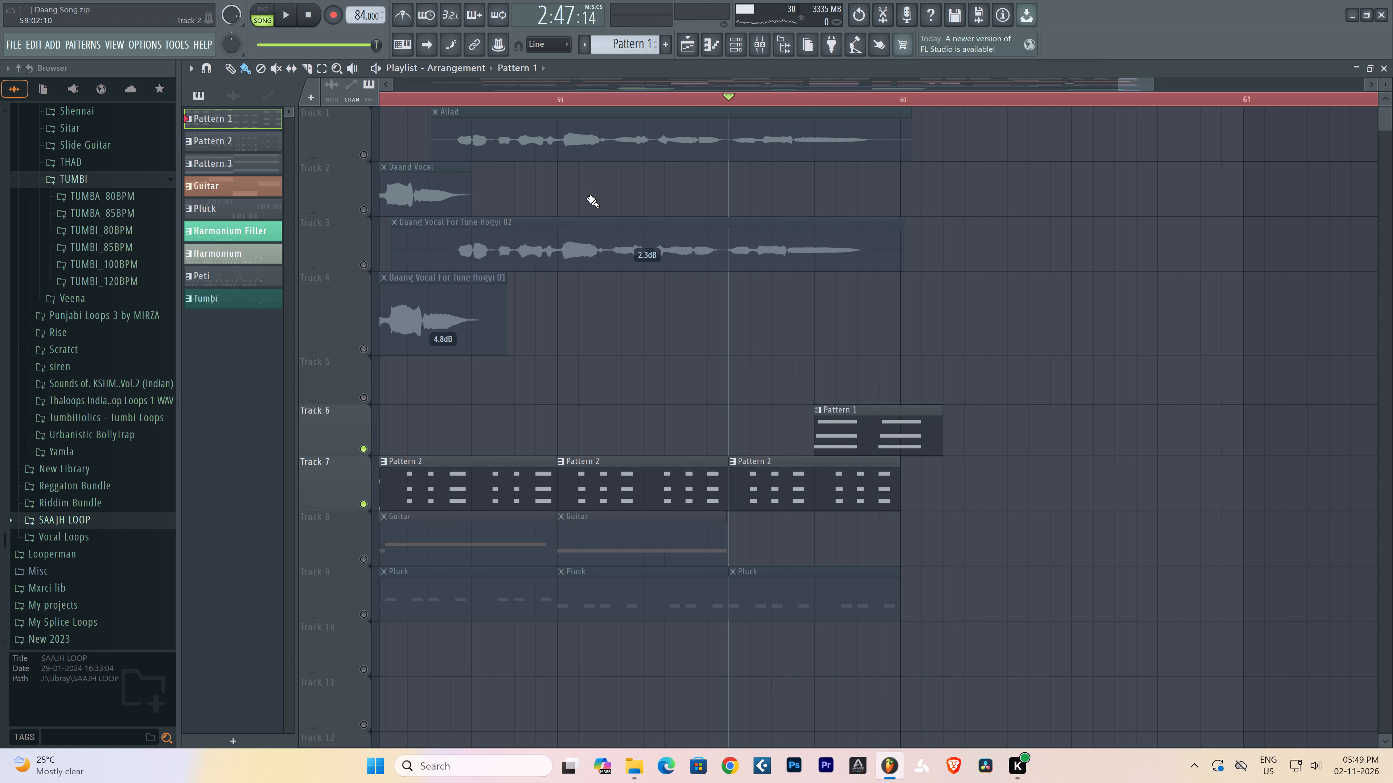
pyautogui.press('space')
pyautogui.scroll(-3, 612, 98)
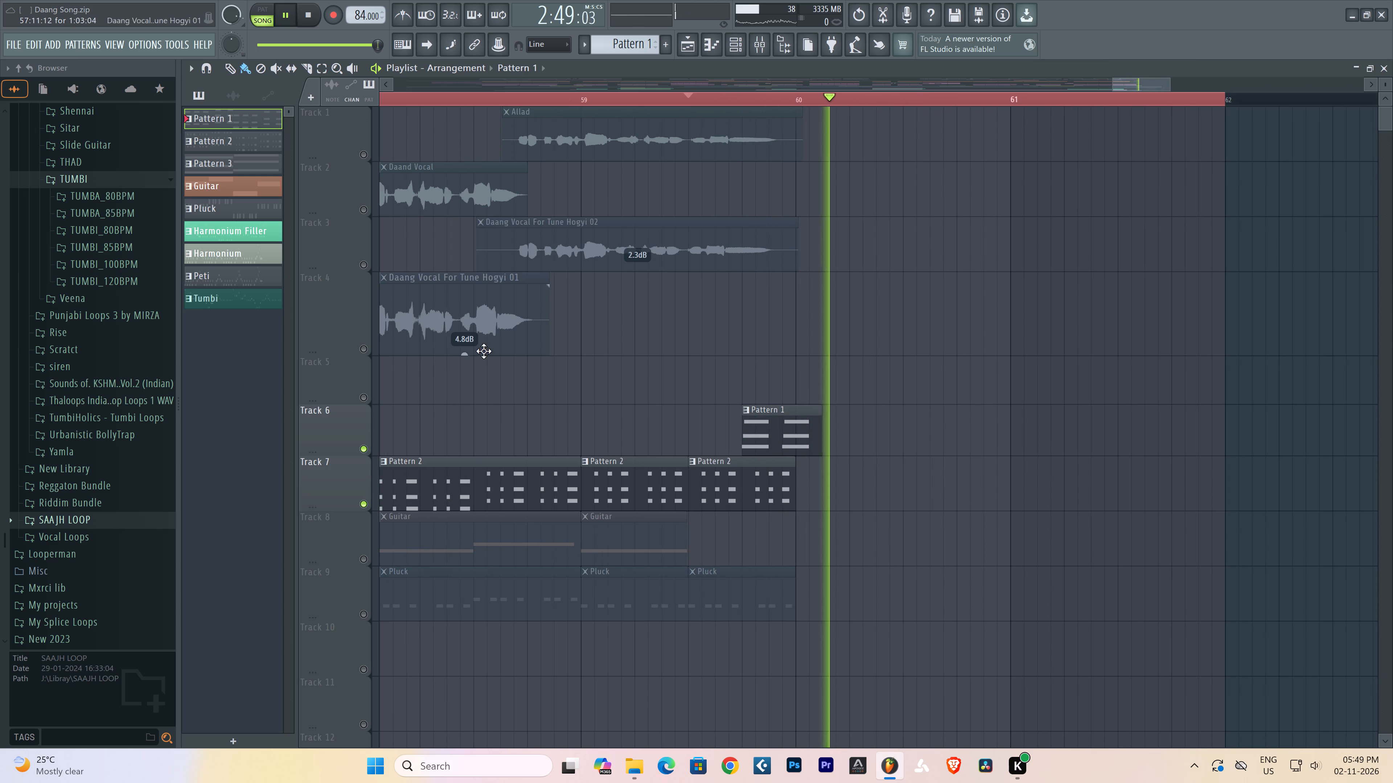
pyautogui.press('space')
# Restore all tracks from solo and play the full mix ending from just before bar 59.
pyautogui.rightClick(366, 446)
pyautogui.rightClick(366, 446)
pyautogui.press('space')
pyautogui.rightClick(946, 440)
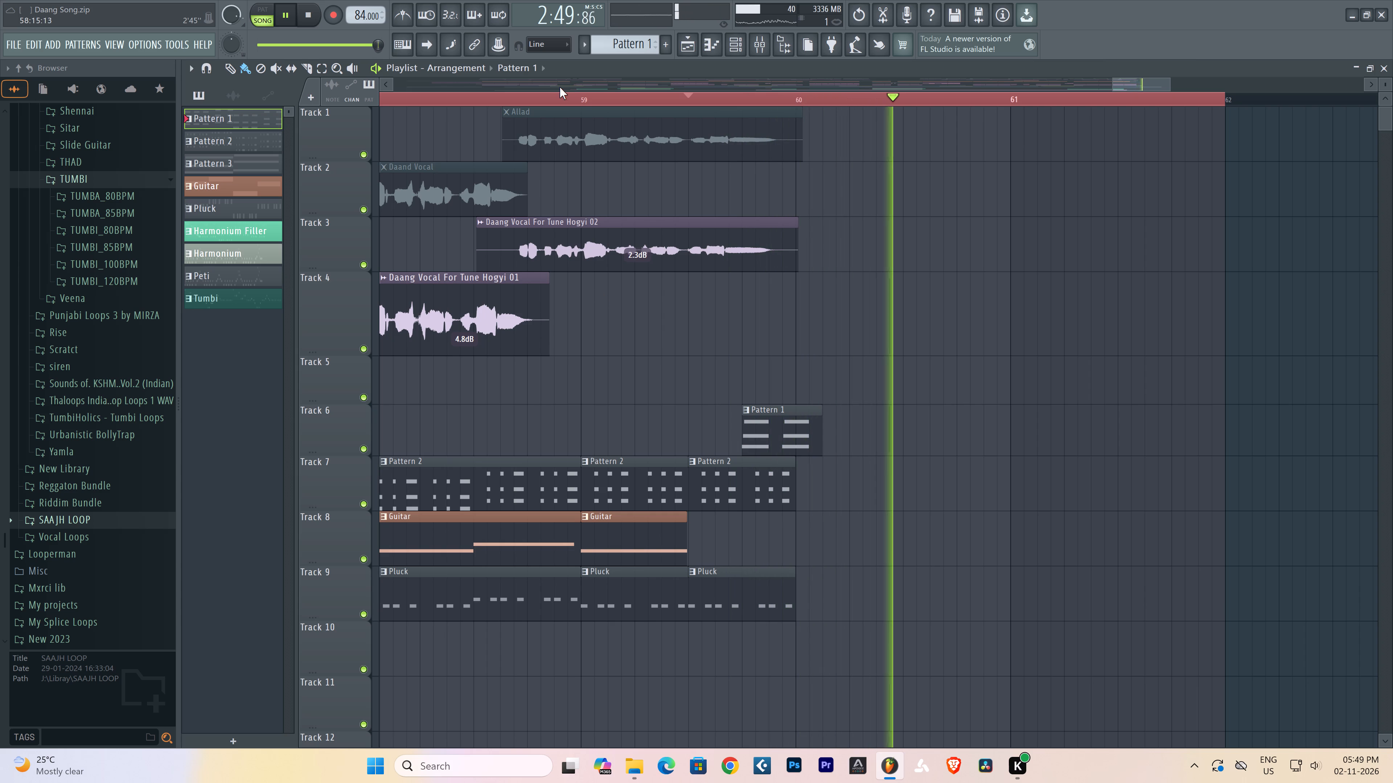
pyautogui.click(573, 92)
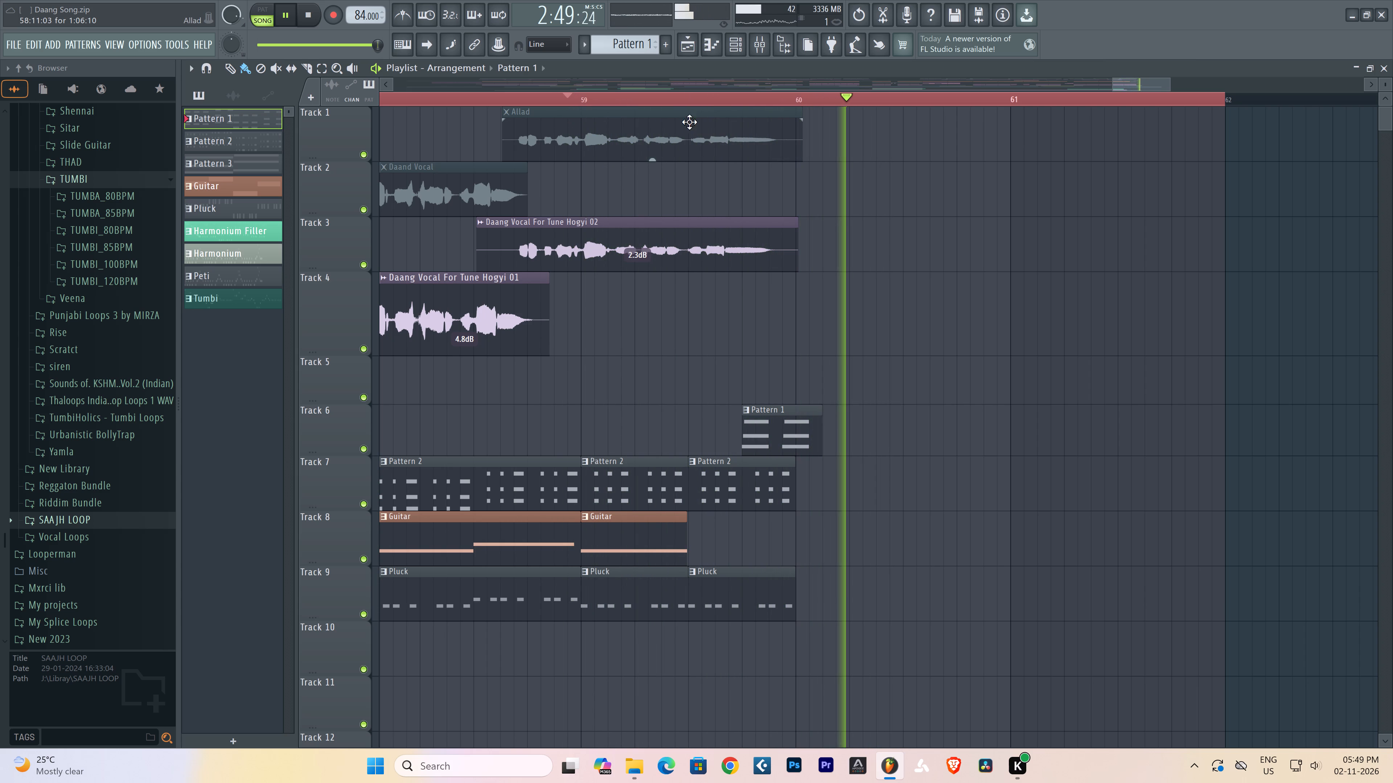
pyautogui.scroll(-7, 730, 102)
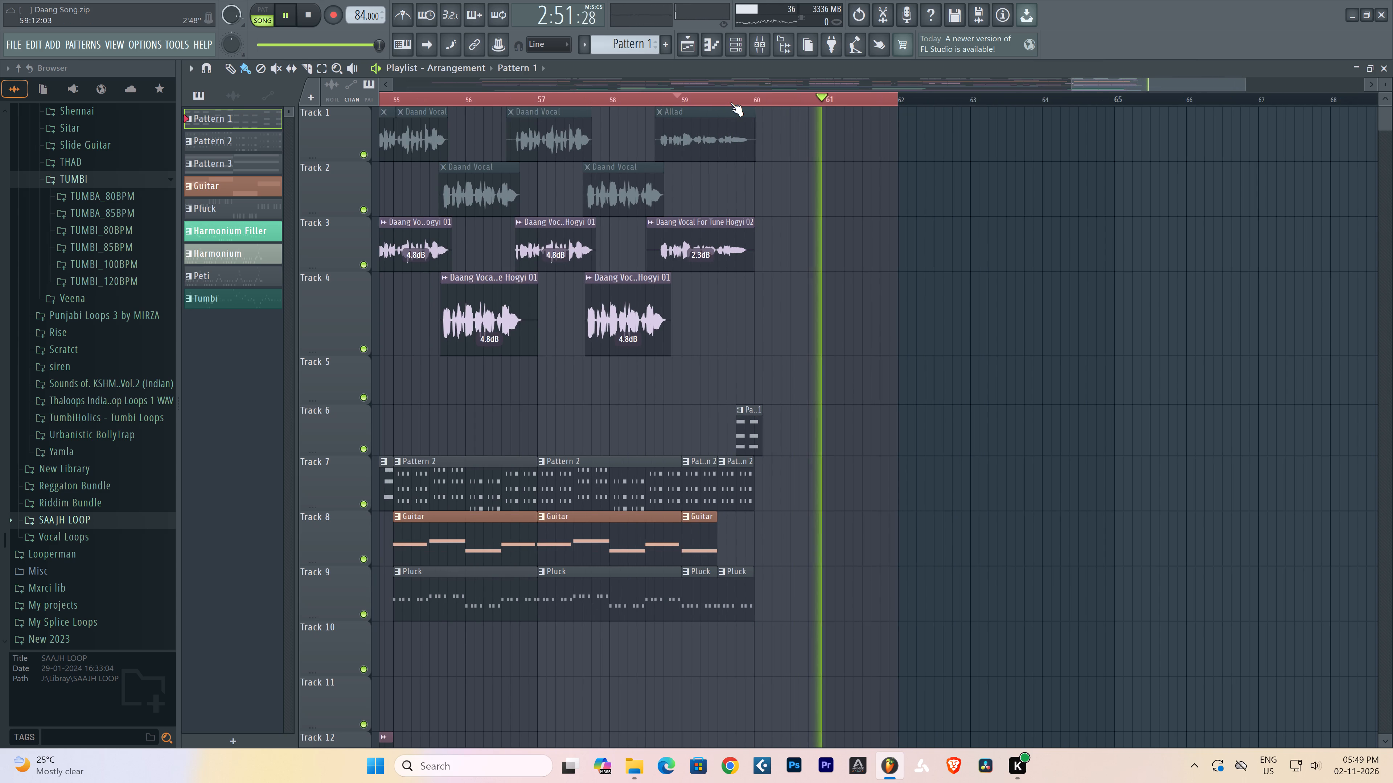
pyautogui.scroll(-1, 730, 102)
pyautogui.scroll(1, 730, 102)
pyautogui.scroll(-3, 730, 102)
pyautogui.press('space')
# Render the song as an MP3 named Daang Song Final Music 02 in the Daang Song folder.
pyautogui.scroll(-4, 730, 102)
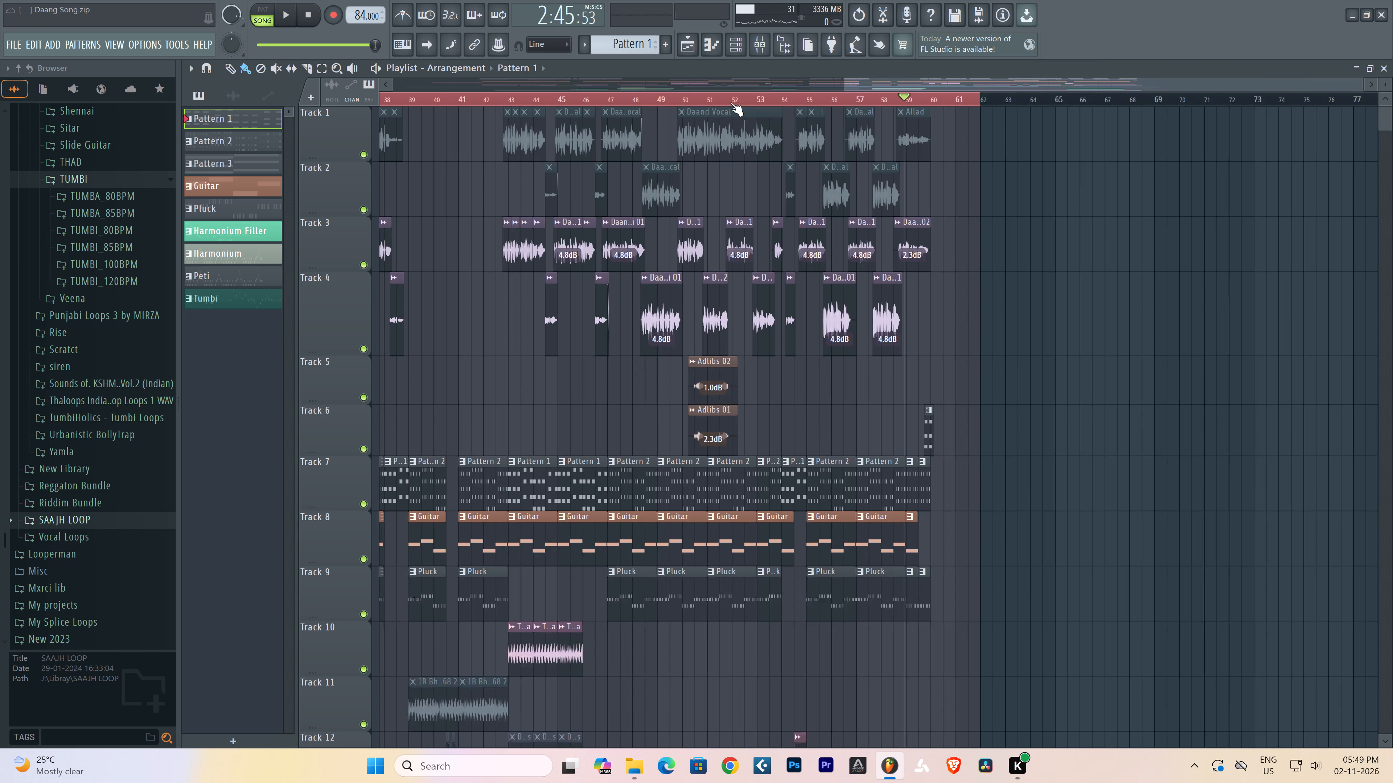
pyautogui.hotkey('ctrl', 'shift', 'r')
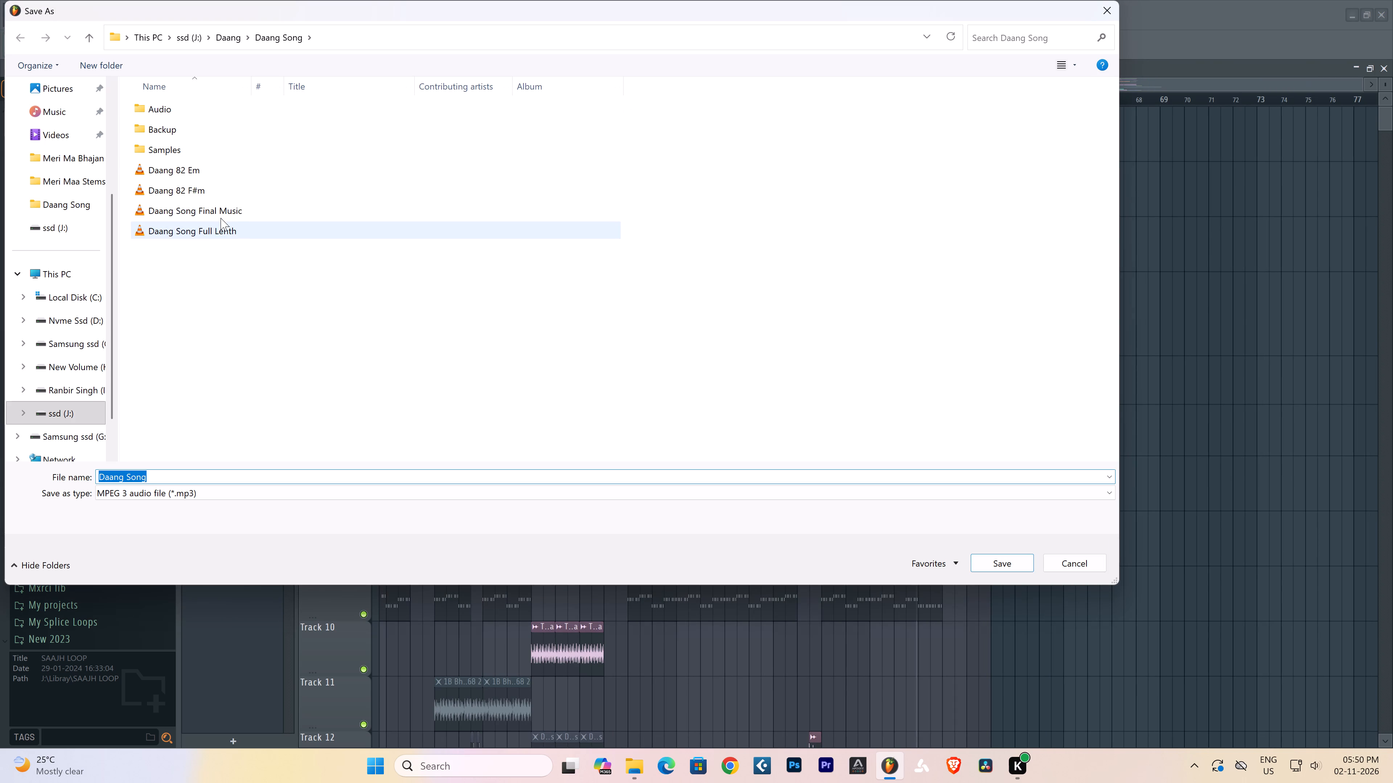
pyautogui.click(224, 211)
pyautogui.doubleClick(220, 471)
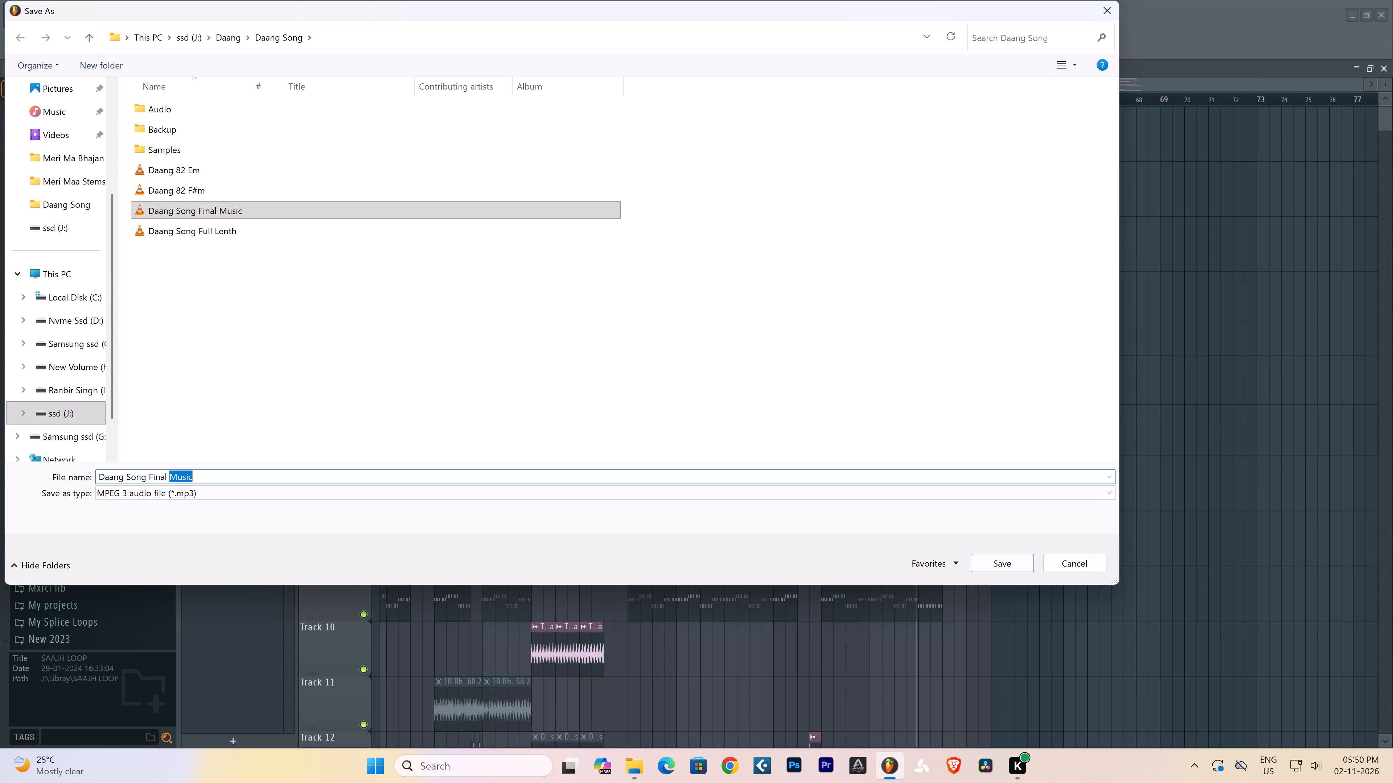
pyautogui.click(221, 471)
pyautogui.press('space')
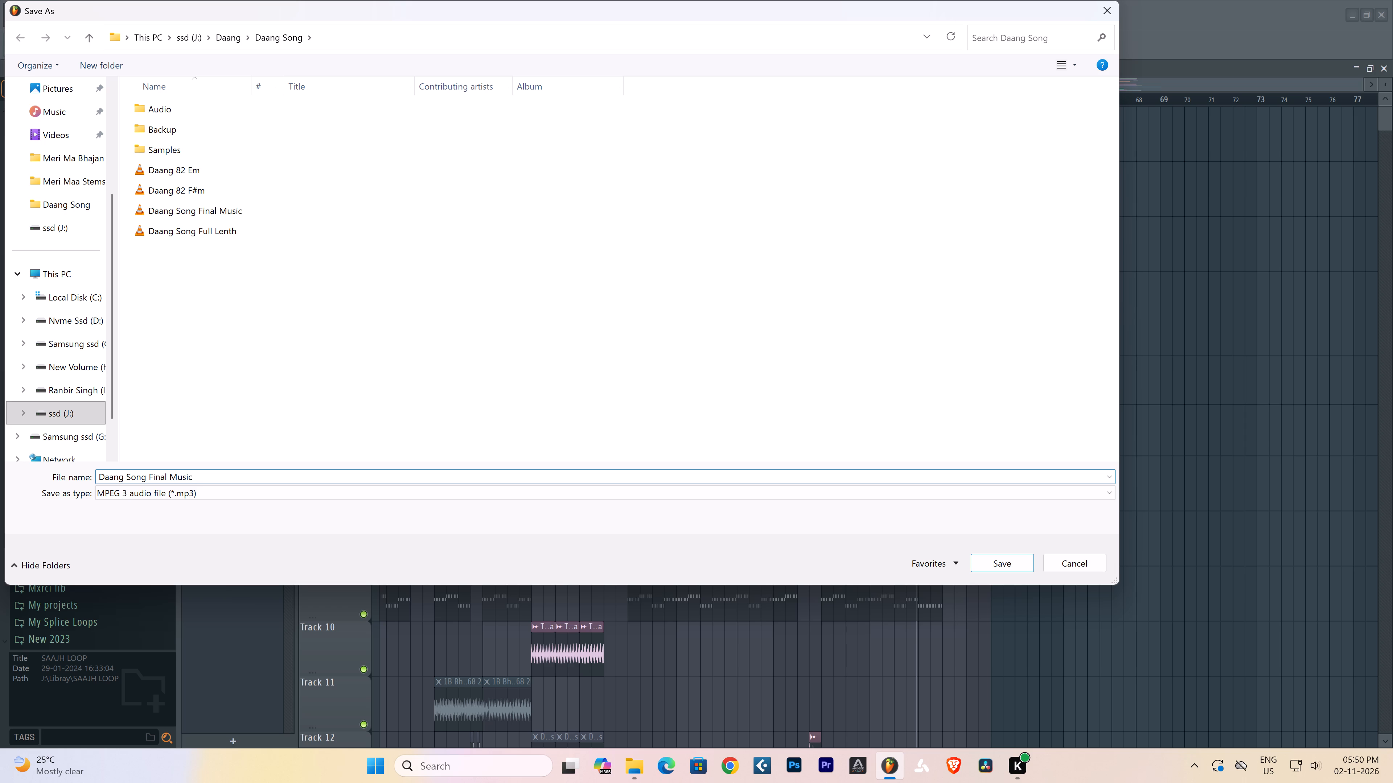
pyautogui.write('02')
pyautogui.press('Return')
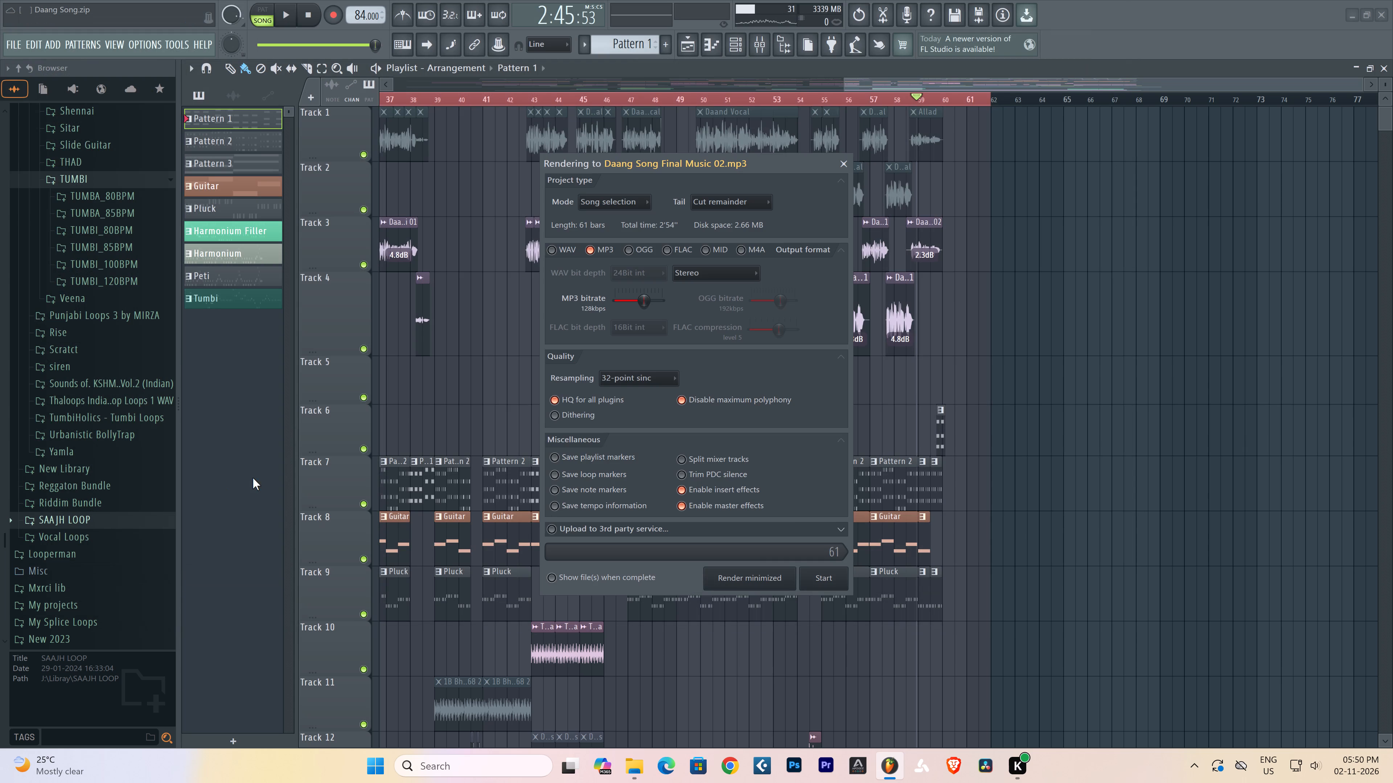
pyautogui.click(830, 576)
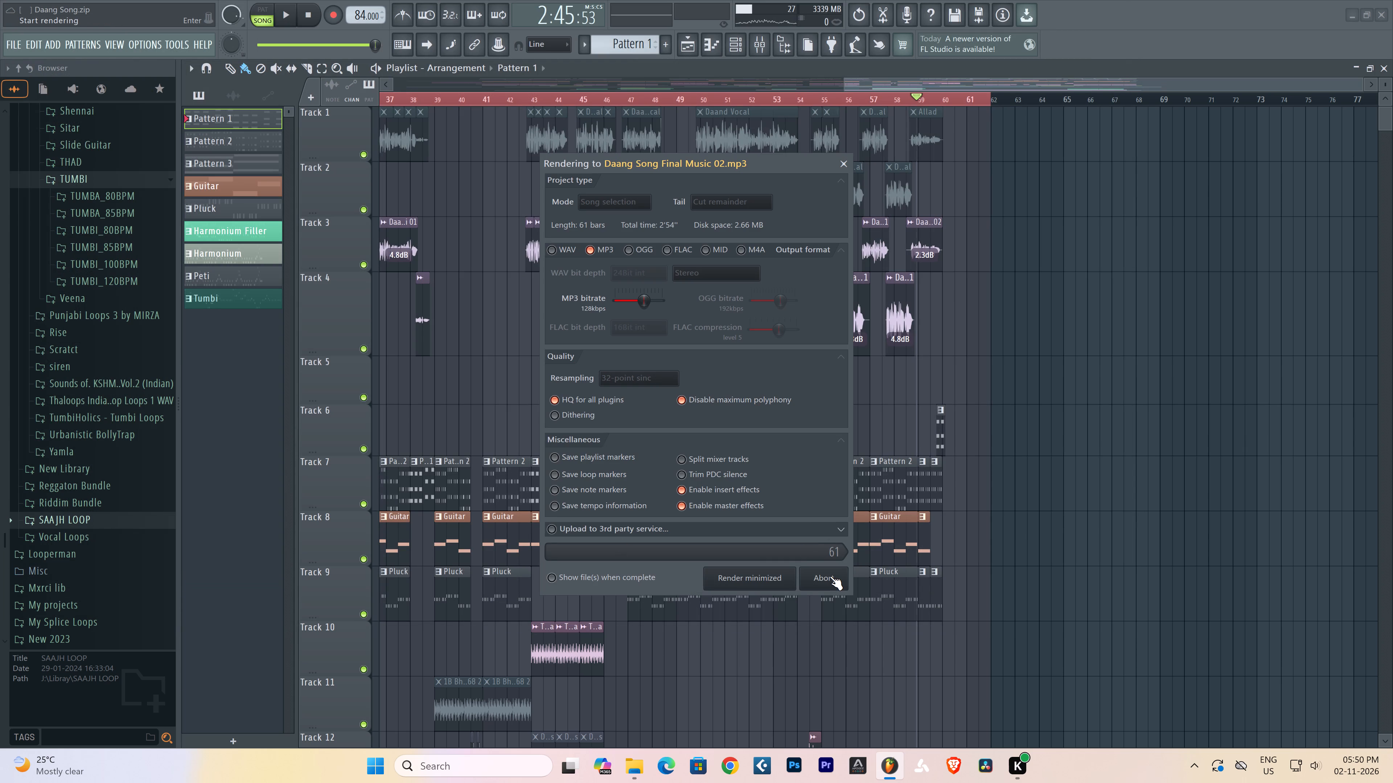
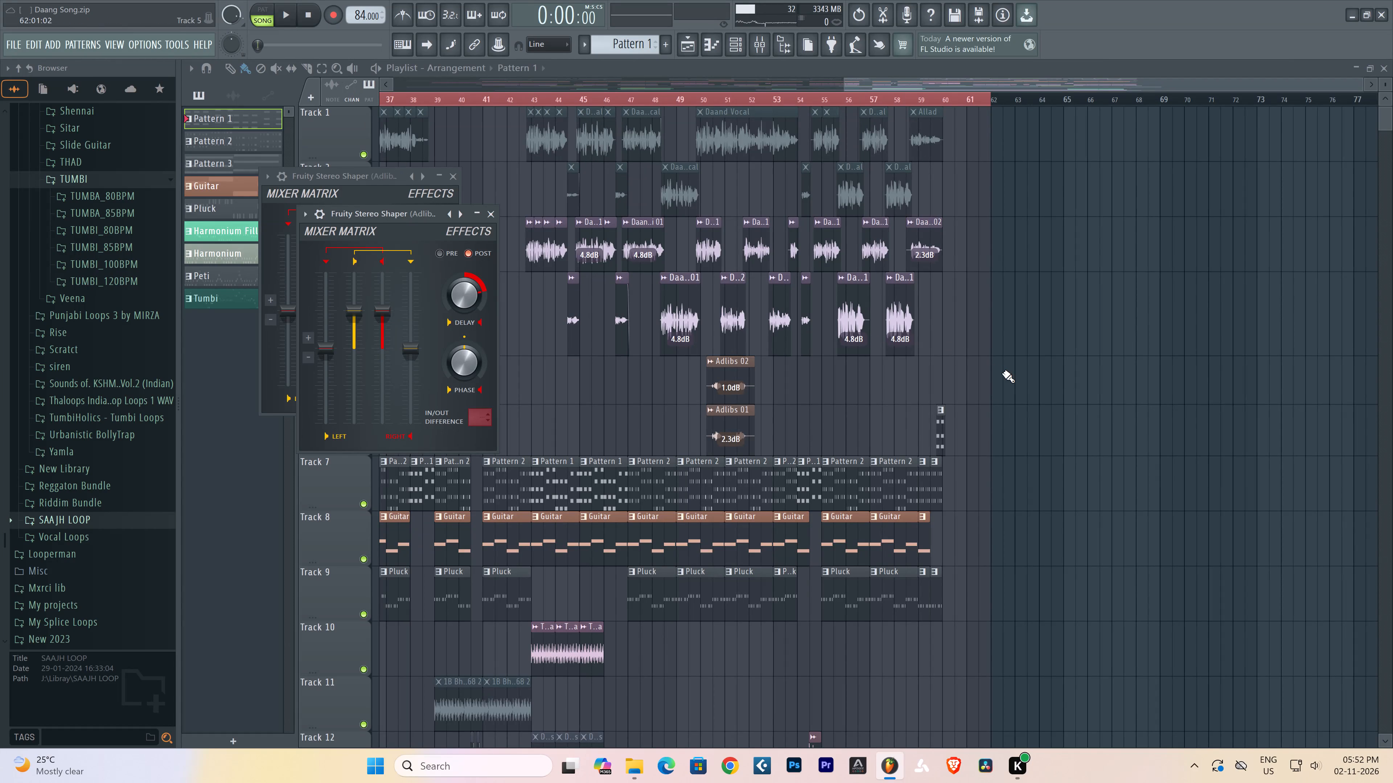
# Close all open windows, including both Fruity Stereo Shaper windows, and bring back only the Playlist.
pyautogui.press('F12')
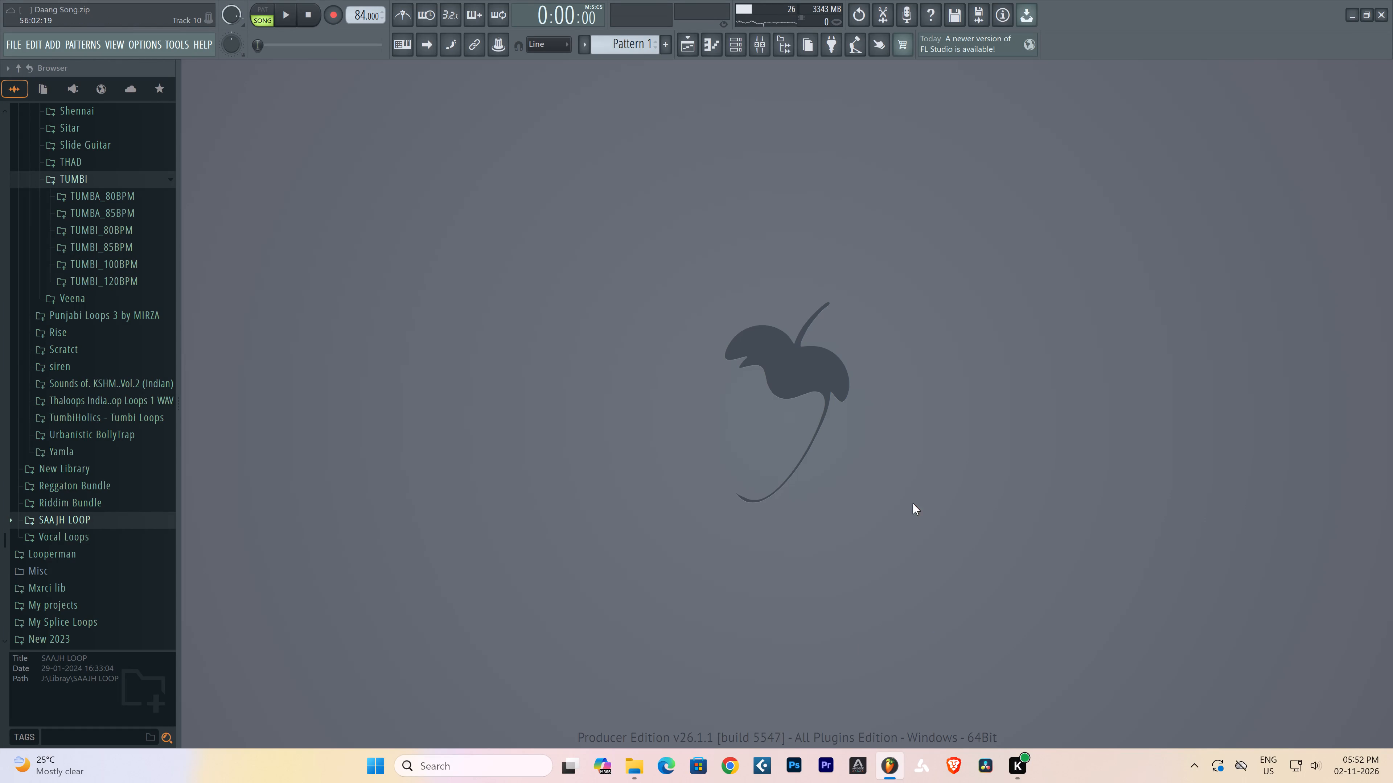
pyautogui.click(687, 45)
# Save the Daang Song project under its existing name.
pyautogui.hotkey('ctrl', 's')
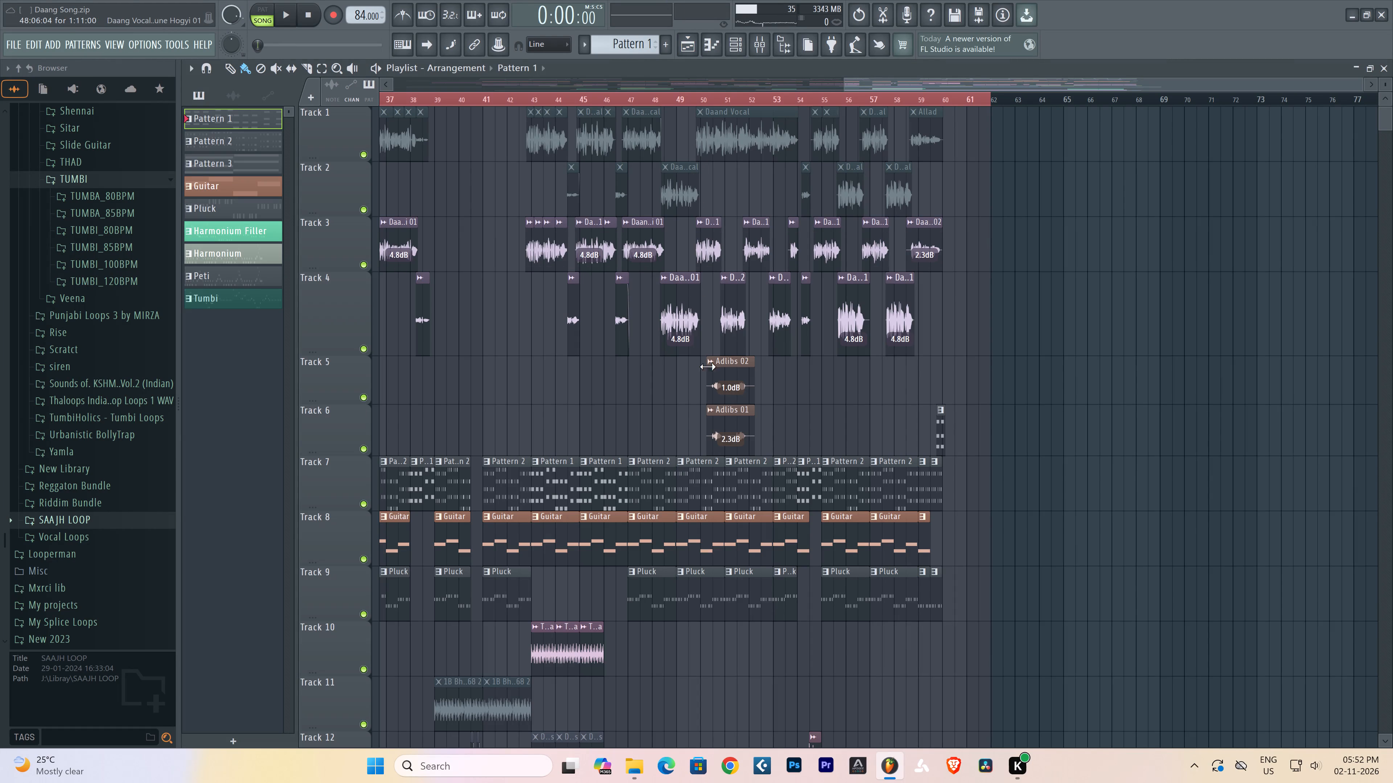